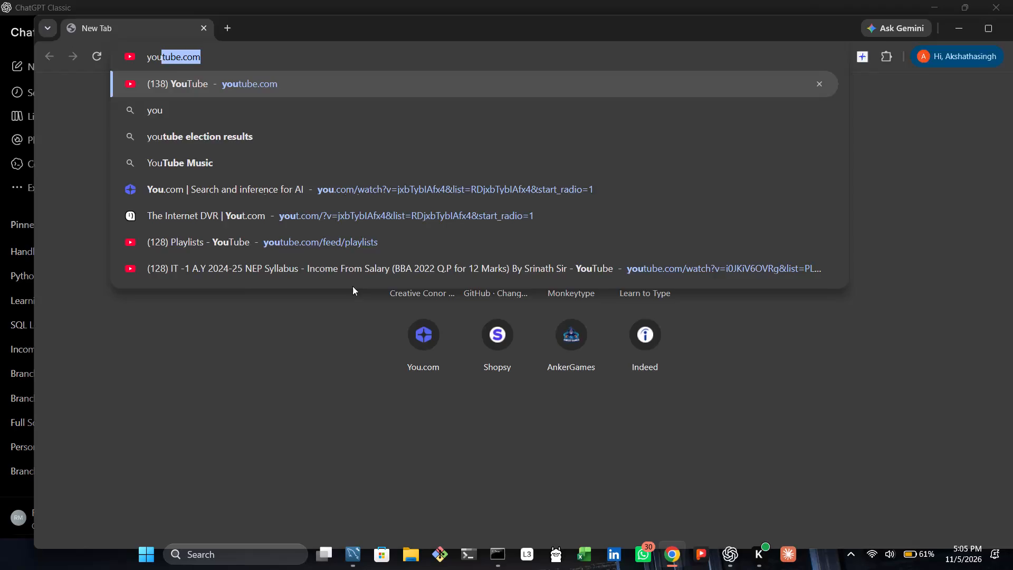
Open youtube.com in the browser.
{"action": "key", "text": "Right"}
{"action": "key", "text": "Return"}
{"action": "key", "text": "Return"}
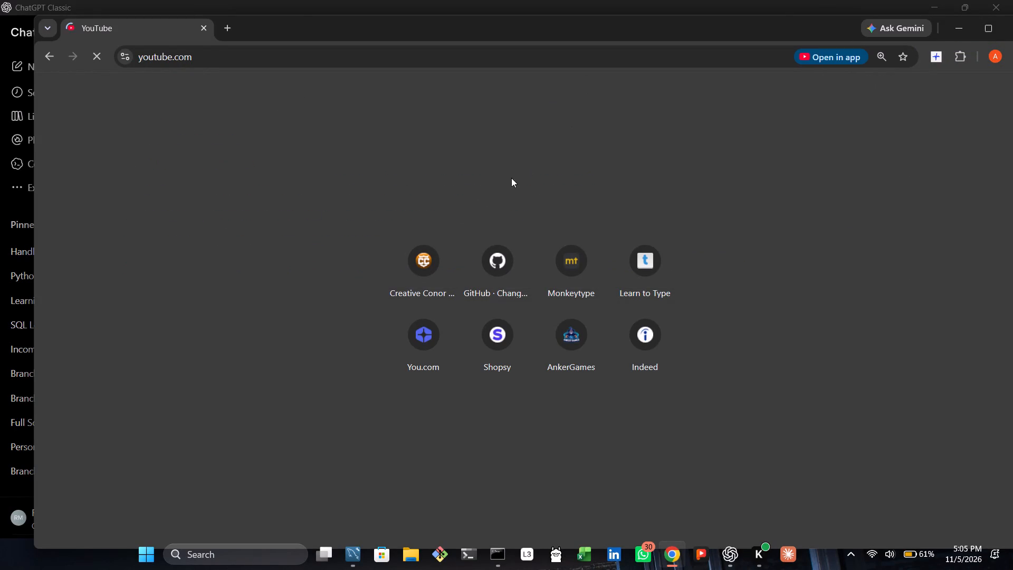
Browse the YouTube home feed and start the "Thodi Der - Full Video | Half Girlfriend" music video.
{"action": "scroll", "coordinate": [320, 193], "scroll_direction": "down", "scroll_amount": 1}
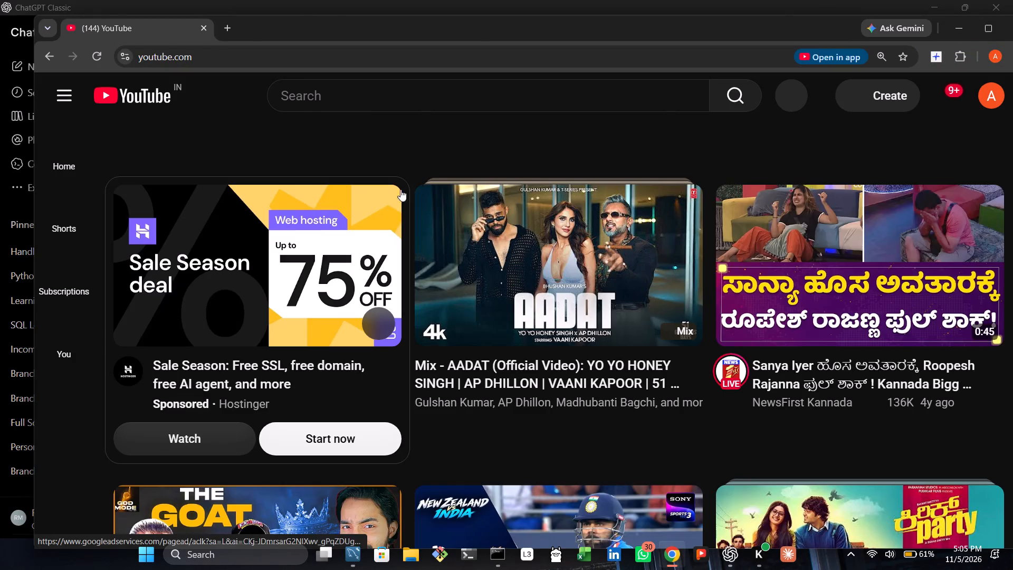
{"action": "scroll", "coordinate": [435, 183], "scroll_direction": "down", "scroll_amount": 2}
{"action": "scroll", "coordinate": [454, 192], "scroll_direction": "up", "scroll_amount": 3}
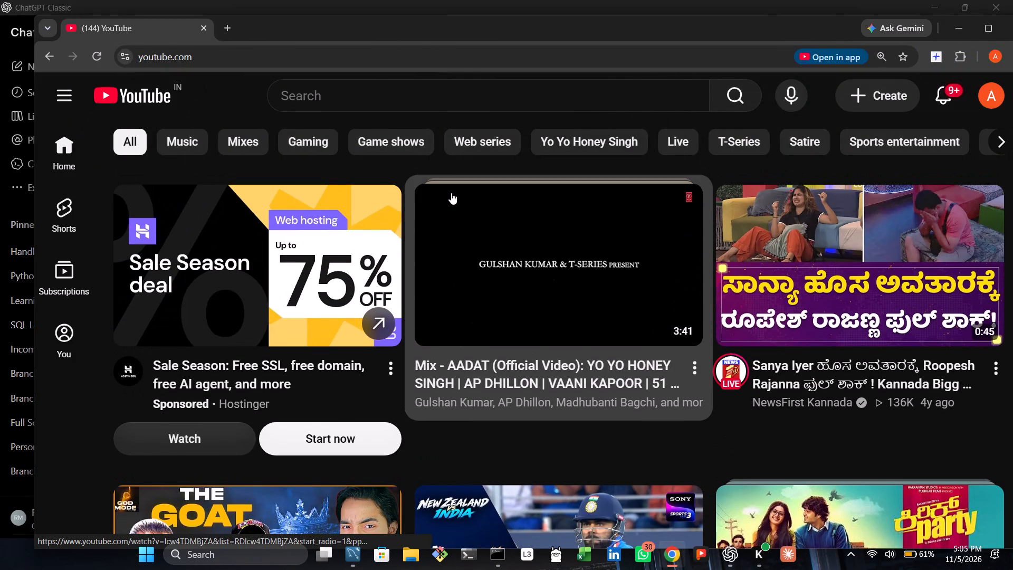
{"action": "scroll", "coordinate": [449, 193], "scroll_direction": "down", "scroll_amount": 5}
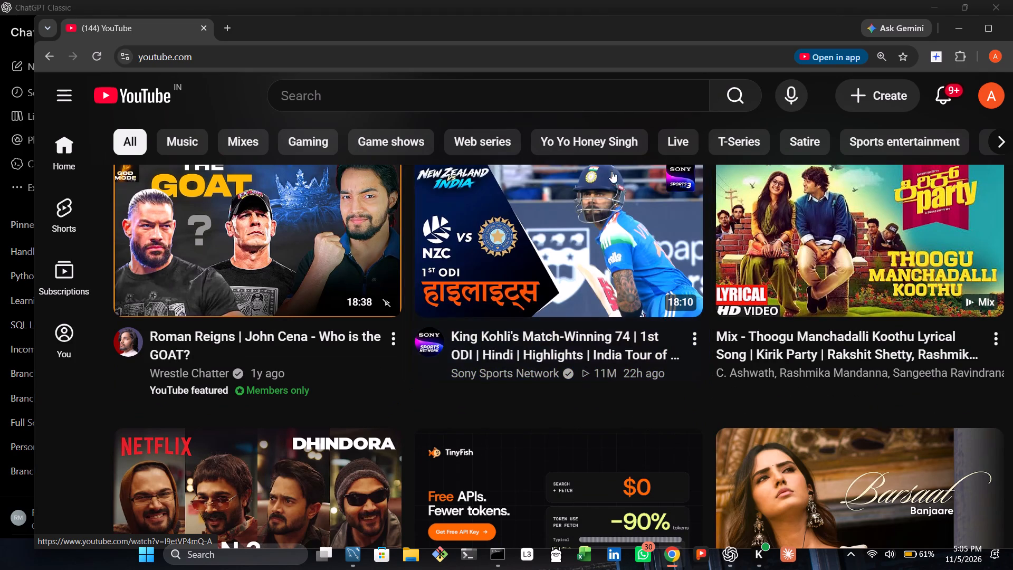
{"action": "scroll", "coordinate": [421, 221], "scroll_direction": "down", "scroll_amount": 7}
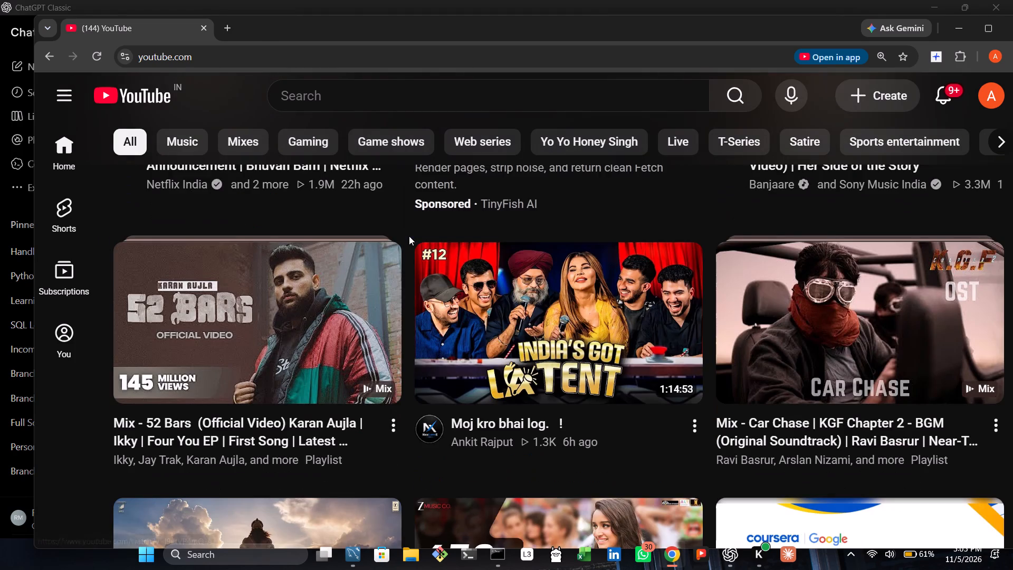
{"action": "scroll", "coordinate": [409, 236], "scroll_direction": "down", "scroll_amount": 1}
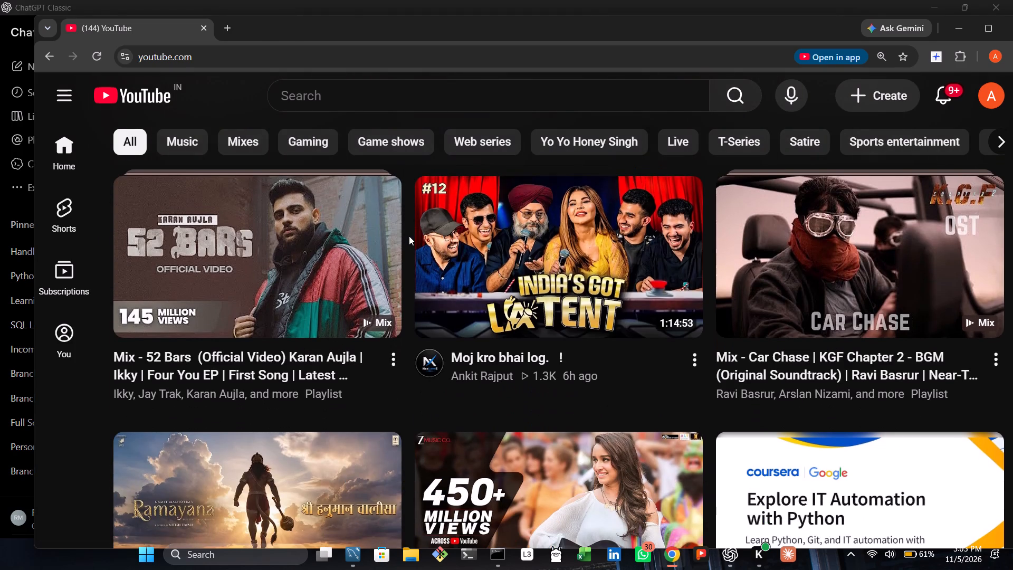
{"action": "scroll", "coordinate": [409, 236], "scroll_direction": "down", "scroll_amount": 5}
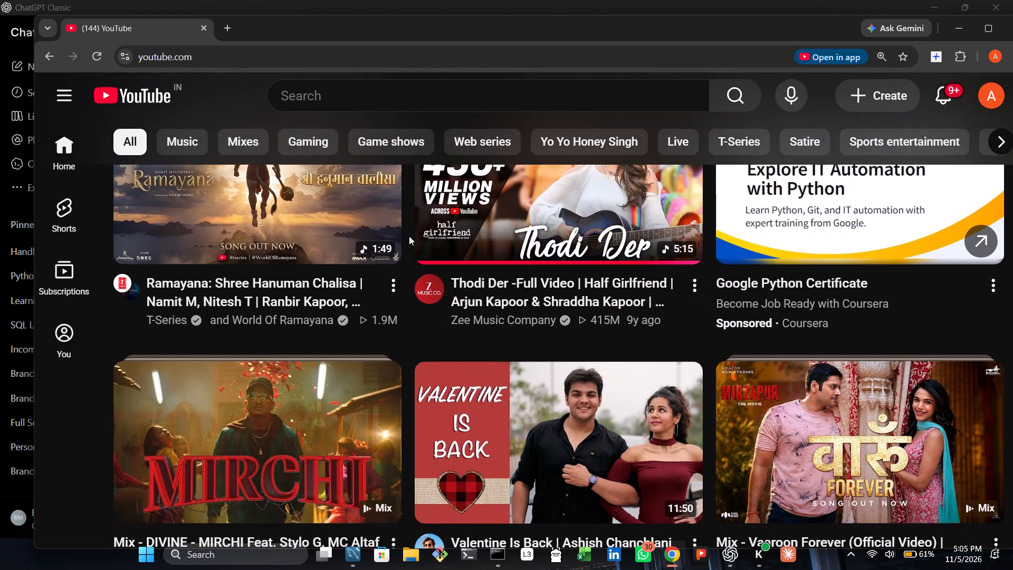
{"action": "double_click", "coordinate": [454, 206]}
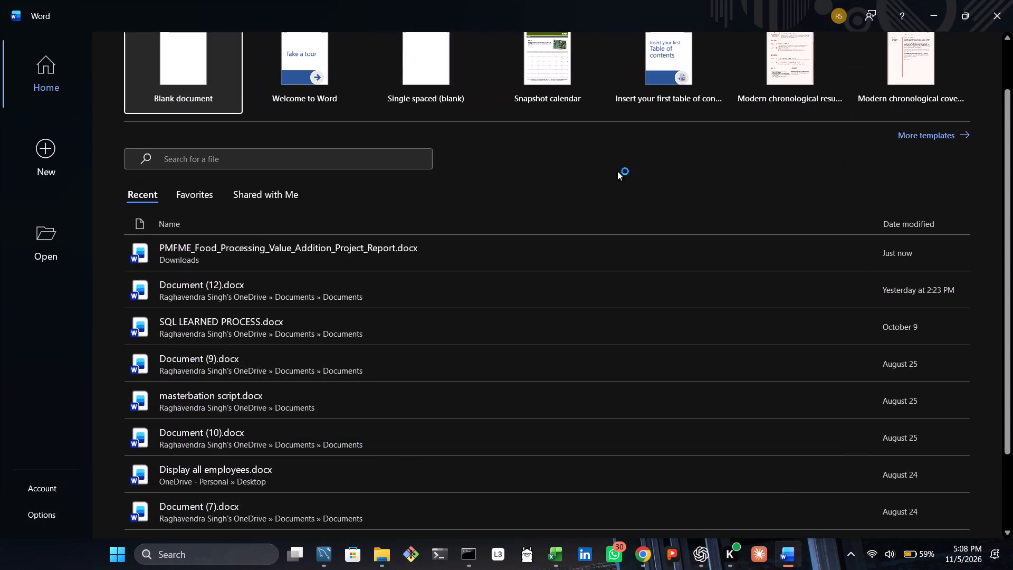
{"action": "scroll", "coordinate": [321, 176], "scroll_direction": "up", "scroll_amount": 2}
{"action": "double_click", "coordinate": [196, 115]}
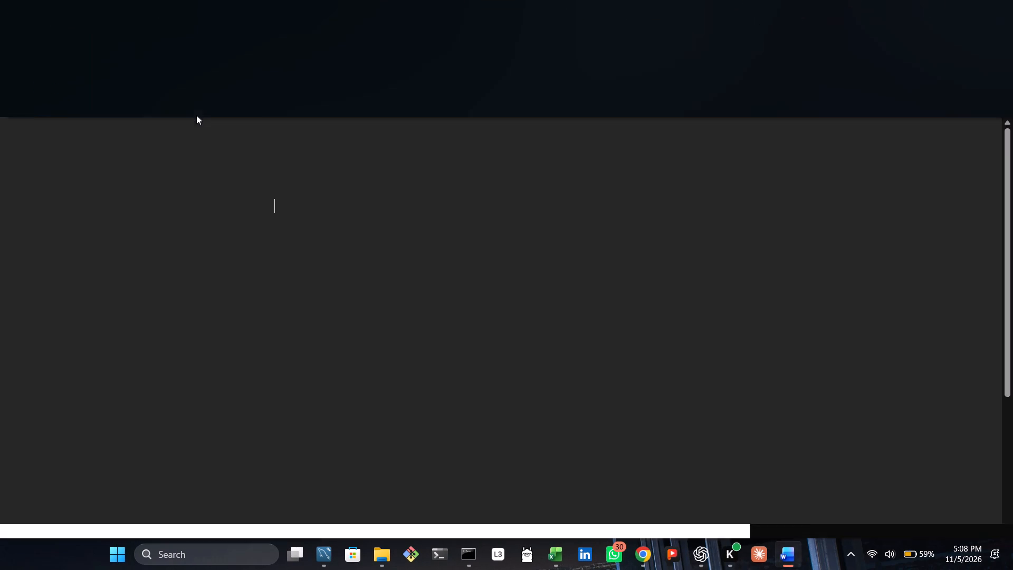
{"action": "right_click", "coordinate": [286, 202]}
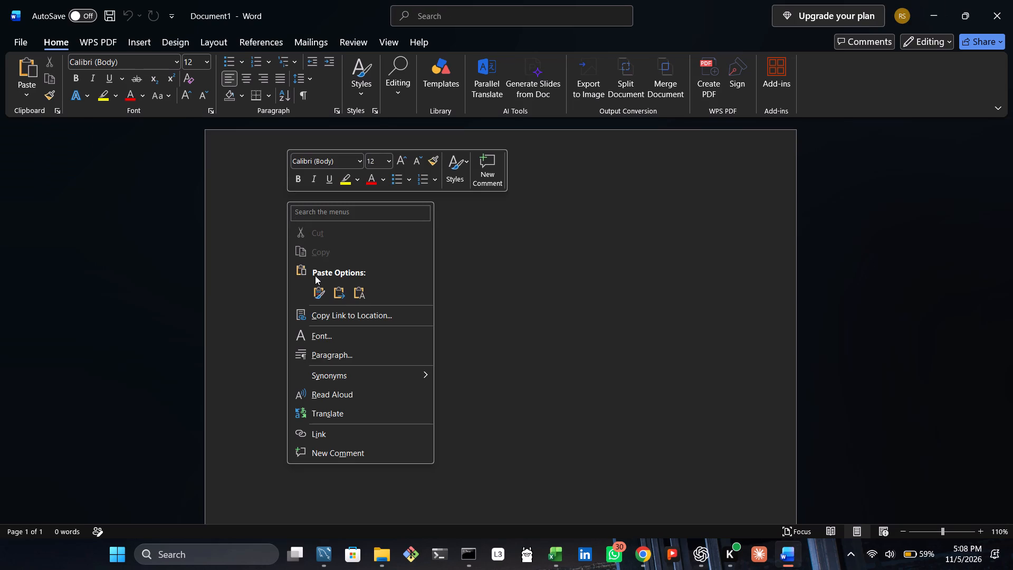
{"action": "left_click", "coordinate": [355, 293]}
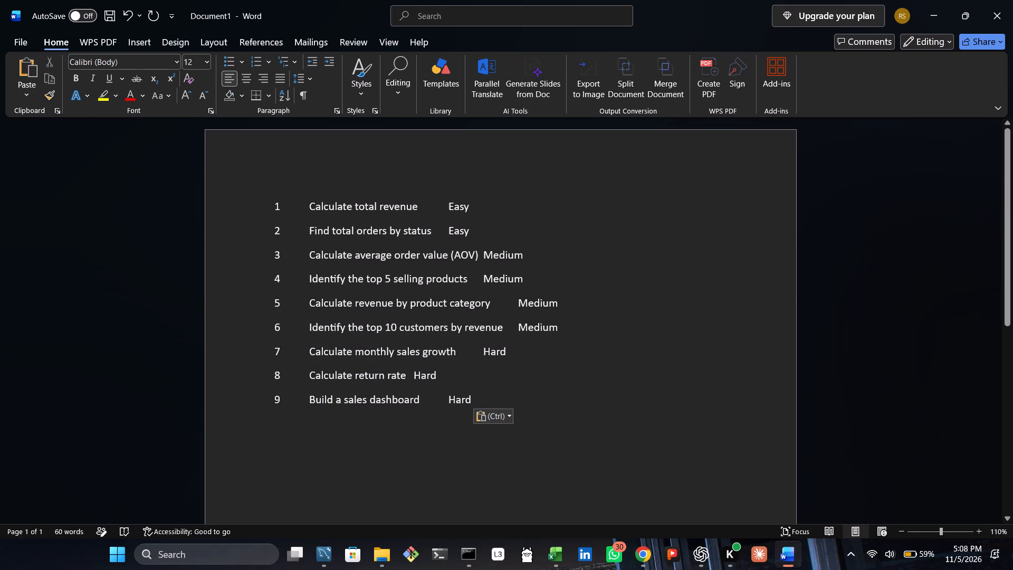
Copy all nine task rows from the Word document and paste them into Excel's Sheet1 at C4, matching destination formatting.
{"action": "left_click_drag", "start_coordinate": [273, 196], "coordinate": [470, 407]}
{"action": "right_click", "coordinate": [417, 356]}
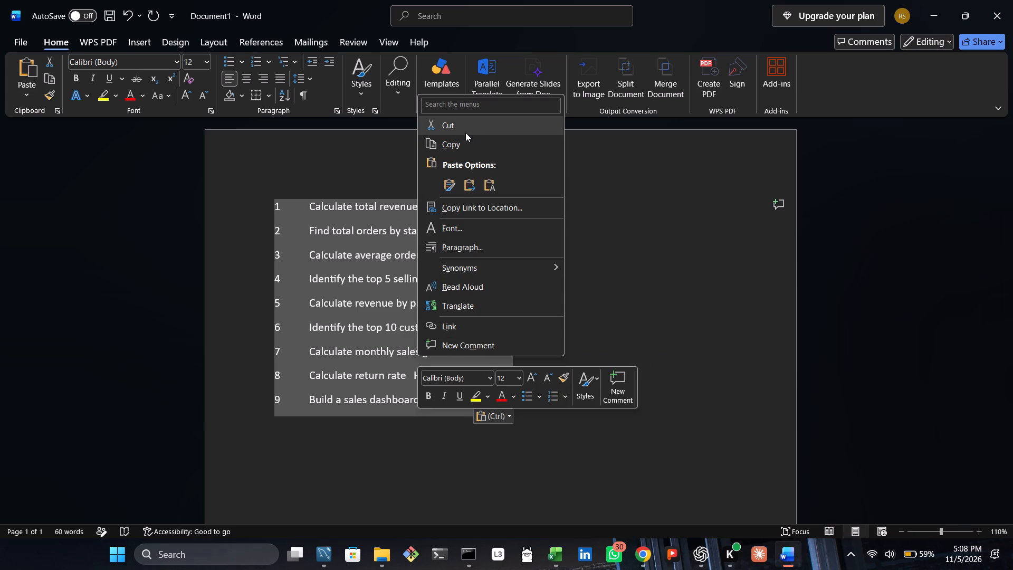
{"action": "left_click_drag", "start_coordinate": [477, 148], "coordinate": [485, 148]}
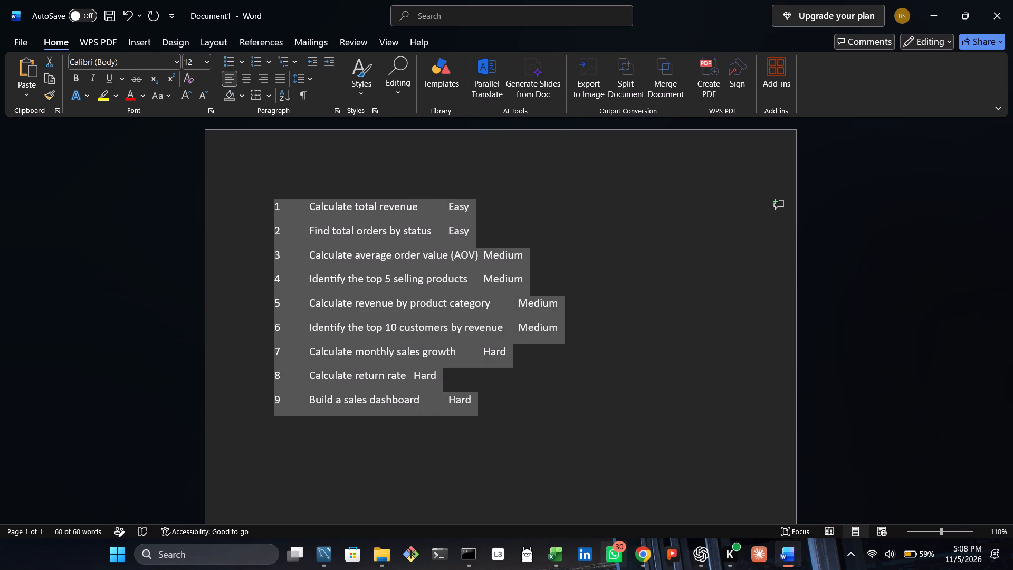
{"action": "left_click", "coordinate": [564, 554]}
{"action": "right_click", "coordinate": [108, 196]}
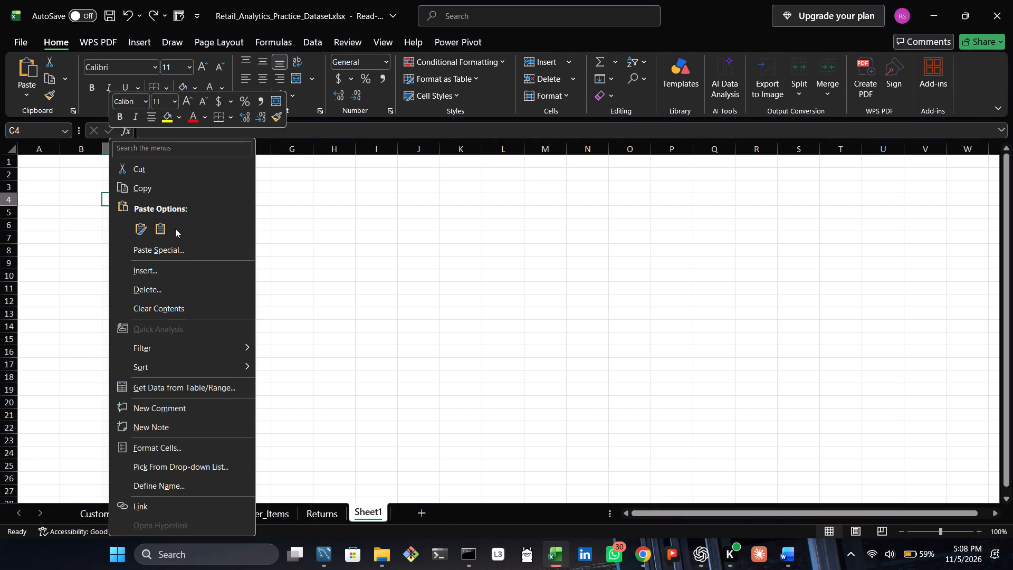
{"action": "left_click", "coordinate": [165, 227]}
{"action": "left_click", "coordinate": [365, 262]}
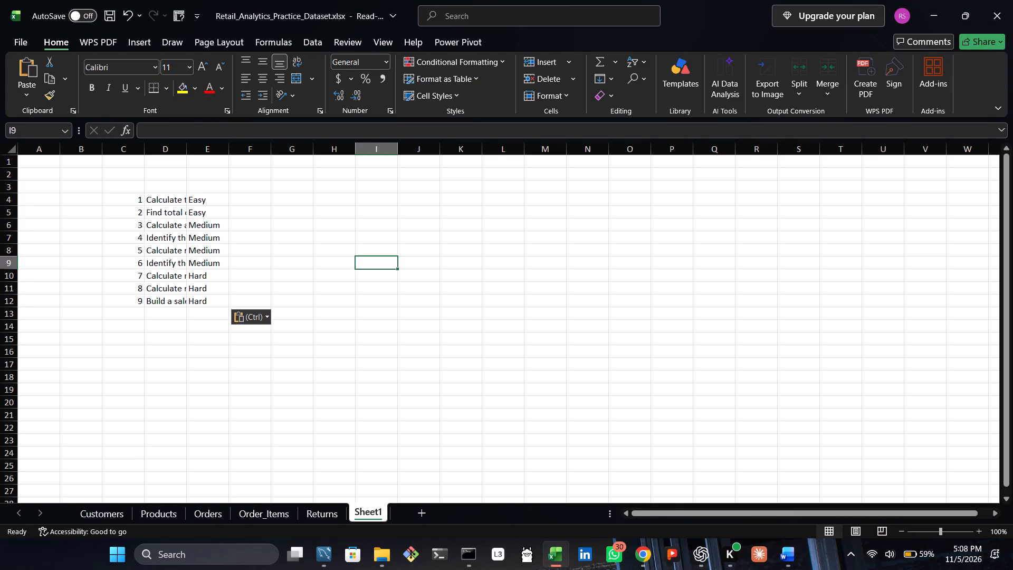
Auto-fit column D so its width suits the business problem text.
{"action": "double_click", "coordinate": [188, 146]}
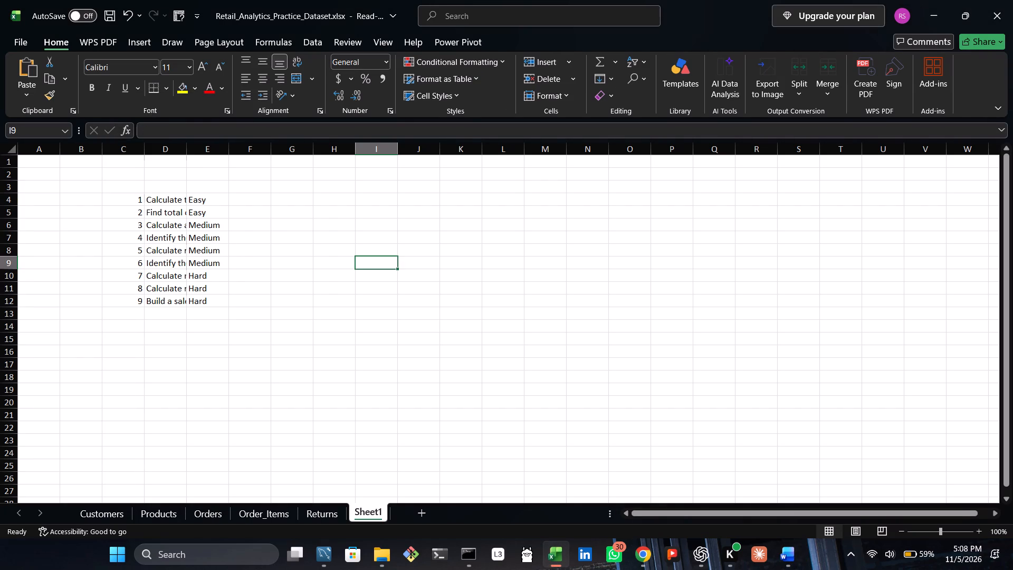
{"action": "left_click", "coordinate": [380, 204]}
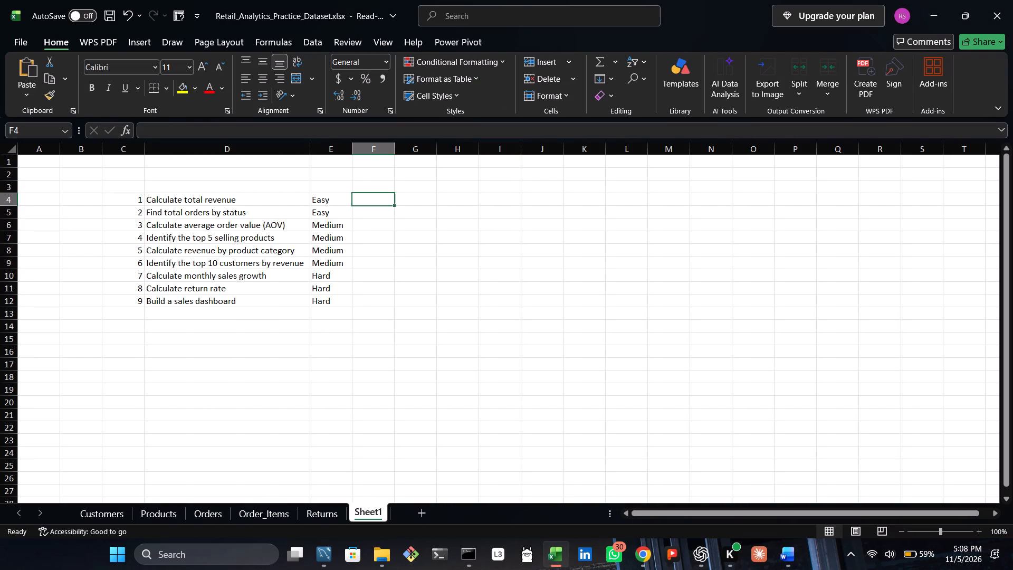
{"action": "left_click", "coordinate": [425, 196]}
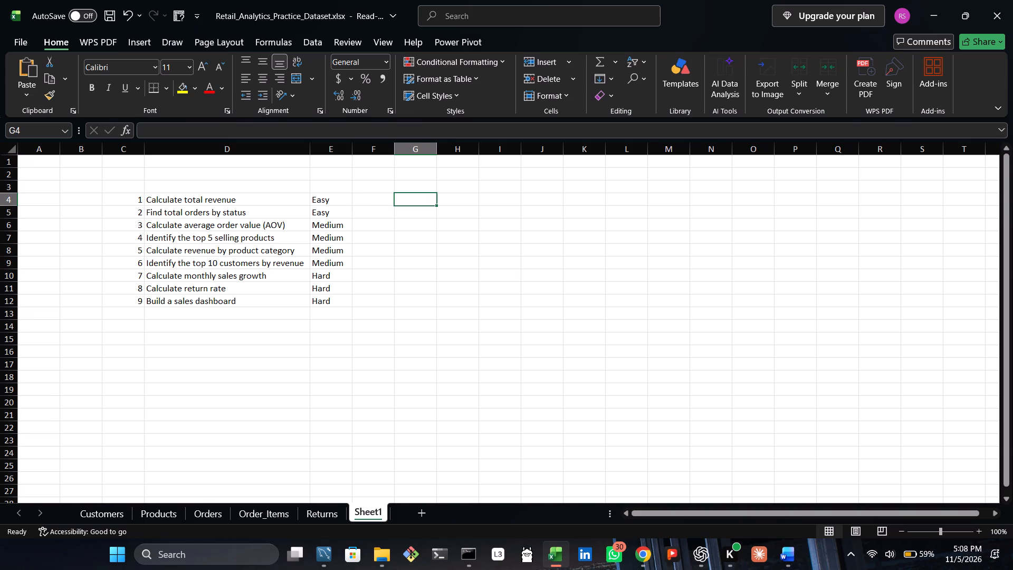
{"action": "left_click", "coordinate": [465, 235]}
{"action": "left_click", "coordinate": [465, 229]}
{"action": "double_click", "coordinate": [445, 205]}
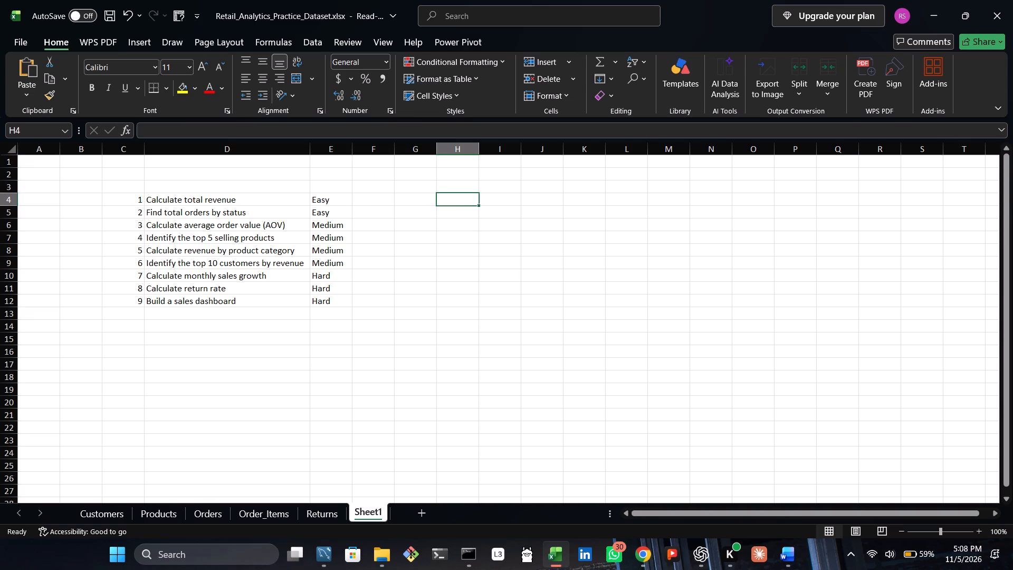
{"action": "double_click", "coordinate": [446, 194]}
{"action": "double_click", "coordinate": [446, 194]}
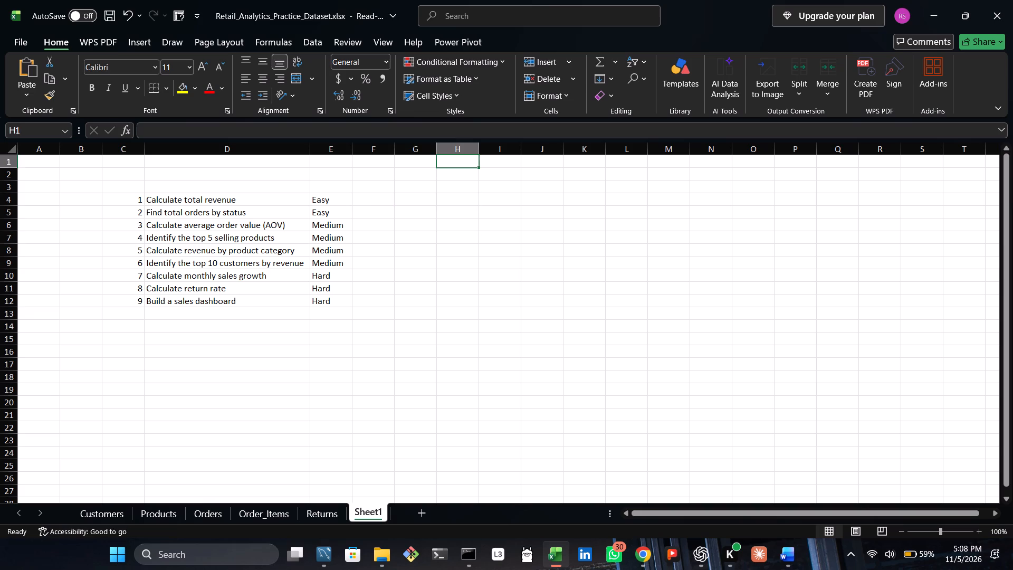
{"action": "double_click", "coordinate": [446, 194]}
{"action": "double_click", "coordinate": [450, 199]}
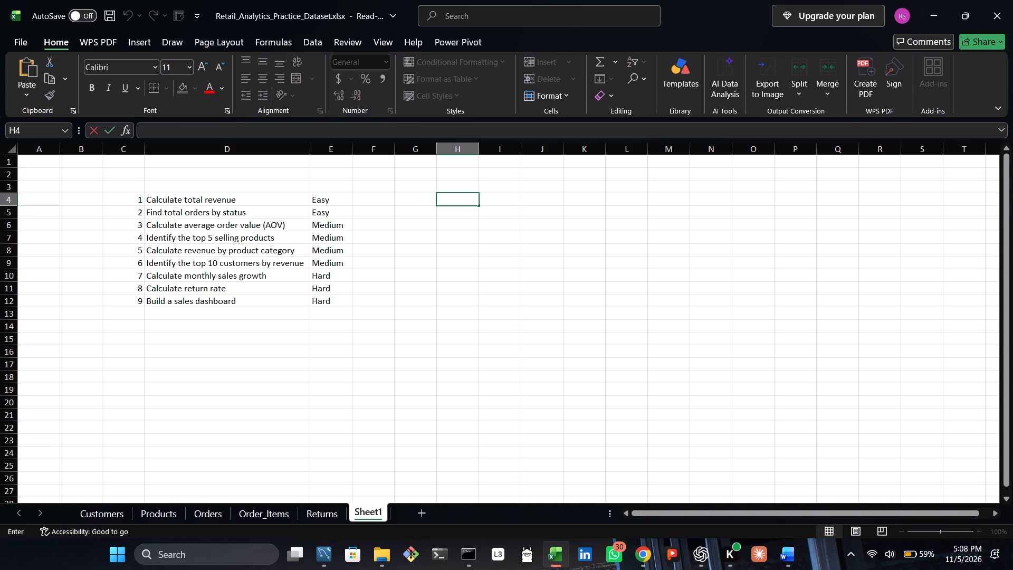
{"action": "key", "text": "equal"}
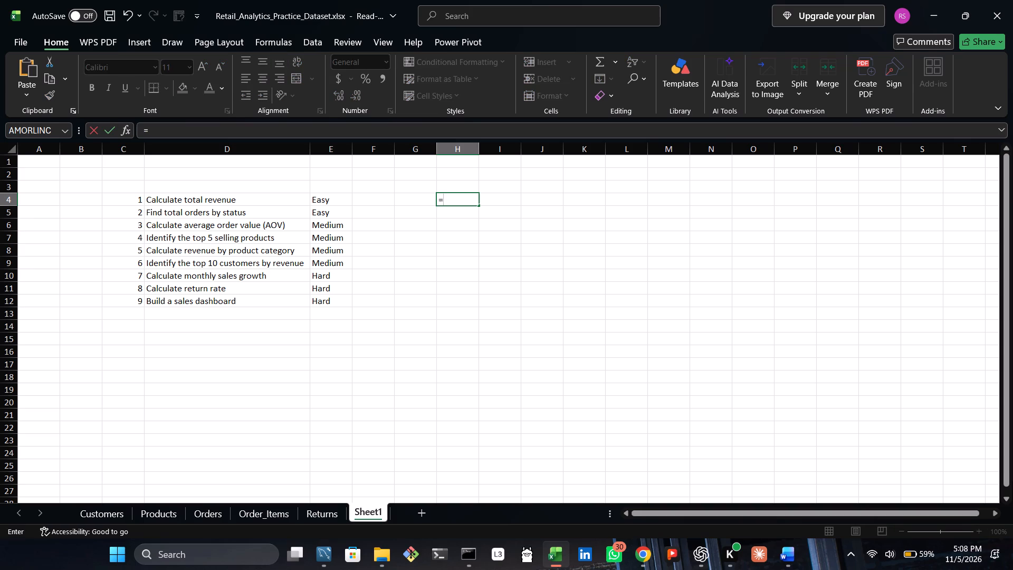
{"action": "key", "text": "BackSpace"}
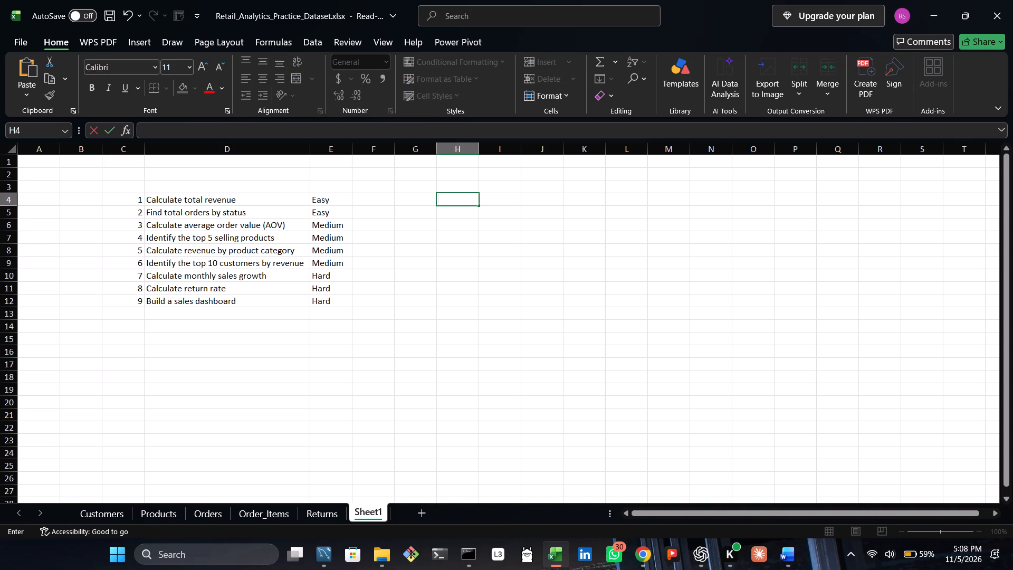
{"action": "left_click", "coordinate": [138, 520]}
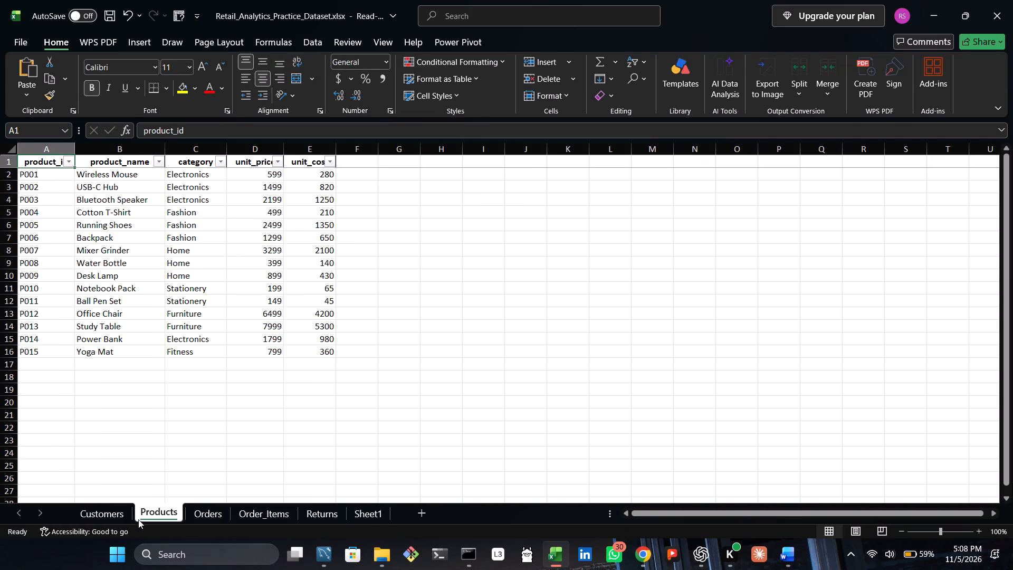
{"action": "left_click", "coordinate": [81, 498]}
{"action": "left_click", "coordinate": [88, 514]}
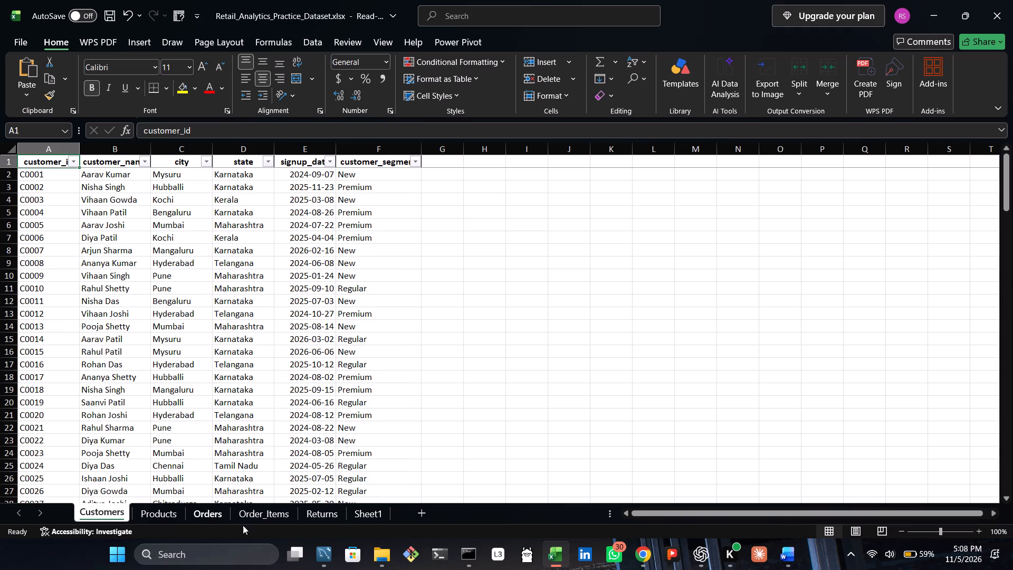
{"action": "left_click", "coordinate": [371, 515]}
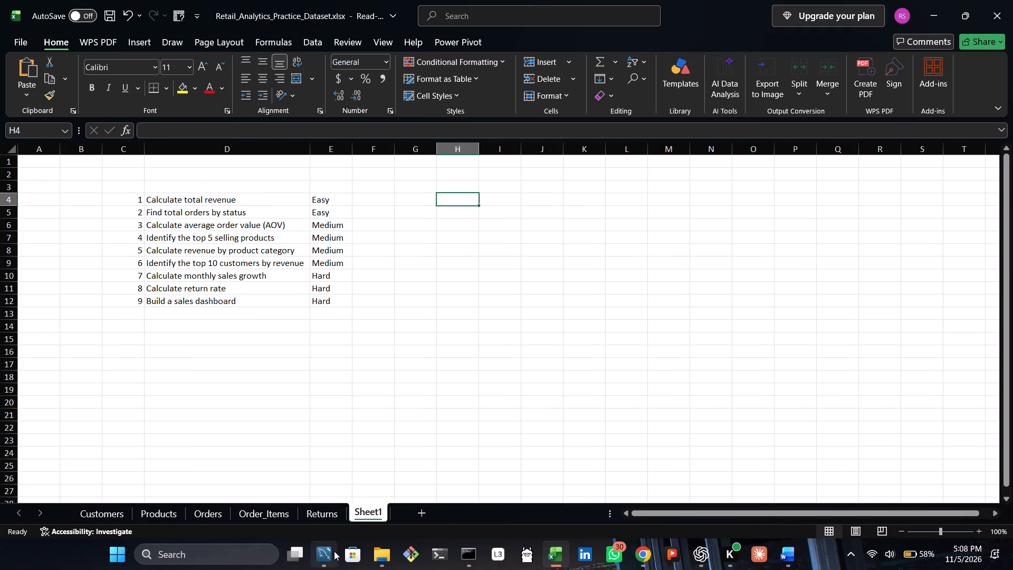
Auto-fit the width of all columns on the Returns and Order_Items sheets so their headers show in full.
{"action": "left_click", "coordinate": [335, 518]}
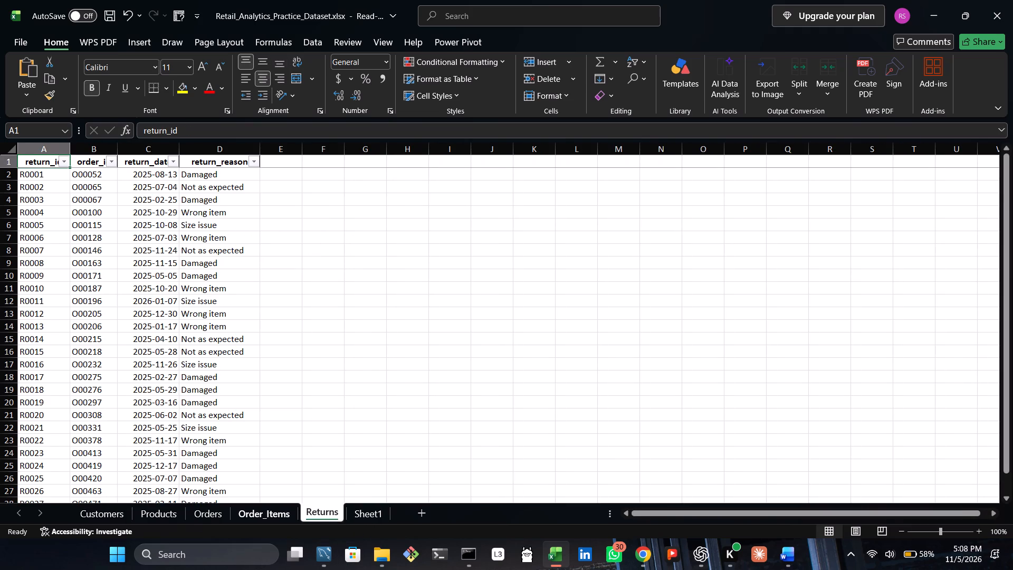
{"action": "left_click", "coordinate": [10, 154]}
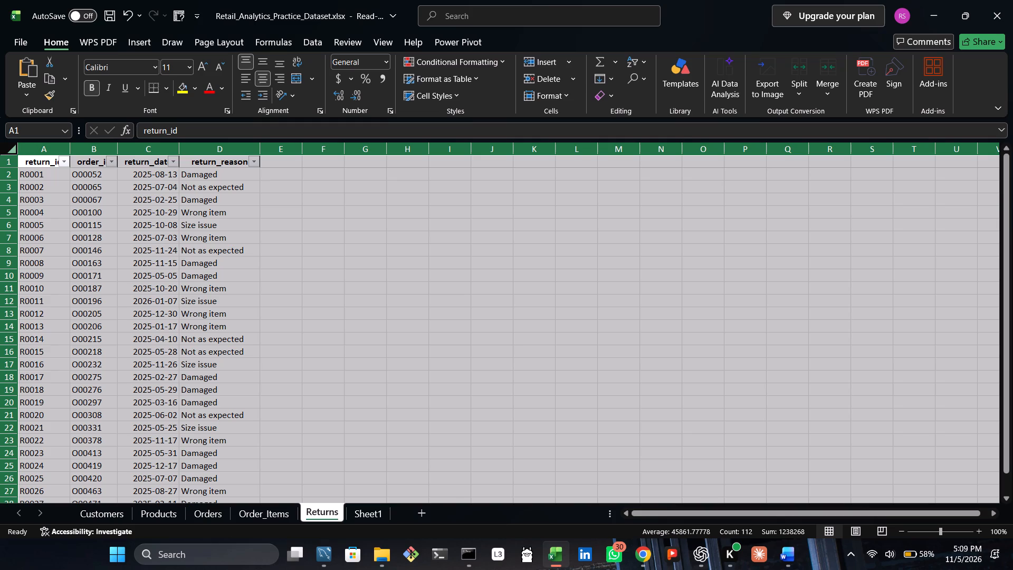
{"action": "double_click", "coordinate": [17, 150]}
{"action": "double_click", "coordinate": [70, 149]}
{"action": "left_click", "coordinate": [249, 516]}
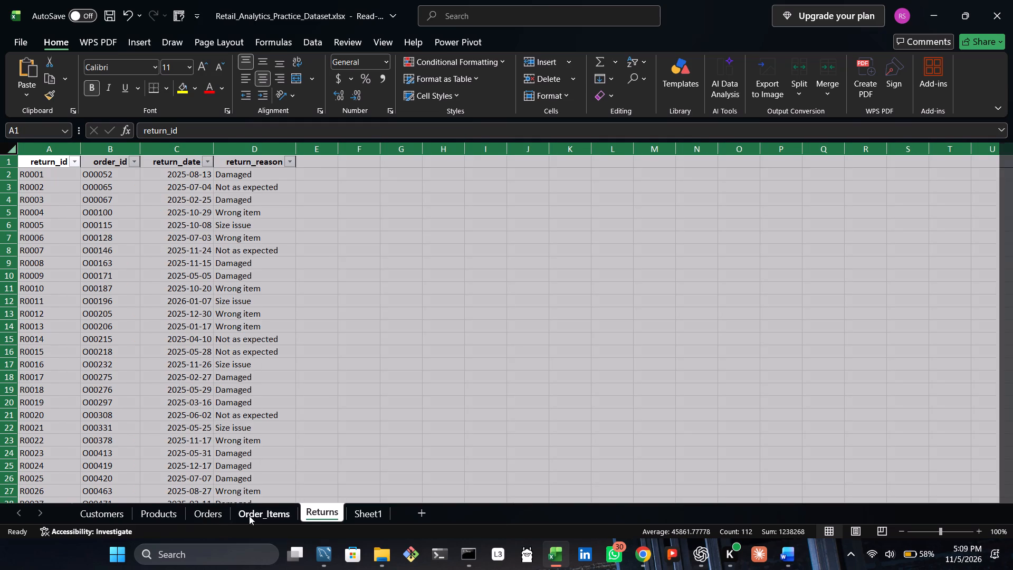
{"action": "left_click", "coordinate": [13, 146]}
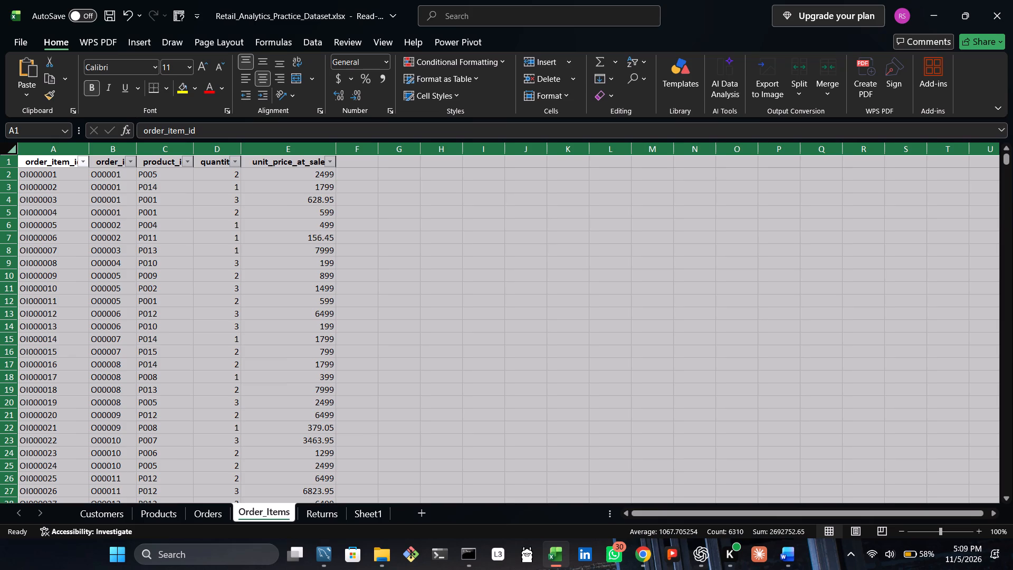
{"action": "double_click", "coordinate": [90, 151]}
Auto-fit the width of all columns on the Orders, Products and Customers sheets.
{"action": "left_click", "coordinate": [215, 507]}
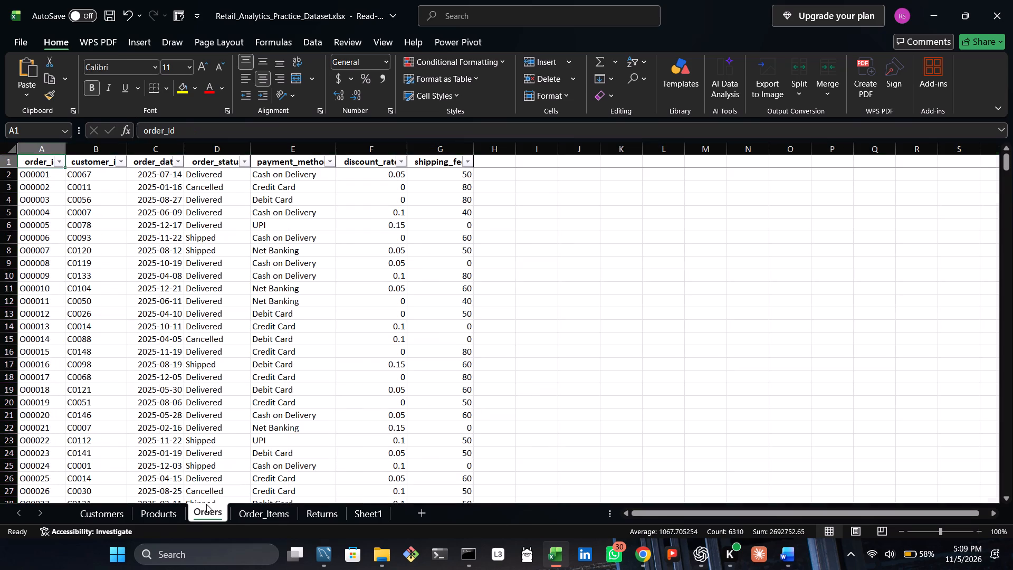
{"action": "left_click", "coordinate": [10, 153]}
{"action": "double_click", "coordinate": [67, 145]}
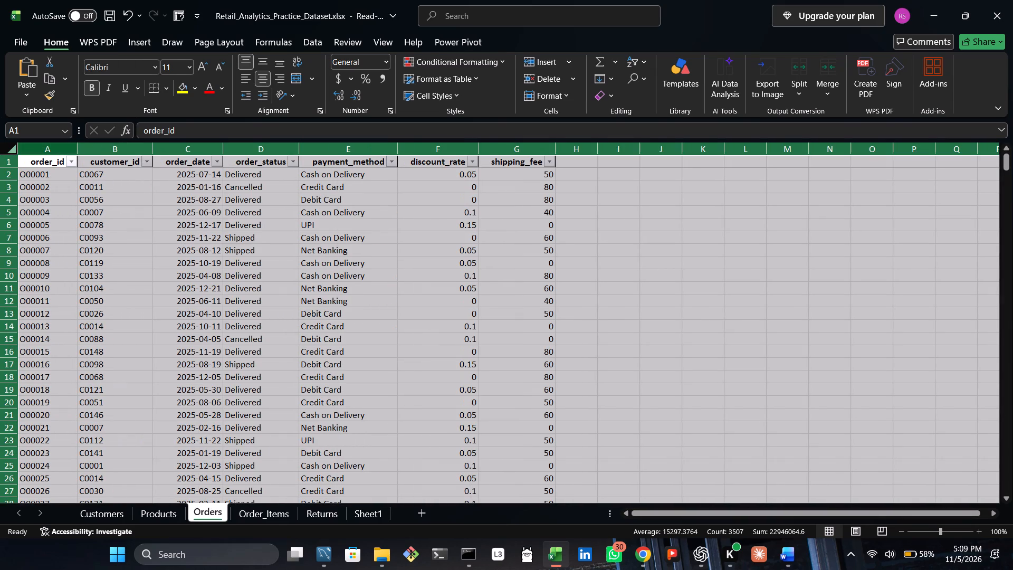
{"action": "left_click", "coordinate": [165, 512]}
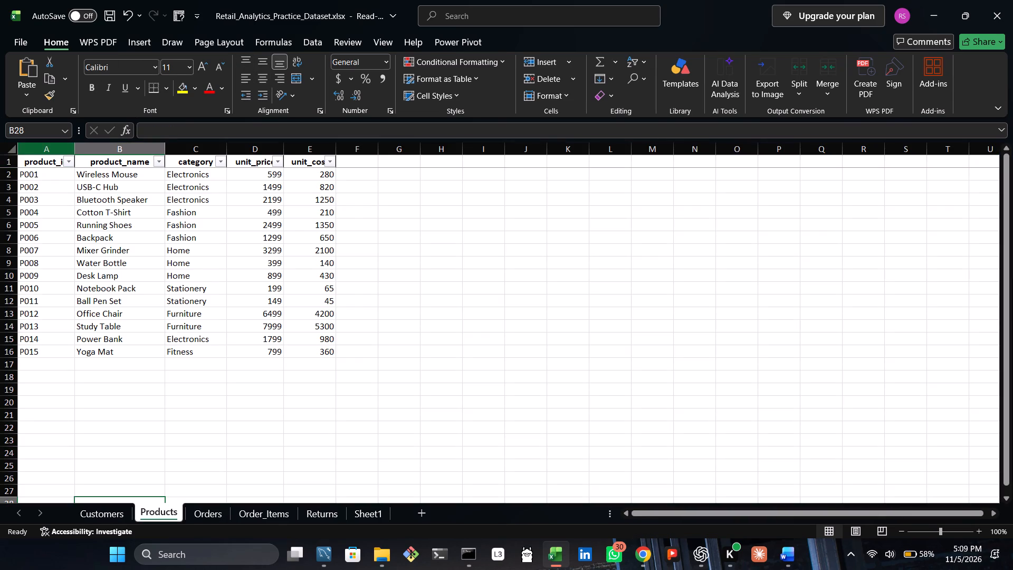
{"action": "left_click", "coordinate": [21, 147]}
{"action": "left_click", "coordinate": [12, 147]}
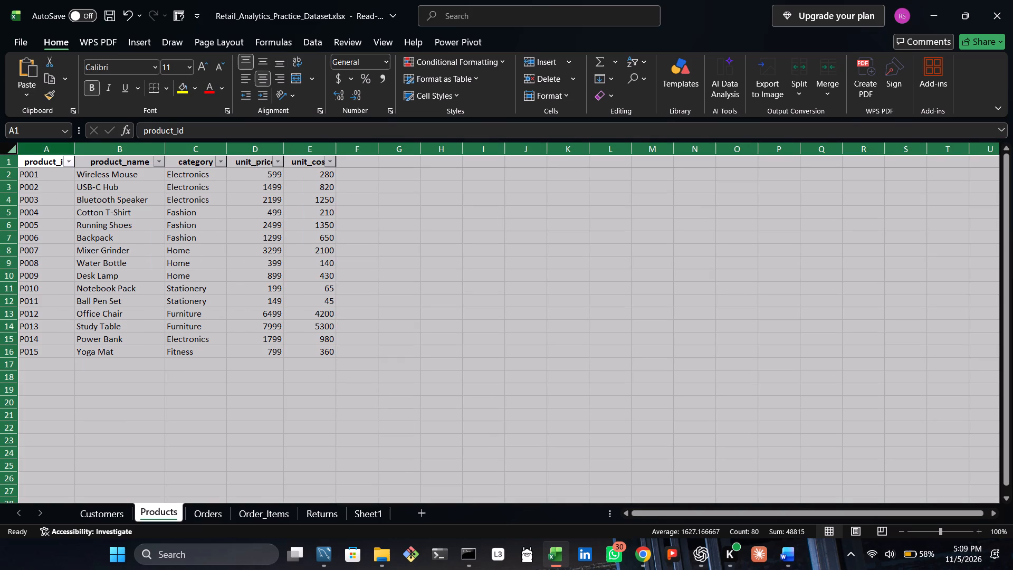
{"action": "double_click", "coordinate": [72, 150]}
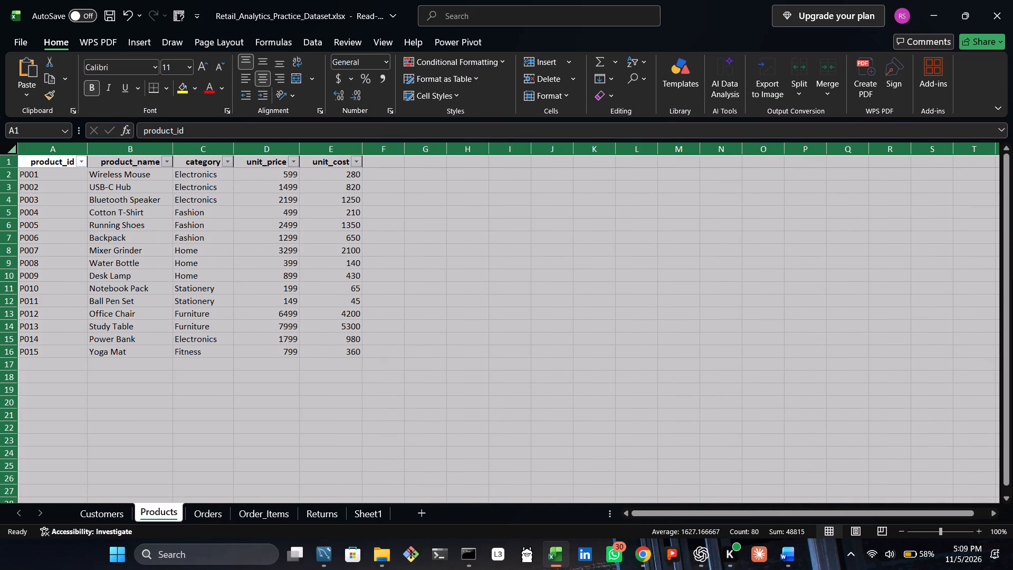
{"action": "left_click", "coordinate": [99, 522]}
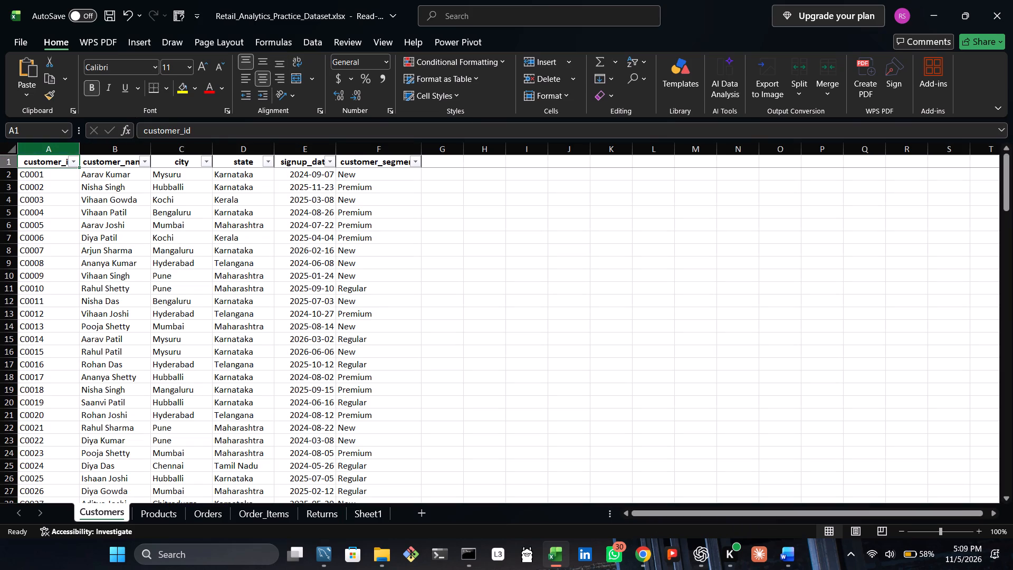
{"action": "left_click", "coordinate": [15, 148]}
{"action": "double_click", "coordinate": [79, 153]}
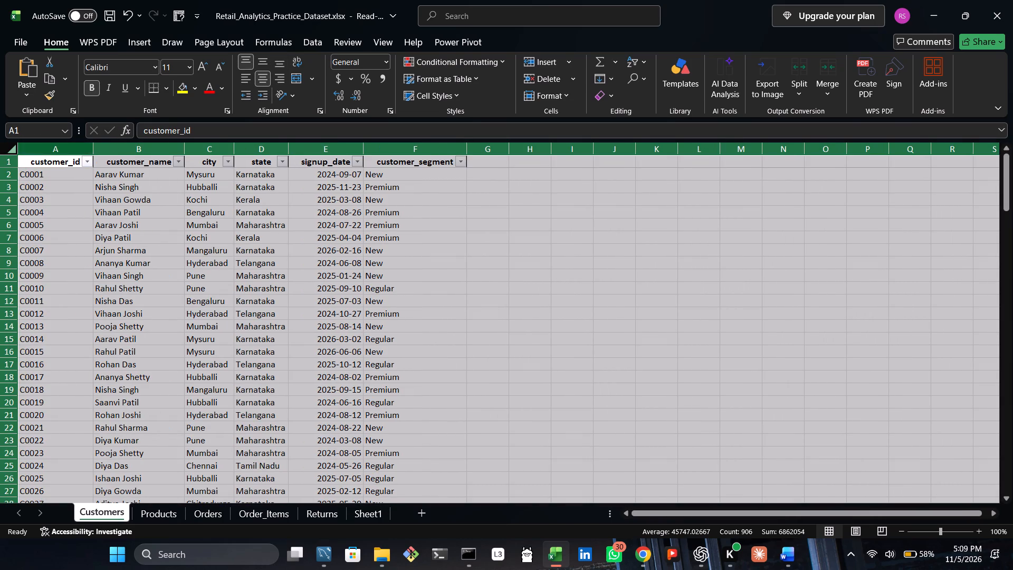
{"action": "left_click", "coordinate": [463, 287]}
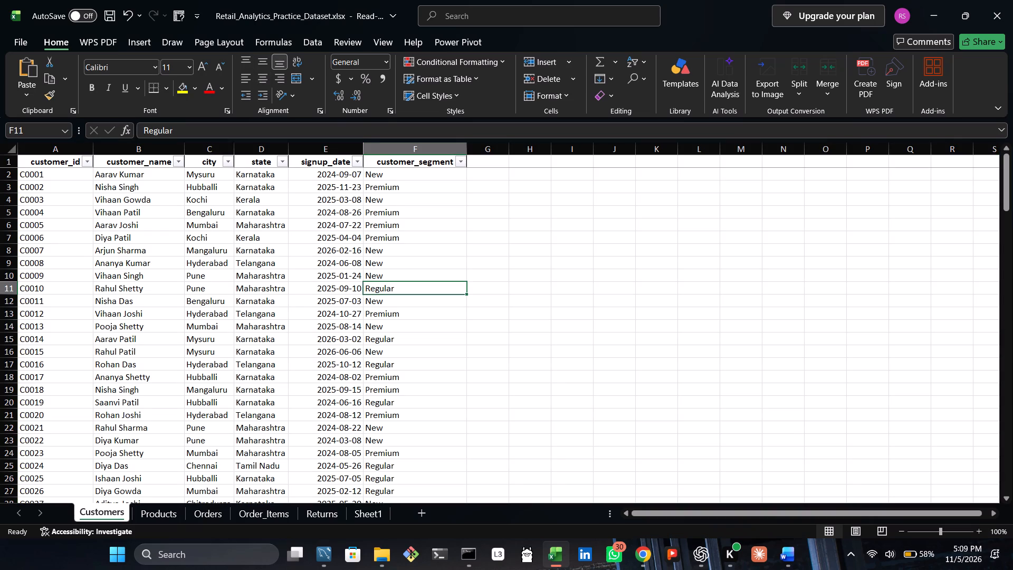
Look through the dataset sheets from Returns back to Customers, and examine the columns and rows of the customer table.
{"action": "scroll", "coordinate": [443, 325], "scroll_direction": "down", "scroll_amount": 3}
{"action": "left_click", "coordinate": [320, 518]}
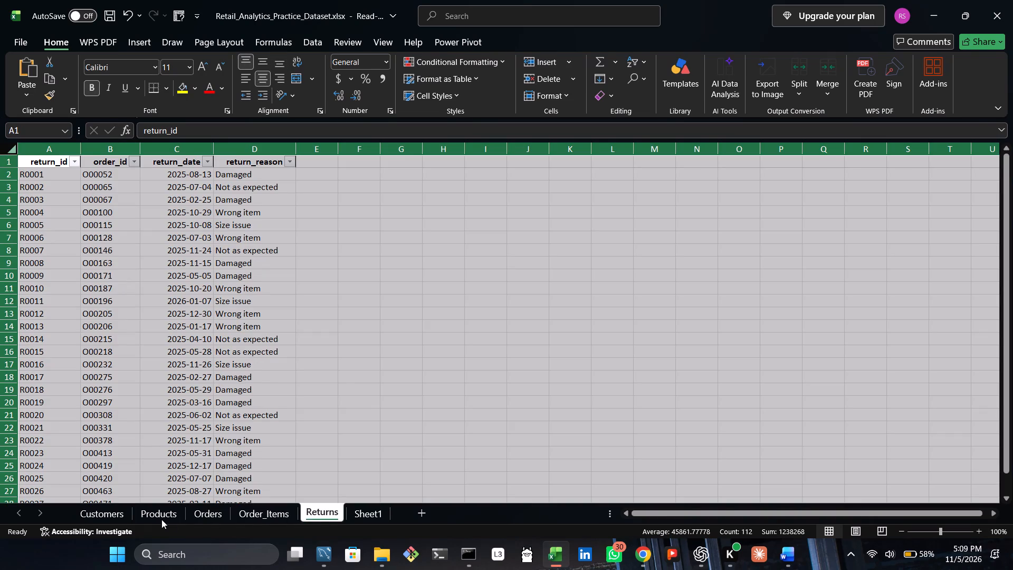
{"action": "left_click", "coordinate": [138, 509]}
{"action": "left_click", "coordinate": [249, 512]}
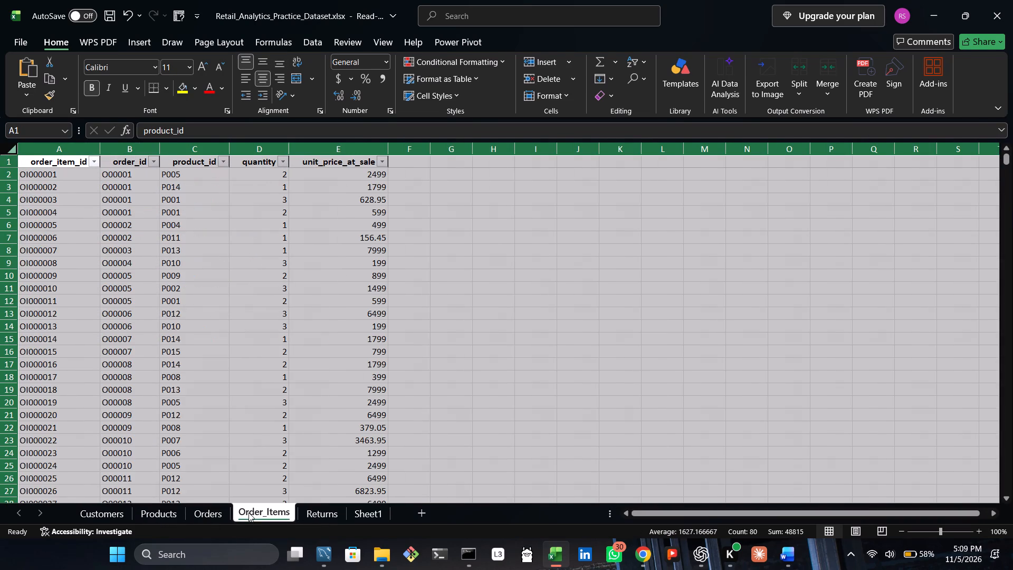
{"action": "left_click", "coordinate": [368, 514]}
{"action": "left_click", "coordinate": [328, 518]}
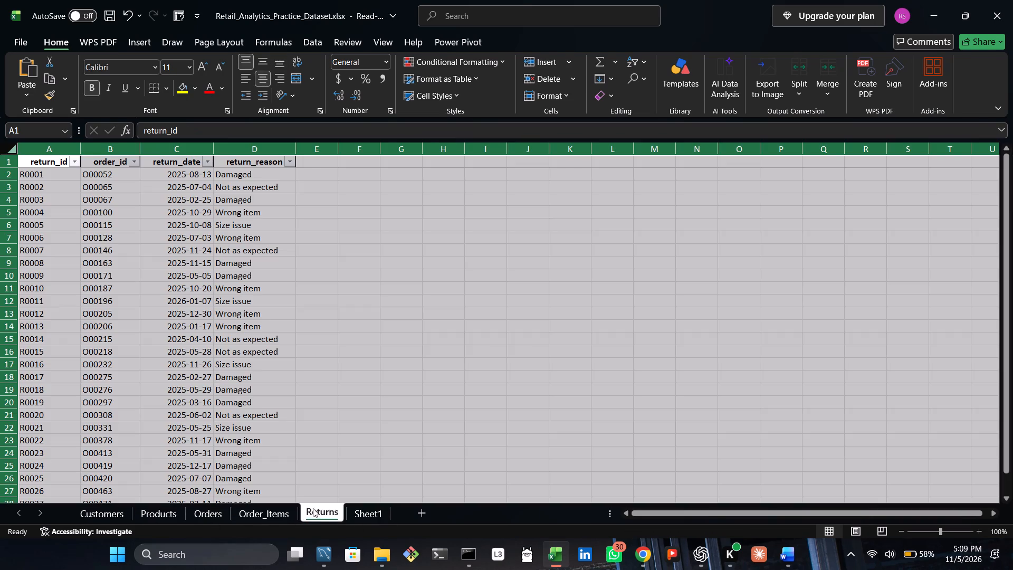
{"action": "left_click", "coordinate": [294, 510]}
{"action": "left_click", "coordinate": [219, 513]}
{"action": "left_click", "coordinate": [169, 513]}
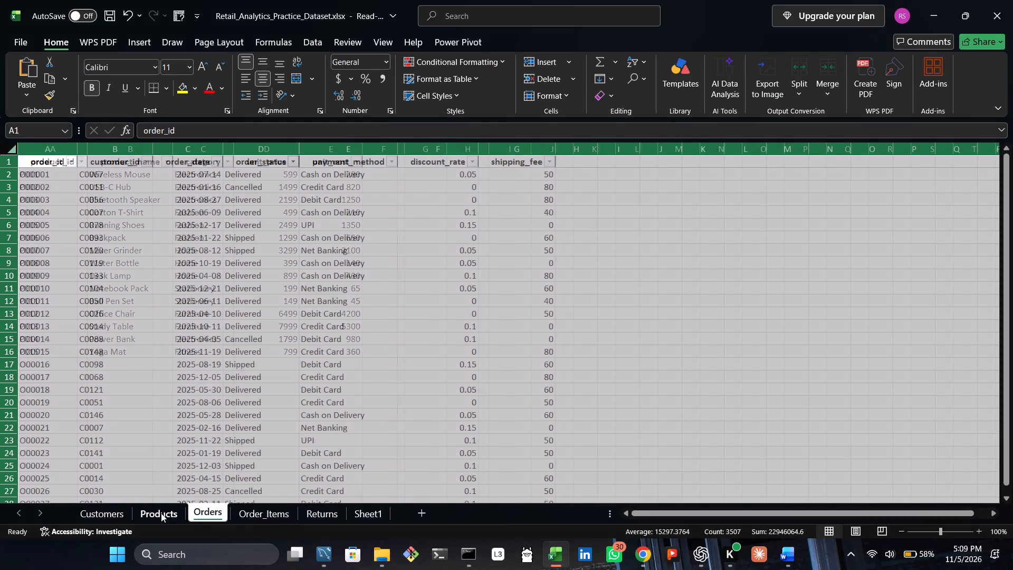
{"action": "left_click", "coordinate": [110, 515]}
{"action": "left_click", "coordinate": [128, 509]}
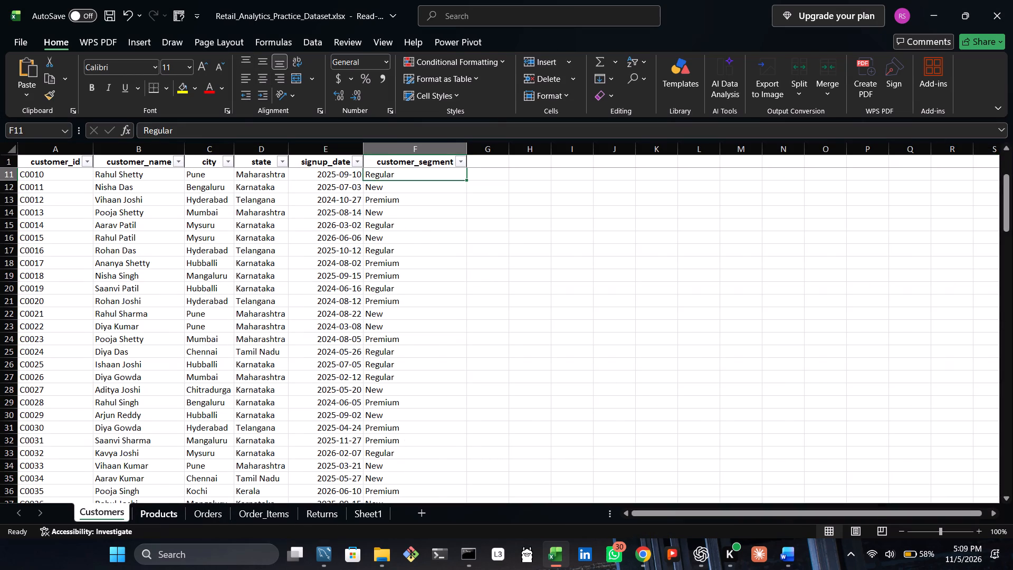
{"action": "scroll", "coordinate": [211, 394], "scroll_direction": "down", "scroll_amount": 3}
{"action": "scroll", "coordinate": [239, 402], "scroll_direction": "up", "scroll_amount": 3}
{"action": "scroll", "coordinate": [277, 377], "scroll_direction": "up", "scroll_amount": 4}
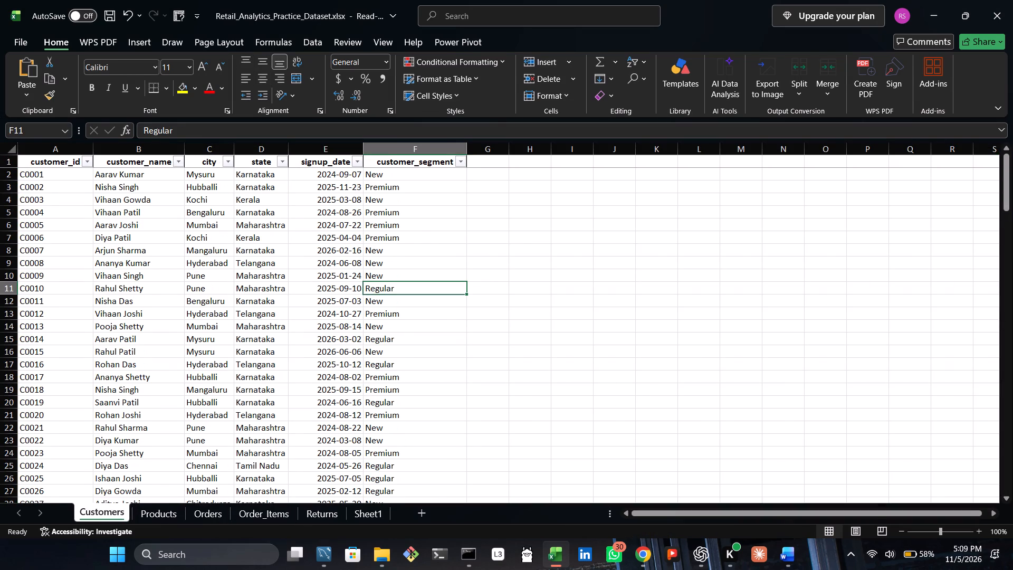
{"action": "scroll", "coordinate": [267, 401], "scroll_direction": "up", "scroll_amount": 3}
Examine the columns of the Products, Orders and Order_Items sheets for the data available for the revenue task.
{"action": "left_click", "coordinate": [160, 511]}
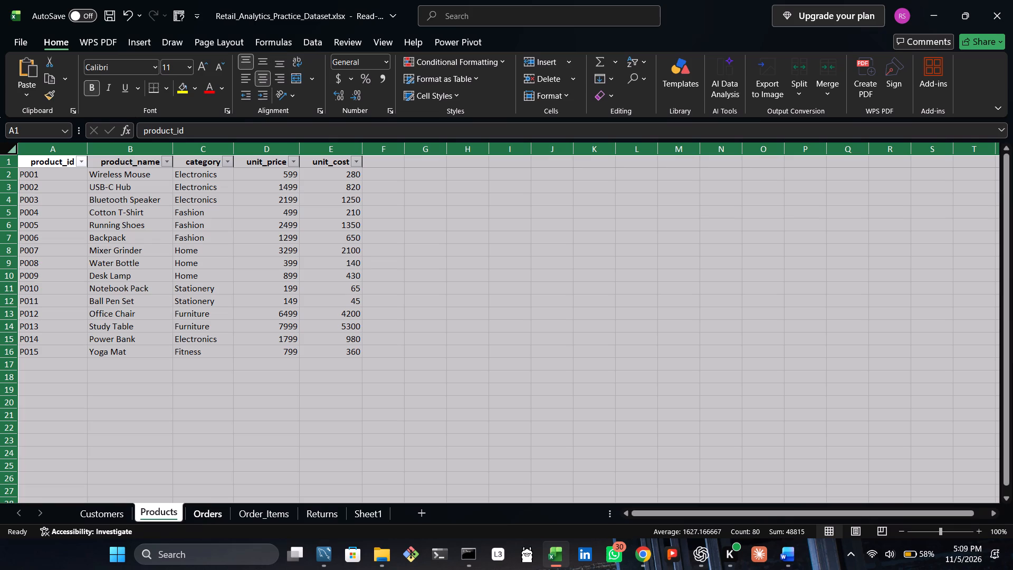
{"action": "left_click", "coordinate": [220, 510]}
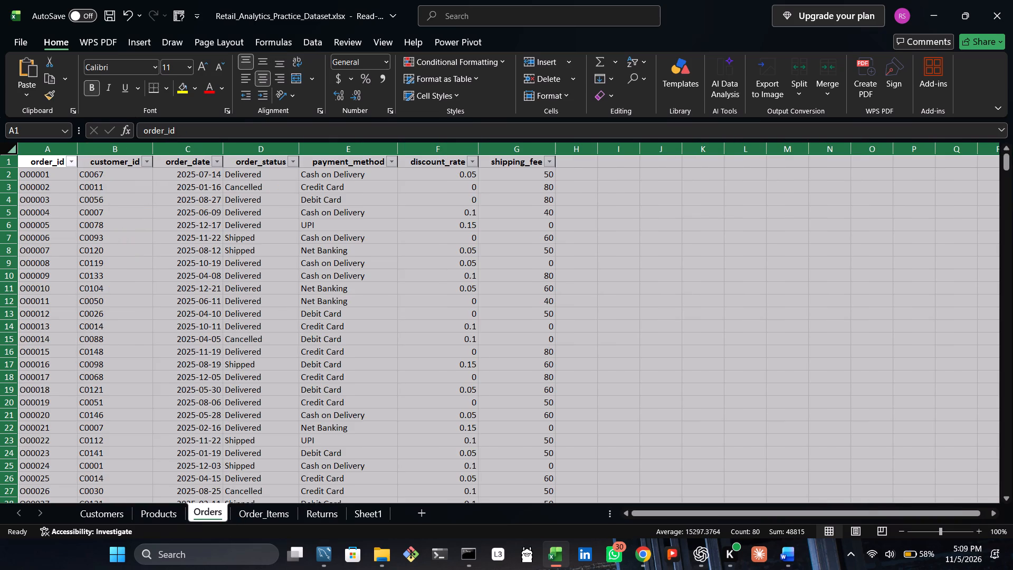
{"action": "left_click", "coordinate": [608, 196]}
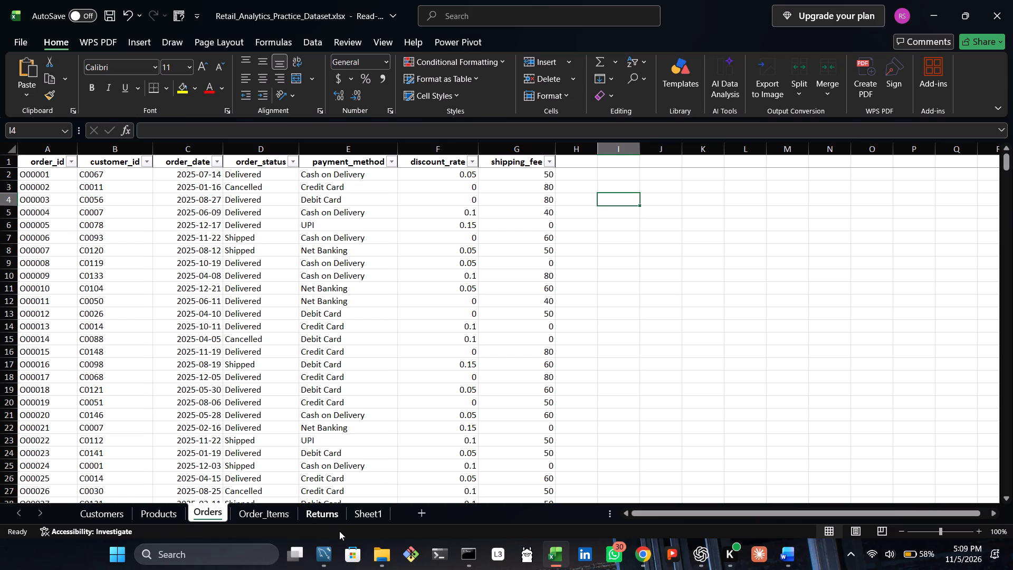
{"action": "scroll", "coordinate": [362, 439], "scroll_direction": "down", "scroll_amount": 4}
{"action": "scroll", "coordinate": [358, 440], "scroll_direction": "up", "scroll_amount": 3}
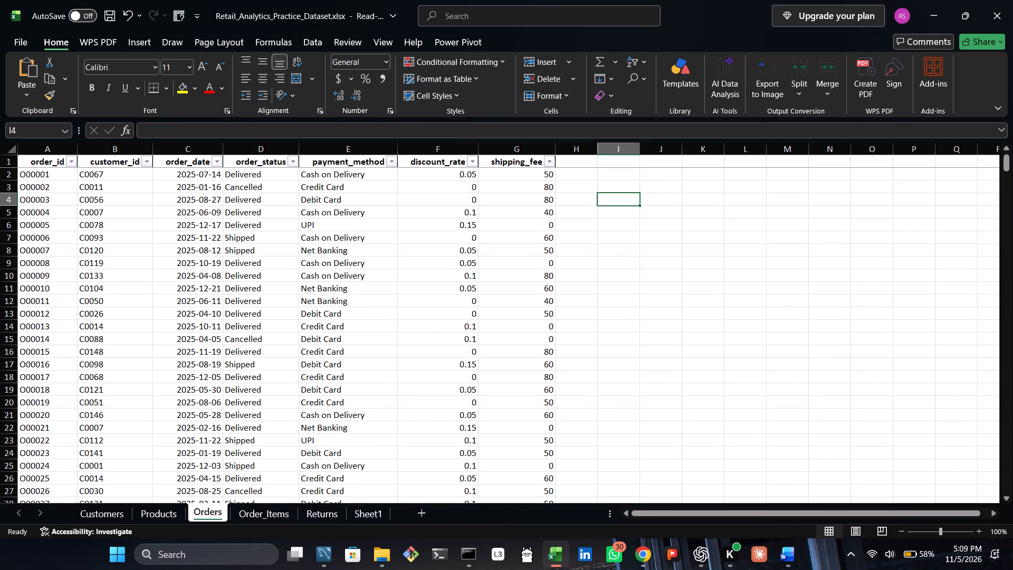
{"action": "scroll", "coordinate": [358, 440], "scroll_direction": "up", "scroll_amount": 3}
{"action": "left_click", "coordinate": [313, 507]}
{"action": "left_click", "coordinate": [249, 515]}
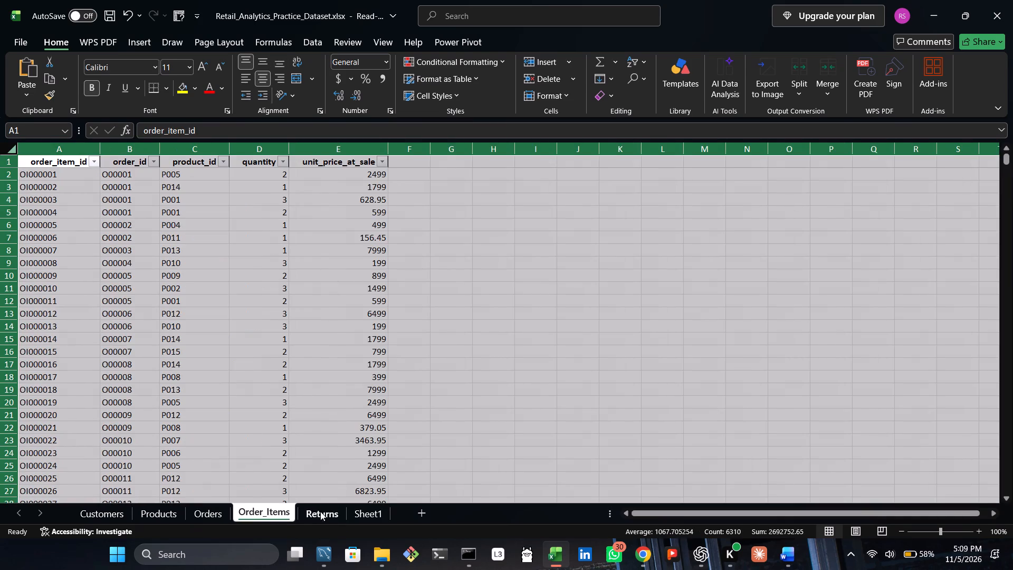
{"action": "left_click", "coordinate": [369, 503]}
{"action": "left_click", "coordinate": [253, 507]}
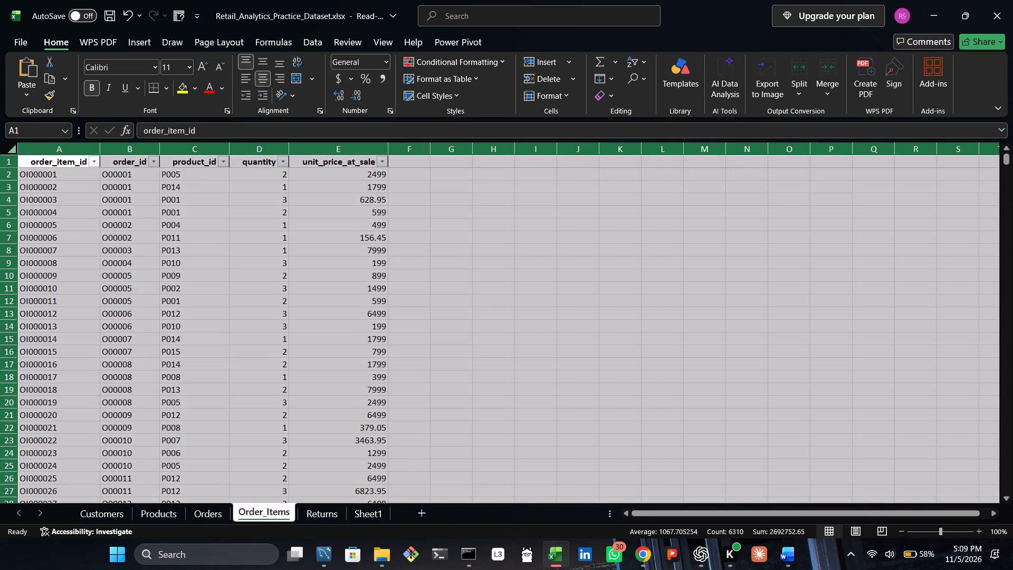
Examine the Order_Items sheet's columns again, then the order status, discount and shipping columns on the Orders sheet.
{"action": "scroll", "coordinate": [267, 168], "scroll_direction": "up", "scroll_amount": 3}
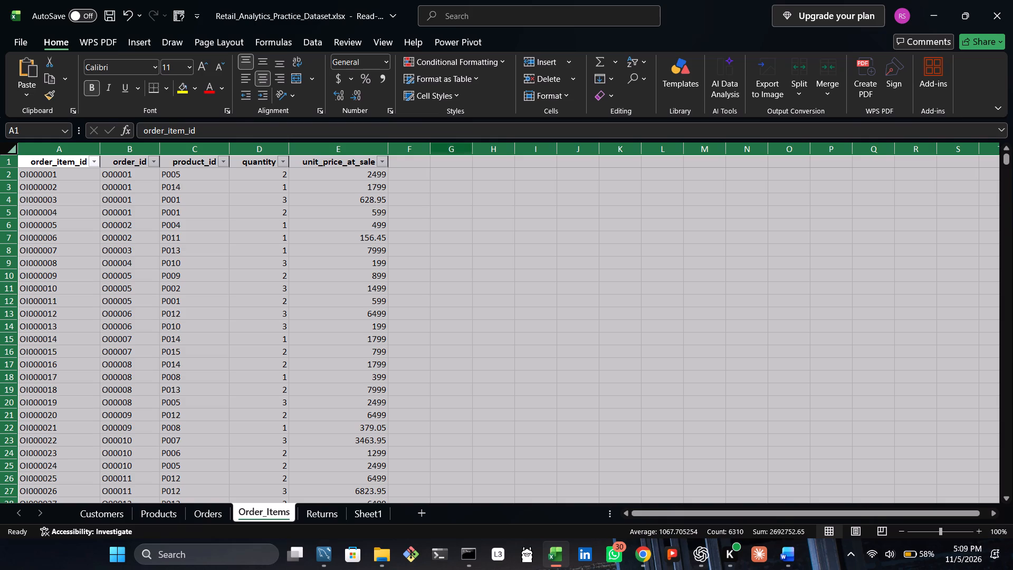
{"action": "left_click", "coordinate": [452, 195]}
{"action": "left_click", "coordinate": [452, 194]}
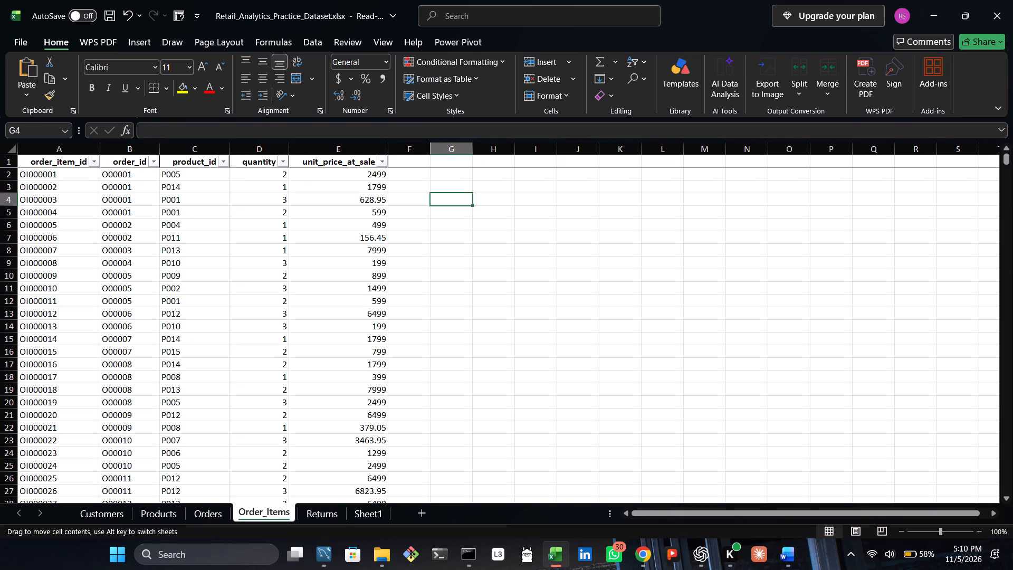
{"action": "scroll", "coordinate": [237, 304], "scroll_direction": "up", "scroll_amount": 2}
{"action": "left_click", "coordinate": [160, 517]}
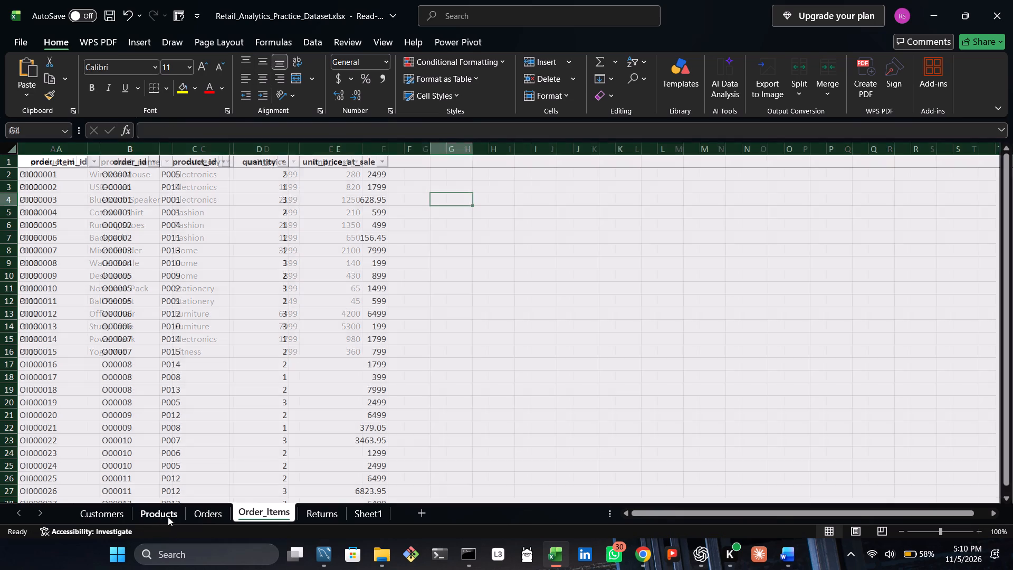
{"action": "left_click", "coordinate": [236, 519]}
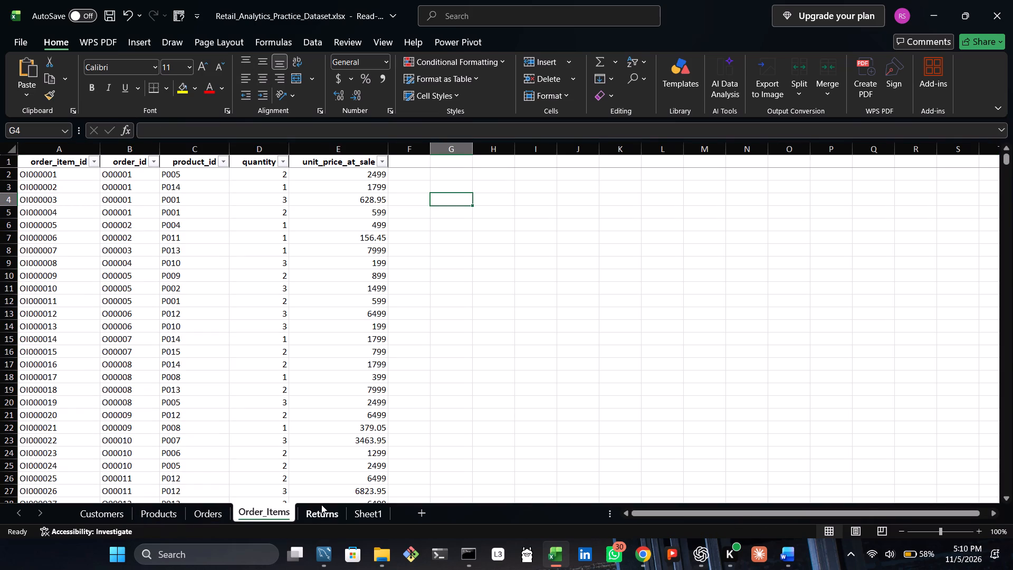
{"action": "left_click", "coordinate": [214, 503]}
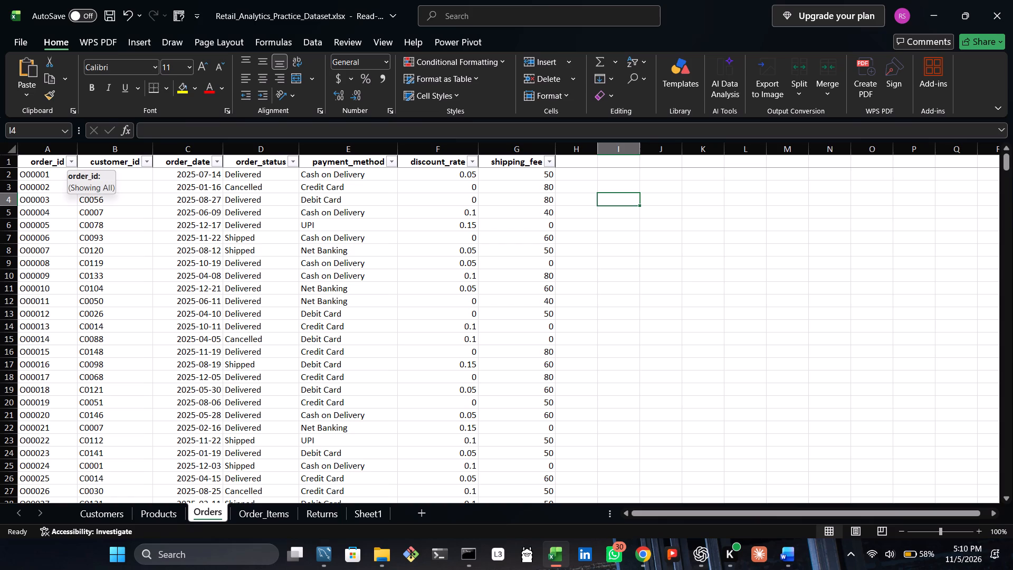
{"action": "scroll", "coordinate": [130, 471], "scroll_direction": "down", "scroll_amount": 5}
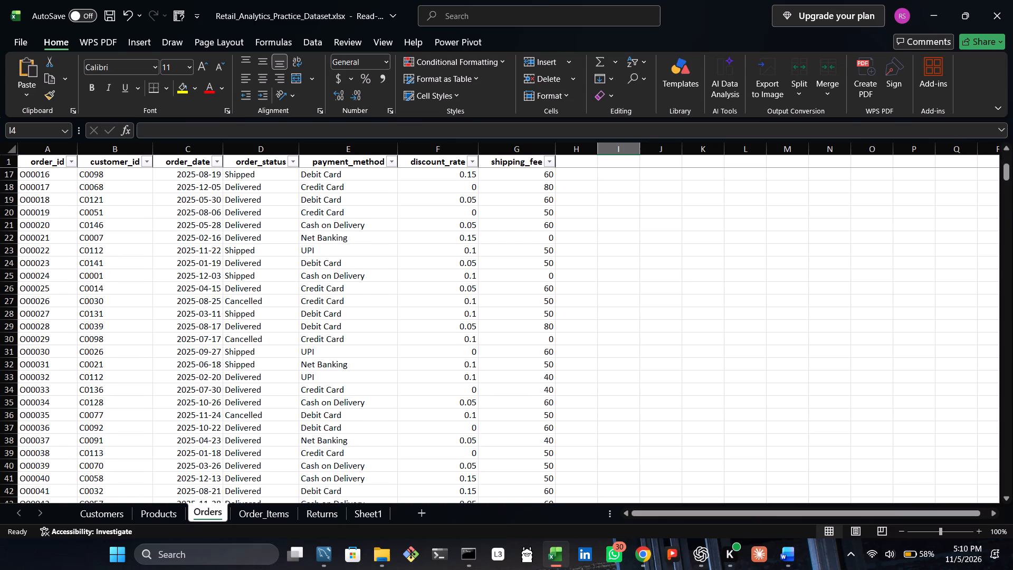
{"action": "scroll", "coordinate": [125, 460], "scroll_direction": "down", "scroll_amount": 16}
{"action": "scroll", "coordinate": [127, 463], "scroll_direction": "up", "scroll_amount": 19}
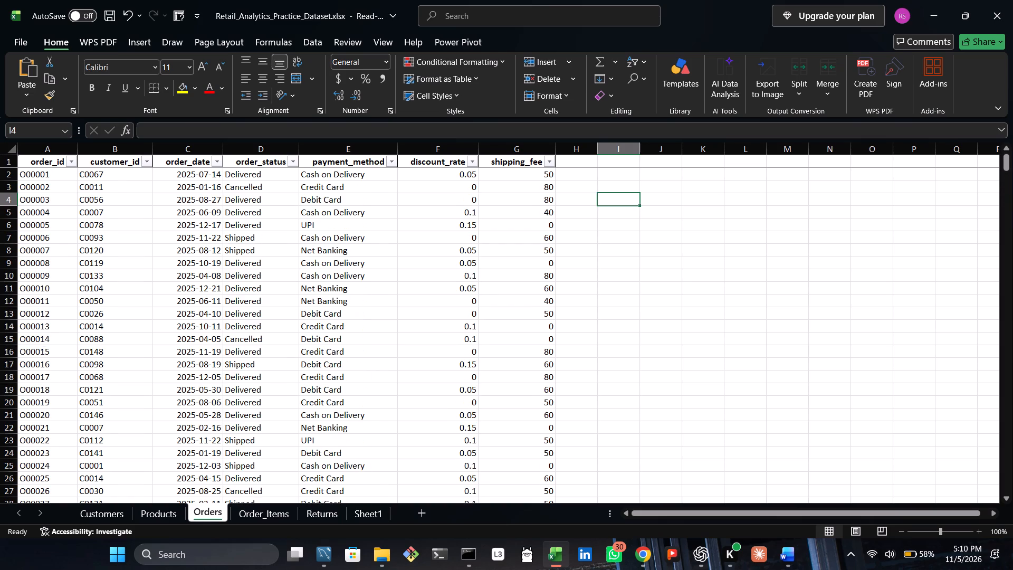
{"action": "scroll", "coordinate": [134, 457], "scroll_direction": "up", "scroll_amount": 11}
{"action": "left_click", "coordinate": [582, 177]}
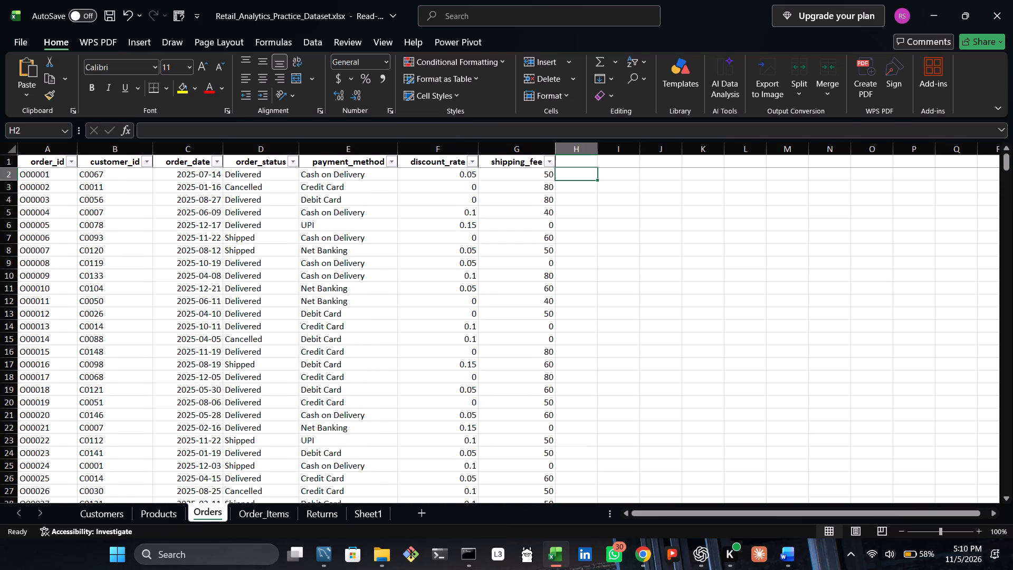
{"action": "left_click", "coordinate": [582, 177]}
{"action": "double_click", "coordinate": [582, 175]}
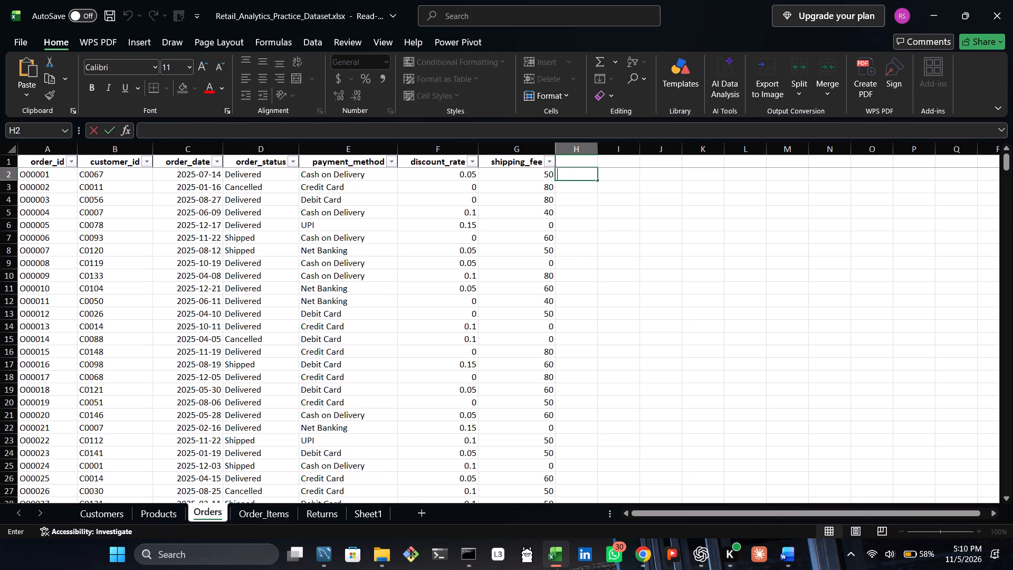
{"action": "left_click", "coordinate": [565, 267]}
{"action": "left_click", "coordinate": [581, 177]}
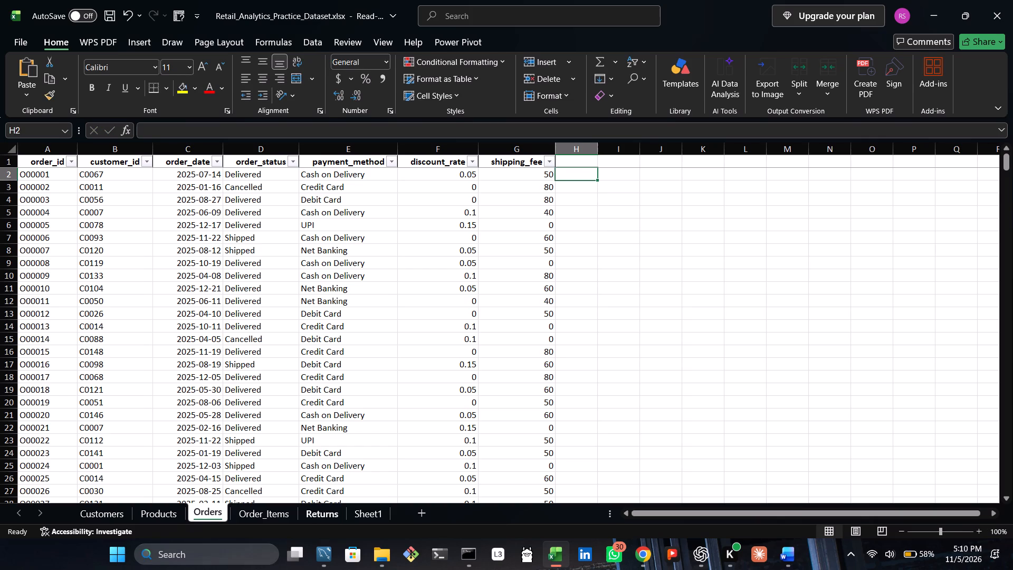
Examine the Returns sheet's rows down to its last record, and check the total revenue task in the Sheet1 task list.
{"action": "left_click", "coordinate": [335, 510]}
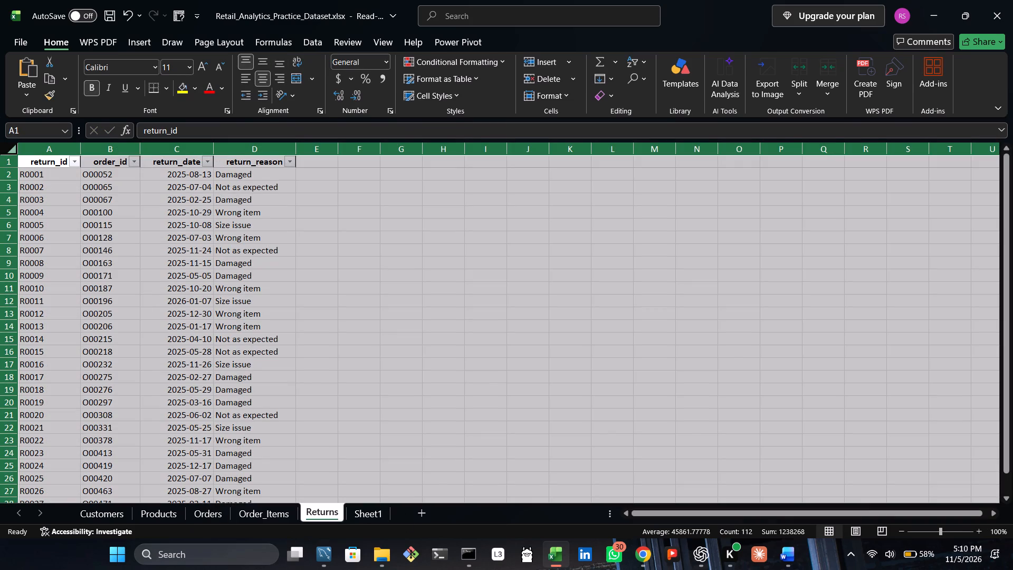
{"action": "left_click", "coordinate": [332, 236]}
{"action": "scroll", "coordinate": [204, 280], "scroll_direction": "down", "scroll_amount": 1}
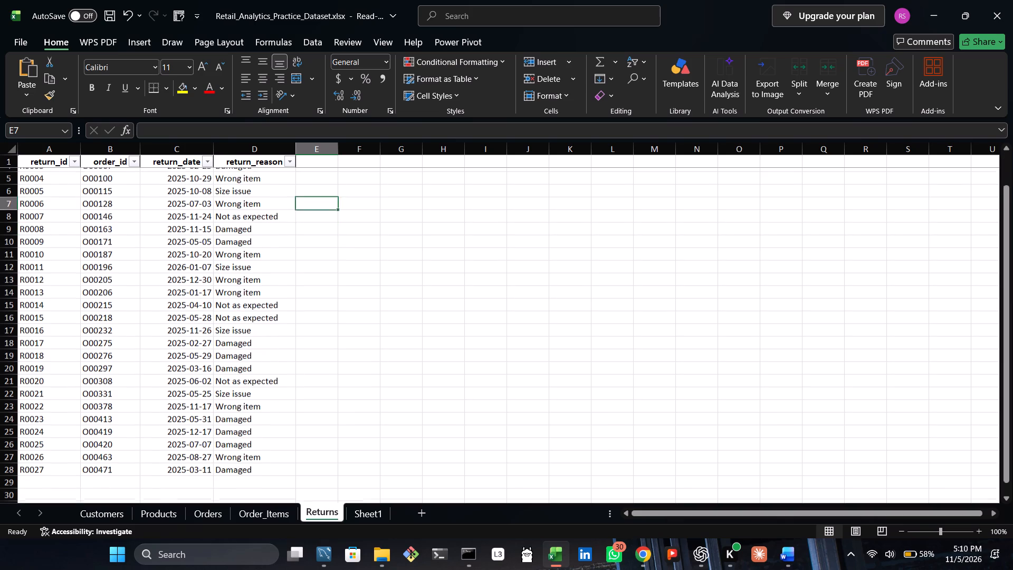
{"action": "scroll", "coordinate": [307, 469], "scroll_direction": "down", "scroll_amount": 1}
{"action": "scroll", "coordinate": [415, 385], "scroll_direction": "up", "scroll_amount": 1}
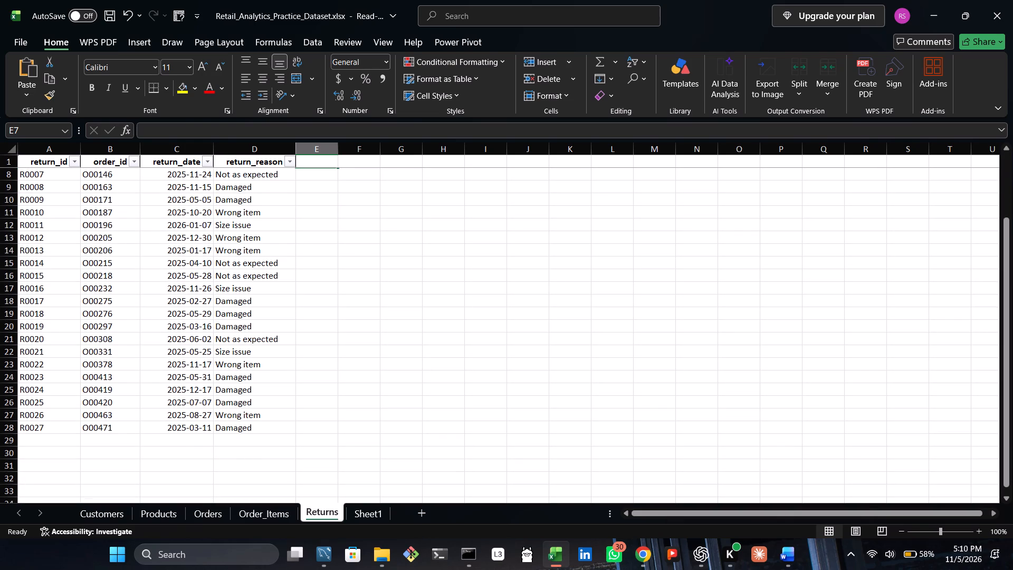
{"action": "scroll", "coordinate": [417, 385], "scroll_direction": "up", "scroll_amount": 4}
{"action": "left_click", "coordinate": [191, 507]}
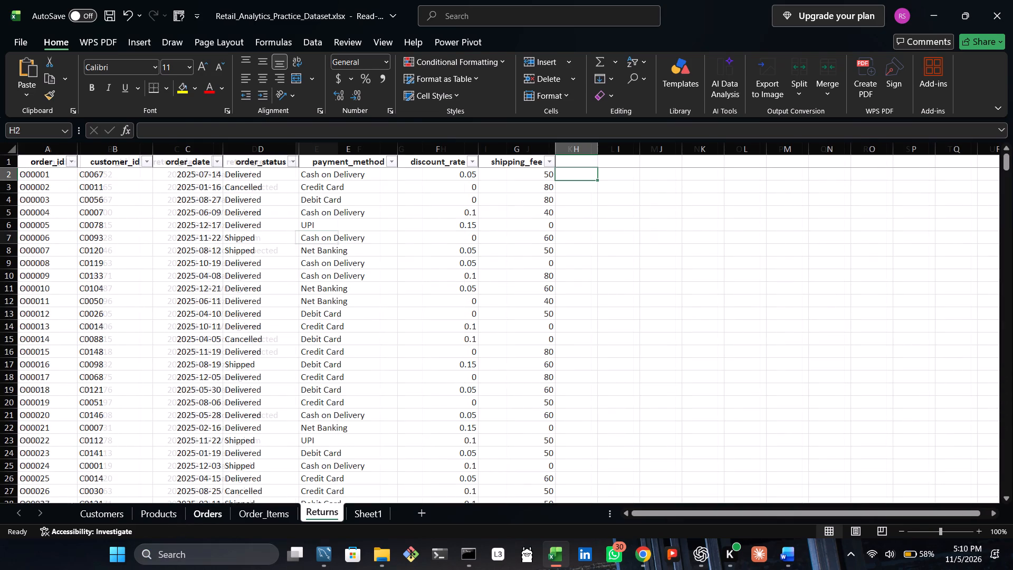
{"action": "left_click", "coordinate": [357, 515]}
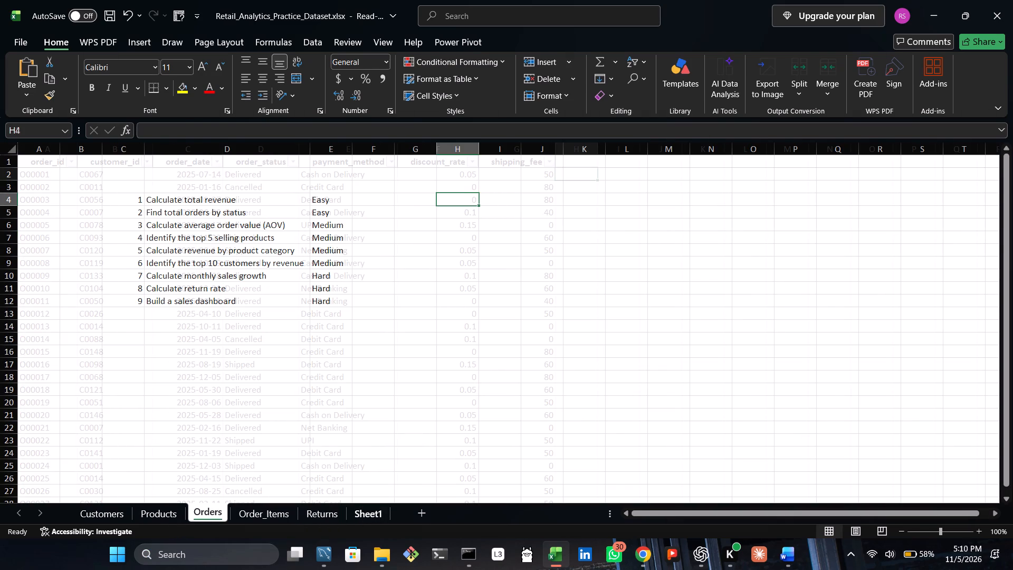
{"action": "left_click", "coordinate": [330, 200]}
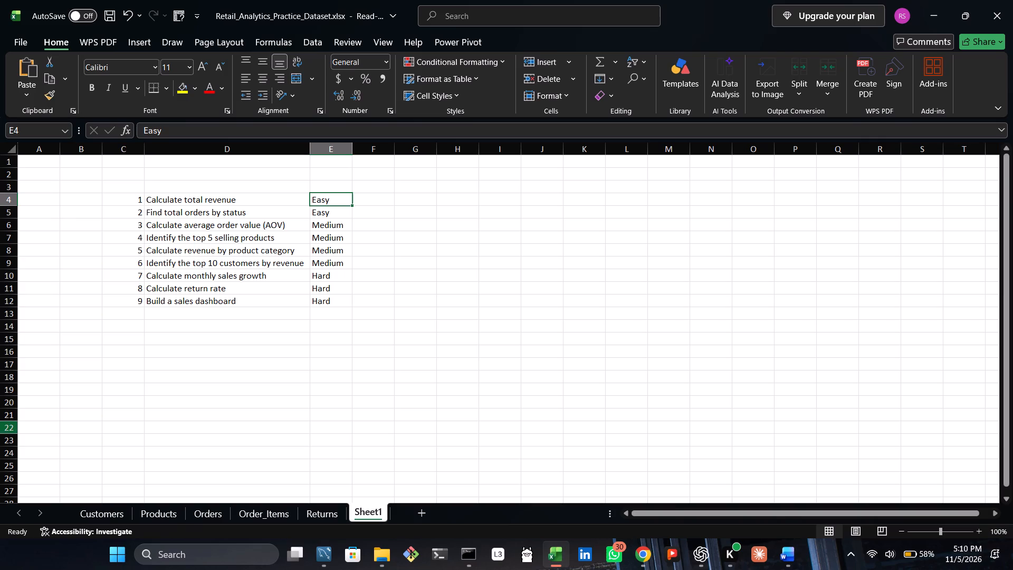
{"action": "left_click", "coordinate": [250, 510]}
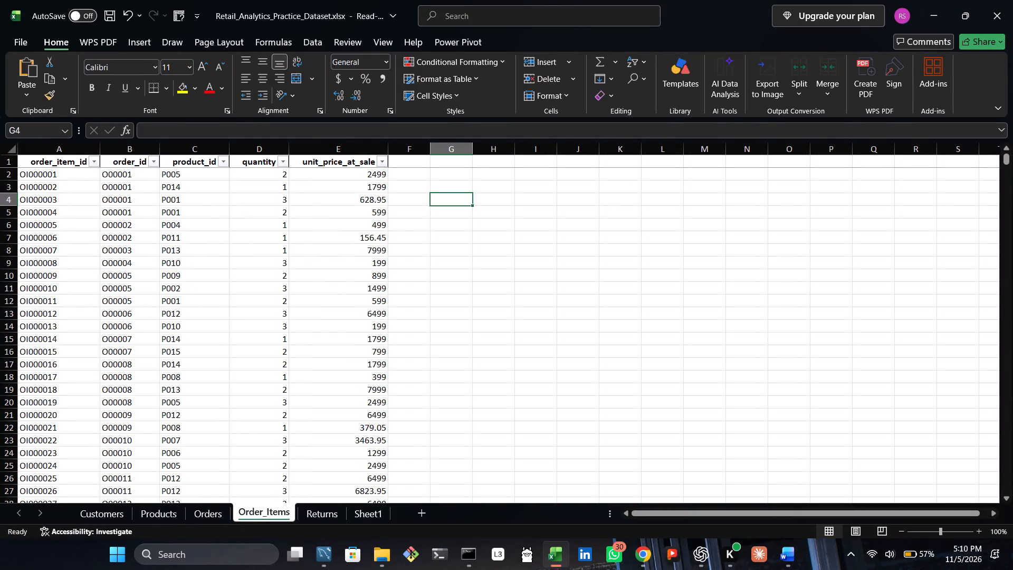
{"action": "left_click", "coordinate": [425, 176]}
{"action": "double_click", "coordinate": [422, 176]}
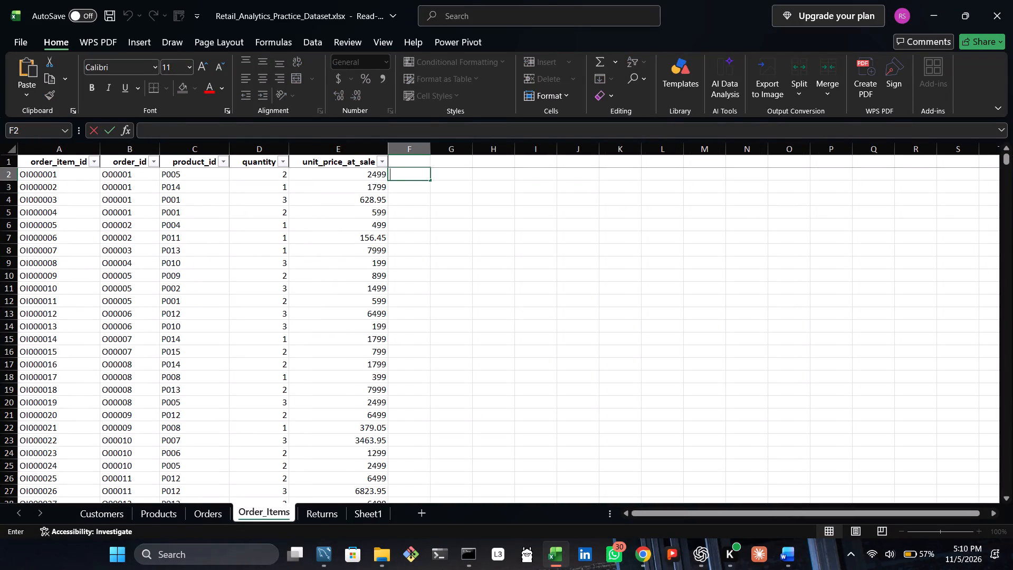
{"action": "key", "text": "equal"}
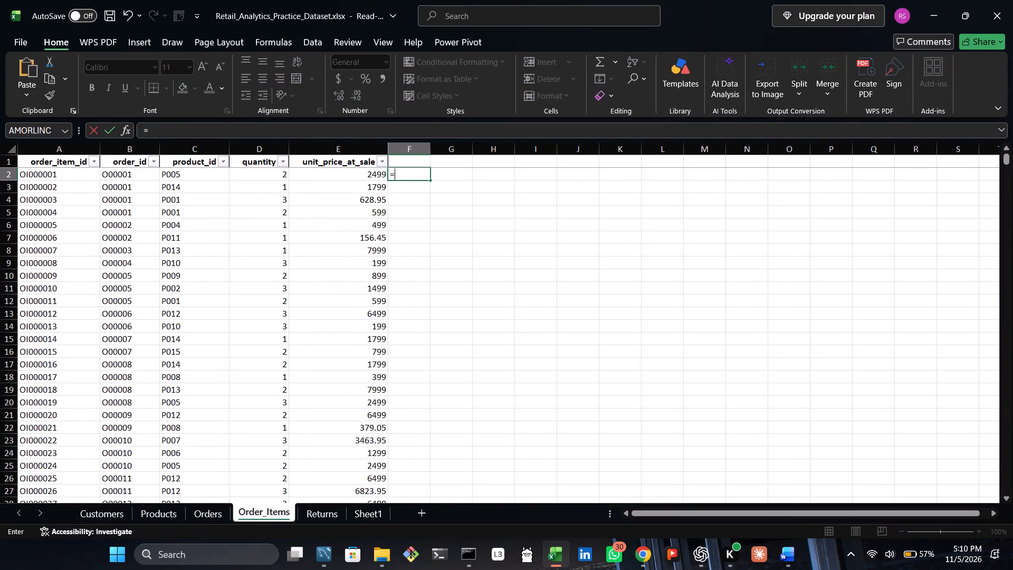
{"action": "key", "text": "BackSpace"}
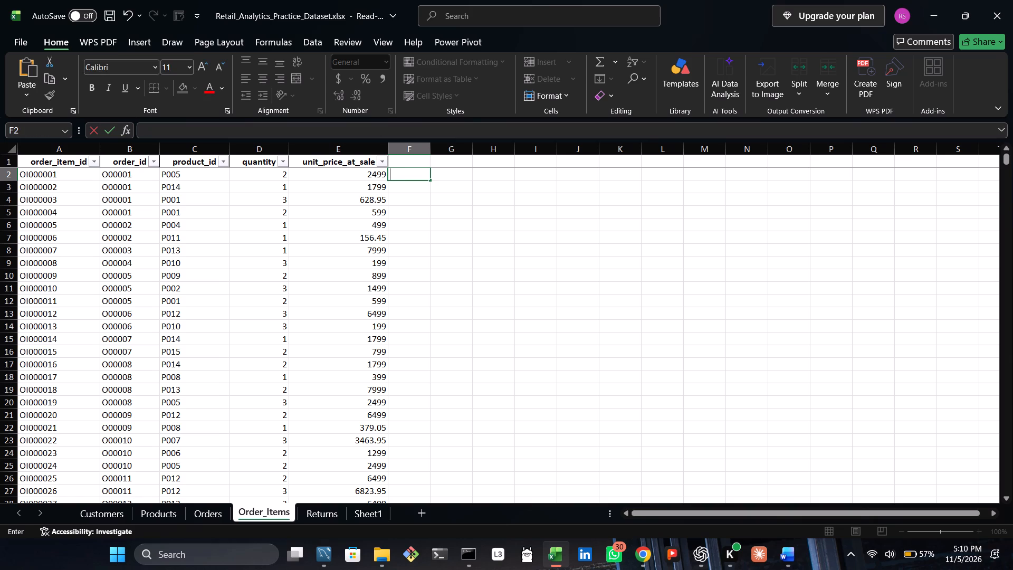
Check how far the data extends on Order_Items and Orders by selecting the order_item_id and order_date columns down to the last row.
{"action": "left_click", "coordinate": [32, 184]}
{"action": "left_click", "coordinate": [39, 176]}
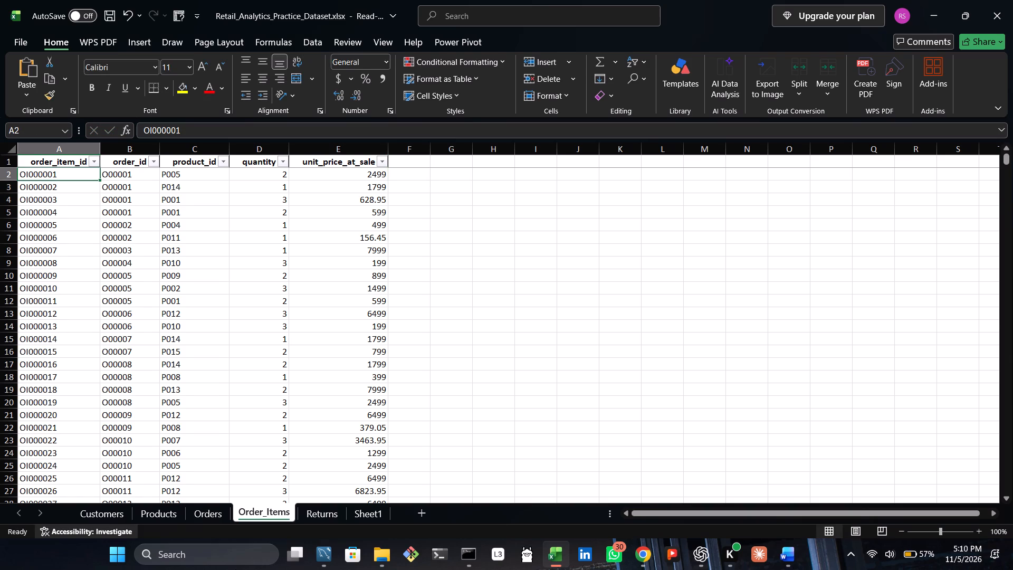
{"action": "key", "text": "ctrl+shift+Down"}
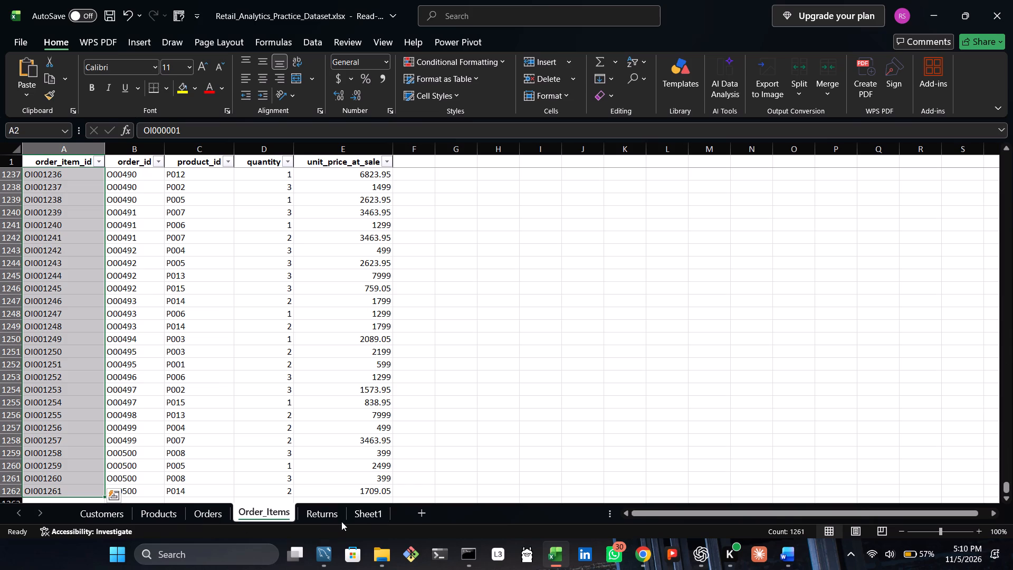
{"action": "left_click", "coordinate": [208, 512]}
{"action": "left_click", "coordinate": [193, 449]}
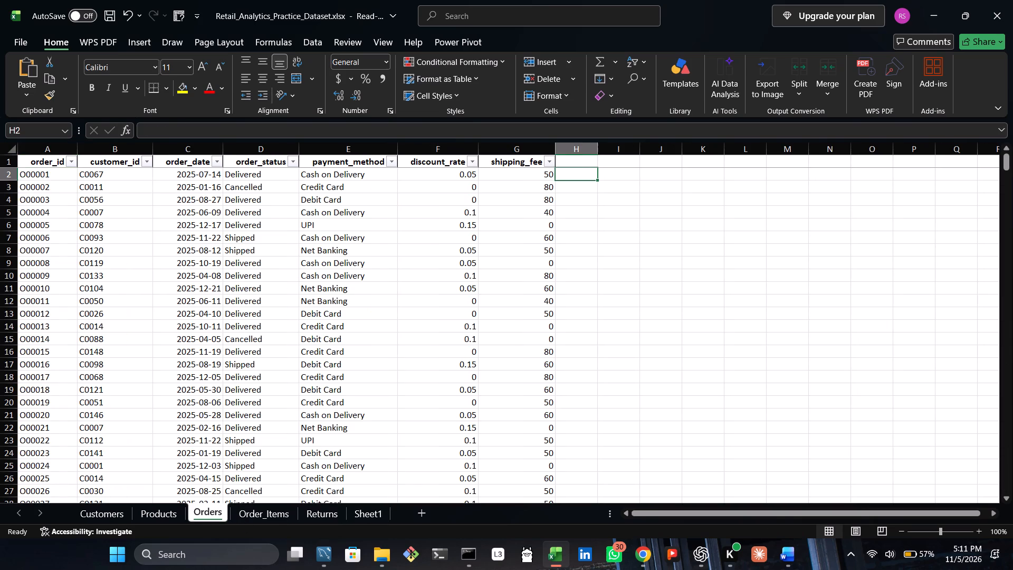
{"action": "key", "text": "ctrl+shift+Down"}
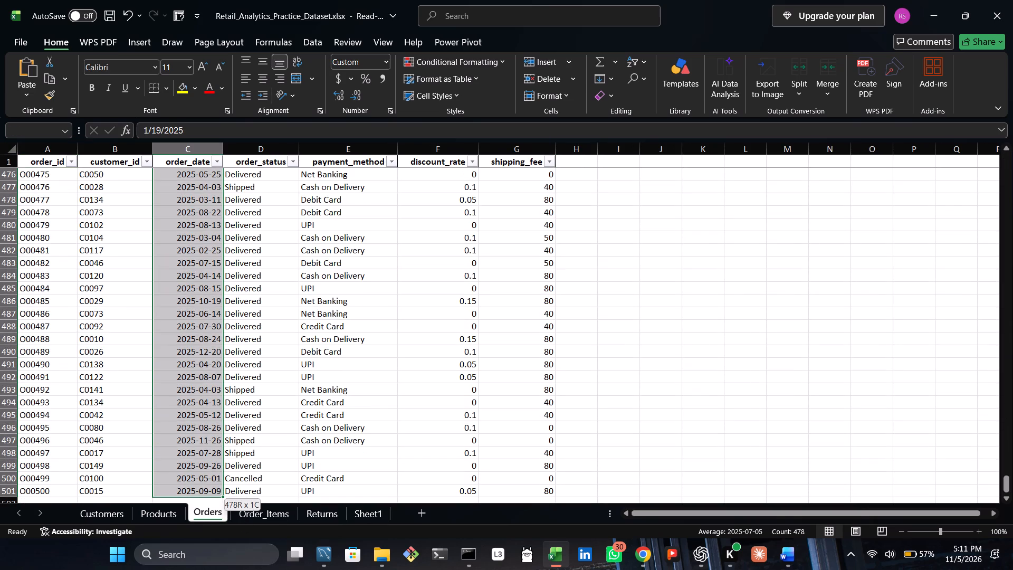
{"action": "left_click", "coordinate": [675, 403]}
{"action": "scroll", "coordinate": [674, 404], "scroll_direction": "up", "scroll_amount": 11}
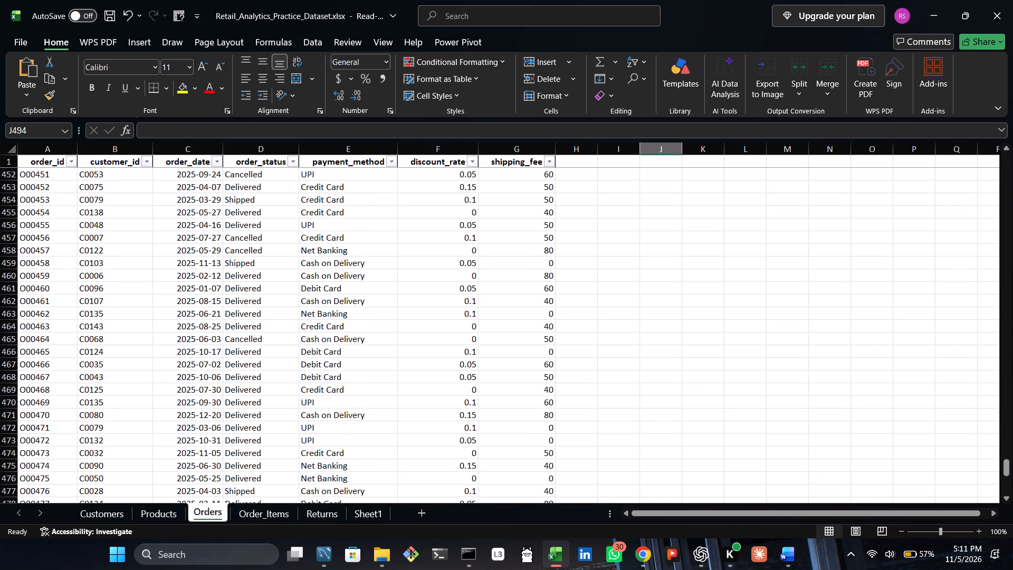
{"action": "scroll", "coordinate": [676, 404], "scroll_direction": "up", "scroll_amount": 19}
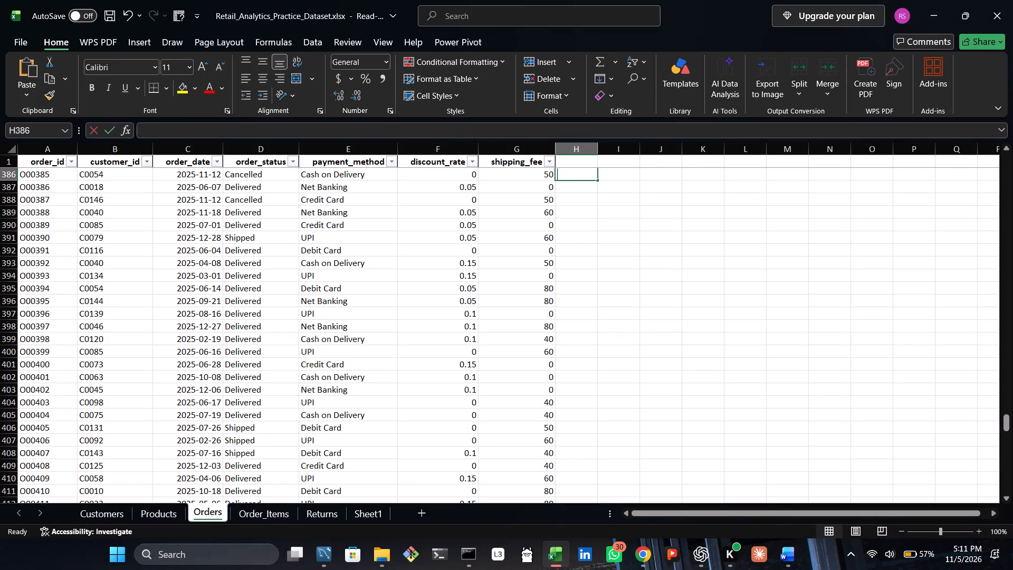
{"action": "left_click", "coordinate": [242, 521]}
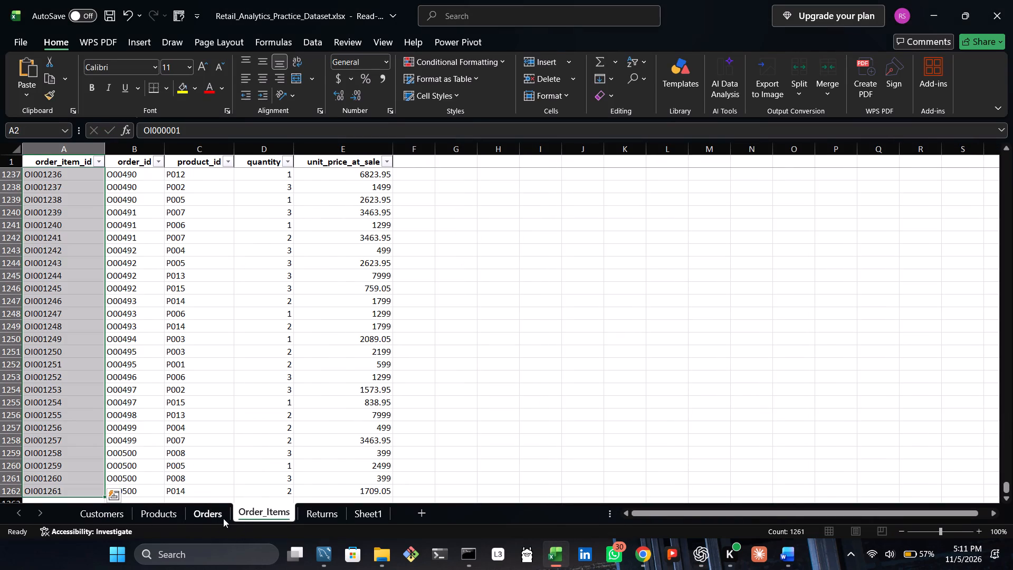
{"action": "left_click", "coordinate": [212, 522]}
{"action": "left_click", "coordinate": [249, 514]}
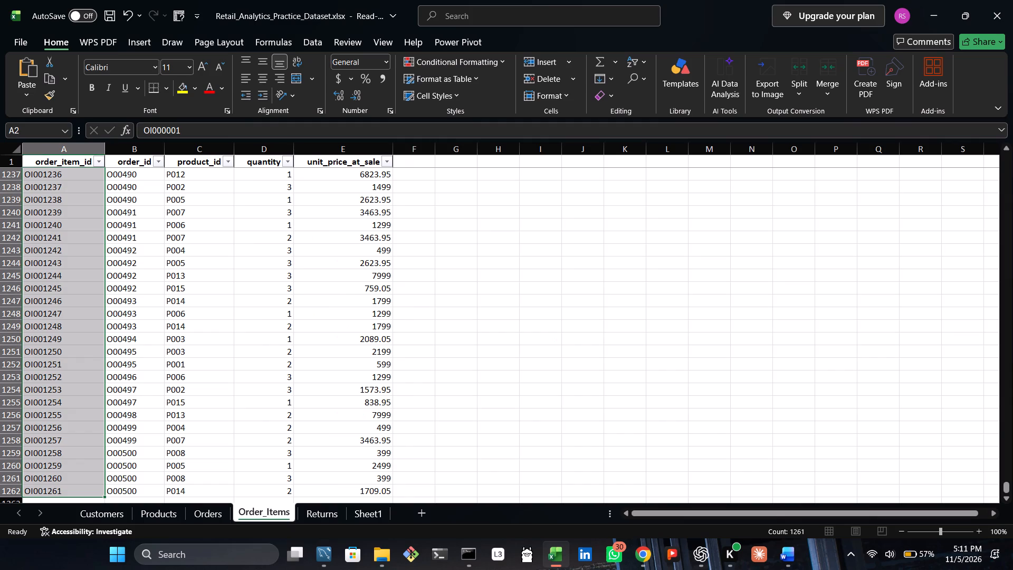
{"action": "double_click", "coordinate": [417, 175]}
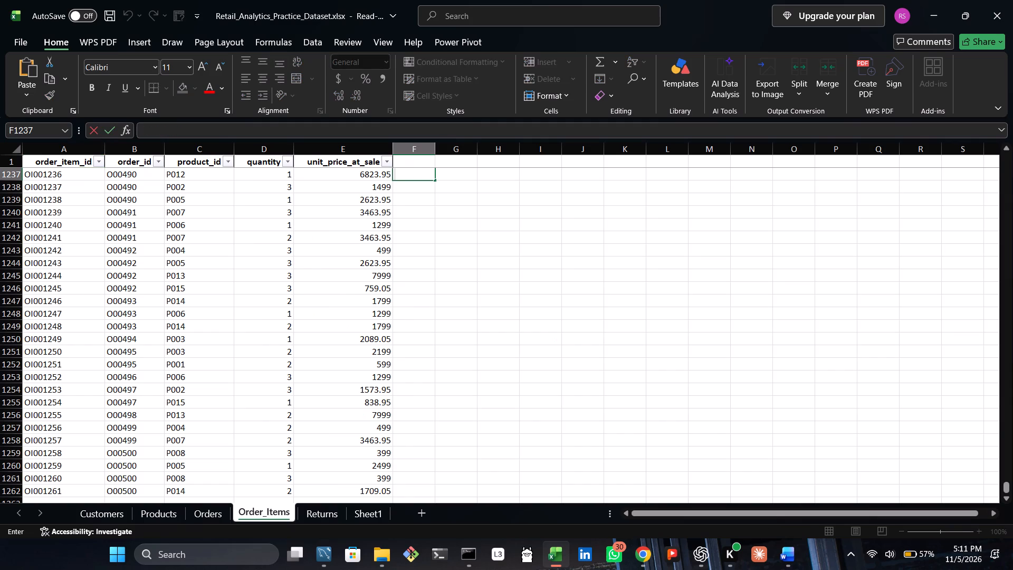
{"action": "key", "text": "equal"}
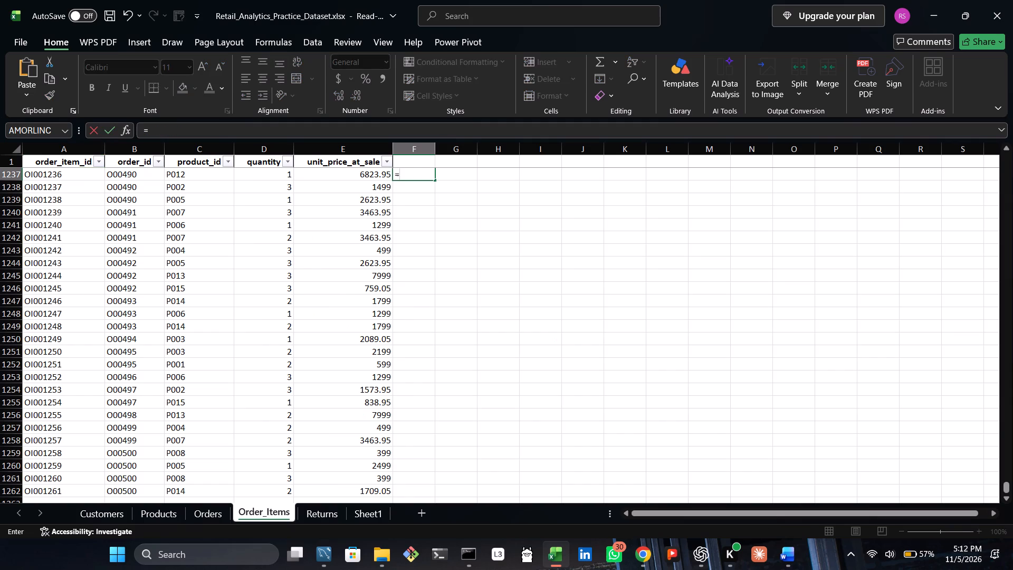
{"action": "left_click", "coordinate": [283, 177]}
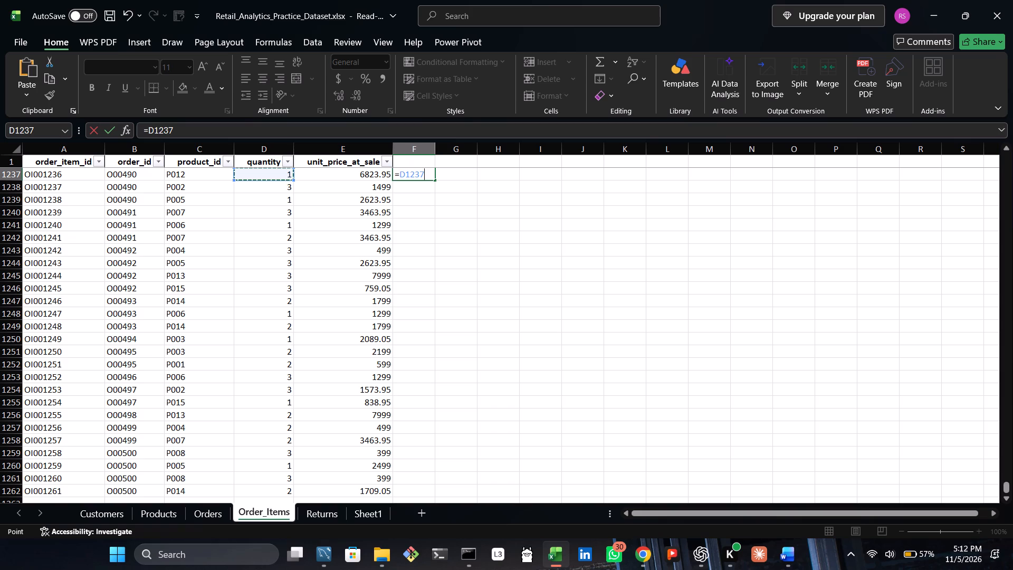
{"action": "key", "text": "asterisk"}
{"action": "left_click", "coordinate": [329, 177]}
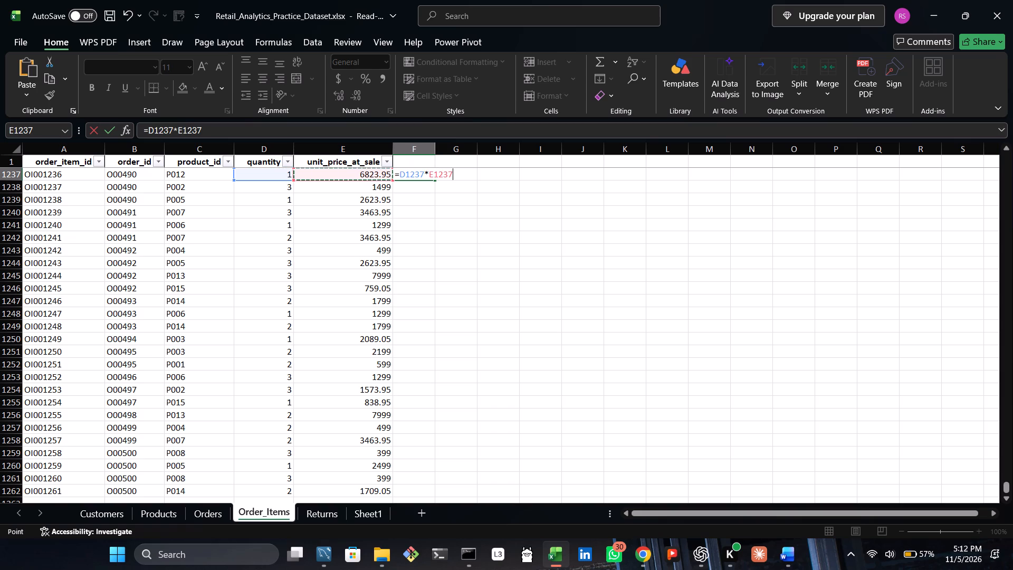
{"action": "key", "text": "Return"}
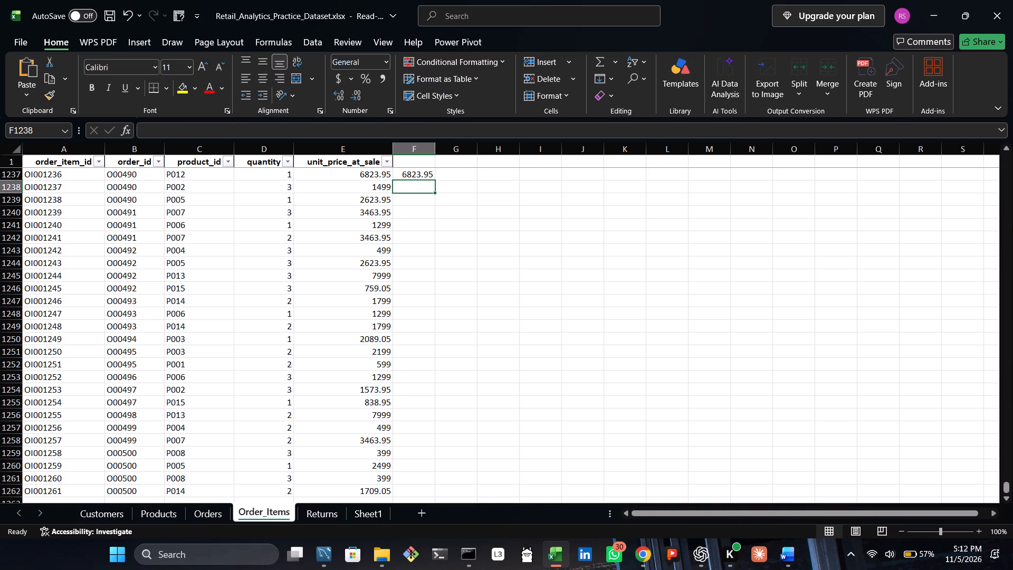
Fill the F1237 formula down column F to the last order item in row 1262.
{"action": "left_click", "coordinate": [407, 173]}
{"action": "double_click", "coordinate": [435, 179]}
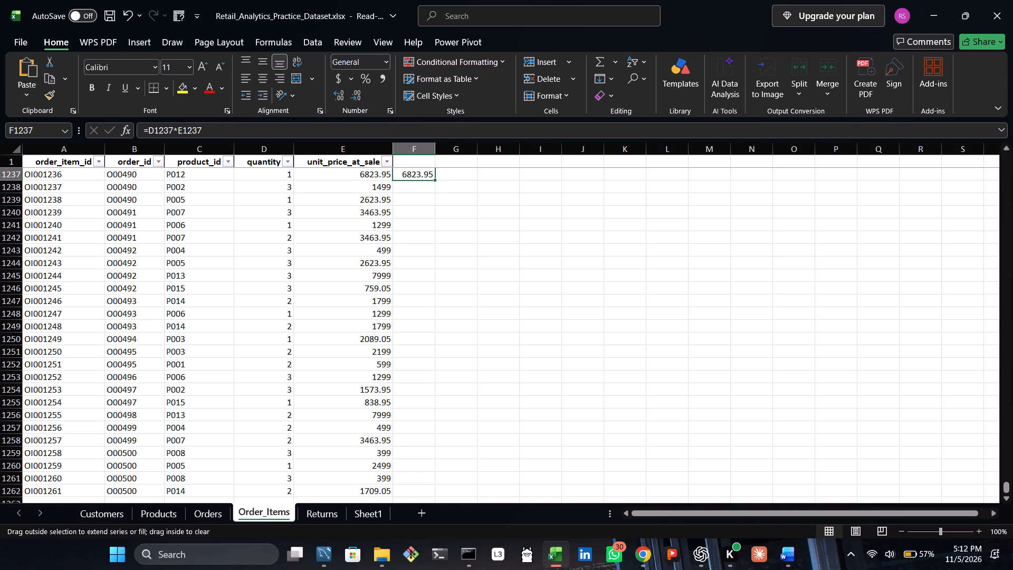
{"action": "scroll", "coordinate": [454, 220], "scroll_direction": "down", "scroll_amount": 3}
{"action": "scroll", "coordinate": [425, 251], "scroll_direction": "up", "scroll_amount": 3}
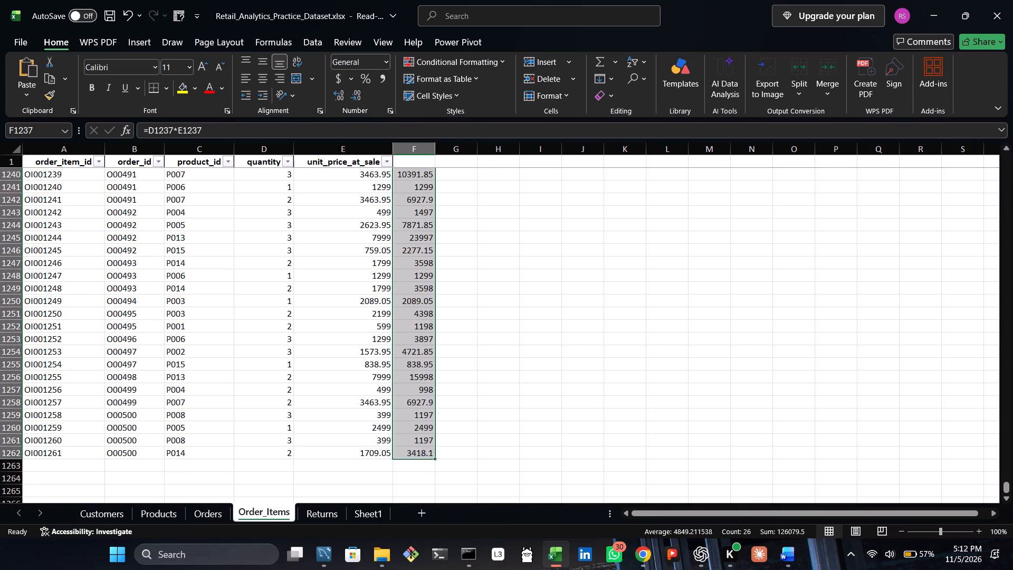
{"action": "scroll", "coordinate": [427, 324], "scroll_direction": "up", "scroll_amount": 2}
On the Orders sheet, start an XLOOKUP formula in H386, beside order O00385.
{"action": "left_click", "coordinate": [209, 525]}
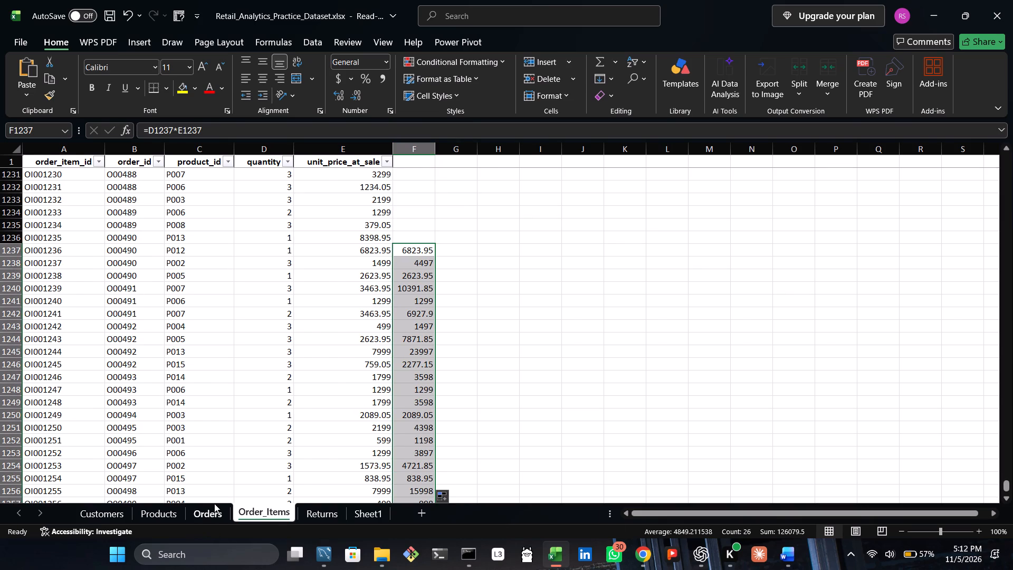
{"action": "left_click", "coordinate": [214, 503]}
{"action": "double_click", "coordinate": [562, 175]}
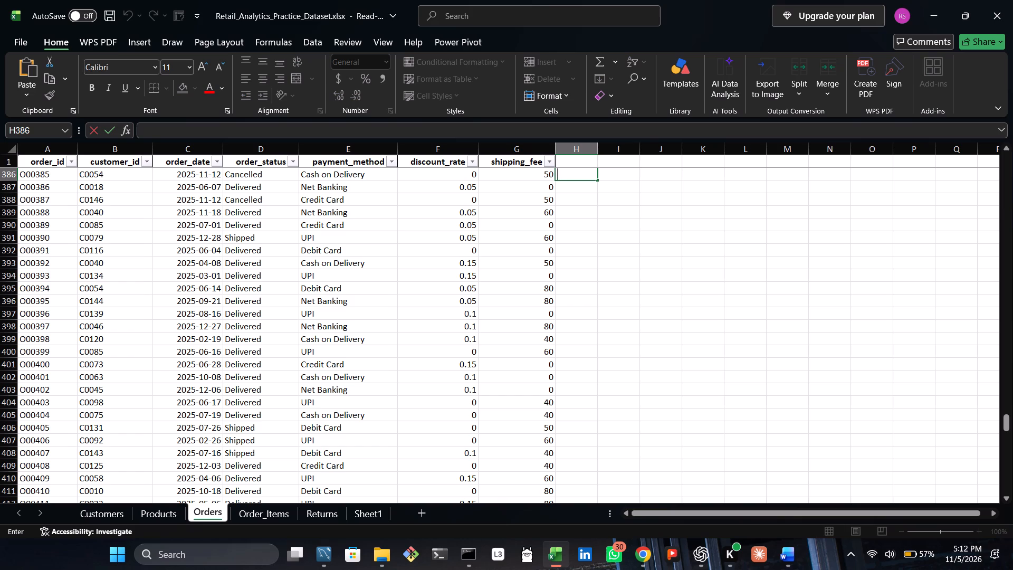
{"action": "type", "text": "co"}
{"action": "key", "text": "BackSpace"}
{"action": "key", "text": "BackSpace"}
{"action": "key", "text": "equal"}
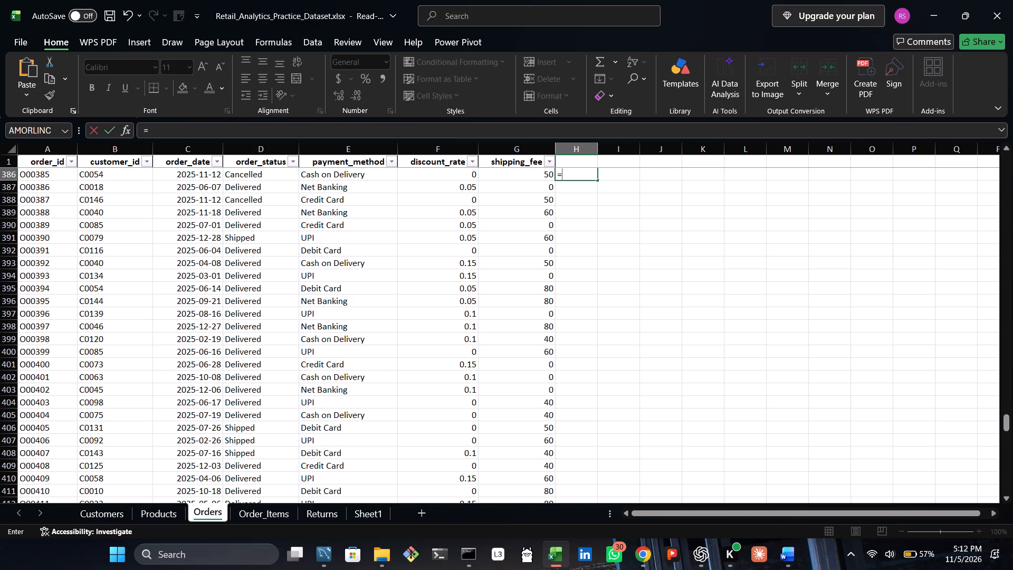
{"action": "key", "text": "x"}
{"action": "key", "text": "l"}
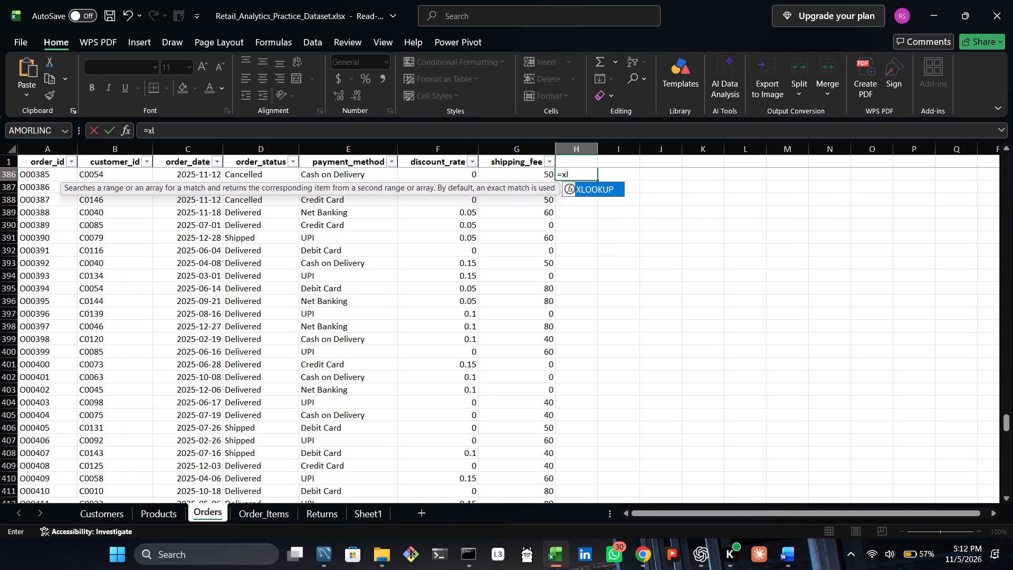
{"action": "key", "text": "Return"}
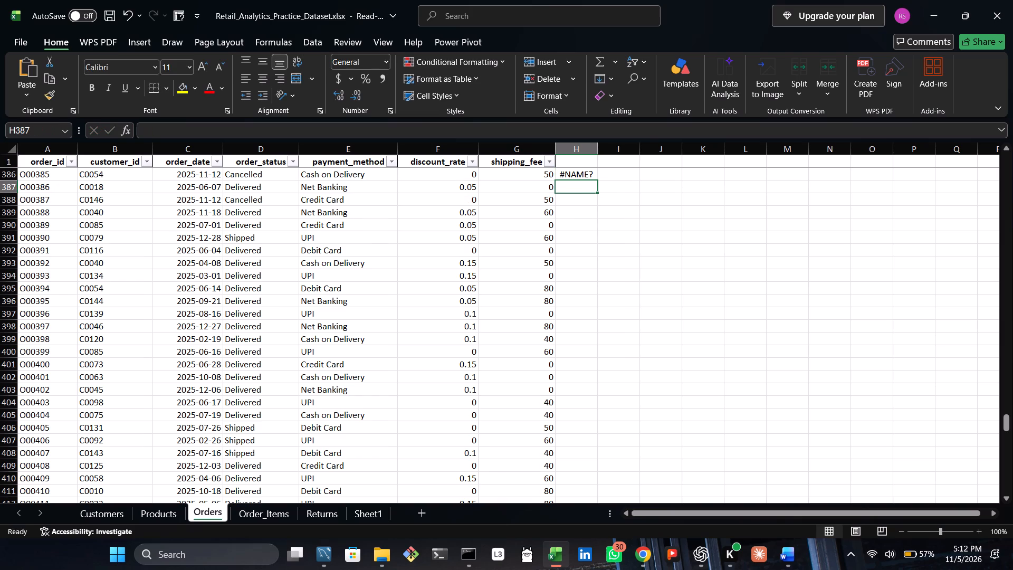
{"action": "double_click", "coordinate": [561, 174]}
{"action": "left_click", "coordinate": [568, 172]}
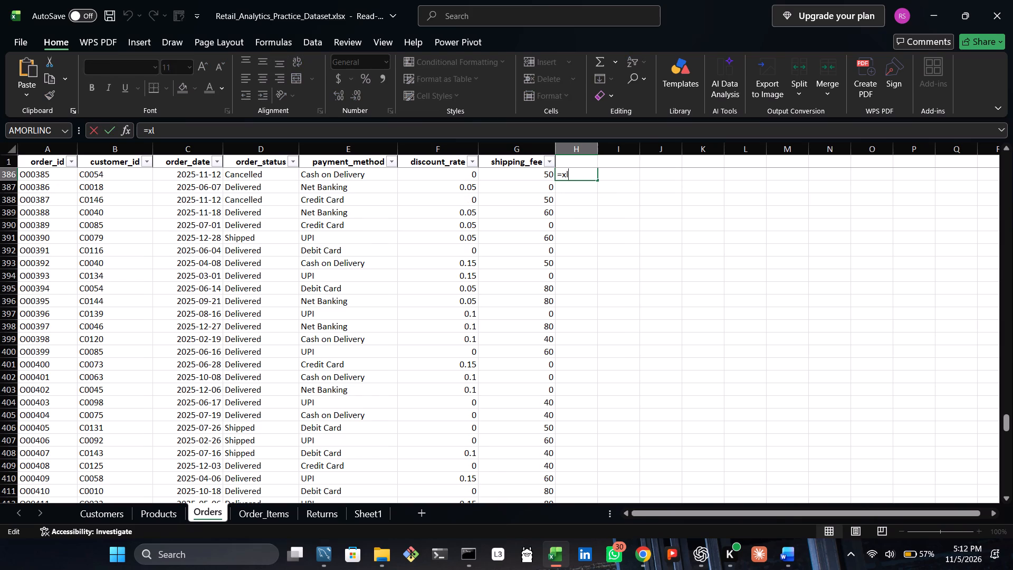
{"action": "key", "text": "o"}
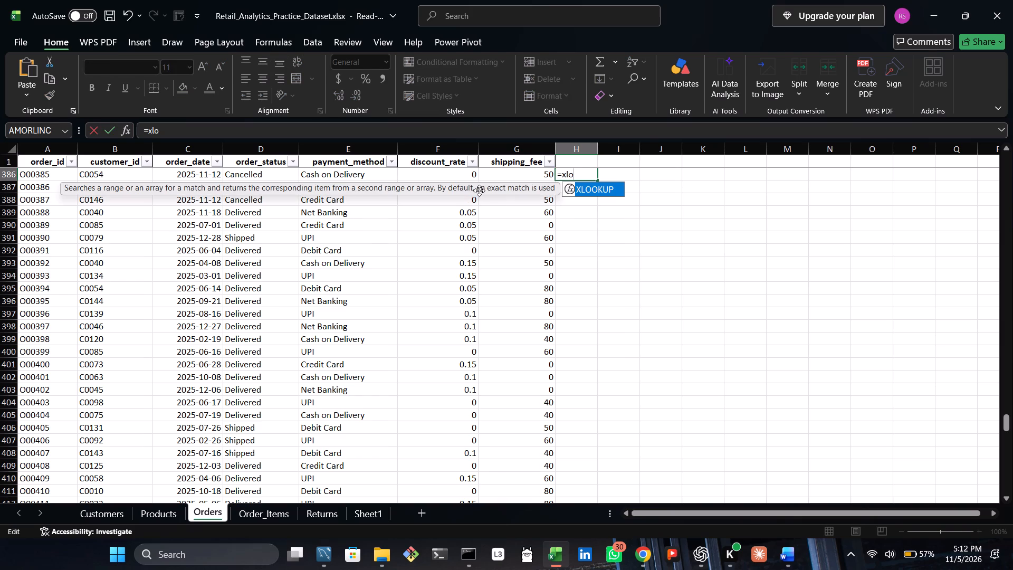
{"action": "left_click", "coordinate": [610, 192]}
{"action": "left_click", "coordinate": [610, 192]}
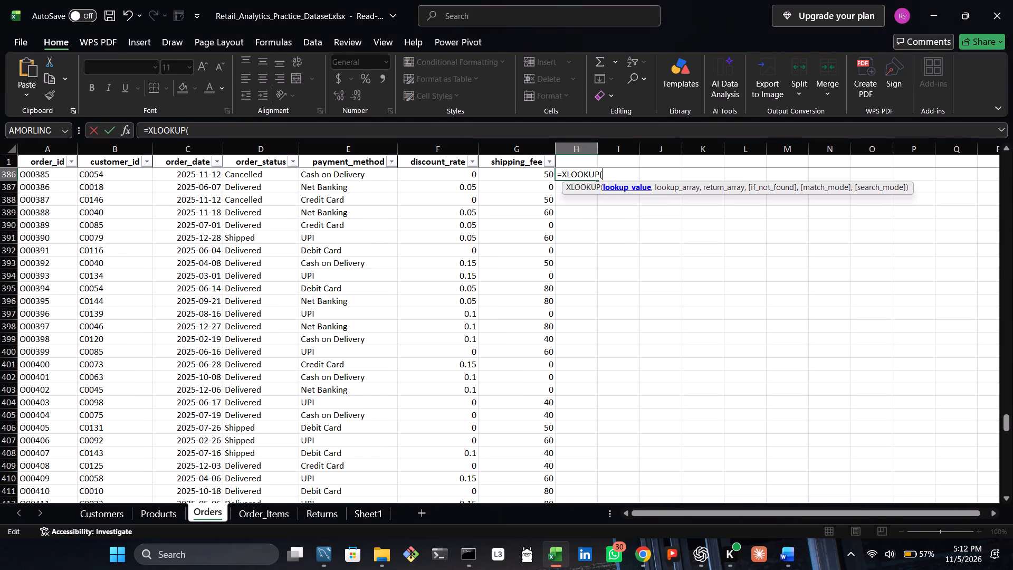
Look over the Order_Items and Products sheets, and use Order_Items!A1 as the XLOOKUP formula's lookup value.
{"action": "scroll", "coordinate": [132, 194], "scroll_direction": "up", "scroll_amount": 1}
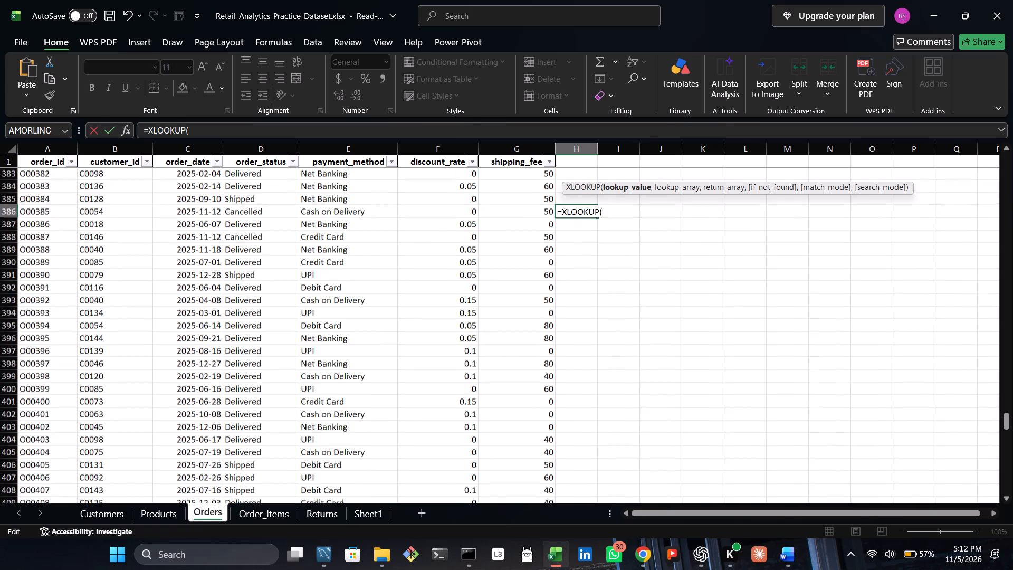
{"action": "left_click", "coordinate": [255, 516]}
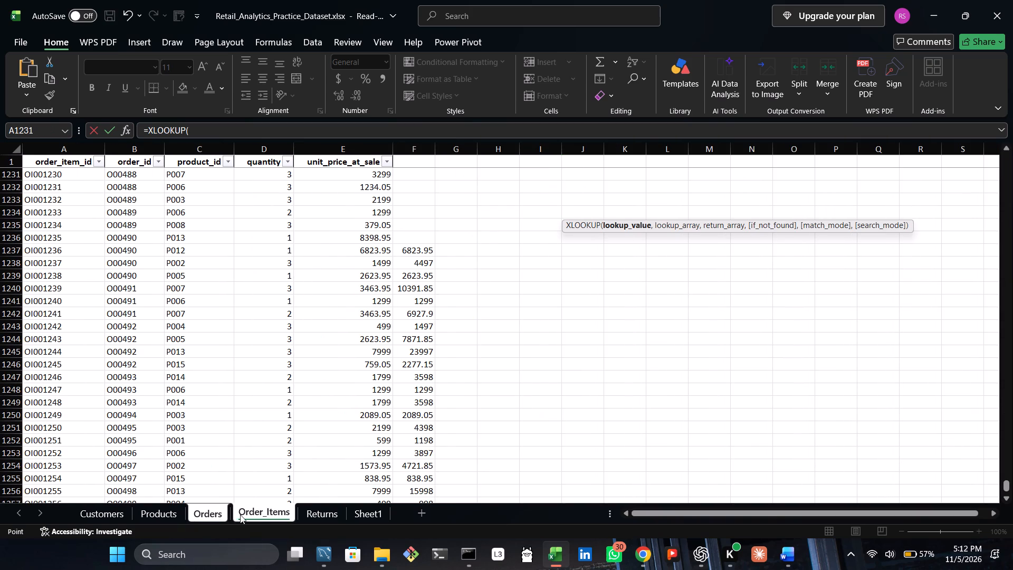
{"action": "scroll", "coordinate": [99, 301], "scroll_direction": "up", "scroll_amount": 3}
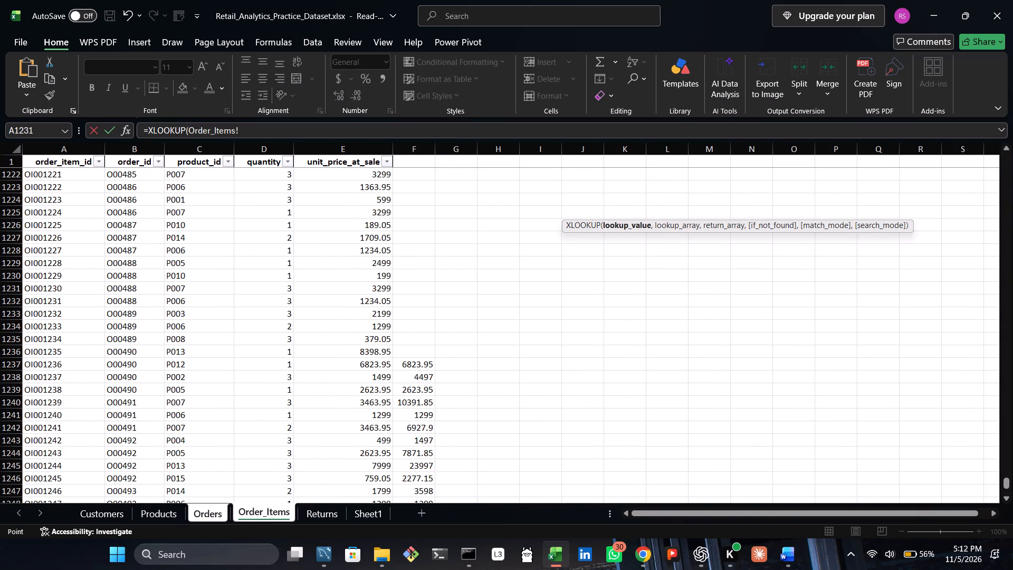
{"action": "scroll", "coordinate": [102, 299], "scroll_direction": "up", "scroll_amount": 7}
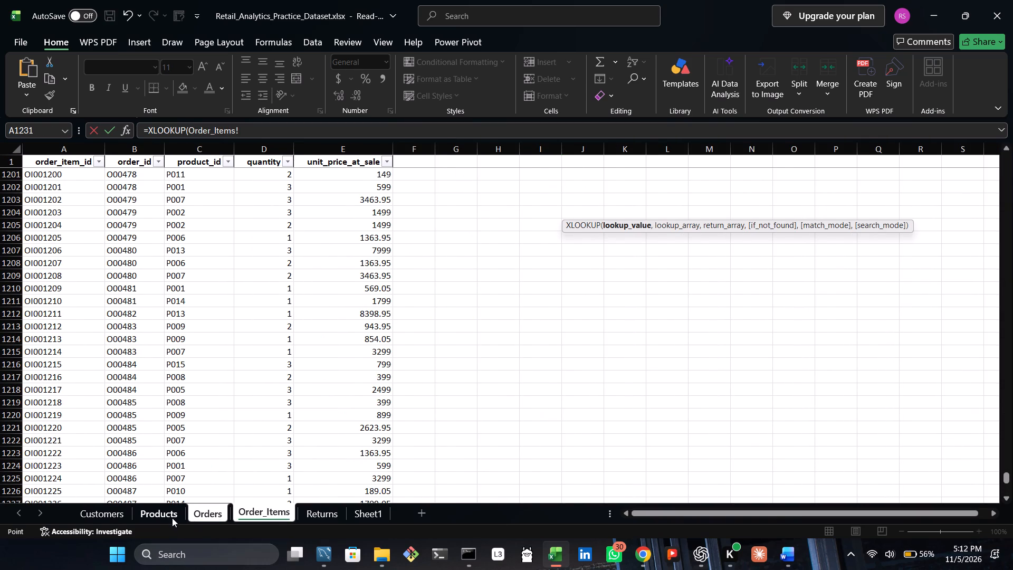
{"action": "left_click", "coordinate": [172, 518]}
{"action": "scroll", "coordinate": [188, 306], "scroll_direction": "up", "scroll_amount": 4}
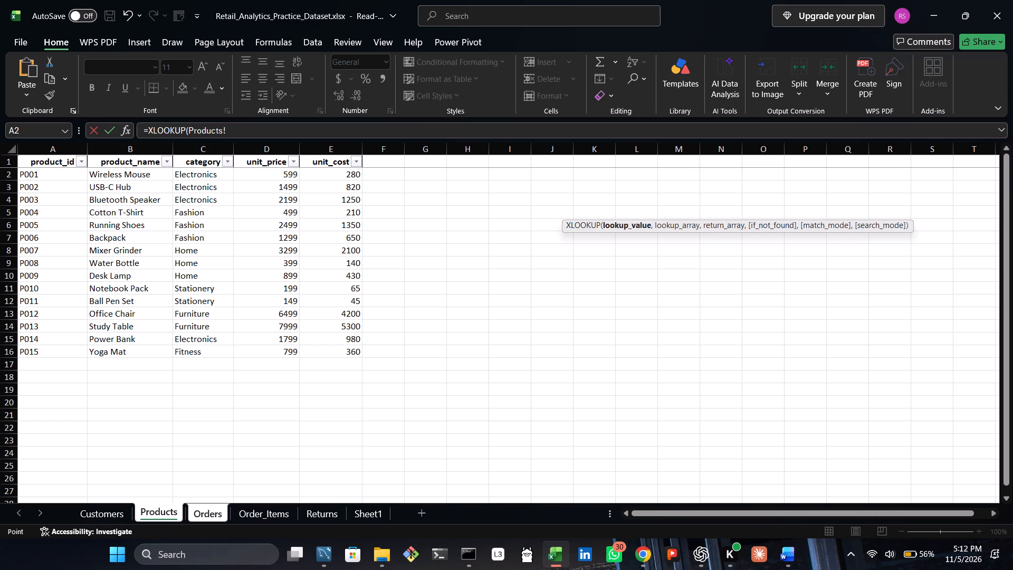
{"action": "scroll", "coordinate": [192, 306], "scroll_direction": "up", "scroll_amount": 2}
{"action": "left_click", "coordinate": [268, 514]}
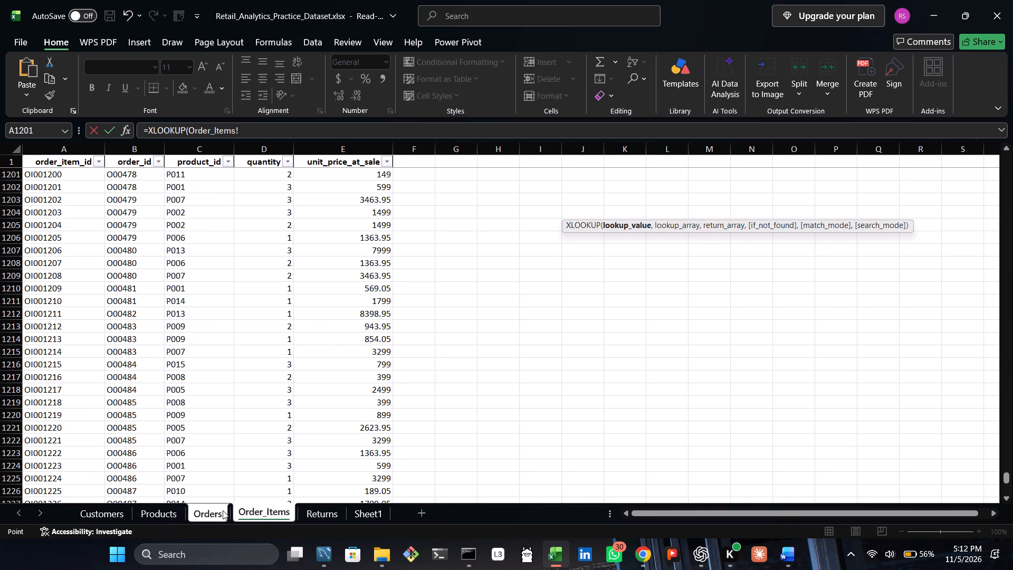
{"action": "left_click", "coordinate": [209, 509]}
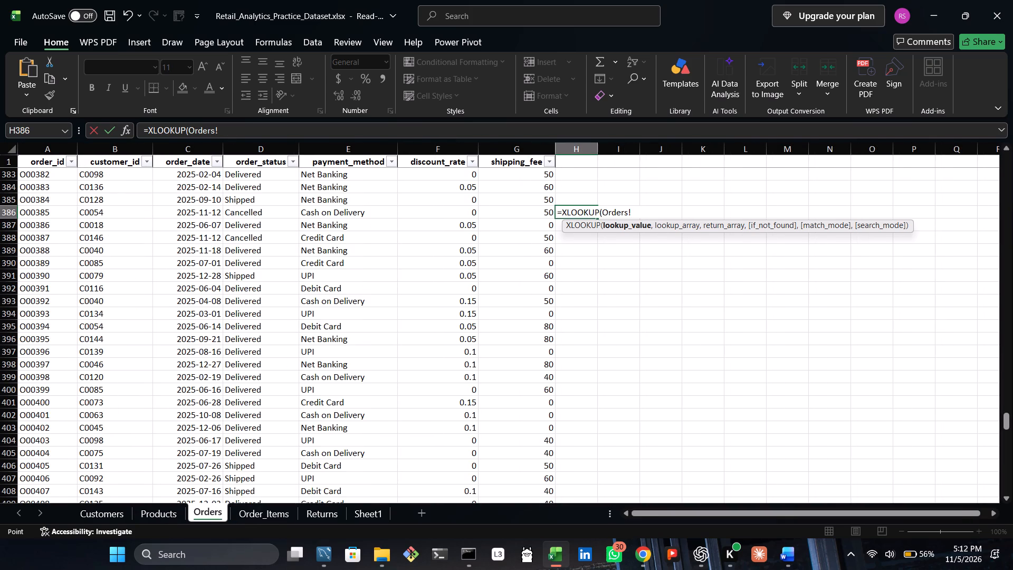
{"action": "left_click", "coordinate": [251, 513]}
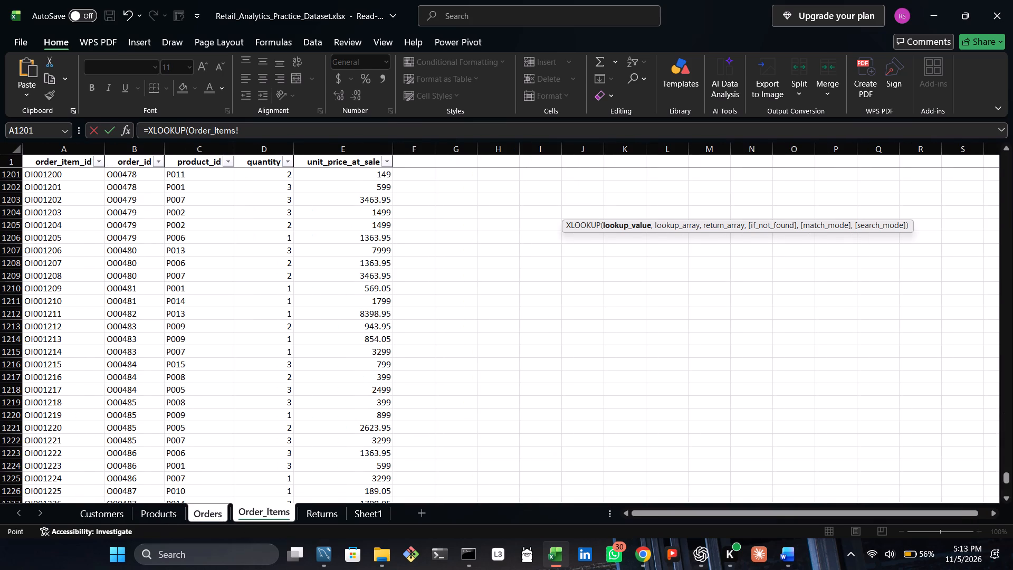
{"action": "left_click", "coordinate": [99, 162]}
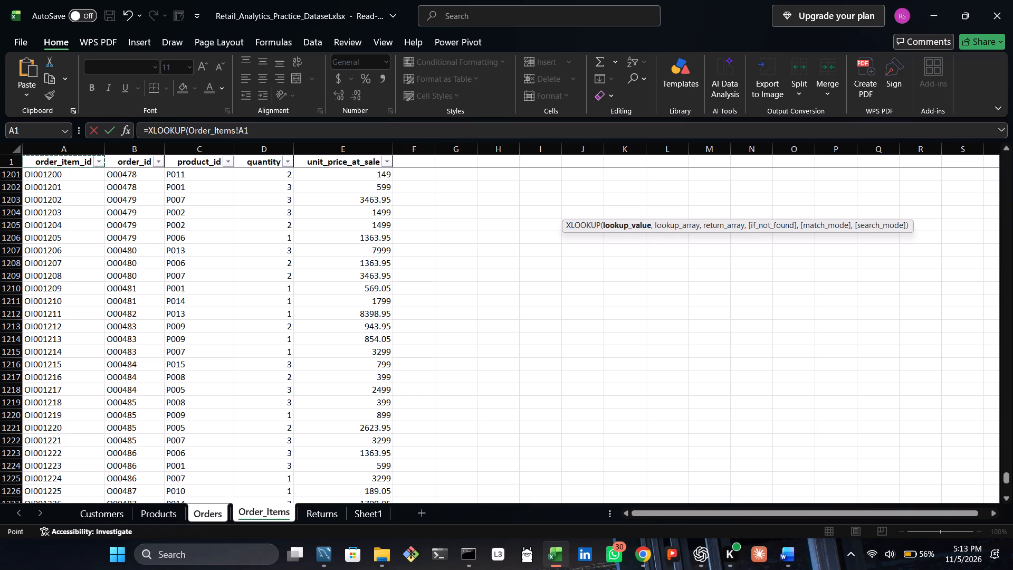
Clear the unfinished XLOOKUP formula from H386 on the Orders sheet and leave the cell empty.
{"action": "left_click_drag", "start_coordinate": [276, 139], "coordinate": [274, 134]}
{"action": "left_click_drag", "start_coordinate": [274, 133], "coordinate": [142, 126]}
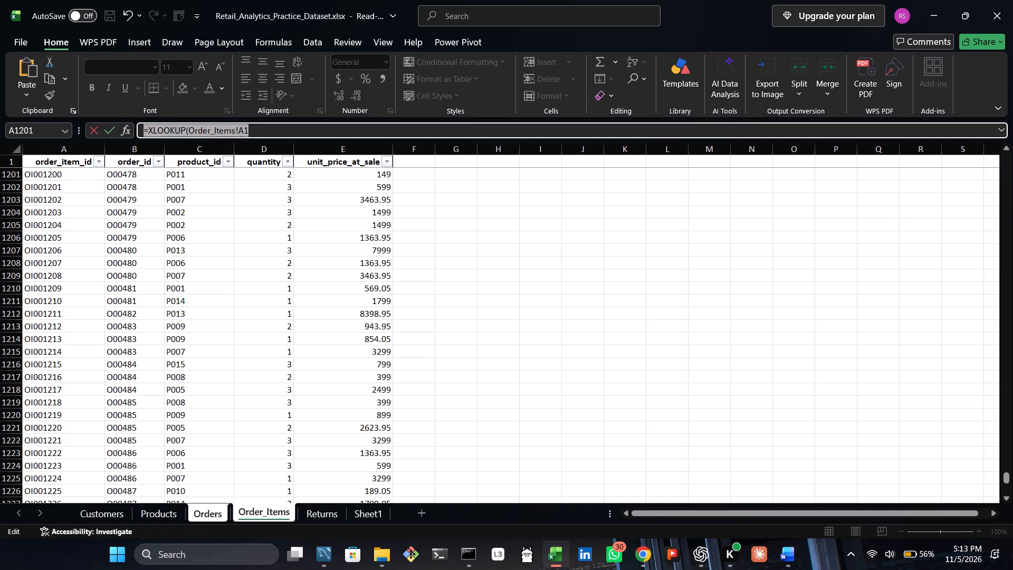
{"action": "key", "text": "BackSpace"}
{"action": "scroll", "coordinate": [200, 197], "scroll_direction": "up", "scroll_amount": 2}
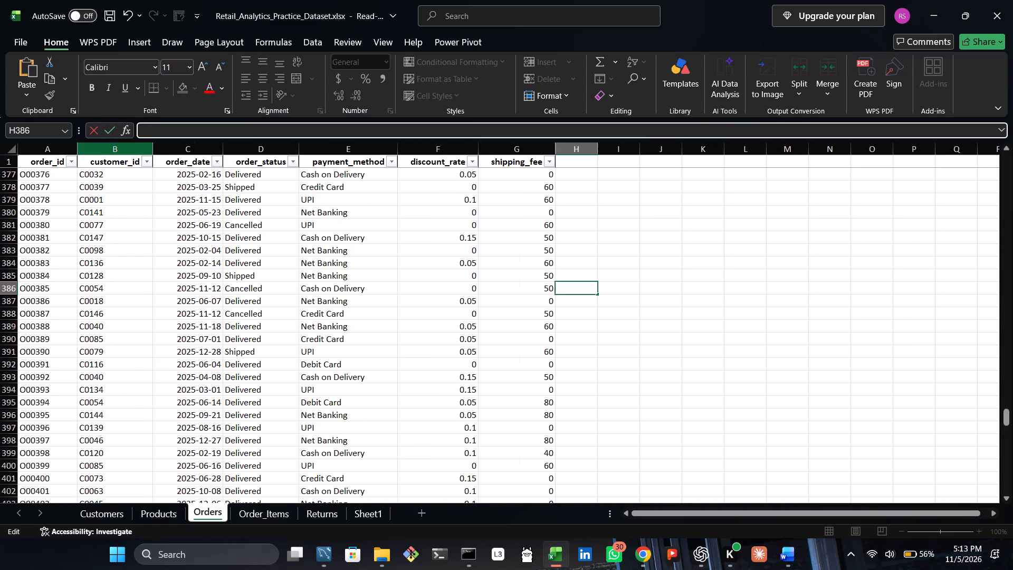
{"action": "scroll", "coordinate": [56, 178], "scroll_direction": "up", "scroll_amount": 15}
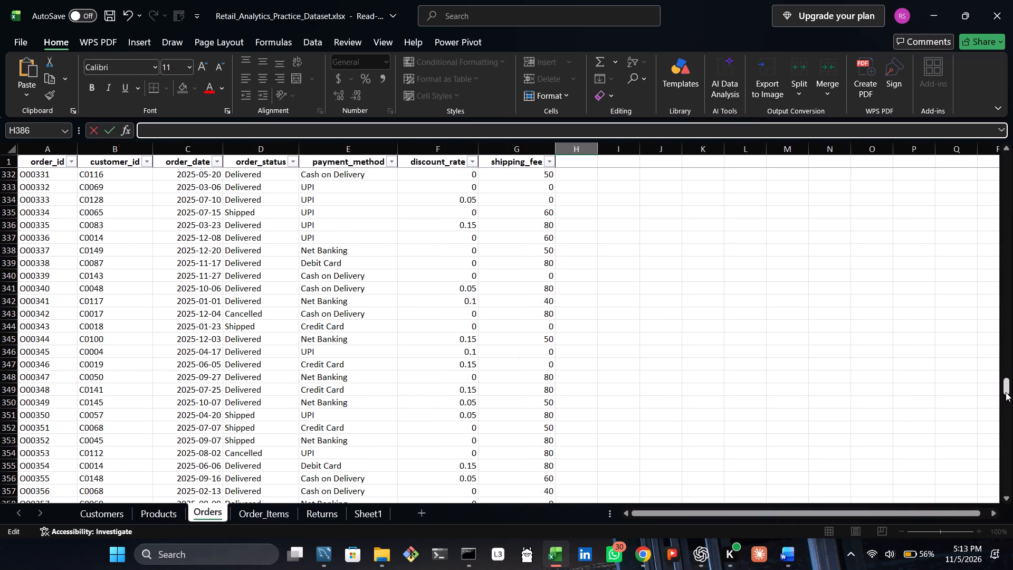
{"action": "left_click_drag", "start_coordinate": [1006, 392], "coordinate": [1012, 149]}
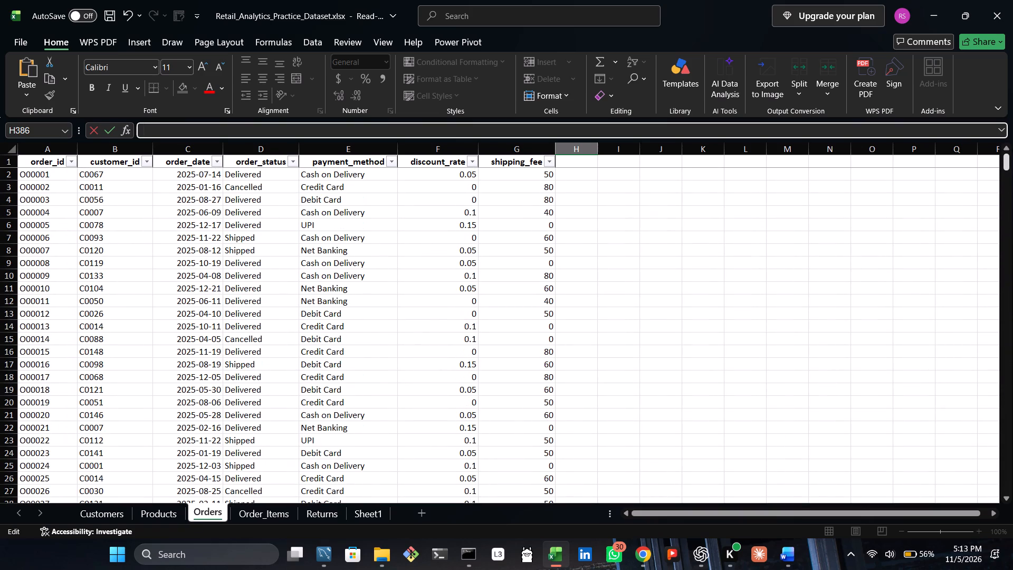
{"action": "left_click", "coordinate": [247, 503]}
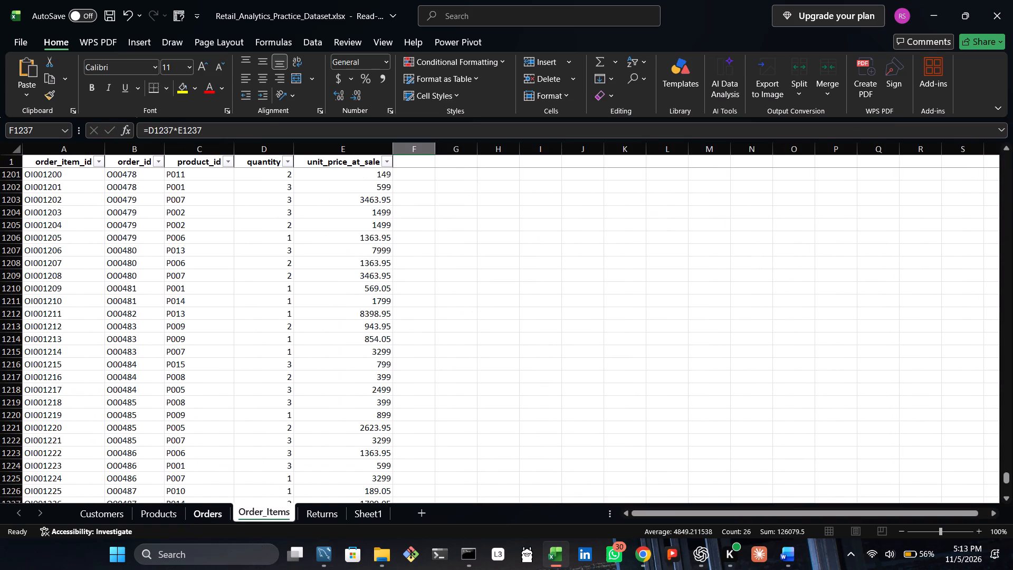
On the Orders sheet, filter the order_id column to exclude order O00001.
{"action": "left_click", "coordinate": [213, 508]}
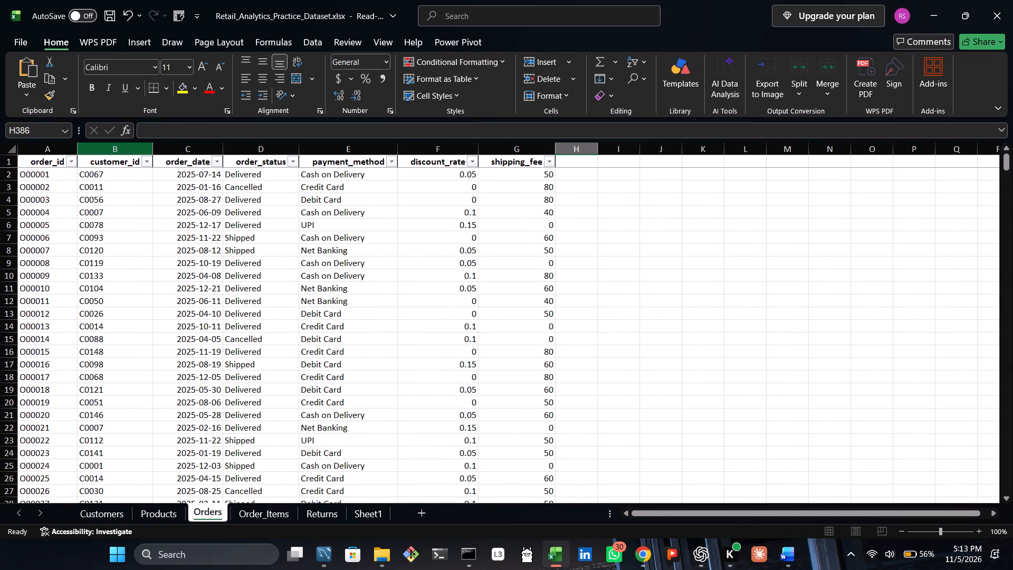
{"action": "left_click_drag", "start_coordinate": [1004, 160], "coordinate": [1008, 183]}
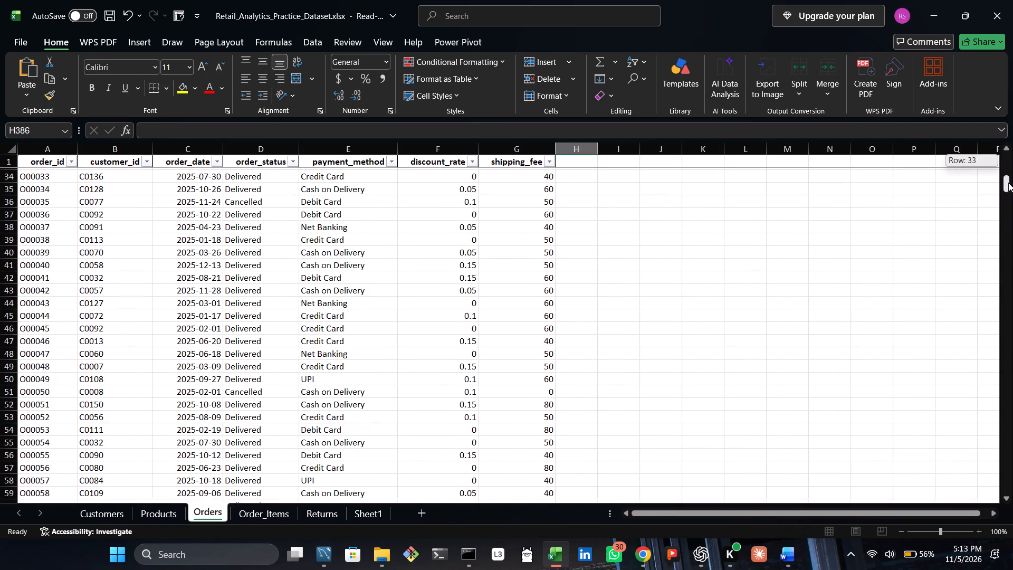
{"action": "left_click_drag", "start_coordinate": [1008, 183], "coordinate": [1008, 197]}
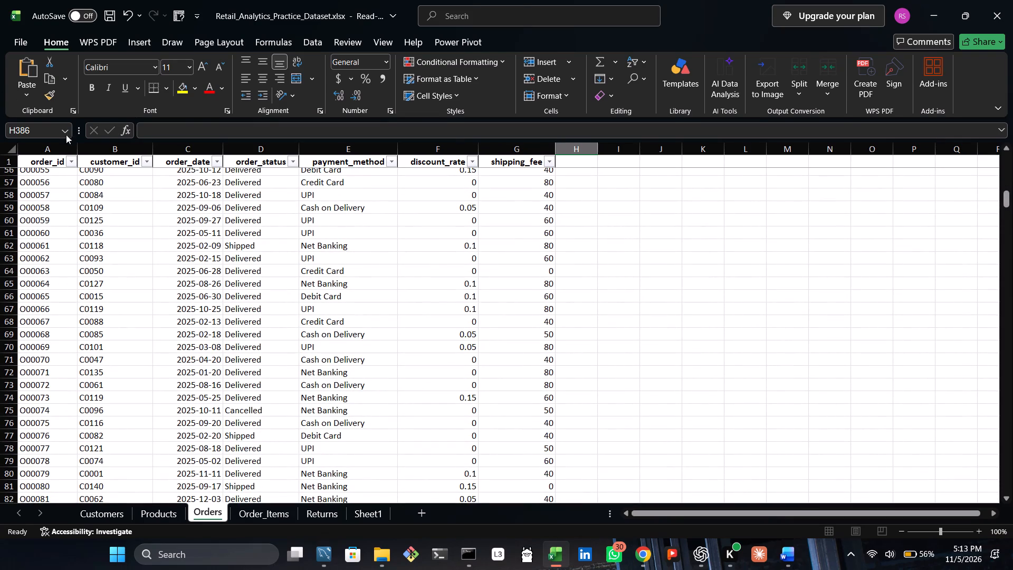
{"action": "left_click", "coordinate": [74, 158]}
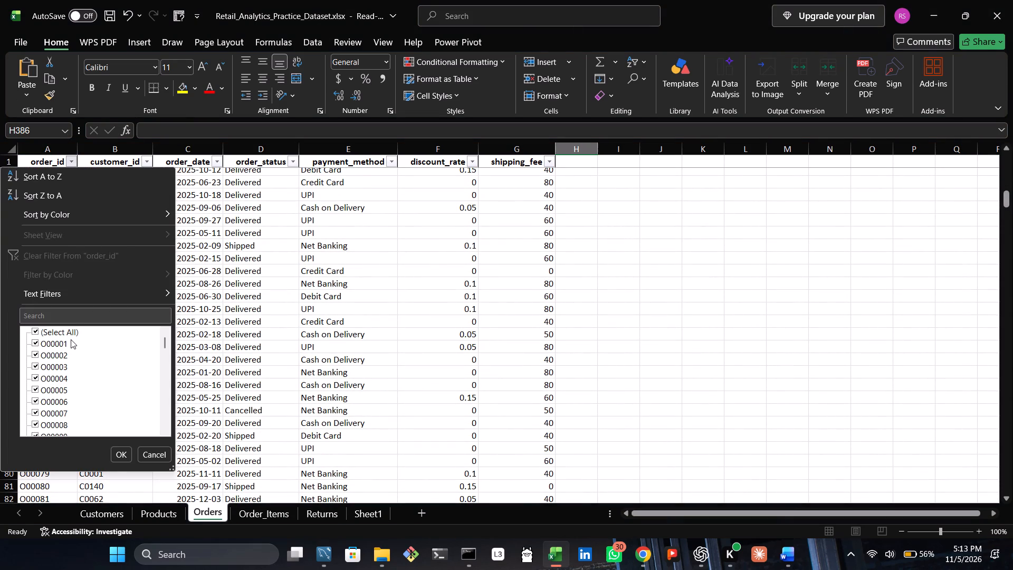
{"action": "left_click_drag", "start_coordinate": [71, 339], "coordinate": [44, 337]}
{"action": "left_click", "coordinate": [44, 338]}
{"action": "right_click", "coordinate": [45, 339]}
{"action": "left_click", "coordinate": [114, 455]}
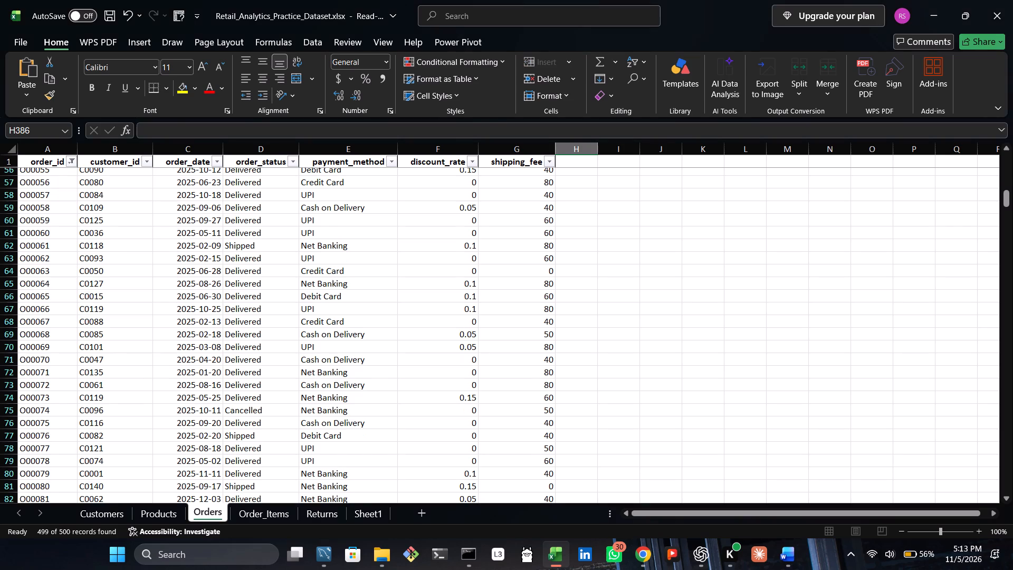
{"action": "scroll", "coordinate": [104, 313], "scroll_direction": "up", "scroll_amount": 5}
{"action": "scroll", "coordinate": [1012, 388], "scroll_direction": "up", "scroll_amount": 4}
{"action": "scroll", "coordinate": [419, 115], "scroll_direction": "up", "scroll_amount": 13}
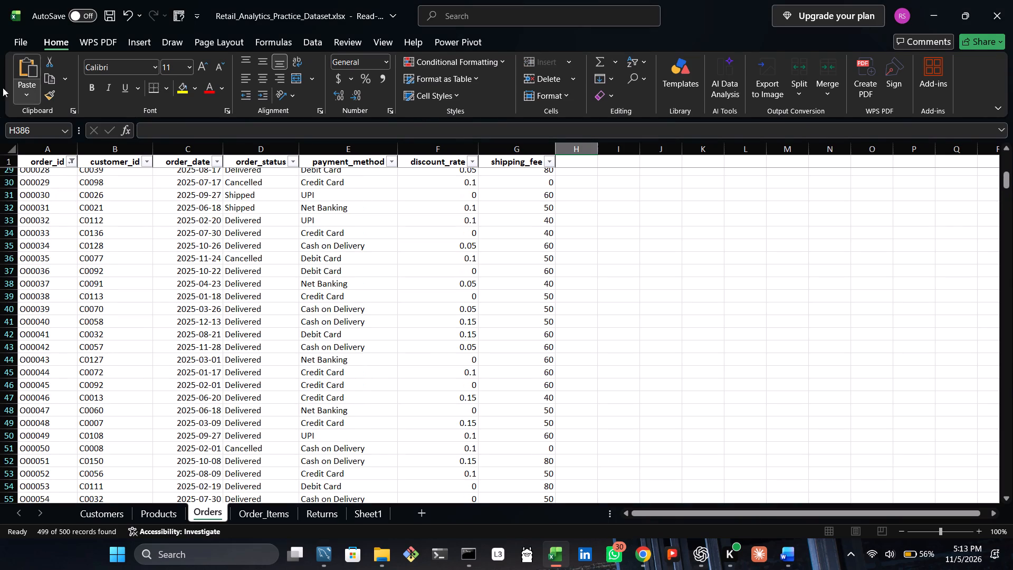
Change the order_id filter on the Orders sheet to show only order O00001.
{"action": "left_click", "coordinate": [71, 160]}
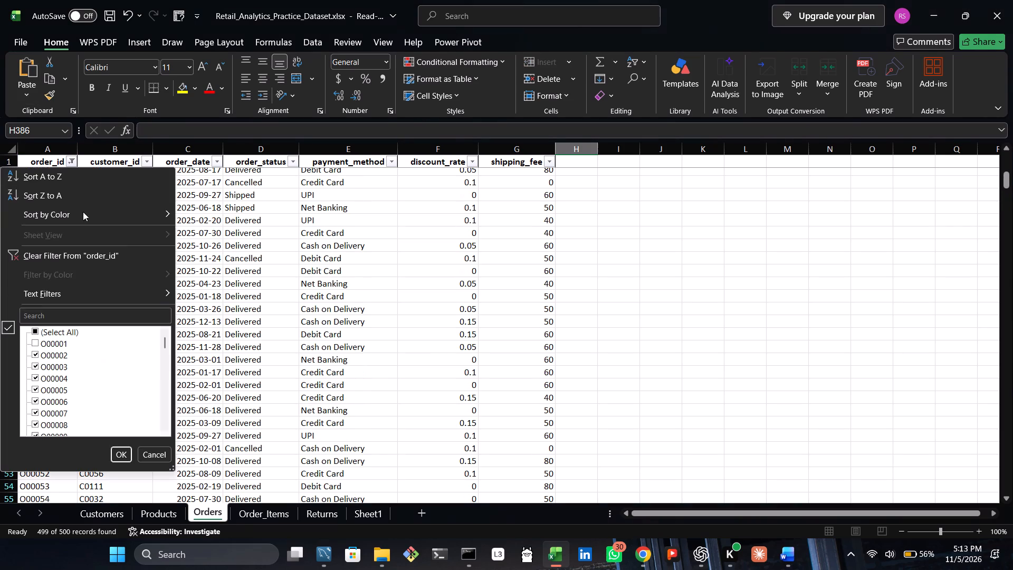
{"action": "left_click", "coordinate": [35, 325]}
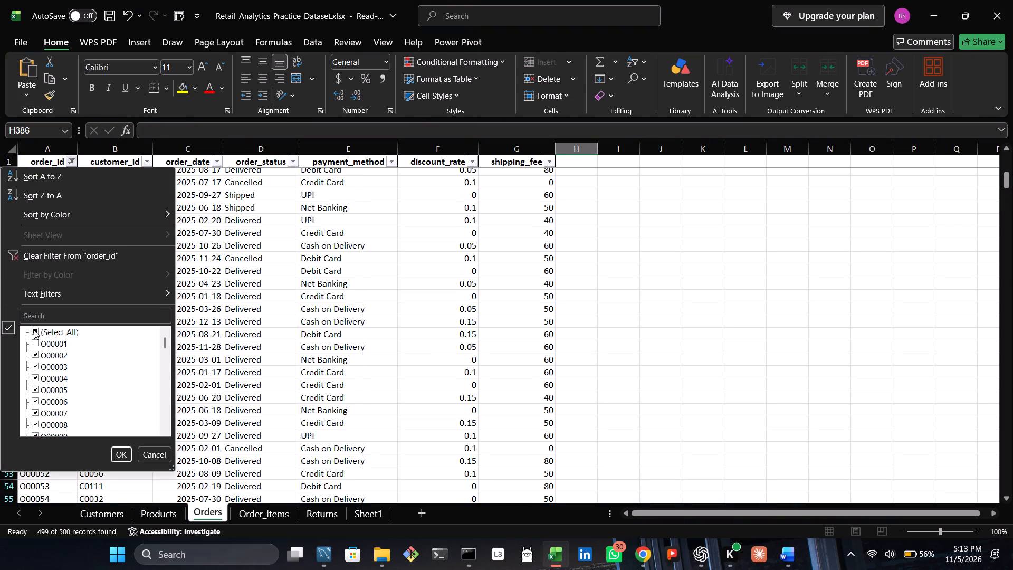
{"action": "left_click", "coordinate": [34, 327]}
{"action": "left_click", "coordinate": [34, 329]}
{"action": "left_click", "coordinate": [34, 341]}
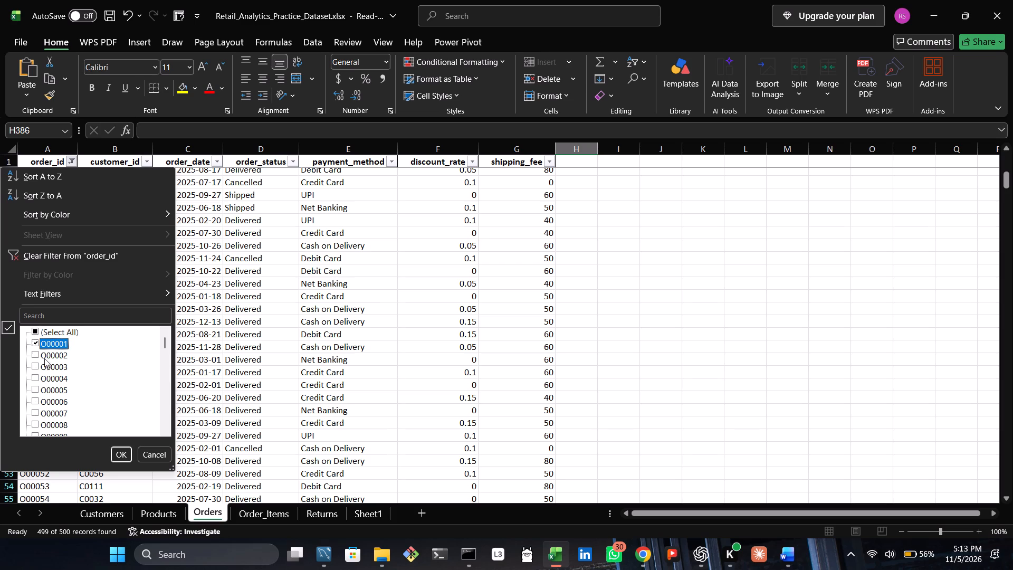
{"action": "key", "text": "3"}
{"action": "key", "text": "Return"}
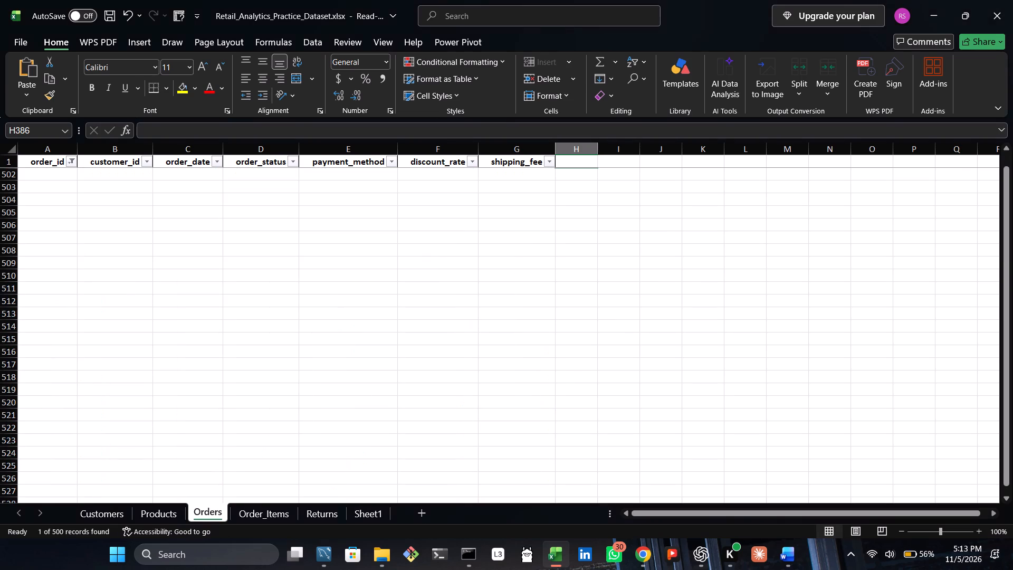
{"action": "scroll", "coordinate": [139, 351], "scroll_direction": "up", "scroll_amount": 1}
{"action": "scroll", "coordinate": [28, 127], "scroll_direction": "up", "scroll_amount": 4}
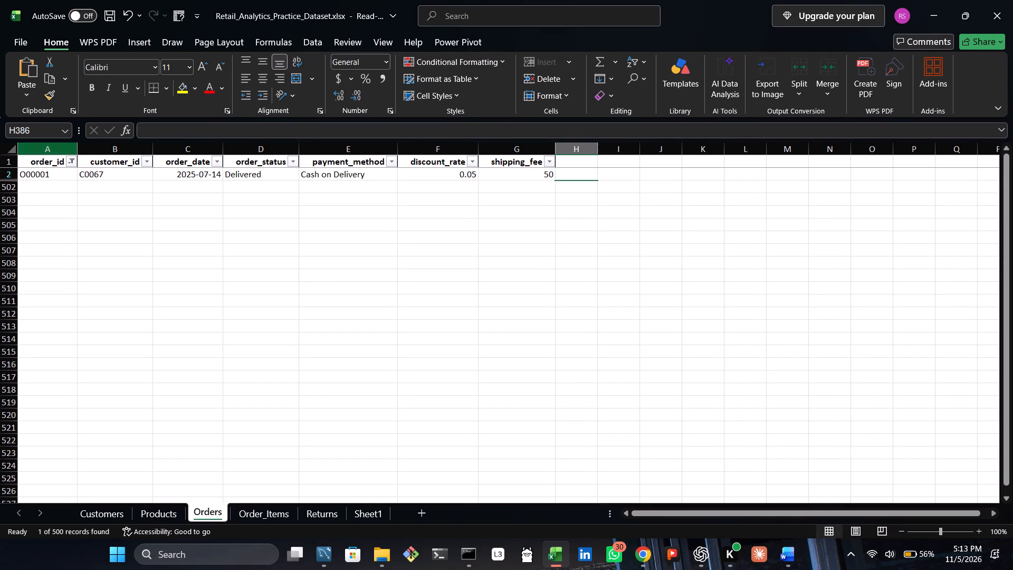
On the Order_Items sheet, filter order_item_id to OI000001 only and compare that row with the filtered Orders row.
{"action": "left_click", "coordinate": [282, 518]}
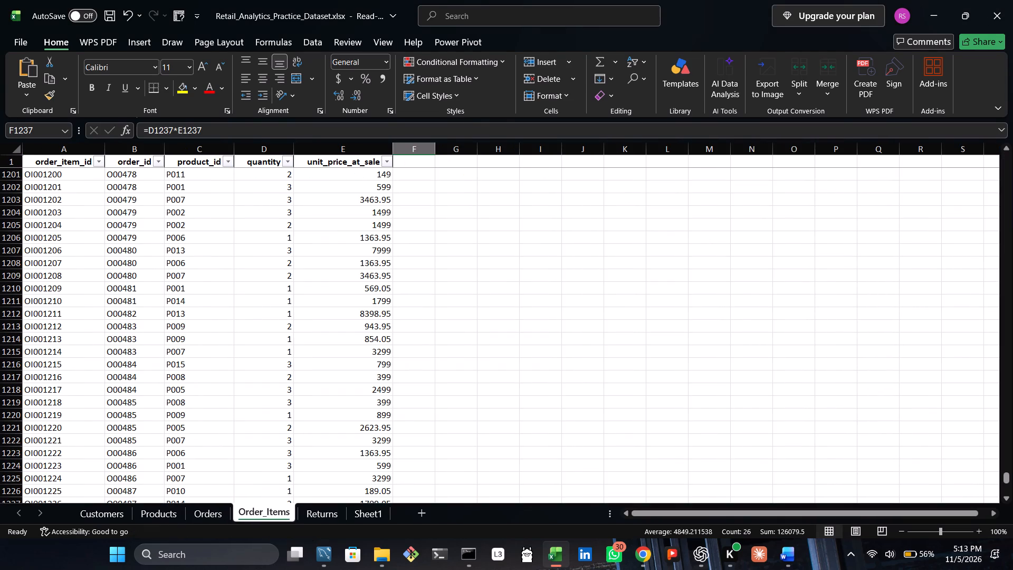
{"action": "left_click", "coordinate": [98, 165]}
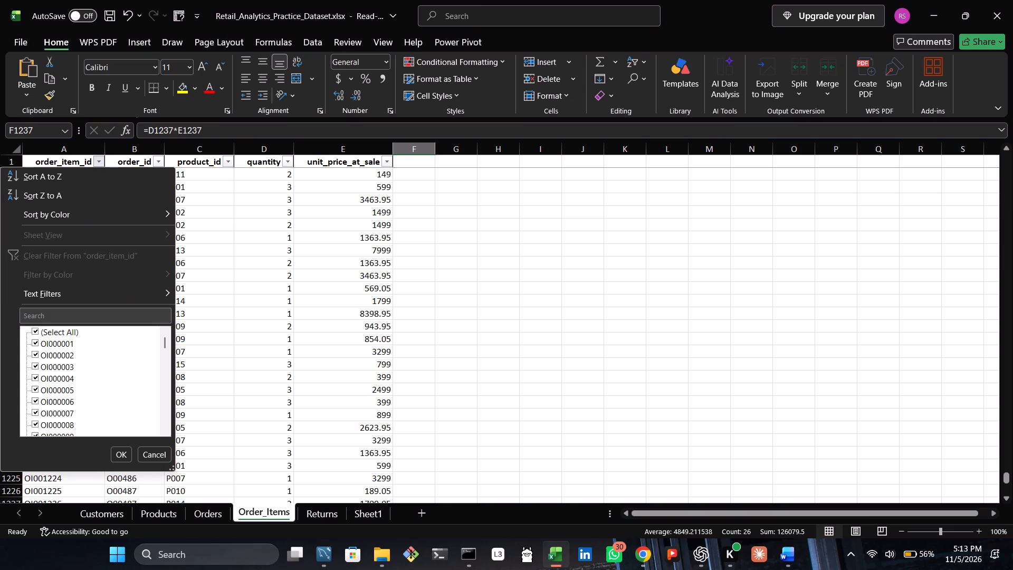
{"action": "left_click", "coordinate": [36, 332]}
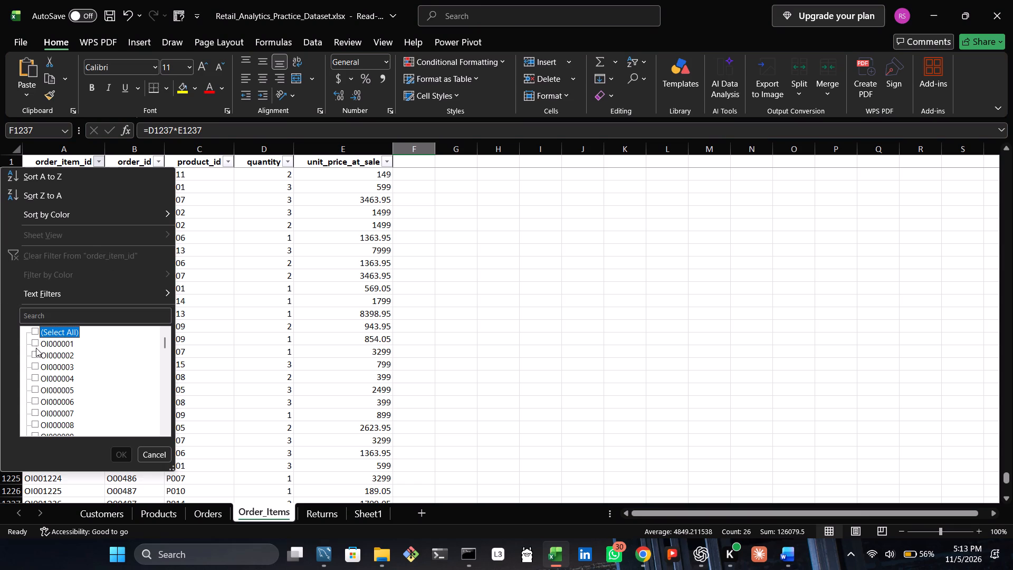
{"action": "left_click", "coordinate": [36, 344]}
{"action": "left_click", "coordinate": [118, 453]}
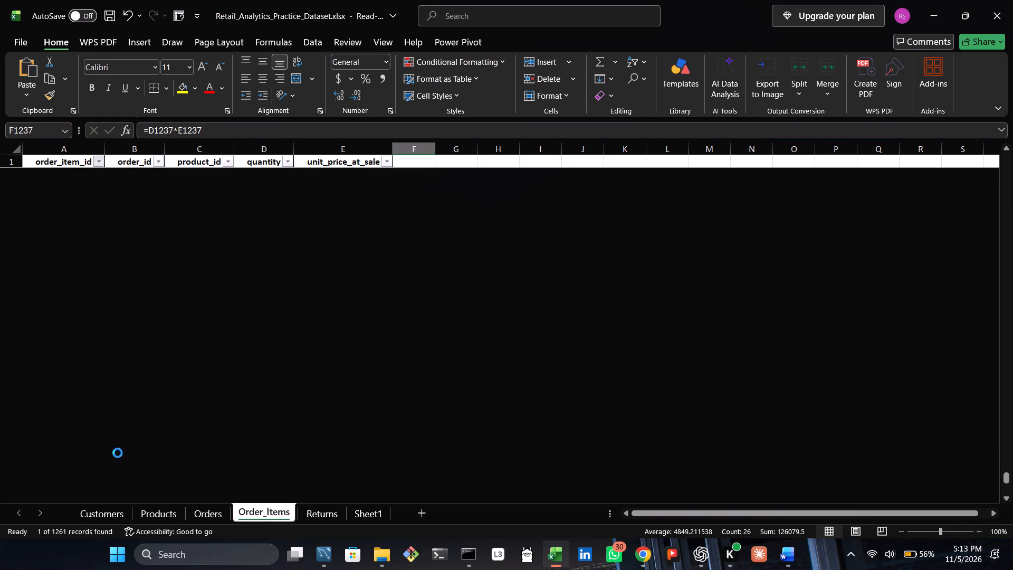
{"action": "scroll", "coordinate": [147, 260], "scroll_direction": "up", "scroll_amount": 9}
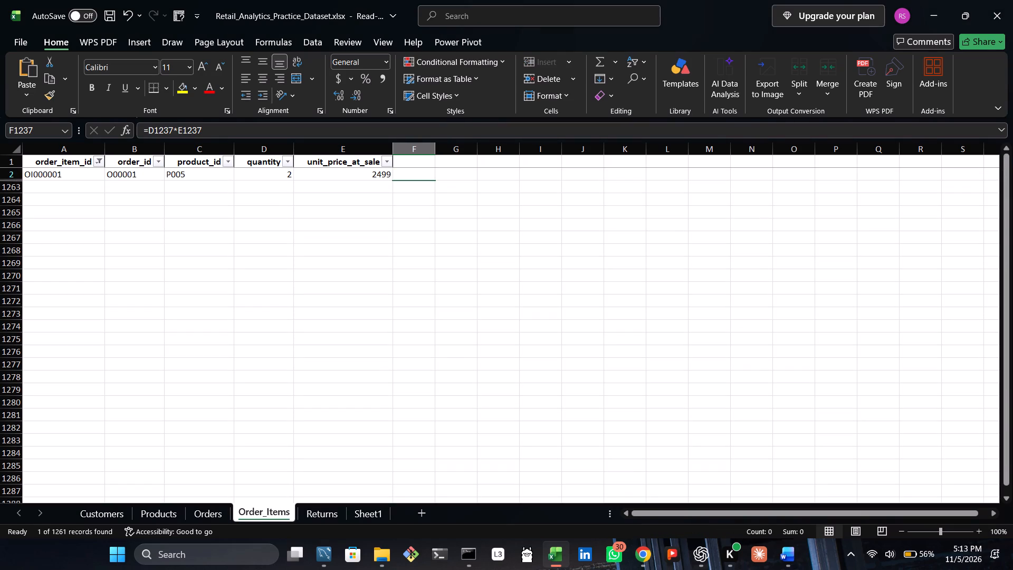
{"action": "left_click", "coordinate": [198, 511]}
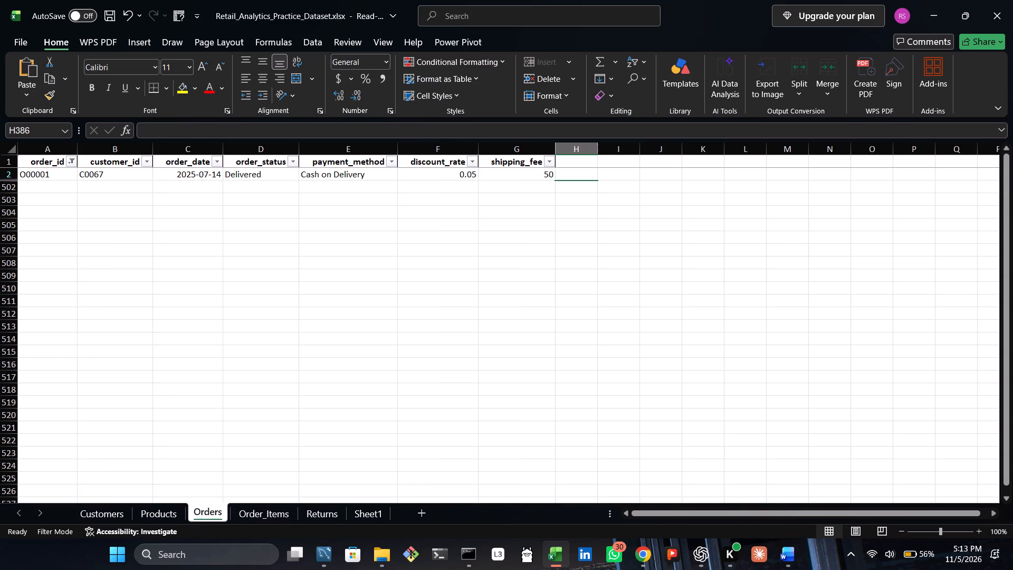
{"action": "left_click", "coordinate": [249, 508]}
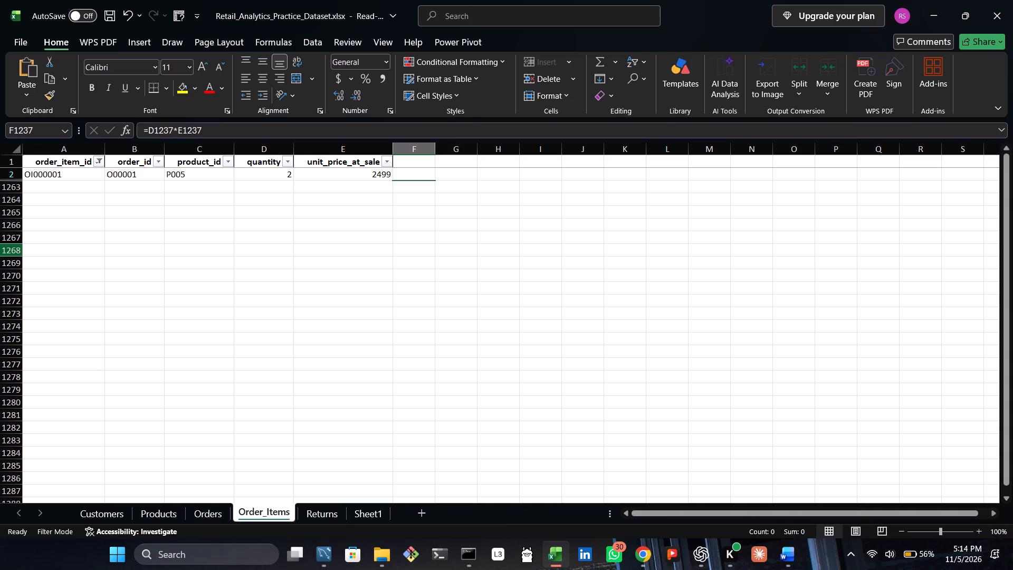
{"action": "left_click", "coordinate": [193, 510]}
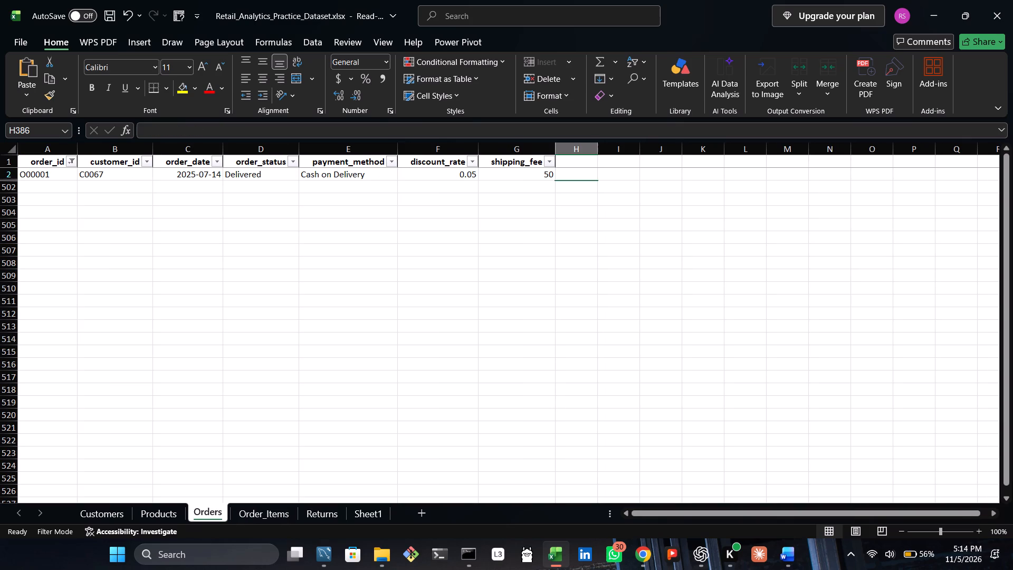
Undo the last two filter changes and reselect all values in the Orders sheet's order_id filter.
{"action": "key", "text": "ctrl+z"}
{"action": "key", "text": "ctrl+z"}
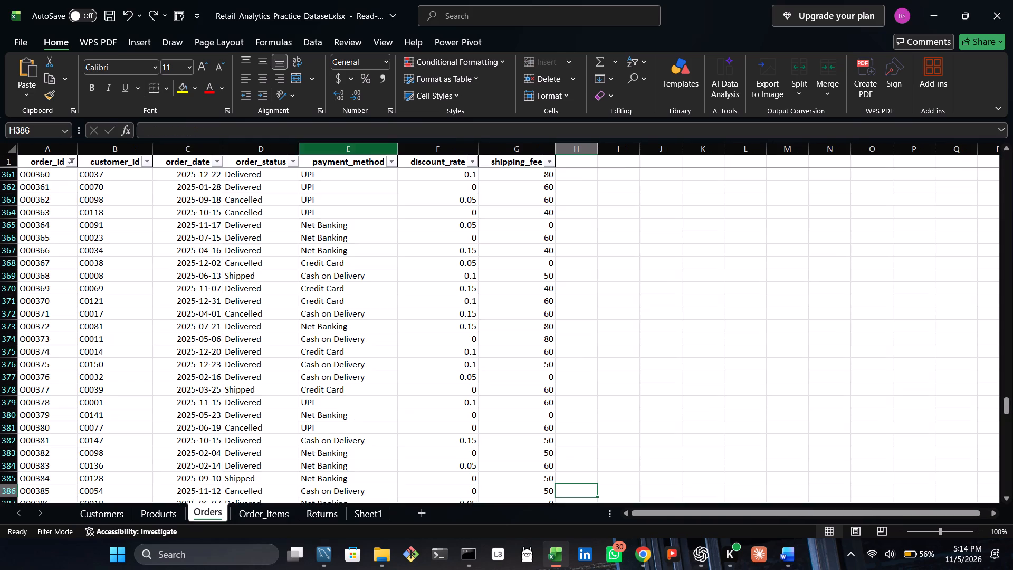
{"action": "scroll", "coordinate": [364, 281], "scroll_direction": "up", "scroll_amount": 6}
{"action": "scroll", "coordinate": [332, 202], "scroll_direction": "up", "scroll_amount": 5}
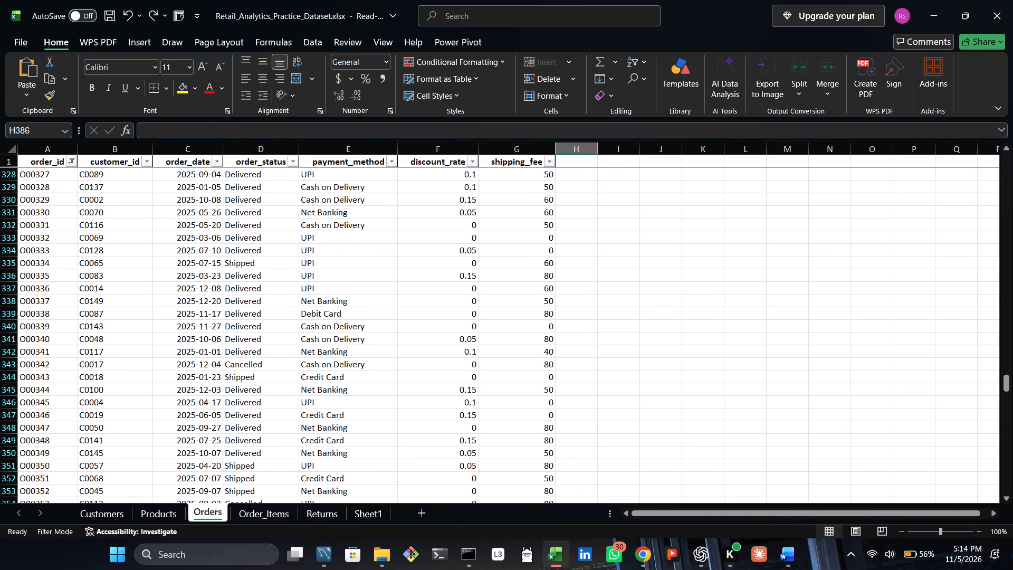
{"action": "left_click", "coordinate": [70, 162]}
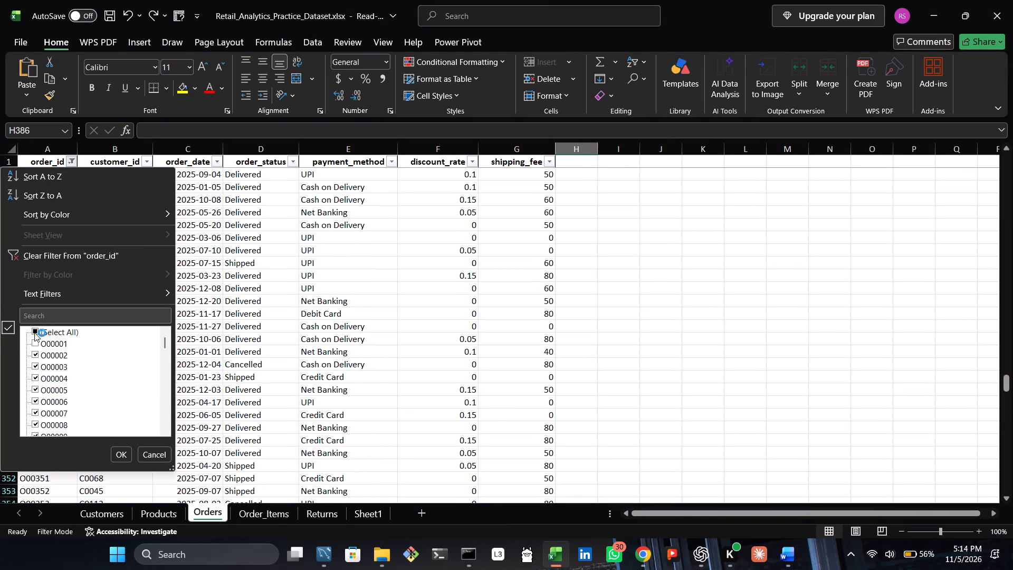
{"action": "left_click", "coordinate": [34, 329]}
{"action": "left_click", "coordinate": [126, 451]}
Examine the Order_Items sheet from its first rows and the Returns sheet to see how they relate by order_id.
{"action": "left_click", "coordinate": [259, 507]}
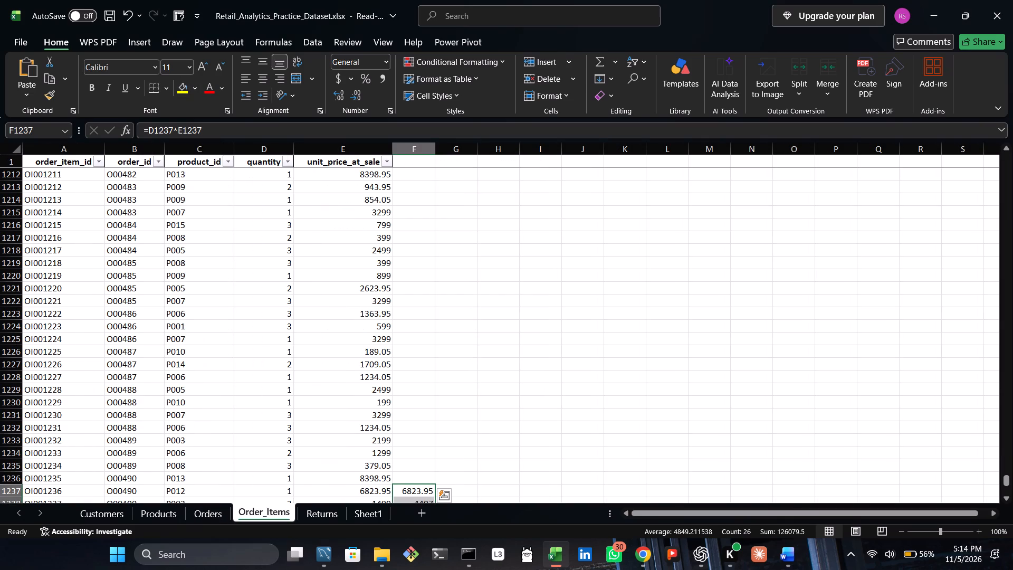
{"action": "scroll", "coordinate": [409, 183], "scroll_direction": "up", "scroll_amount": 9}
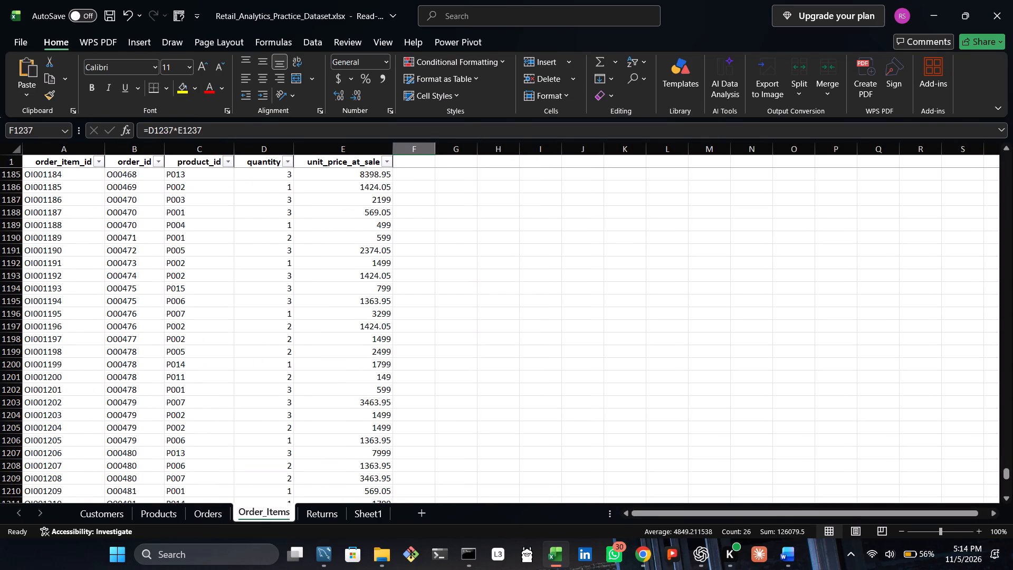
{"action": "left_click_drag", "start_coordinate": [1005, 474], "coordinate": [985, 197]}
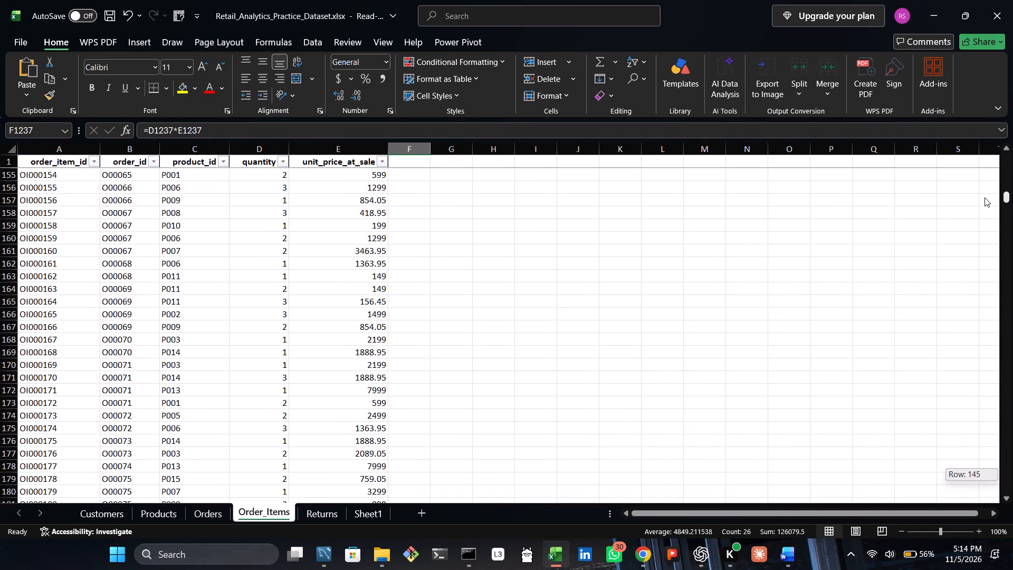
{"action": "left_click_drag", "start_coordinate": [985, 197], "coordinate": [986, 154]}
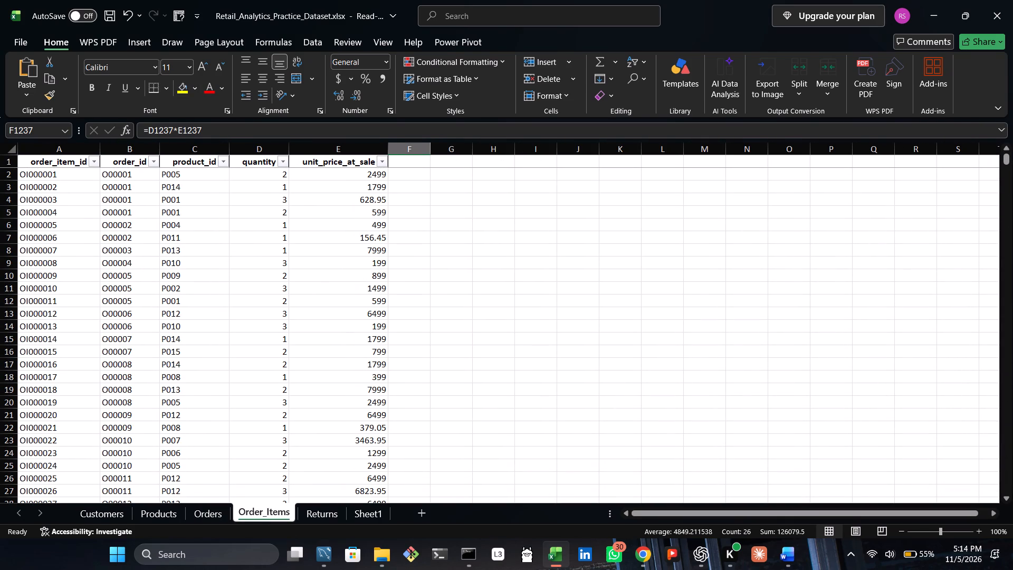
{"action": "left_click", "coordinate": [302, 509]}
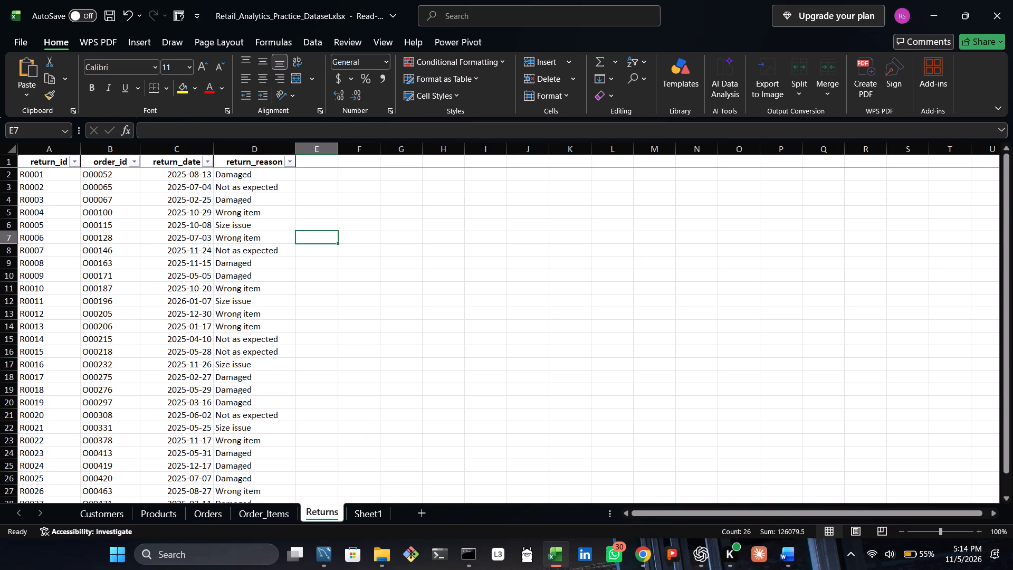
Examine the Orders sheet back up to its first rows to review the order columns.
{"action": "left_click", "coordinate": [293, 505]}
{"action": "left_click", "coordinate": [204, 516]}
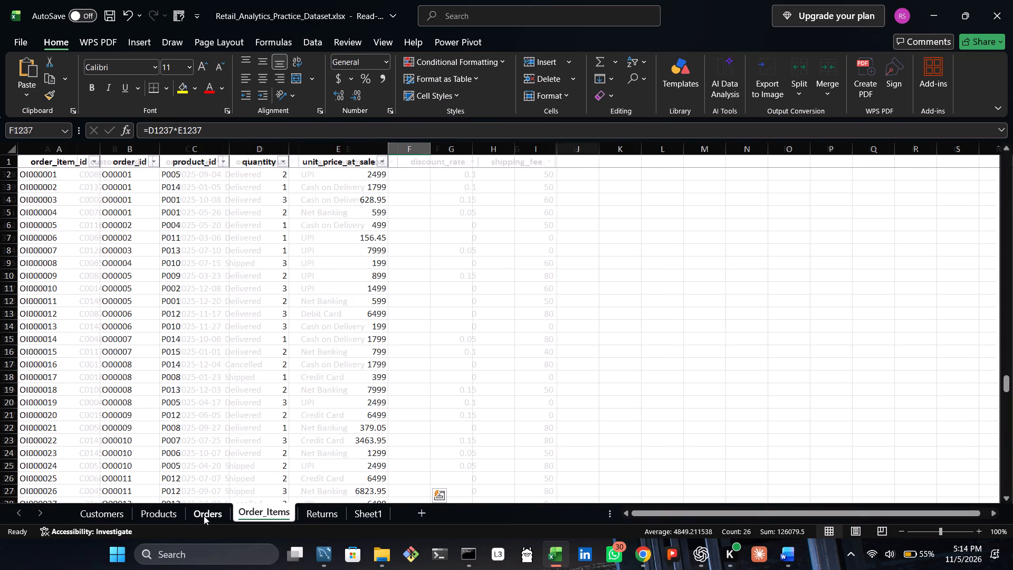
{"action": "scroll", "coordinate": [183, 490], "scroll_direction": "up", "scroll_amount": 4}
{"action": "scroll", "coordinate": [245, 400], "scroll_direction": "up", "scroll_amount": 19}
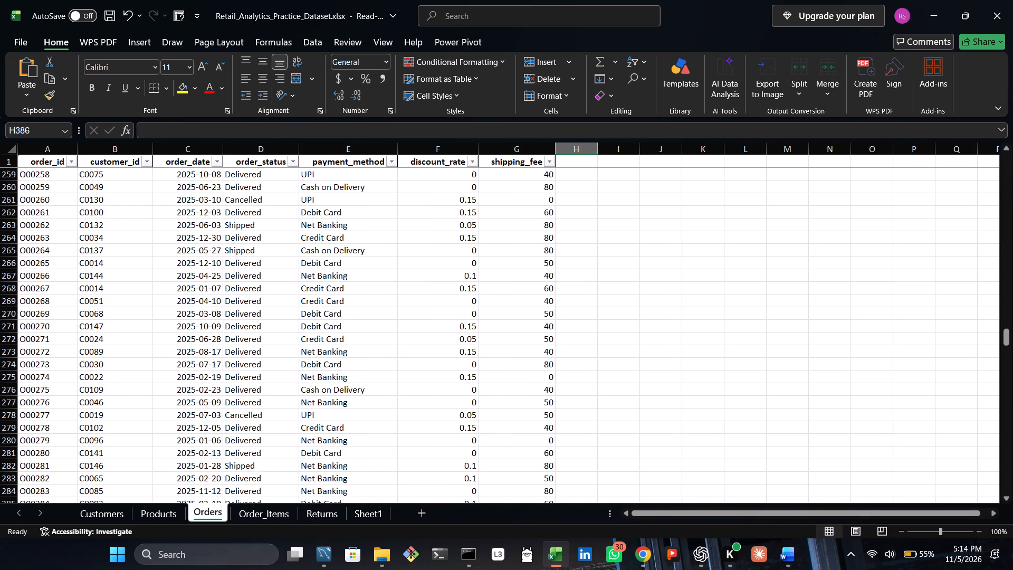
{"action": "scroll", "coordinate": [261, 377], "scroll_direction": "up", "scroll_amount": 20}
{"action": "scroll", "coordinate": [261, 377], "scroll_direction": "up", "scroll_amount": 17}
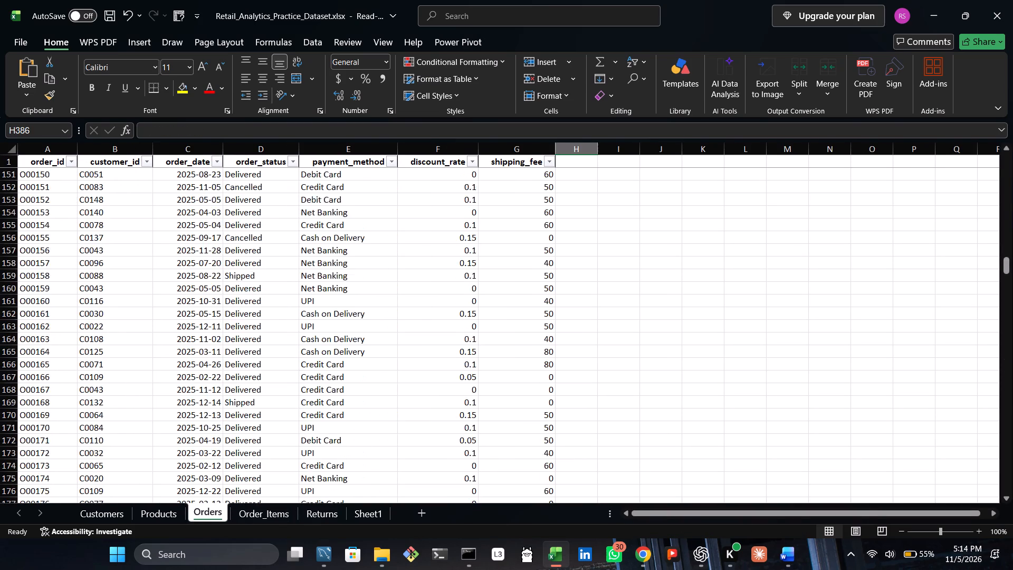
{"action": "scroll", "coordinate": [242, 385], "scroll_direction": "up", "scroll_amount": 16}
{"action": "scroll", "coordinate": [250, 377], "scroll_direction": "up", "scroll_amount": 13}
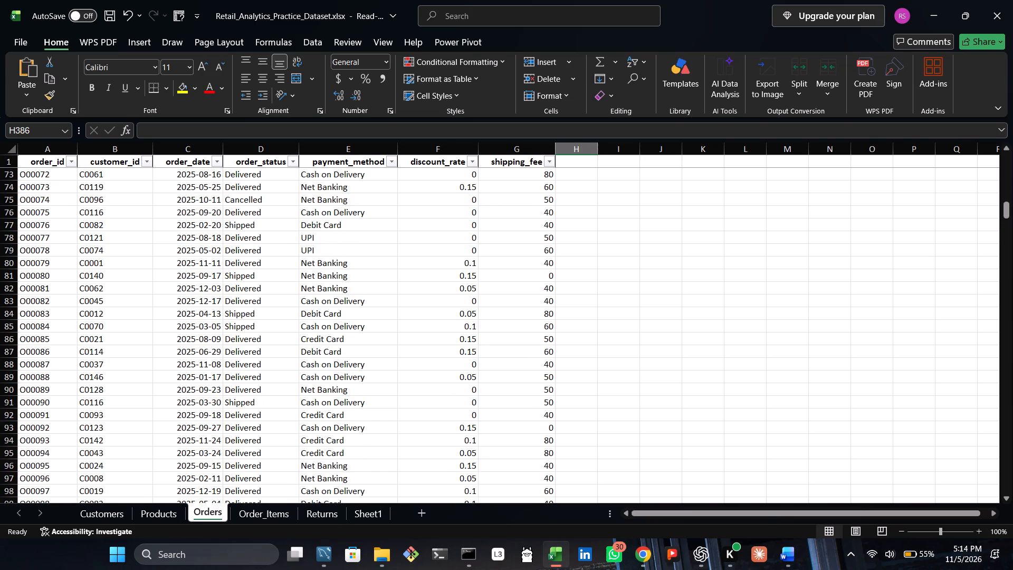
{"action": "scroll", "coordinate": [316, 363], "scroll_direction": "up", "scroll_amount": 3}
{"action": "left_click_drag", "start_coordinate": [1006, 192], "coordinate": [1012, 125]}
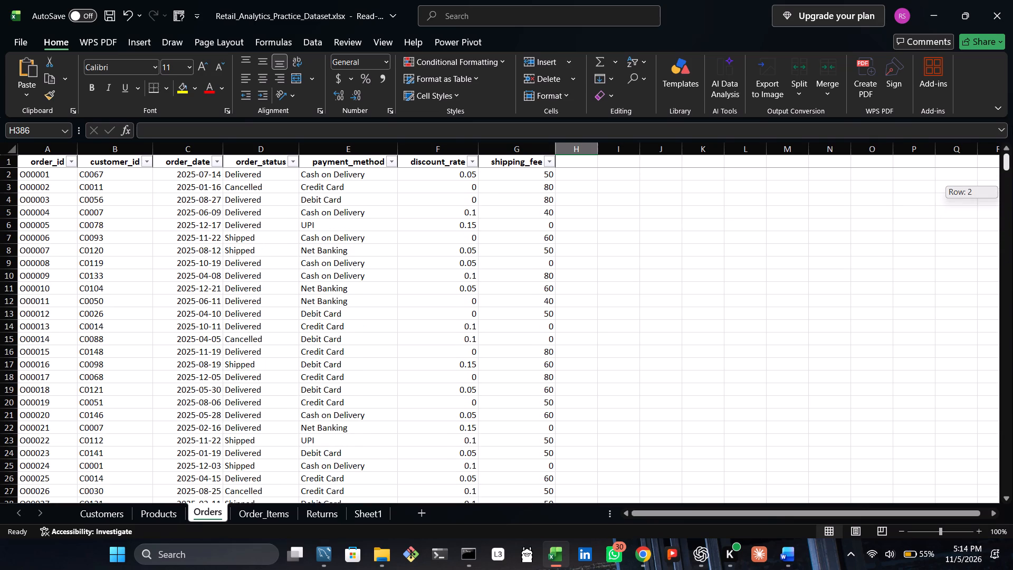
{"action": "left_click_drag", "start_coordinate": [1012, 125], "coordinate": [1012, 83]}
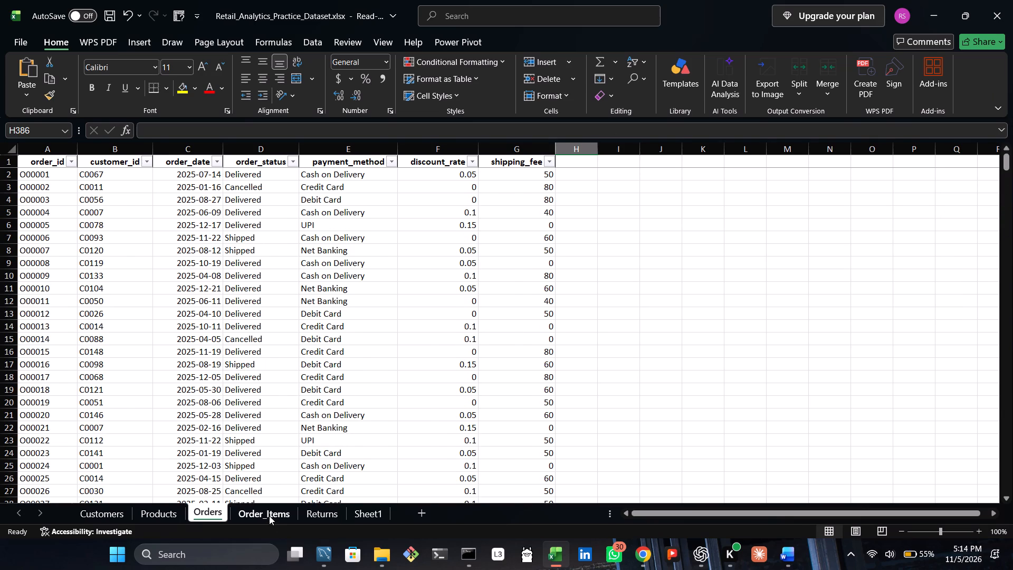
On the Order_Items sheet, enter the formula =D2*E2 in F2 to multiply quantity by unit_price_at_sale.
{"action": "left_click", "coordinate": [269, 516]}
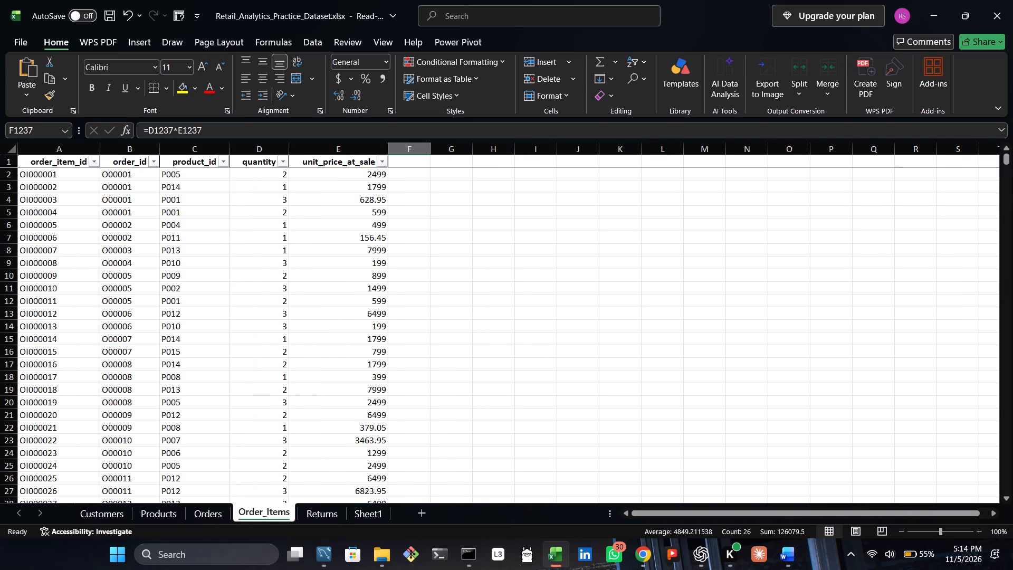
{"action": "double_click", "coordinate": [415, 175]}
{"action": "scroll", "coordinate": [414, 175], "scroll_direction": "up", "scroll_amount": 3}
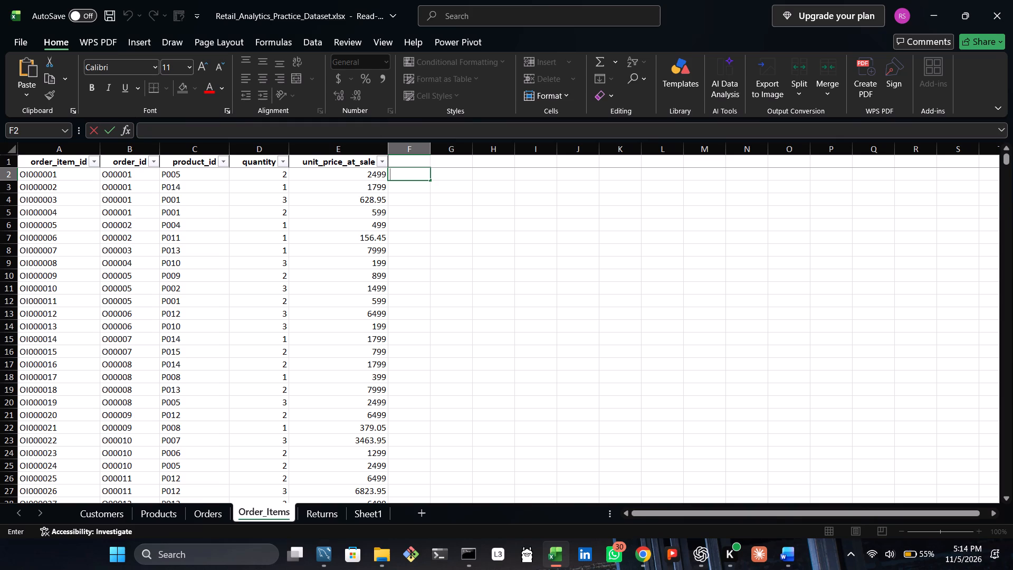
{"action": "key", "text": "equal"}
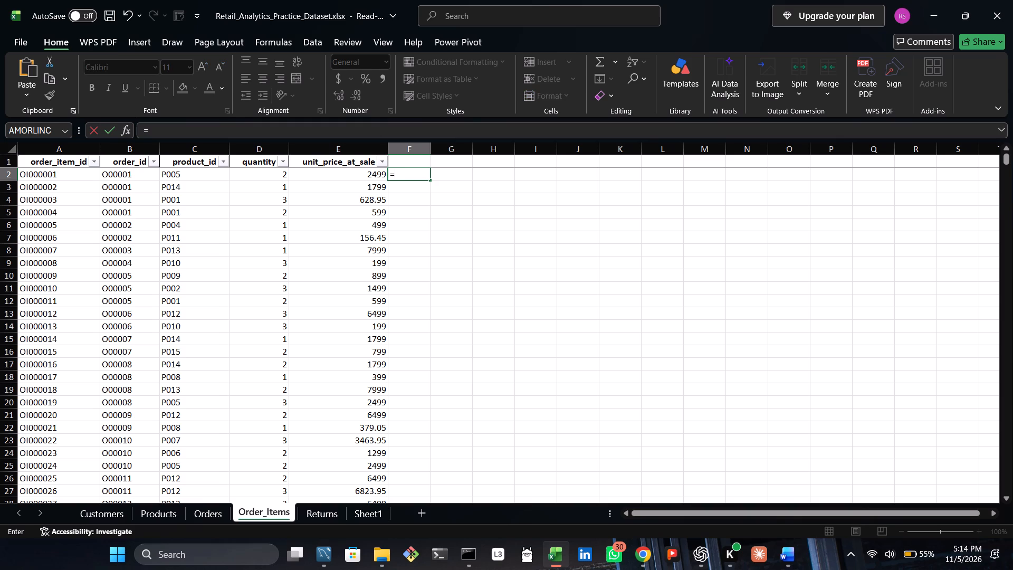
{"action": "left_click", "coordinate": [276, 178]}
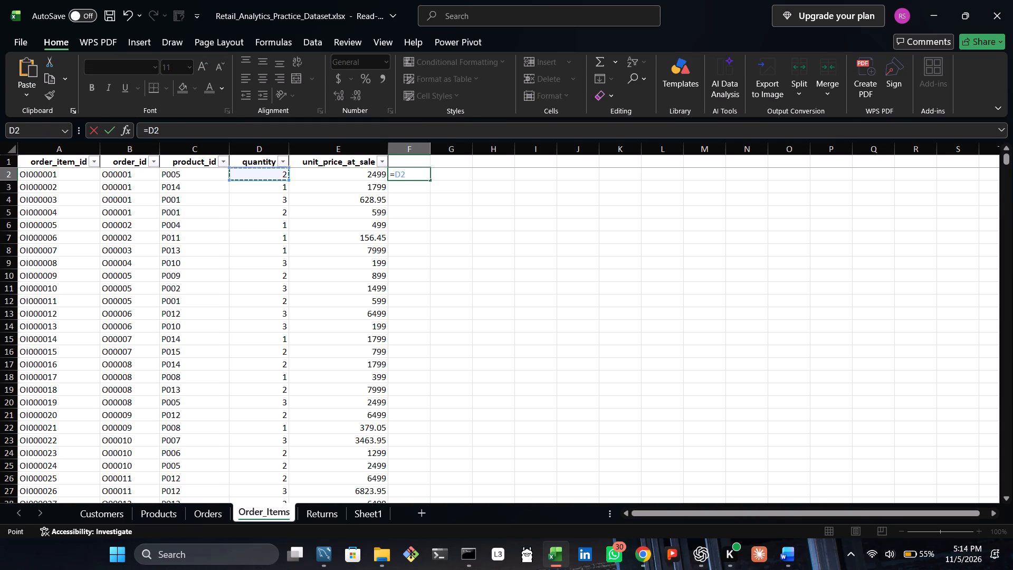
{"action": "key", "text": "asterisk"}
{"action": "key", "text": "Right"}
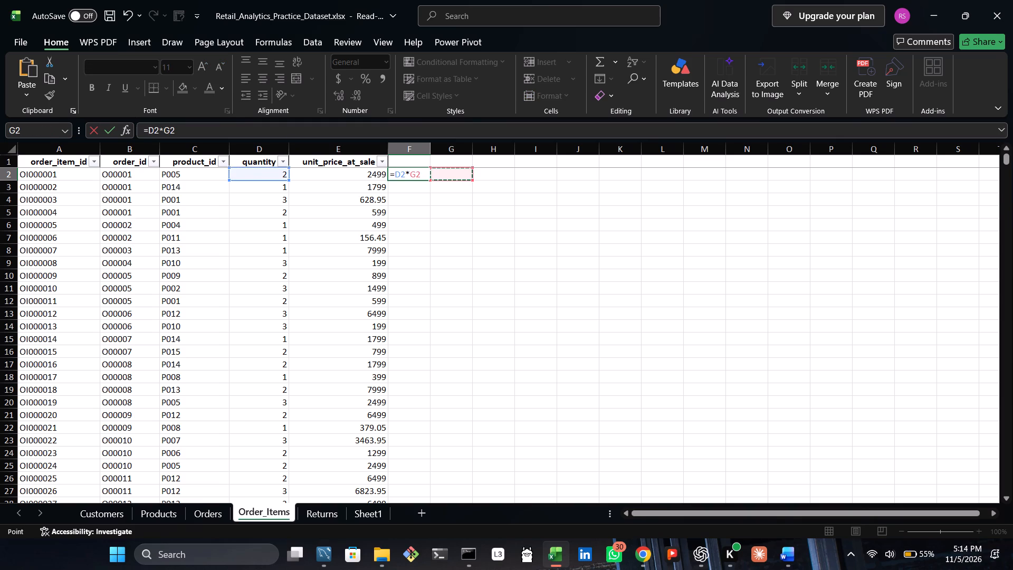
{"action": "left_click", "coordinate": [314, 175]}
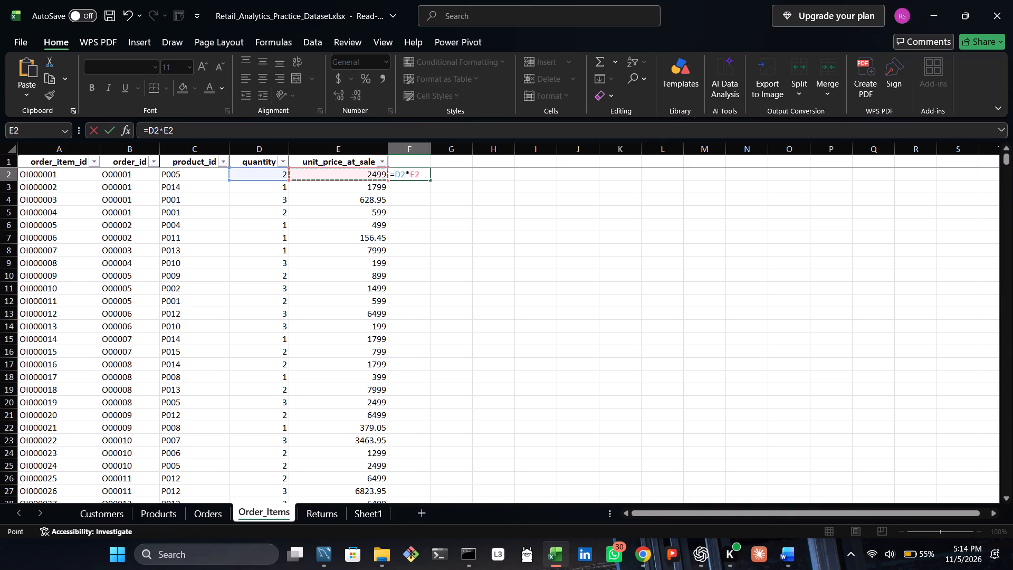
{"action": "key", "text": "Return"}
Fill the F2 formula down column F of Order_Items and check it through the last data row.
{"action": "left_click", "coordinate": [398, 170]}
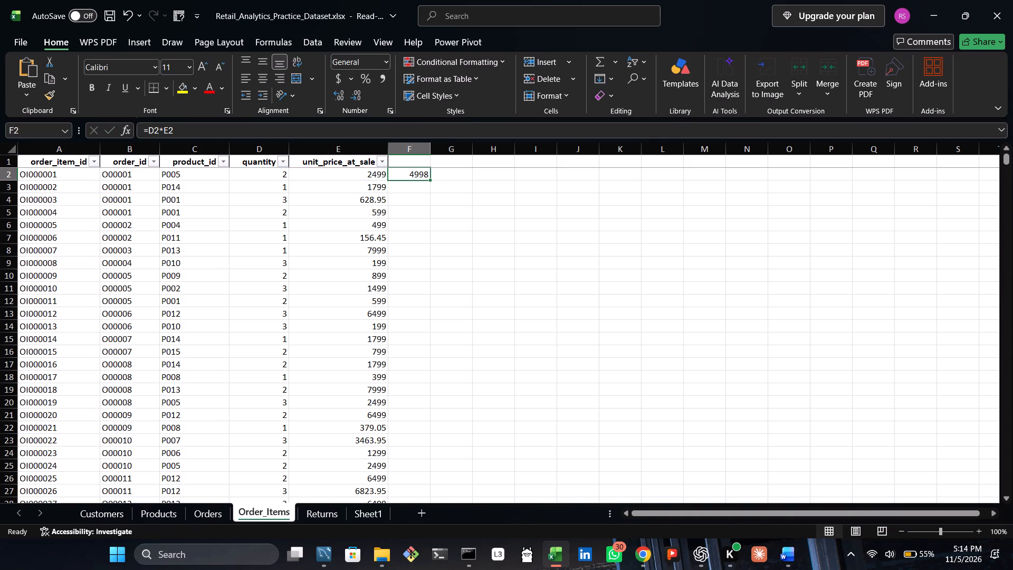
{"action": "double_click", "coordinate": [429, 182]}
{"action": "scroll", "coordinate": [428, 184], "scroll_direction": "down", "scroll_amount": 20}
{"action": "scroll", "coordinate": [428, 184], "scroll_direction": "down", "scroll_amount": 14}
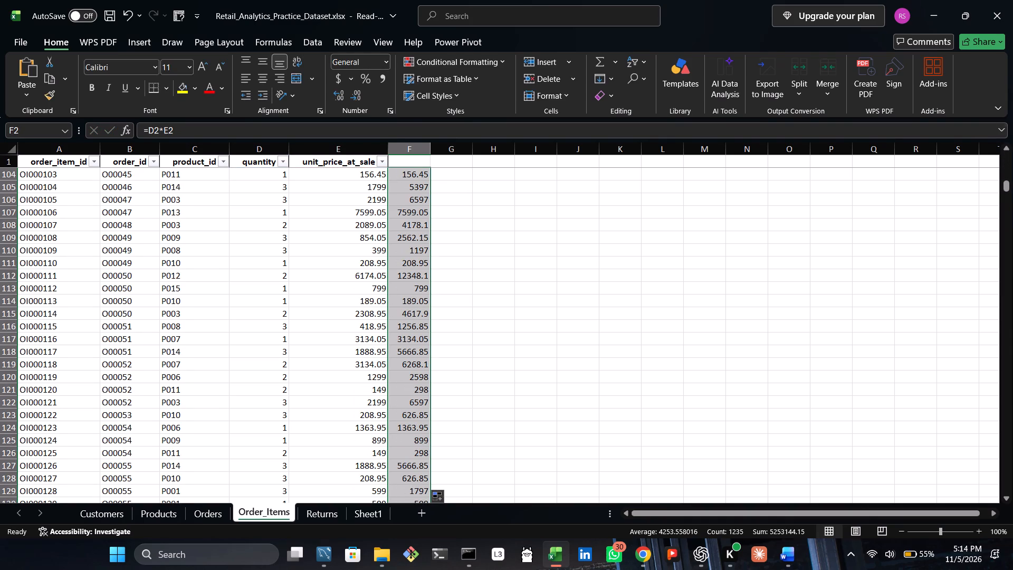
{"action": "left_click_drag", "start_coordinate": [1004, 183], "coordinate": [994, 390]}
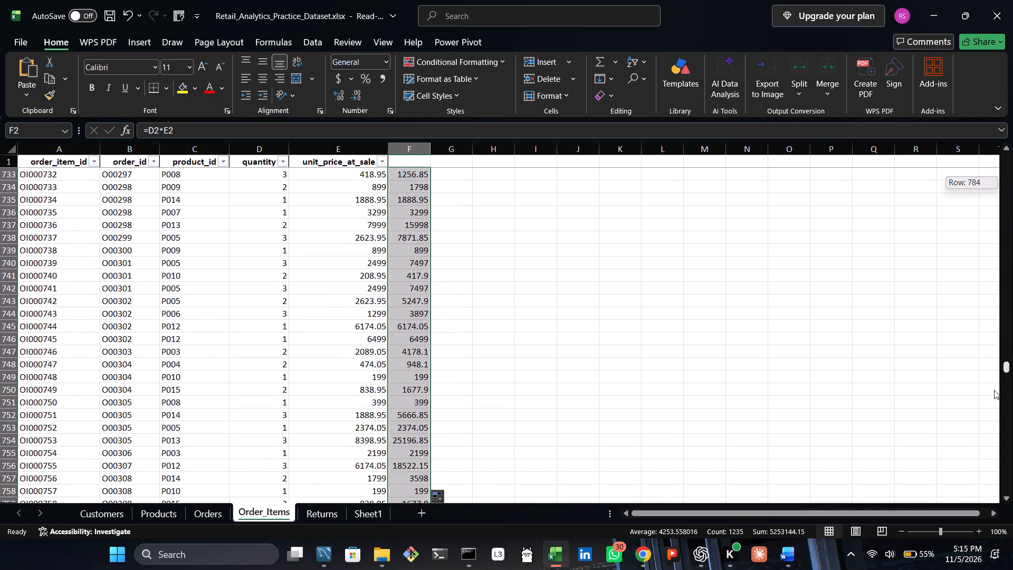
{"action": "left_click_drag", "start_coordinate": [994, 390], "coordinate": [1000, 491]}
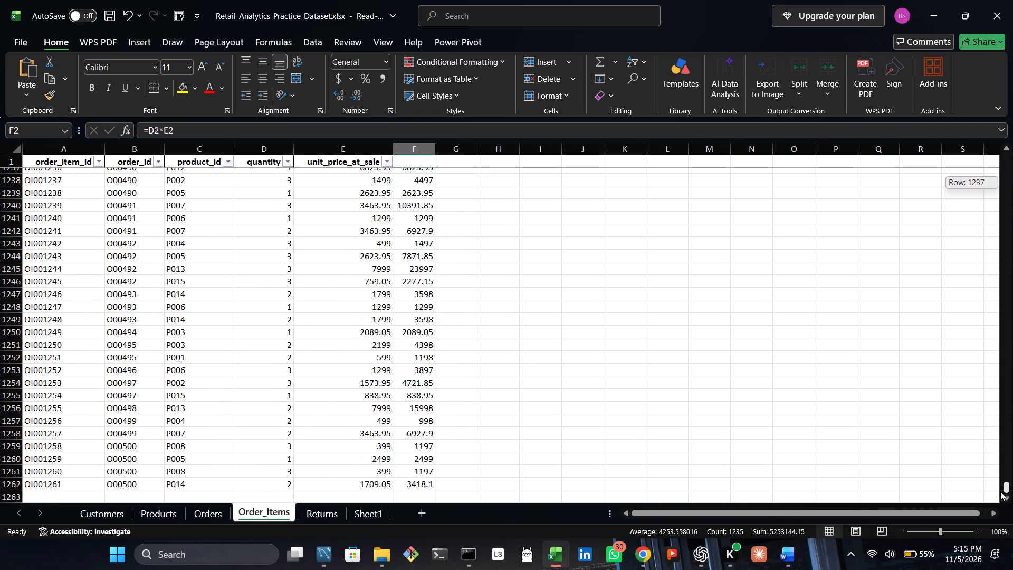
{"action": "left_click_drag", "start_coordinate": [1000, 491], "coordinate": [1012, 179]}
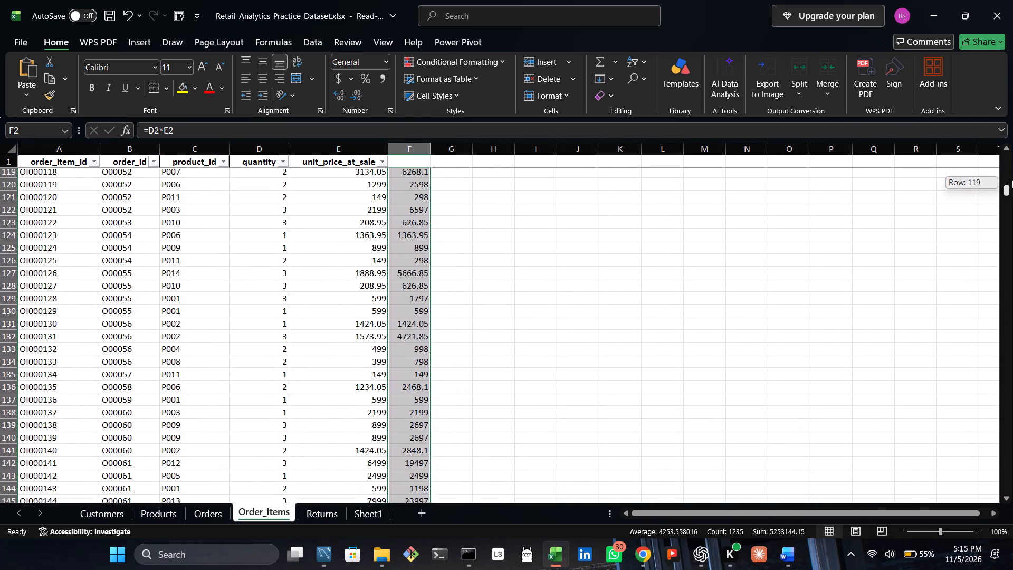
{"action": "left_click_drag", "start_coordinate": [1012, 179], "coordinate": [1002, 117]}
Label the new column F on Order_Items with the header "total" in F1.
{"action": "left_click_drag", "start_coordinate": [637, 220], "coordinate": [610, 219]}
{"action": "double_click", "coordinate": [403, 158]}
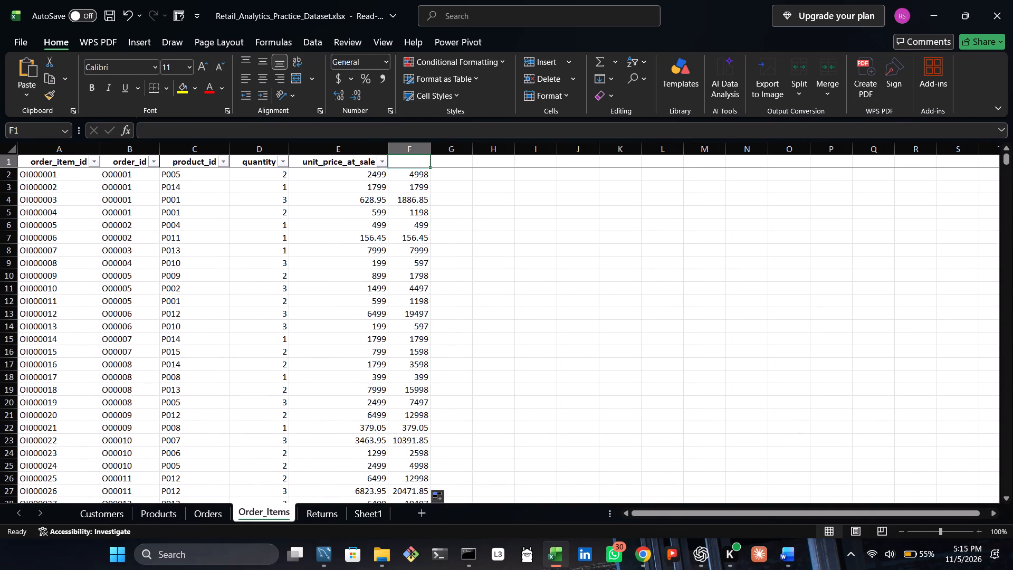
{"action": "type", "text": "total"}
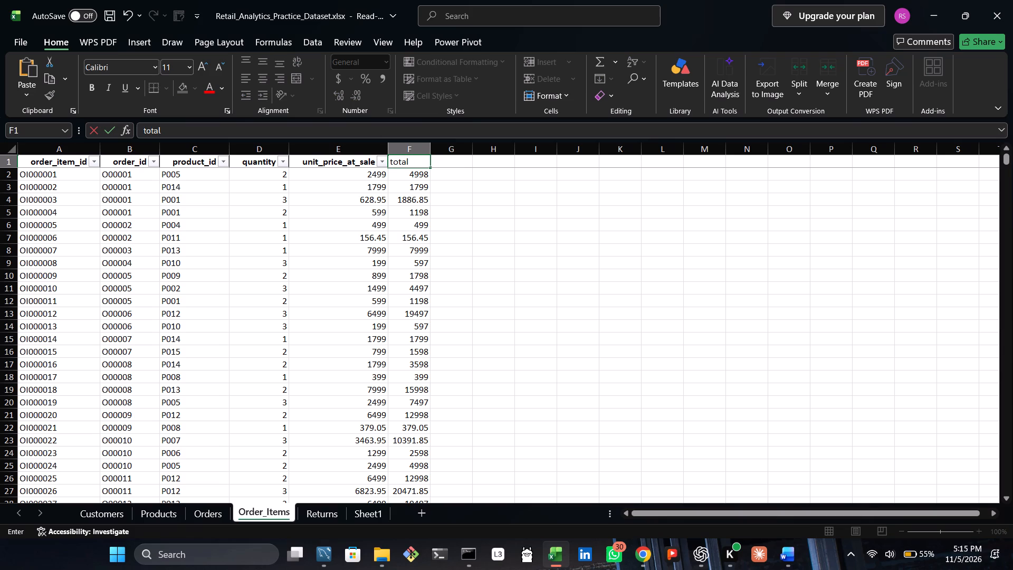
{"action": "left_click", "coordinate": [325, 516]}
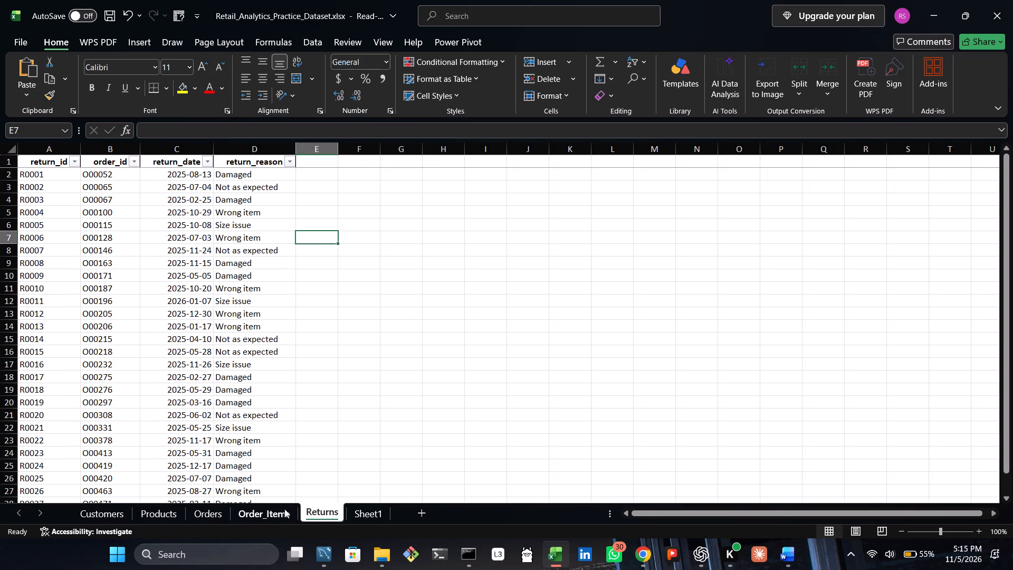
On the Orders sheet, enter the formula =F2+G2 in H2 to add discount_rate and shipping_fee.
{"action": "left_click", "coordinate": [219, 512]}
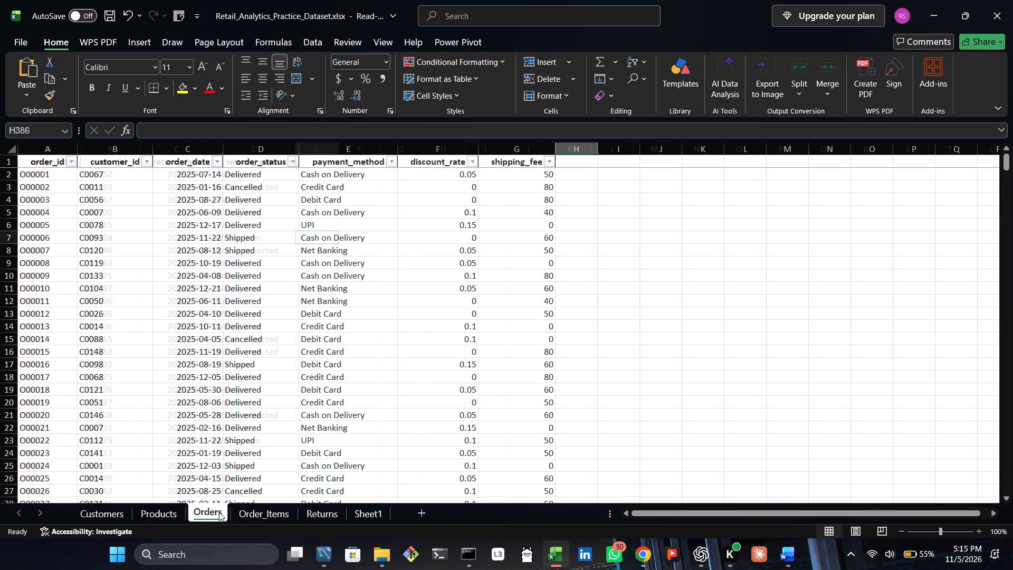
{"action": "scroll", "coordinate": [481, 316], "scroll_direction": "up", "scroll_amount": 2}
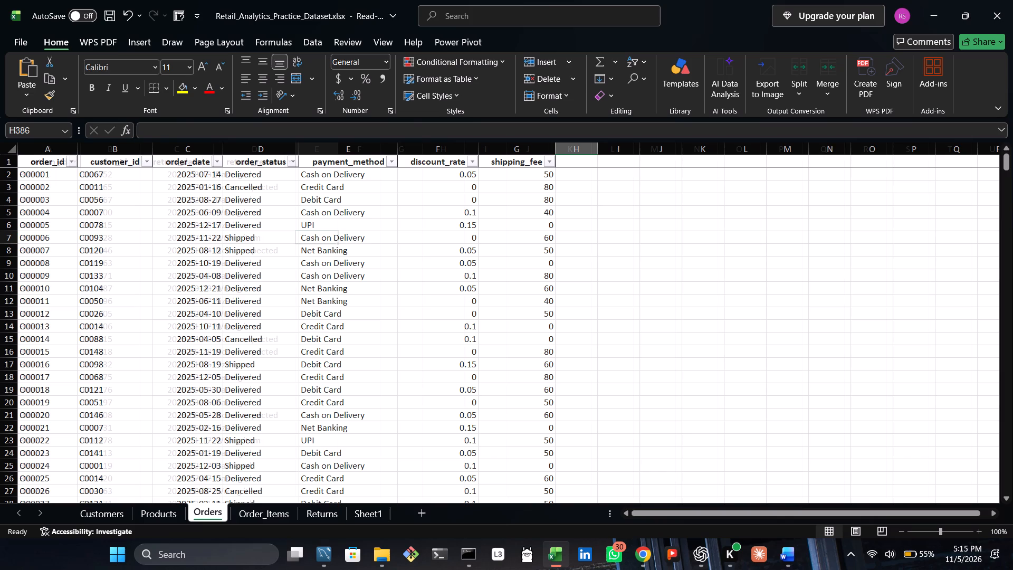
{"action": "double_click", "coordinate": [576, 177]}
{"action": "key", "text": "equal"}
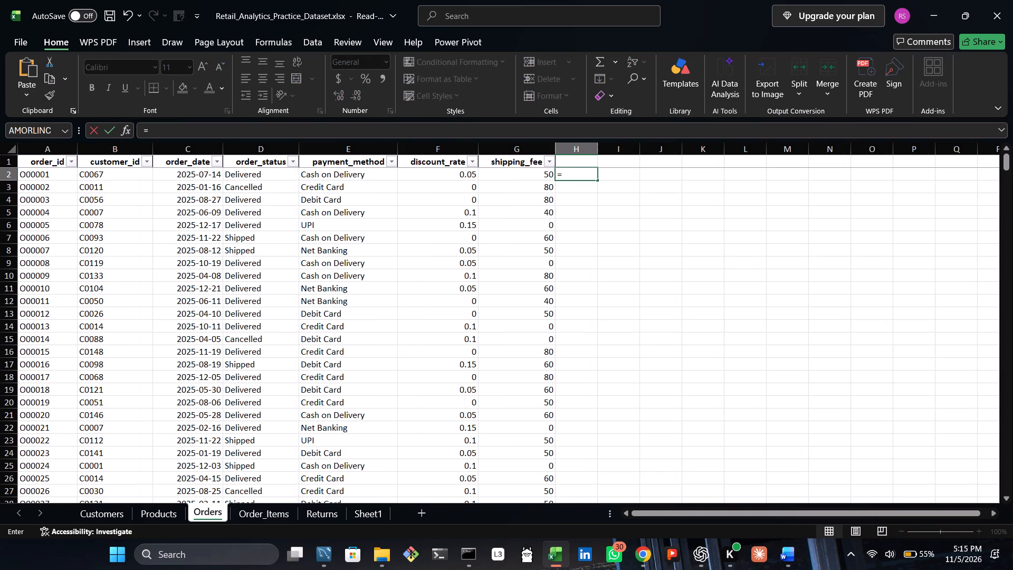
{"action": "left_click", "coordinate": [452, 173]}
{"action": "key", "text": "minus"}
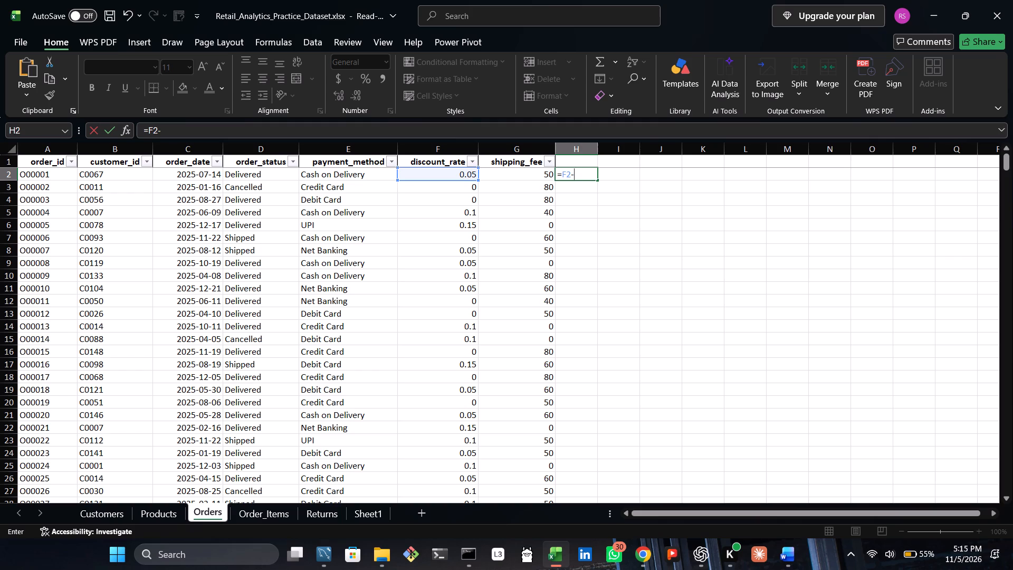
{"action": "key", "text": "BackSpace"}
{"action": "key", "text": "Return"}
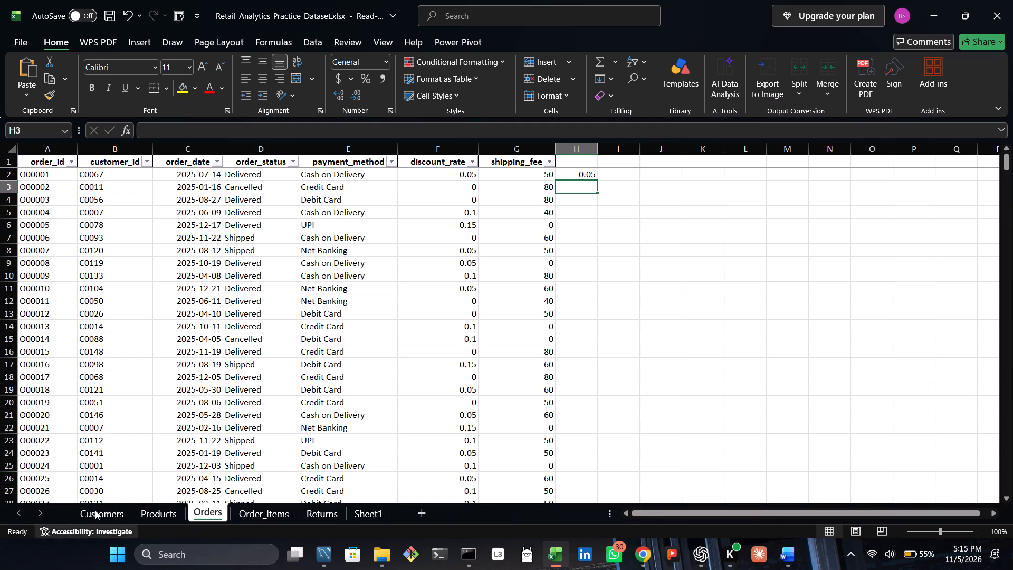
{"action": "double_click", "coordinate": [582, 171]}
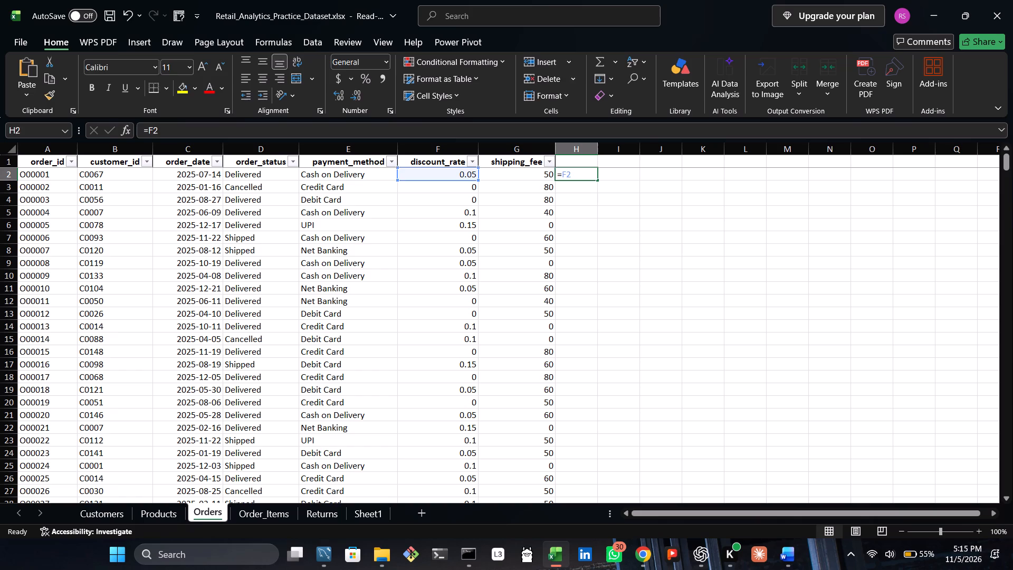
{"action": "key", "text": "plus"}
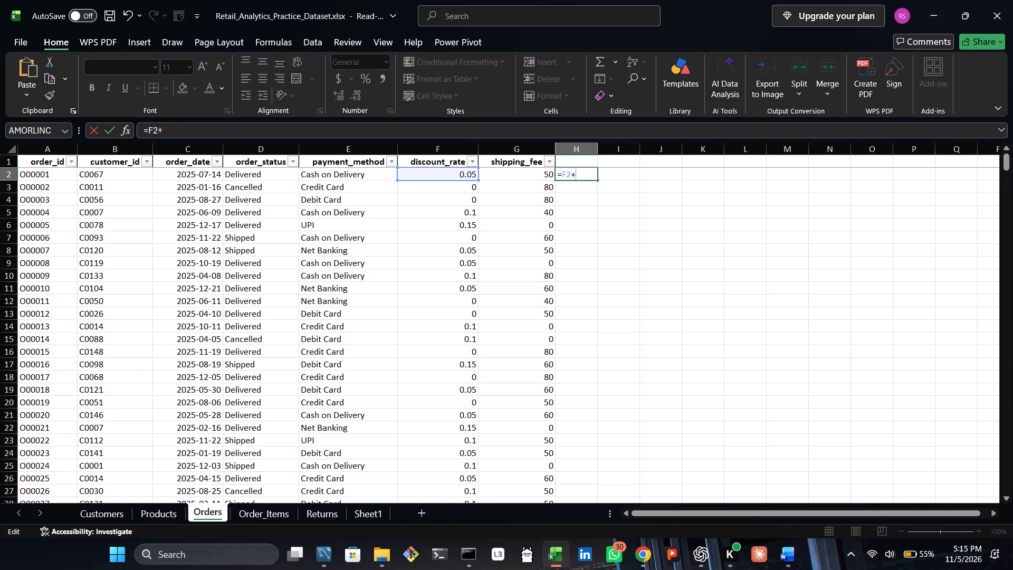
{"action": "left_click", "coordinate": [522, 175]}
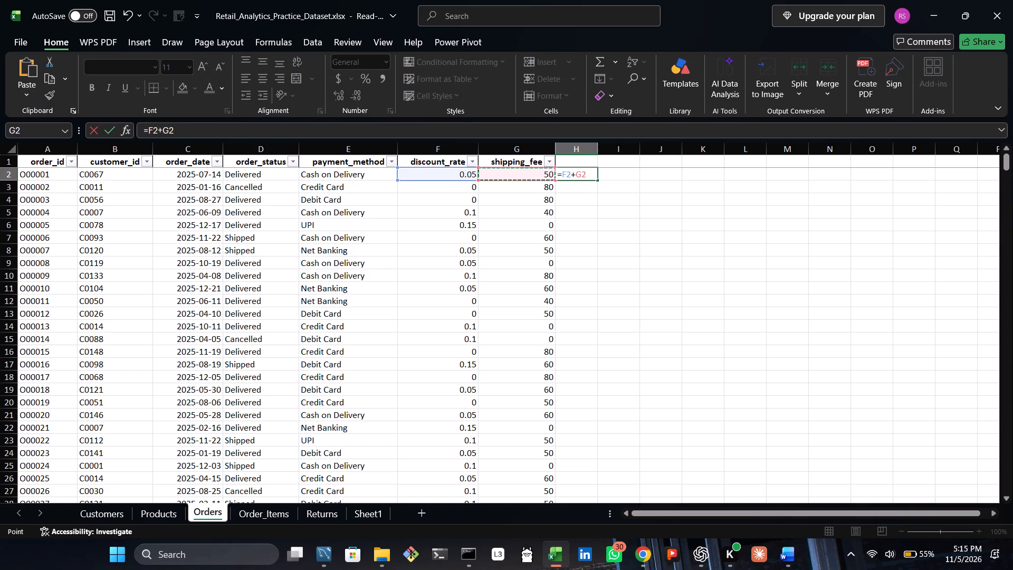
{"action": "key", "text": "Return"}
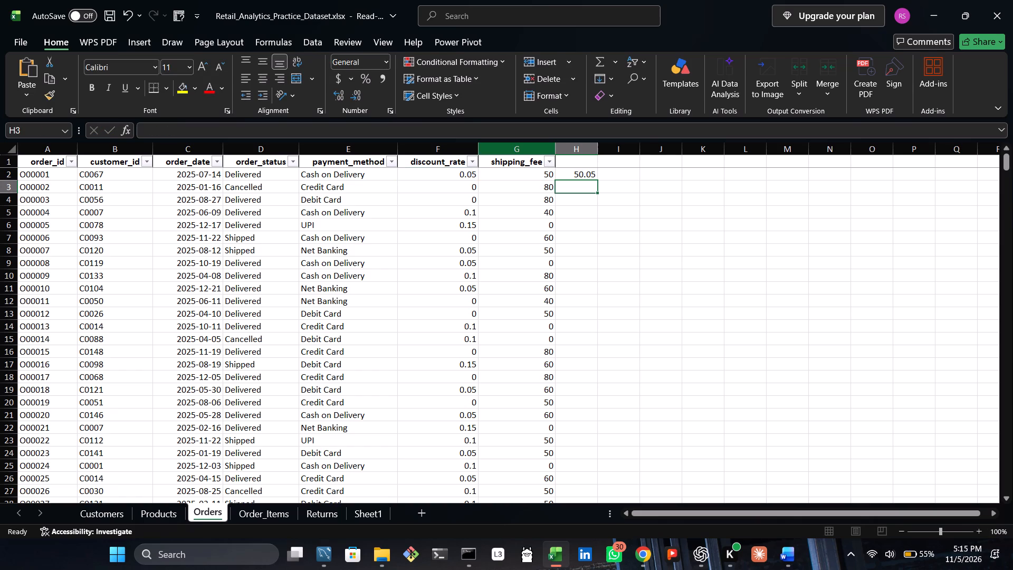
Label the new column H on the Orders sheet with the header "total" in H1.
{"action": "left_click", "coordinate": [584, 160]}
{"action": "left_click", "coordinate": [584, 160]}
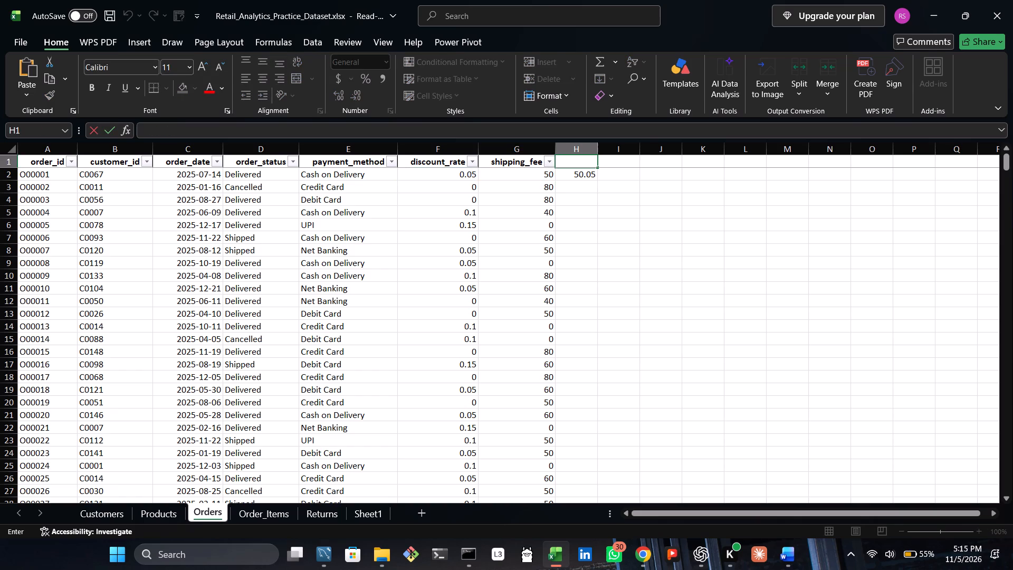
{"action": "type", "text": "totqal"}
{"action": "key", "text": "BackSpace"}
{"action": "key", "text": "BackSpace"}
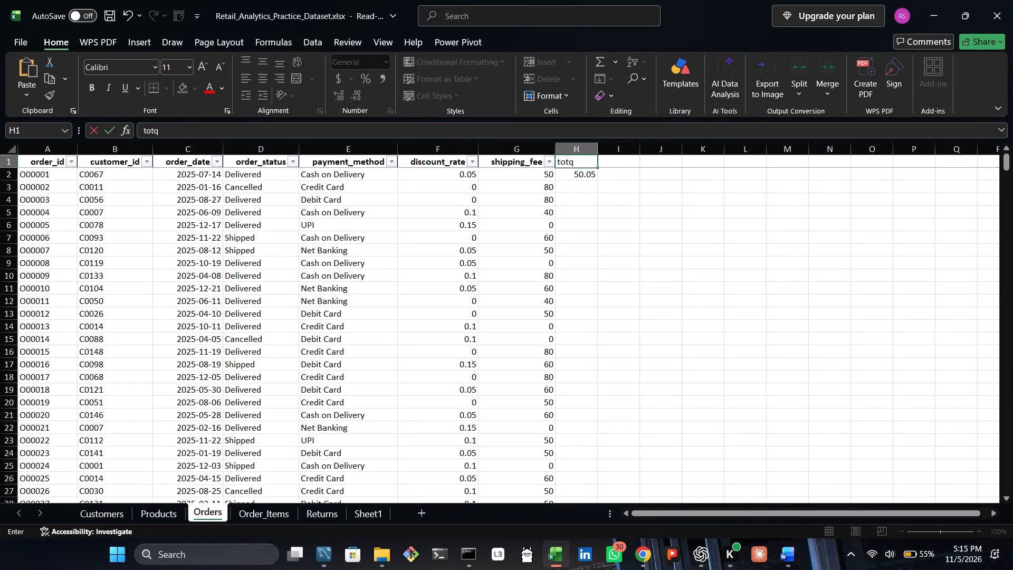
{"action": "key", "text": "BackSpace"}
{"action": "type", "text": "al"}
{"action": "key", "text": "space"}
{"action": "double_click", "coordinate": [580, 189]}
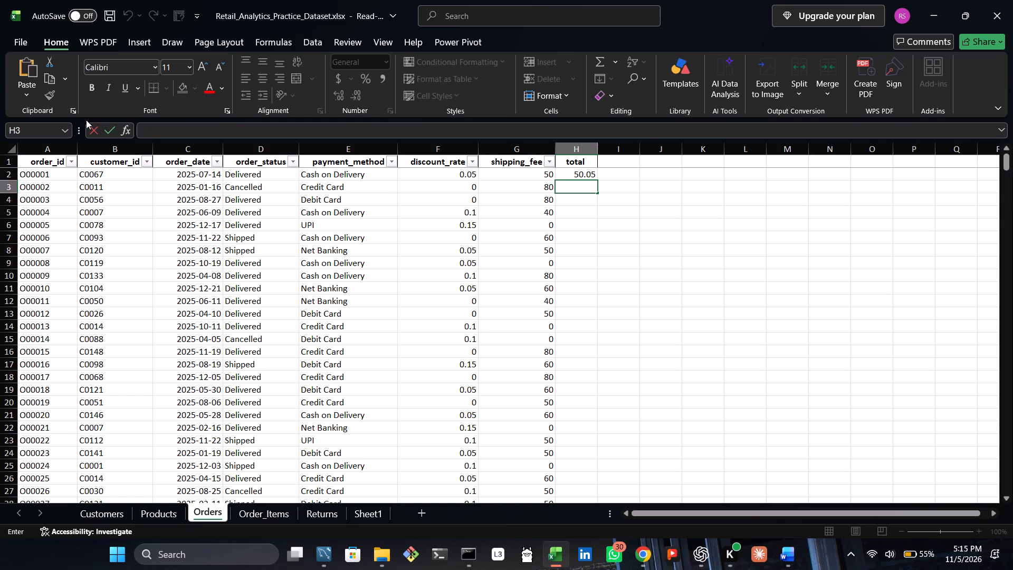
Fill the H2 total formula down column H for all order rows on the Orders sheet.
{"action": "left_click", "coordinate": [567, 177]}
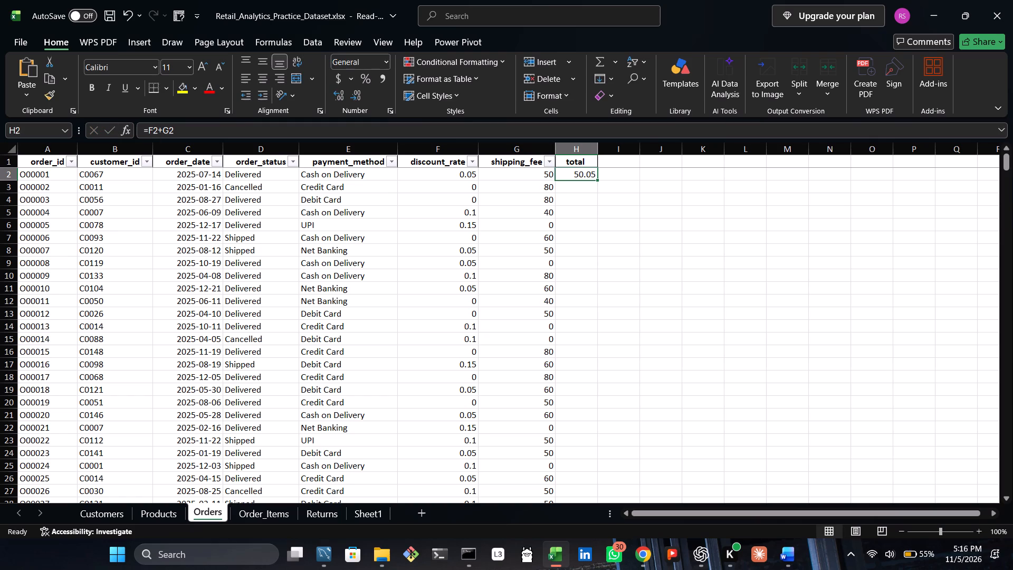
{"action": "double_click", "coordinate": [595, 181]}
{"action": "scroll", "coordinate": [595, 181], "scroll_direction": "down", "scroll_amount": 1}
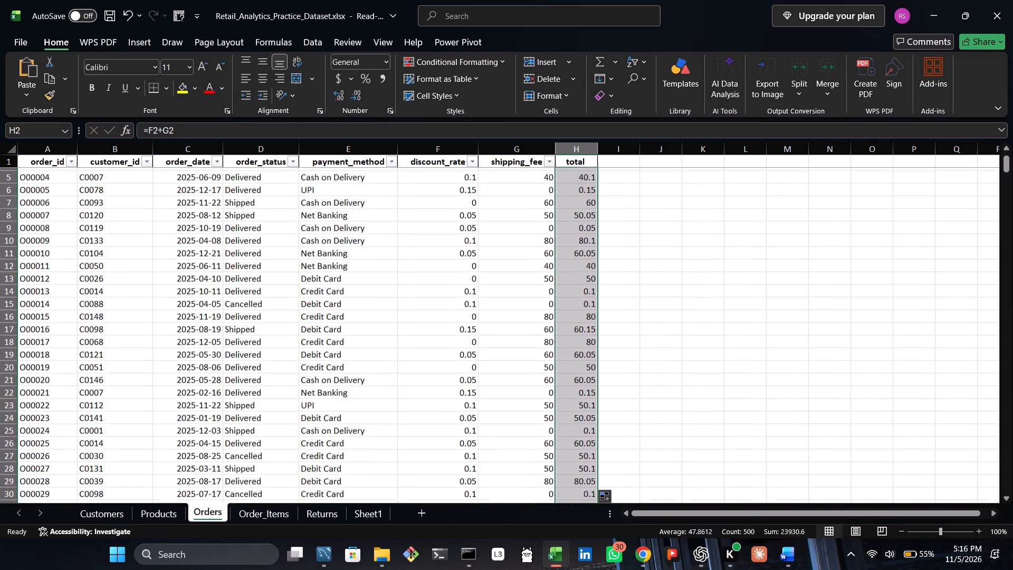
Review the filled total column on the Orders sheet from the first order row through the last.
{"action": "scroll", "coordinate": [595, 181], "scroll_direction": "up", "scroll_amount": 5}
{"action": "scroll", "coordinate": [595, 181], "scroll_direction": "down", "scroll_amount": 12}
{"action": "scroll", "coordinate": [599, 232], "scroll_direction": "up", "scroll_amount": 1}
{"action": "scroll", "coordinate": [587, 236], "scroll_direction": "down", "scroll_amount": 4}
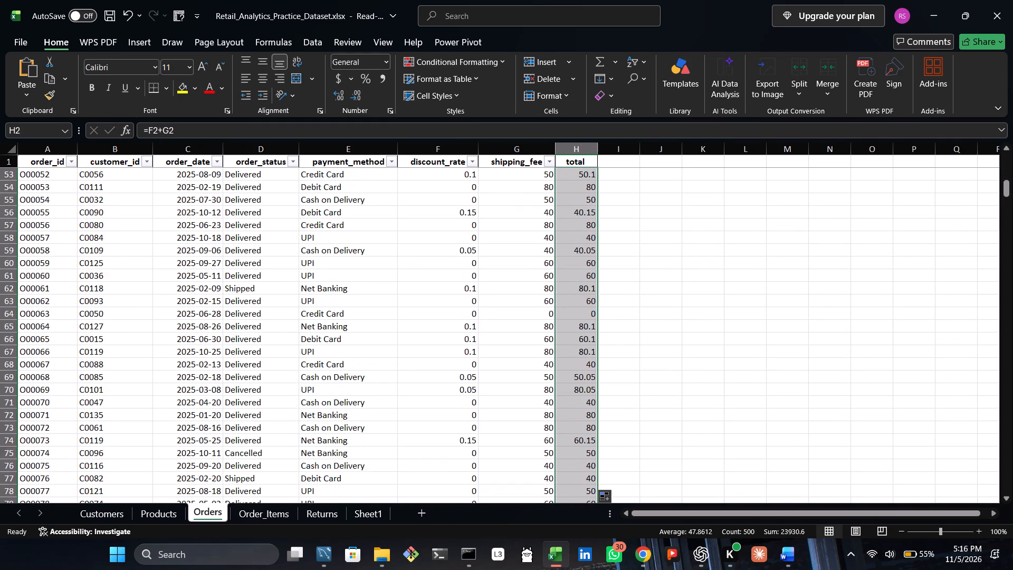
{"action": "scroll", "coordinate": [587, 237], "scroll_direction": "down", "scroll_amount": 20}
{"action": "scroll", "coordinate": [587, 237], "scroll_direction": "down", "scroll_amount": 20}
{"action": "scroll", "coordinate": [587, 237], "scroll_direction": "down", "scroll_amount": 9}
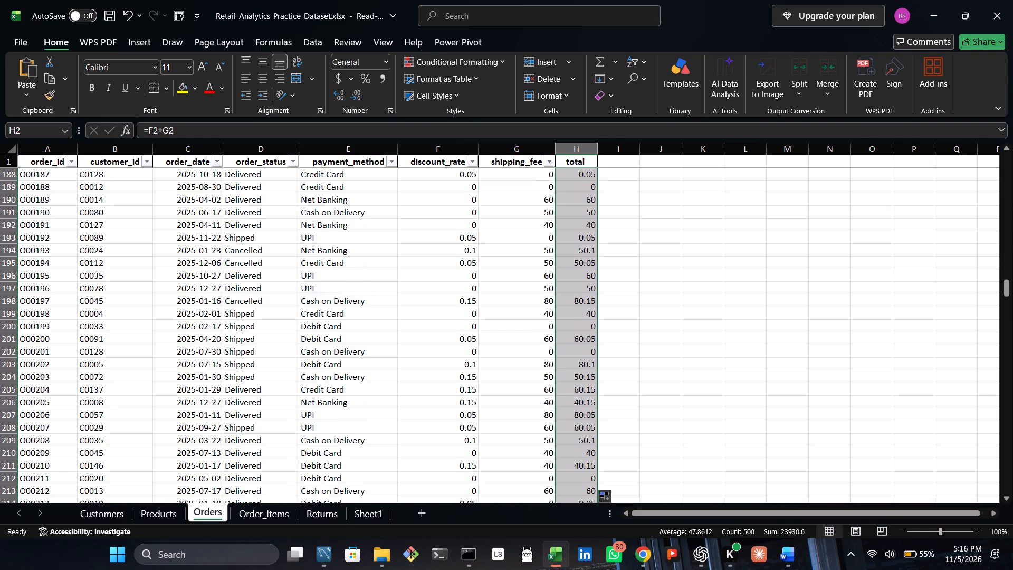
{"action": "scroll", "coordinate": [587, 237], "scroll_direction": "down", "scroll_amount": 15}
{"action": "left_click_drag", "start_coordinate": [1006, 316], "coordinate": [1012, 488]}
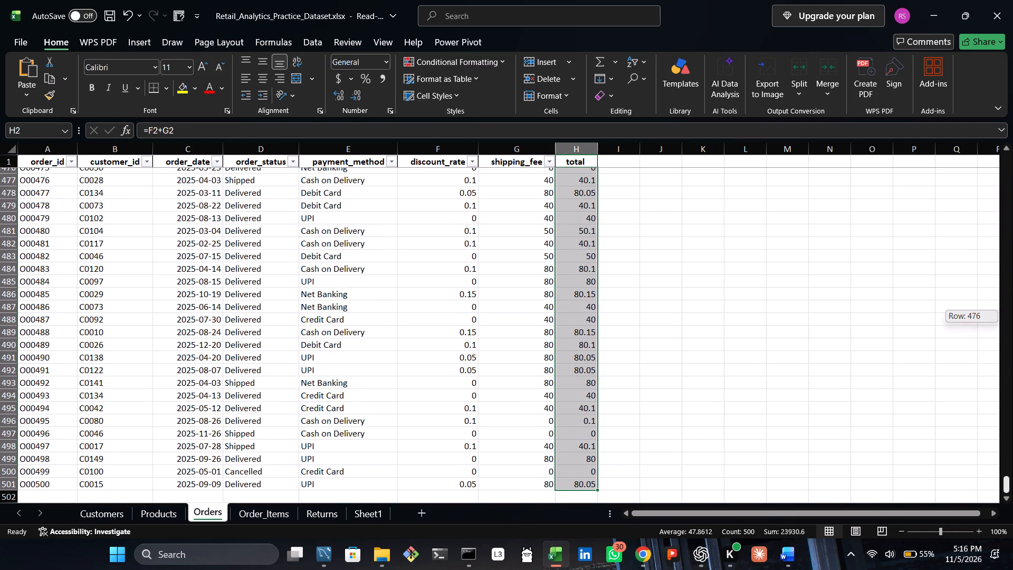
{"action": "left_click_drag", "start_coordinate": [1012, 488], "coordinate": [1012, 457]}
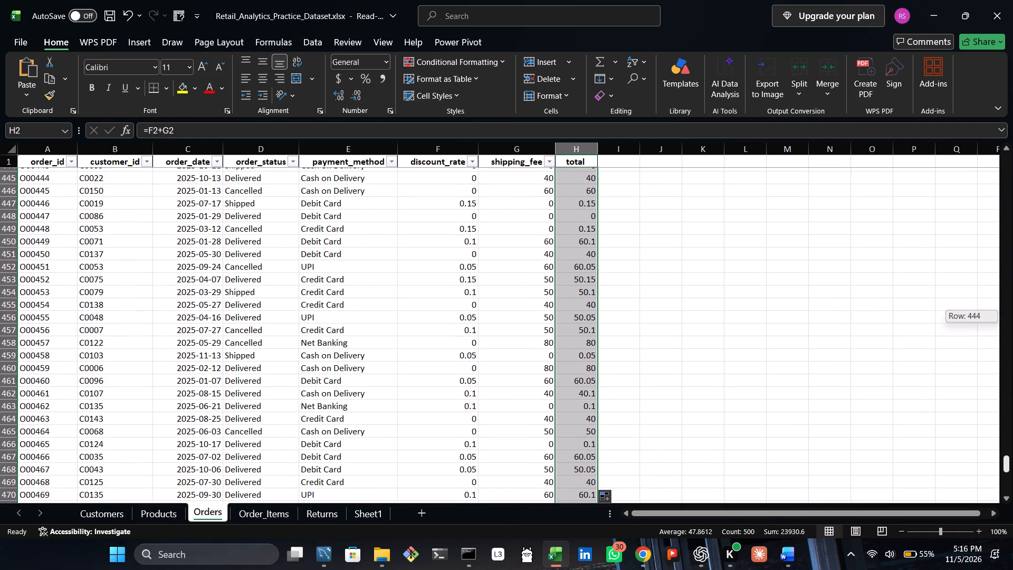
{"action": "left_click_drag", "start_coordinate": [1012, 457], "coordinate": [1012, 480]}
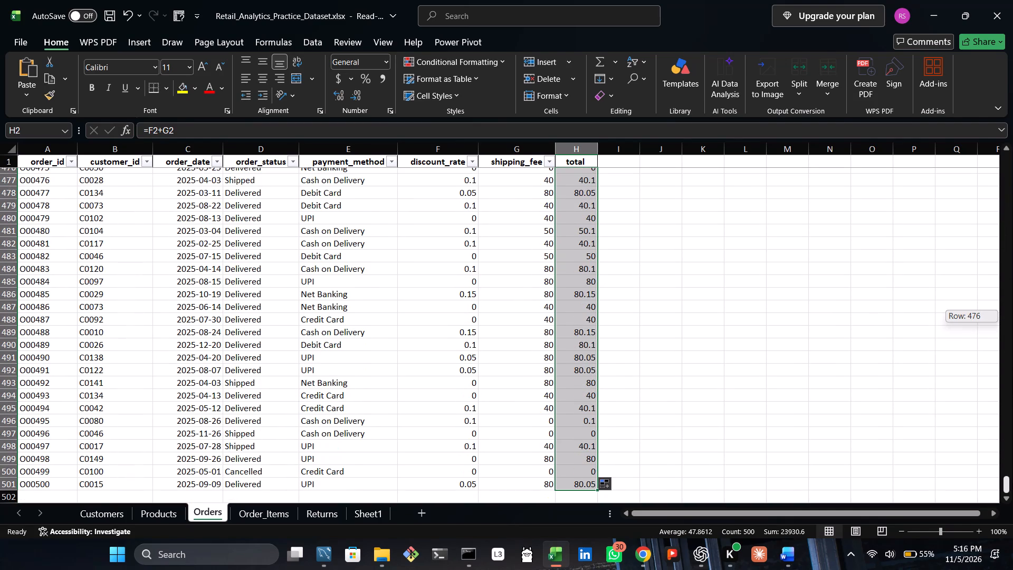
{"action": "left_click_drag", "start_coordinate": [1012, 480], "coordinate": [899, 167]}
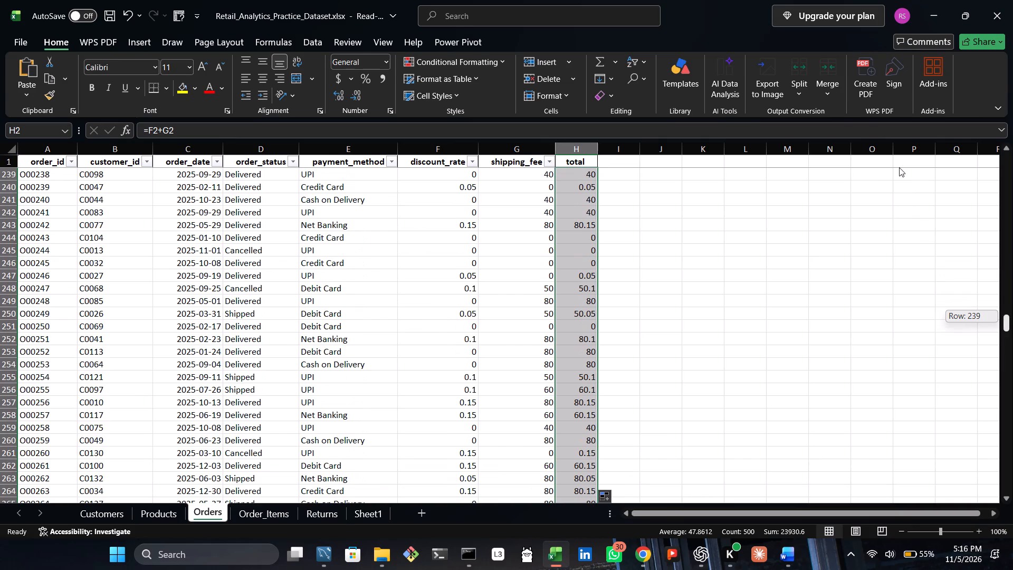
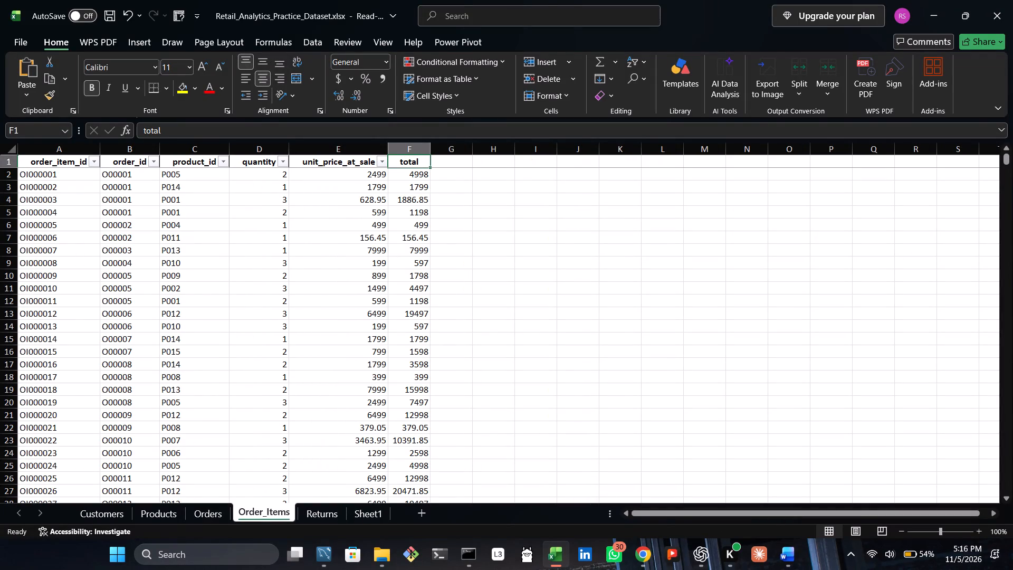
{"action": "left_click", "coordinate": [214, 506]}
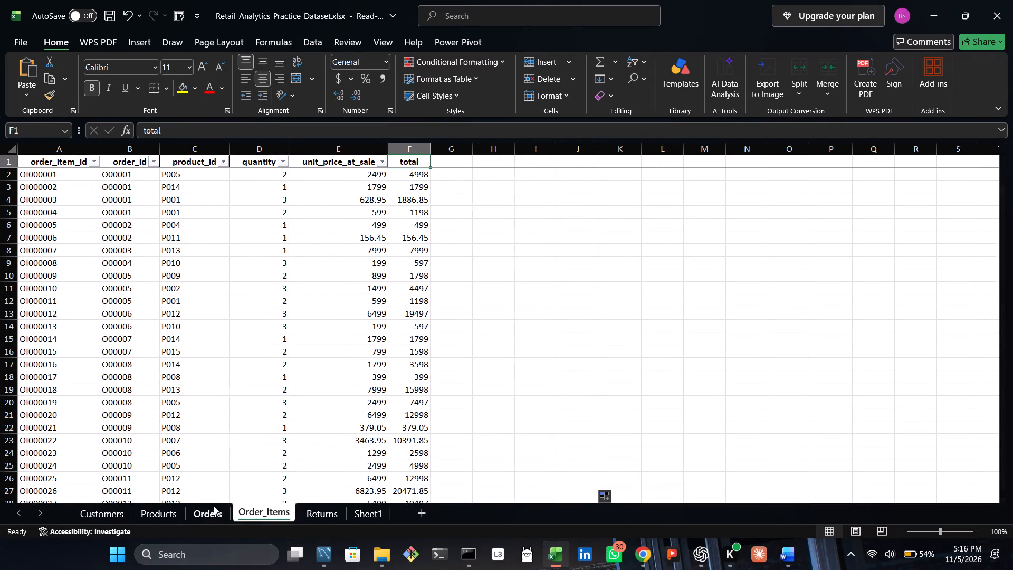
{"action": "left_click", "coordinate": [256, 513]}
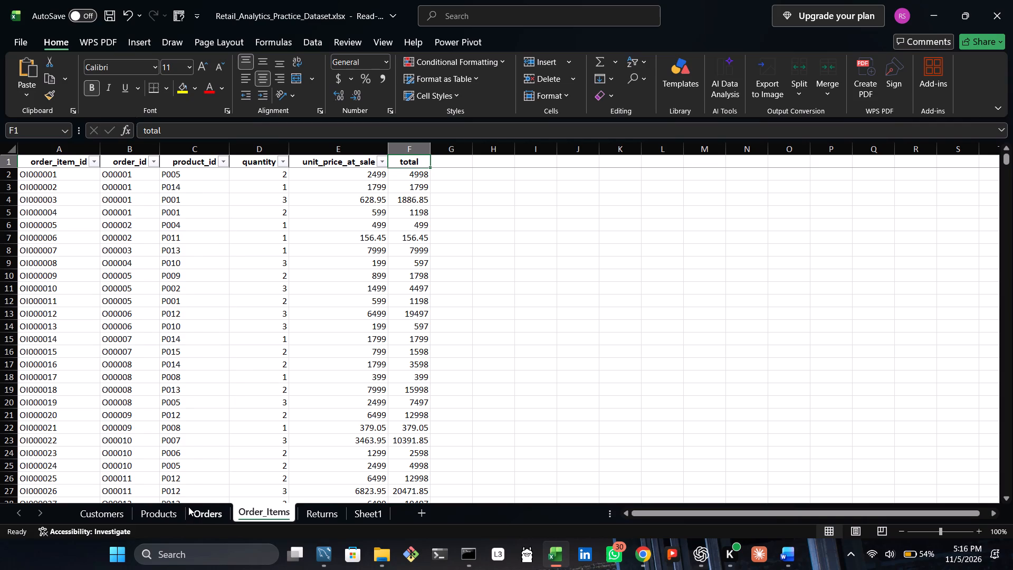
{"action": "left_click", "coordinate": [188, 507]}
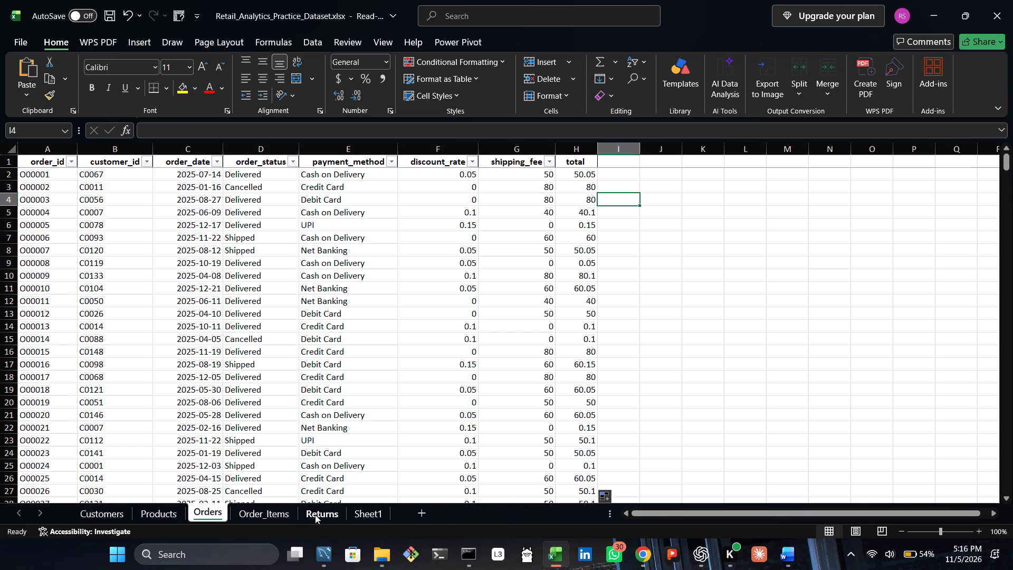
{"action": "left_click", "coordinate": [269, 511]}
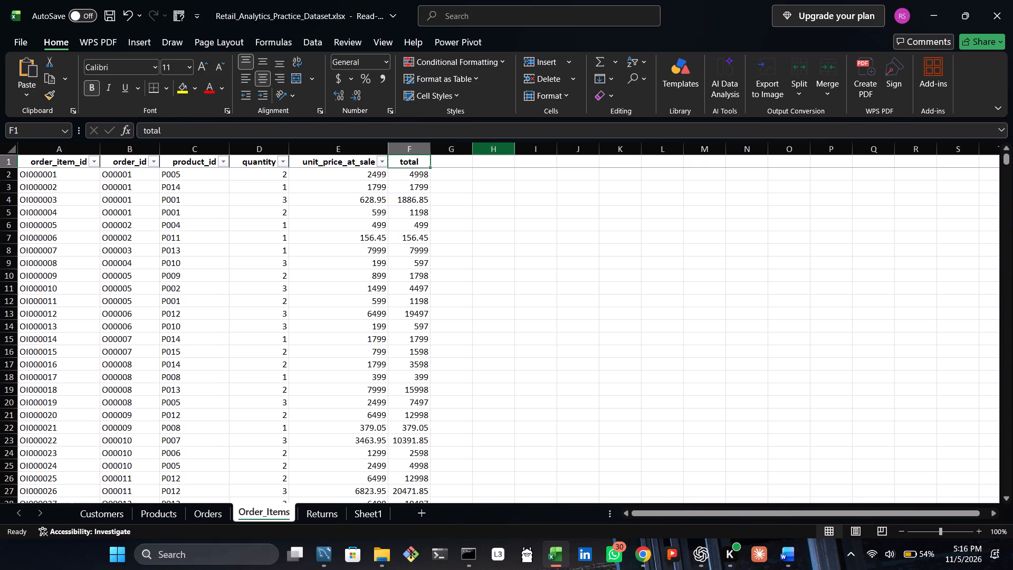
{"action": "double_click", "coordinate": [450, 174]}
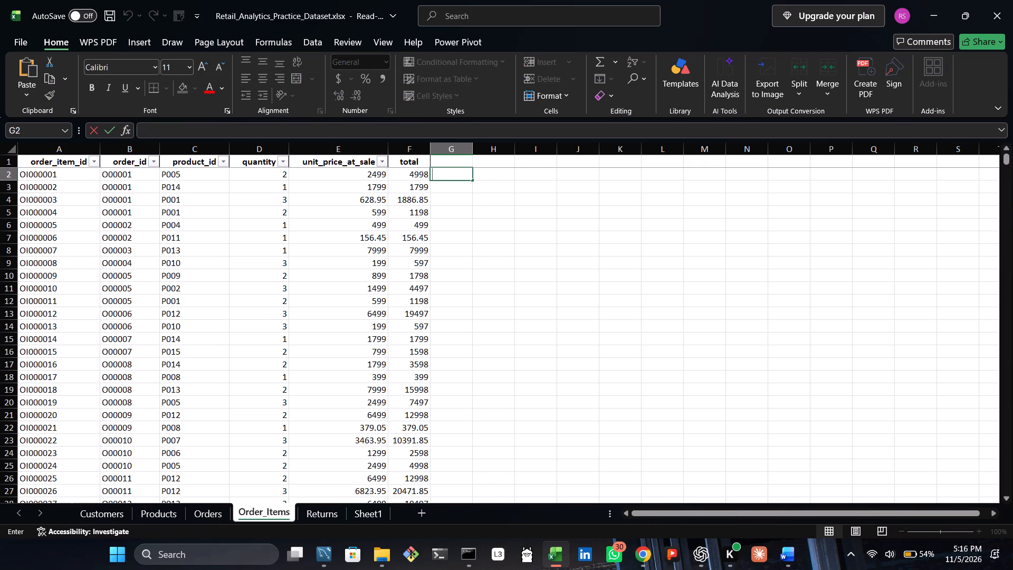
{"action": "left_click", "coordinate": [215, 517]}
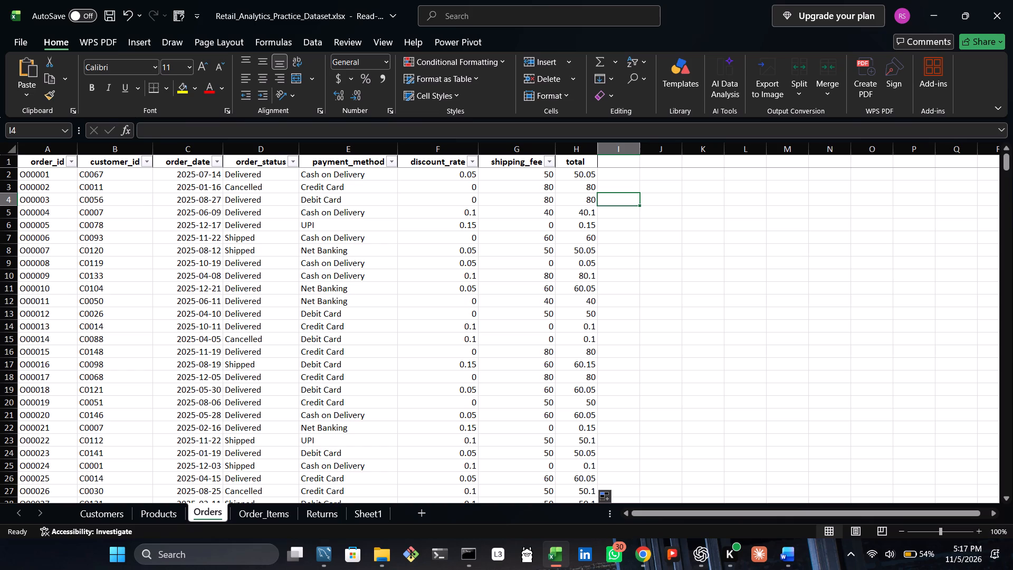
Begin an XLOOKUP formula in cell I2 of the Orders sheet, beside the total column.
{"action": "left_click", "coordinate": [615, 174]}
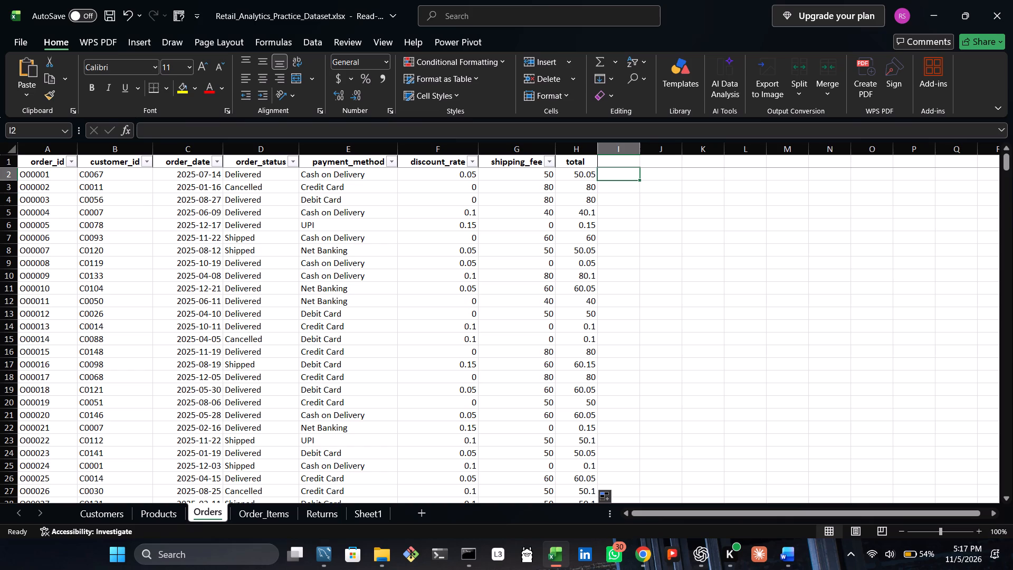
{"action": "double_click", "coordinate": [615, 175]}
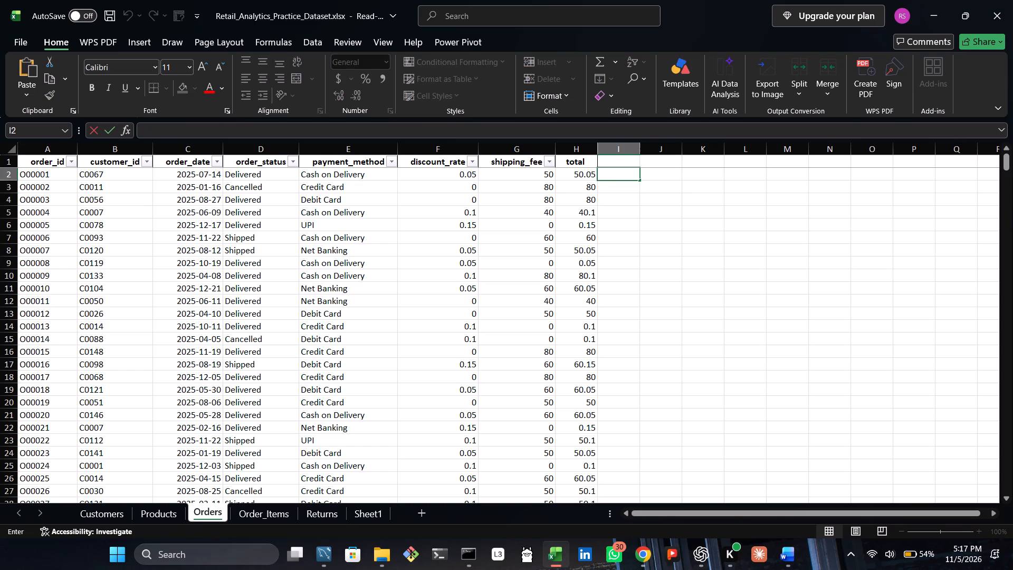
{"action": "key", "text": "equal"}
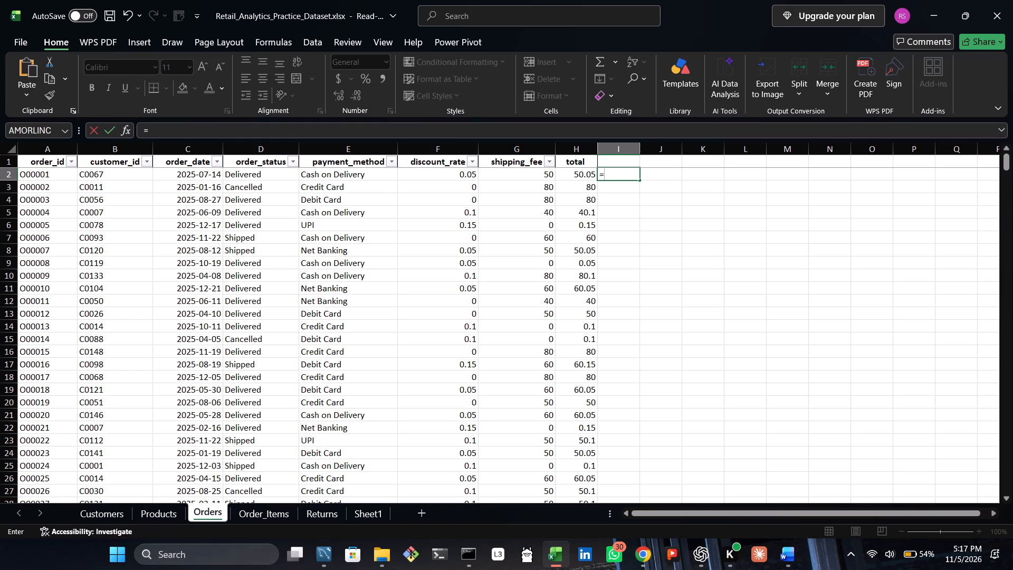
{"action": "key", "text": "BackSpace"}
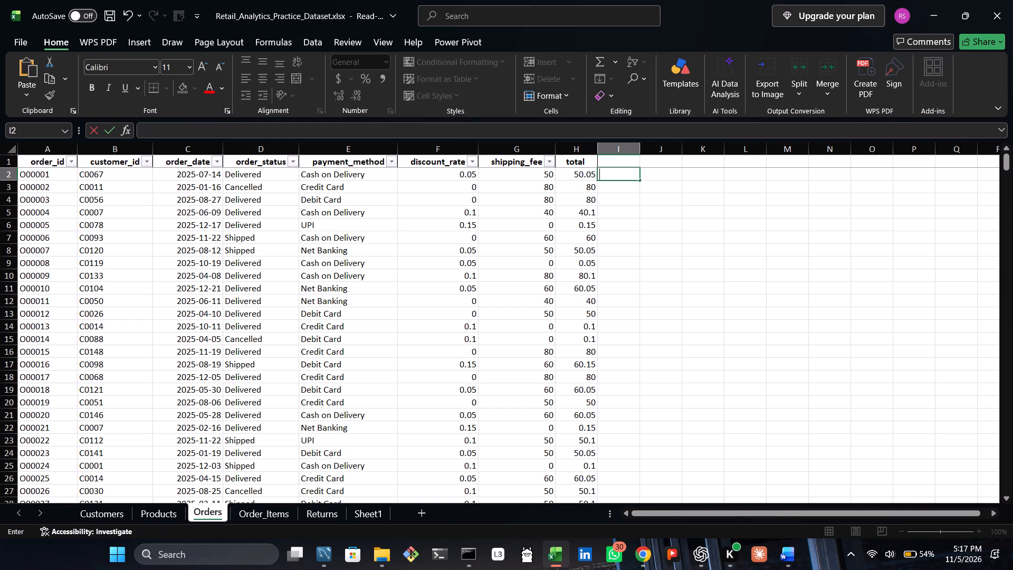
{"action": "scroll", "coordinate": [32, 163], "scroll_direction": "down", "scroll_amount": 5}
{"action": "scroll", "coordinate": [214, 334], "scroll_direction": "up", "scroll_amount": 2}
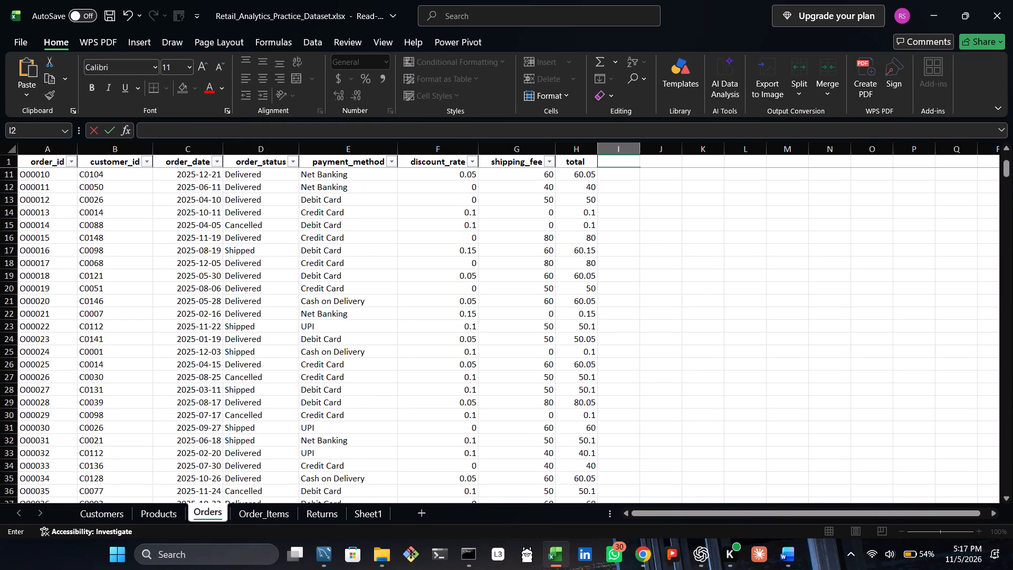
{"action": "scroll", "coordinate": [22, 235], "scroll_direction": "up", "scroll_amount": 11}
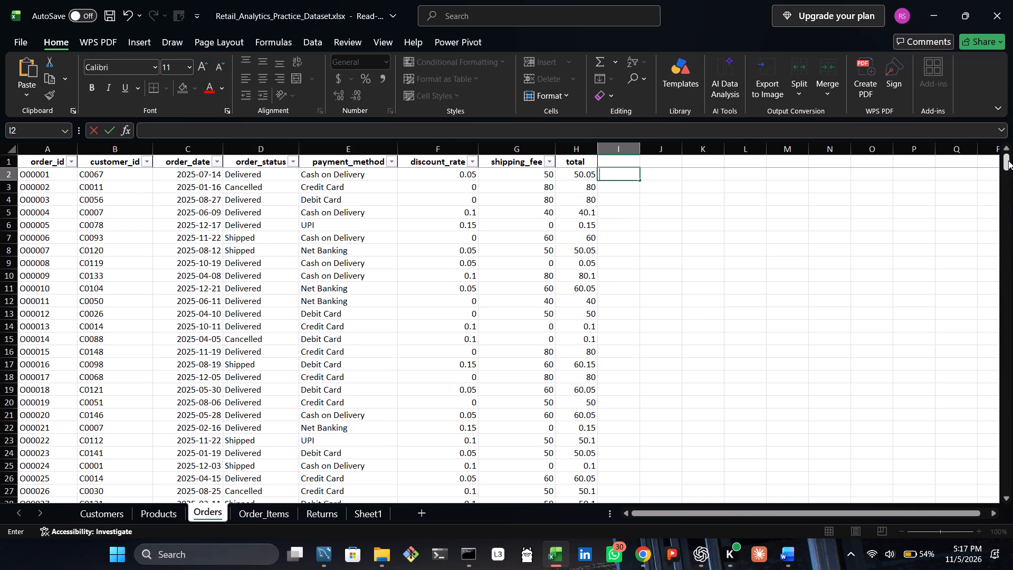
{"action": "left_click_drag", "start_coordinate": [1008, 160], "coordinate": [1001, 540]}
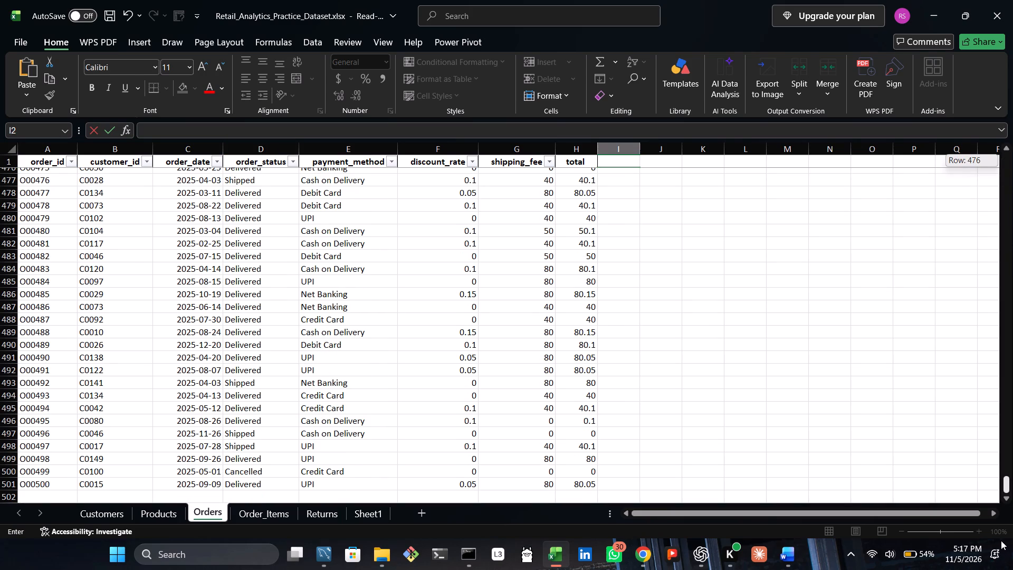
{"action": "left_click_drag", "start_coordinate": [1001, 540], "coordinate": [1008, 128]}
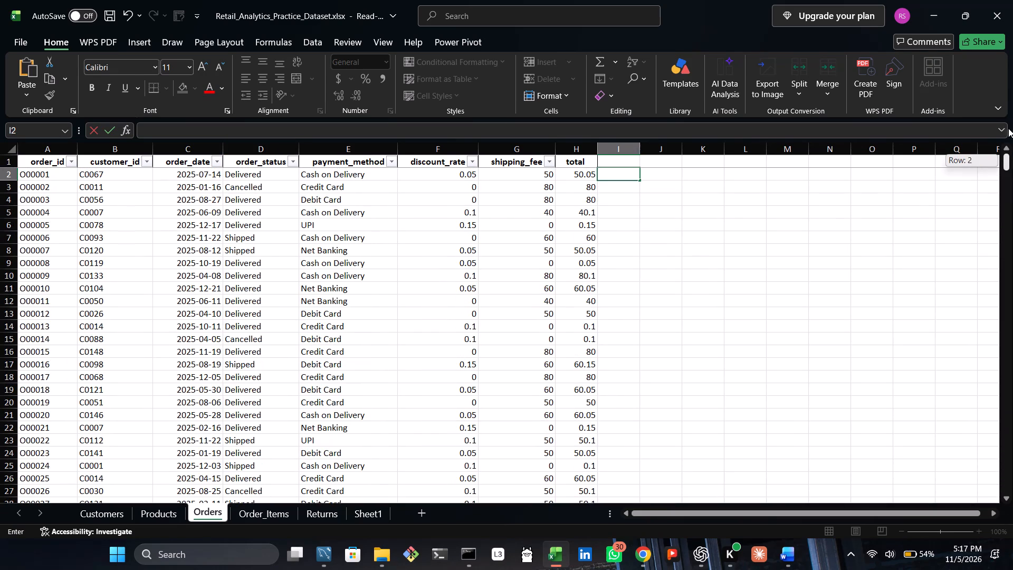
{"action": "left_click_drag", "start_coordinate": [1008, 128], "coordinate": [1008, 108]}
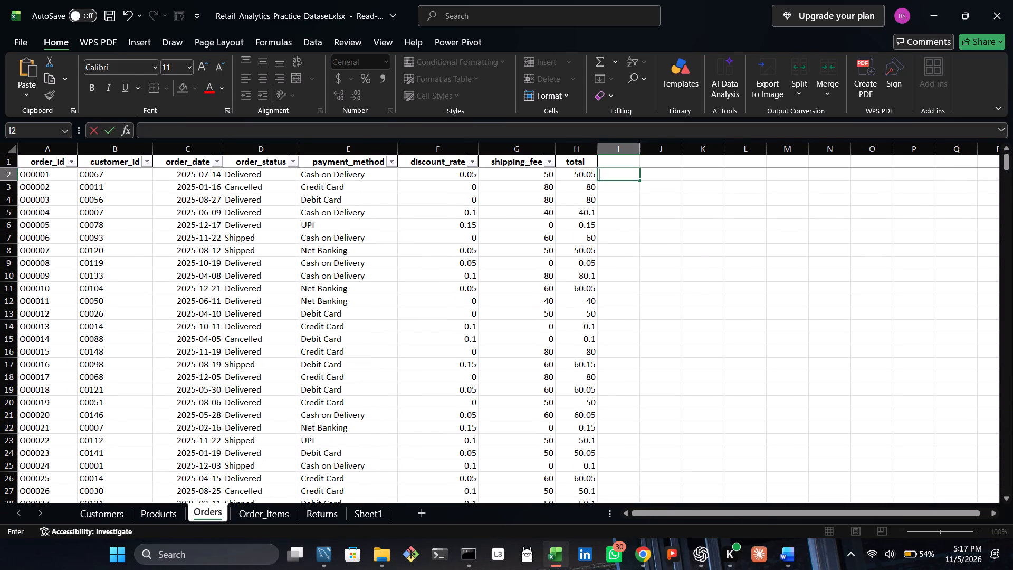
{"action": "left_click", "coordinate": [617, 172]}
{"action": "key", "text": "equal"}
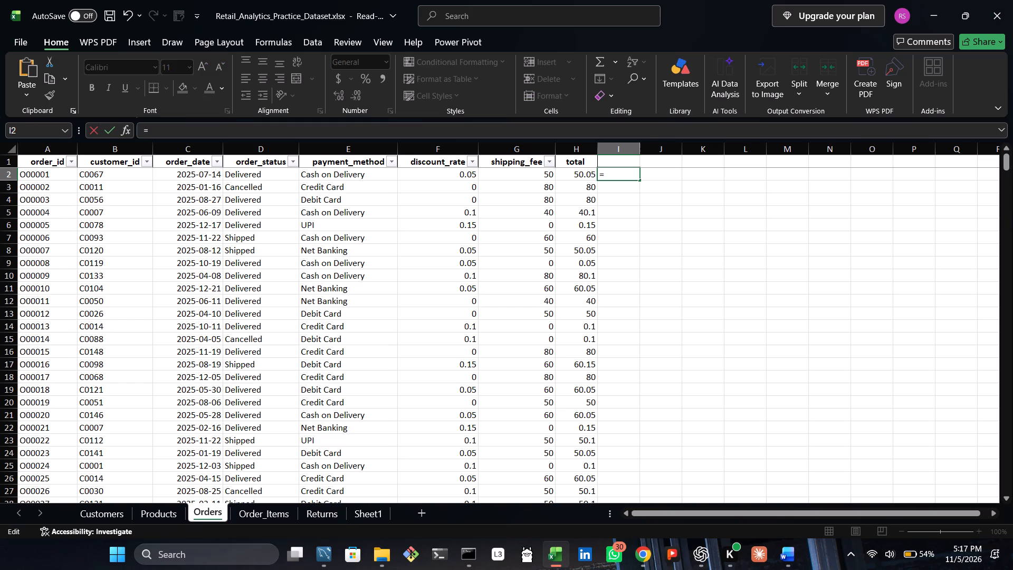
{"action": "key", "text": "c"}
{"action": "key", "text": "BackSpace"}
{"action": "type", "text": "xloo"}
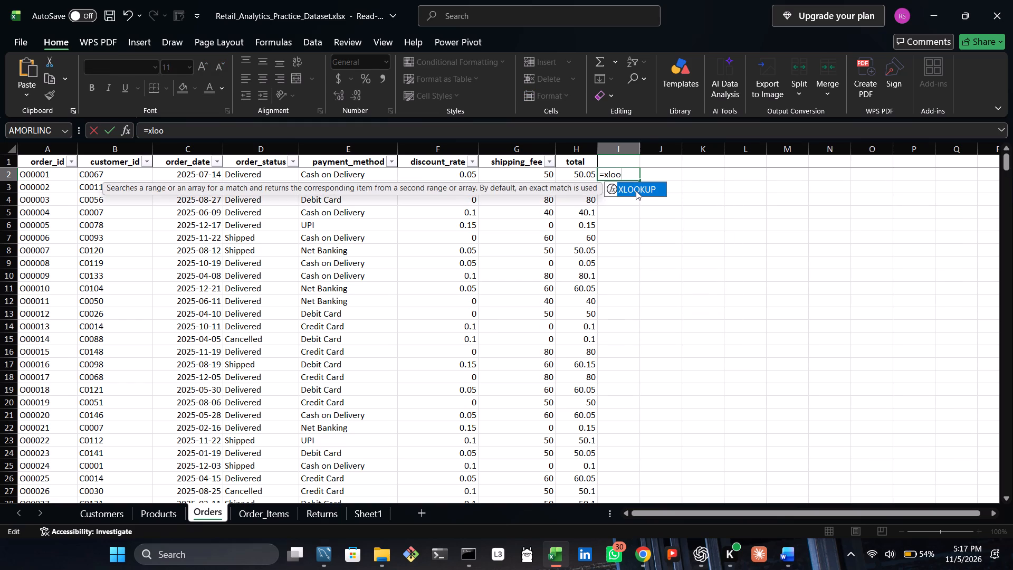
{"action": "double_click", "coordinate": [636, 189]}
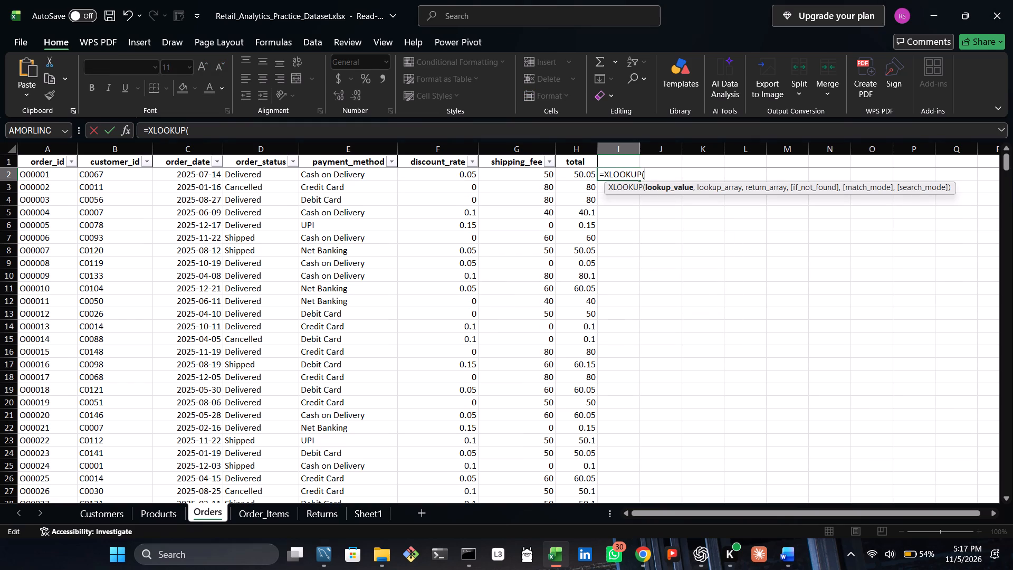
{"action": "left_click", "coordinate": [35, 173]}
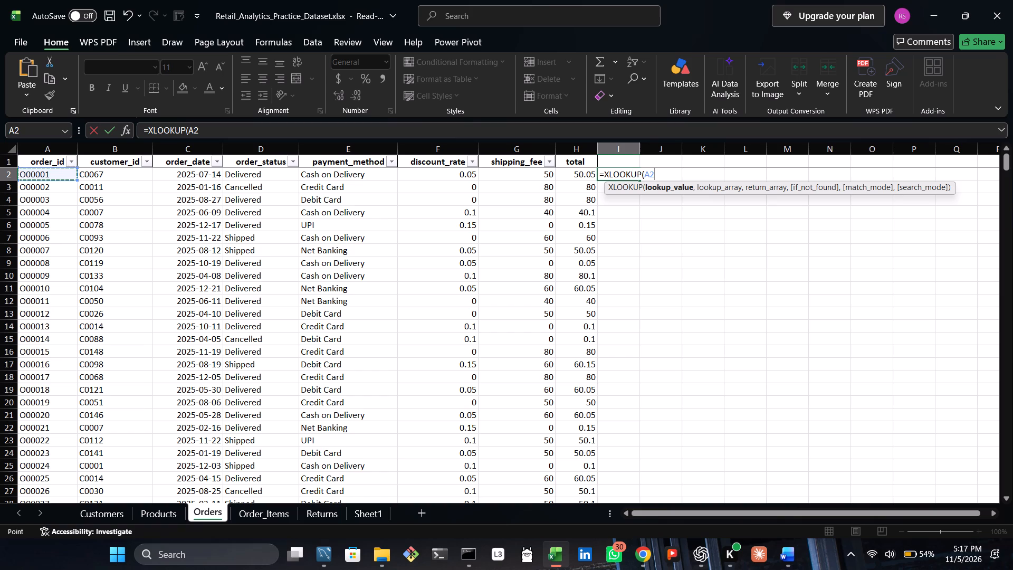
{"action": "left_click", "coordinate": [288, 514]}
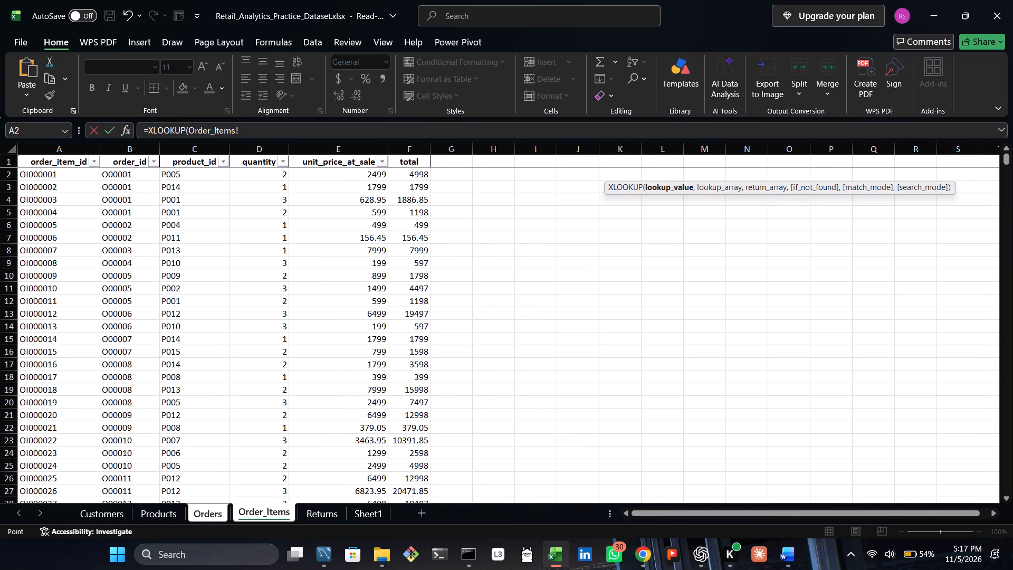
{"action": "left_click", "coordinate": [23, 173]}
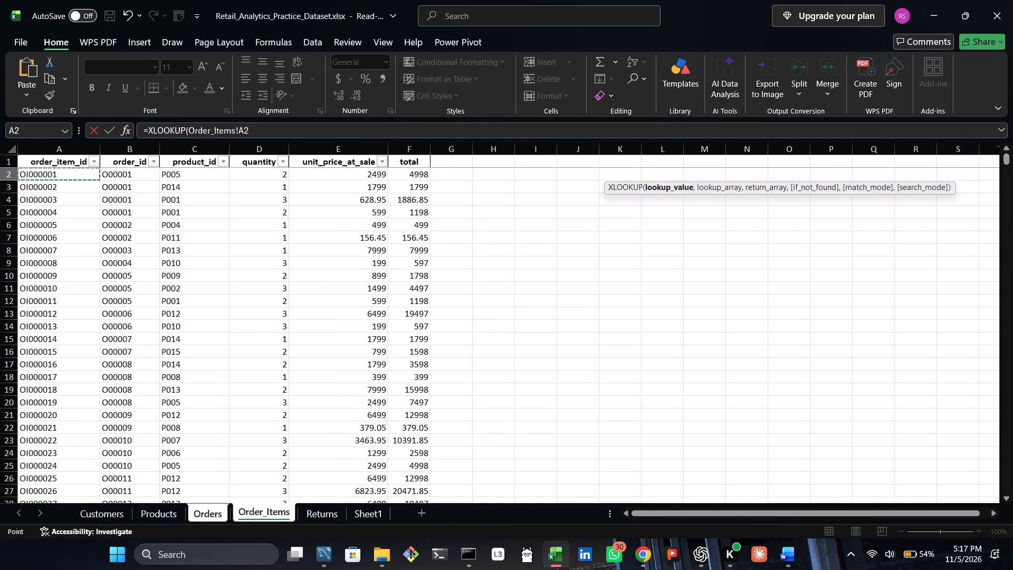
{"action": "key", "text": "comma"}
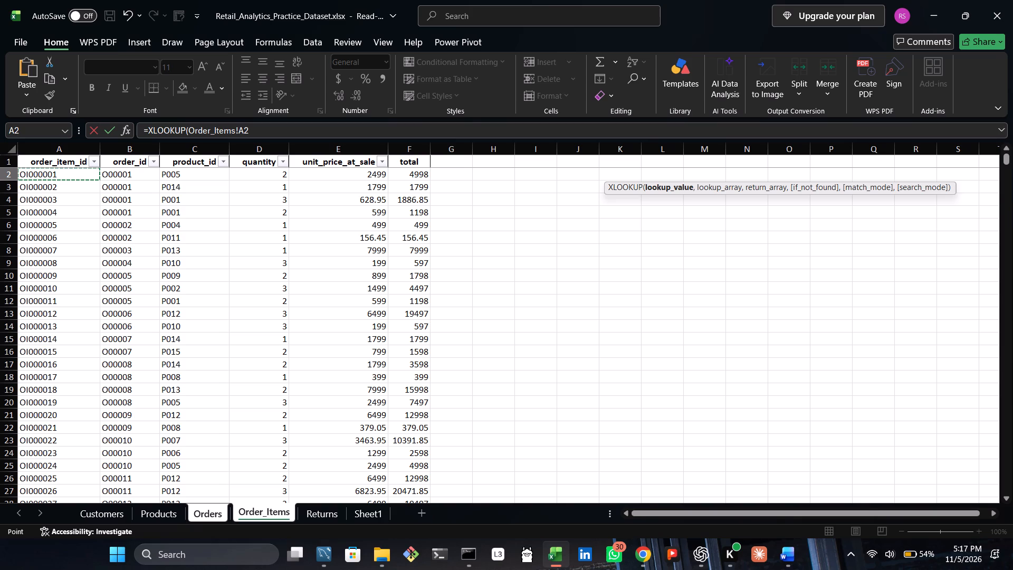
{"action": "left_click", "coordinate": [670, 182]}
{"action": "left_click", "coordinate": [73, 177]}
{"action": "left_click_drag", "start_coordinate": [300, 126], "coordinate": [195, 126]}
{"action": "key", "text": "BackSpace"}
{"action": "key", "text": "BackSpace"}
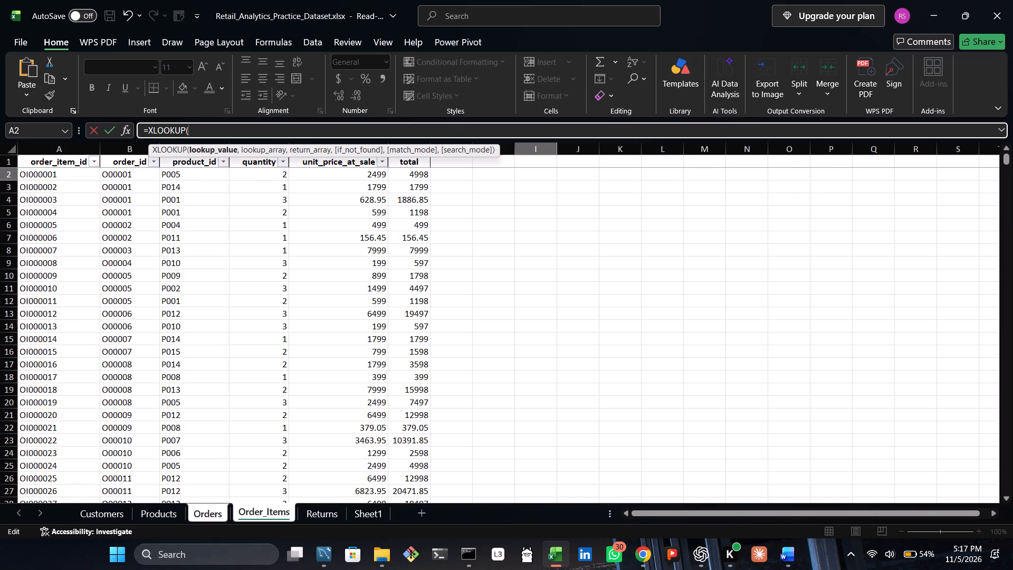
Complete the I2 formula as =XLOOKUP(Orders!A2,Order_Items!B2,Order_Items!F2), looking up the order ID to return its item total.
{"action": "left_click", "coordinate": [208, 509]}
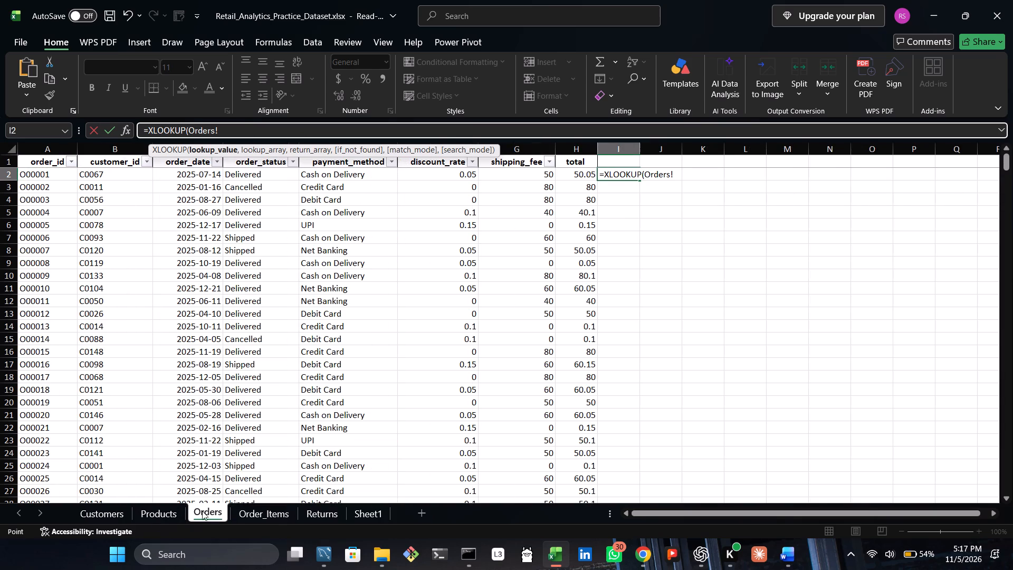
{"action": "left_click", "coordinate": [41, 172]}
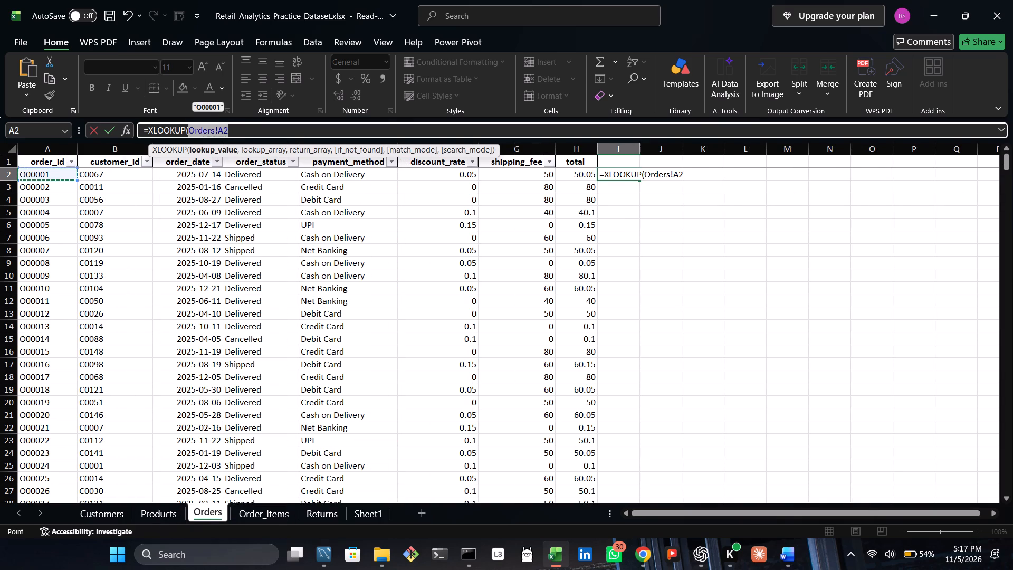
{"action": "key", "text": "period"}
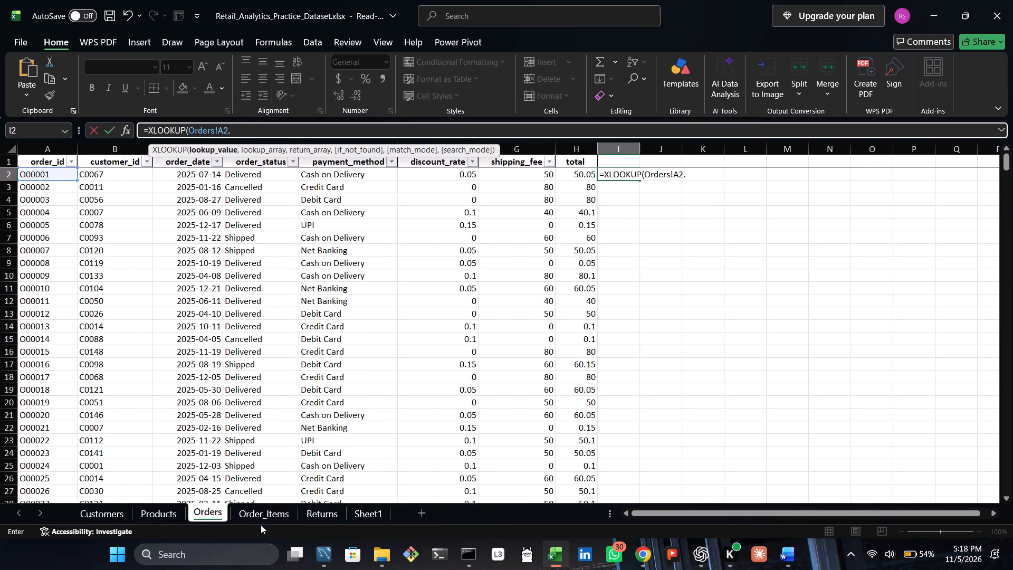
{"action": "left_click", "coordinate": [261, 516]}
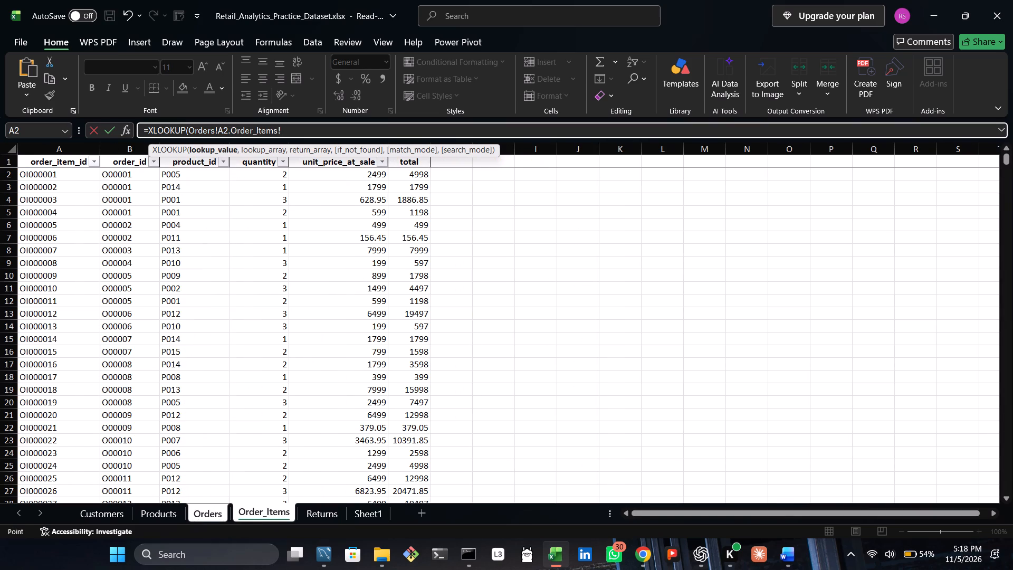
{"action": "left_click", "coordinate": [108, 177]}
{"action": "key", "text": "comma"}
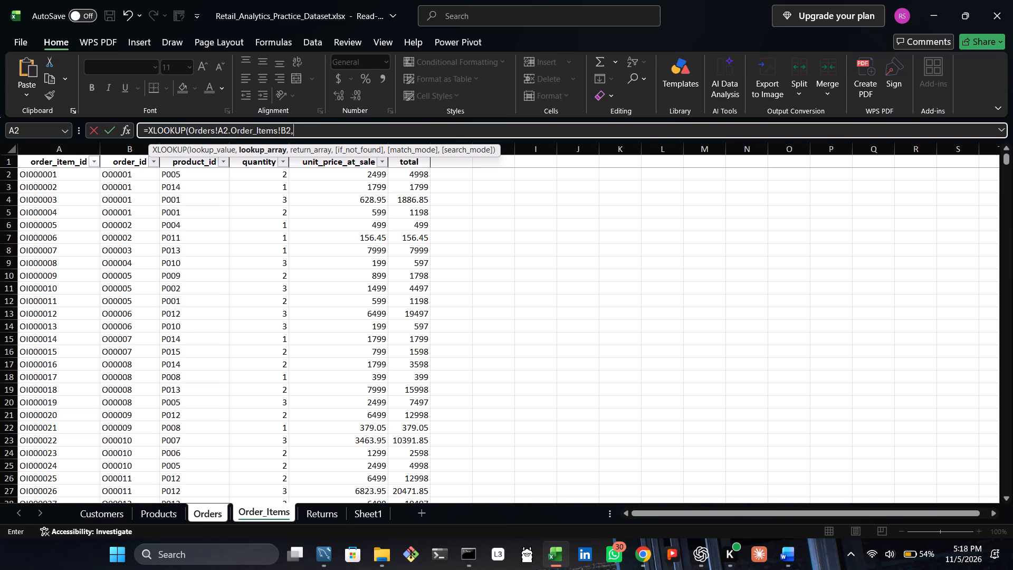
{"action": "left_click", "coordinate": [230, 130]}
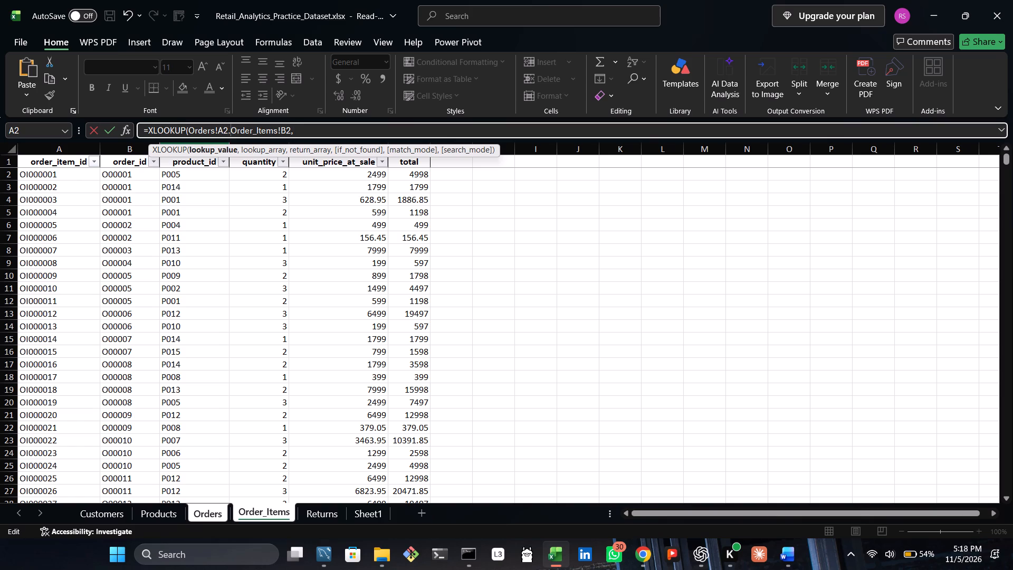
{"action": "key", "text": "BackSpace"}
{"action": "key", "text": "comma"}
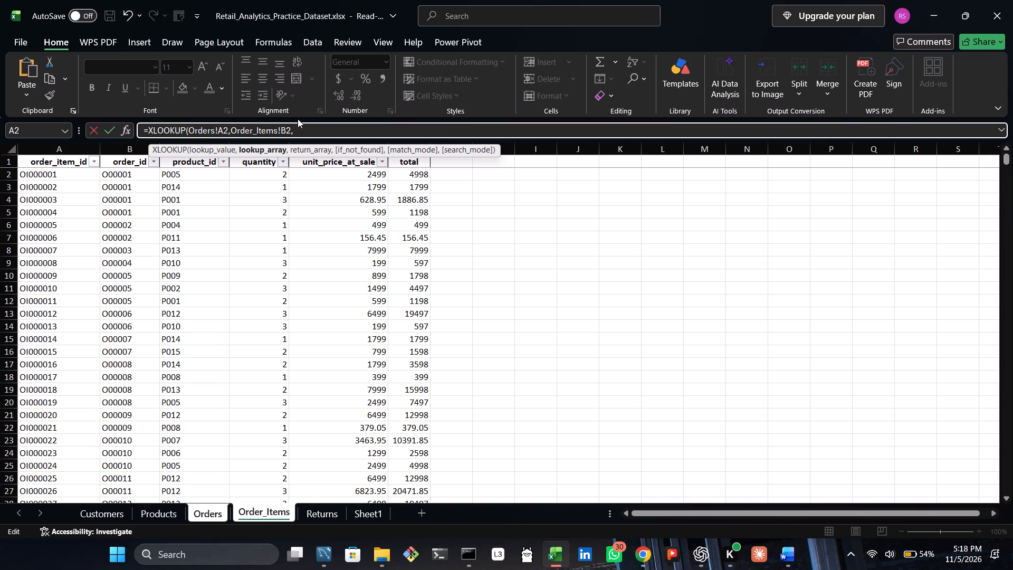
{"action": "left_click", "coordinate": [297, 118]}
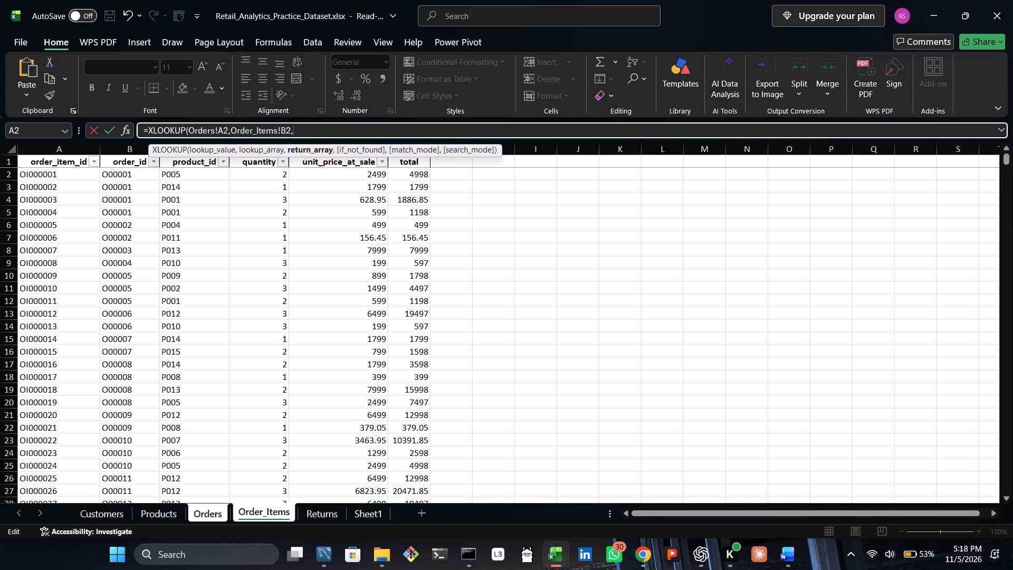
{"action": "left_click", "coordinate": [413, 177]}
{"action": "key", "text": "Return"}
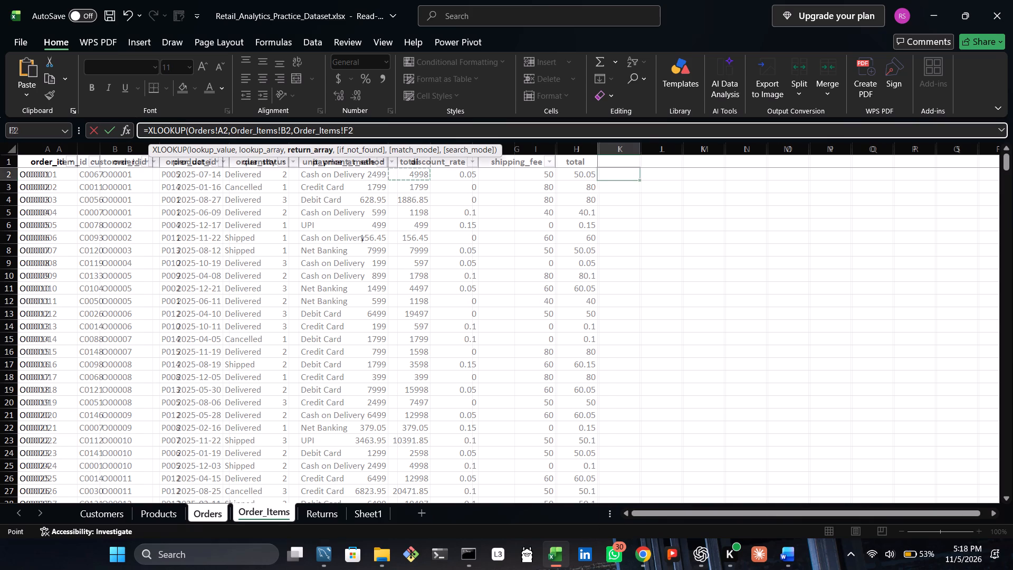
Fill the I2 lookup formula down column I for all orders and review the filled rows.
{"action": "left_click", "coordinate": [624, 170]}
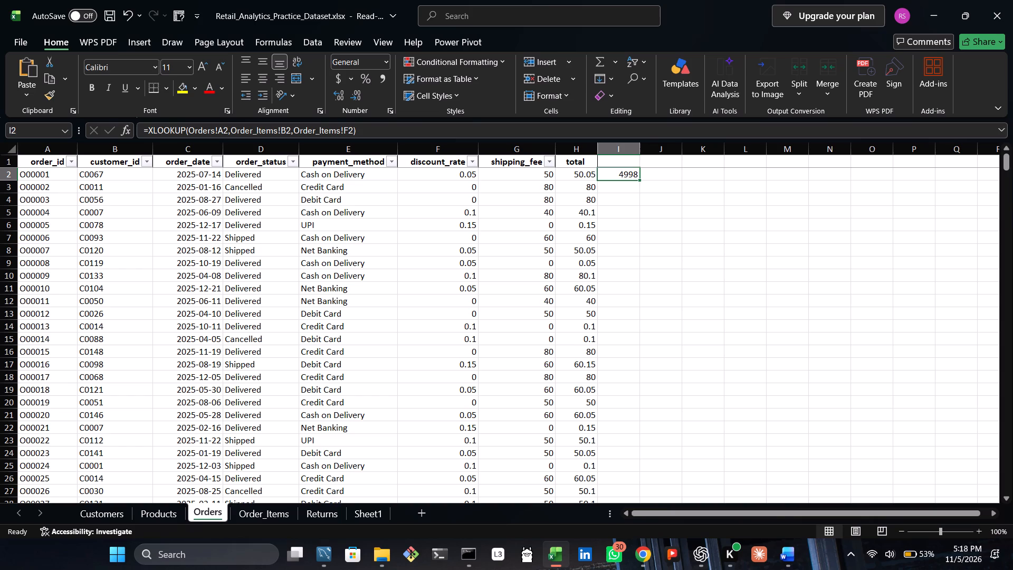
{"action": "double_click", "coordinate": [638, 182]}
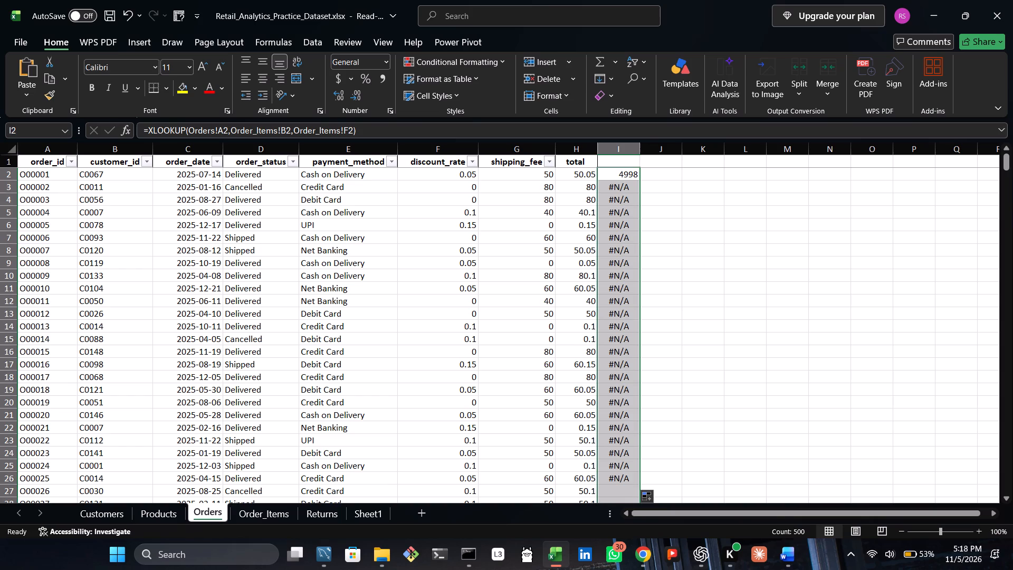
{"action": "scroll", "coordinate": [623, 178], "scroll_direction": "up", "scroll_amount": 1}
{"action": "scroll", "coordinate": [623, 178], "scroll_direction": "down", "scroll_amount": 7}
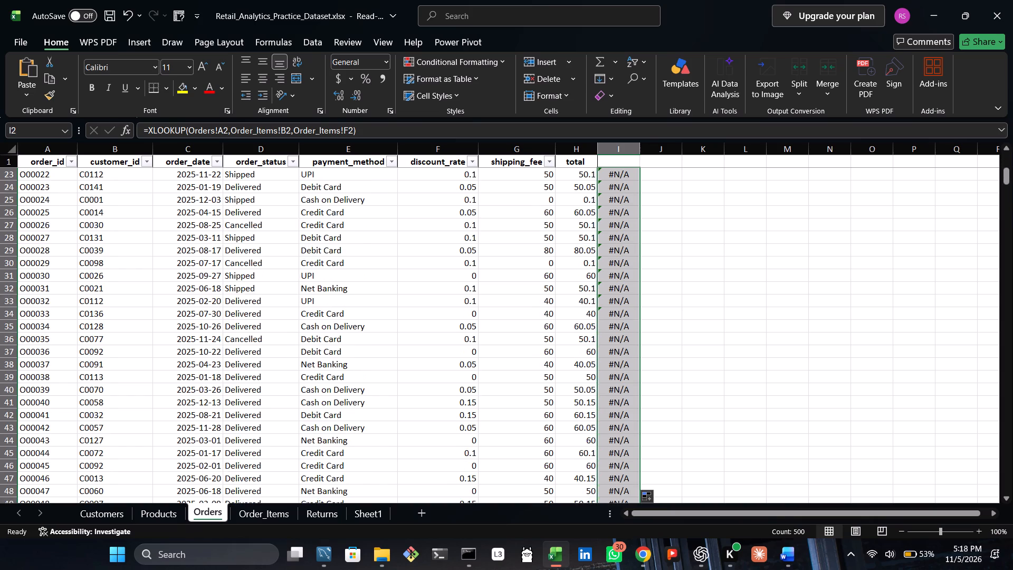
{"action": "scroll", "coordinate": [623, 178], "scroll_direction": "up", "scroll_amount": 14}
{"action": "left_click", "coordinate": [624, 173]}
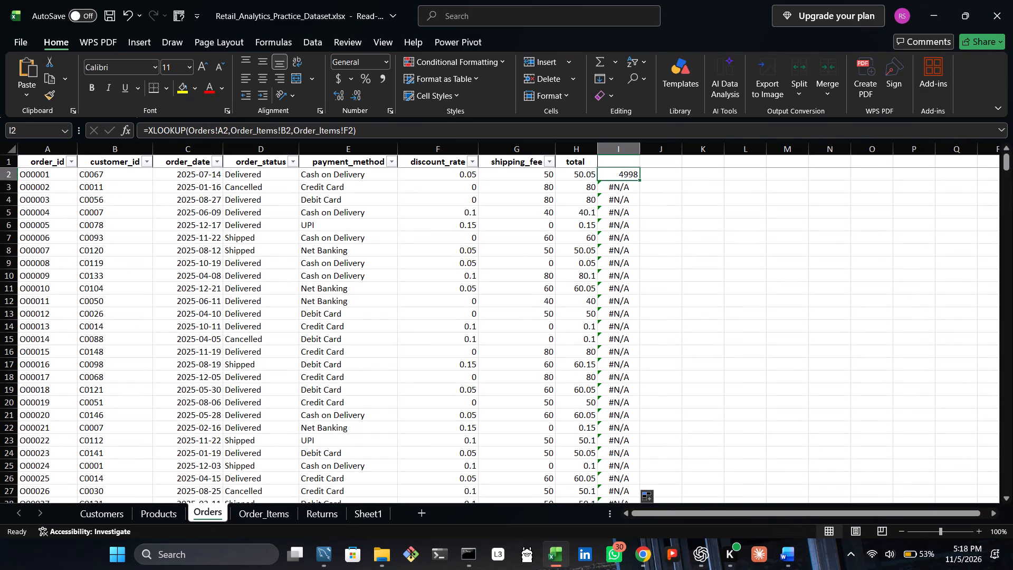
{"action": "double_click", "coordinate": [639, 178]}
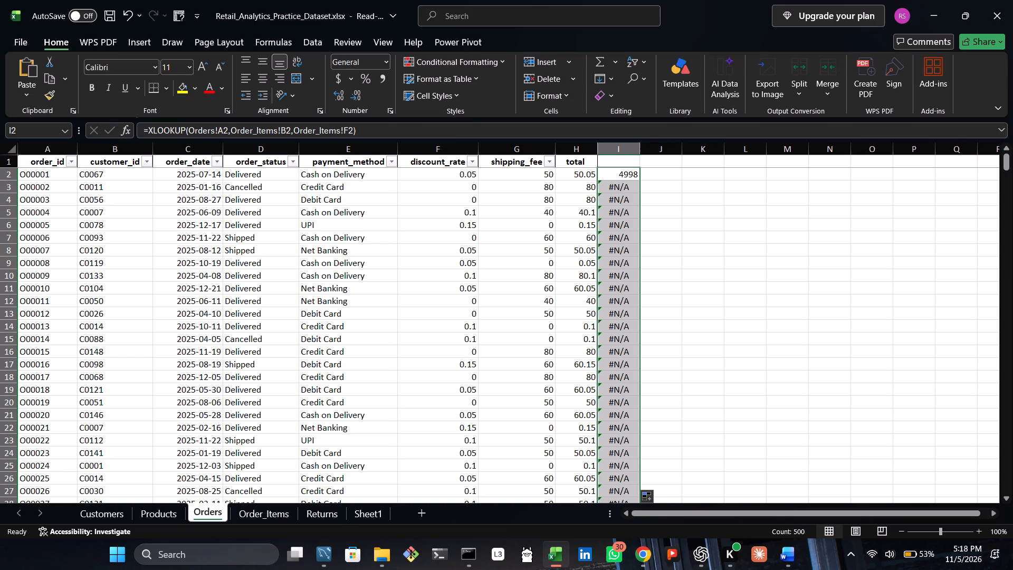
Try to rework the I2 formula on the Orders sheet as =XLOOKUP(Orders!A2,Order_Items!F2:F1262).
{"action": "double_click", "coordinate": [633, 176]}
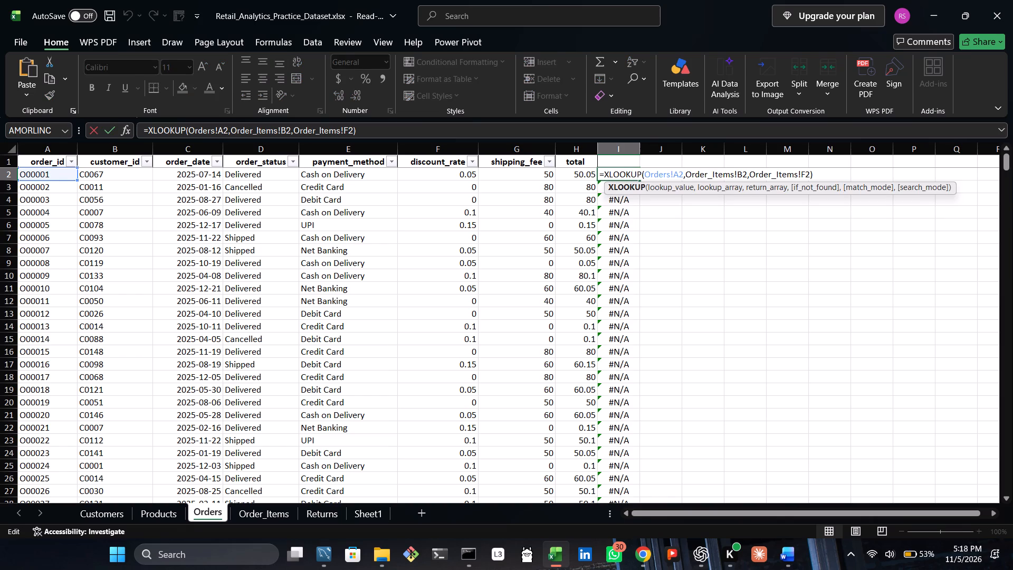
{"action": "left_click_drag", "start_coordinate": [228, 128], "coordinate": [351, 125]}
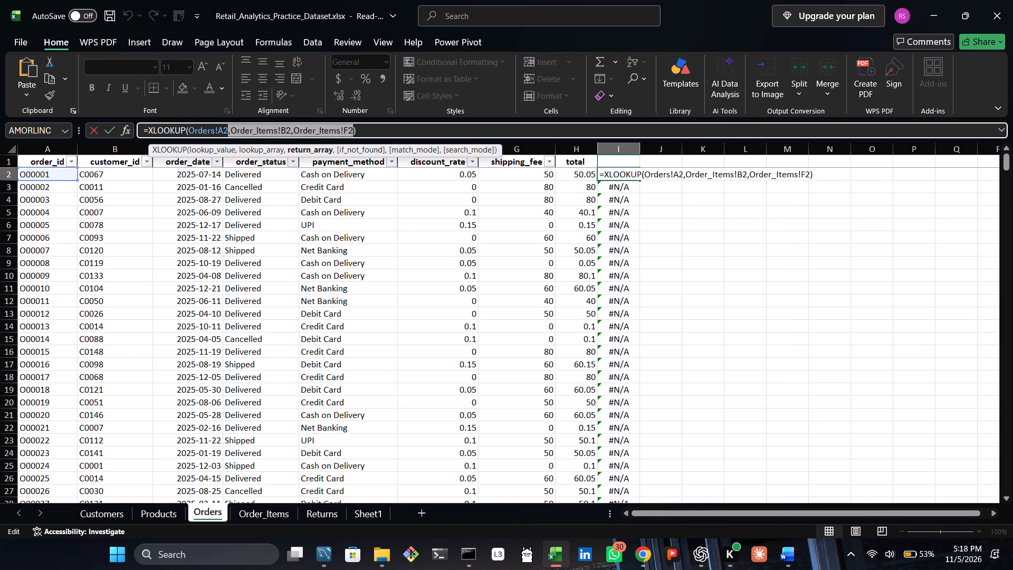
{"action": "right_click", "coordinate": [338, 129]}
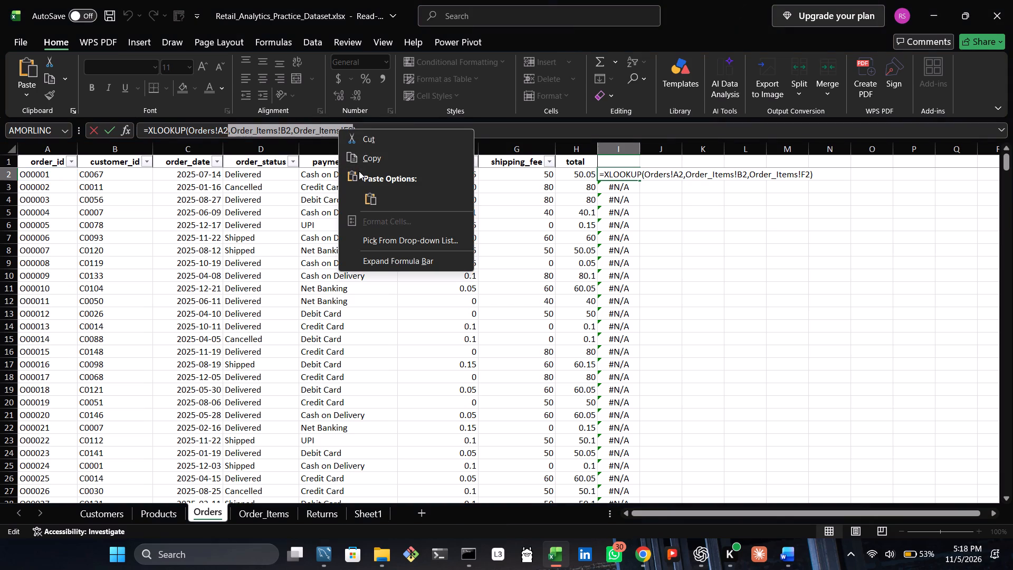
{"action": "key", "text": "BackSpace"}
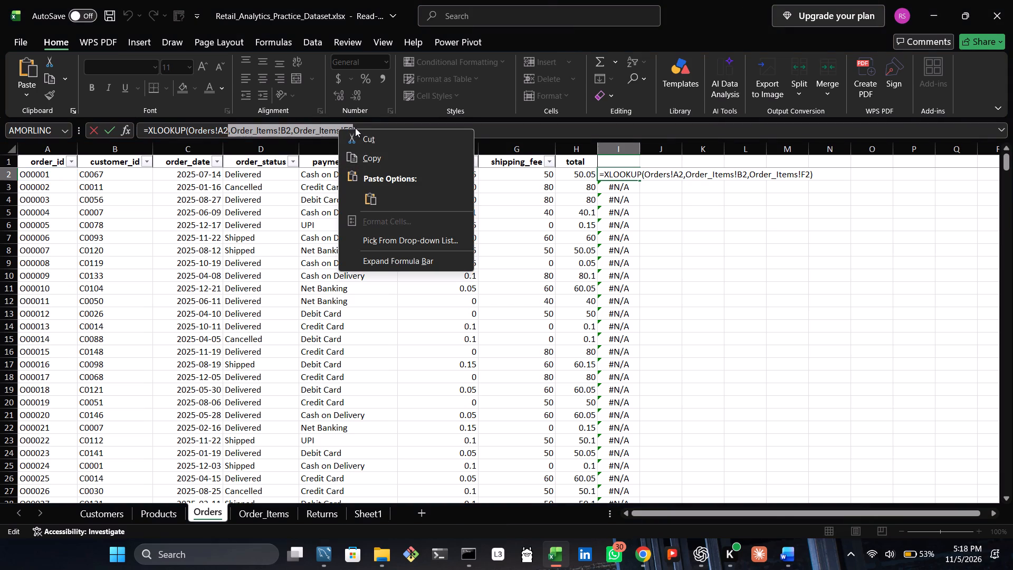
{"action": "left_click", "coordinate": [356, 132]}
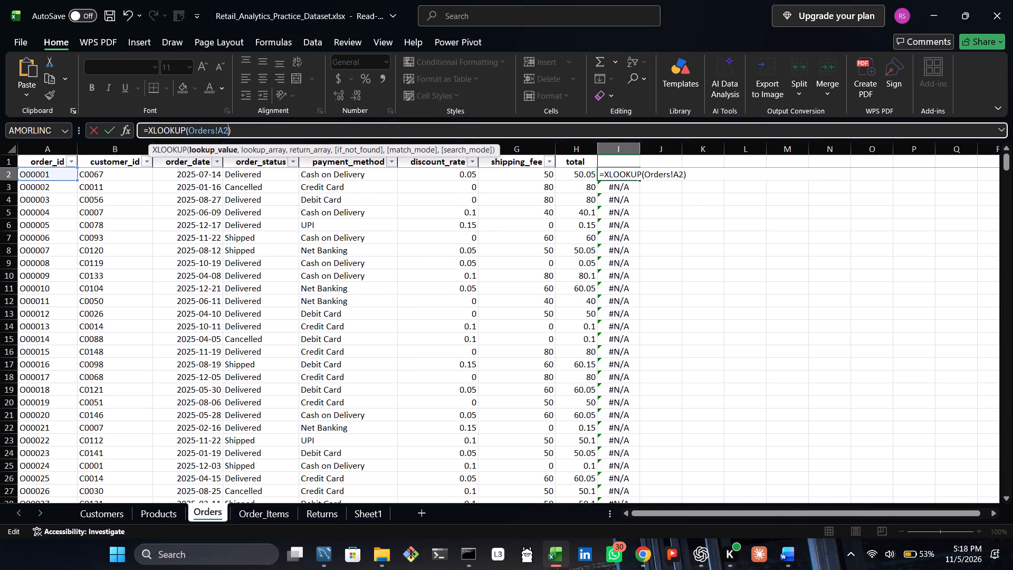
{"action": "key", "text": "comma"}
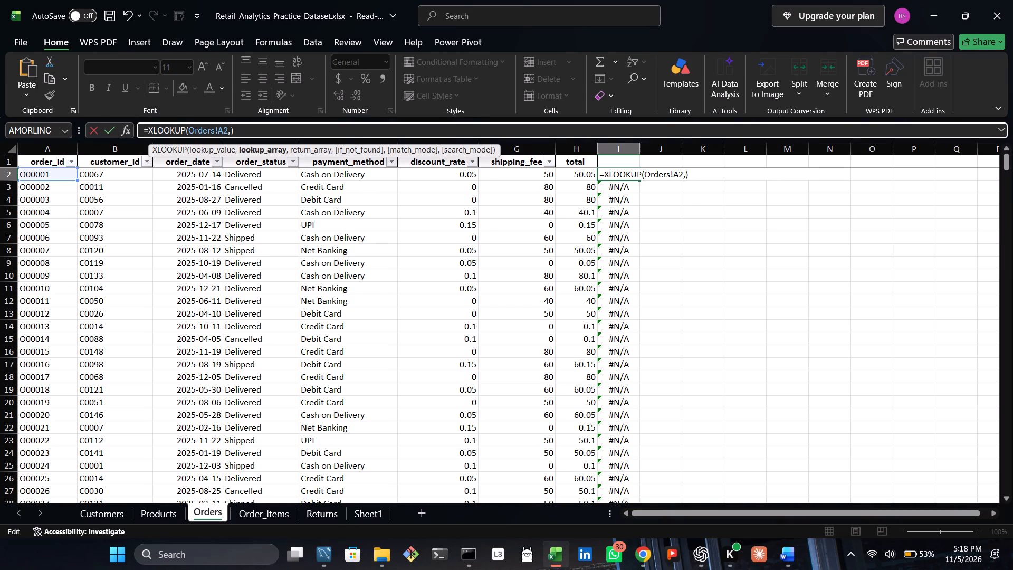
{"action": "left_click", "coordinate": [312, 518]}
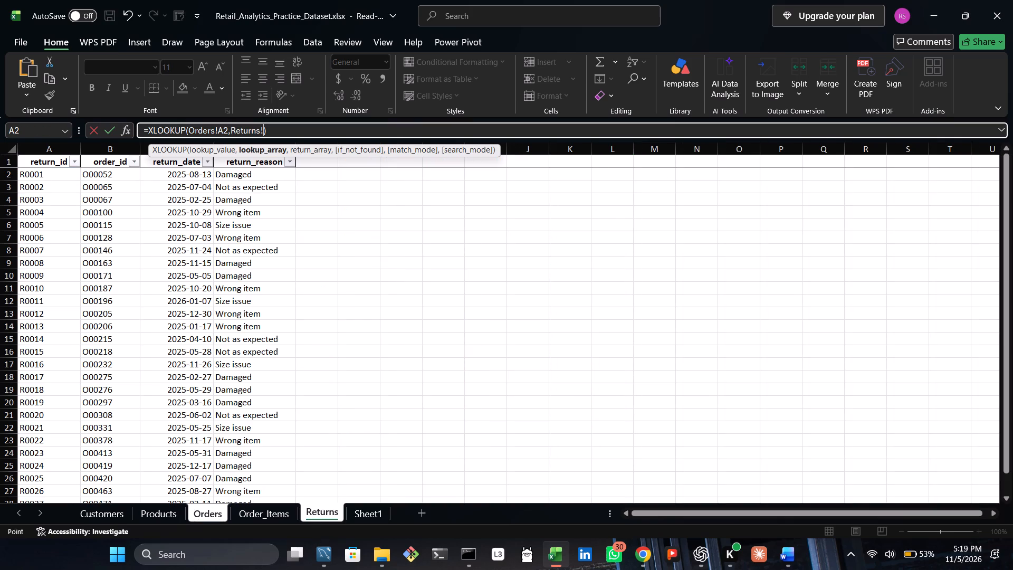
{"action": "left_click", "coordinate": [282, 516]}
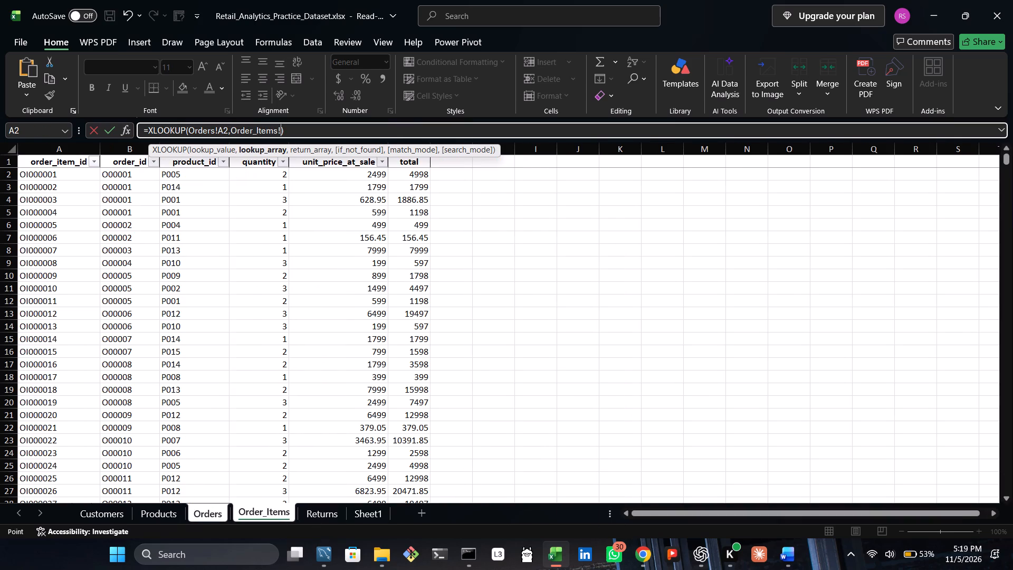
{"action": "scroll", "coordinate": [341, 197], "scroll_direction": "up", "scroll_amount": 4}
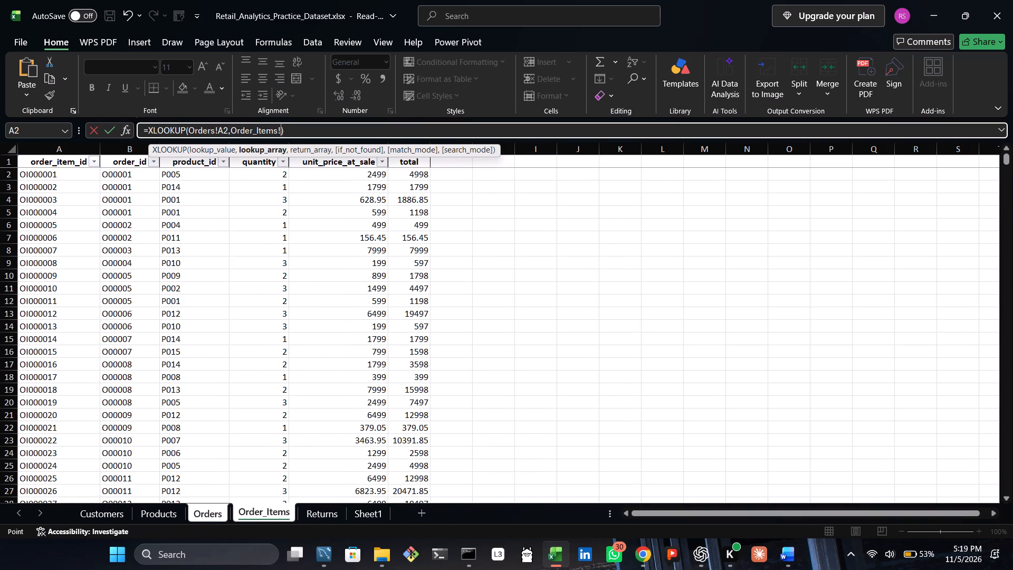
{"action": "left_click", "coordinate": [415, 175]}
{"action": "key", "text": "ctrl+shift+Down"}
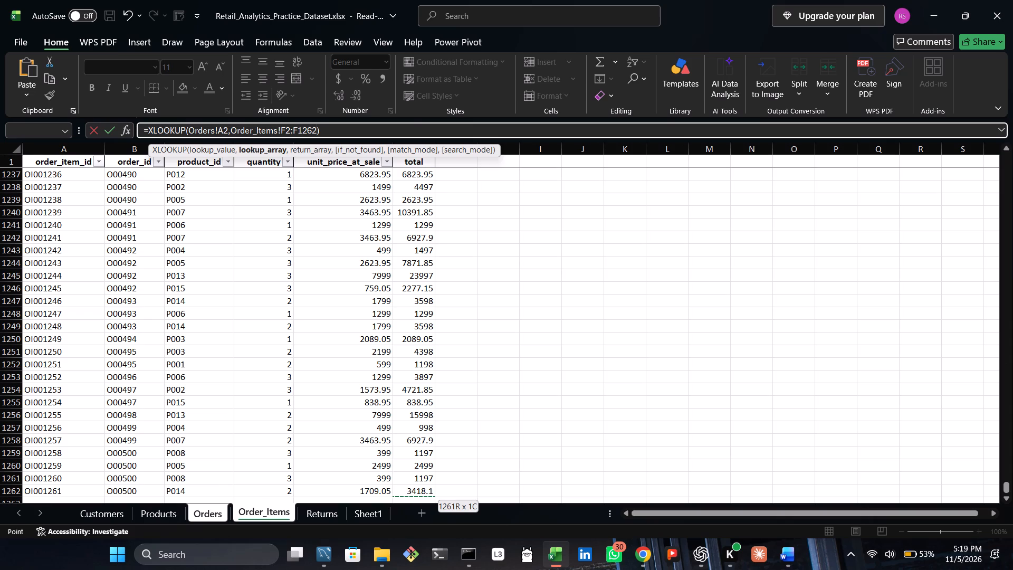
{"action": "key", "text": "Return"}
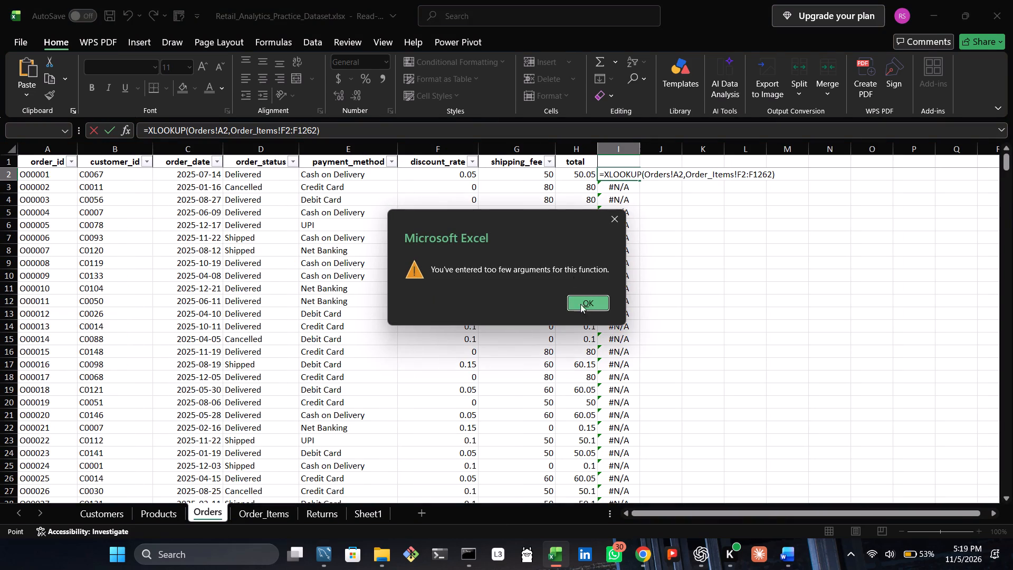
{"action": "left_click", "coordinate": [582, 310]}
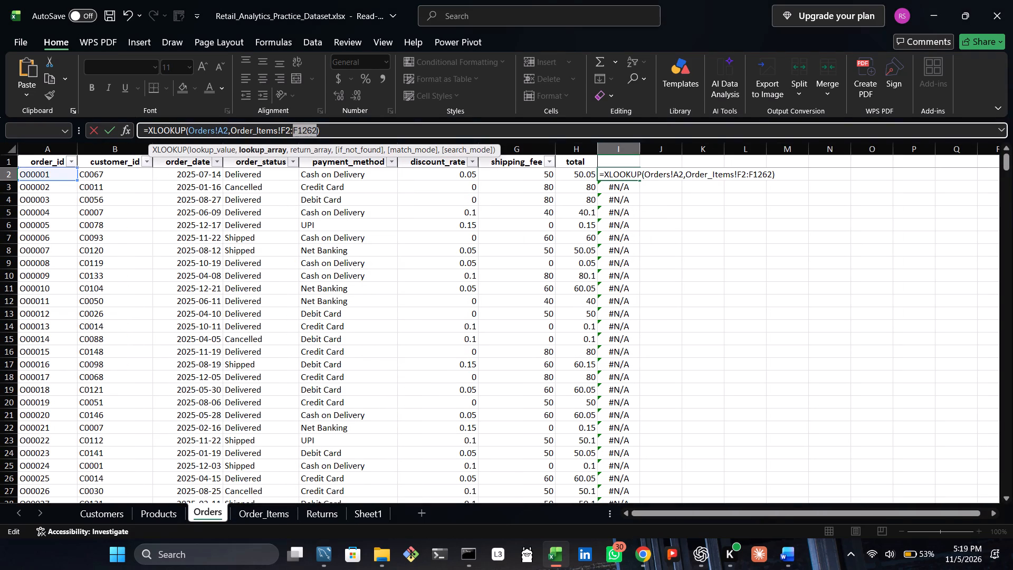
Replace the I2 formula with =XLOOKUP(Orders!A2,Order_Items!B:B,Order_Items!F:F), using the whole order_id and total columns.
{"action": "left_click_drag", "start_coordinate": [779, 176], "coordinate": [580, 187]}
{"action": "key", "text": "BackSpace"}
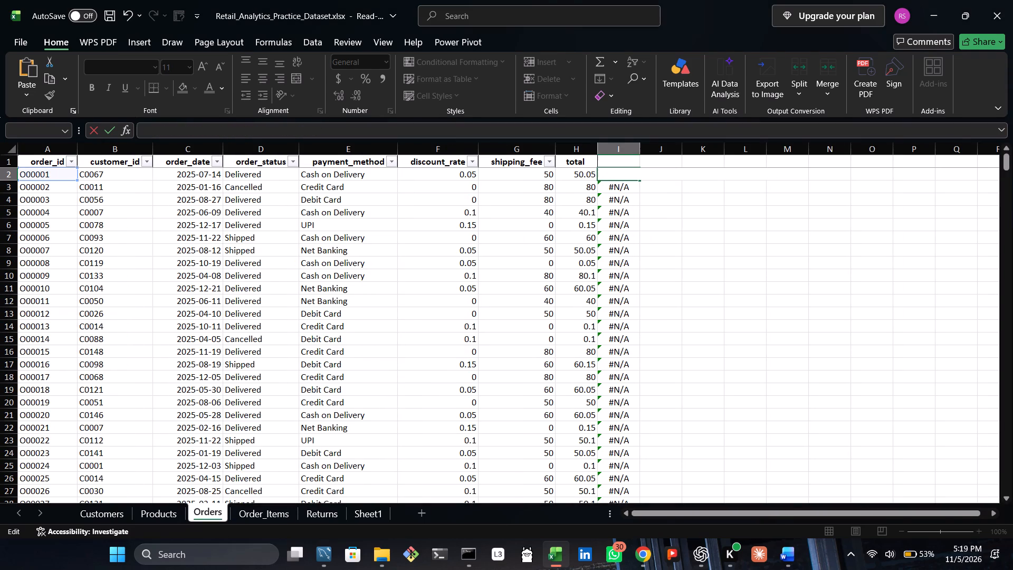
{"action": "key", "text": "equal"}
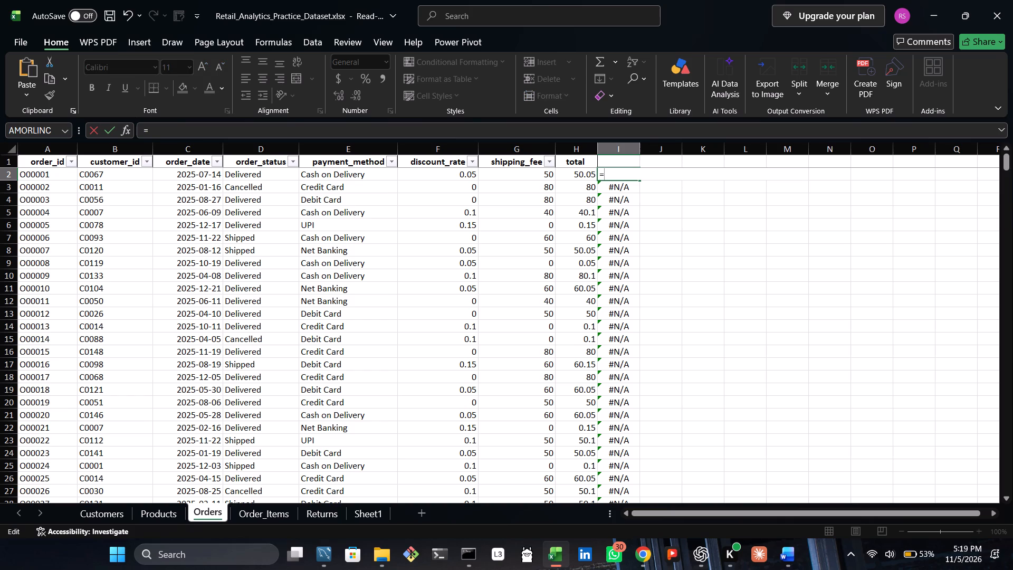
{"action": "type", "text": "x;"}
{"action": "key", "text": "BackSpace"}
{"action": "type", "text": "loo"}
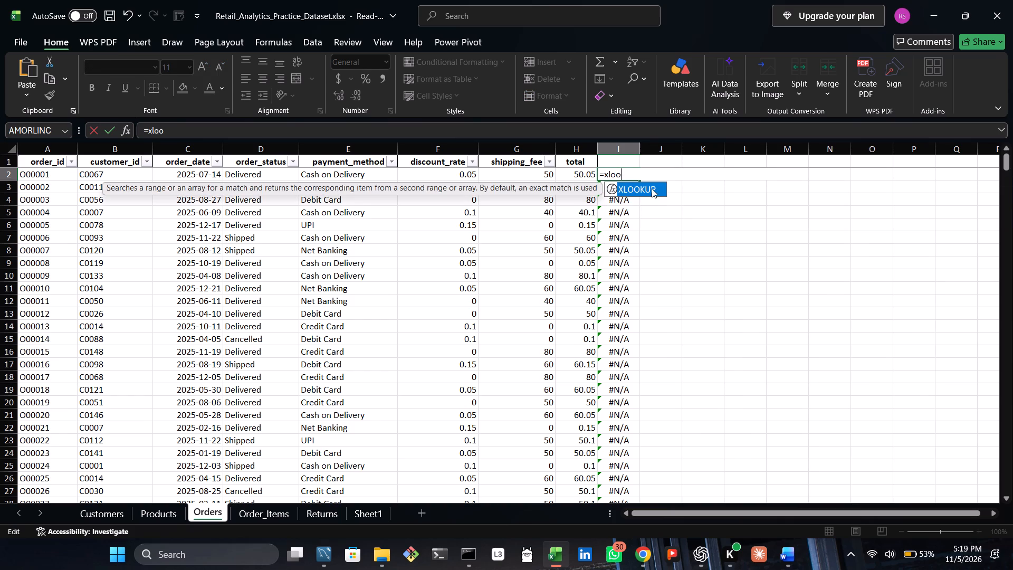
{"action": "double_click", "coordinate": [650, 194]}
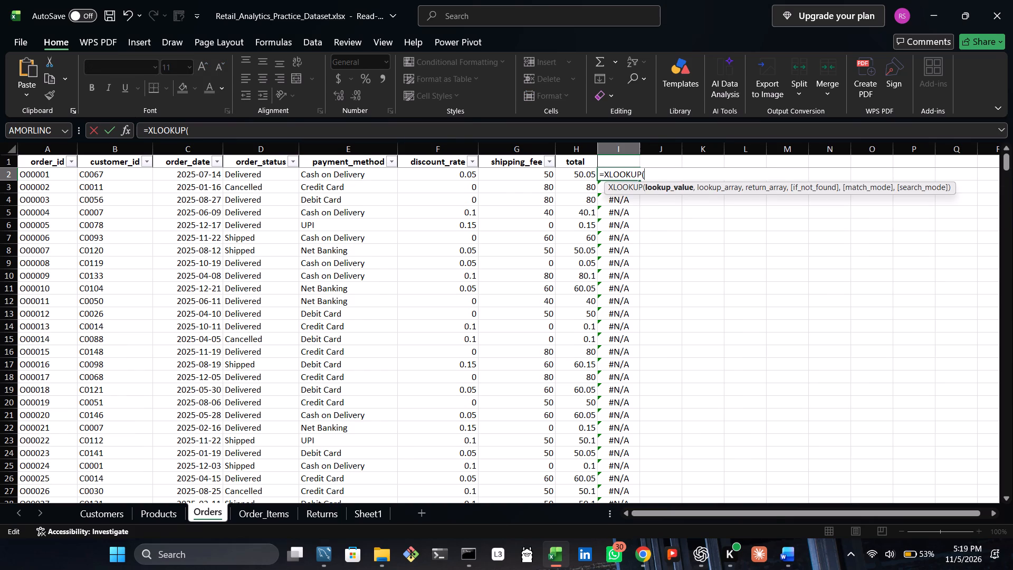
{"action": "left_click", "coordinate": [47, 169]}
{"action": "key", "text": "comma"}
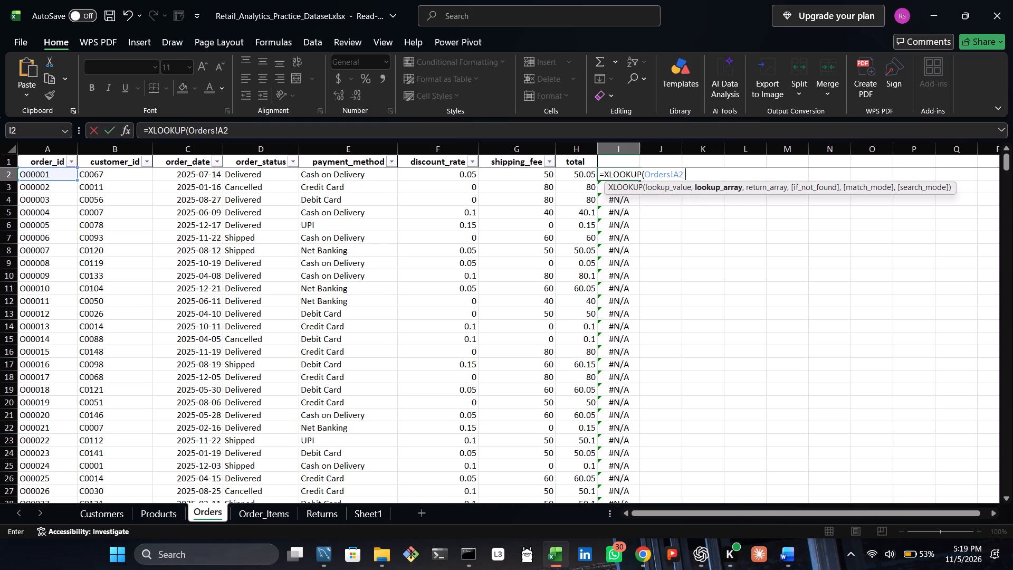
{"action": "left_click", "coordinate": [264, 512]}
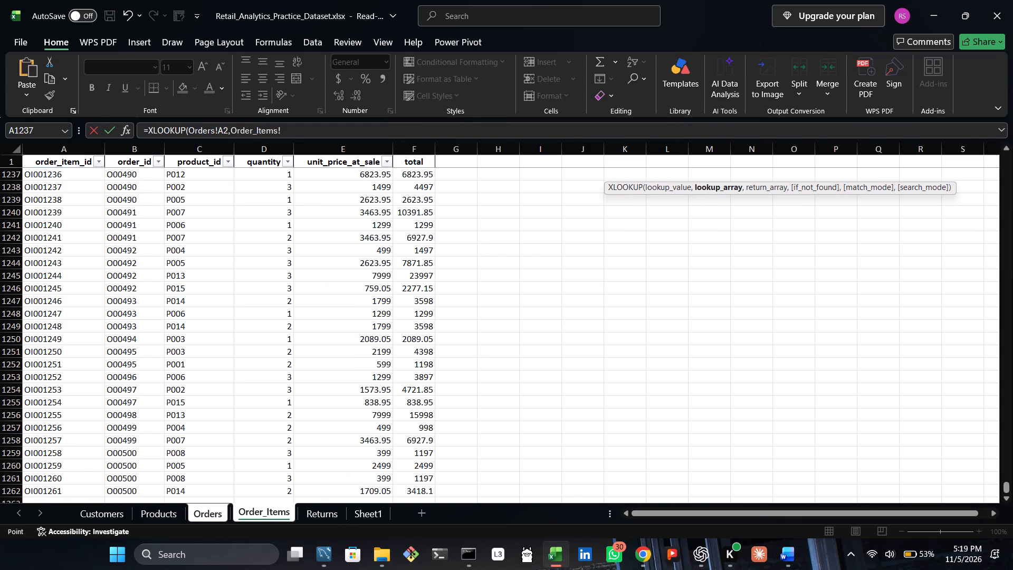
{"action": "scroll", "coordinate": [131, 179], "scroll_direction": "up", "scroll_amount": 4}
{"action": "left_click_drag", "start_coordinate": [1007, 484], "coordinate": [1012, 467]}
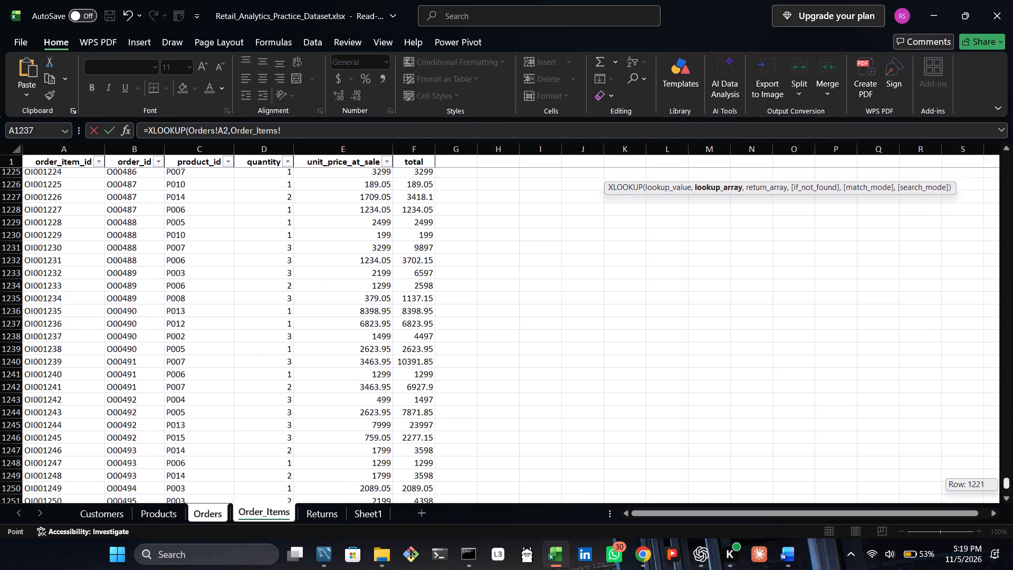
{"action": "left_click_drag", "start_coordinate": [1012, 467], "coordinate": [1012, 143]}
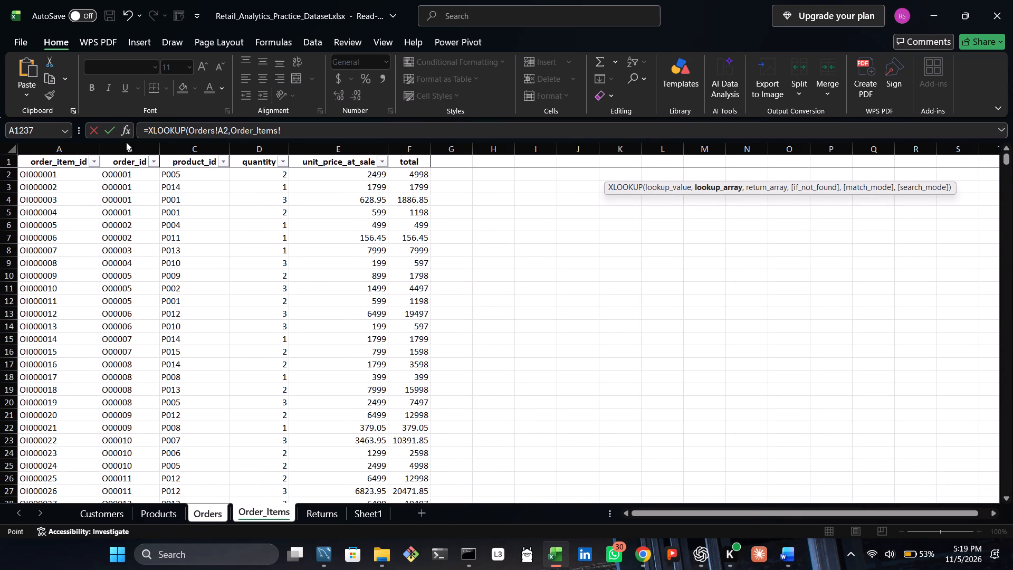
{"action": "left_click", "coordinate": [127, 151]}
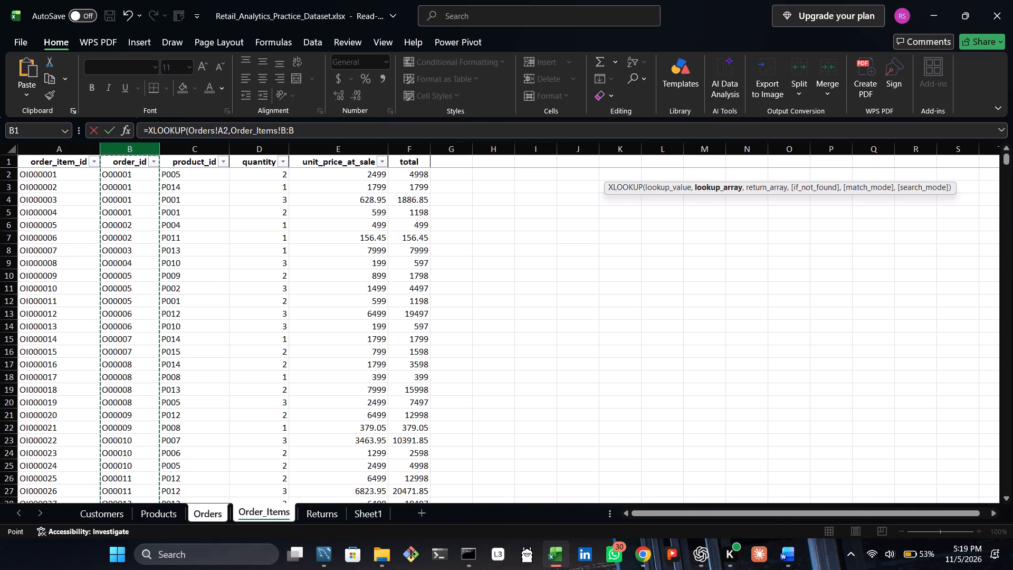
{"action": "key", "text": "comma"}
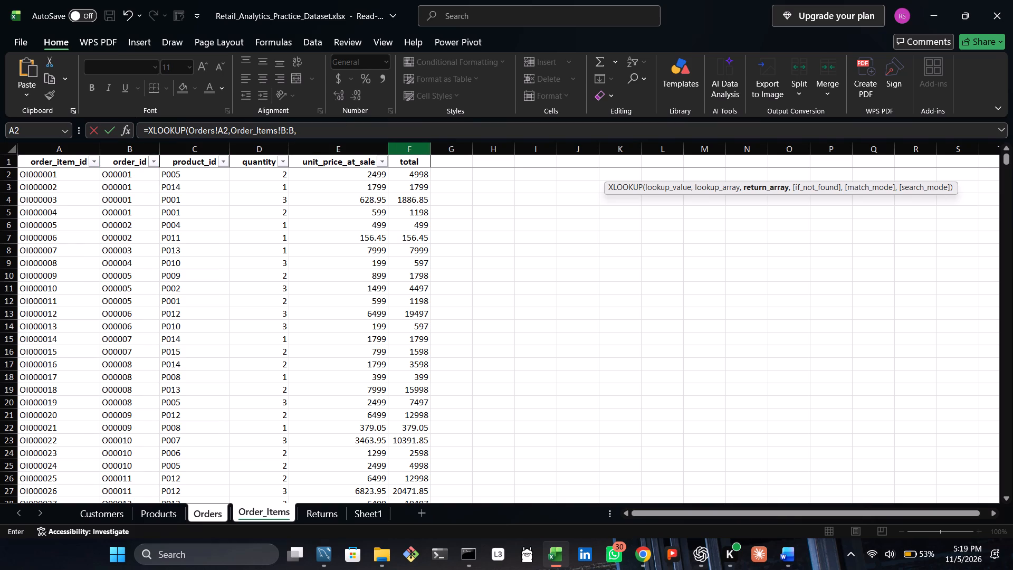
{"action": "left_click", "coordinate": [416, 148]}
{"action": "key", "text": "Return"}
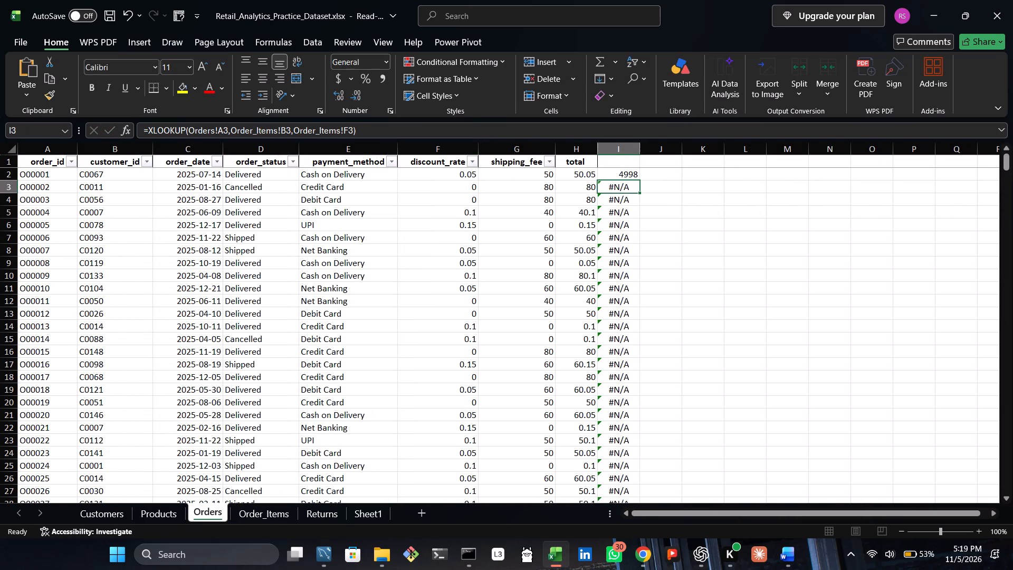
Fill the whole-column XLOOKUP formula from I2 down column I for every order and check the rows.
{"action": "left_click", "coordinate": [610, 172]}
{"action": "double_click", "coordinate": [639, 180]}
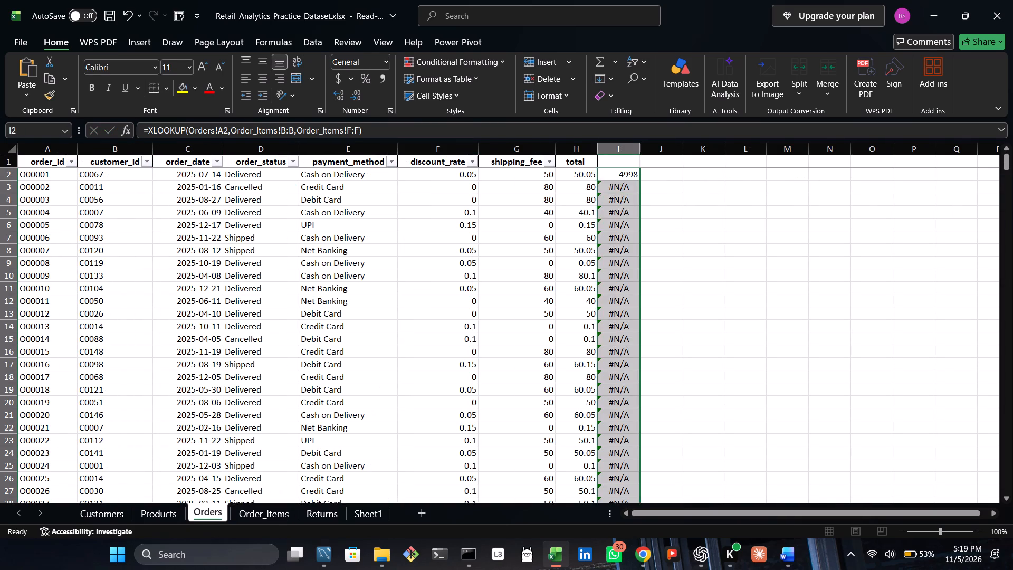
{"action": "scroll", "coordinate": [622, 261], "scroll_direction": "down", "scroll_amount": 5}
{"action": "scroll", "coordinate": [611, 273], "scroll_direction": "up", "scroll_amount": 6}
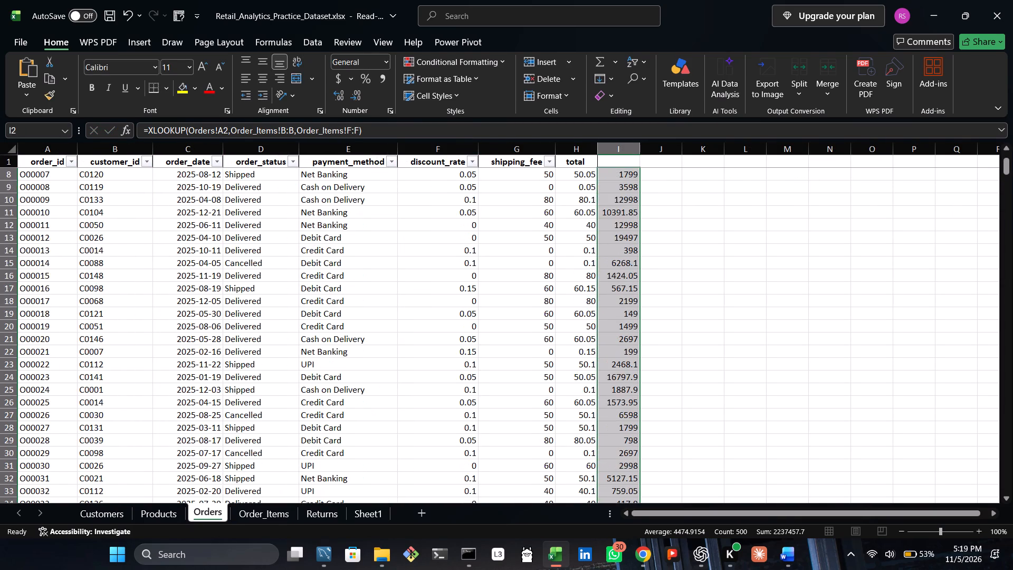
{"action": "scroll", "coordinate": [611, 269], "scroll_direction": "up", "scroll_amount": 6}
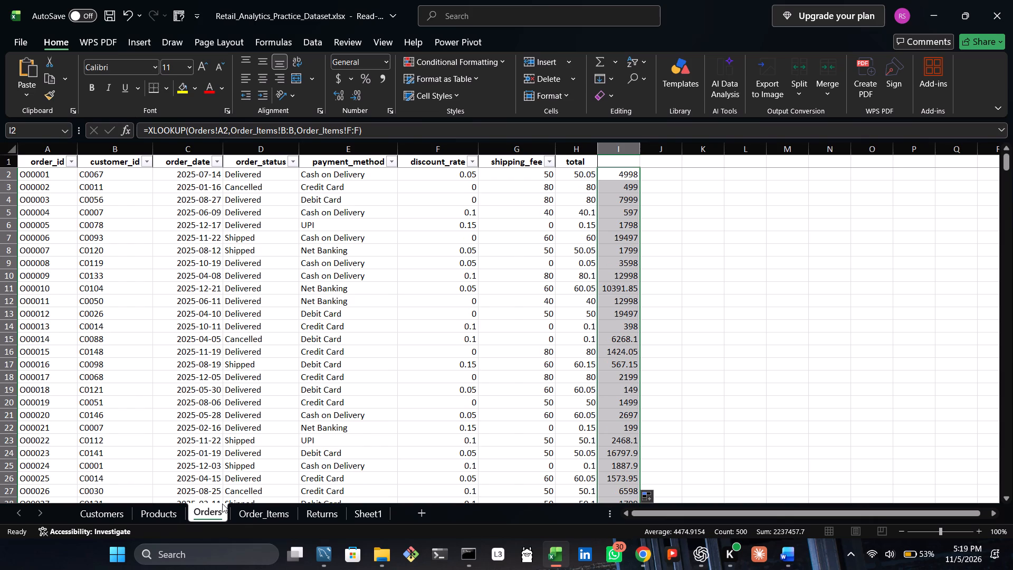
Reapply the header filter on the Order_Items sheet so it also covers the total column.
{"action": "left_click", "coordinate": [242, 517]}
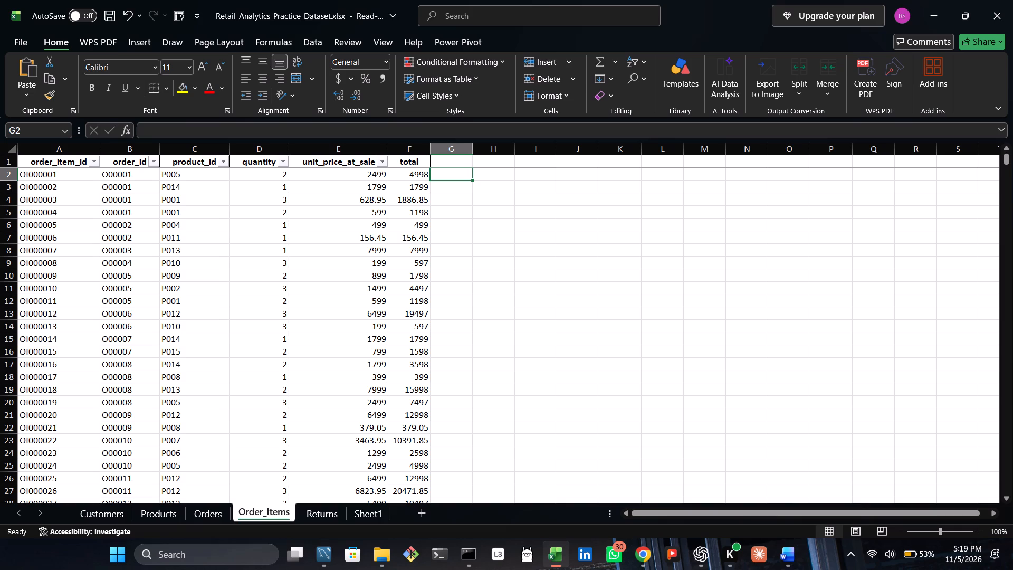
{"action": "left_click", "coordinate": [415, 163]}
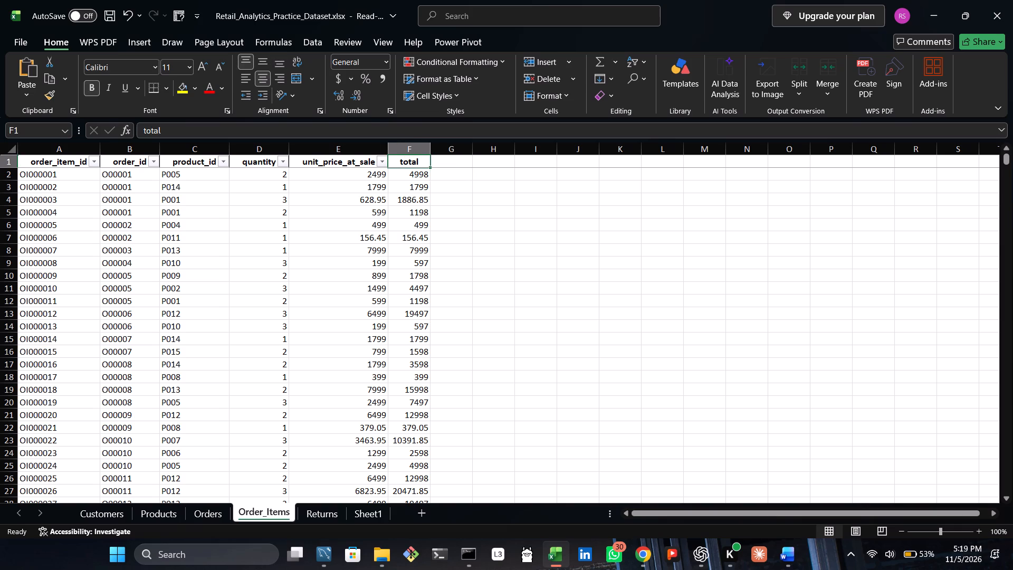
{"action": "left_click", "coordinate": [302, 41]}
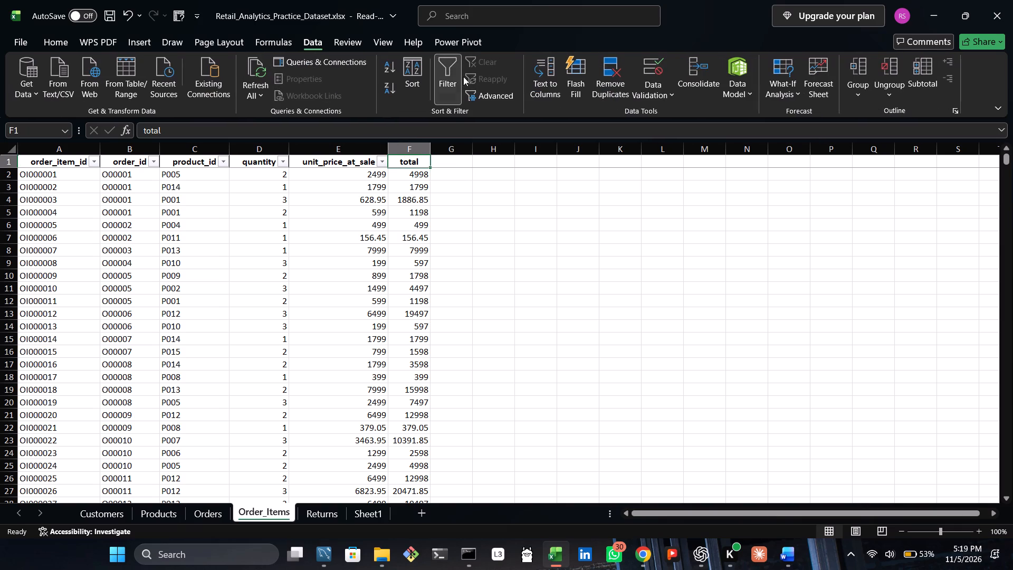
{"action": "left_click", "coordinate": [446, 71]}
{"action": "left_click", "coordinate": [446, 71]}
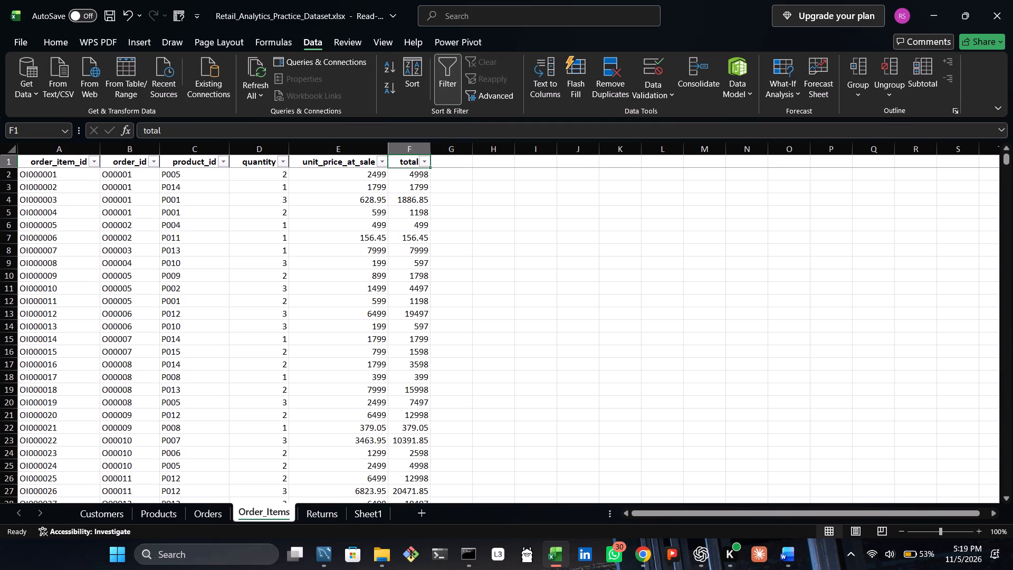
{"action": "left_click", "coordinate": [427, 156]}
{"action": "left_click", "coordinate": [564, 307]}
Filter Order_Items to order_id O00002 only and check the combined total of its items.
{"action": "left_click", "coordinate": [153, 159]}
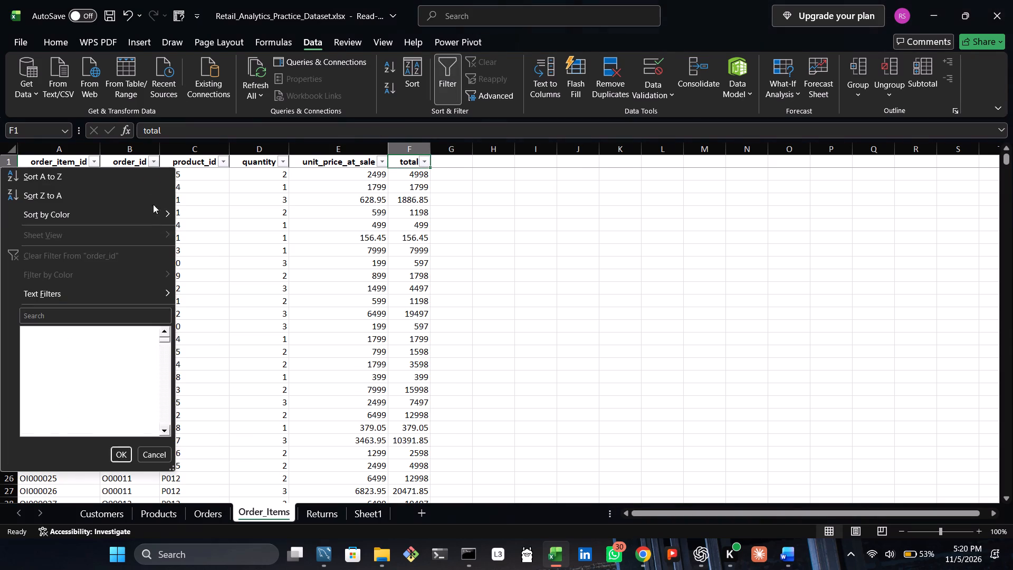
{"action": "left_click", "coordinate": [34, 326]}
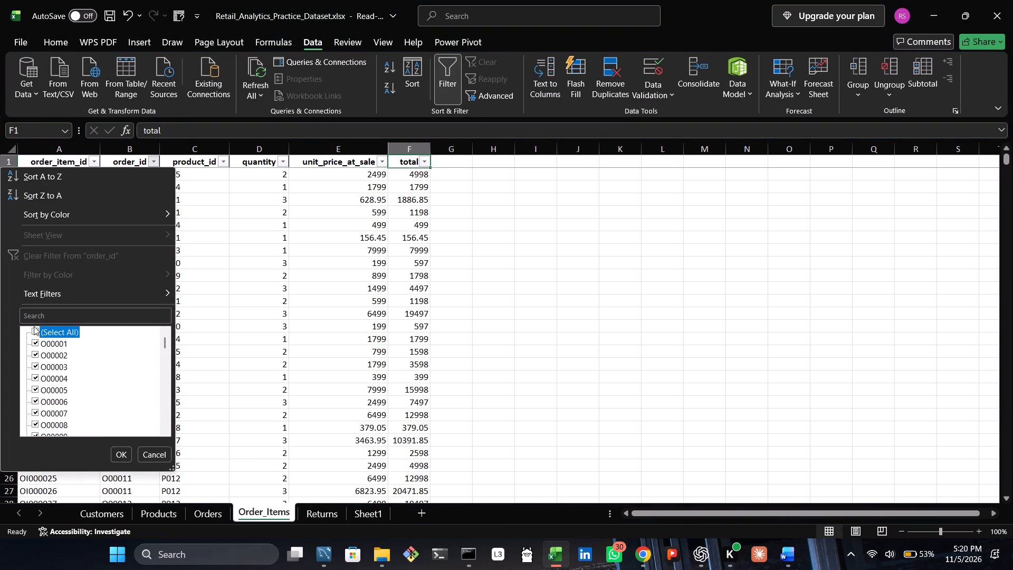
{"action": "left_click", "coordinate": [30, 352]}
{"action": "left_click", "coordinate": [37, 354]}
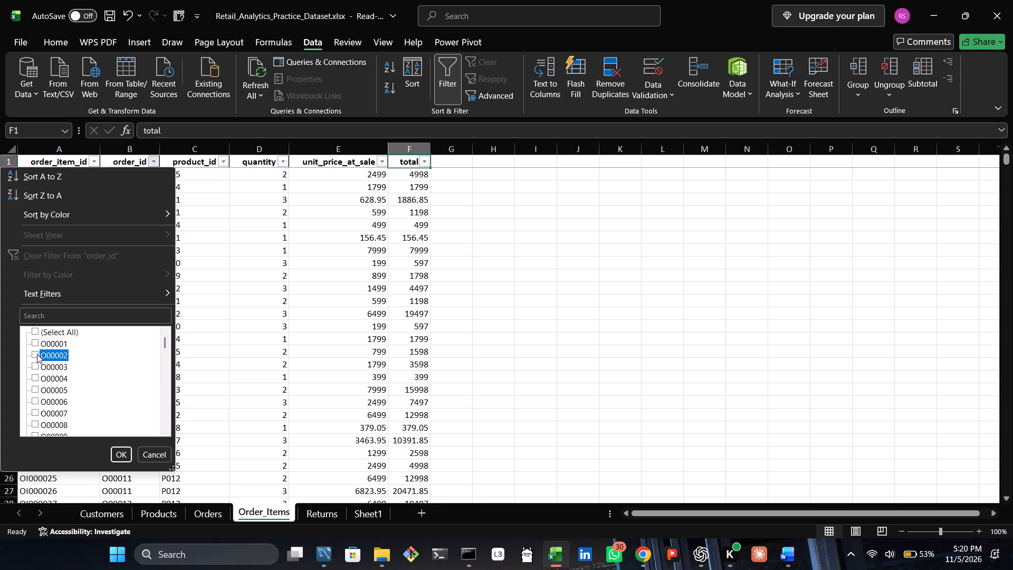
{"action": "left_click", "coordinate": [125, 452]}
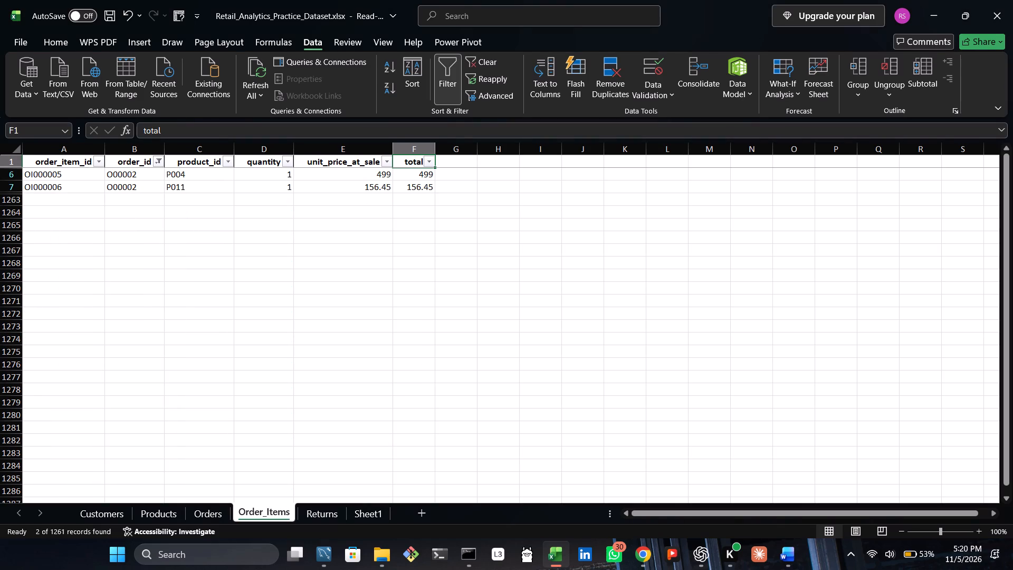
{"action": "left_click_drag", "start_coordinate": [427, 177], "coordinate": [428, 182]}
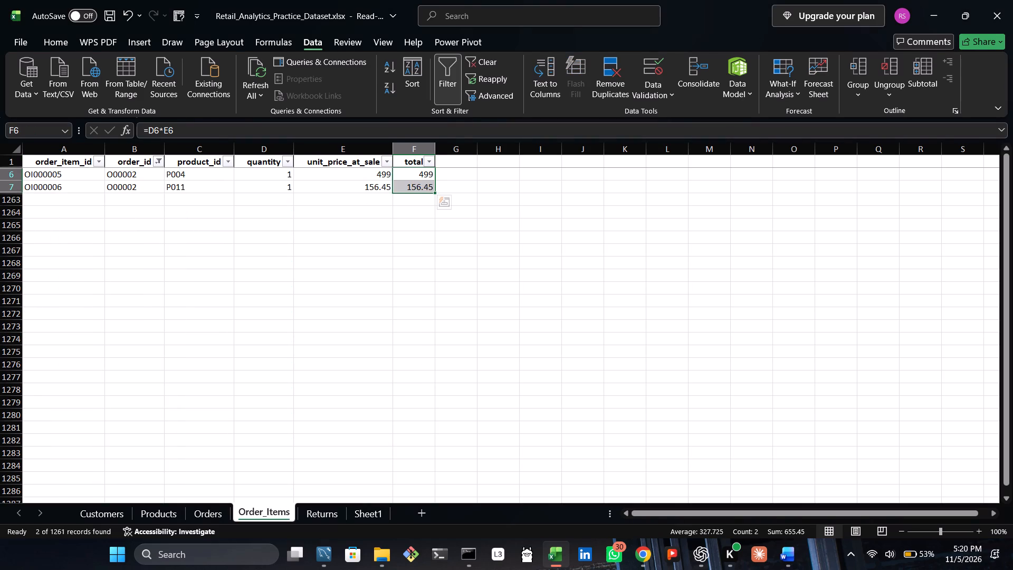
{"action": "left_click", "coordinate": [388, 399]}
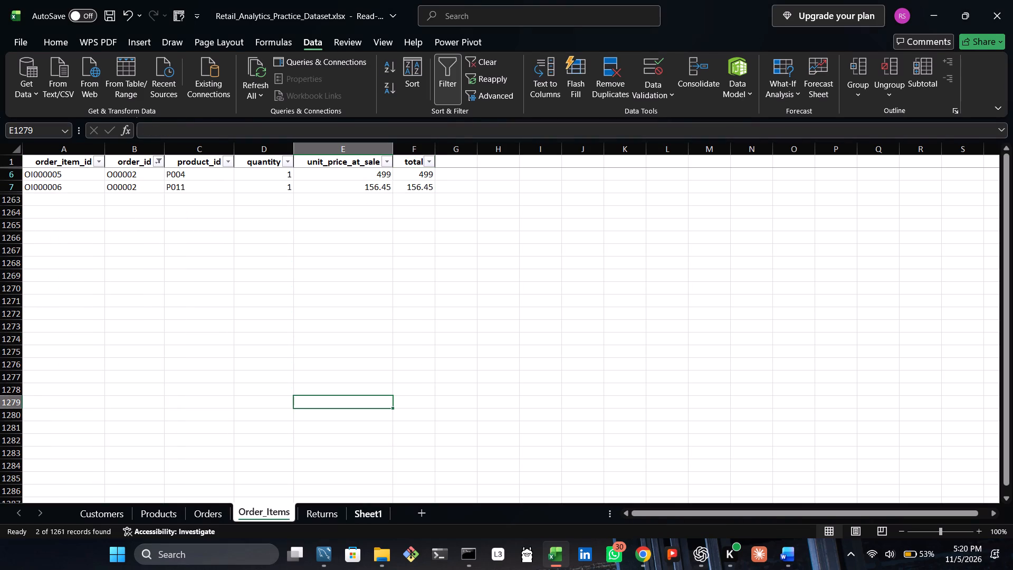
Delete the XLOOKUP results from column I of the Orders sheet.
{"action": "left_click", "coordinate": [335, 509]}
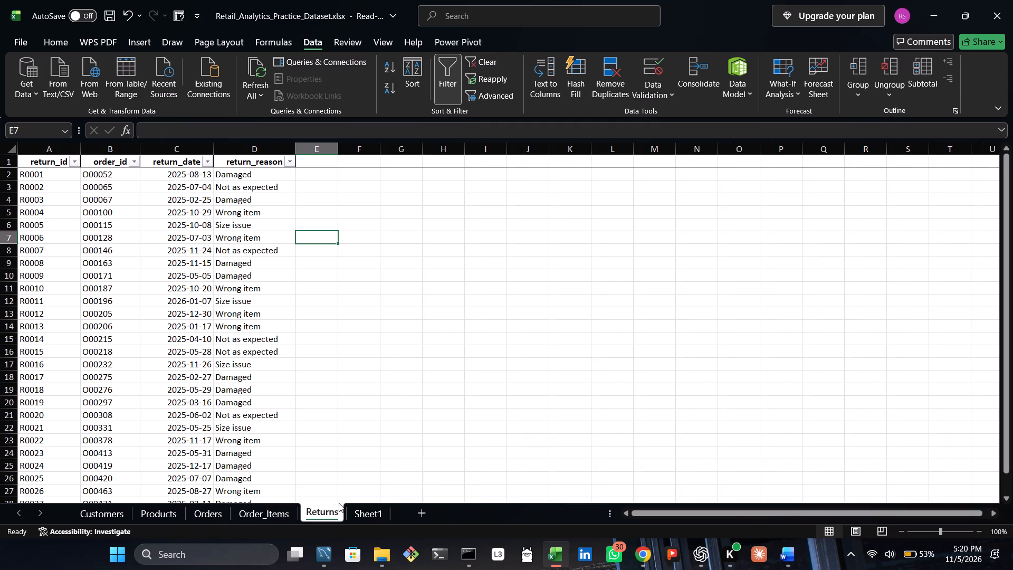
{"action": "left_click", "coordinate": [209, 509]}
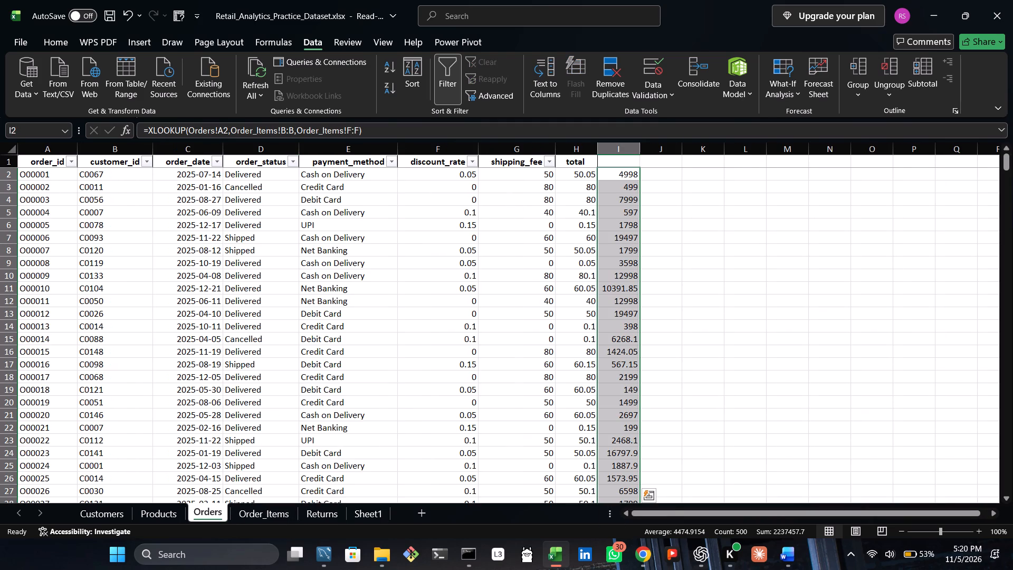
{"action": "right_click", "coordinate": [619, 198]}
{"action": "left_click", "coordinate": [675, 174]}
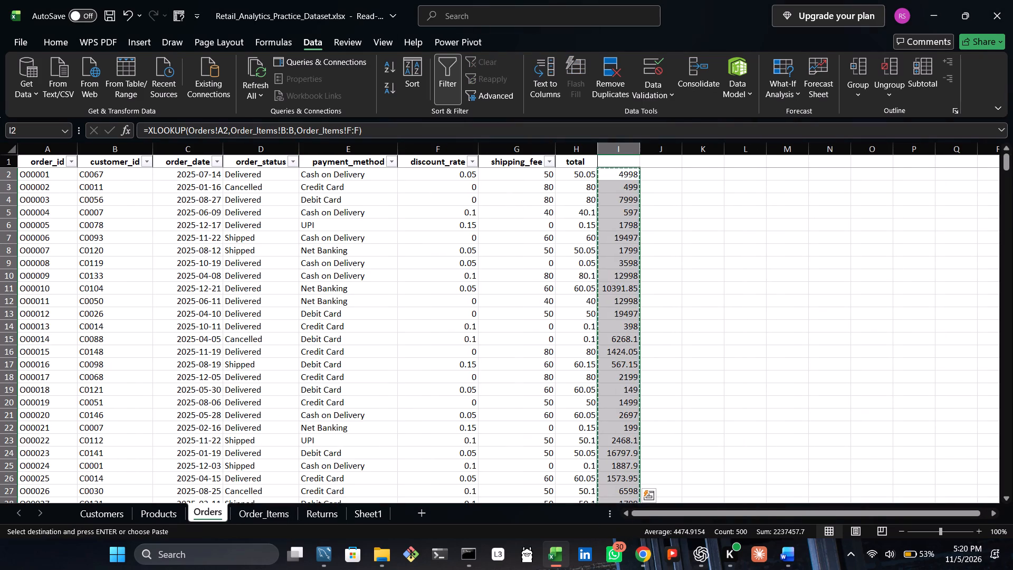
{"action": "key", "text": "Delete"}
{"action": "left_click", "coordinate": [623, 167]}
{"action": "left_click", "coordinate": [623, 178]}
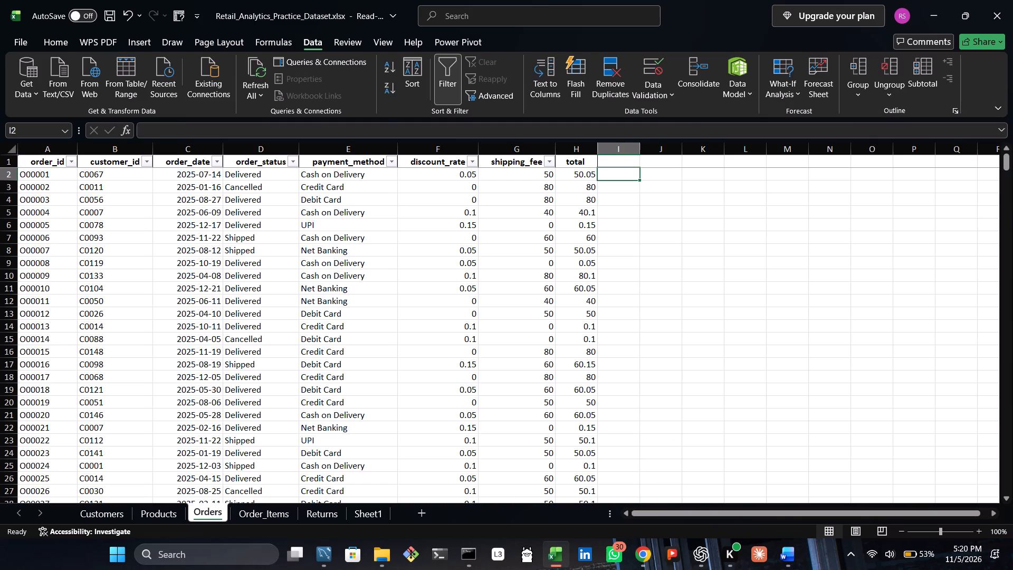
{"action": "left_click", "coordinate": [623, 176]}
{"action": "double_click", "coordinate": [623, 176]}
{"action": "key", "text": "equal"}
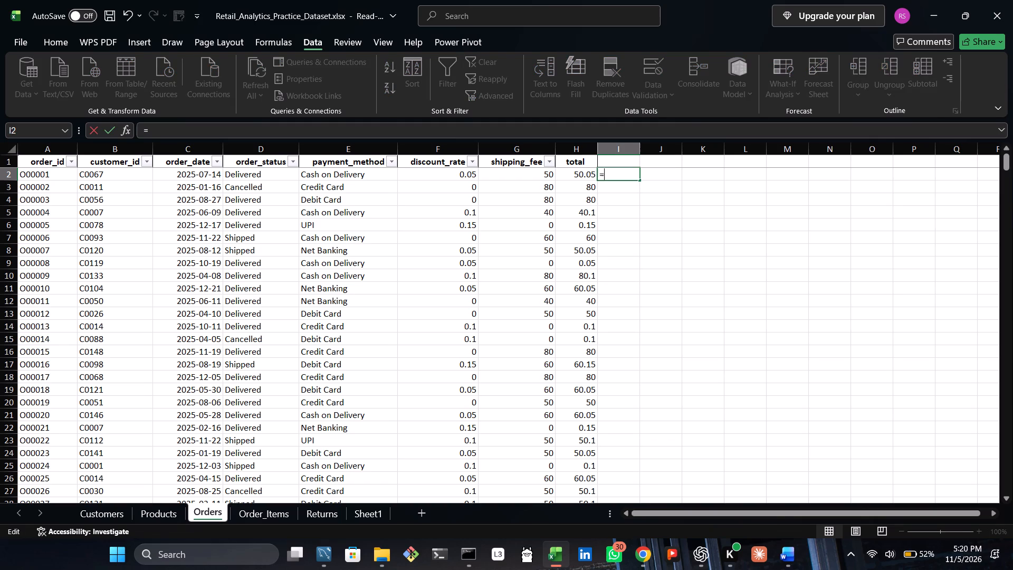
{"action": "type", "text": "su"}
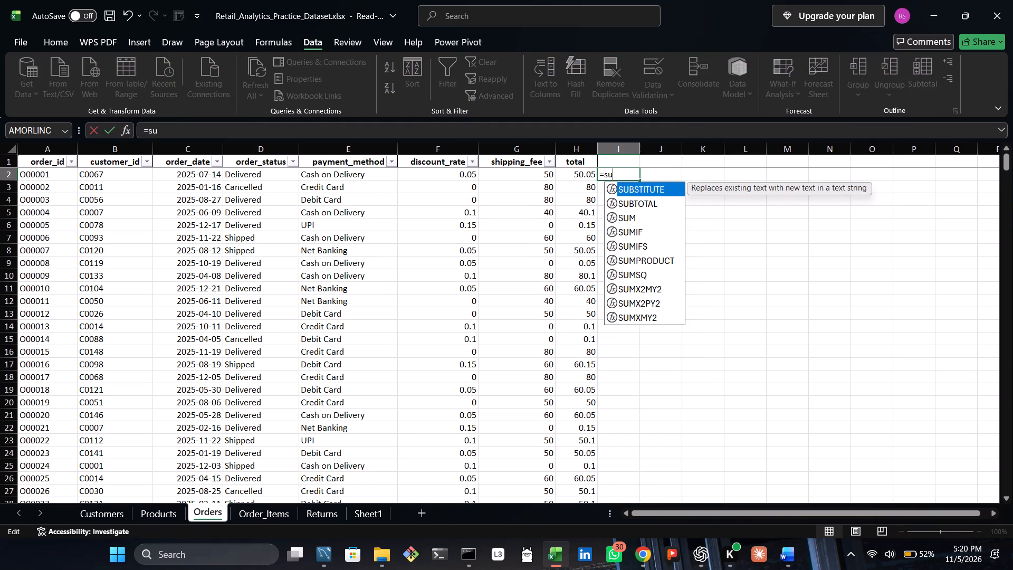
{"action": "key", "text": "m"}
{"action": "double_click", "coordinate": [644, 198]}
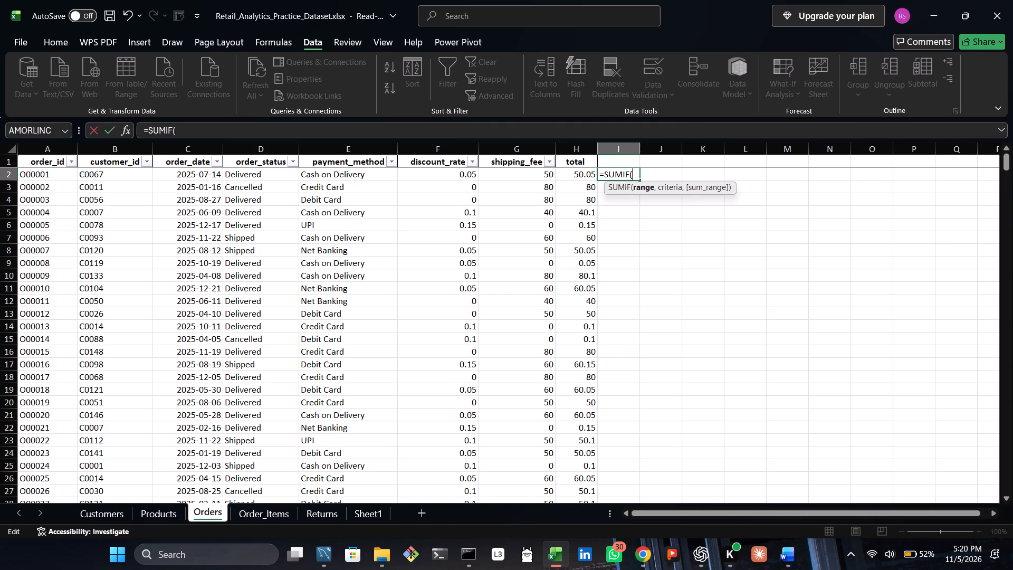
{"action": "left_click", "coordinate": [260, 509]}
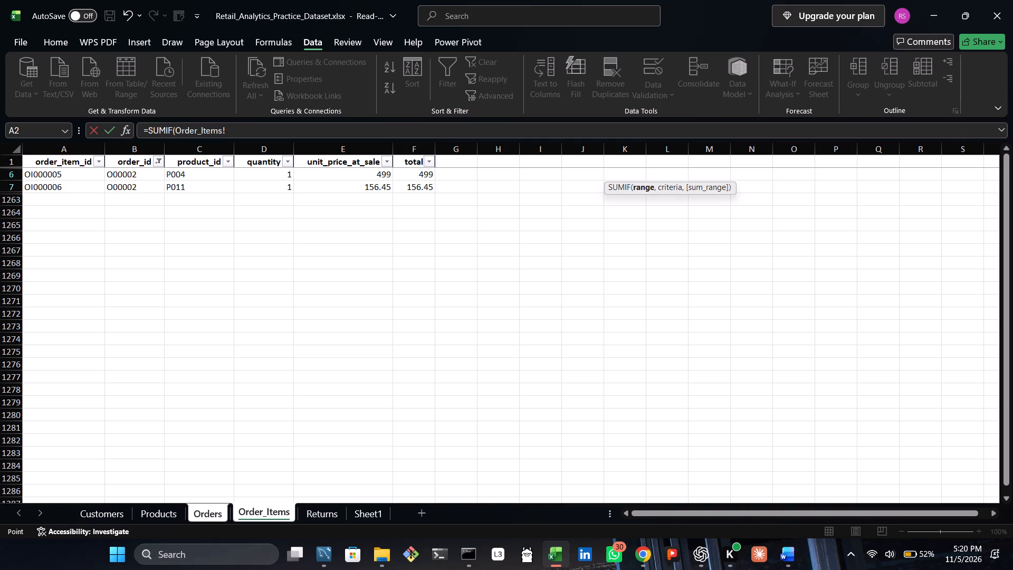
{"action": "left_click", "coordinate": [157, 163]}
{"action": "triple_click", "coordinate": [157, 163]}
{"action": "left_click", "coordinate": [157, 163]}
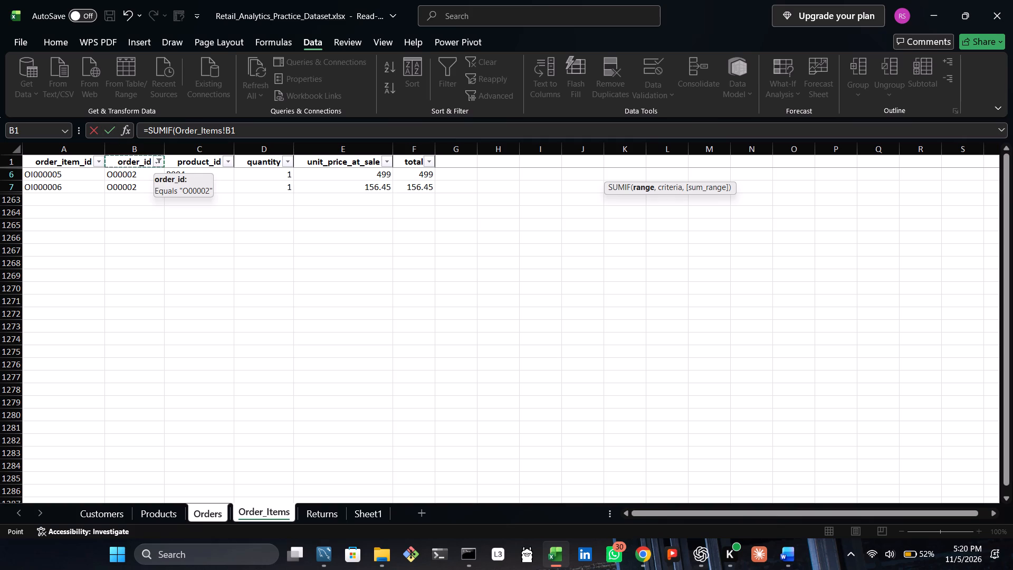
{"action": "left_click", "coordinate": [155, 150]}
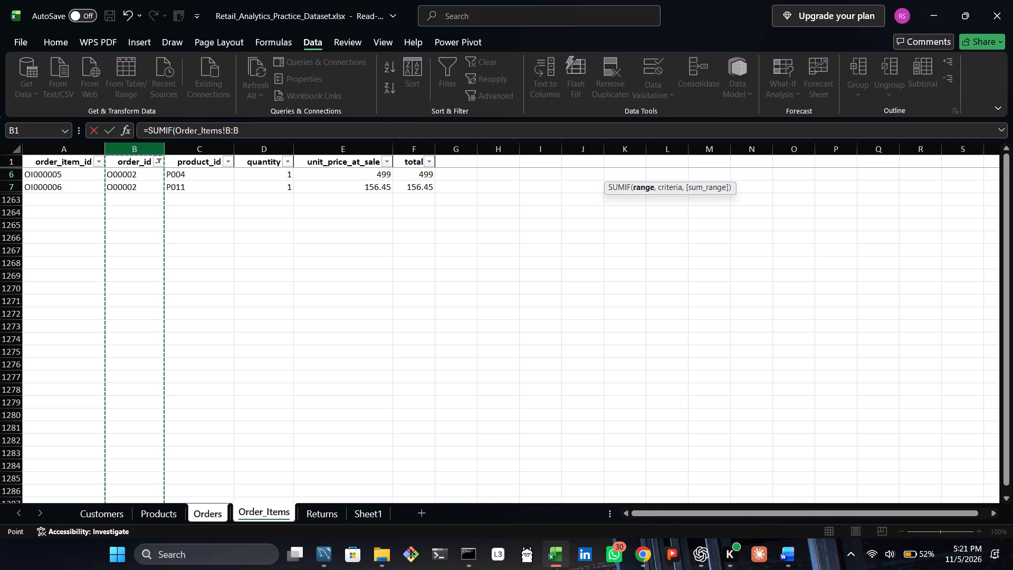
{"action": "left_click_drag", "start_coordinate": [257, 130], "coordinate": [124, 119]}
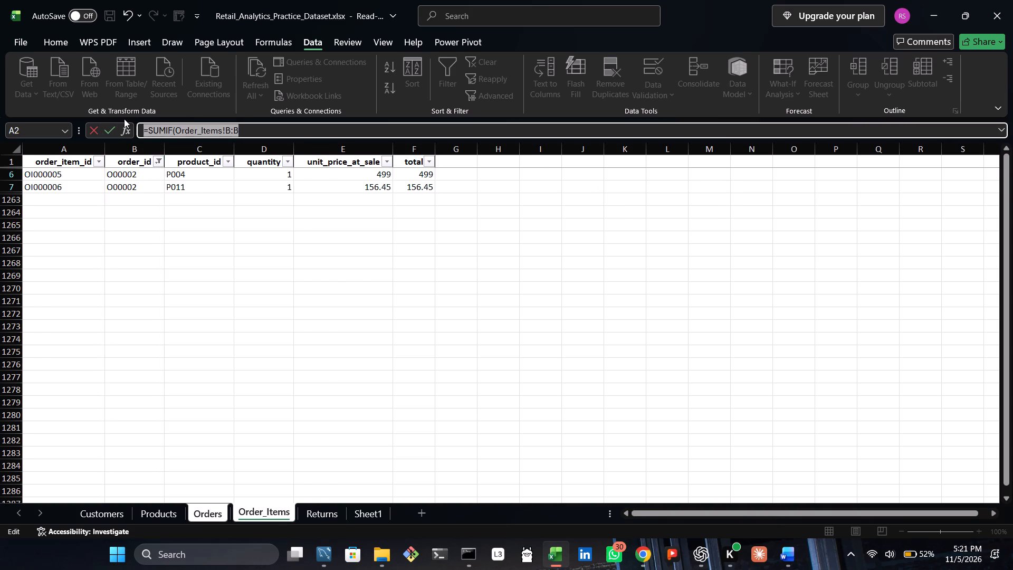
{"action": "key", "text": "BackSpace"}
Remove the O00002 filter from order_id on the Order_Items sheet by selecting all orders again.
{"action": "left_click", "coordinate": [267, 511]}
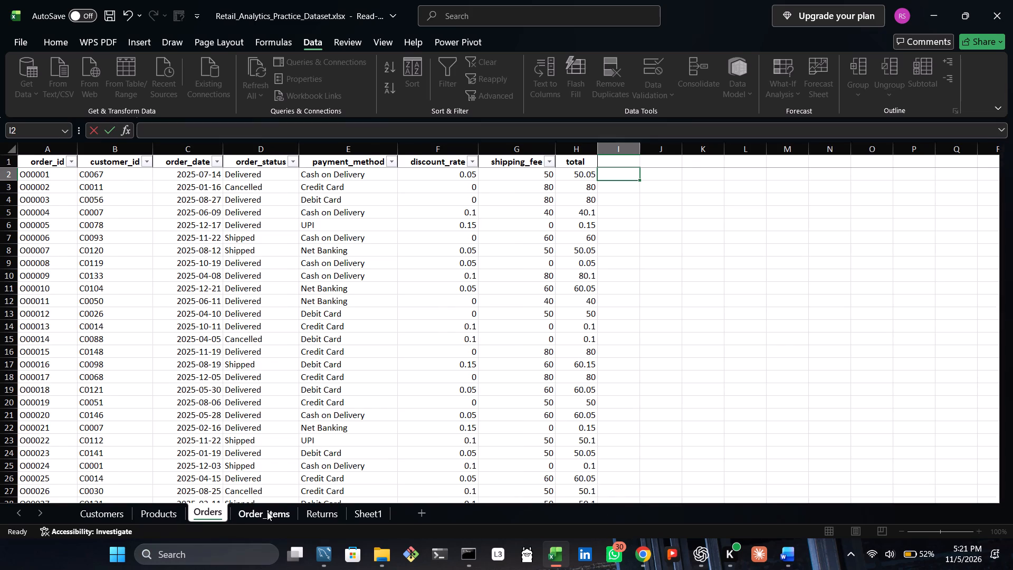
{"action": "right_click", "coordinate": [158, 159]}
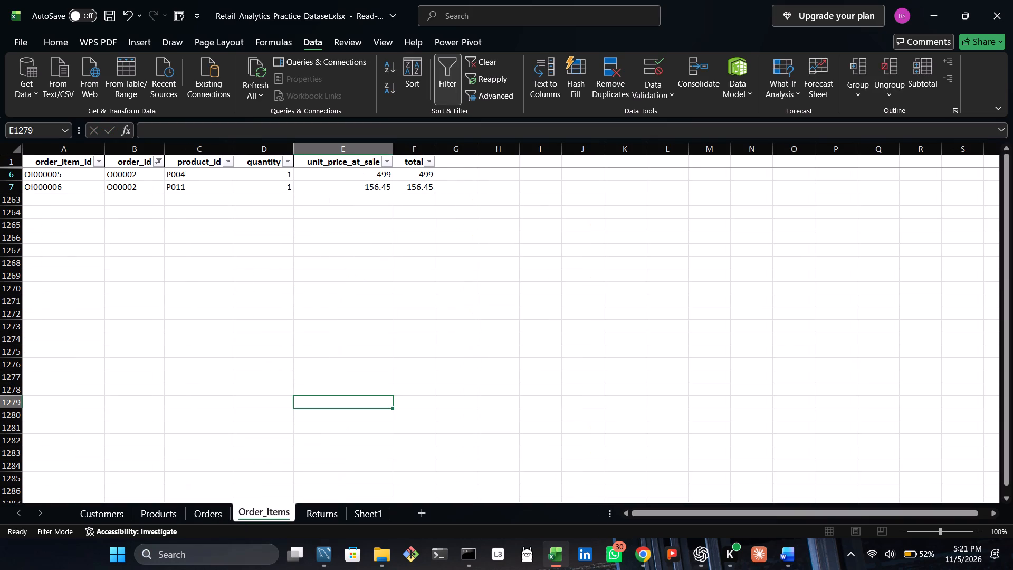
{"action": "left_click", "coordinate": [158, 159]}
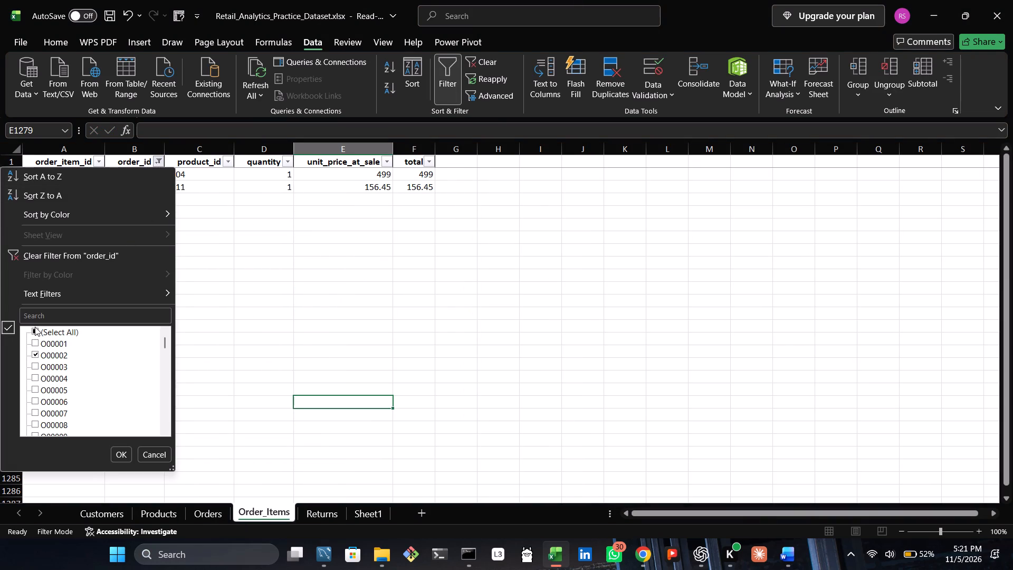
{"action": "left_click", "coordinate": [35, 327]}
{"action": "left_click_drag", "start_coordinate": [114, 459], "coordinate": [115, 454]}
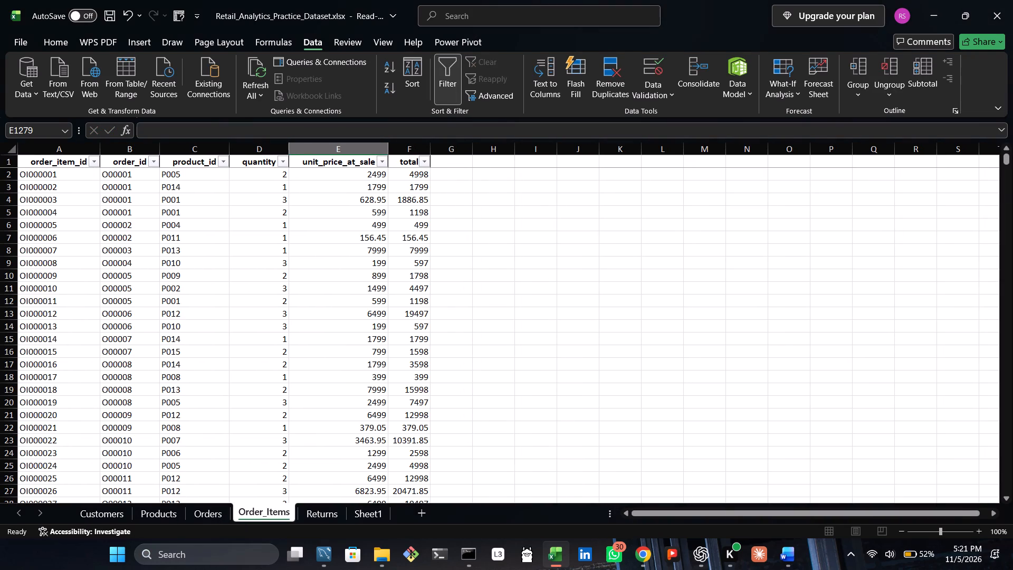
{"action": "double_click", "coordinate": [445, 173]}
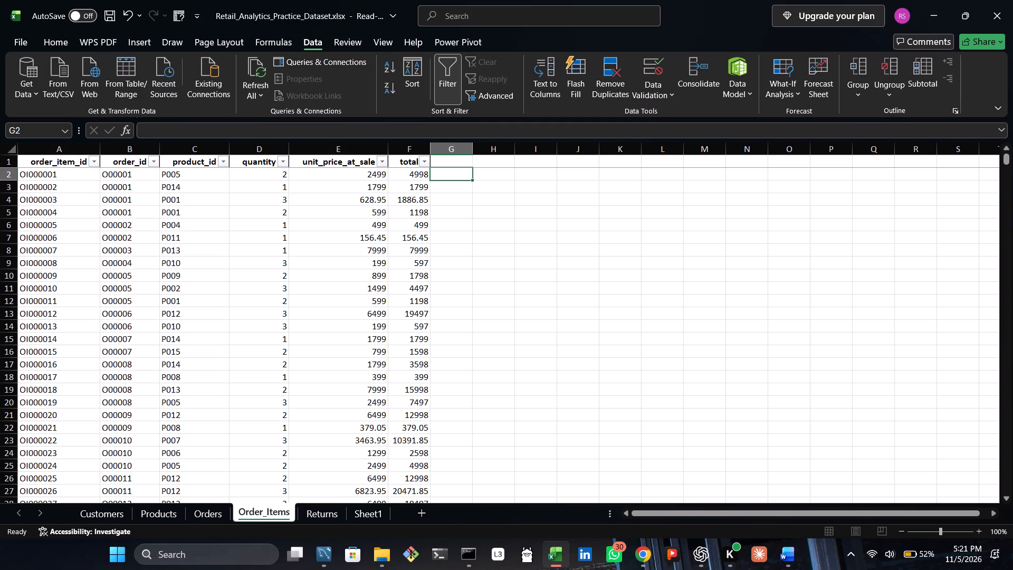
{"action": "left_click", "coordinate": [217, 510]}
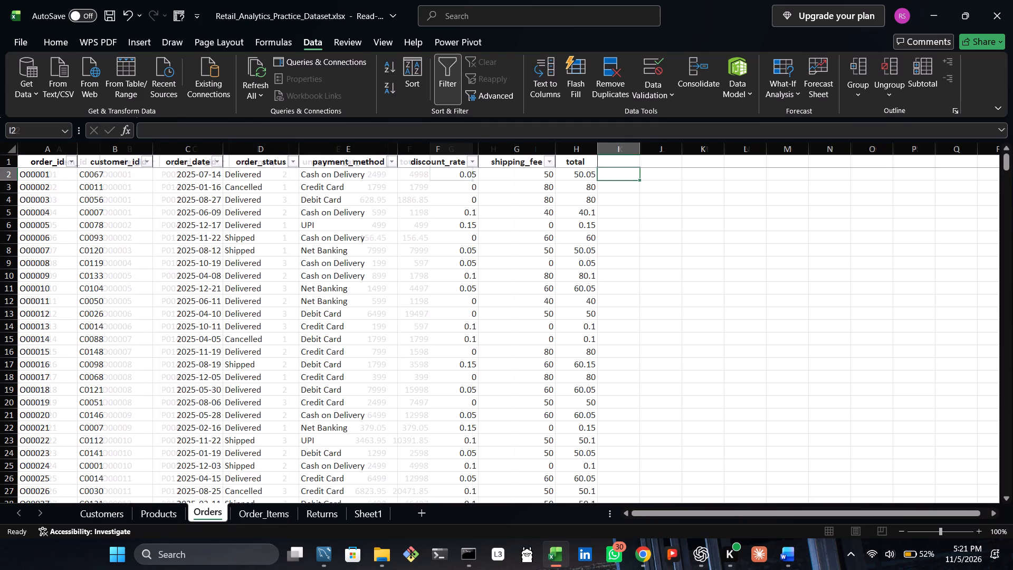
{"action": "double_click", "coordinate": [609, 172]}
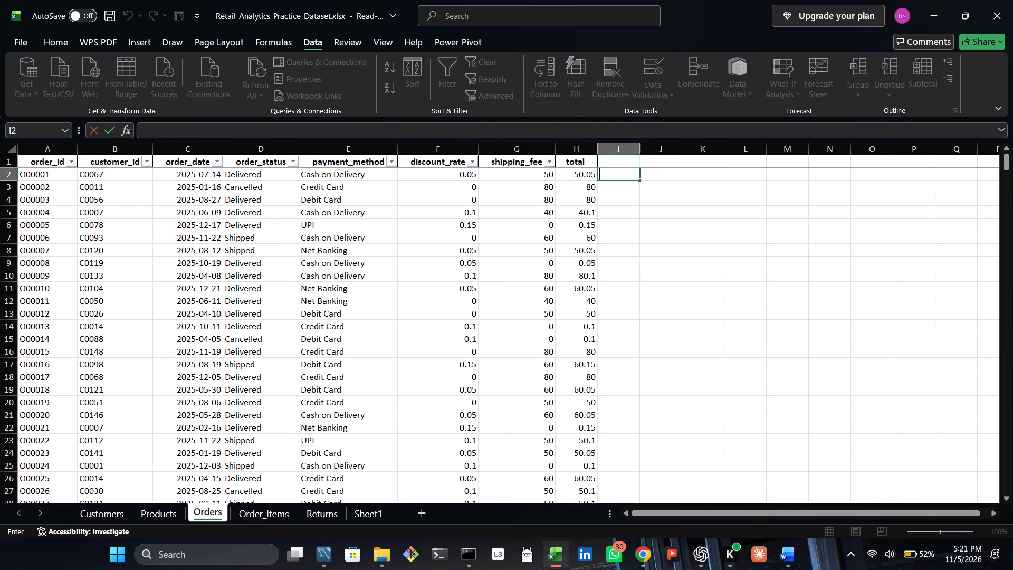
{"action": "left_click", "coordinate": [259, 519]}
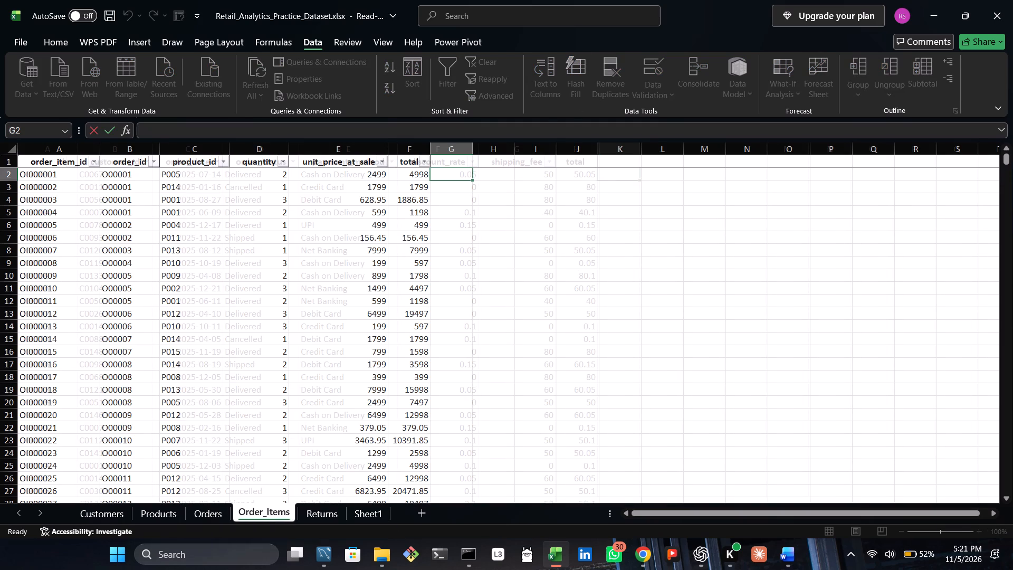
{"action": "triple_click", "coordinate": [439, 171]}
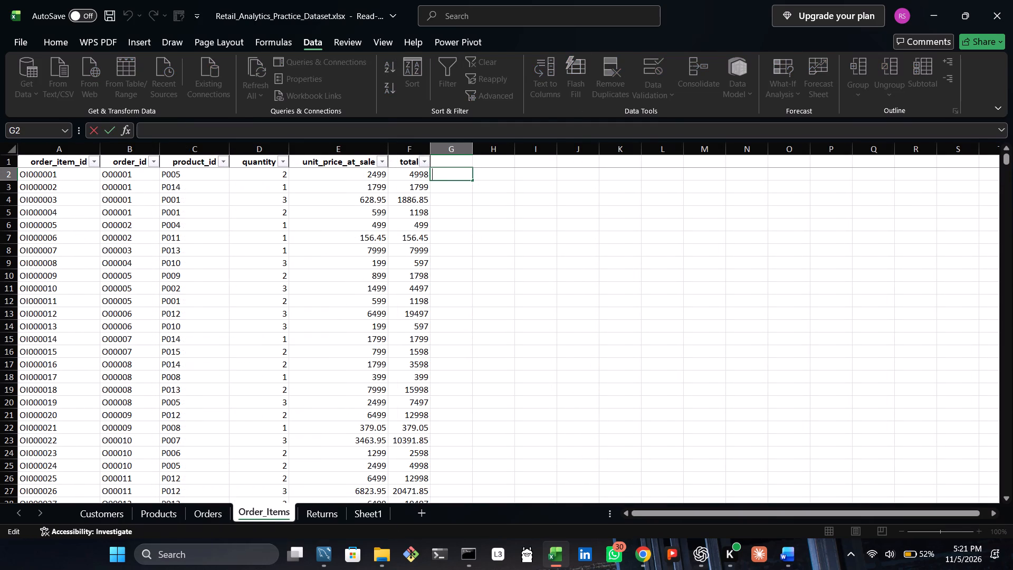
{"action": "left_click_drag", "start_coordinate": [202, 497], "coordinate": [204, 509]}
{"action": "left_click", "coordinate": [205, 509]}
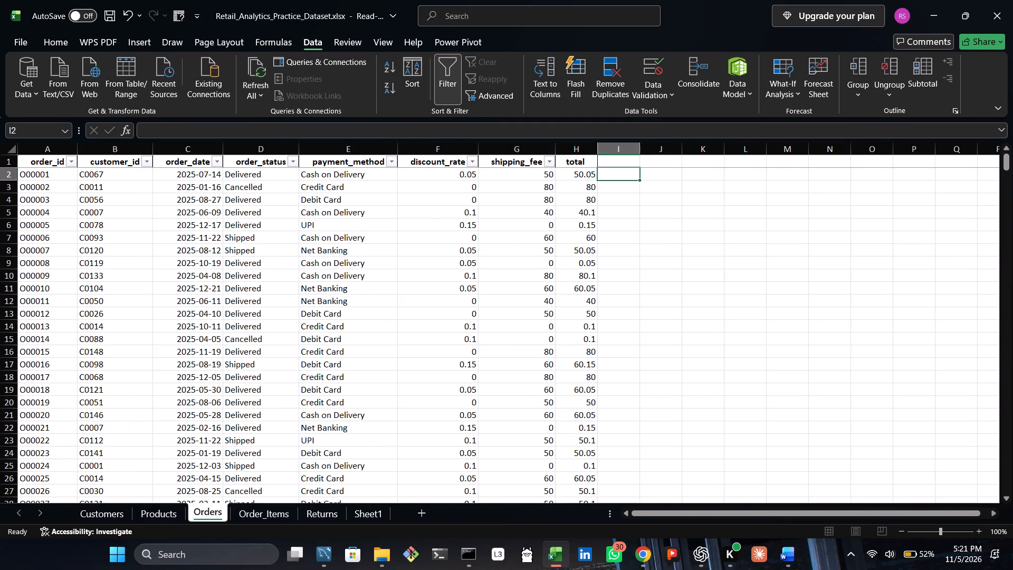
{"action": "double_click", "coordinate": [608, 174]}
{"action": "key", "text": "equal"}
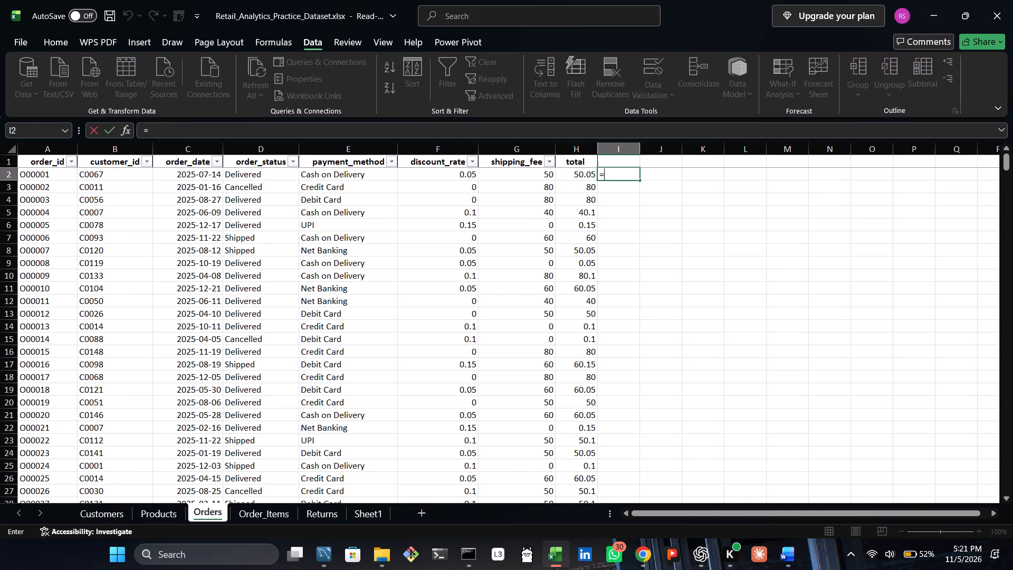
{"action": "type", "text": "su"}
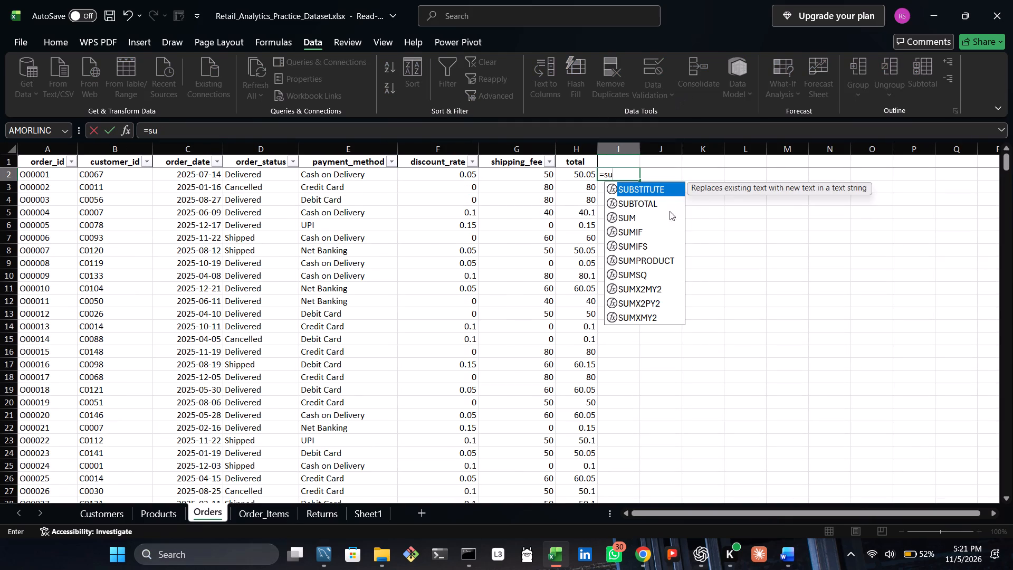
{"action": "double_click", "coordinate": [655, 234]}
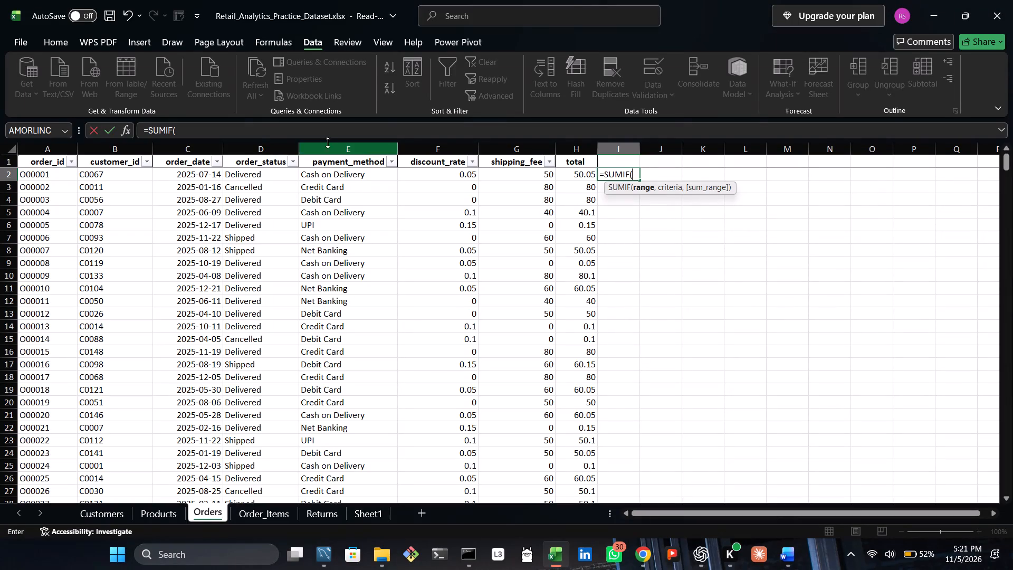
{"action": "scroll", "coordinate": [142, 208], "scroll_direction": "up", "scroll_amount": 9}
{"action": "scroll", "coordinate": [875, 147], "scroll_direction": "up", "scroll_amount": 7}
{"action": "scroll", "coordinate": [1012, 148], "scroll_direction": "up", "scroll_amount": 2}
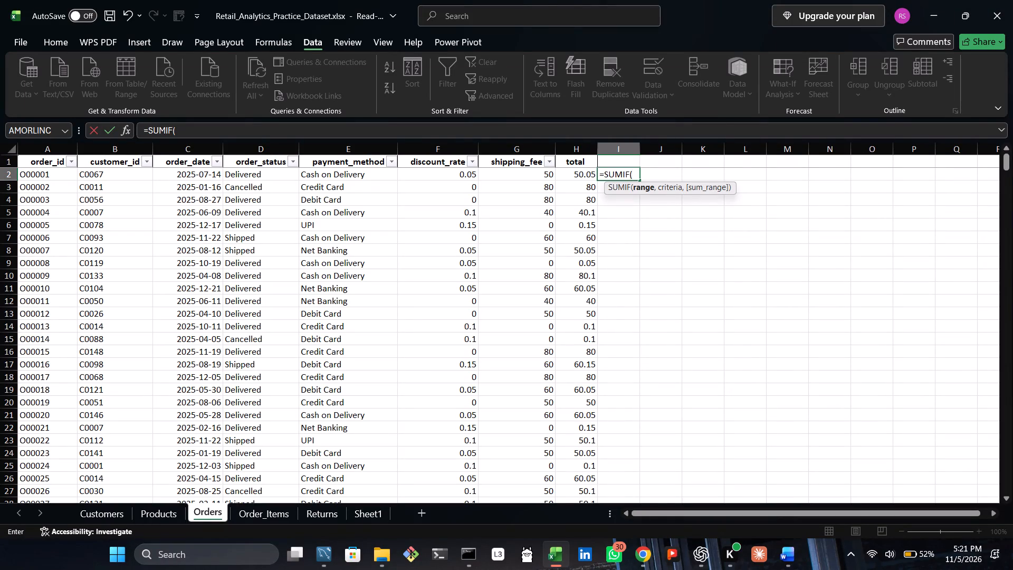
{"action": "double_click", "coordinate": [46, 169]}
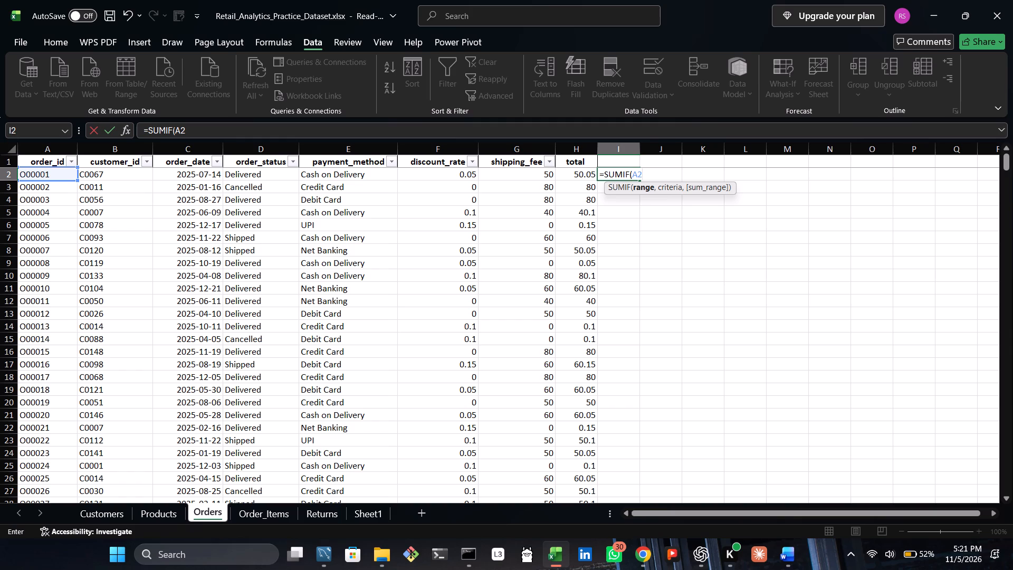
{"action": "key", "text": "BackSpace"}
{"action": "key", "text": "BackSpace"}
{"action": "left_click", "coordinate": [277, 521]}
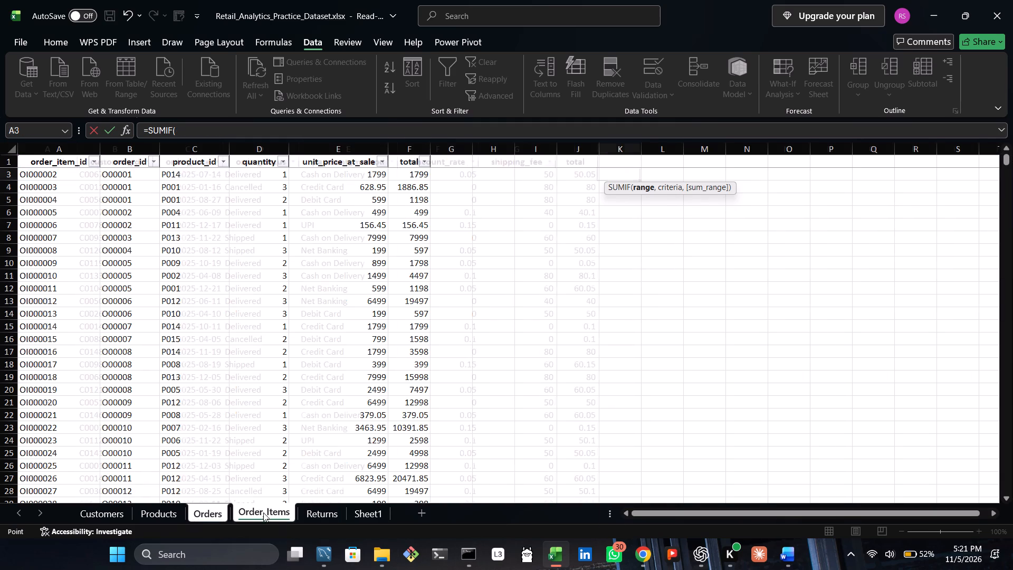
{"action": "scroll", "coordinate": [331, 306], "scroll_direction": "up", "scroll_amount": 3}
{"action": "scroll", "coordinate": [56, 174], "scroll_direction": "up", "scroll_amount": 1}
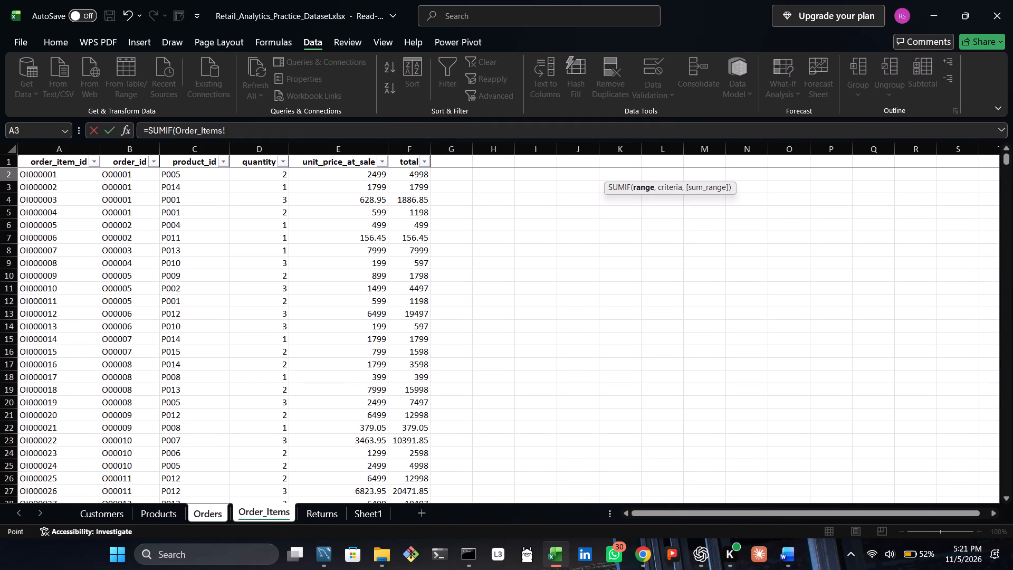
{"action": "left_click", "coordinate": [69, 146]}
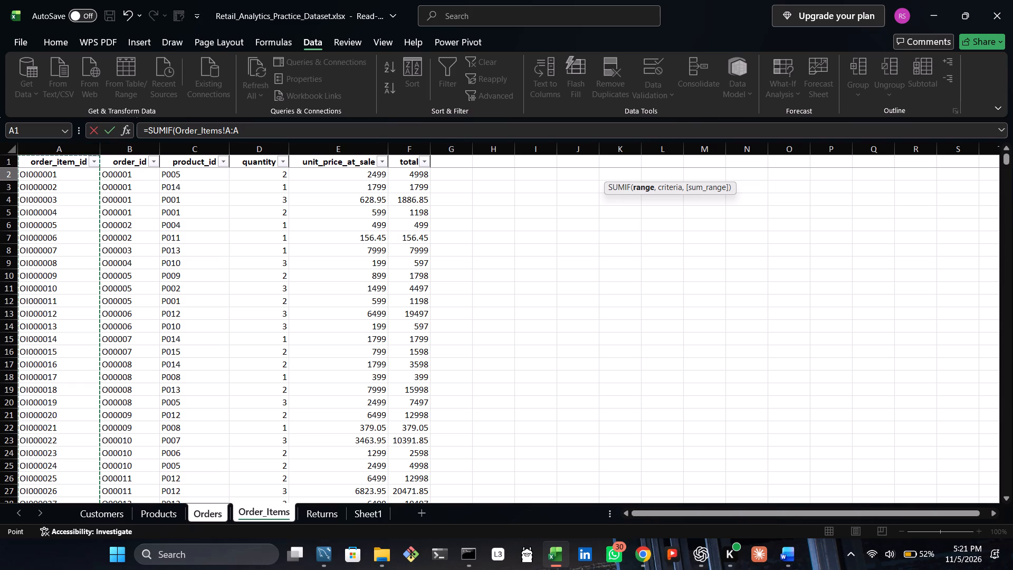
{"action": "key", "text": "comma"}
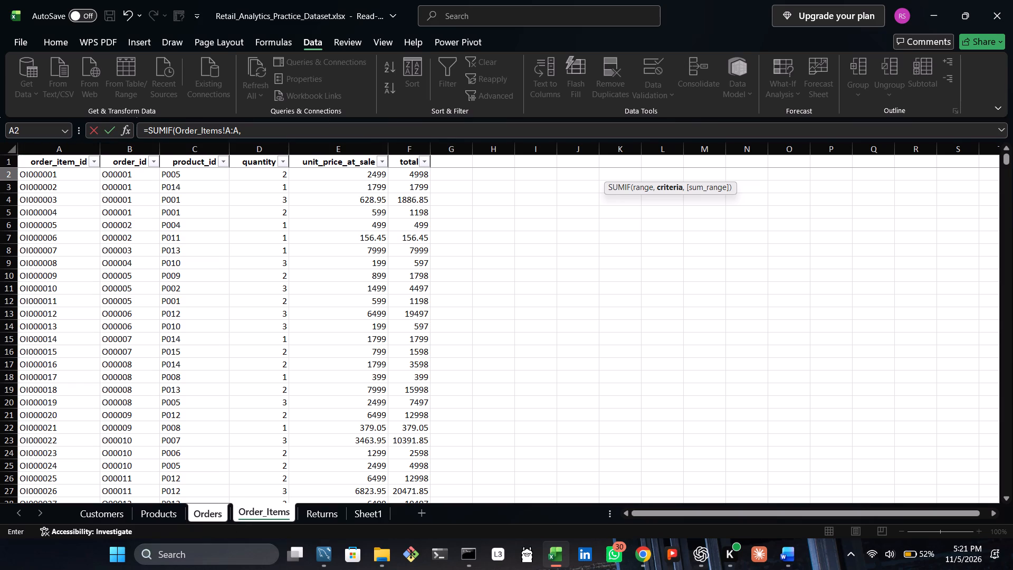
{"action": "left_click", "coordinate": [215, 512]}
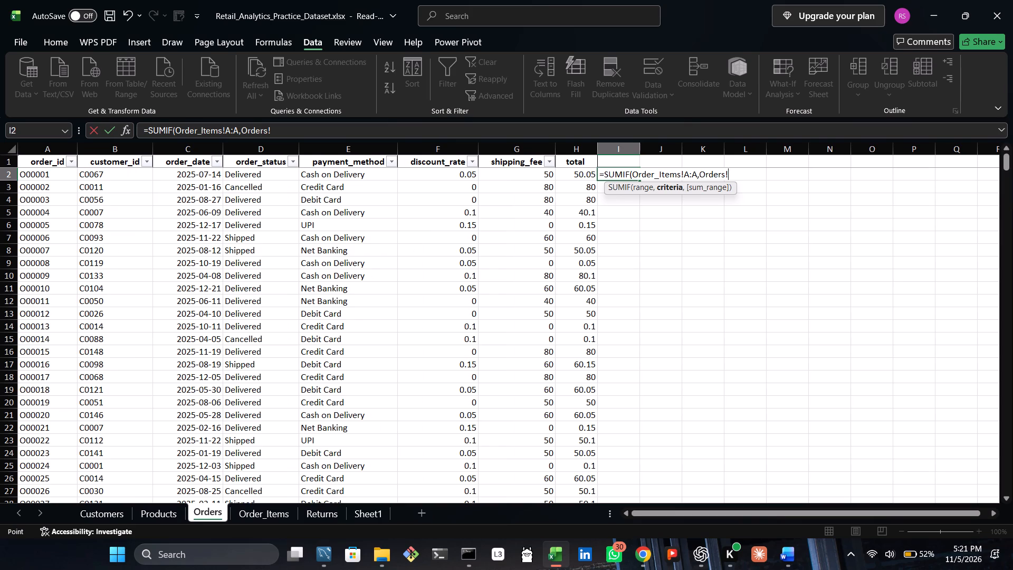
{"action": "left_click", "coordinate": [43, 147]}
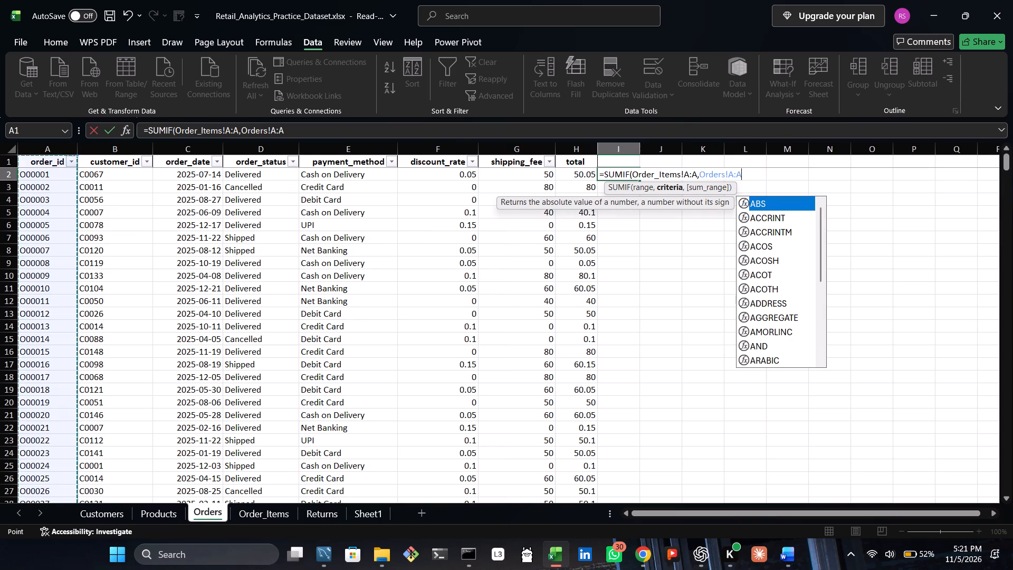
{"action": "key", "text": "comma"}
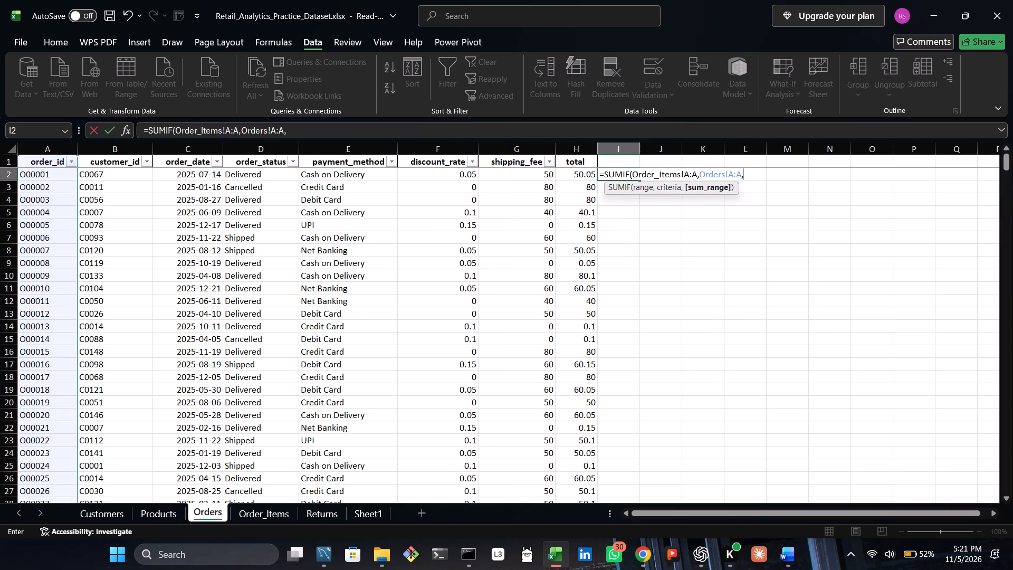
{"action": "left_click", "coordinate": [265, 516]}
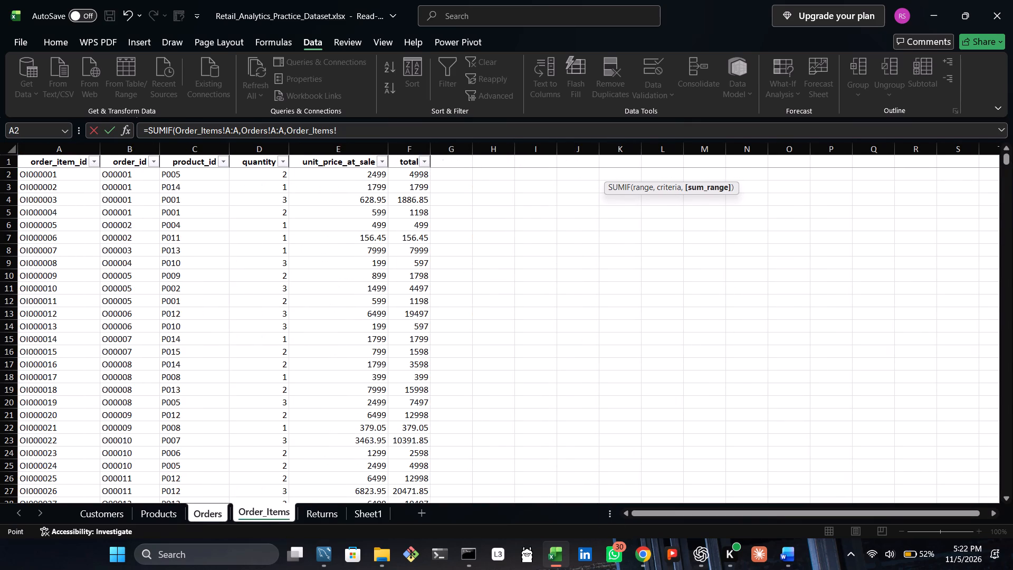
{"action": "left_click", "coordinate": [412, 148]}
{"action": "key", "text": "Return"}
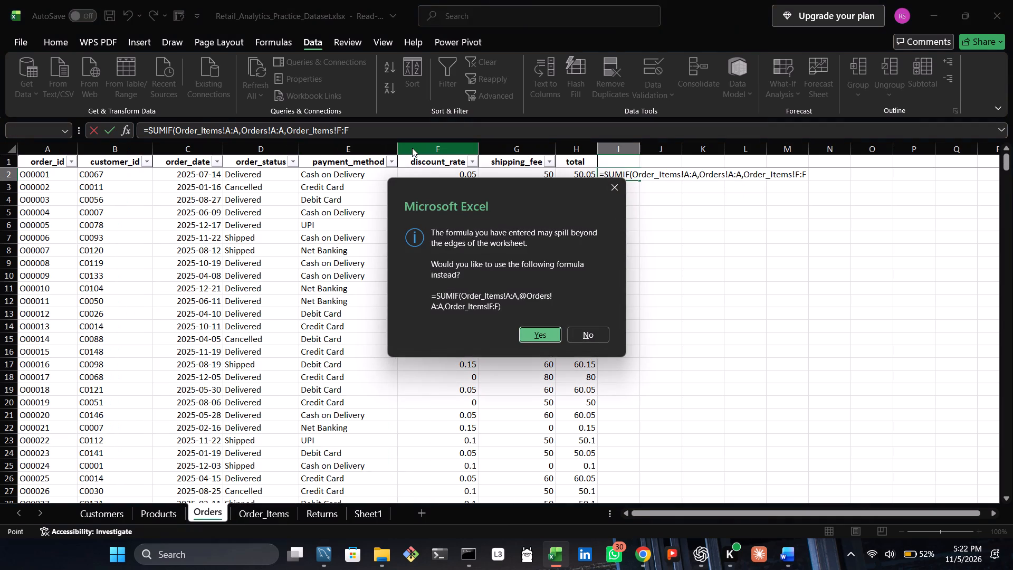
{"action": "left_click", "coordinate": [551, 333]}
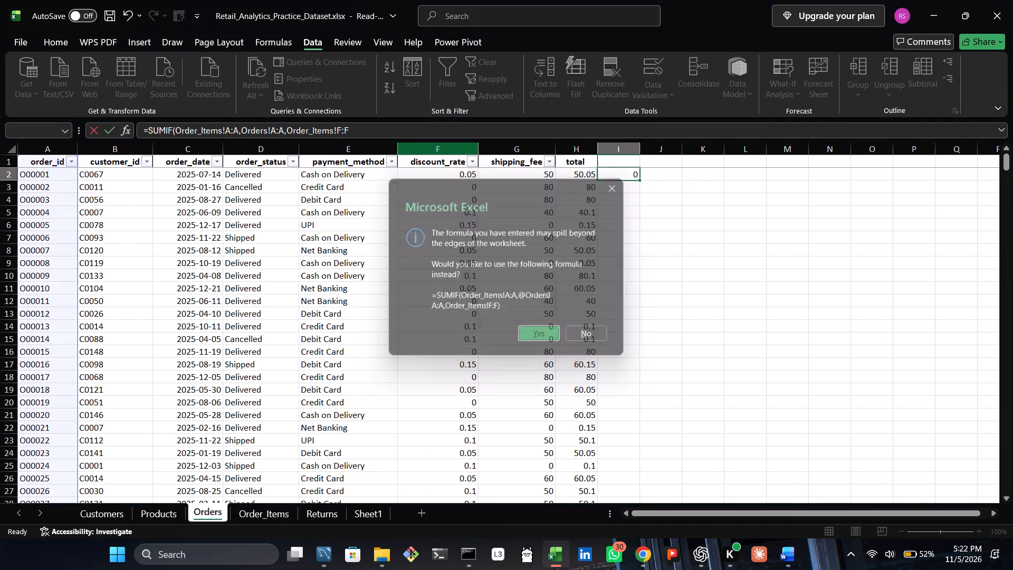
Replace the SUMIF arguments in cell I2 of Orders with Order_Items!A2:A1262, Orders!A2:A501 and Order_Items!F2:F1262.
{"action": "left_click", "coordinate": [629, 172]}
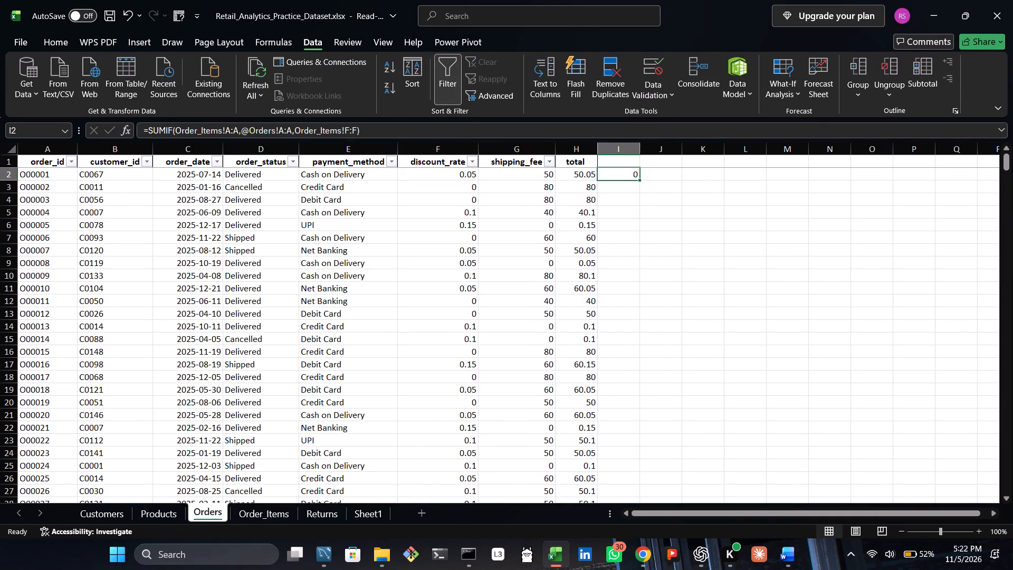
{"action": "left_click", "coordinate": [629, 172]}
{"action": "double_click", "coordinate": [629, 172]}
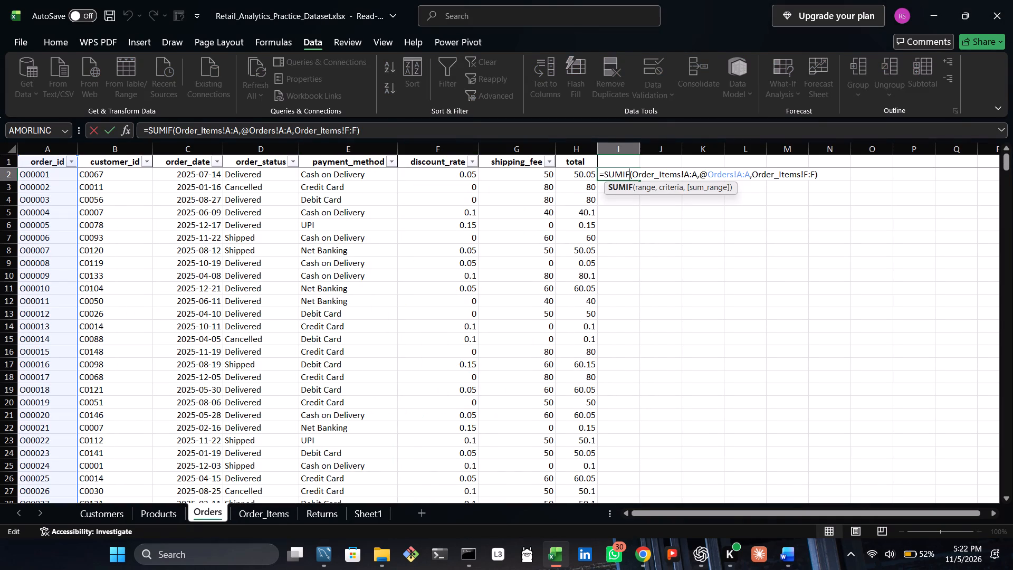
{"action": "triple_click", "coordinate": [805, 174]}
{"action": "left_click", "coordinate": [801, 175]}
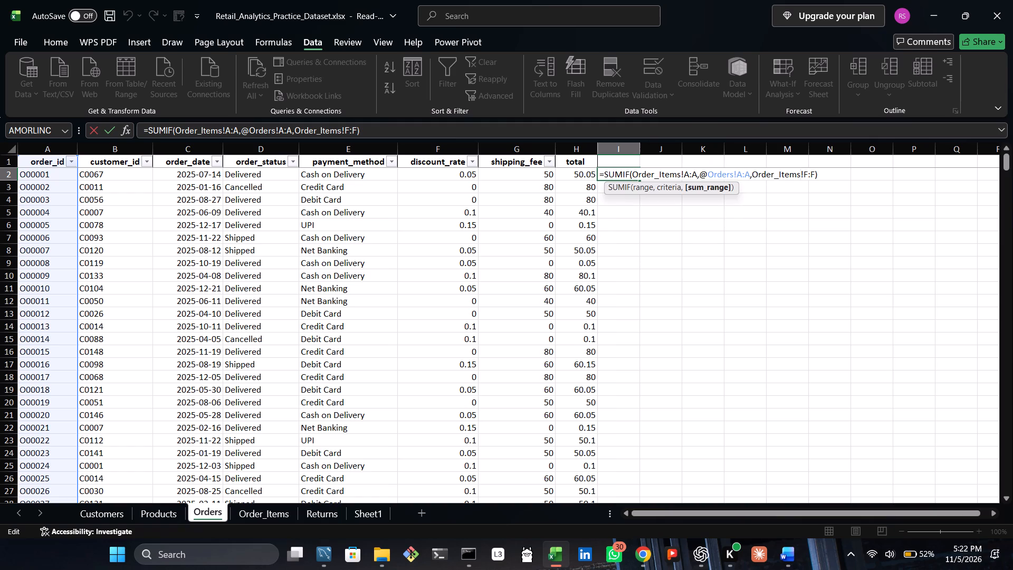
{"action": "left_click", "coordinate": [815, 174]}
{"action": "left_click_drag", "start_coordinate": [820, 174], "coordinate": [639, 180]}
{"action": "key", "text": "BackSpace"}
{"action": "key", "text": "BackSpace"}
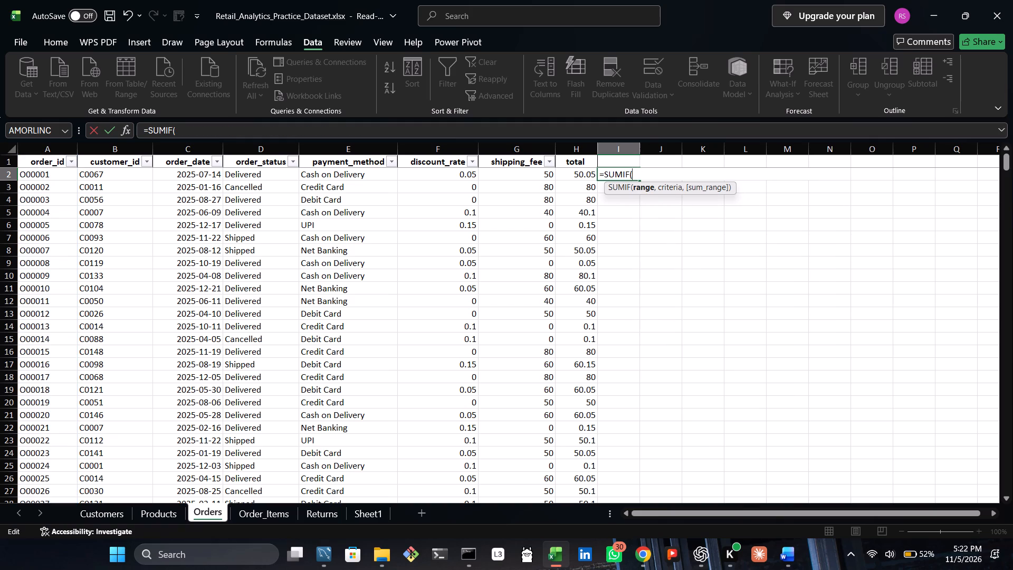
{"action": "left_click", "coordinate": [284, 506]}
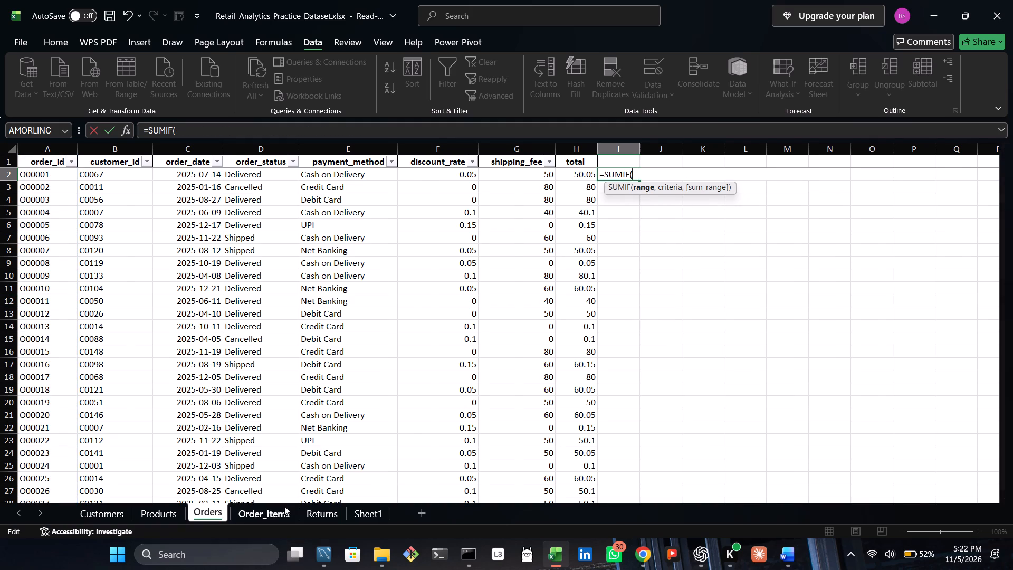
{"action": "left_click", "coordinate": [75, 177]}
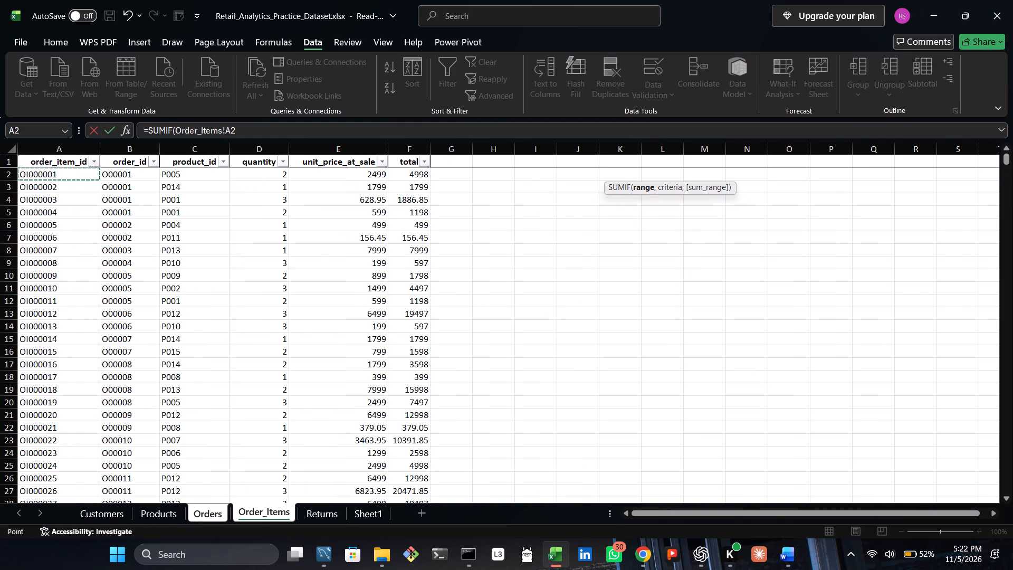
{"action": "key", "text": "ctrl+shift+Down"}
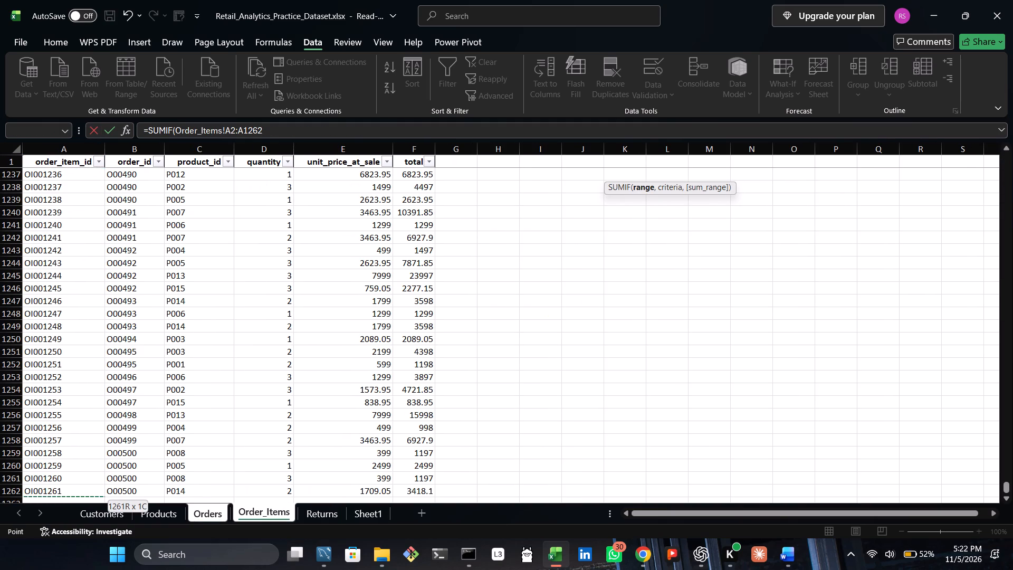
{"action": "key", "text": "comma"}
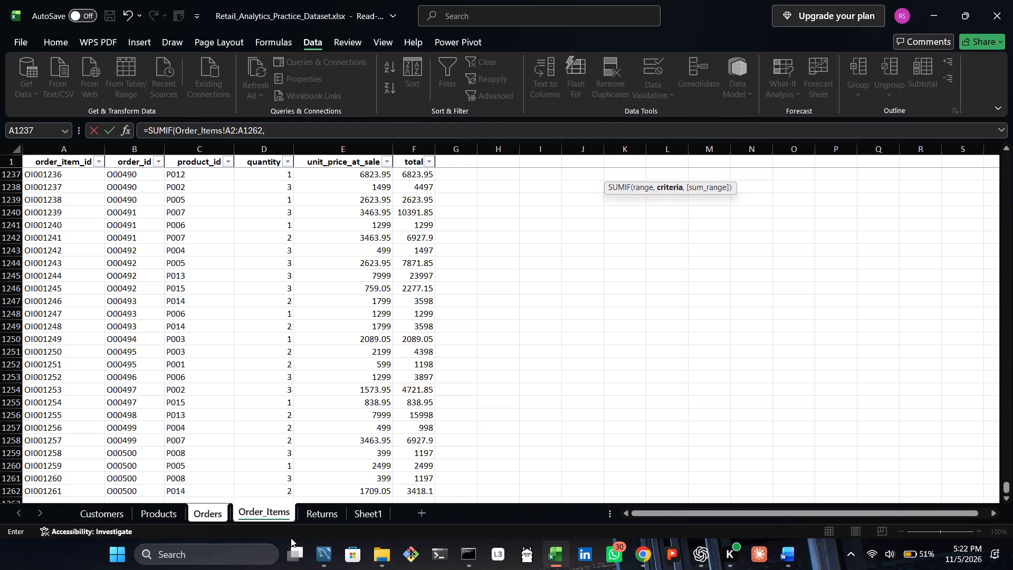
{"action": "left_click", "coordinate": [224, 509]}
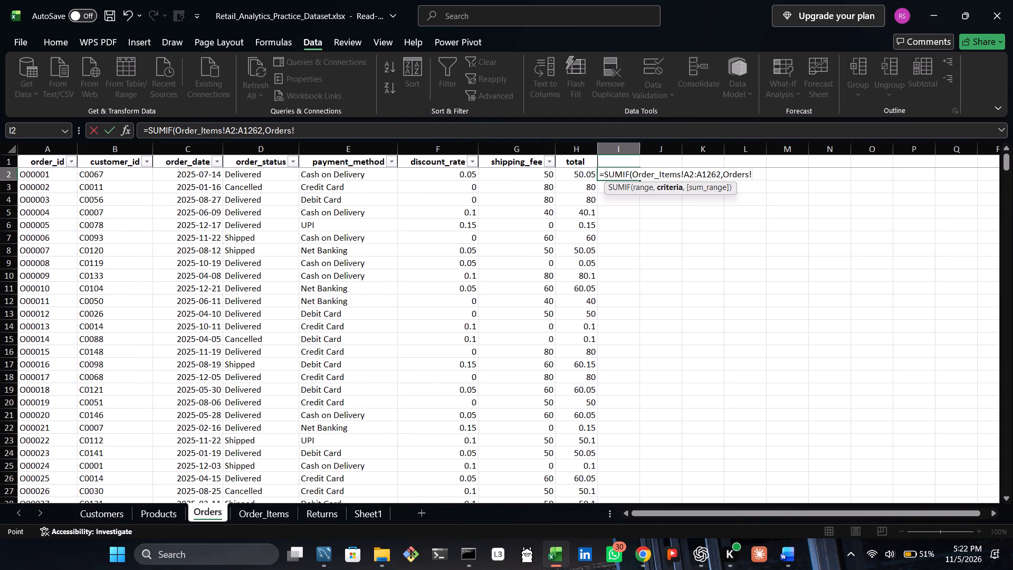
{"action": "left_click", "coordinate": [33, 174]}
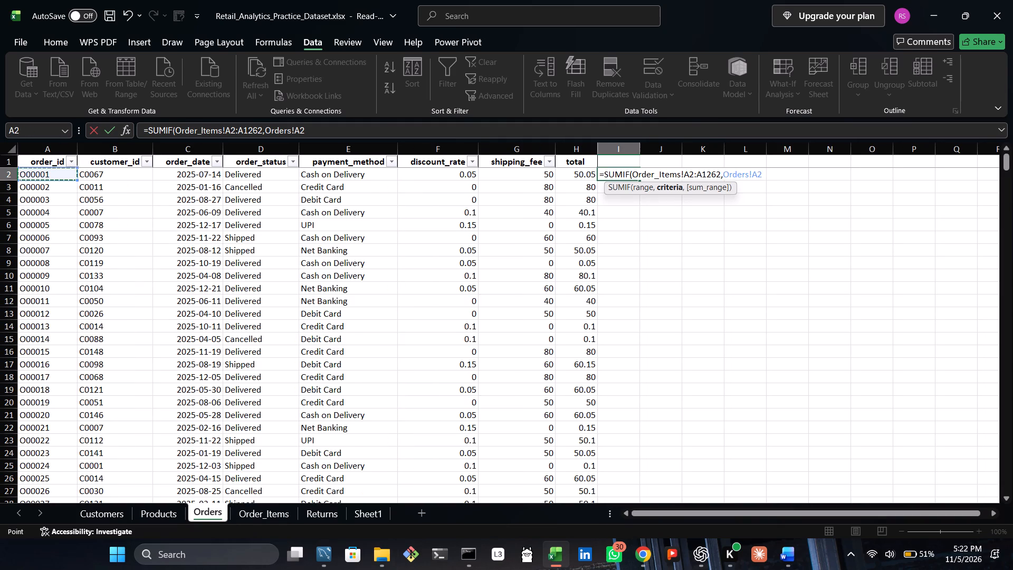
{"action": "key", "text": "ctrl+shift+Down"}
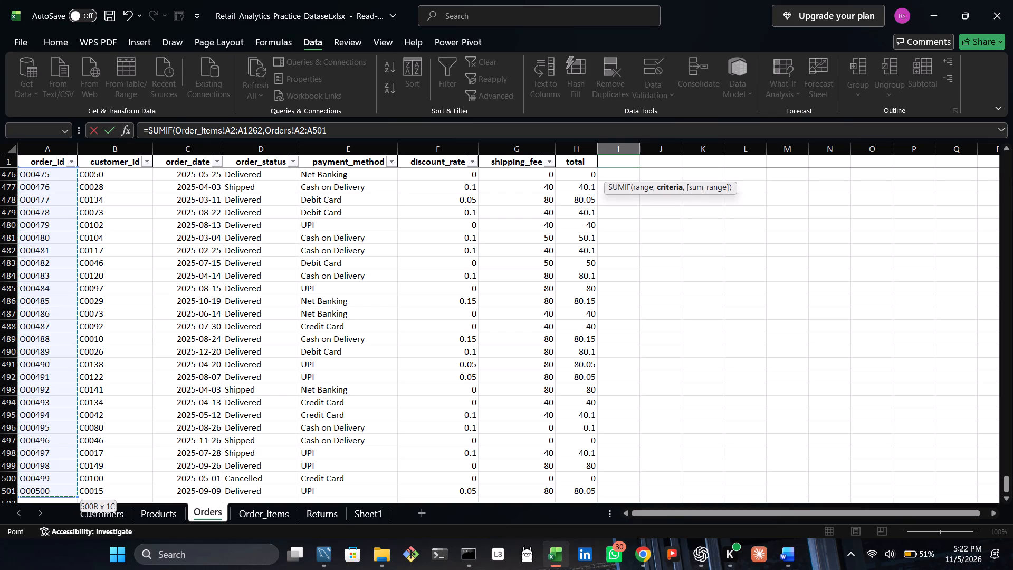
{"action": "key", "text": "comma"}
{"action": "scroll", "coordinate": [394, 261], "scroll_direction": "up", "scroll_amount": 2}
{"action": "left_click", "coordinate": [263, 517]}
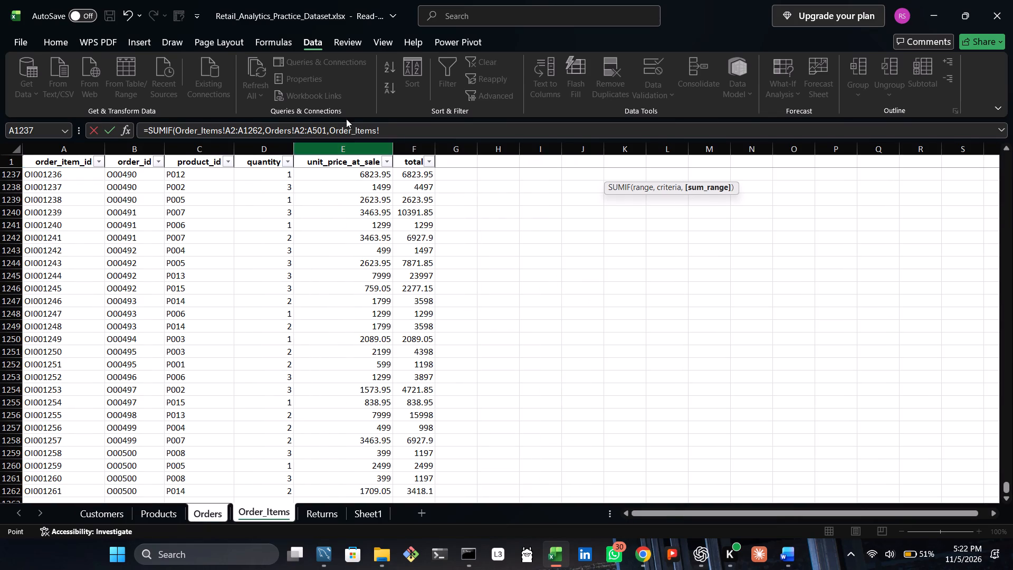
{"action": "scroll", "coordinate": [422, 179], "scroll_direction": "up", "scroll_amount": 11}
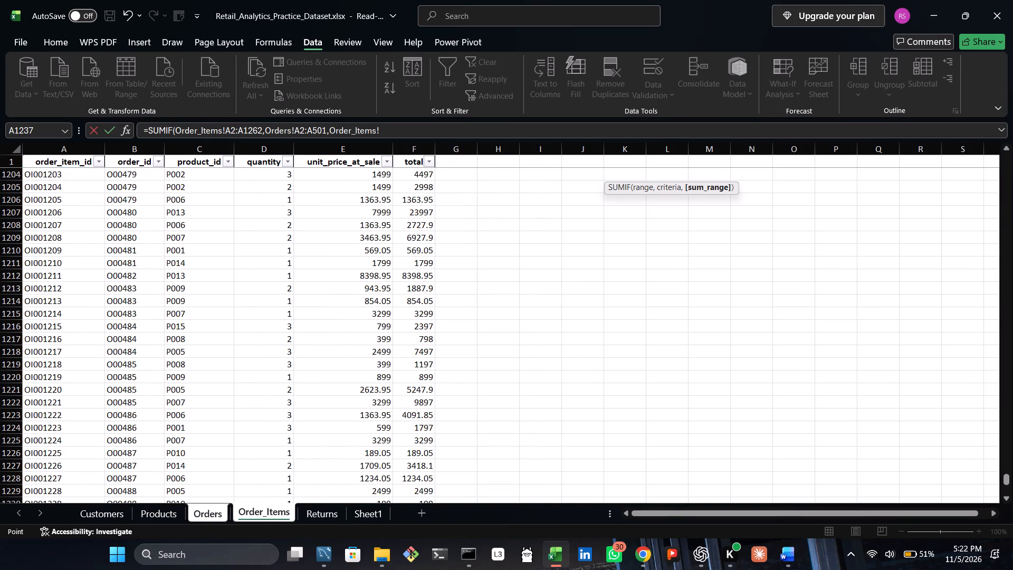
{"action": "scroll", "coordinate": [429, 182], "scroll_direction": "up", "scroll_amount": 6}
{"action": "left_click_drag", "start_coordinate": [1011, 476], "coordinate": [1012, 0]}
{"action": "left_click", "coordinate": [415, 178]}
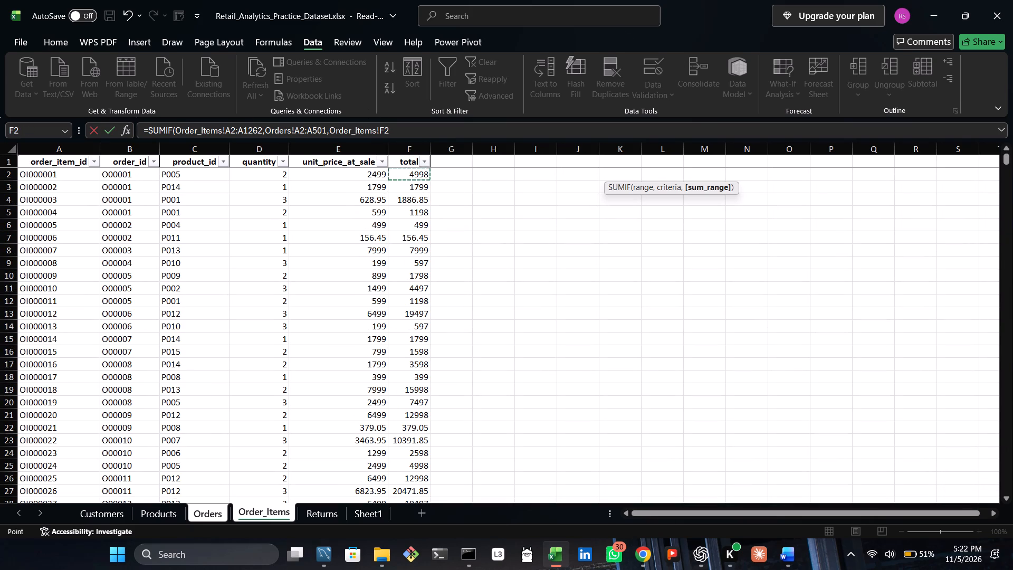
{"action": "key", "text": "ctrl+shift+Down"}
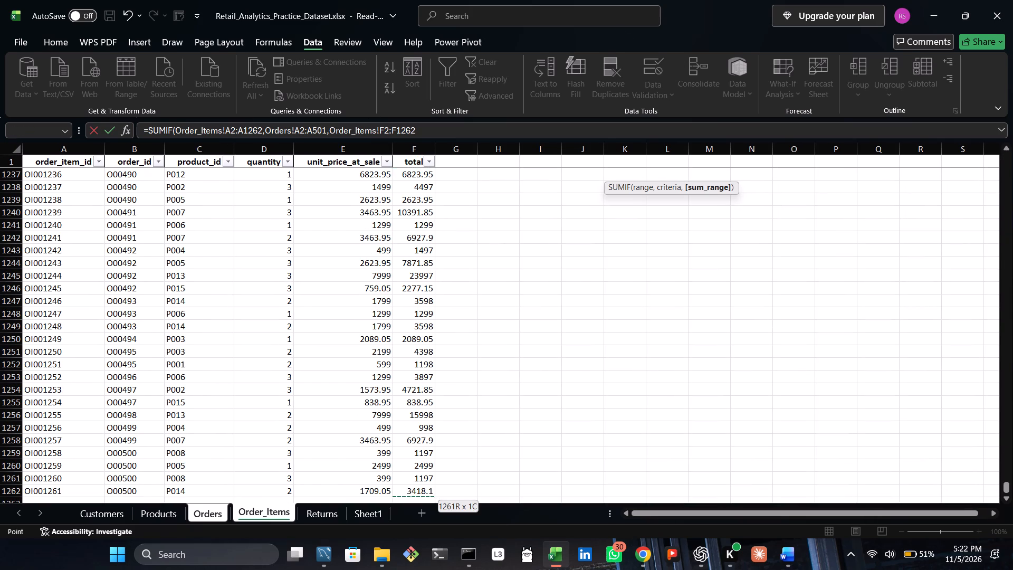
{"action": "key", "text": "Return"}
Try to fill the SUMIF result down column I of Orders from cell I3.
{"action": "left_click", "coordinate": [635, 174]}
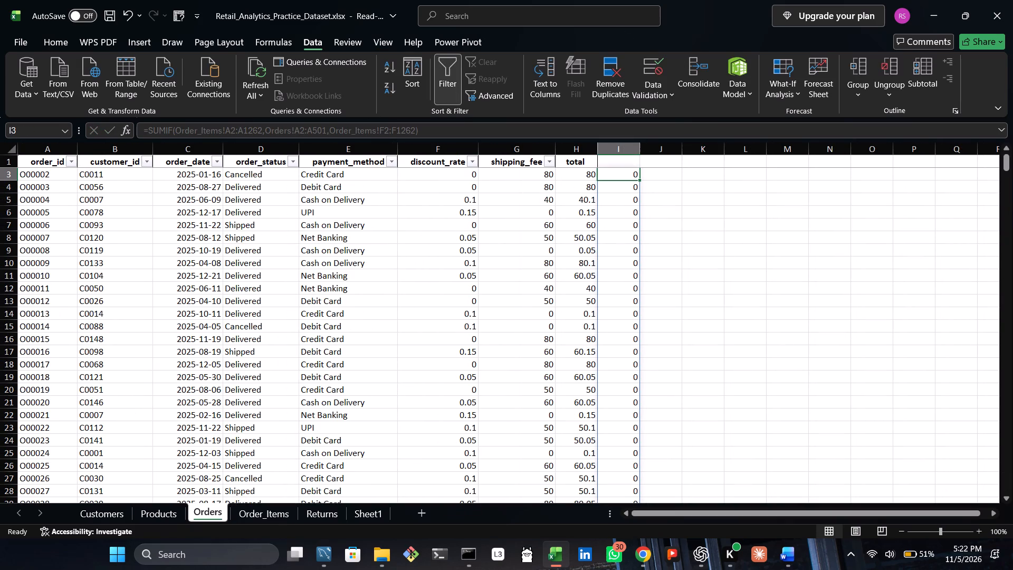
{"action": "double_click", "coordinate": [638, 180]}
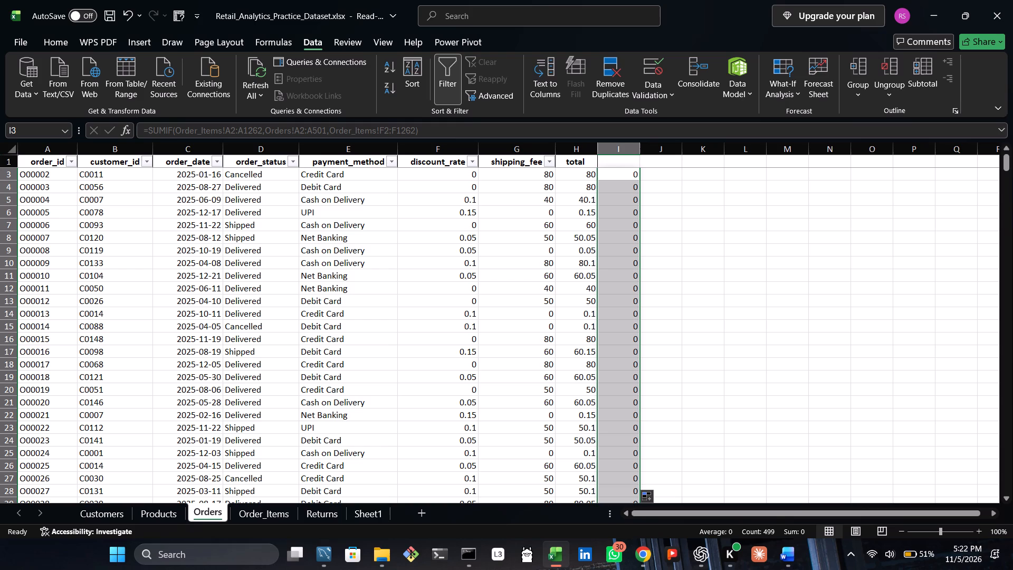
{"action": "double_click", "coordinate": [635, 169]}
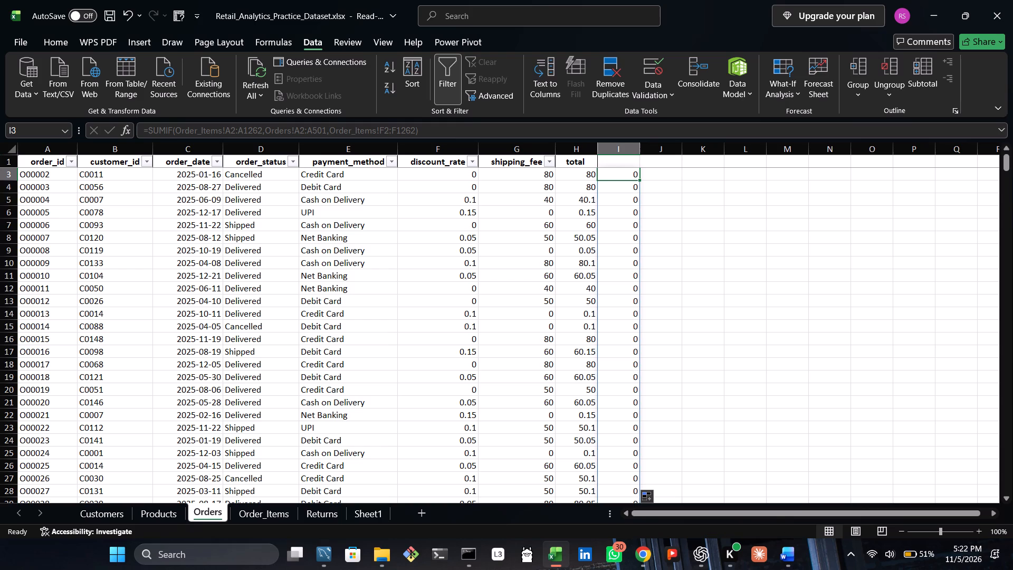
Clear the SUMIF results from the whole of column I on the Orders sheet.
{"action": "right_click", "coordinate": [613, 170]}
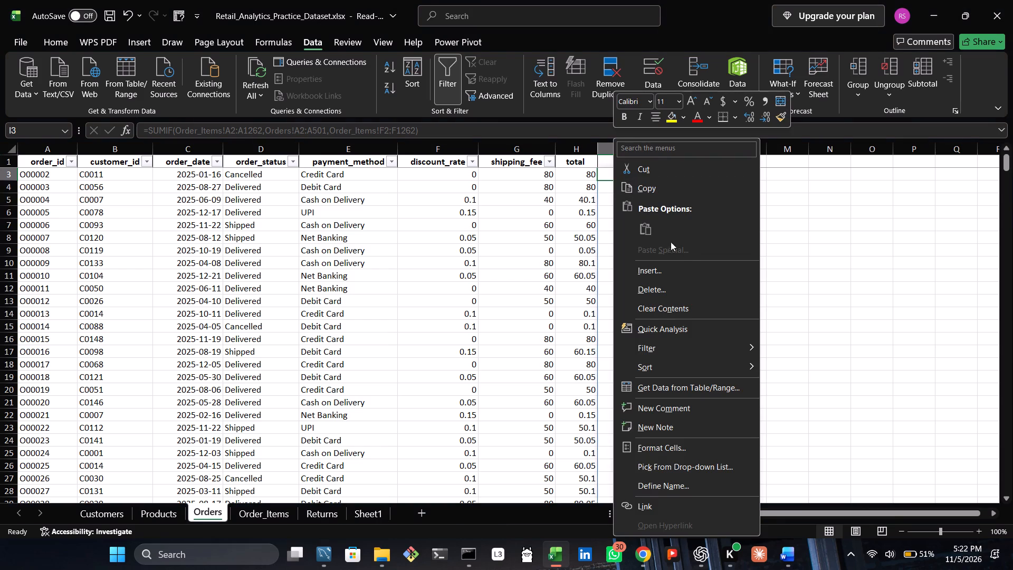
{"action": "left_click", "coordinate": [651, 298]}
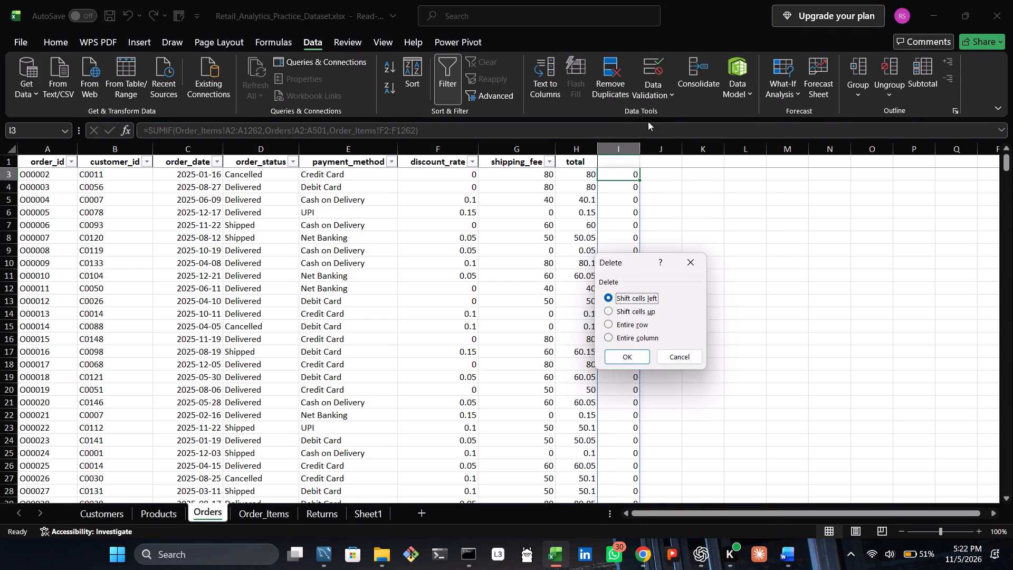
{"action": "left_click", "coordinate": [633, 363]}
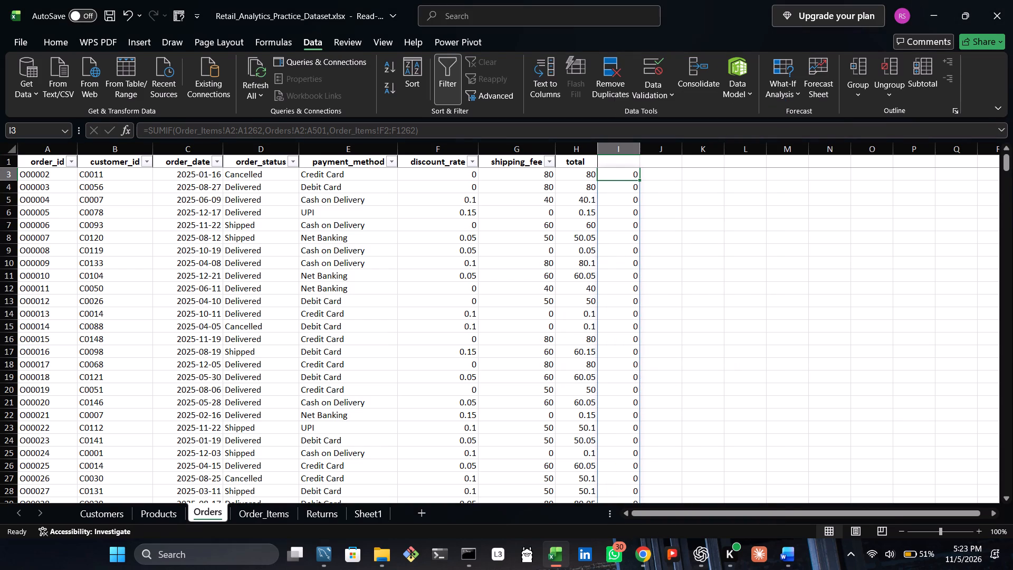
{"action": "right_click", "coordinate": [617, 181]}
{"action": "left_click", "coordinate": [626, 154]}
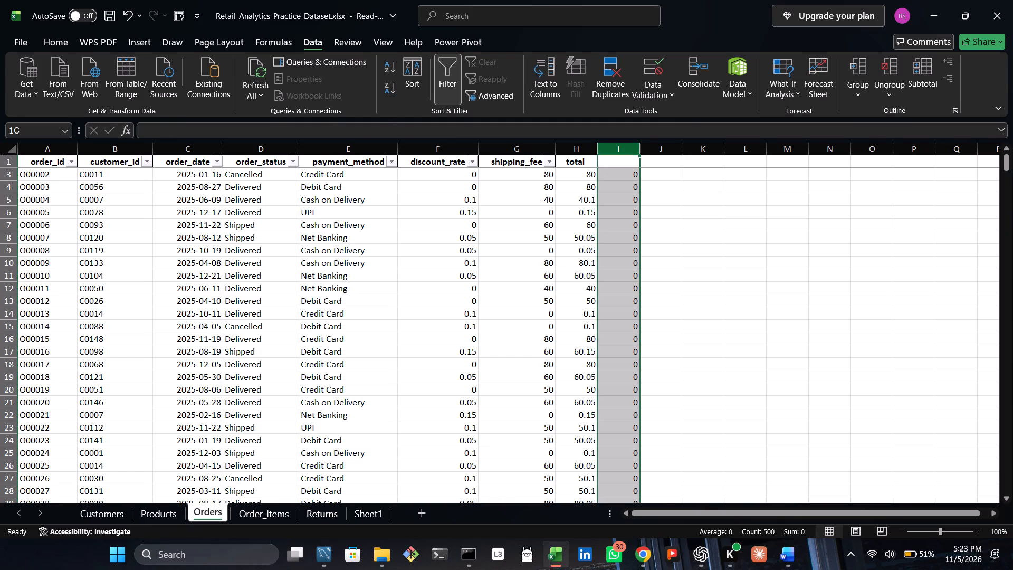
{"action": "right_click", "coordinate": [626, 154]}
{"action": "left_click", "coordinate": [672, 187]}
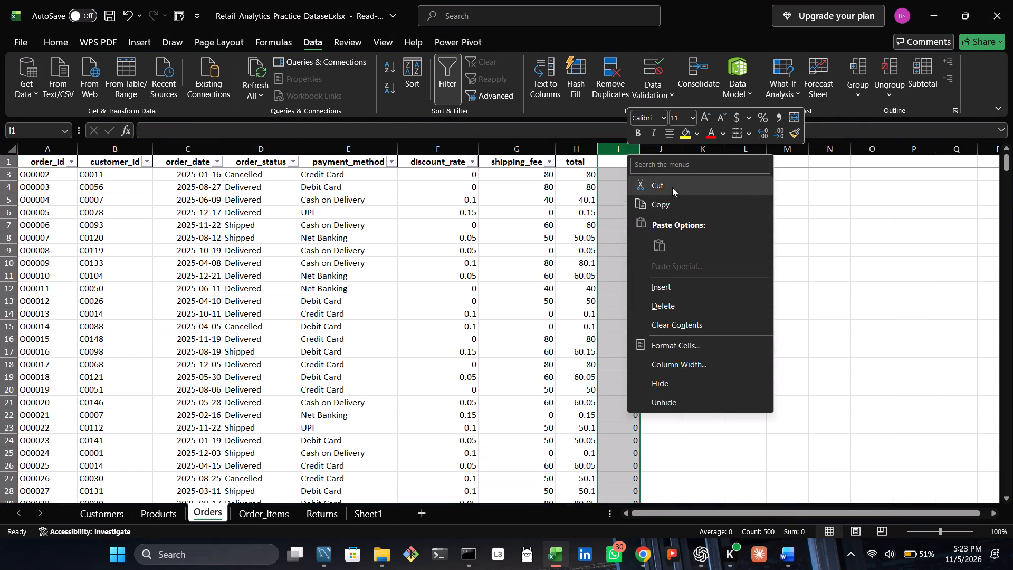
{"action": "key", "text": "BackSpace"}
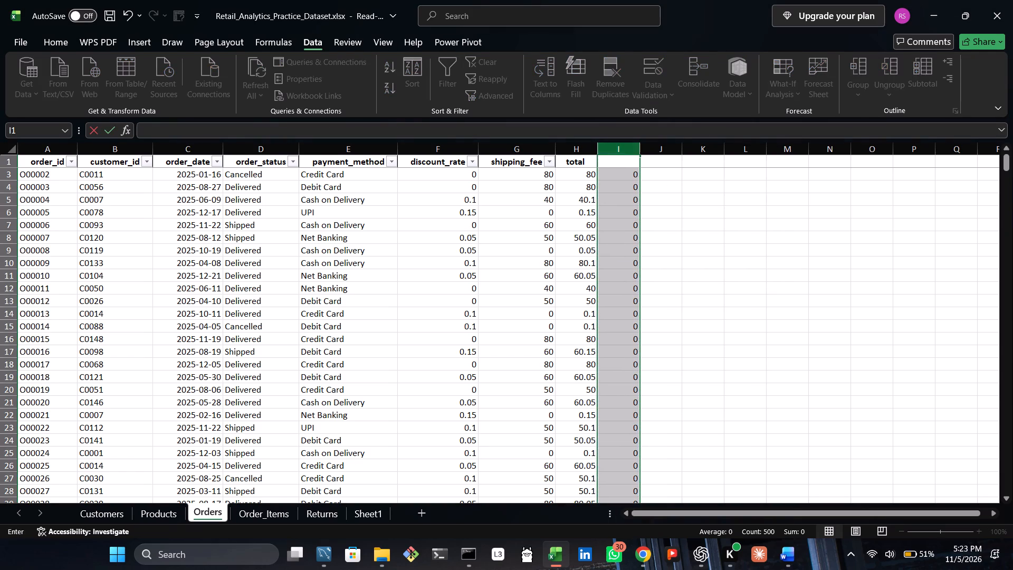
{"action": "left_click", "coordinate": [625, 155]}
{"action": "key", "text": "Delete"}
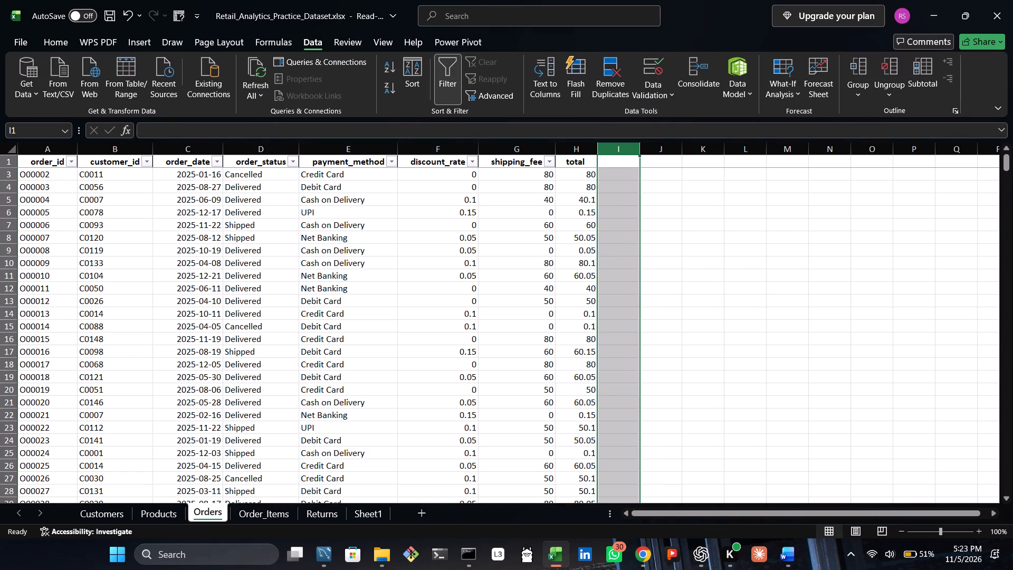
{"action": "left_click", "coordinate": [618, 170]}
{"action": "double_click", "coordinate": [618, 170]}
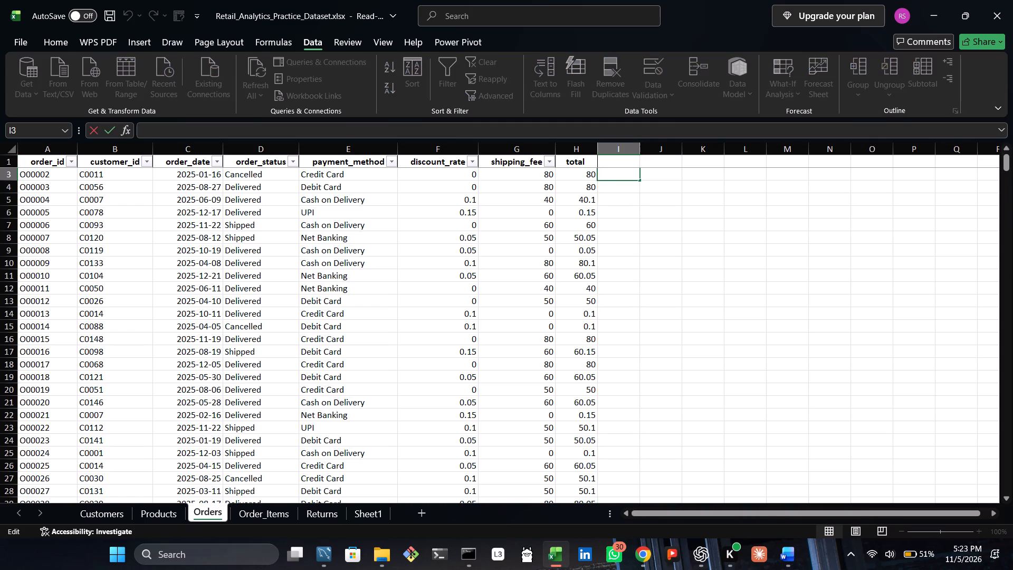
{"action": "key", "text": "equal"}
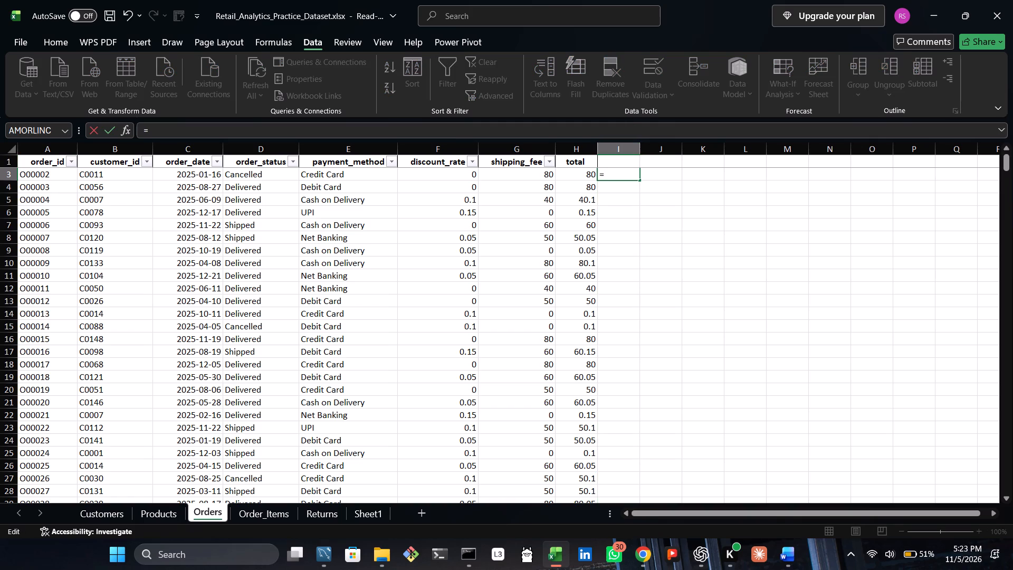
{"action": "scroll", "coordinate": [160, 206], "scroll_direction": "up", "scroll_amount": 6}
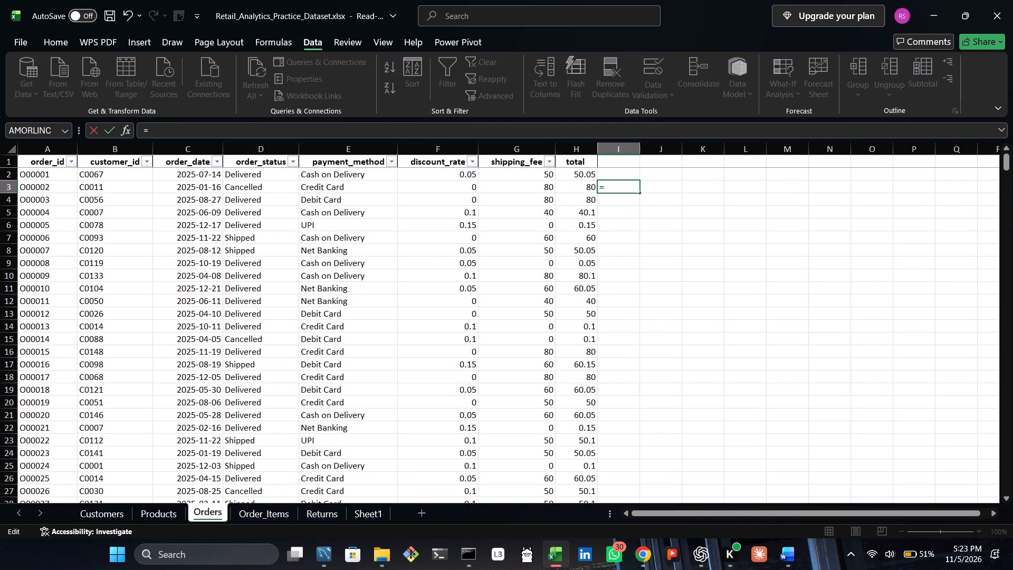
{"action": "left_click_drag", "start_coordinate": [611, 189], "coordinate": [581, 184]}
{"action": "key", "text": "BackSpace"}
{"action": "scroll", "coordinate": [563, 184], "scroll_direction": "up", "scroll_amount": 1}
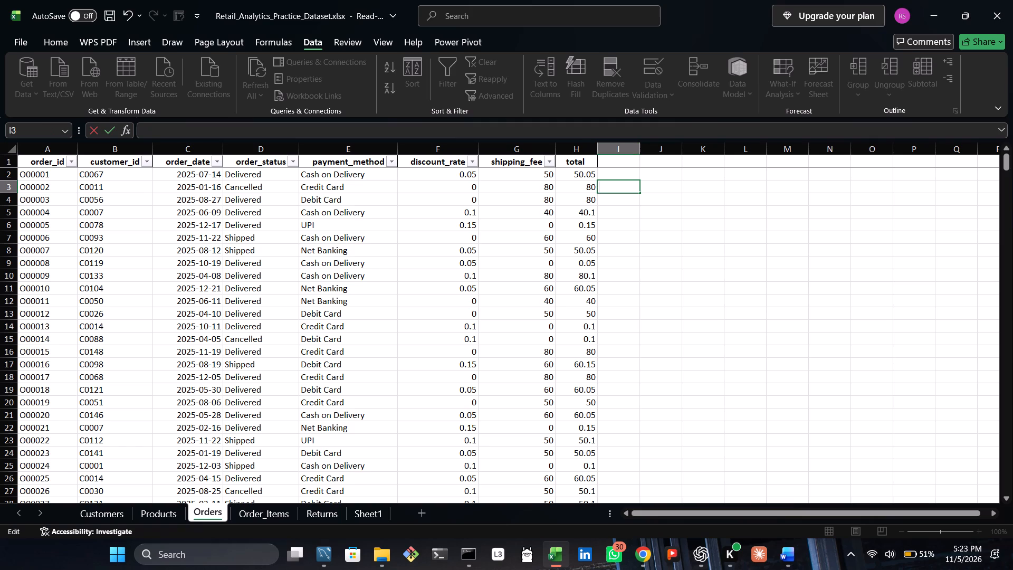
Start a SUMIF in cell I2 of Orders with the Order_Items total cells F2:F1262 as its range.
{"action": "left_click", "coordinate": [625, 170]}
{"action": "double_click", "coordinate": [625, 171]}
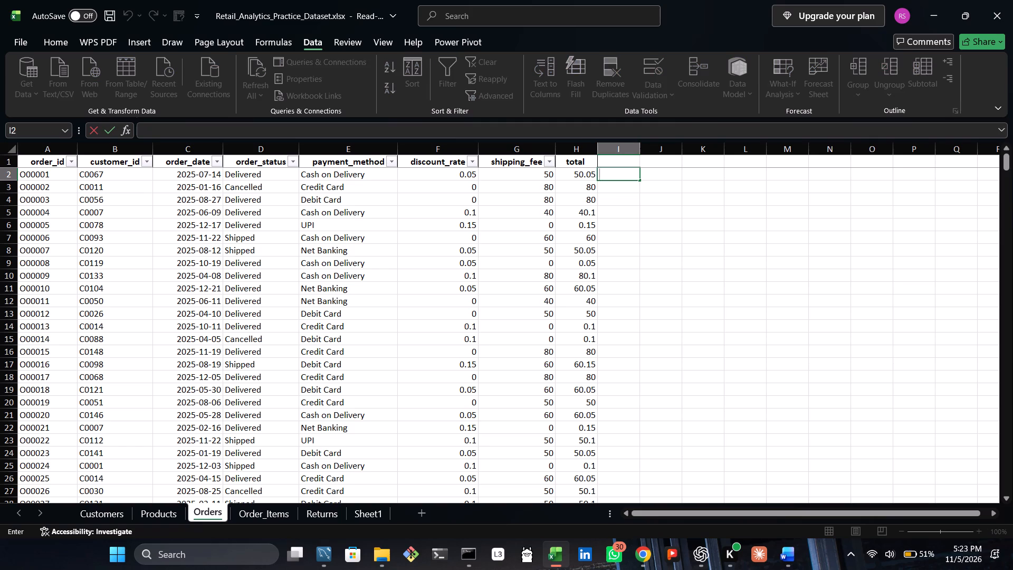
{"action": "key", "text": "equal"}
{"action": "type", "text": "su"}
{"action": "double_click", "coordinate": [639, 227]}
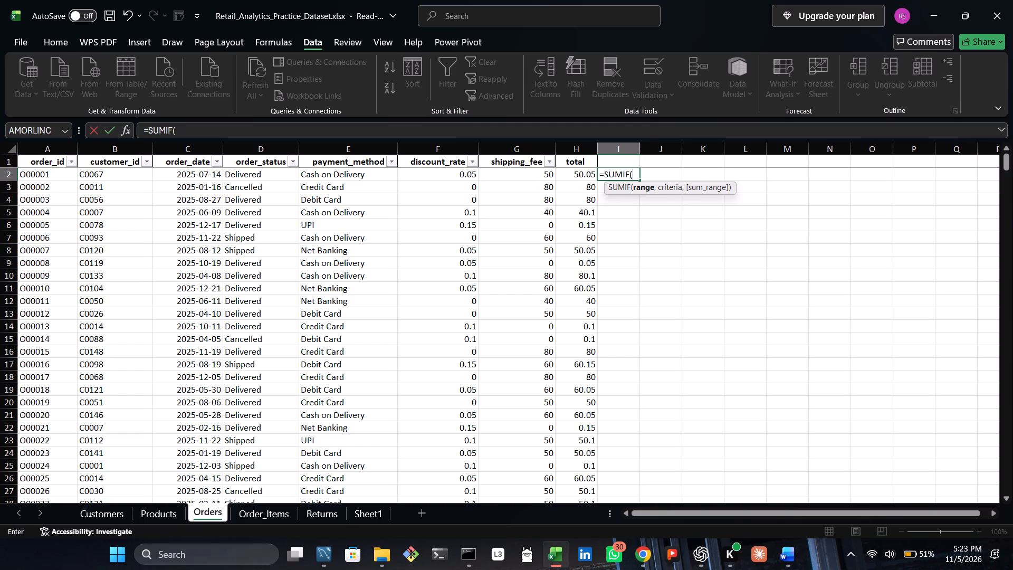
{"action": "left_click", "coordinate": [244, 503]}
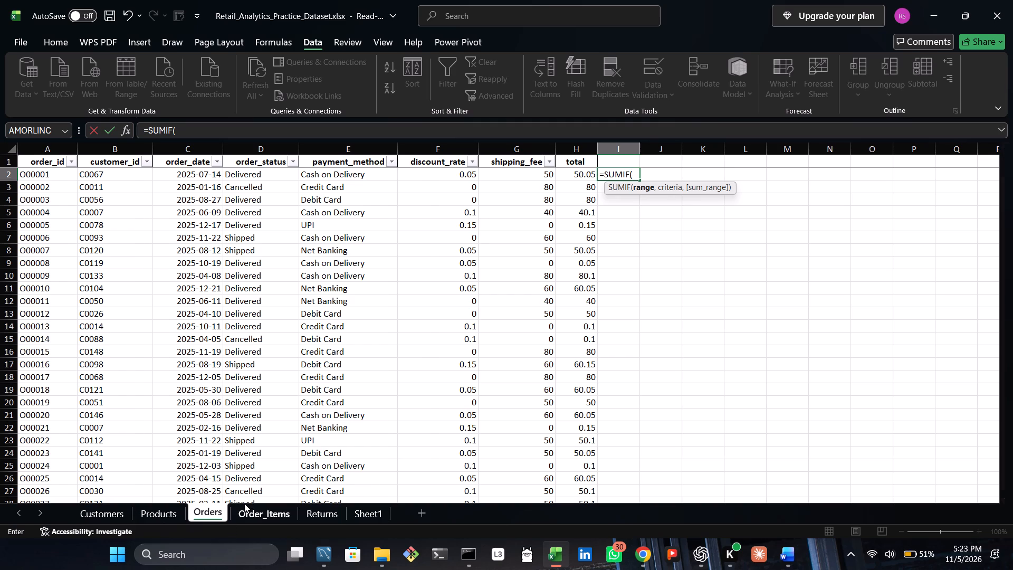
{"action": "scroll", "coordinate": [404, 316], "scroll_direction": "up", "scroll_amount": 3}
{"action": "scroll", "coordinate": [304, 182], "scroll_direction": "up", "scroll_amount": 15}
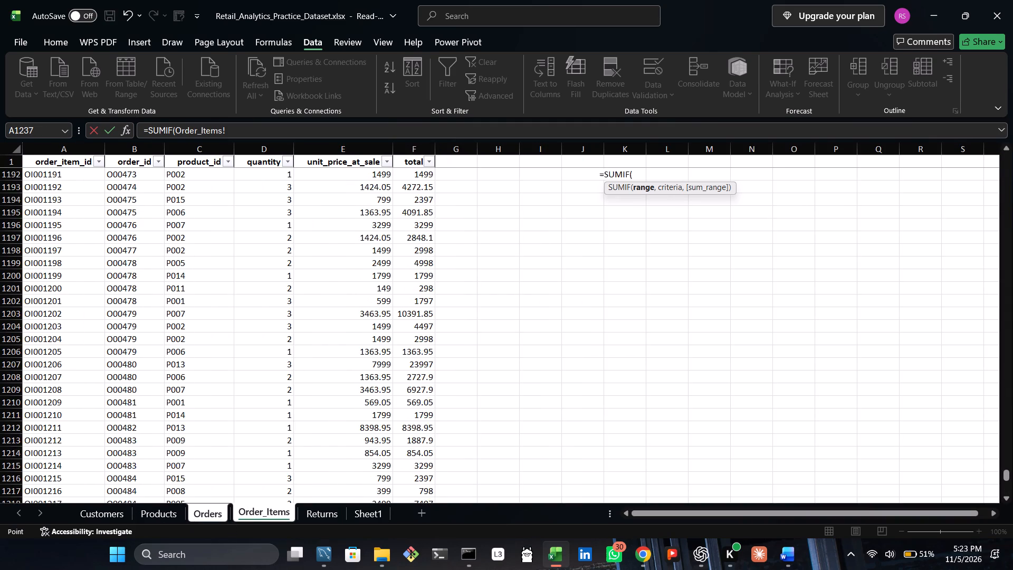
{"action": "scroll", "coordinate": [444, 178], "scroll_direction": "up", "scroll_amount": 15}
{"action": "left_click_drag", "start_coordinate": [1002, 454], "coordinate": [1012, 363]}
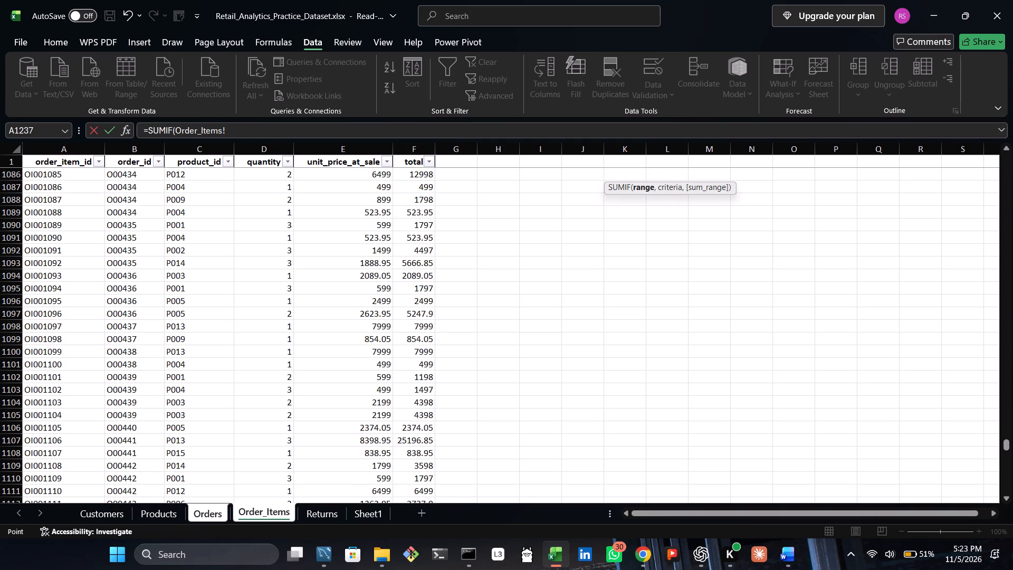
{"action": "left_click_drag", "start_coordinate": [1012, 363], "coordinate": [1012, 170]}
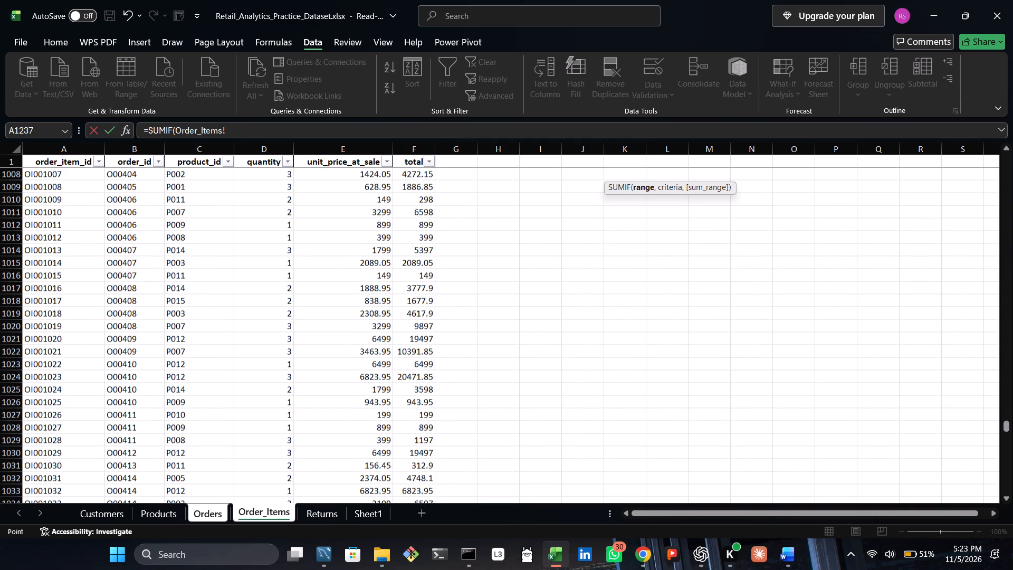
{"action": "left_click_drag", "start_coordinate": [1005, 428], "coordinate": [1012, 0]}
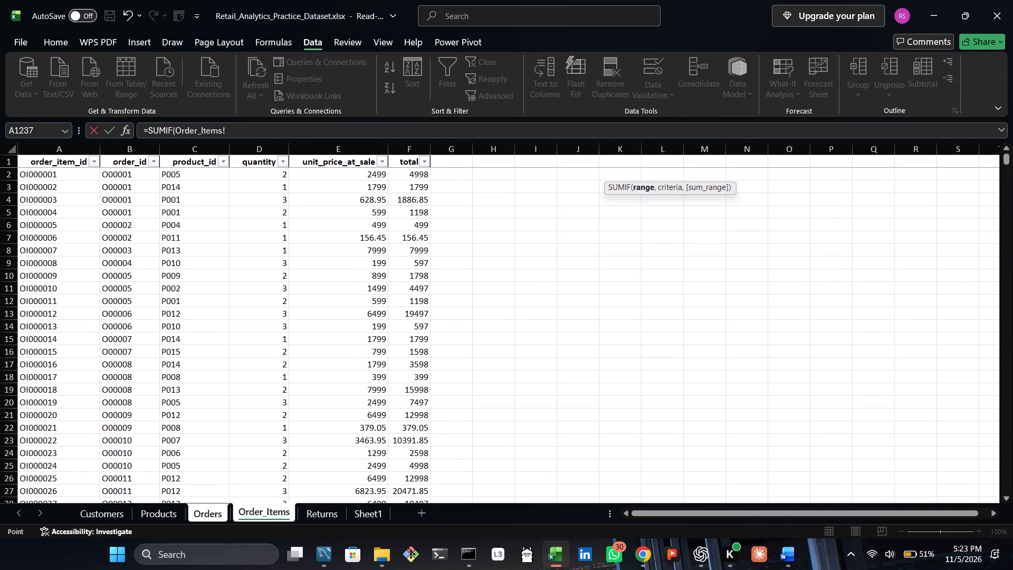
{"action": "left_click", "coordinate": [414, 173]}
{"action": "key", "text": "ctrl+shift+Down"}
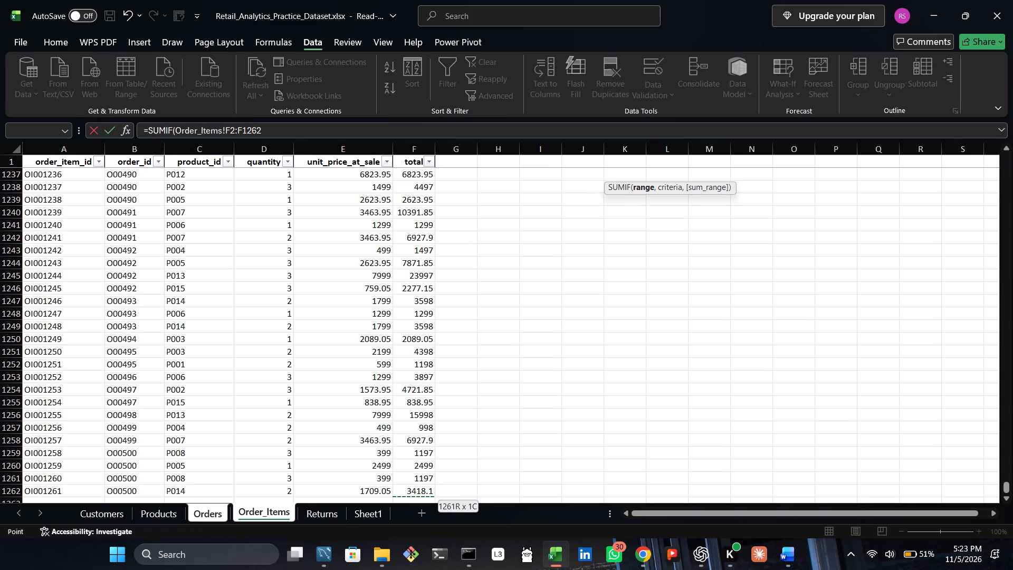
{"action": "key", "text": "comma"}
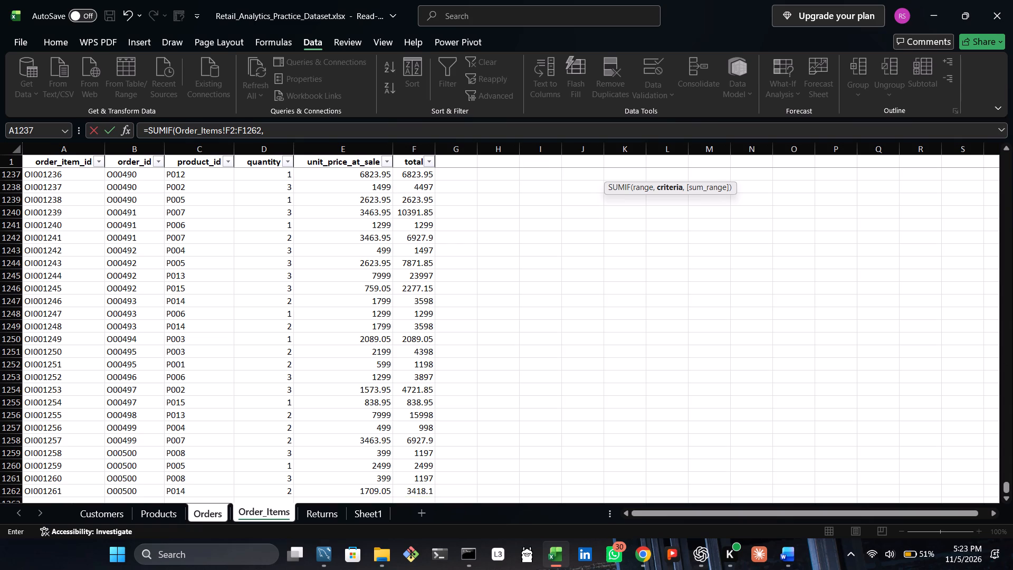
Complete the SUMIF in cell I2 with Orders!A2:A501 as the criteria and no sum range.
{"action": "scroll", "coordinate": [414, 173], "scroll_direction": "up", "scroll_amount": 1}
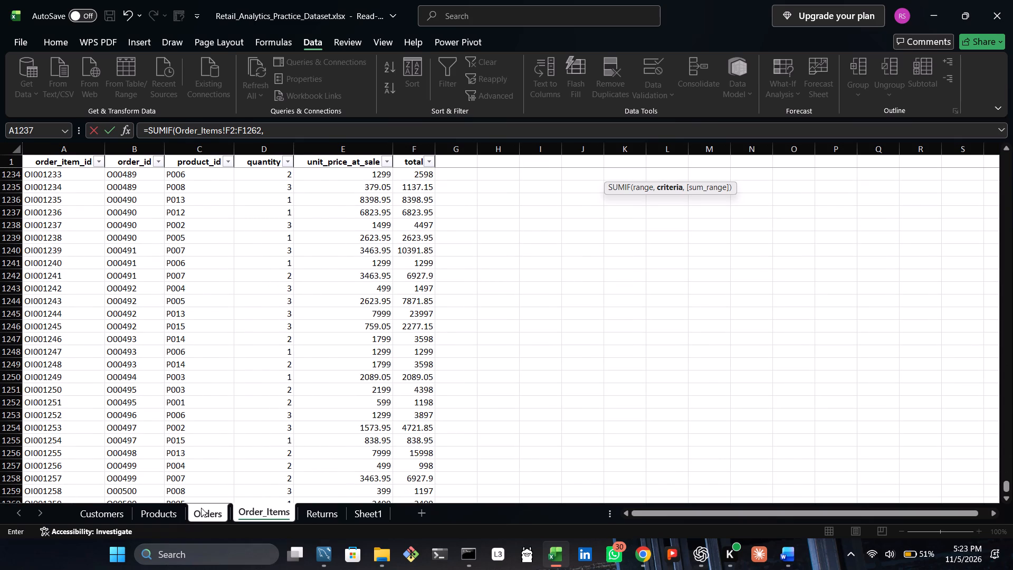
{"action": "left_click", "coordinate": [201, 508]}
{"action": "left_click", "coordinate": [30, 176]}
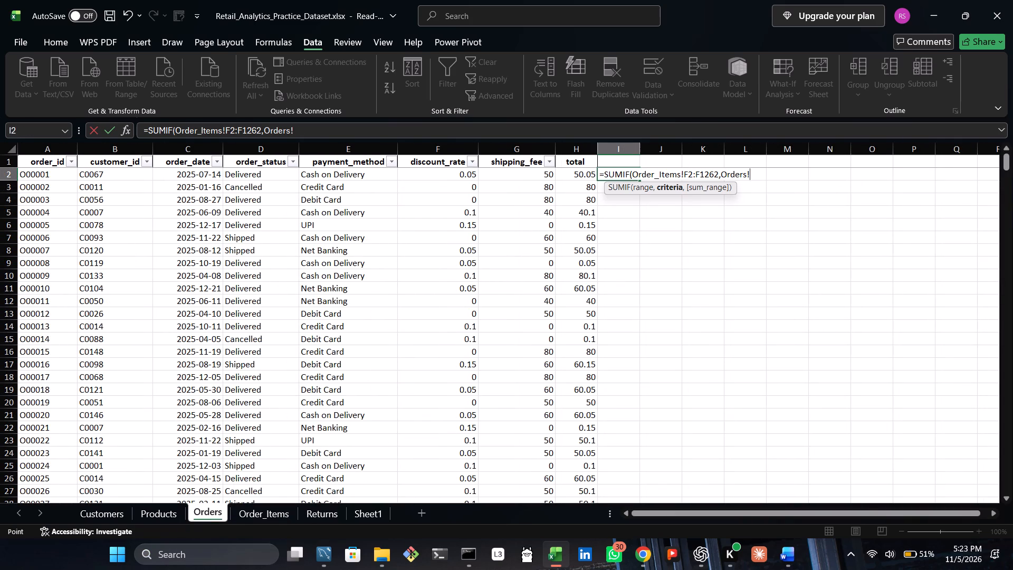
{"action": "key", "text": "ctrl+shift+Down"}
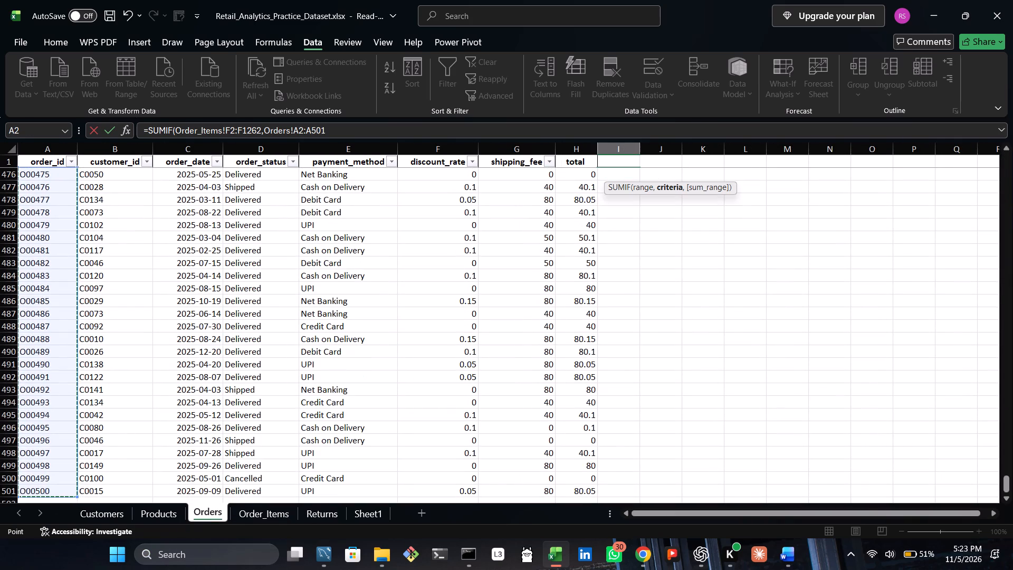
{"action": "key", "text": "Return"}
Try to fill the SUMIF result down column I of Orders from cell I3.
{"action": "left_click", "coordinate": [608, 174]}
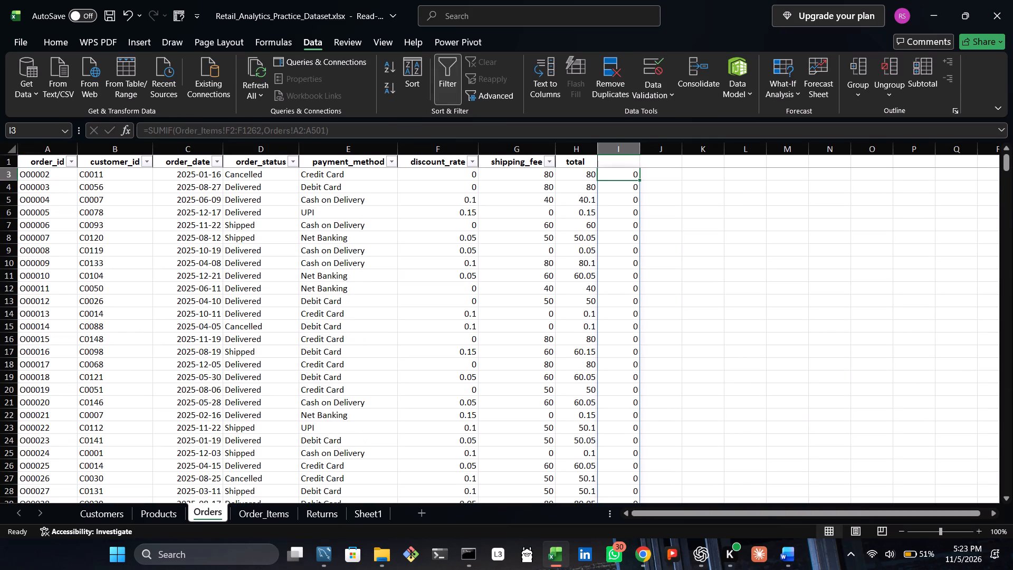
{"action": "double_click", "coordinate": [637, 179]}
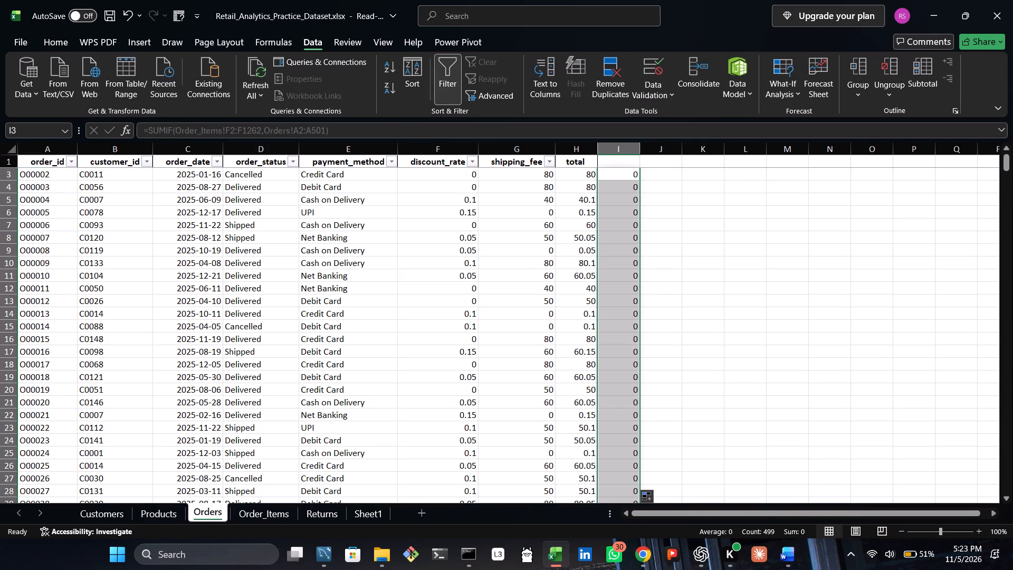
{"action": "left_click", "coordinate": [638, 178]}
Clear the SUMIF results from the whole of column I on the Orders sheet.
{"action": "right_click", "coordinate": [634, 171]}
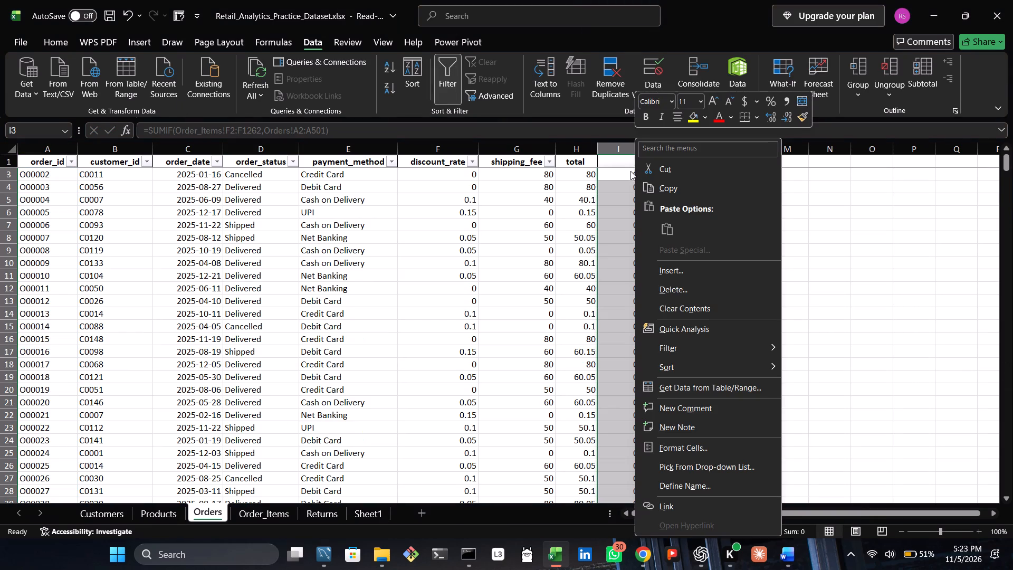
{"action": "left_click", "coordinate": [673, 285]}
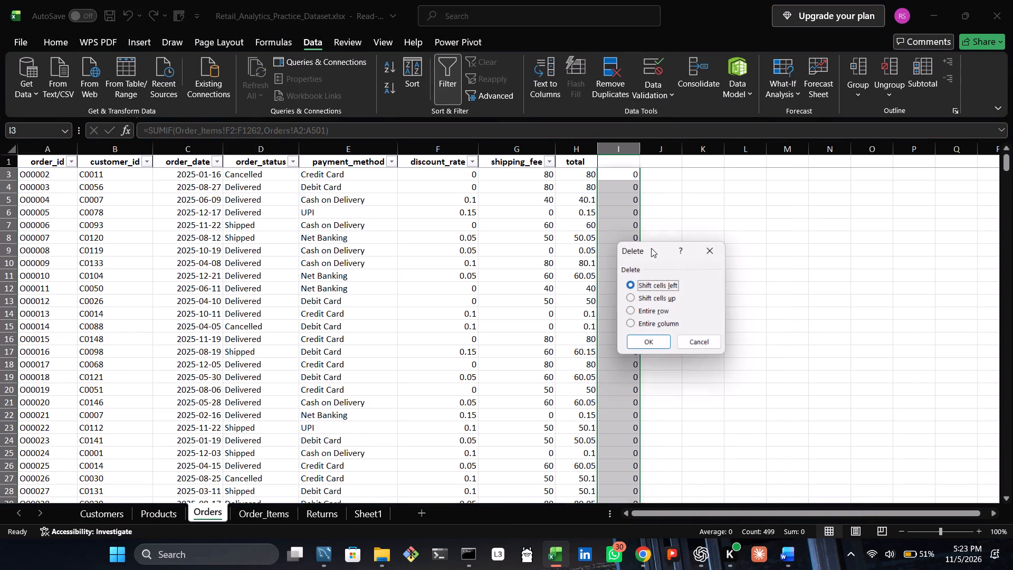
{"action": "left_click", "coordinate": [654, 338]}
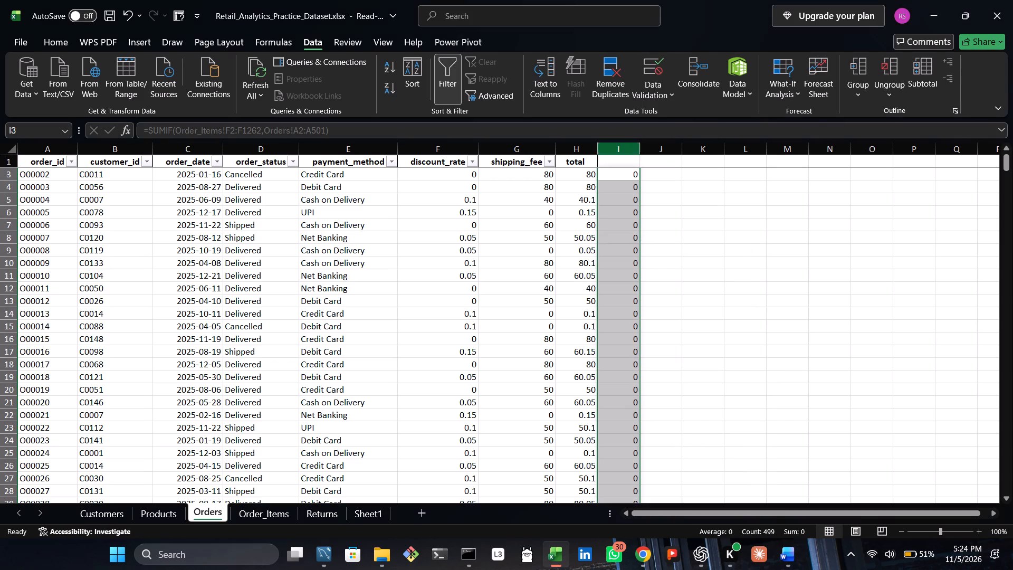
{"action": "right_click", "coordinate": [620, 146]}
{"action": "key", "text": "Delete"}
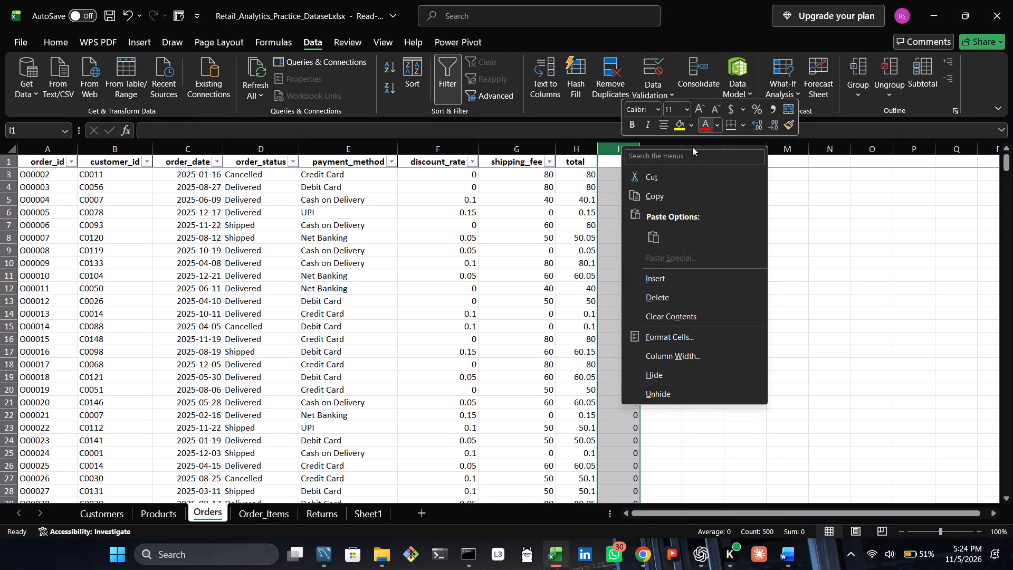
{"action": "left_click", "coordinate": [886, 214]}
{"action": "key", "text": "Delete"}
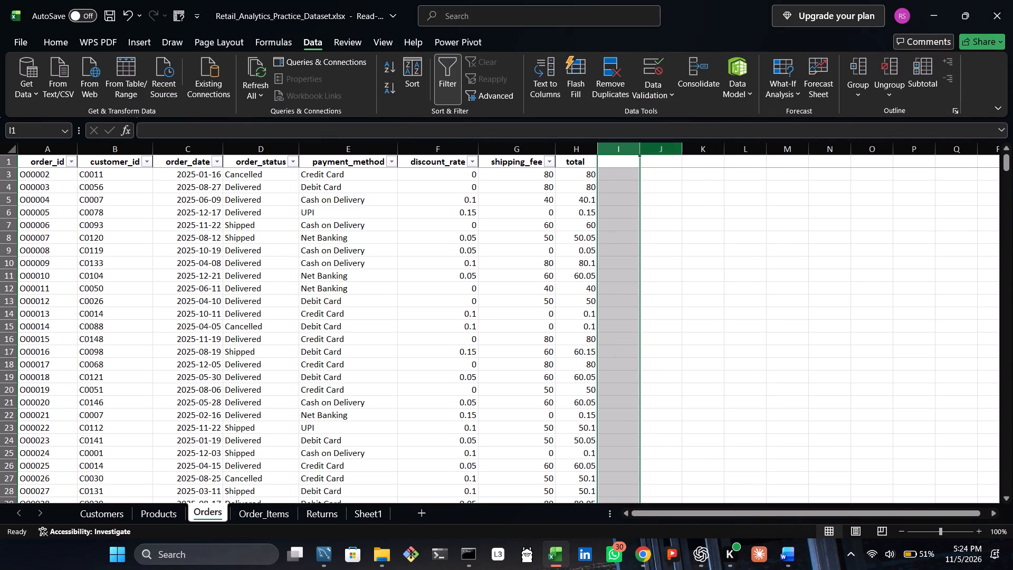
Start a new formula in cell I3 of the Orders sheet with an equals sign.
{"action": "left_click", "coordinate": [617, 190]}
{"action": "left_click", "coordinate": [619, 184]}
{"action": "double_click", "coordinate": [619, 180]}
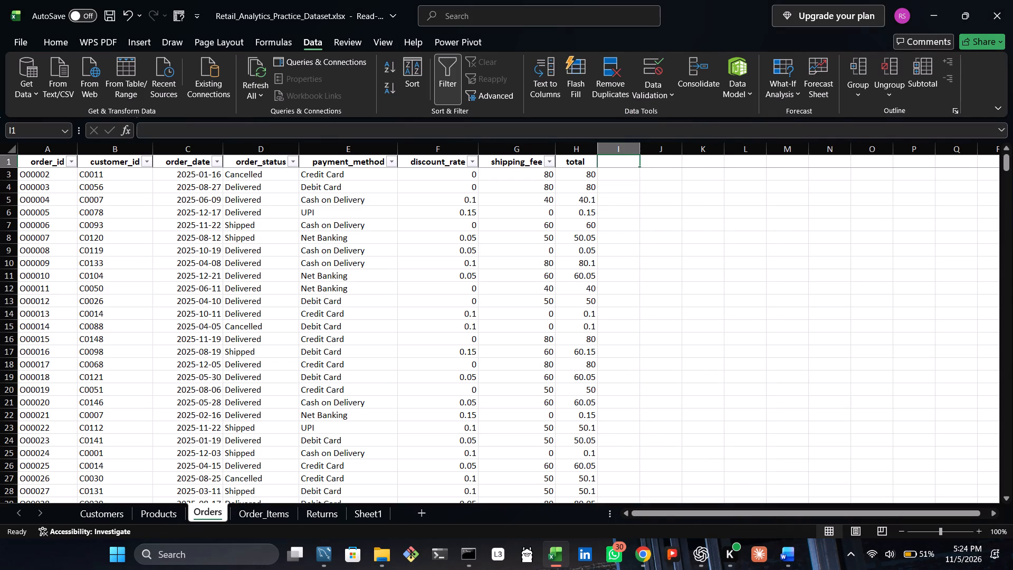
{"action": "double_click", "coordinate": [619, 177]}
{"action": "double_click", "coordinate": [620, 175]}
{"action": "key", "text": "equal"}
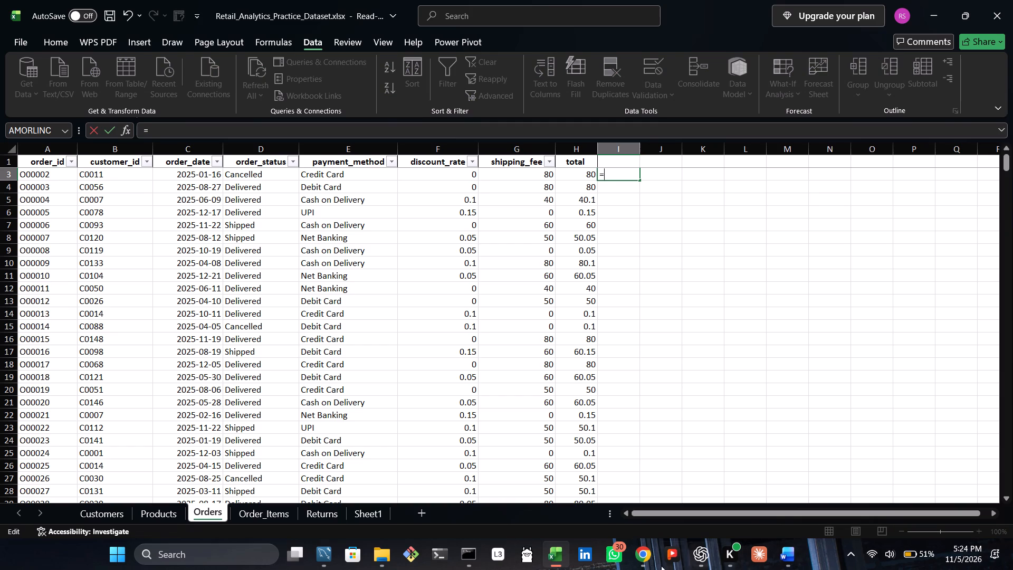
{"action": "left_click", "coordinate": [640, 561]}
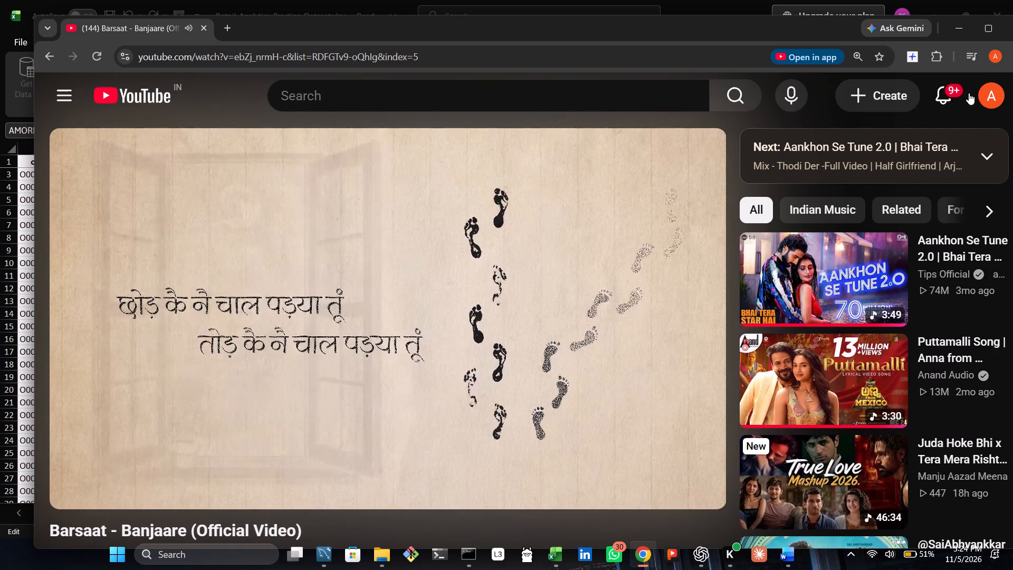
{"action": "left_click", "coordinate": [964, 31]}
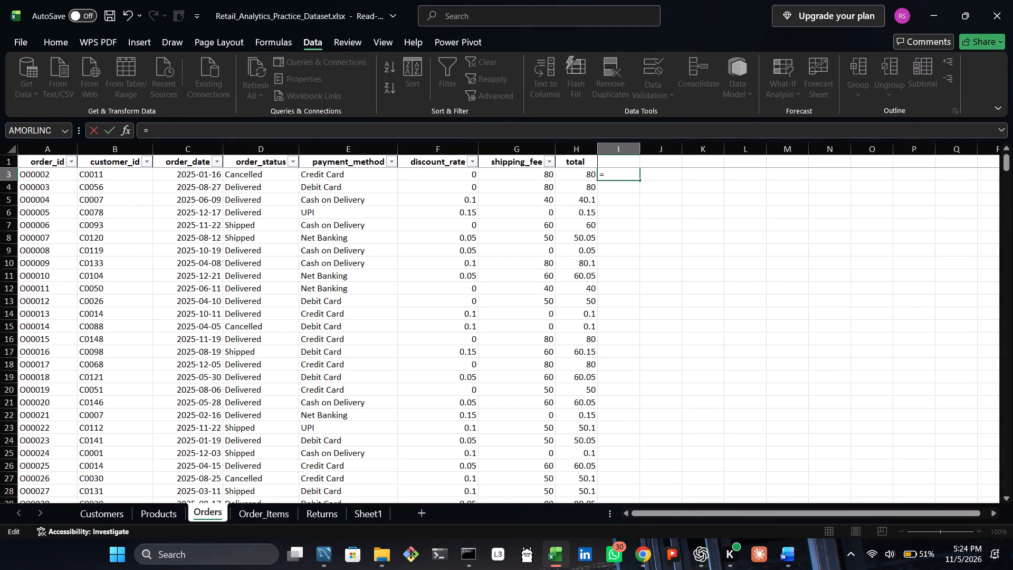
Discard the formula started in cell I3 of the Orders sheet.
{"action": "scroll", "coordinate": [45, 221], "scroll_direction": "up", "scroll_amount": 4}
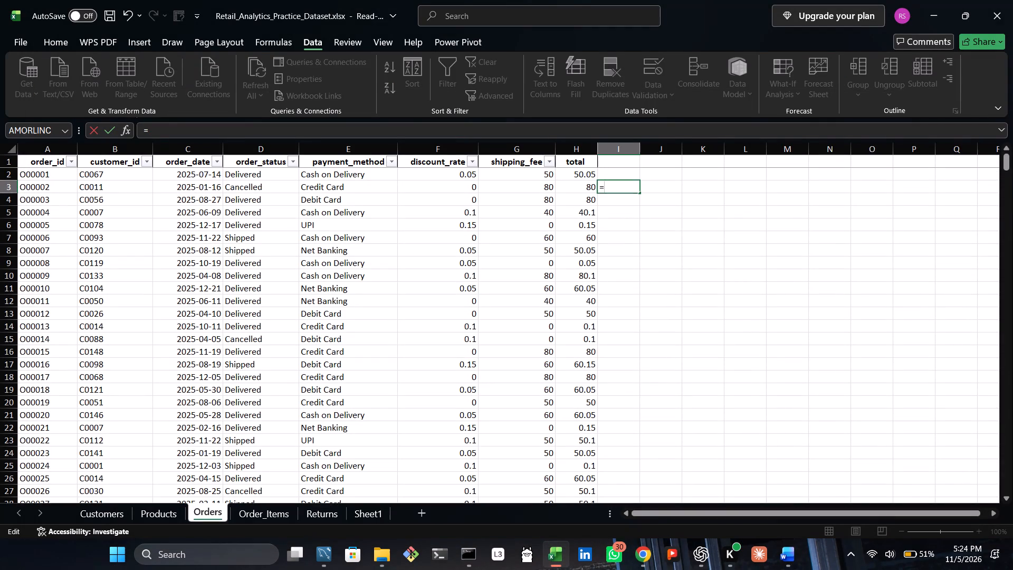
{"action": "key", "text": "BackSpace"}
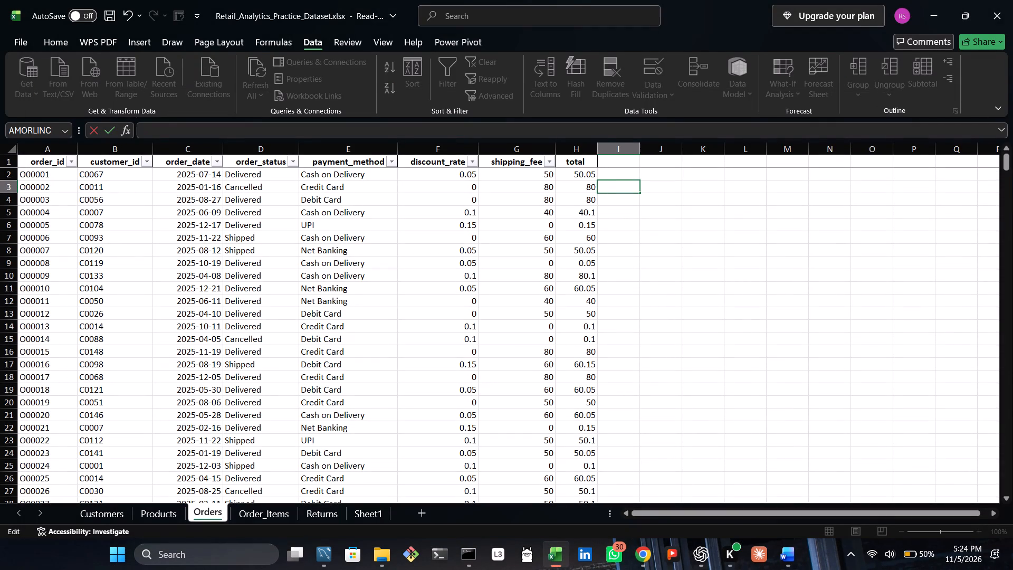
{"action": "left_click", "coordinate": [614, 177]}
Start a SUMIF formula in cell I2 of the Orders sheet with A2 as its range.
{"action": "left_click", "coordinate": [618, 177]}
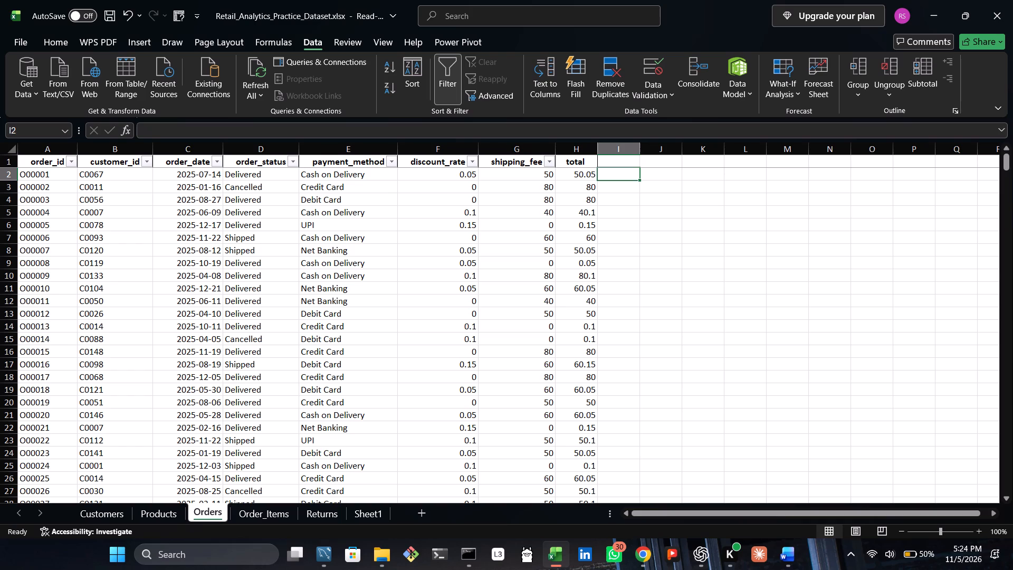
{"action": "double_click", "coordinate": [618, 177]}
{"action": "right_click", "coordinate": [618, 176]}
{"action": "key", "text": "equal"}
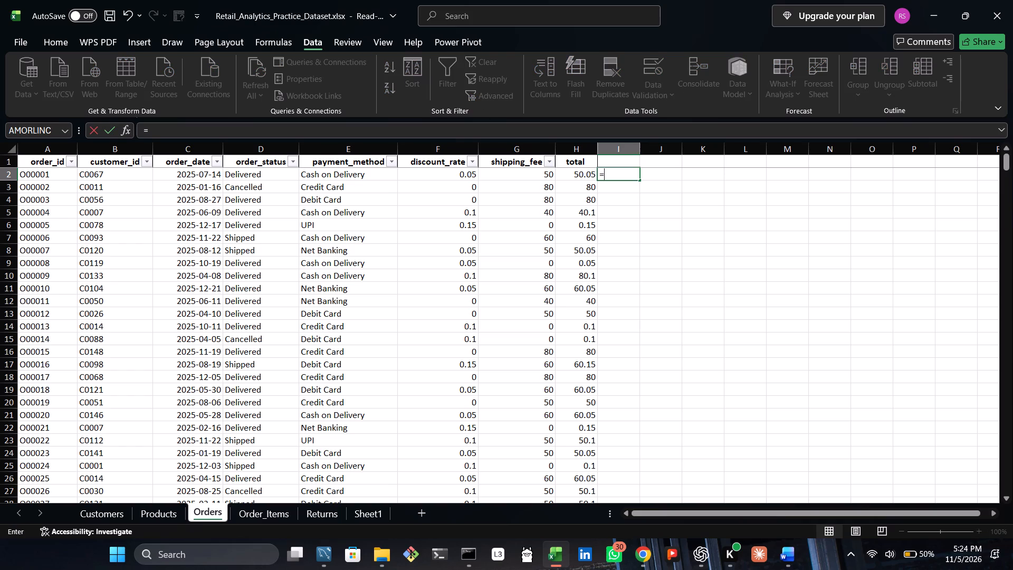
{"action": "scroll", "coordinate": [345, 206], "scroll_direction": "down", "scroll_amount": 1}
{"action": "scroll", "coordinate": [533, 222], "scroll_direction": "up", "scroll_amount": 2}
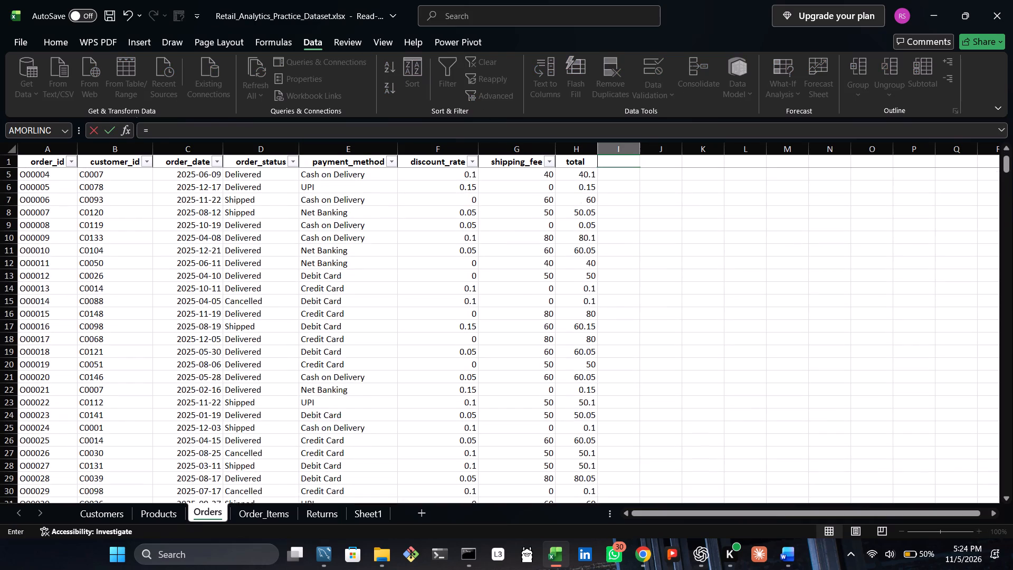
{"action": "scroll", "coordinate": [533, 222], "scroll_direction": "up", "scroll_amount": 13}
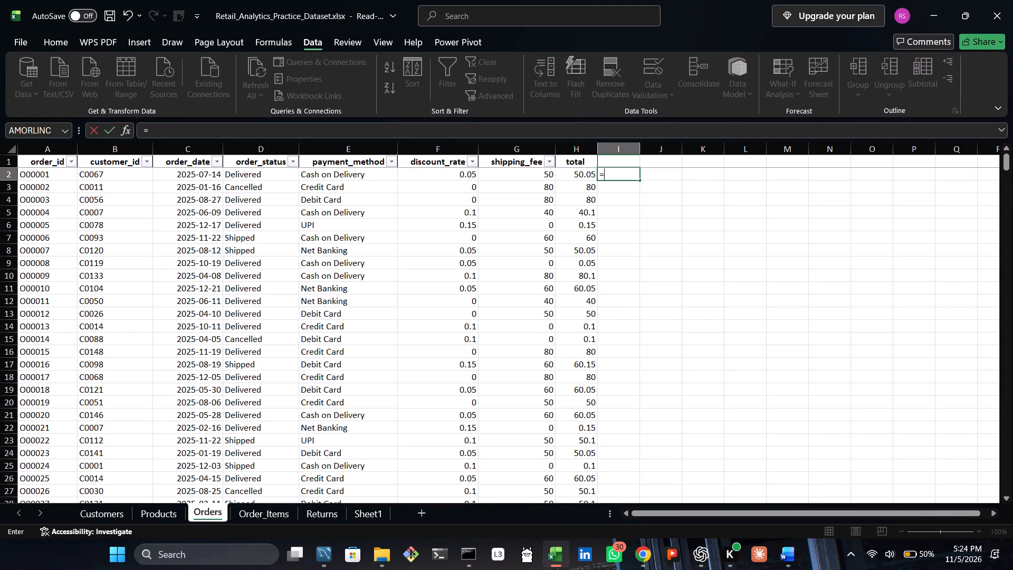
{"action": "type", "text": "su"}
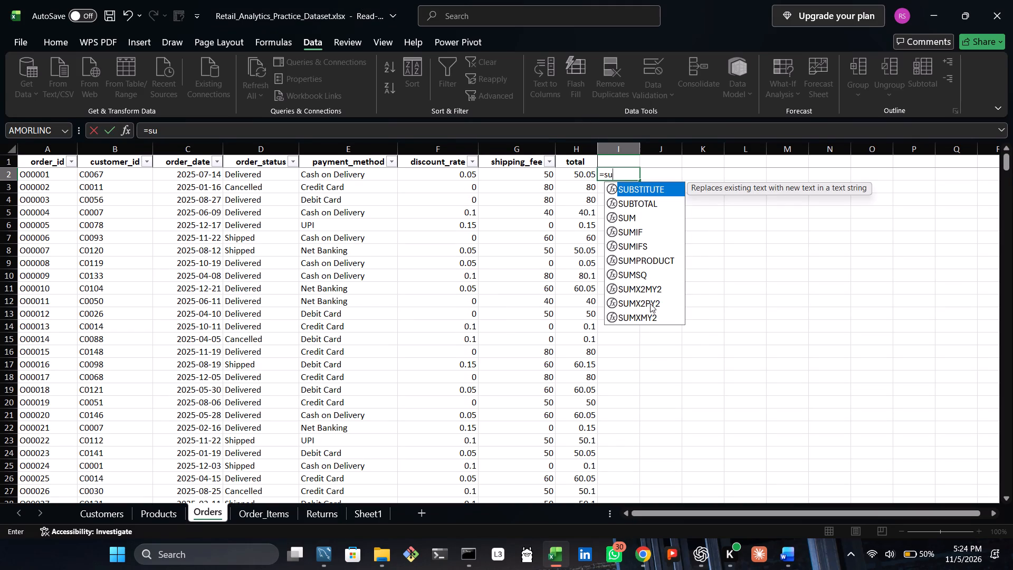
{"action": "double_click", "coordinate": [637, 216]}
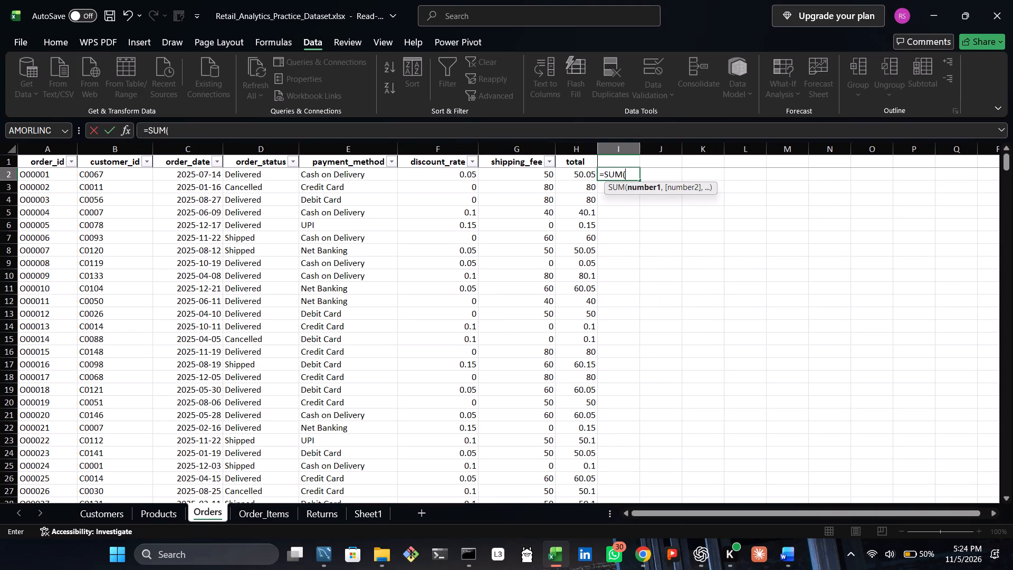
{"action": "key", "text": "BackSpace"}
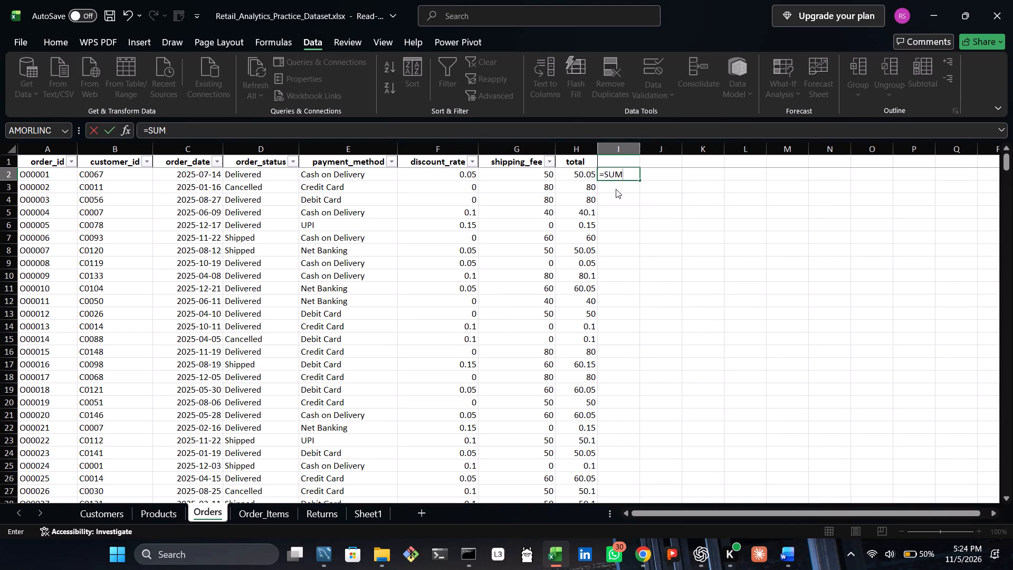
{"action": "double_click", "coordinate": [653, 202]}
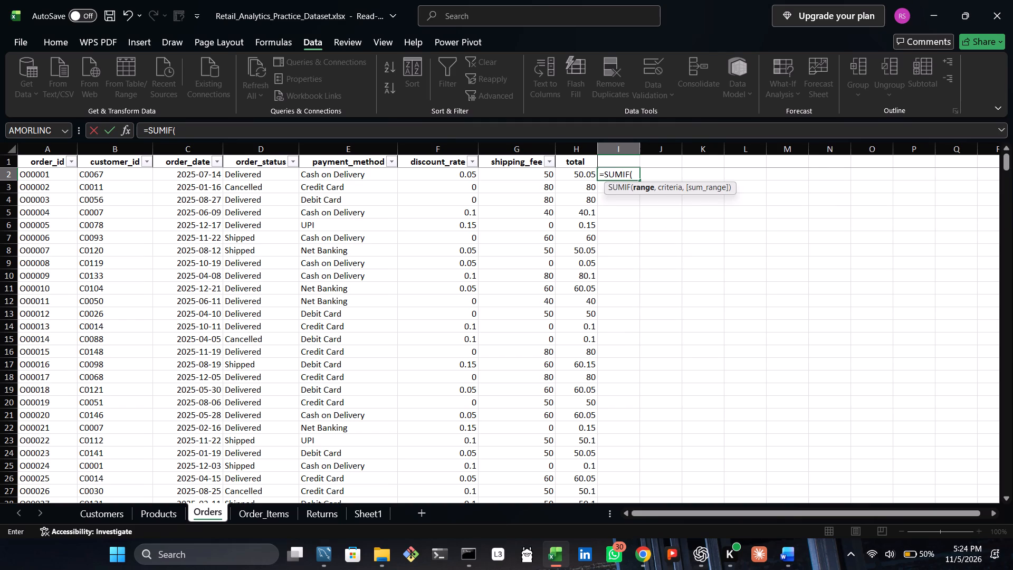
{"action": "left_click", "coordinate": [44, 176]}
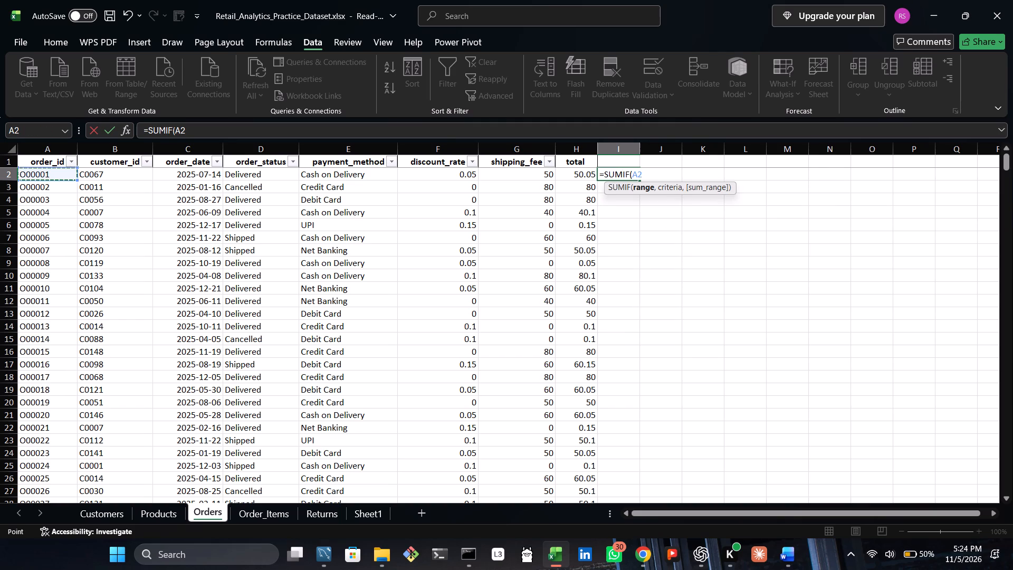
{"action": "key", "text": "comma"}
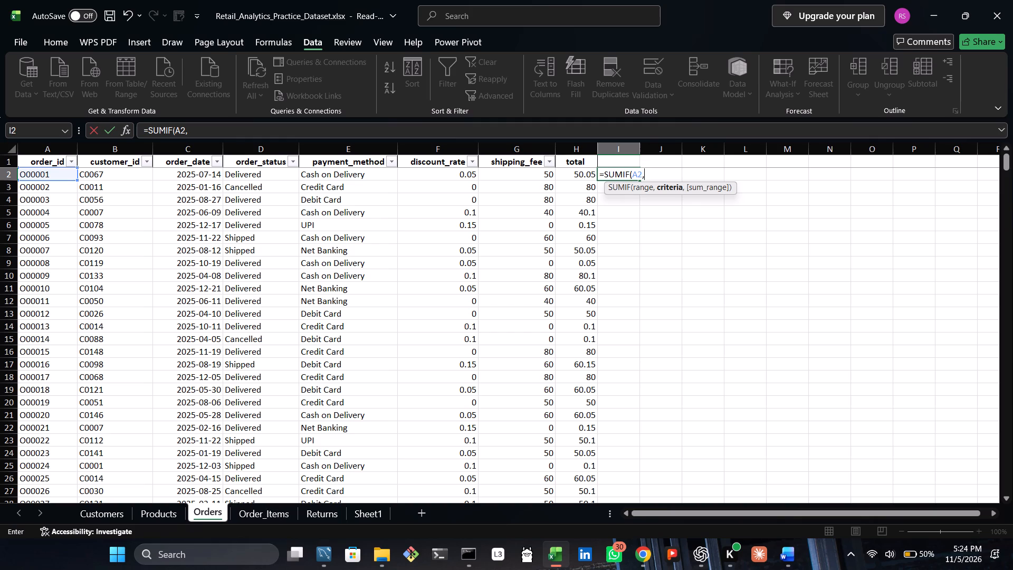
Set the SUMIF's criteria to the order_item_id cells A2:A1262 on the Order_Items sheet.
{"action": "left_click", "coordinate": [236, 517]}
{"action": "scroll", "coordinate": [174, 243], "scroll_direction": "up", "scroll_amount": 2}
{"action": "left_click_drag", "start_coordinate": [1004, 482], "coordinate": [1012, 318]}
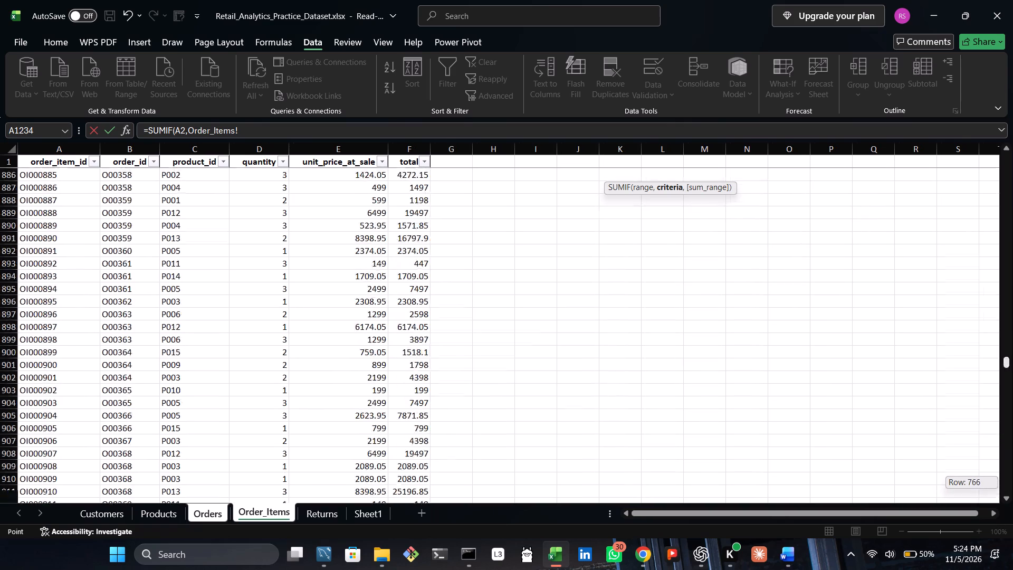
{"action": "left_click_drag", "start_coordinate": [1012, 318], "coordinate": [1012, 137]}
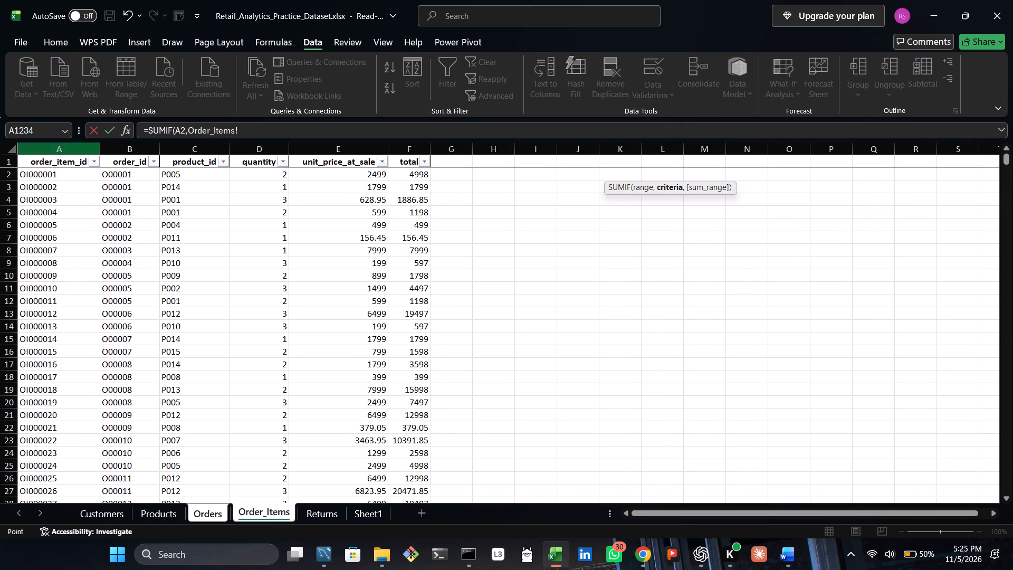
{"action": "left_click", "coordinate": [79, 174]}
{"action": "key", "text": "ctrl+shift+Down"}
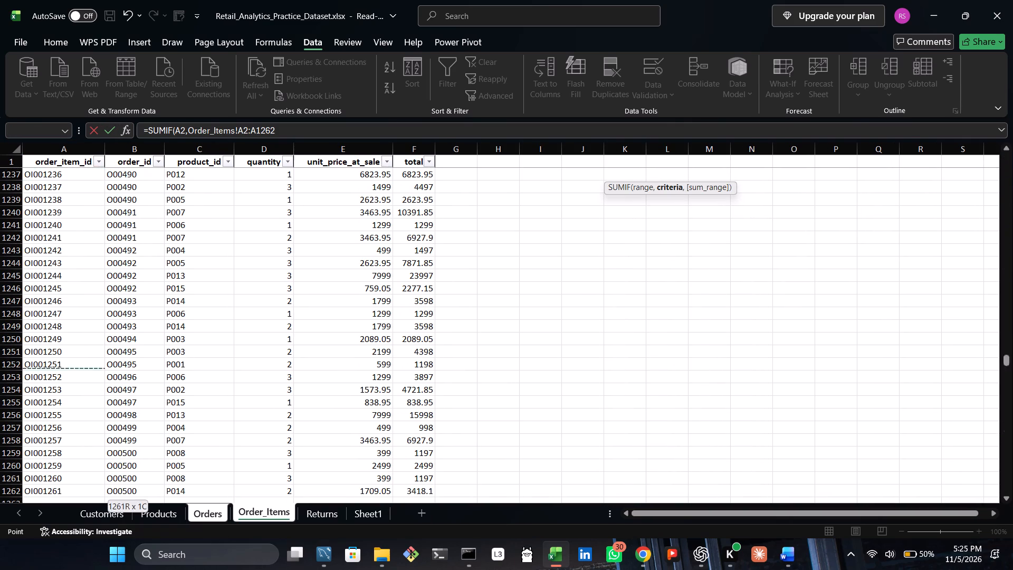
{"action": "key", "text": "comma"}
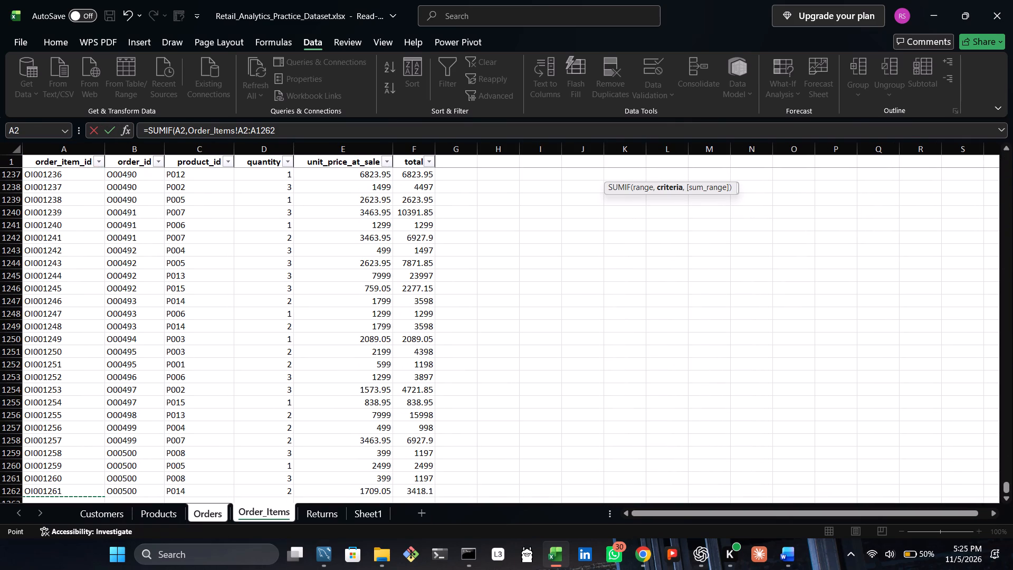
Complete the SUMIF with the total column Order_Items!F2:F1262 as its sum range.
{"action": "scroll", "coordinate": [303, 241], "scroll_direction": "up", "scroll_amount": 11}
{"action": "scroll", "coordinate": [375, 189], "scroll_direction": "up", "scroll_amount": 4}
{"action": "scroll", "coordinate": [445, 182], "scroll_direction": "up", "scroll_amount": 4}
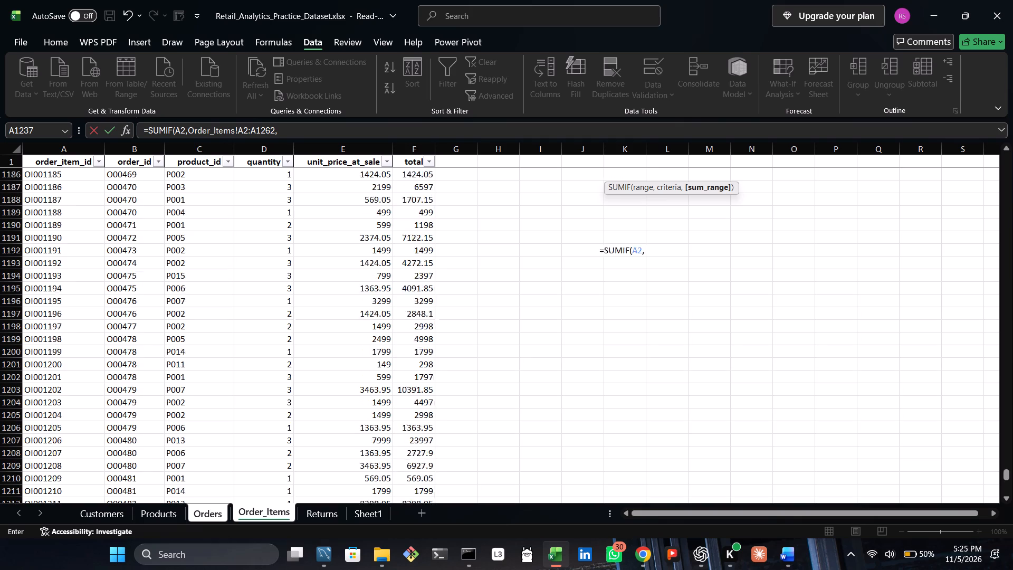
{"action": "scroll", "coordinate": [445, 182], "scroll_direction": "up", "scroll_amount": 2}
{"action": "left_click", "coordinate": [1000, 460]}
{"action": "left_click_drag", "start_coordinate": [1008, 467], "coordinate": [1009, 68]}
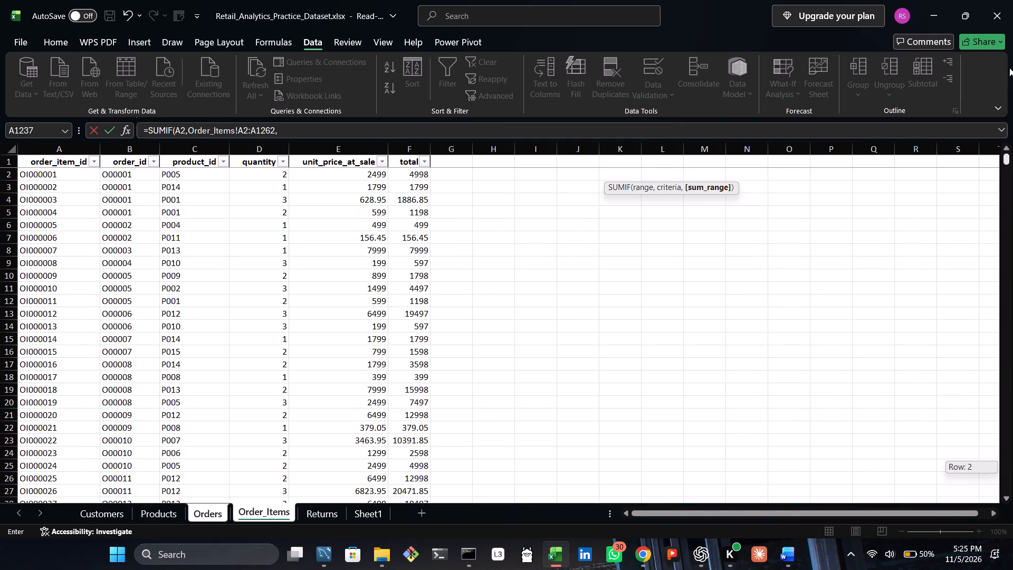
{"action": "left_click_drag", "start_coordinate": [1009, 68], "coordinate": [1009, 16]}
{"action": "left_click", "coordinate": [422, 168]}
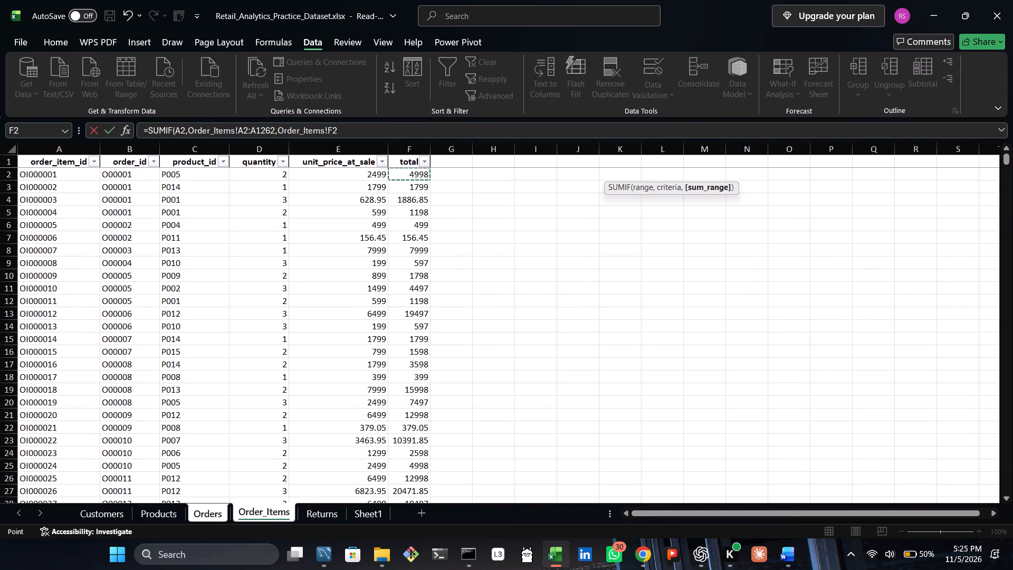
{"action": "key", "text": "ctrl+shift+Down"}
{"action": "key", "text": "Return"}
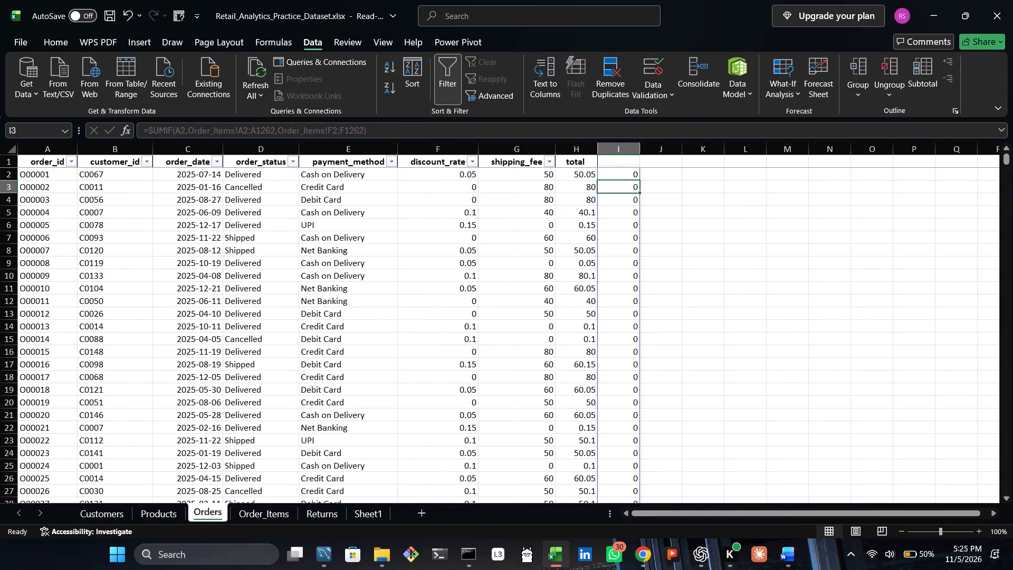
Delete the entire row 2 of the Orders sheet, including the SUMIF formula in cell I2.
{"action": "left_click", "coordinate": [619, 173]}
{"action": "right_click", "coordinate": [619, 173]}
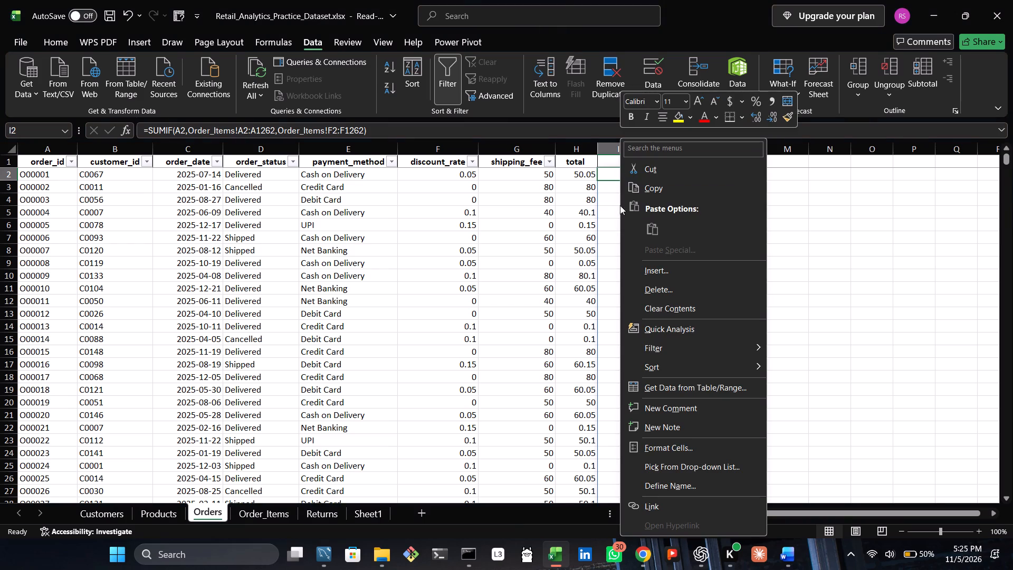
{"action": "left_click", "coordinate": [699, 283]}
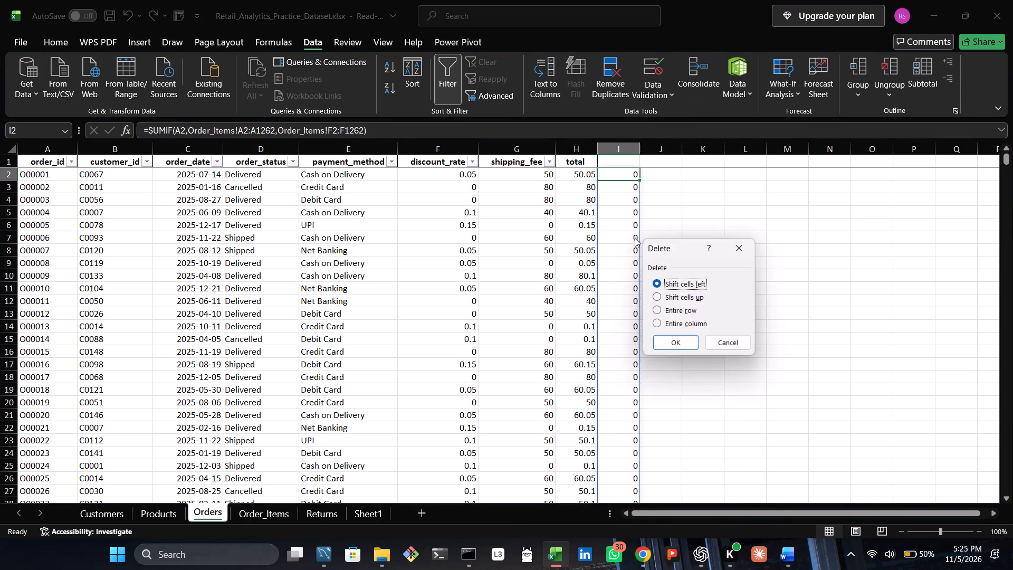
{"action": "left_click", "coordinate": [670, 298]}
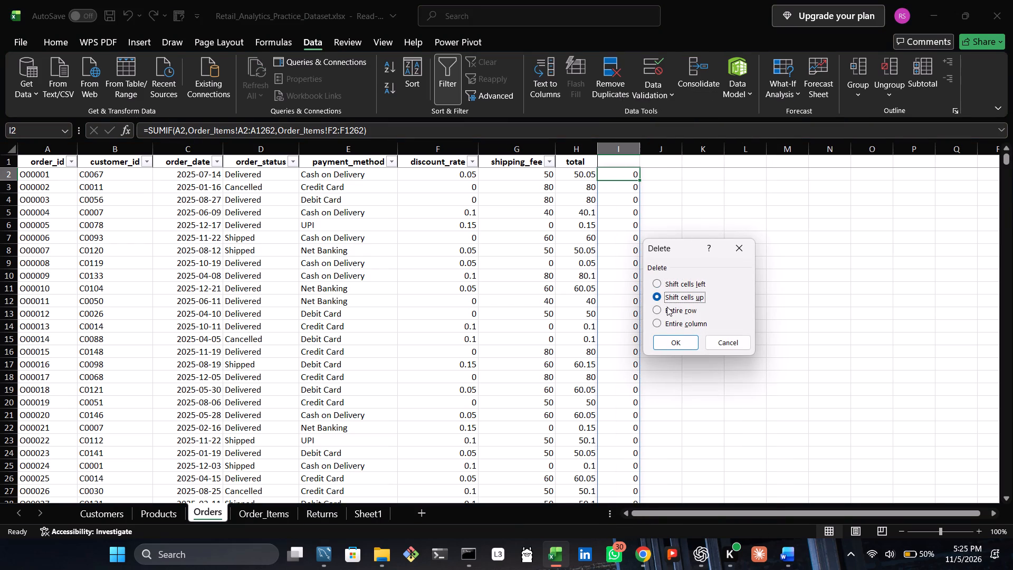
{"action": "left_click", "coordinate": [660, 307]}
{"action": "left_click", "coordinate": [683, 341]}
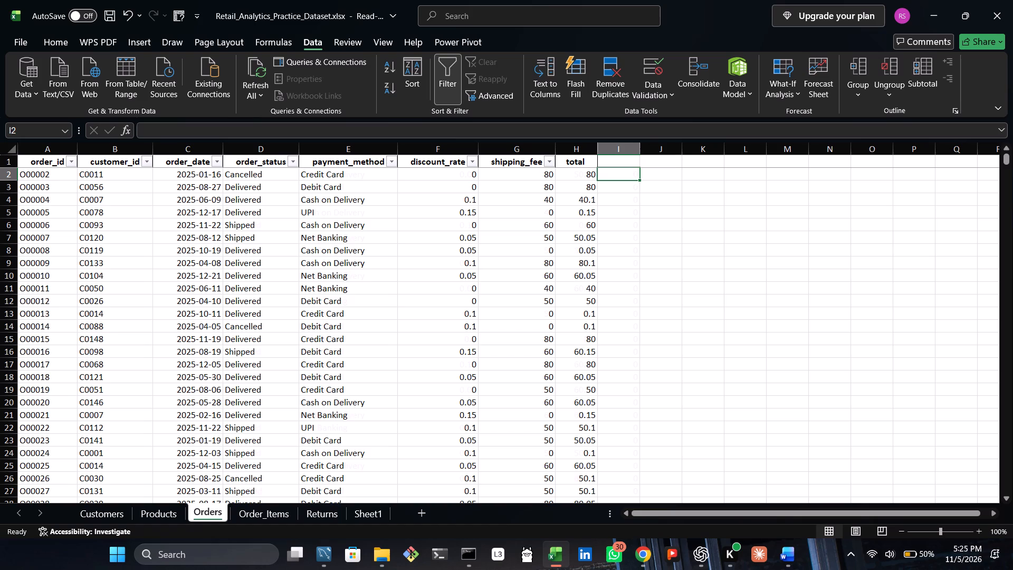
Start a SUMIFS formula in cell I2 of the Orders sheet.
{"action": "double_click", "coordinate": [608, 173]}
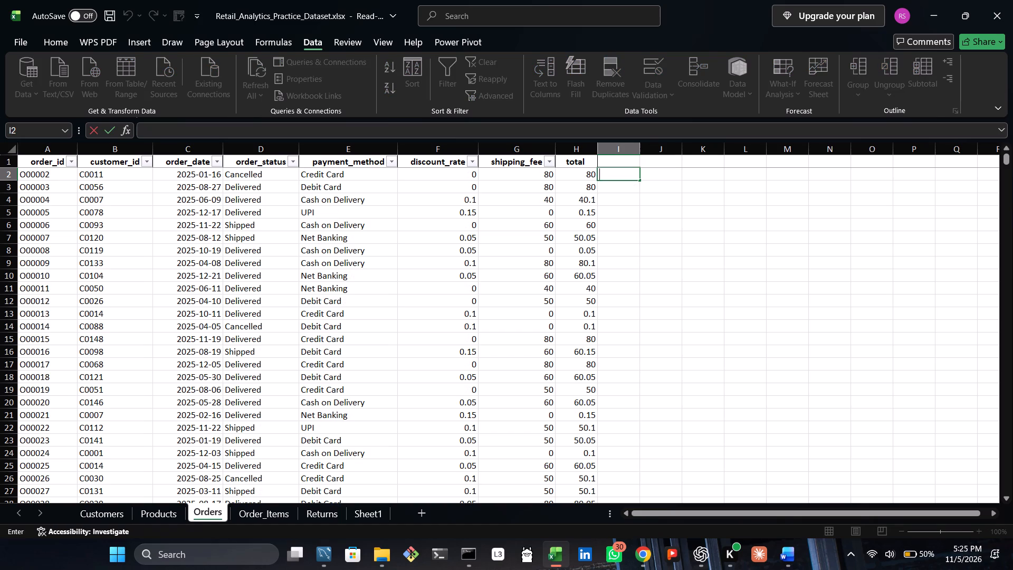
{"action": "key", "text": "equal"}
{"action": "scroll", "coordinate": [605, 169], "scroll_direction": "up", "scroll_amount": 1}
{"action": "key", "text": "s"}
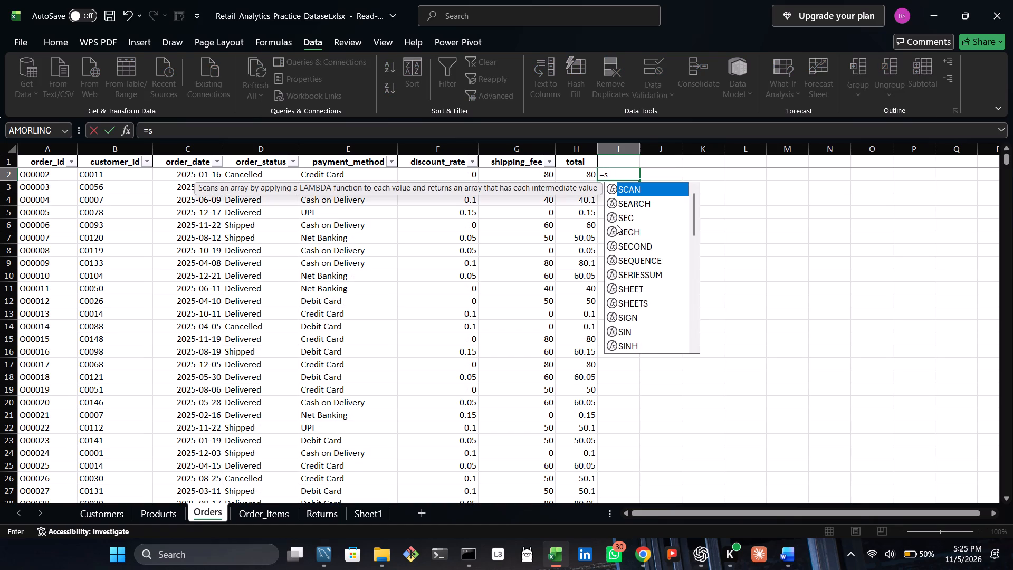
{"action": "type", "text": "um"}
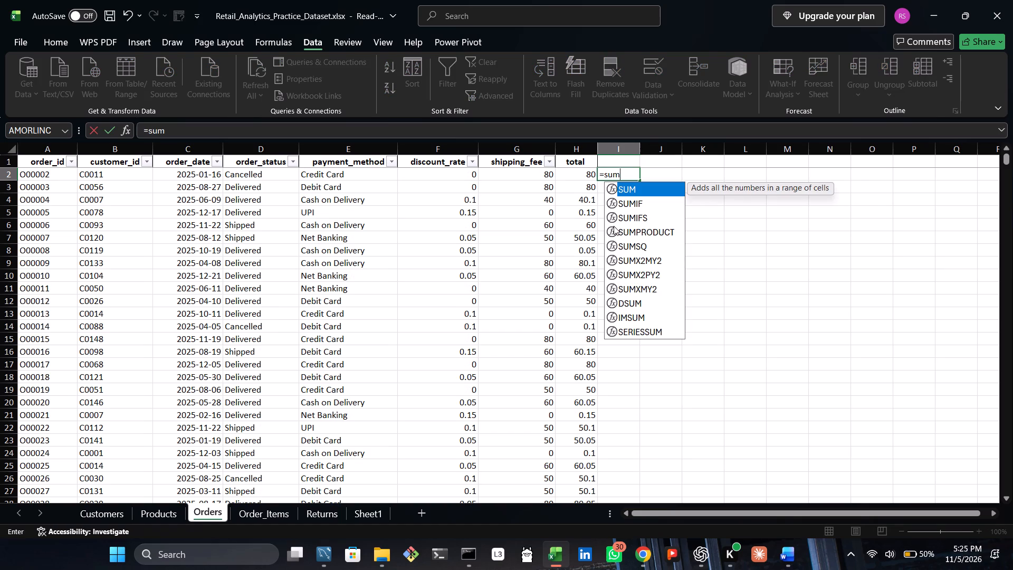
{"action": "double_click", "coordinate": [632, 216]}
{"action": "left_click", "coordinate": [633, 215]}
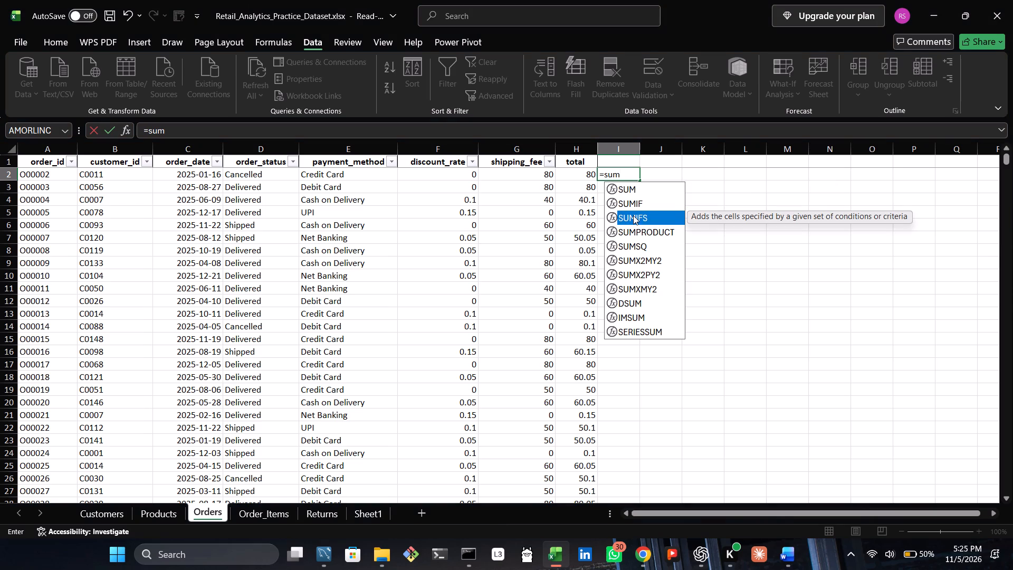
{"action": "left_click", "coordinate": [633, 215]}
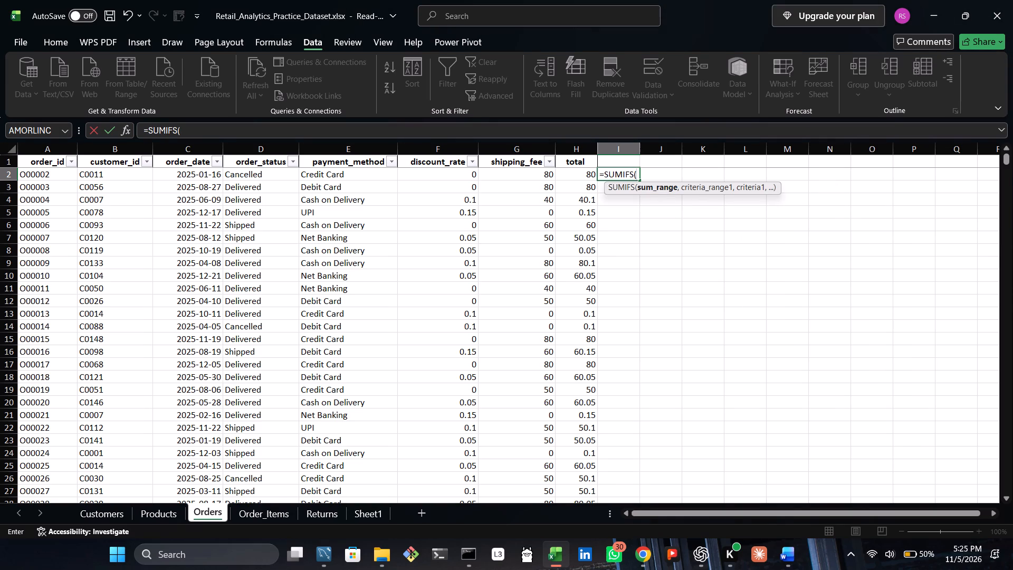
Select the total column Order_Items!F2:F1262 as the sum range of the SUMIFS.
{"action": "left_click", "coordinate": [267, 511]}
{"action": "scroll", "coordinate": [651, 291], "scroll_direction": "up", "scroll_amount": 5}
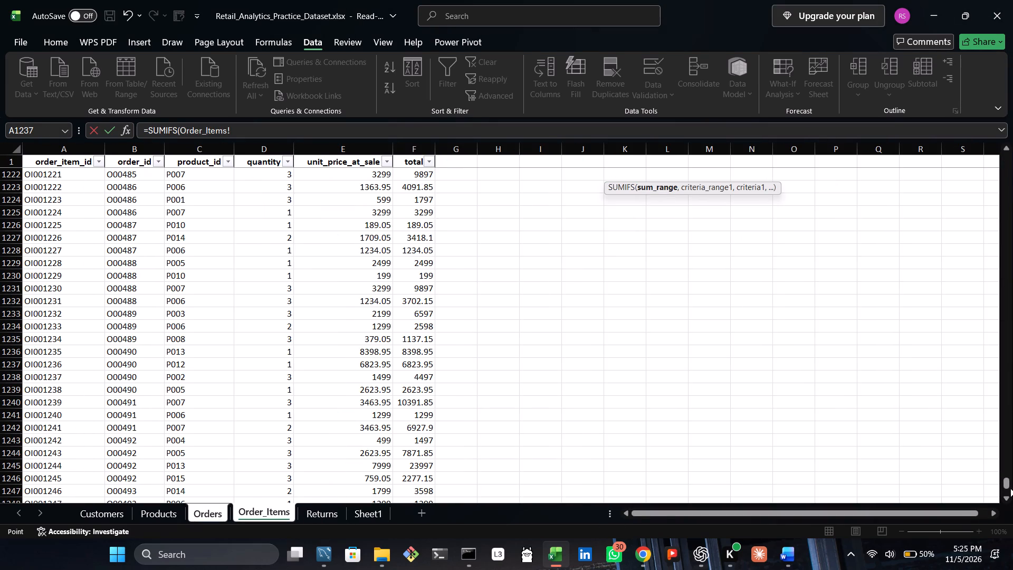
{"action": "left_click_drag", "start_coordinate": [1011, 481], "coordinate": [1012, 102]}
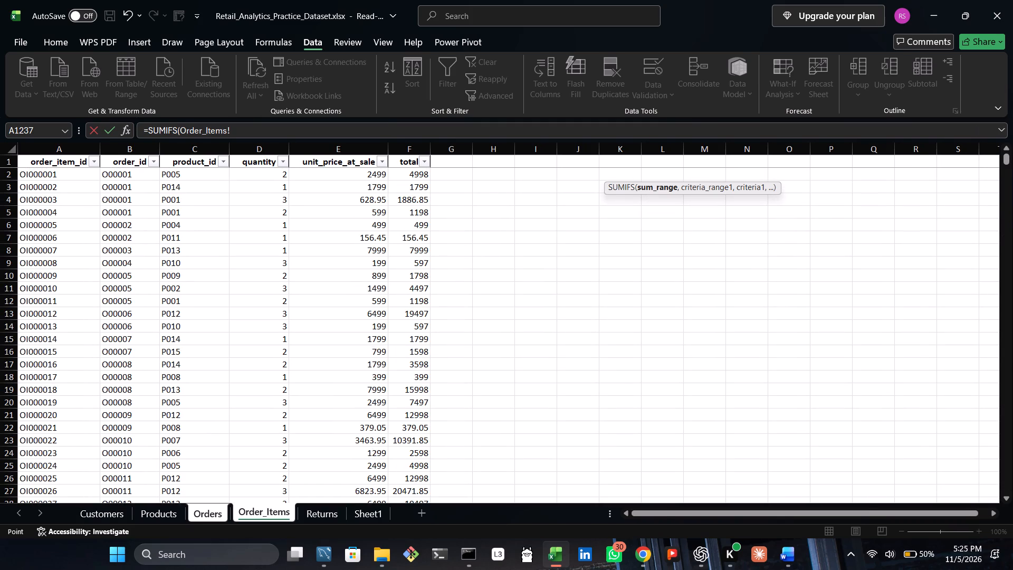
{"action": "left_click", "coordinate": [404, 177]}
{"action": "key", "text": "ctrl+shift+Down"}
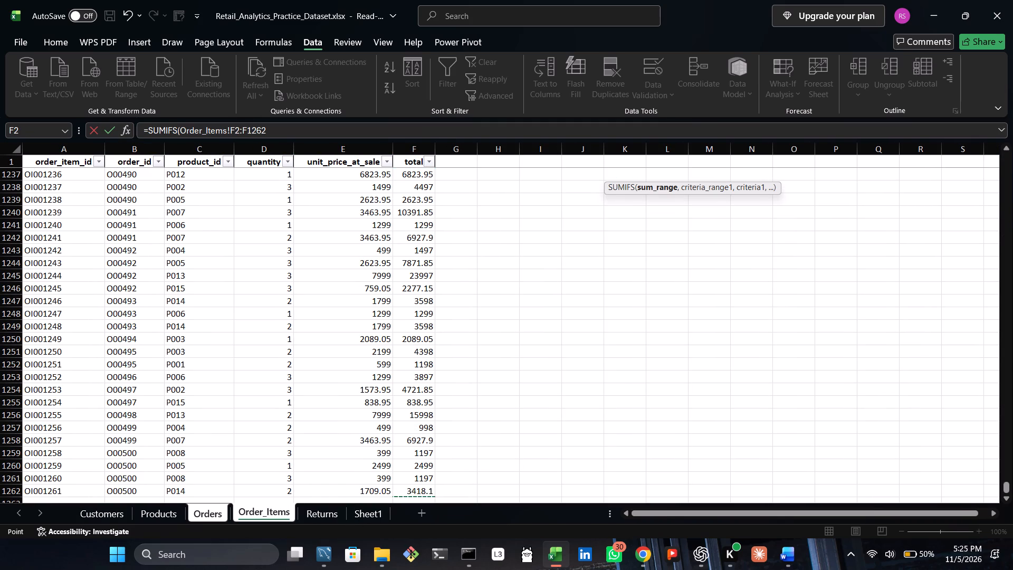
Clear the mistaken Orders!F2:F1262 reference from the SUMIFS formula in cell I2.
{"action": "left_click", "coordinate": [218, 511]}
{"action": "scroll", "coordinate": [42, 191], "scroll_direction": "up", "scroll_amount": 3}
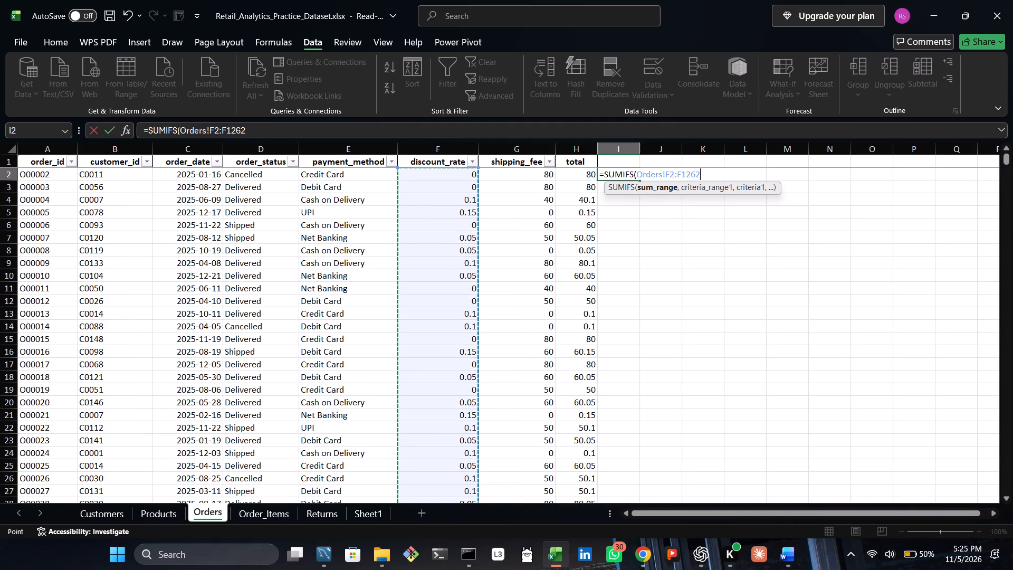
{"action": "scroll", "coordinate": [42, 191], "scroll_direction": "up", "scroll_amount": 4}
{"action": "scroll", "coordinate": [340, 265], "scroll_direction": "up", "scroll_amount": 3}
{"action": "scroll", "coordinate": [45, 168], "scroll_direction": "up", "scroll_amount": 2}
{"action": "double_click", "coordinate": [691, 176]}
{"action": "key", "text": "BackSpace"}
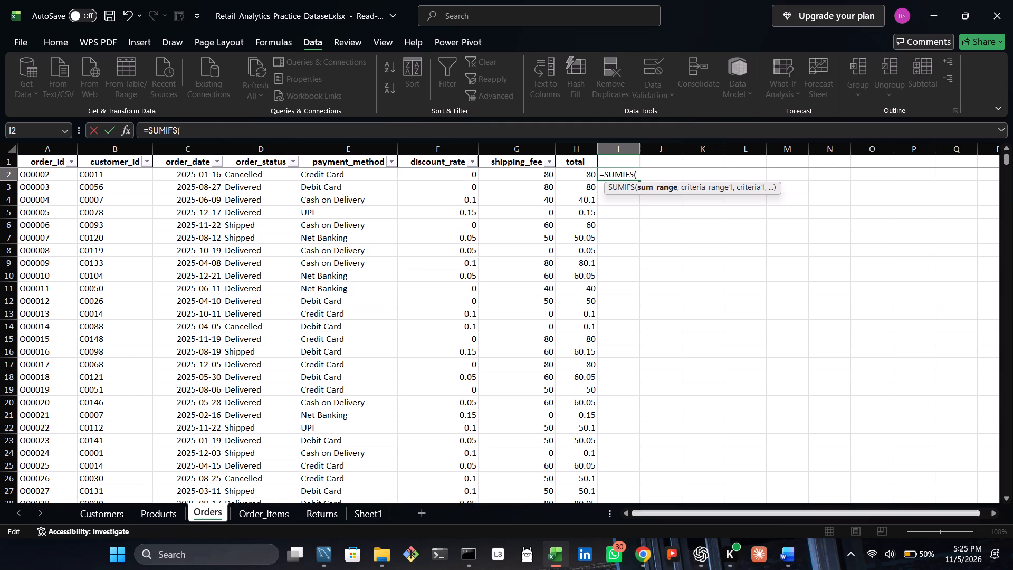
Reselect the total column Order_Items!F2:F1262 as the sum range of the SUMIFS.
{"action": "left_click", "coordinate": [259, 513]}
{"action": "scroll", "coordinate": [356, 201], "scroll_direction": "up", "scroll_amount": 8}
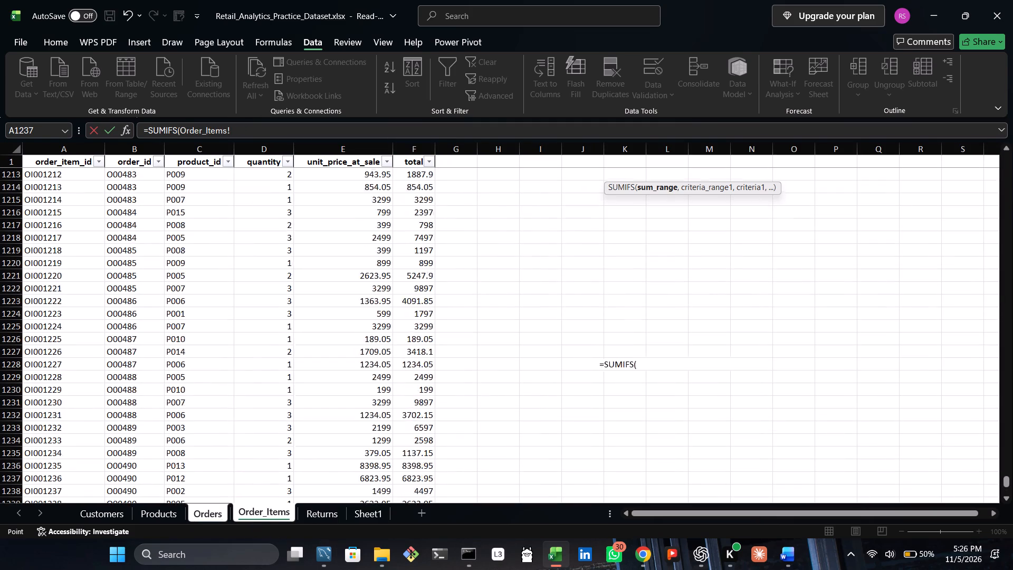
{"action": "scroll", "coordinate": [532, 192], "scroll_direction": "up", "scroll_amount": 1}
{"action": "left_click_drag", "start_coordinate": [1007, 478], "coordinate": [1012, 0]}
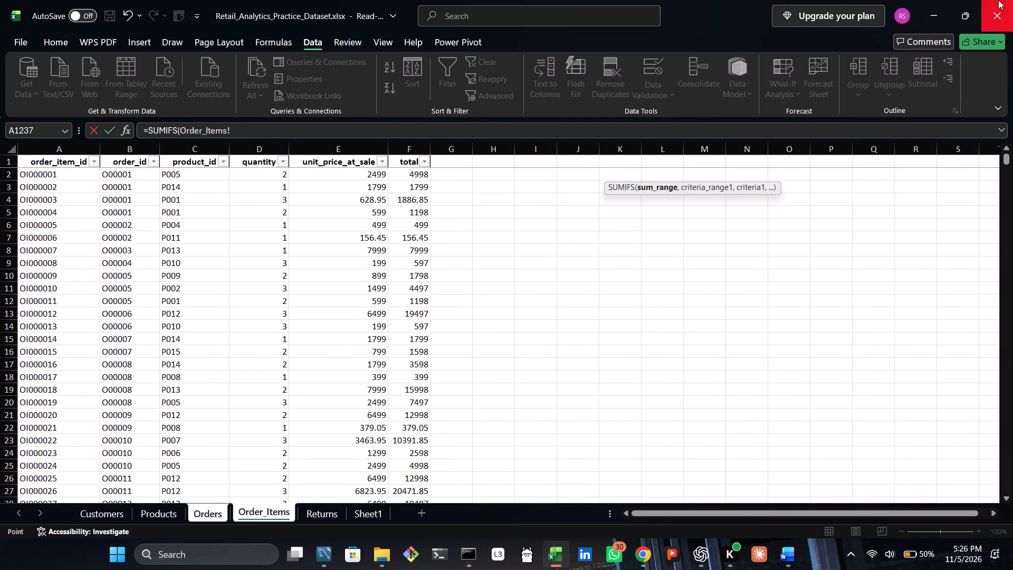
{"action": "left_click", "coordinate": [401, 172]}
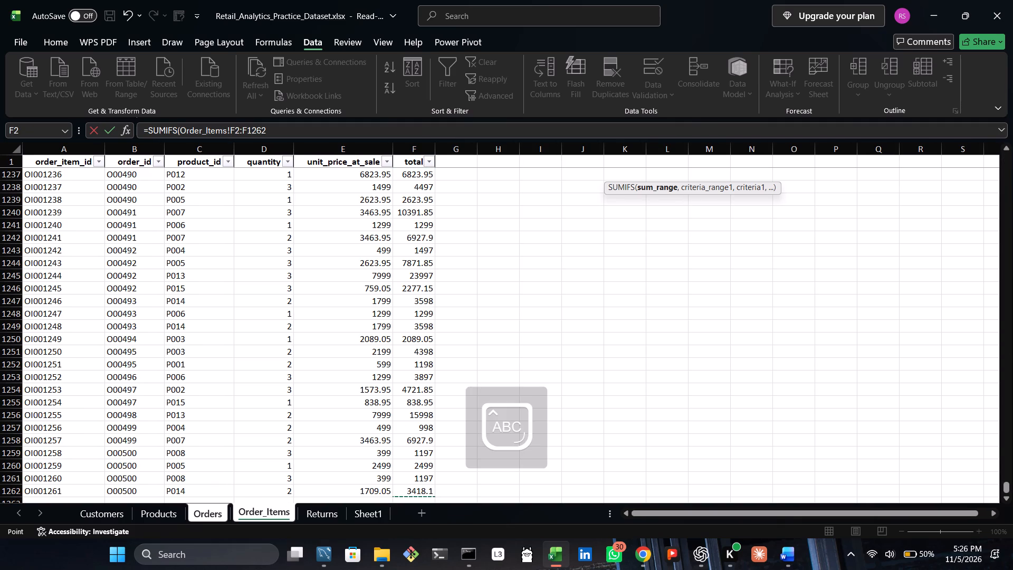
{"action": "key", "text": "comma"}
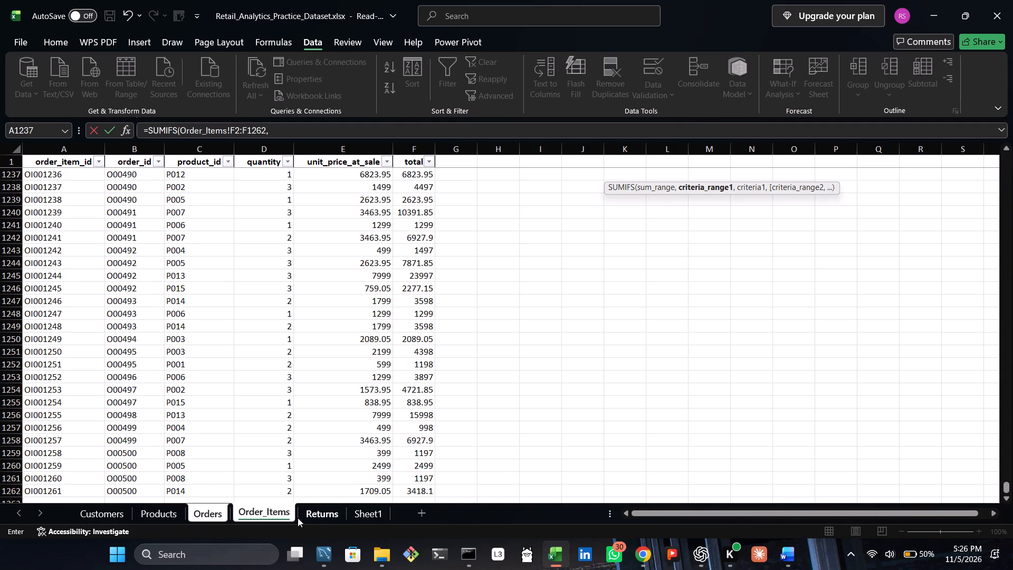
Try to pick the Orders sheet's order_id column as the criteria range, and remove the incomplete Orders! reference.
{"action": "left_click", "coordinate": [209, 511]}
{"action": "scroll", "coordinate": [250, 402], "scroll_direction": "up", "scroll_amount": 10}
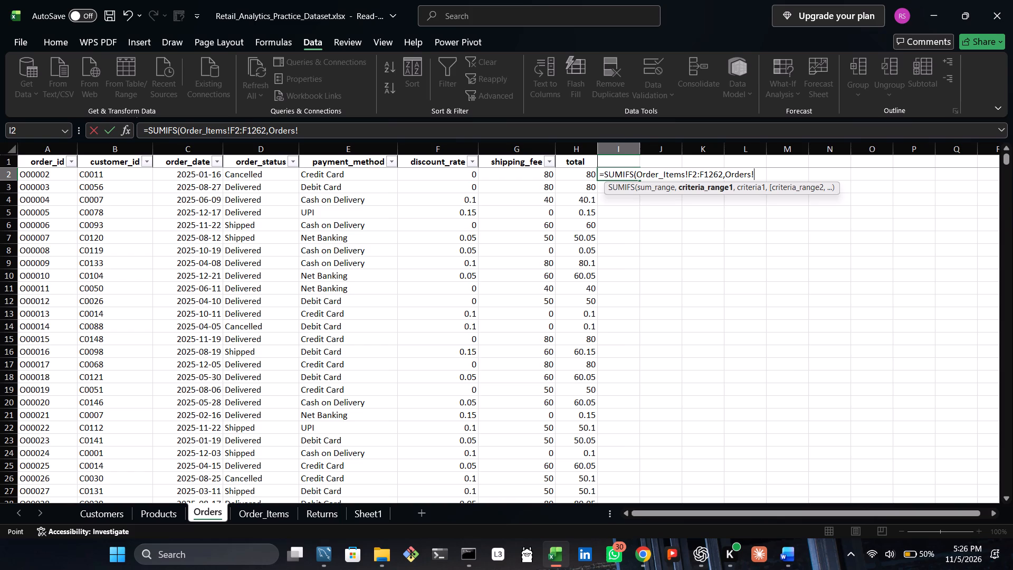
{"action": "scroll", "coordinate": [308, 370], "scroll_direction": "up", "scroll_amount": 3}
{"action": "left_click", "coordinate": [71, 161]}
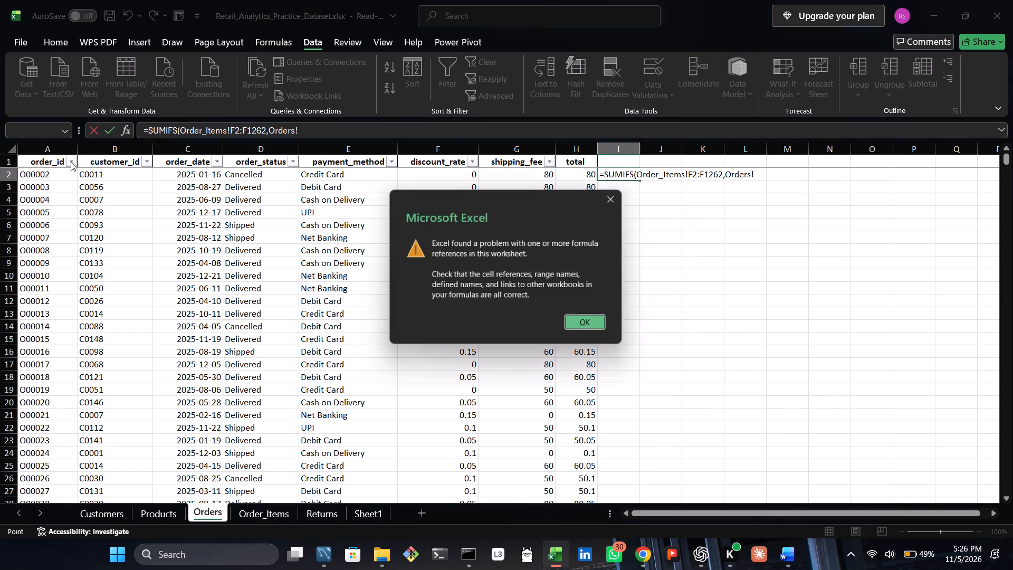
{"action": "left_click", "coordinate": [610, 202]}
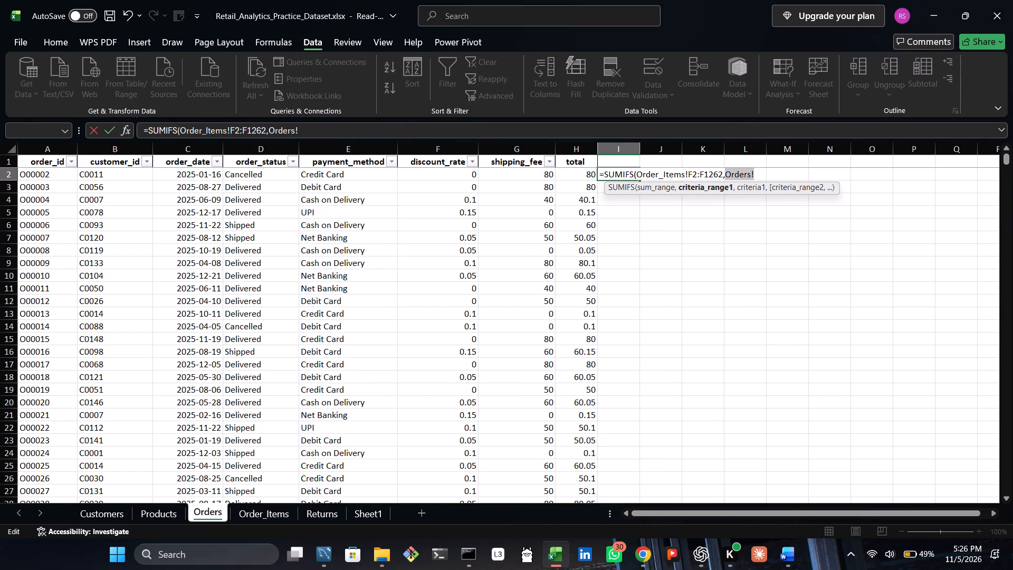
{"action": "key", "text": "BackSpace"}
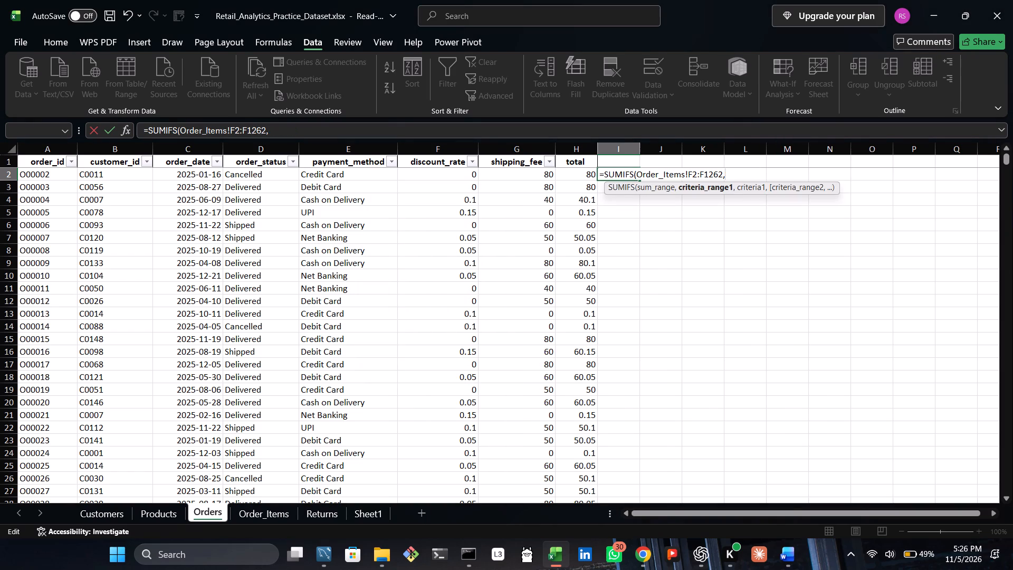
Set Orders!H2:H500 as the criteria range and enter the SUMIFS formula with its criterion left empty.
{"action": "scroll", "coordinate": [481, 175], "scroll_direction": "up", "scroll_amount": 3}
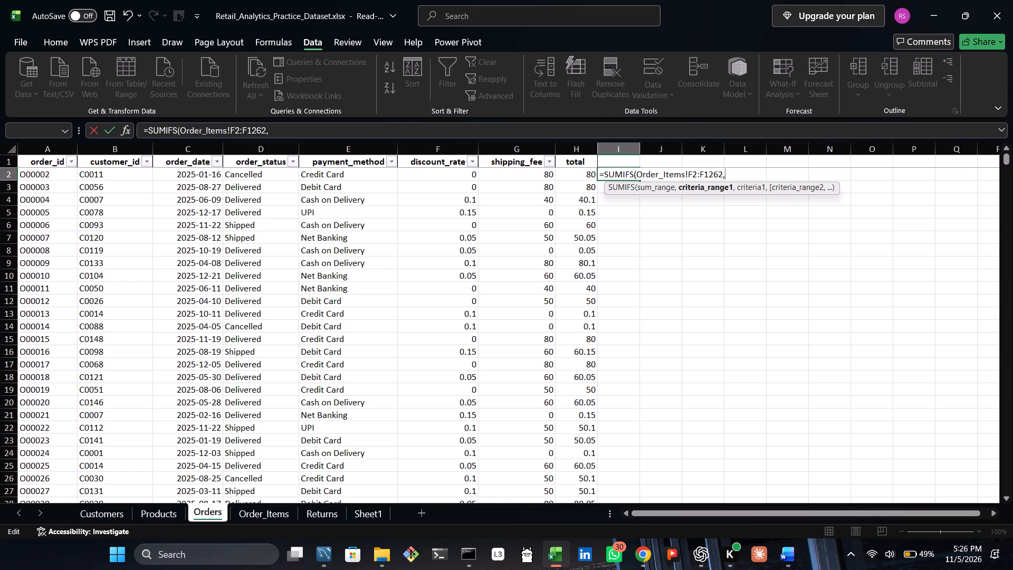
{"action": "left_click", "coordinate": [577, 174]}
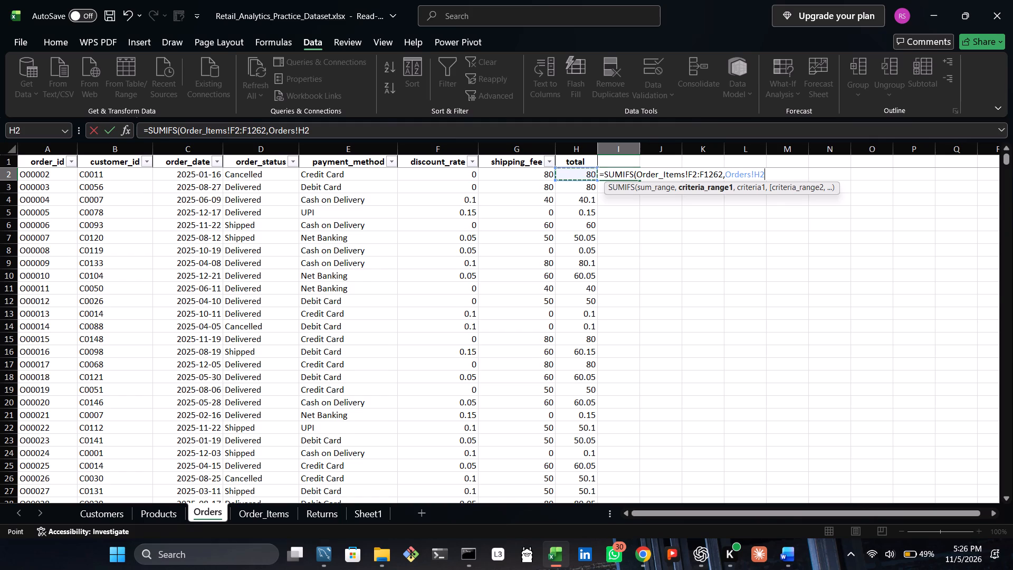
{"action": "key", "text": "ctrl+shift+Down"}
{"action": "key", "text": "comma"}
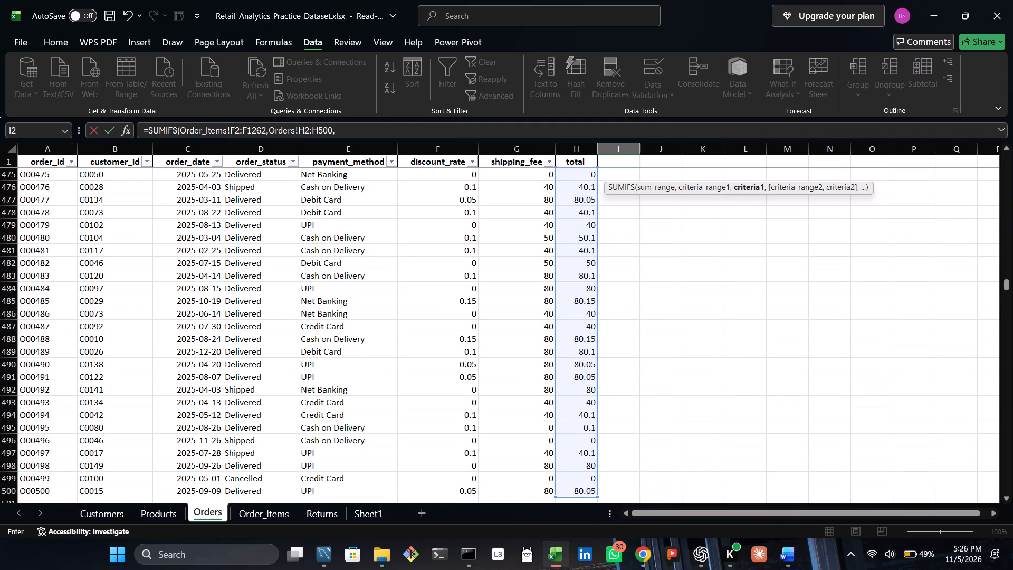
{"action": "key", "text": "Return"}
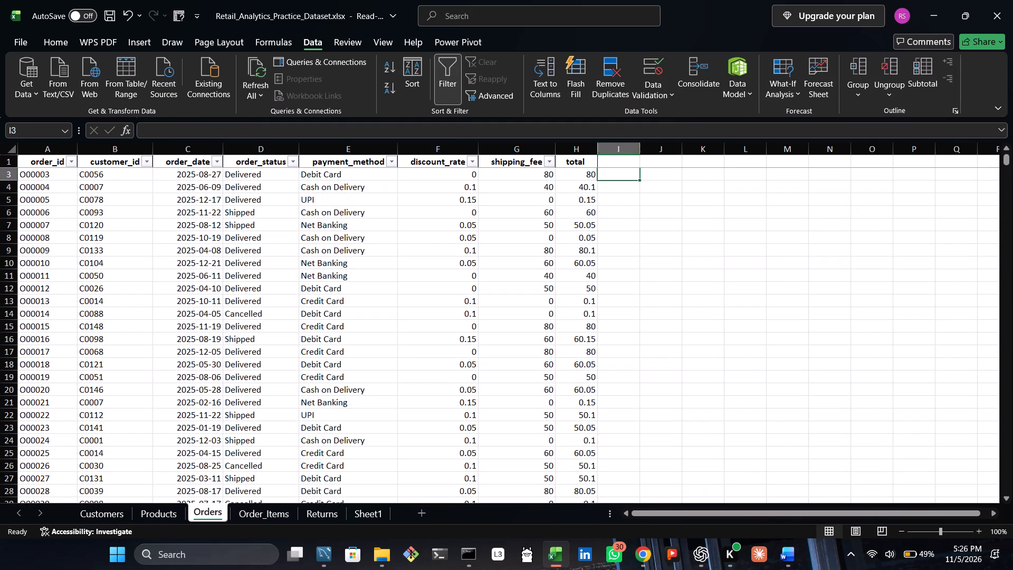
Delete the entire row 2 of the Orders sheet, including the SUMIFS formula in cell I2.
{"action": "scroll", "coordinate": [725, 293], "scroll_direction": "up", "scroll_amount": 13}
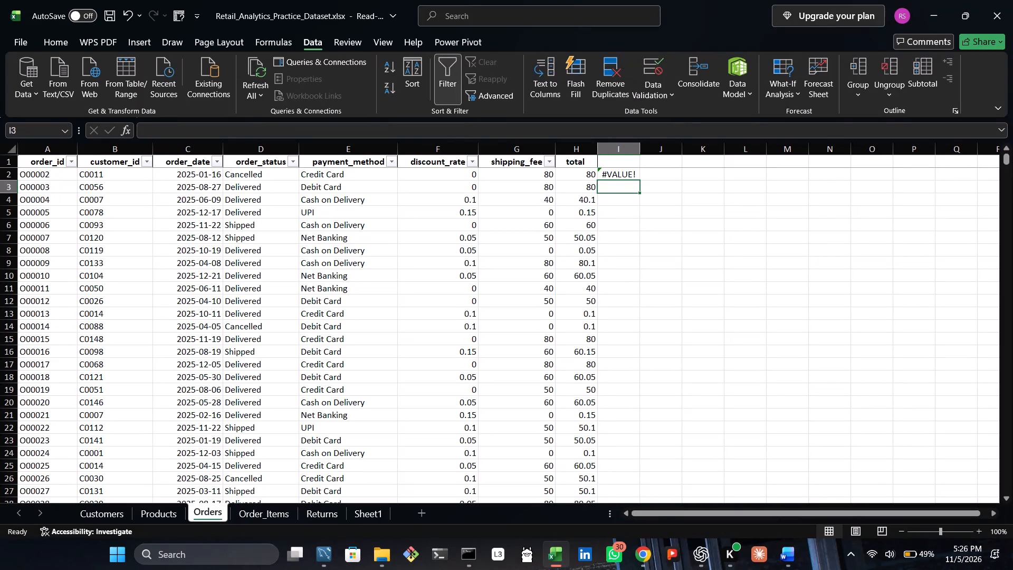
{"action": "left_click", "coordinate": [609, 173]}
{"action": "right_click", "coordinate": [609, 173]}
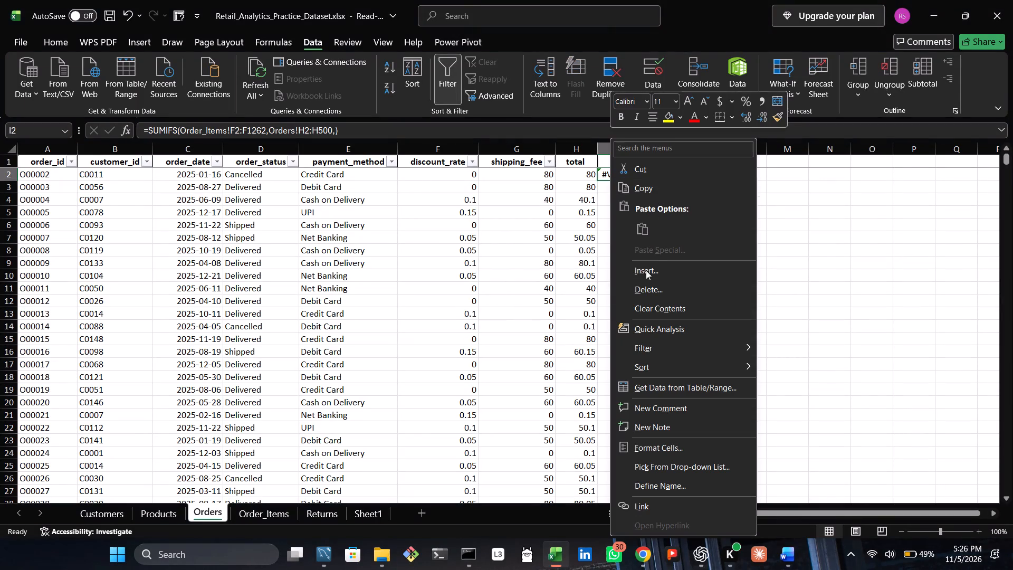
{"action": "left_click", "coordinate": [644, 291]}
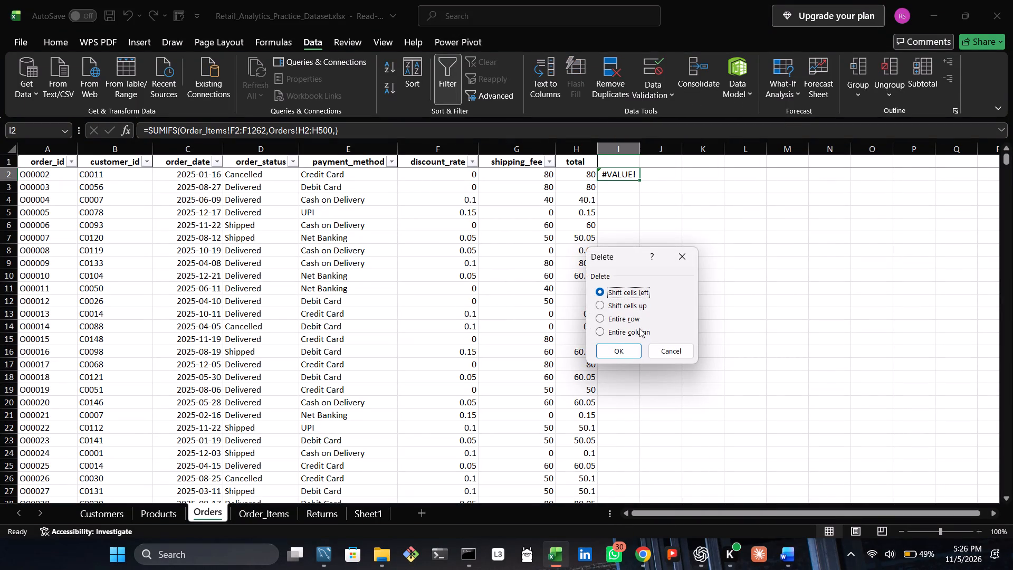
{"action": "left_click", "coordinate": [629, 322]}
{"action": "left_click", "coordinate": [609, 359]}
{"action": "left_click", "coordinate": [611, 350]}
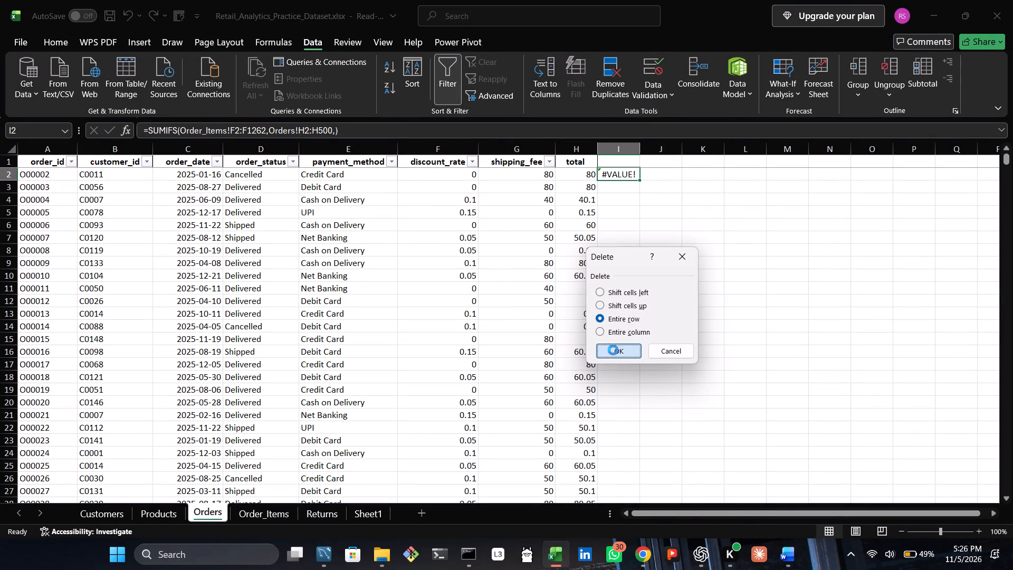
Undo the row deletions and SUMIFS entry, going back to the SUMIF formulas filled down column I.
{"action": "scroll", "coordinate": [611, 225], "scroll_direction": "up", "scroll_amount": 15}
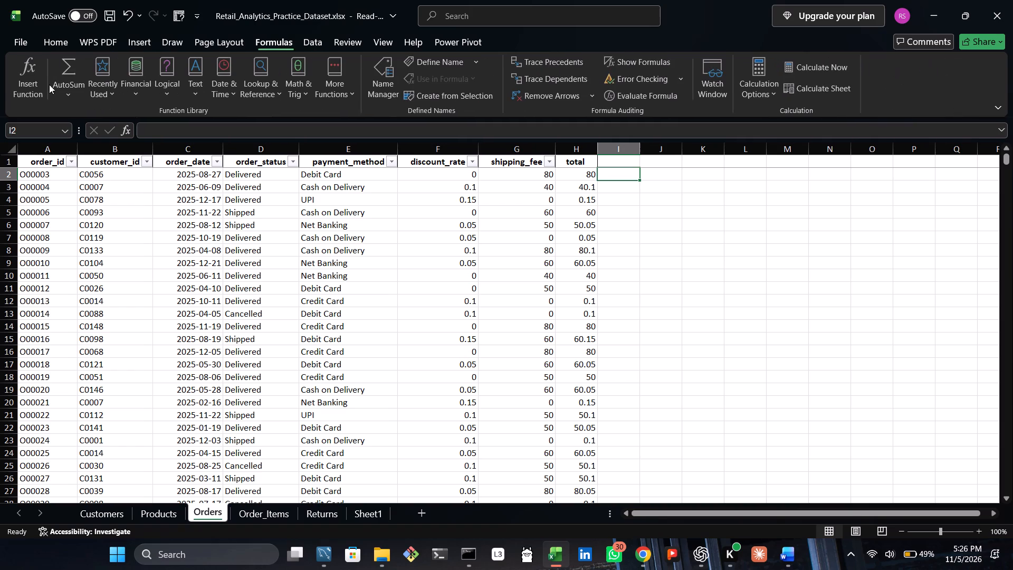
{"action": "triple_click", "coordinate": [127, 11]}
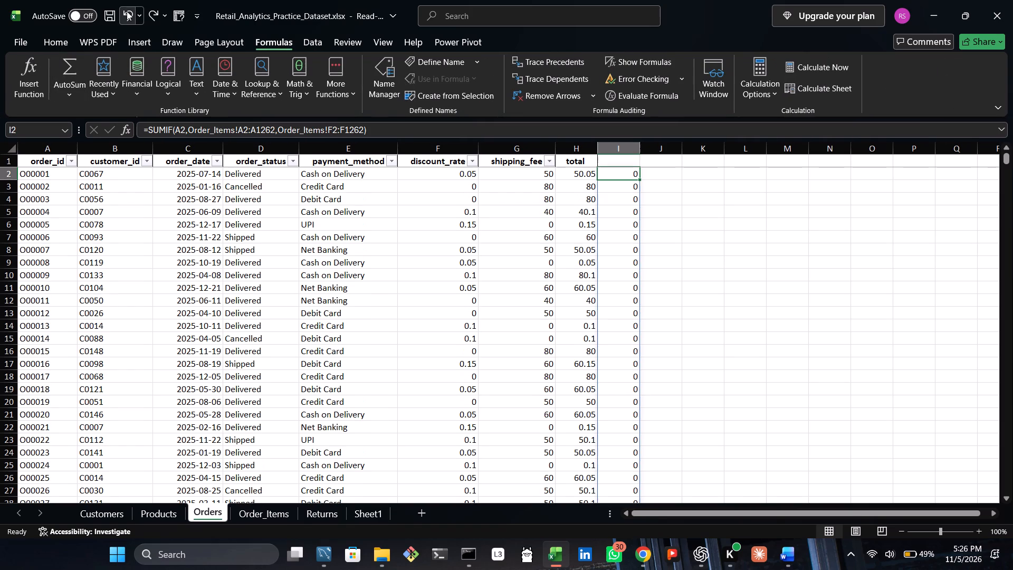
Clear the contents of the whole column I on the Orders sheet.
{"action": "scroll", "coordinate": [127, 11], "scroll_direction": "up", "scroll_amount": 2}
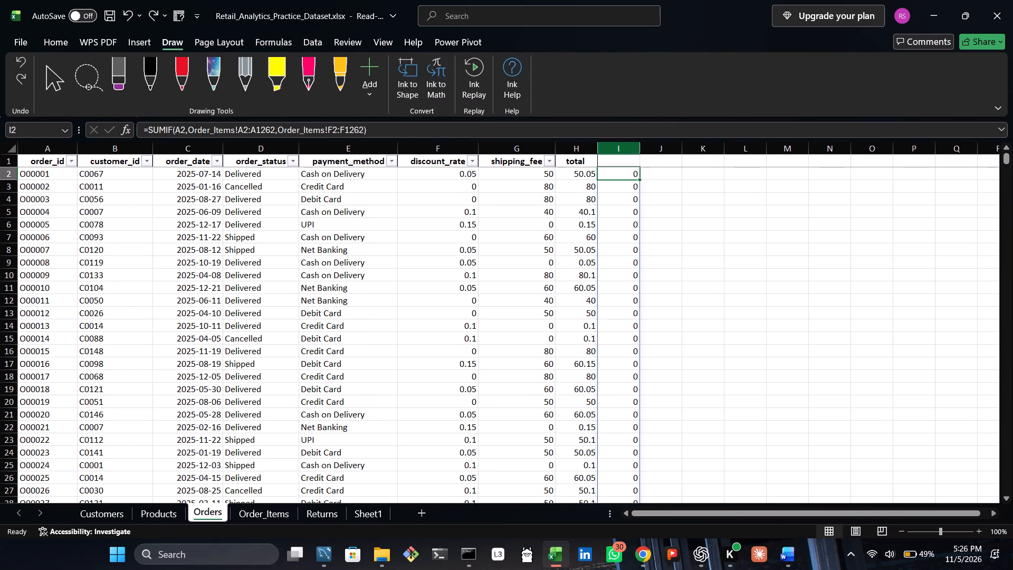
{"action": "left_click", "coordinate": [620, 151]}
{"action": "key", "text": "Delete"}
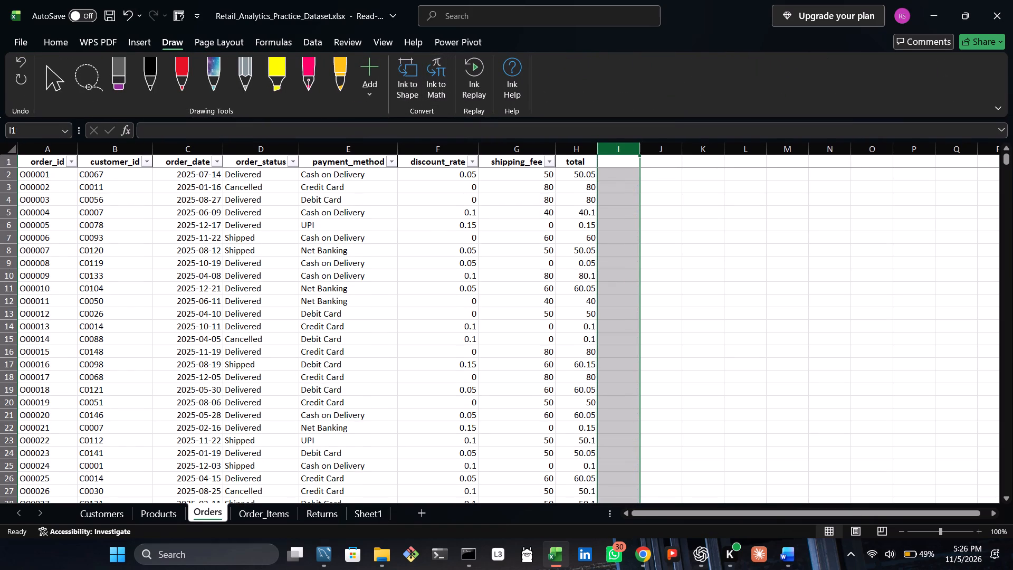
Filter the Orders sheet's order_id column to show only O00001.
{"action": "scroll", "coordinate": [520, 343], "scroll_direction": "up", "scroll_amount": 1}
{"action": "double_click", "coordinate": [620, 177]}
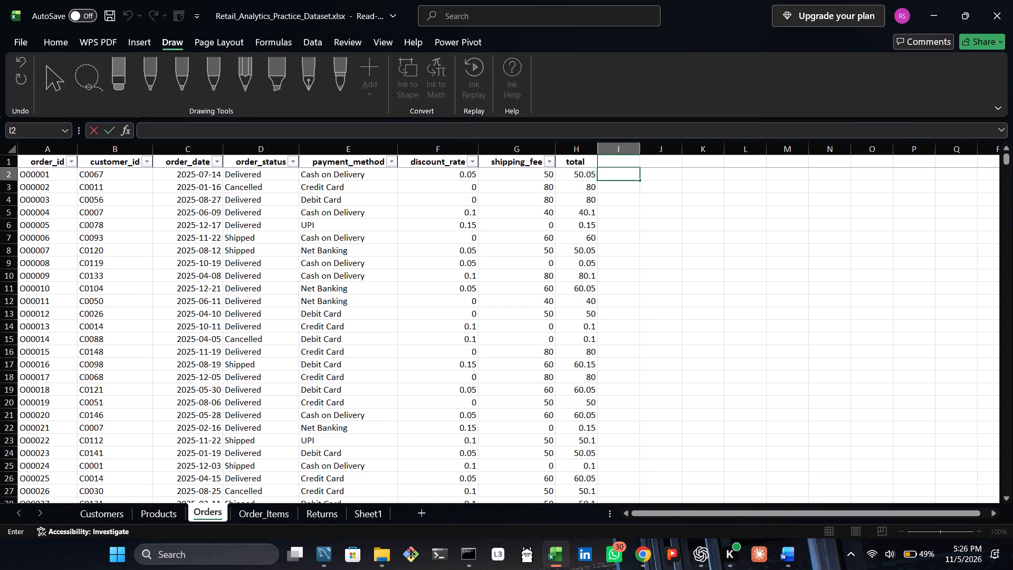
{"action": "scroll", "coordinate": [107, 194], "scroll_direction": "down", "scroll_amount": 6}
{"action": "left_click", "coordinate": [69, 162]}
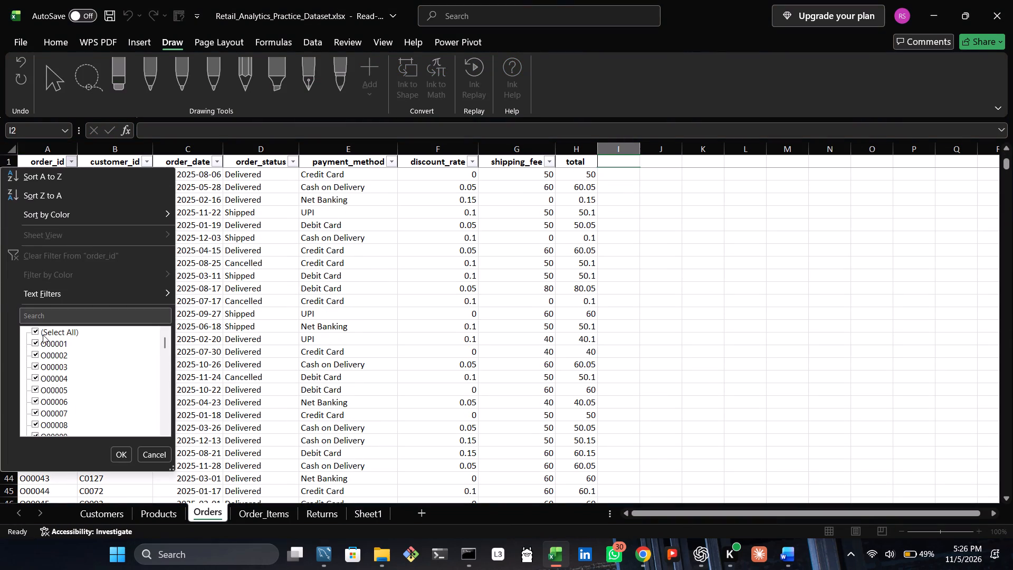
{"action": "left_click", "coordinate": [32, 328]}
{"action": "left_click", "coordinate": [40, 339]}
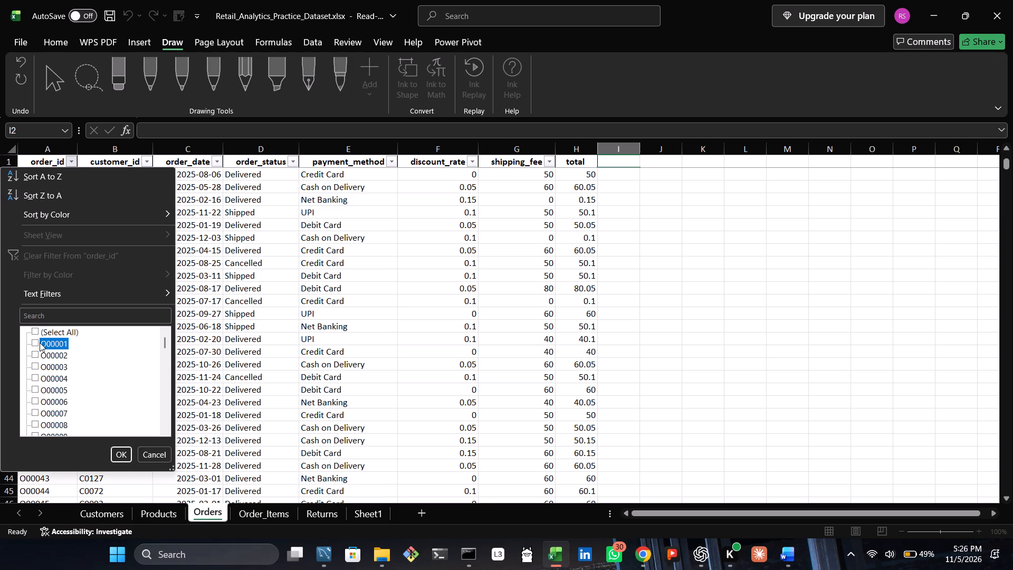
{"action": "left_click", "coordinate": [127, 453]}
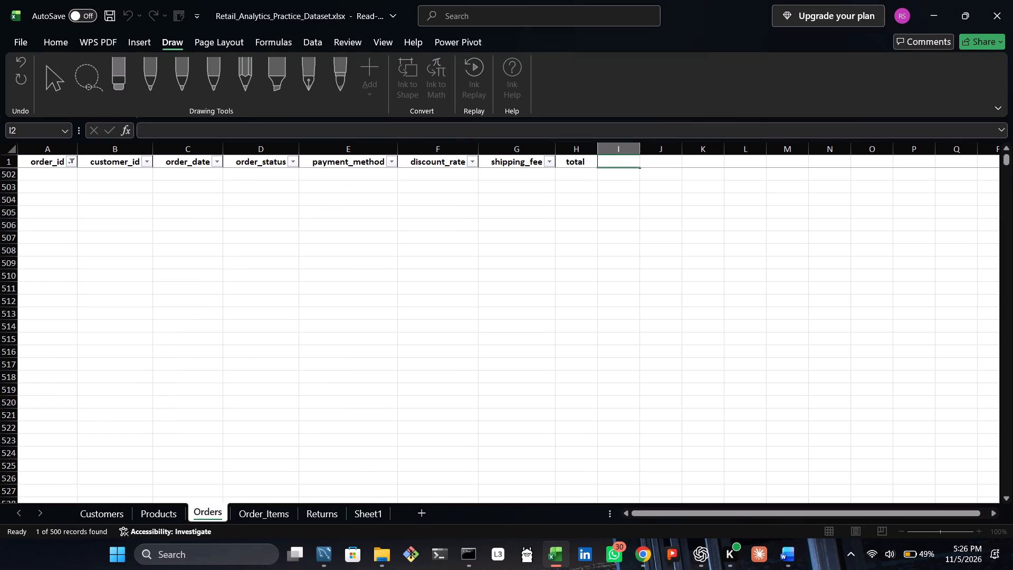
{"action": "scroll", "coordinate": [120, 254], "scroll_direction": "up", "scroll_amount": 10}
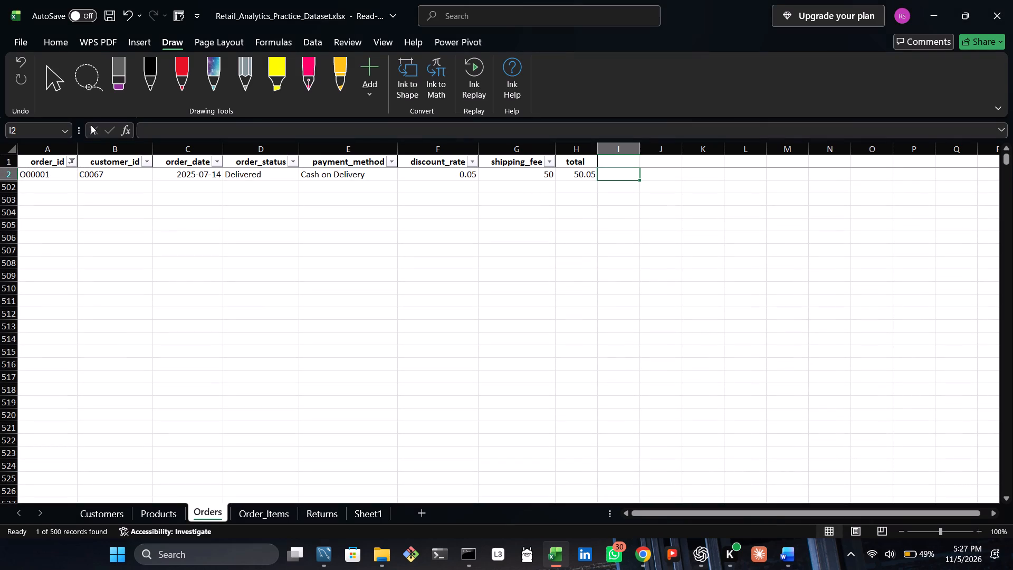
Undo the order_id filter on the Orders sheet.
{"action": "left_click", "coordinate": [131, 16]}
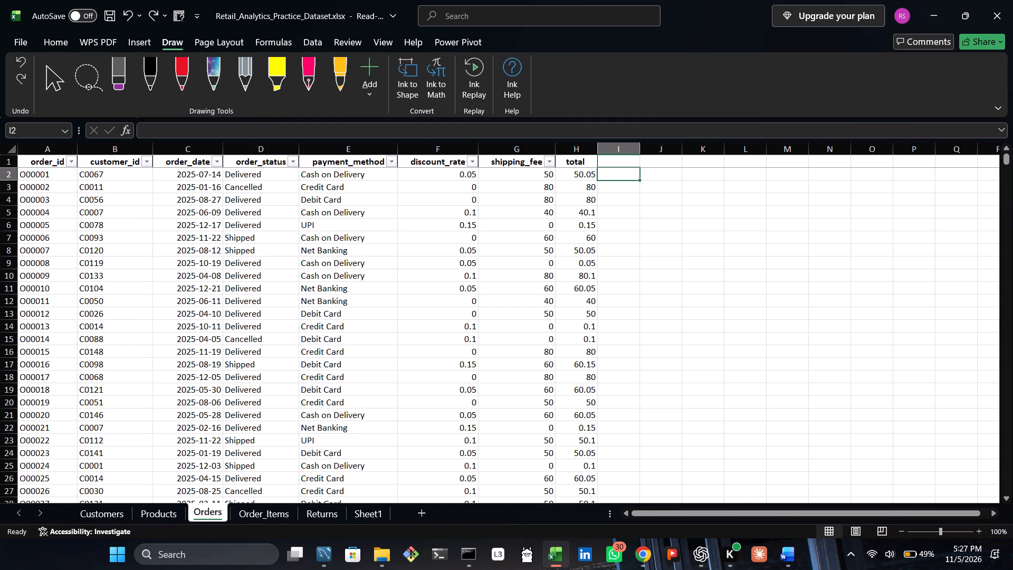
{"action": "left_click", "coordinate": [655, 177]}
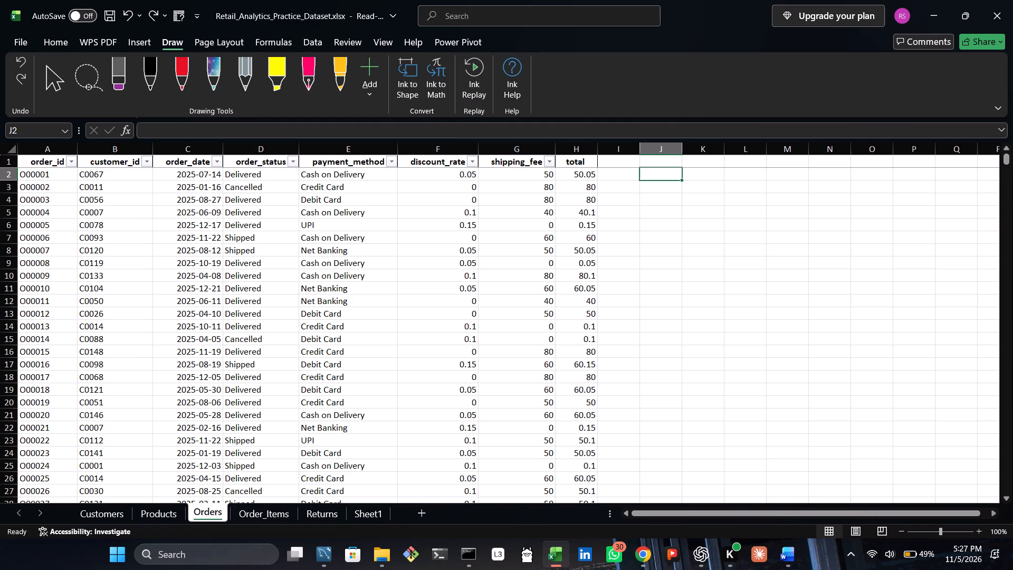
Add a new blank worksheet after Sheet1.
{"action": "left_click", "coordinate": [379, 511]}
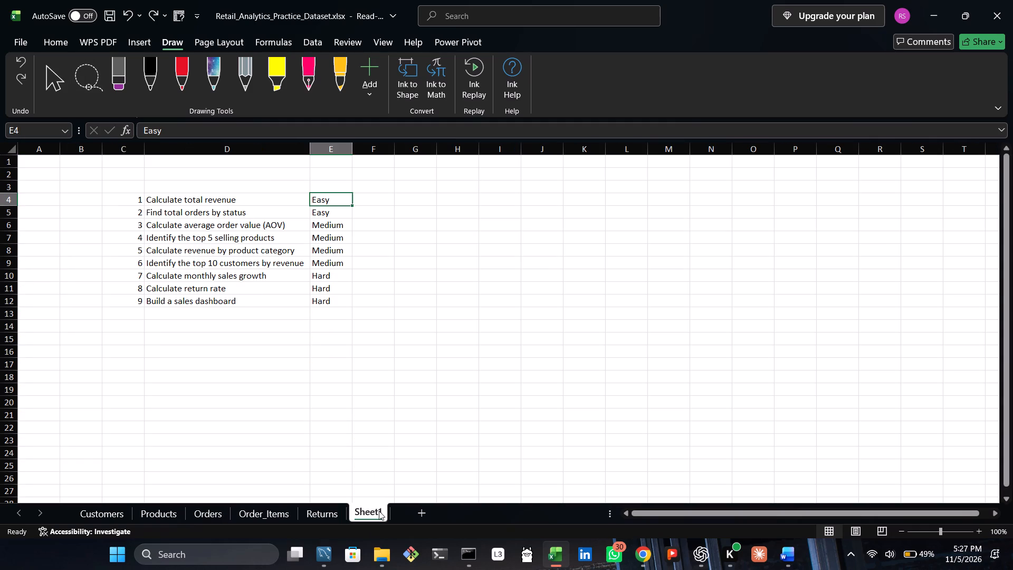
{"action": "left_click", "coordinate": [423, 167]}
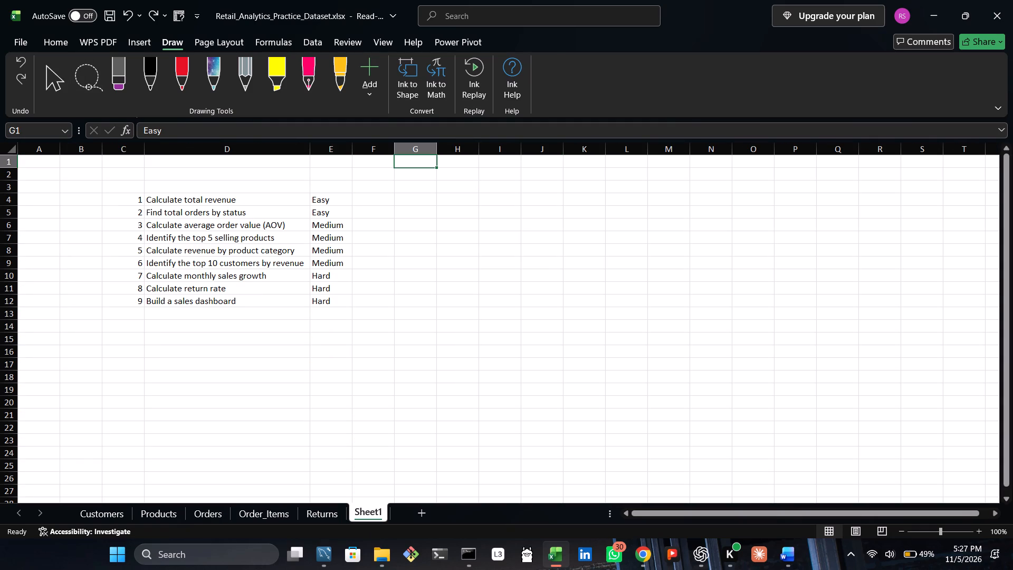
{"action": "left_click", "coordinate": [389, 177]}
{"action": "left_click", "coordinate": [384, 177]}
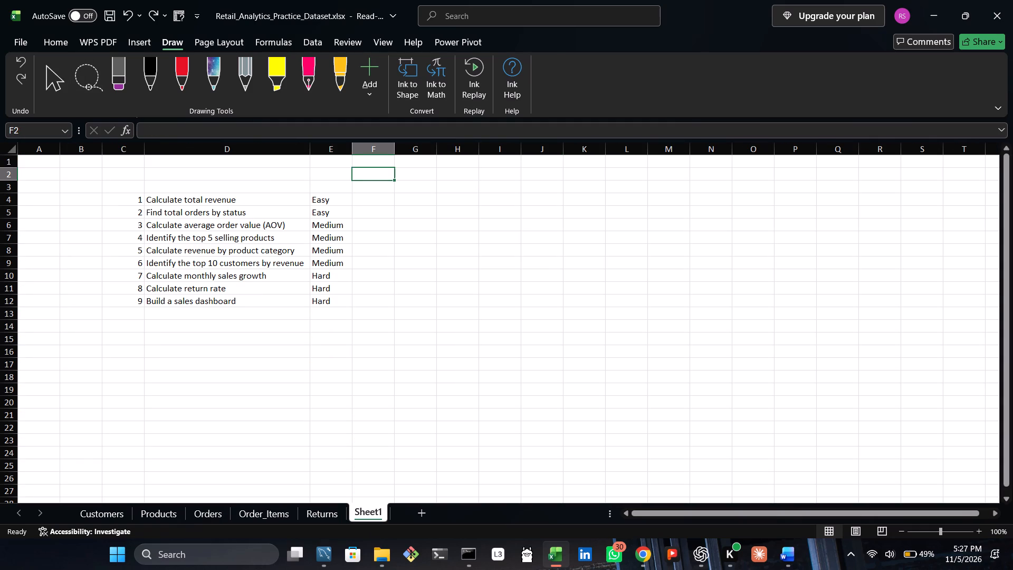
{"action": "double_click", "coordinate": [380, 177]}
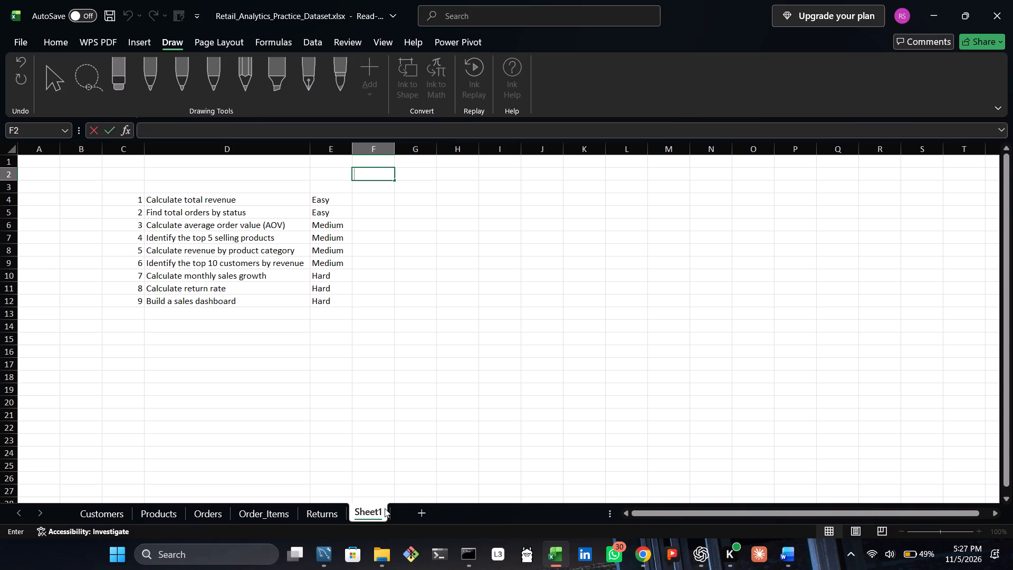
{"action": "left_click", "coordinate": [422, 512]}
{"action": "triple_click", "coordinate": [418, 512]}
{"action": "triple_click", "coordinate": [421, 511]}
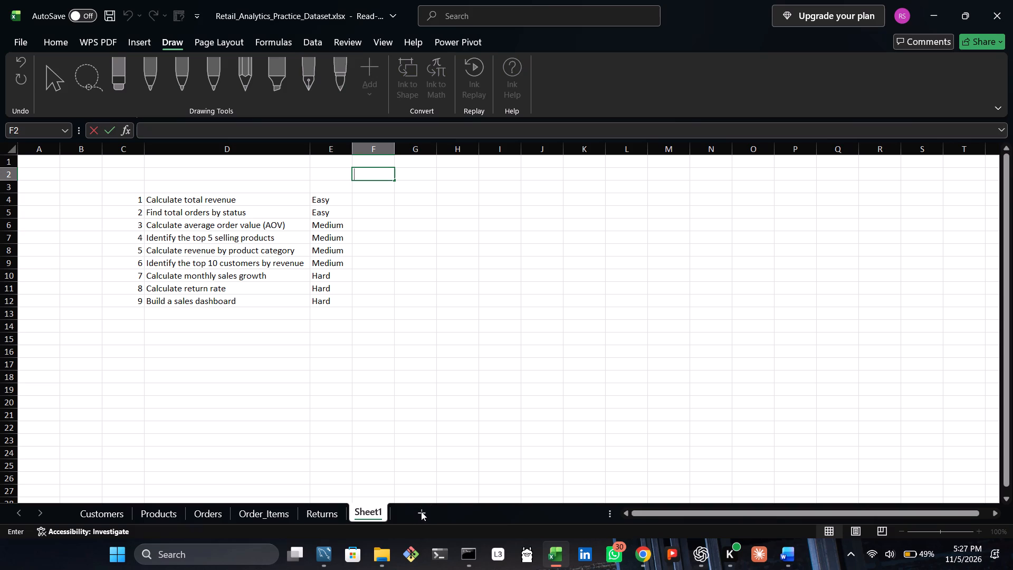
{"action": "triple_click", "coordinate": [421, 510]}
{"action": "triple_click", "coordinate": [421, 507]}
{"action": "triple_click", "coordinate": [421, 507]}
{"action": "triple_click", "coordinate": [420, 507]}
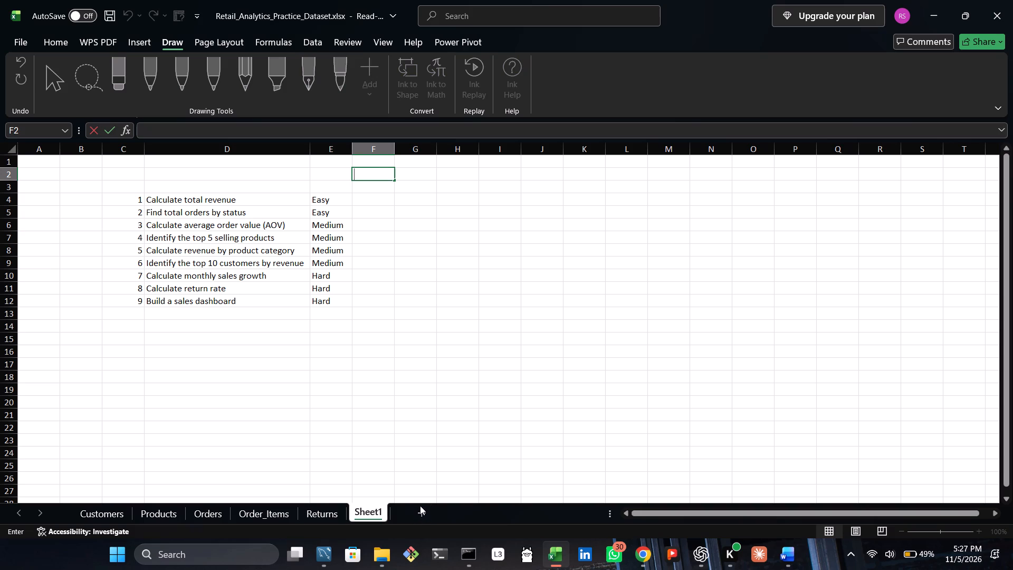
{"action": "left_click_drag", "start_coordinate": [420, 505], "coordinate": [429, 505]}
{"action": "right_click", "coordinate": [419, 511]}
{"action": "right_click", "coordinate": [419, 511]}
{"action": "left_click", "coordinate": [419, 511]}
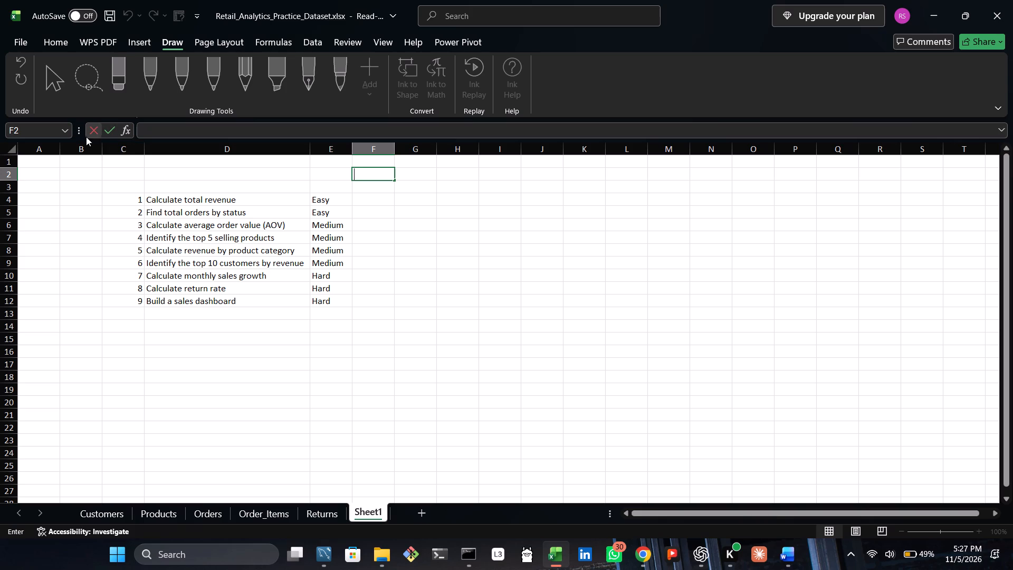
{"action": "left_click", "coordinate": [86, 137]}
{"action": "left_click", "coordinate": [422, 506]}
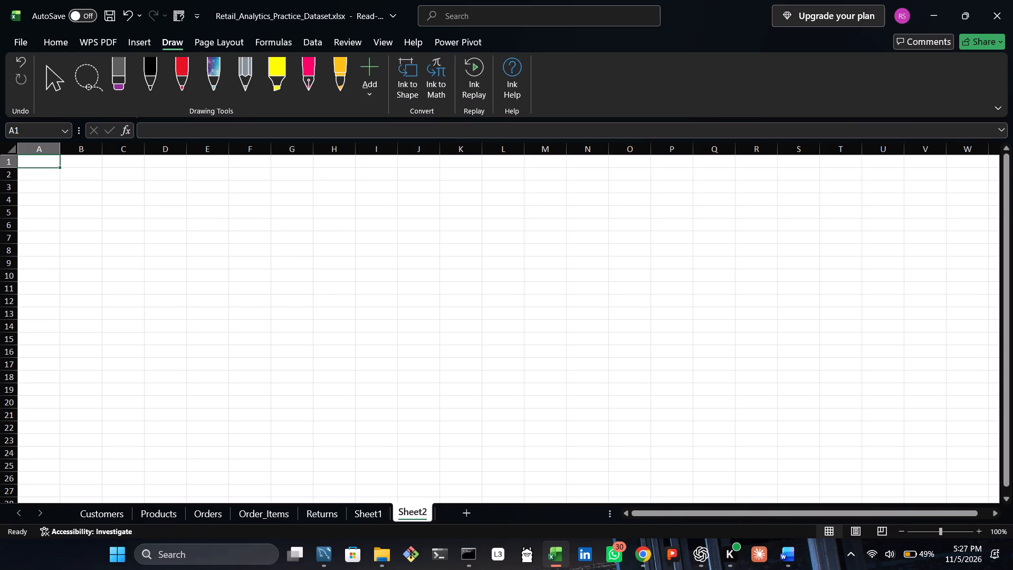
Enter =UNIQUE(Orders!A2:A501) in cell A3 of the new sheet to list the unique order IDs.
{"action": "left_click", "coordinate": [32, 181]}
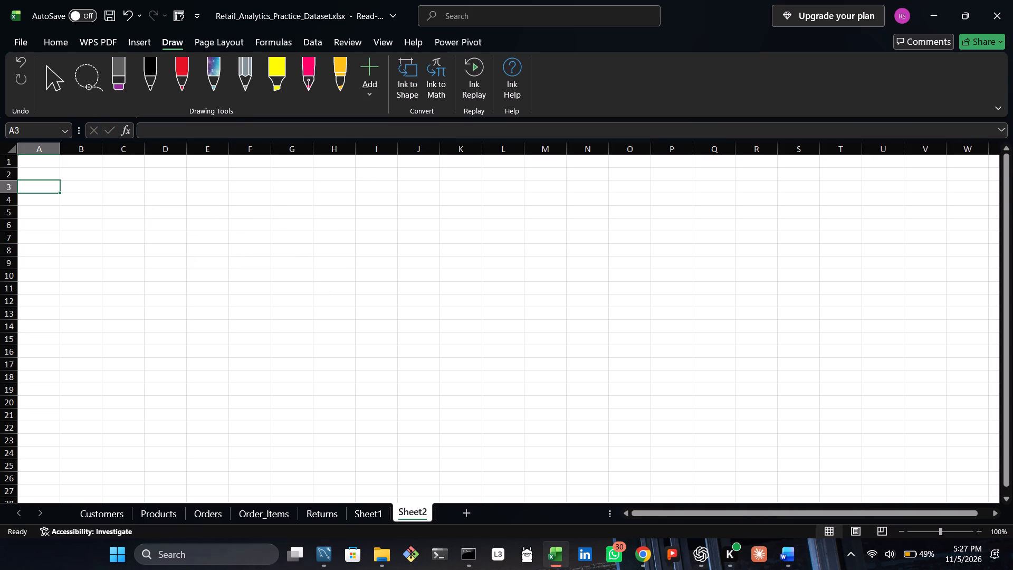
{"action": "type", "text": "UN"}
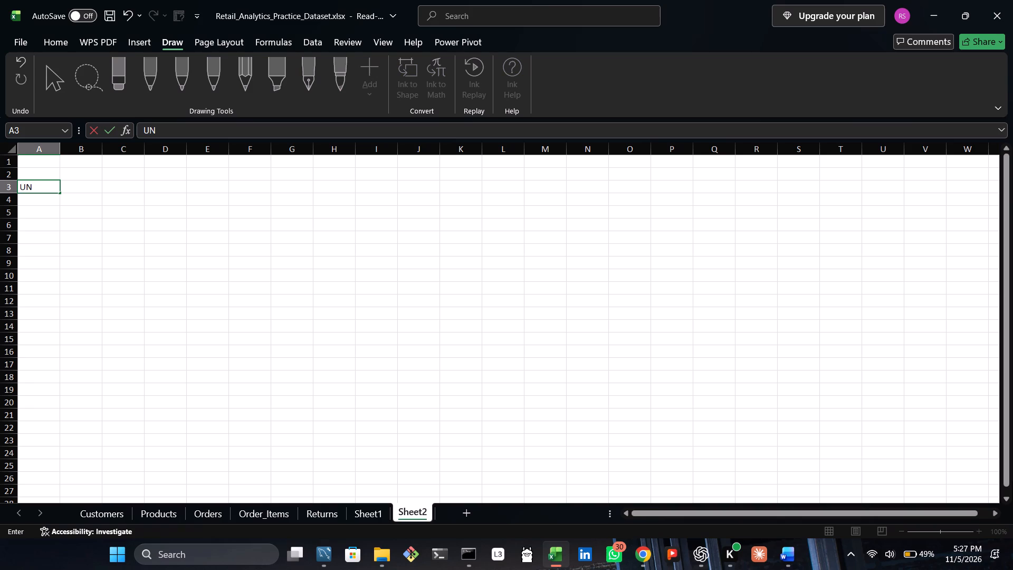
{"action": "key", "text": "i"}
{"action": "key", "text": "Left"}
{"action": "key", "text": "Left"}
{"action": "key", "text": "Left"}
{"action": "key", "text": "Left"}
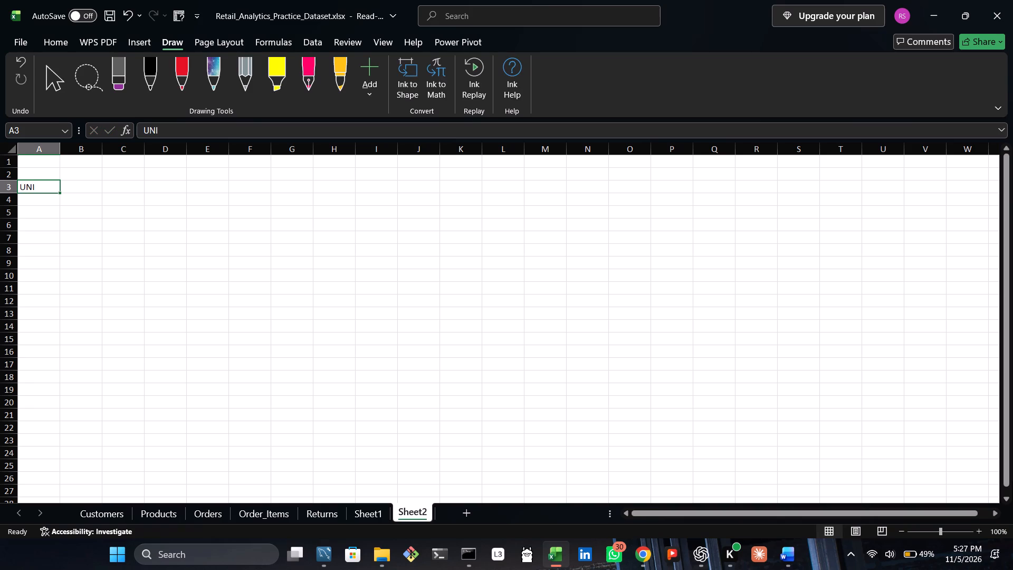
{"action": "double_click", "coordinate": [31, 188]}
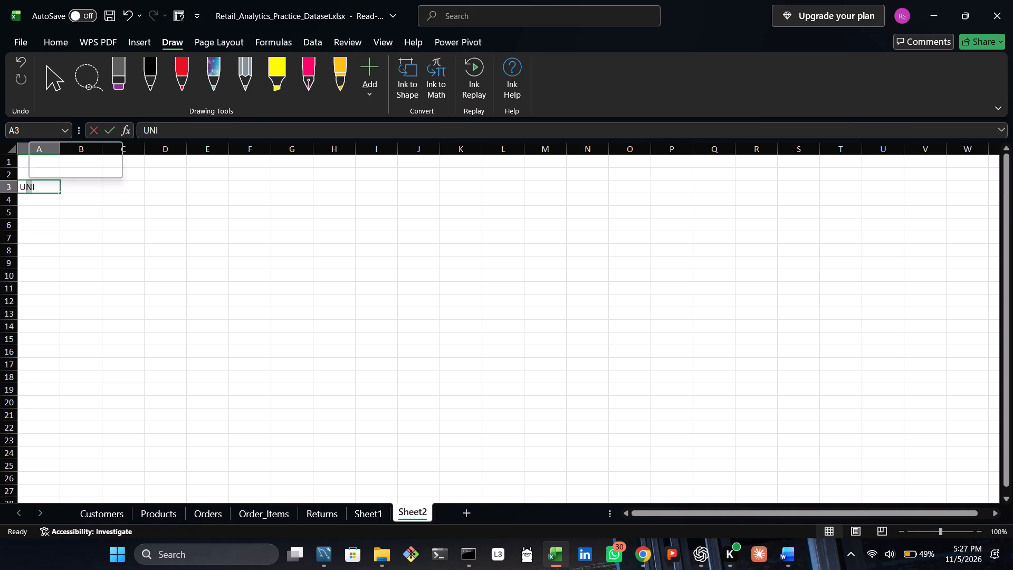
{"action": "key", "text": "Left"}
{"action": "key", "text": "Left"}
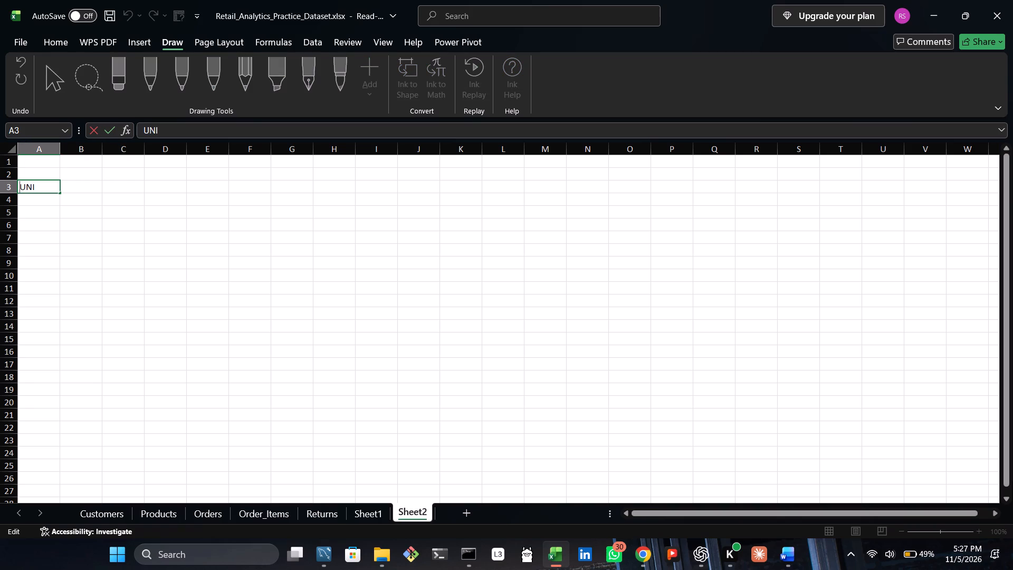
{"action": "key", "text": "equal"}
{"action": "left_click", "coordinate": [43, 186]}
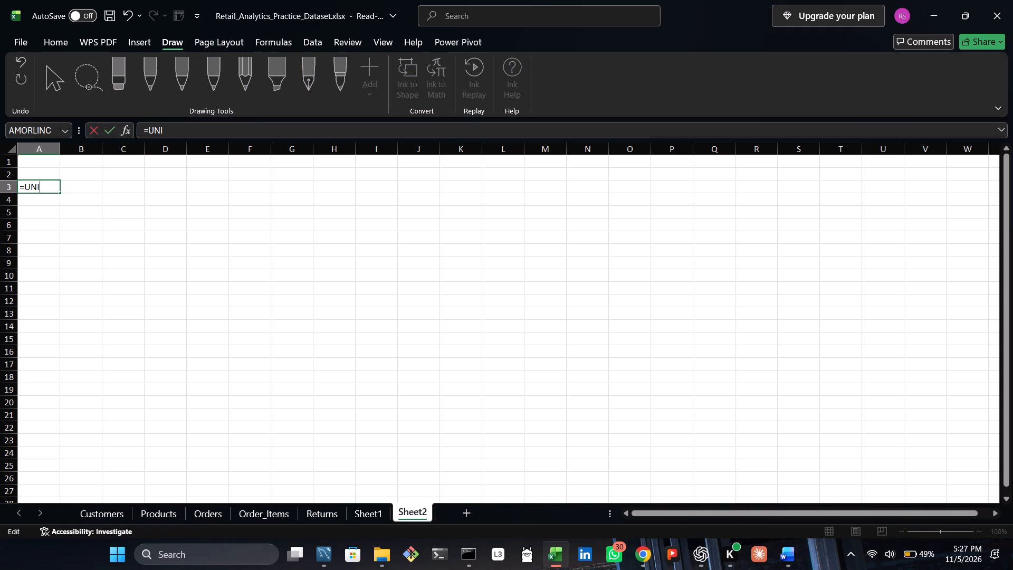
{"action": "key", "text": "q"}
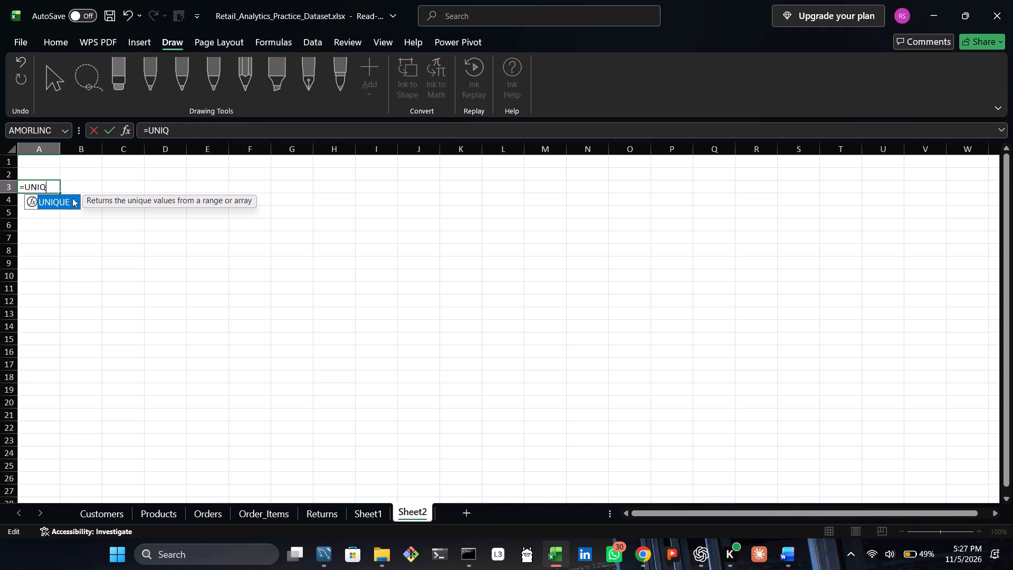
{"action": "double_click", "coordinate": [71, 199]}
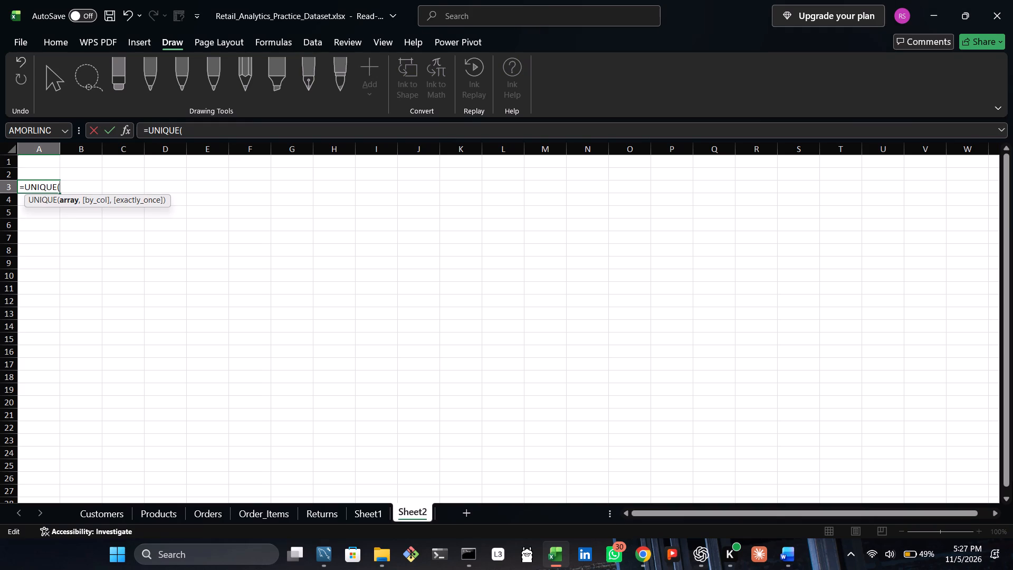
{"action": "left_click", "coordinate": [210, 510]}
{"action": "left_click", "coordinate": [44, 177]}
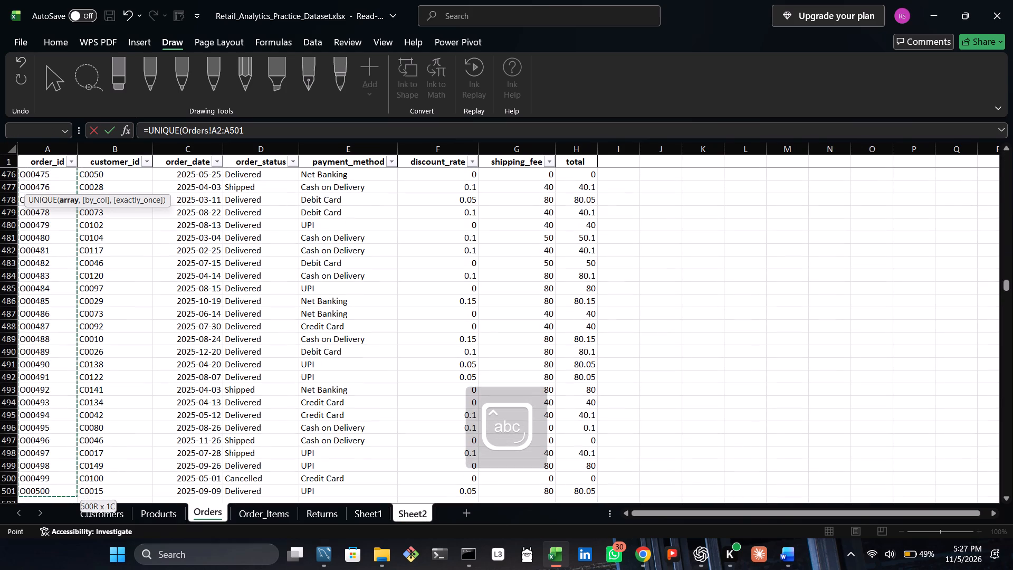
{"action": "key", "text": "Return"}
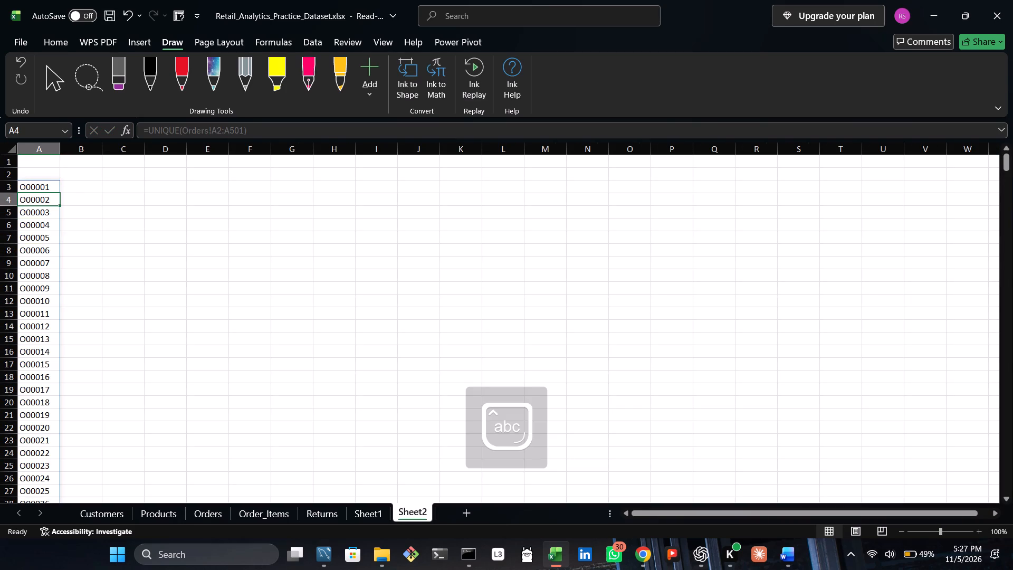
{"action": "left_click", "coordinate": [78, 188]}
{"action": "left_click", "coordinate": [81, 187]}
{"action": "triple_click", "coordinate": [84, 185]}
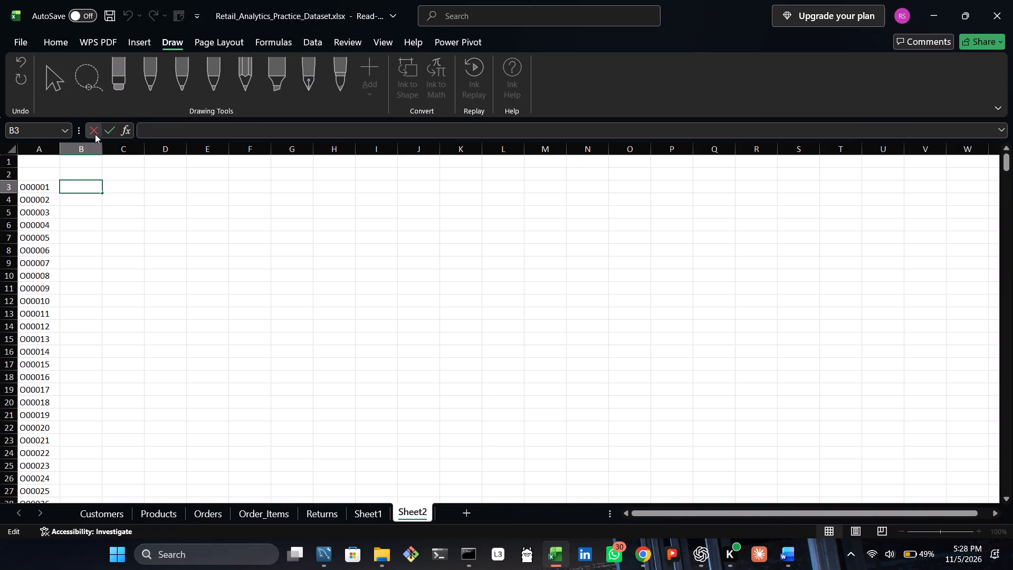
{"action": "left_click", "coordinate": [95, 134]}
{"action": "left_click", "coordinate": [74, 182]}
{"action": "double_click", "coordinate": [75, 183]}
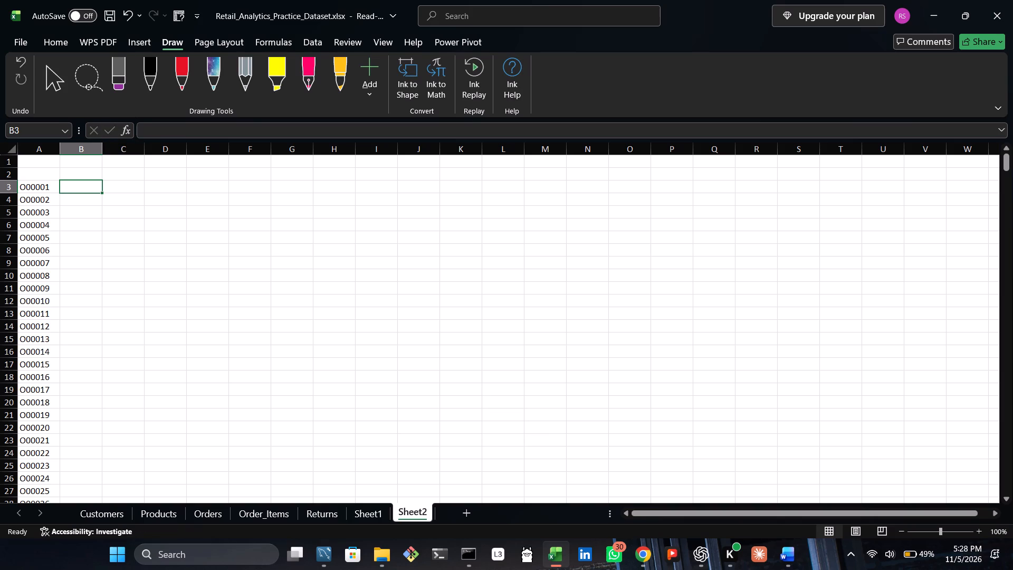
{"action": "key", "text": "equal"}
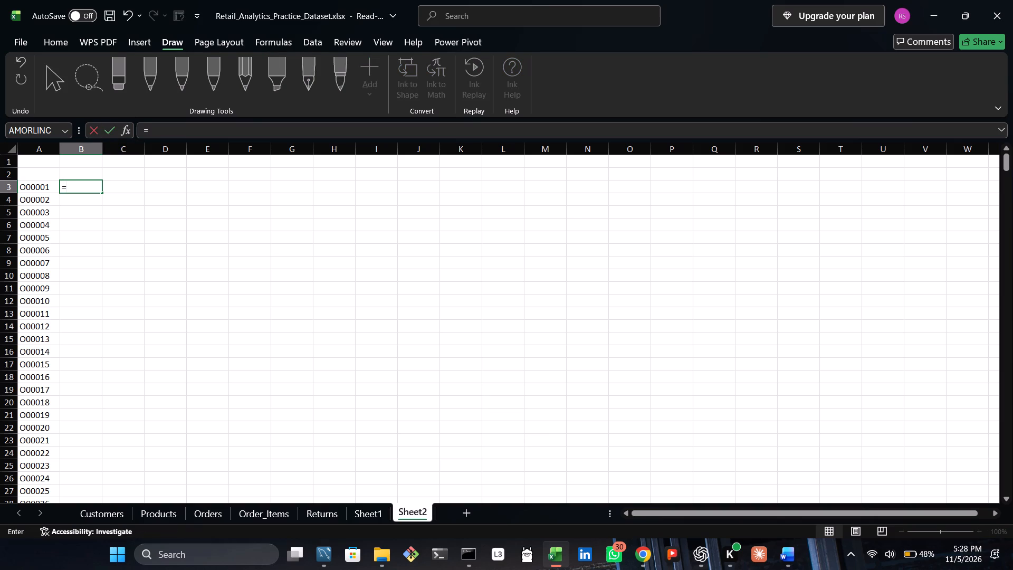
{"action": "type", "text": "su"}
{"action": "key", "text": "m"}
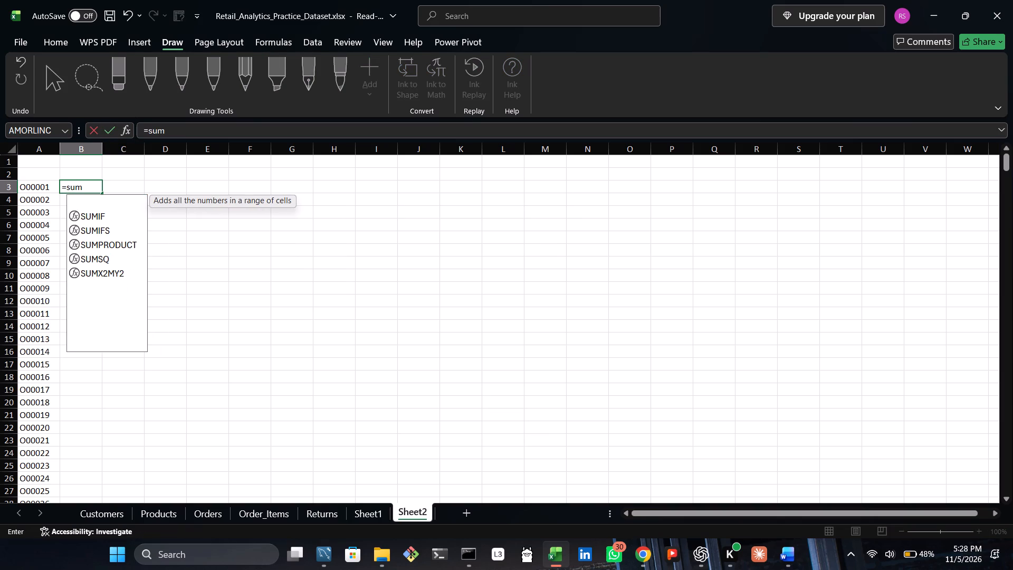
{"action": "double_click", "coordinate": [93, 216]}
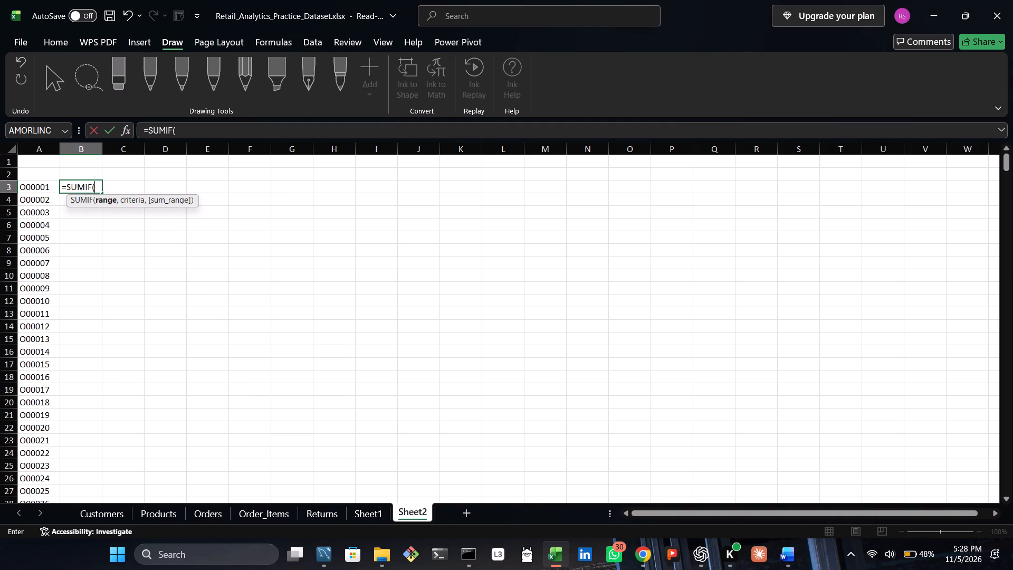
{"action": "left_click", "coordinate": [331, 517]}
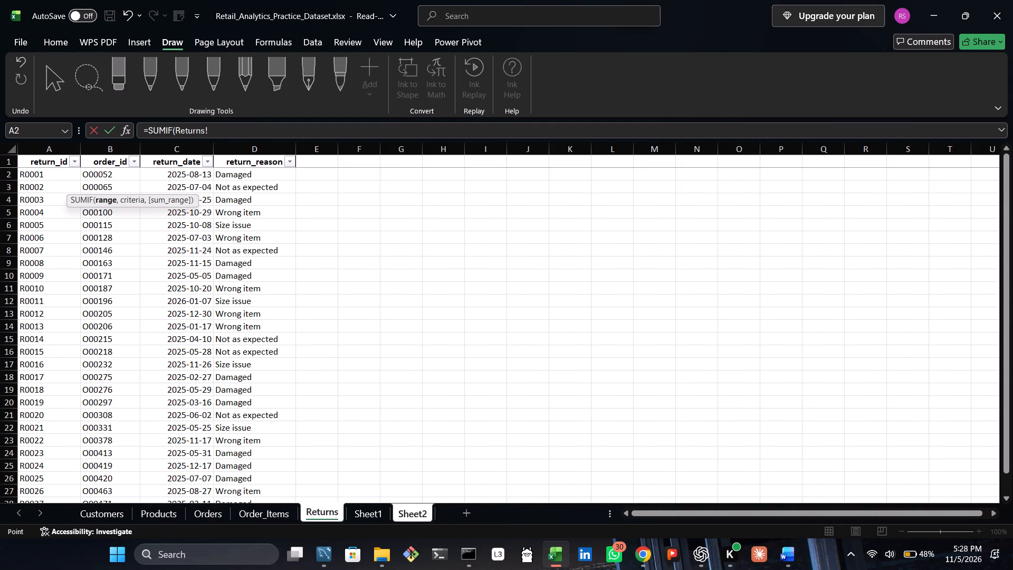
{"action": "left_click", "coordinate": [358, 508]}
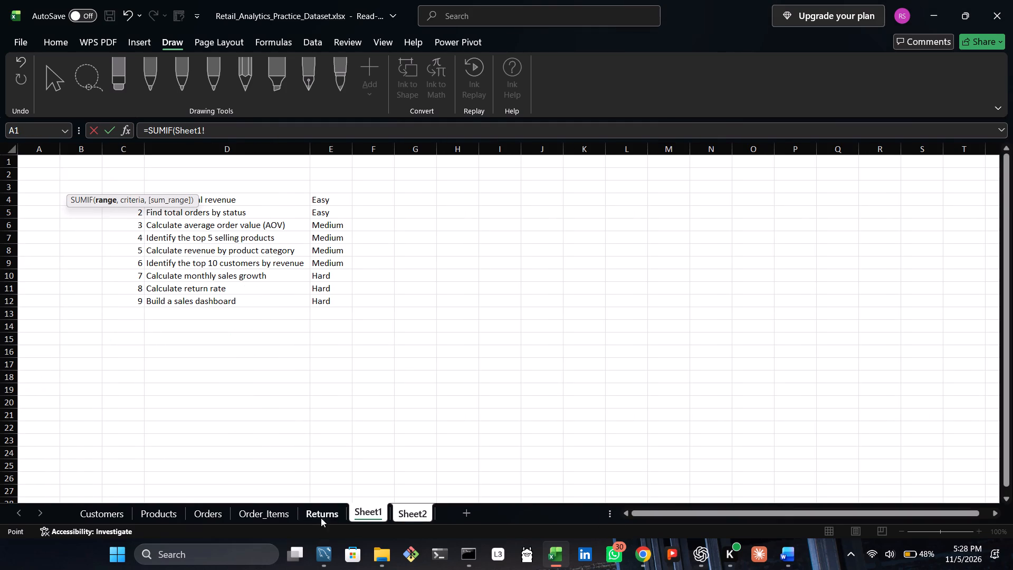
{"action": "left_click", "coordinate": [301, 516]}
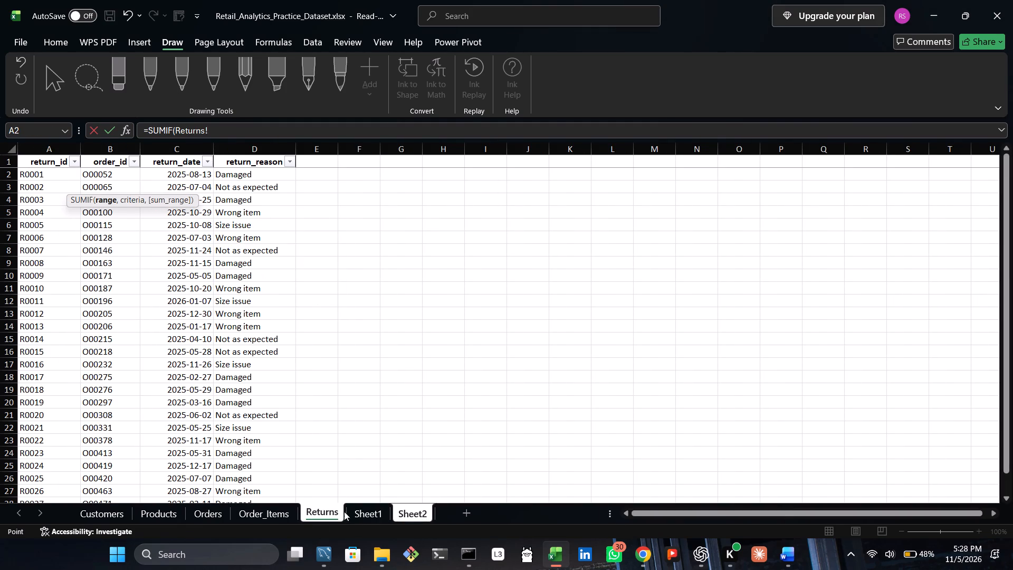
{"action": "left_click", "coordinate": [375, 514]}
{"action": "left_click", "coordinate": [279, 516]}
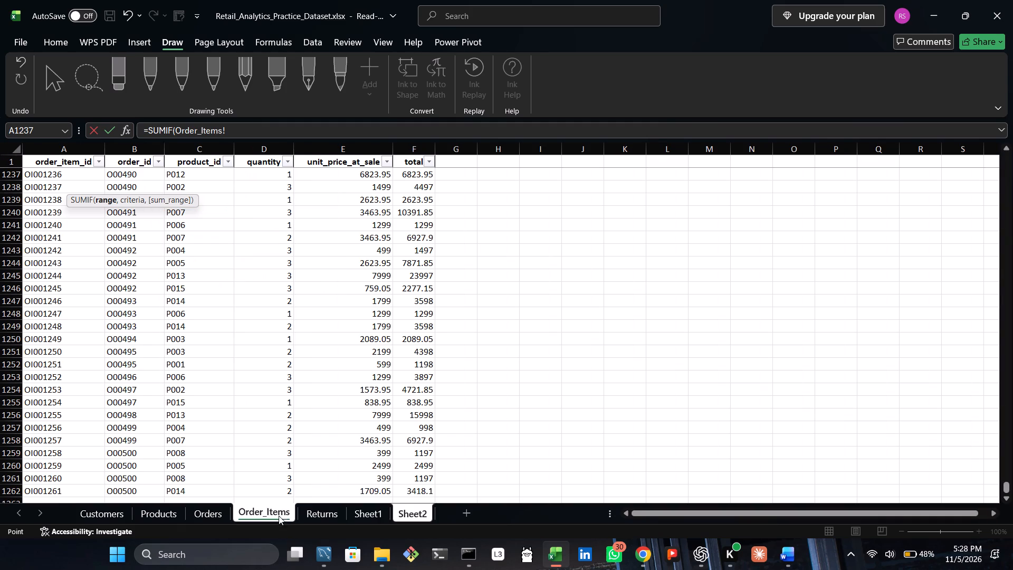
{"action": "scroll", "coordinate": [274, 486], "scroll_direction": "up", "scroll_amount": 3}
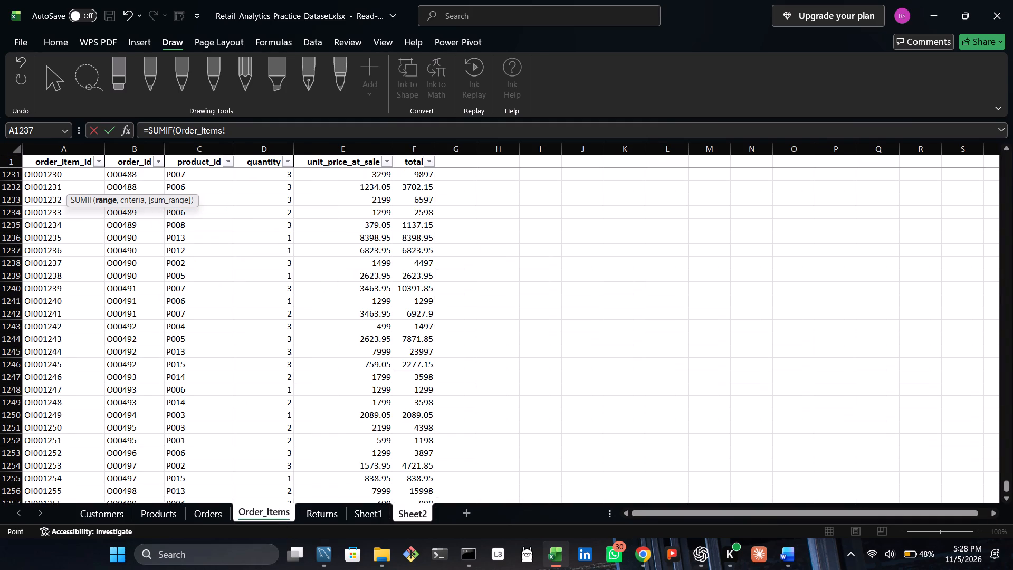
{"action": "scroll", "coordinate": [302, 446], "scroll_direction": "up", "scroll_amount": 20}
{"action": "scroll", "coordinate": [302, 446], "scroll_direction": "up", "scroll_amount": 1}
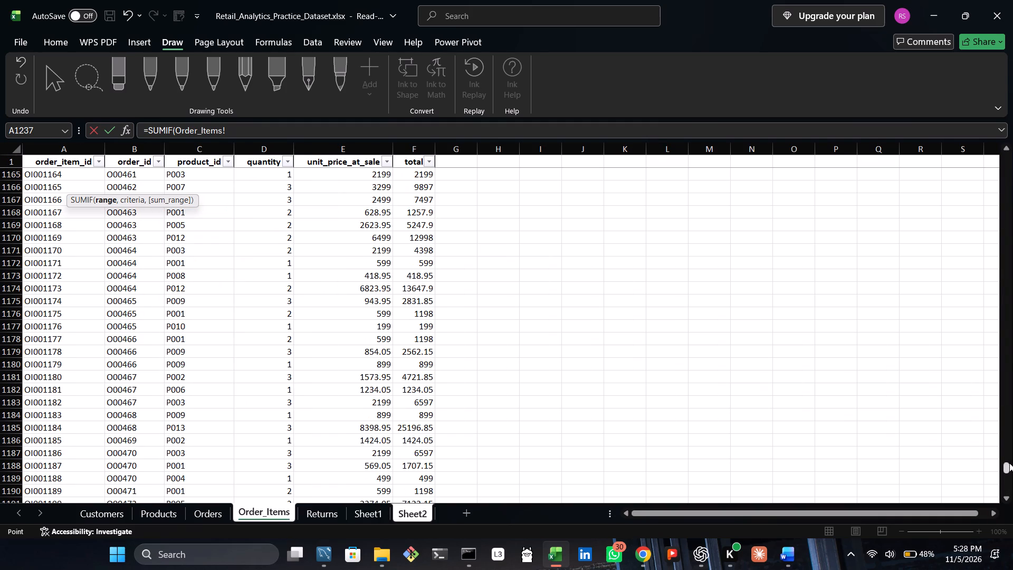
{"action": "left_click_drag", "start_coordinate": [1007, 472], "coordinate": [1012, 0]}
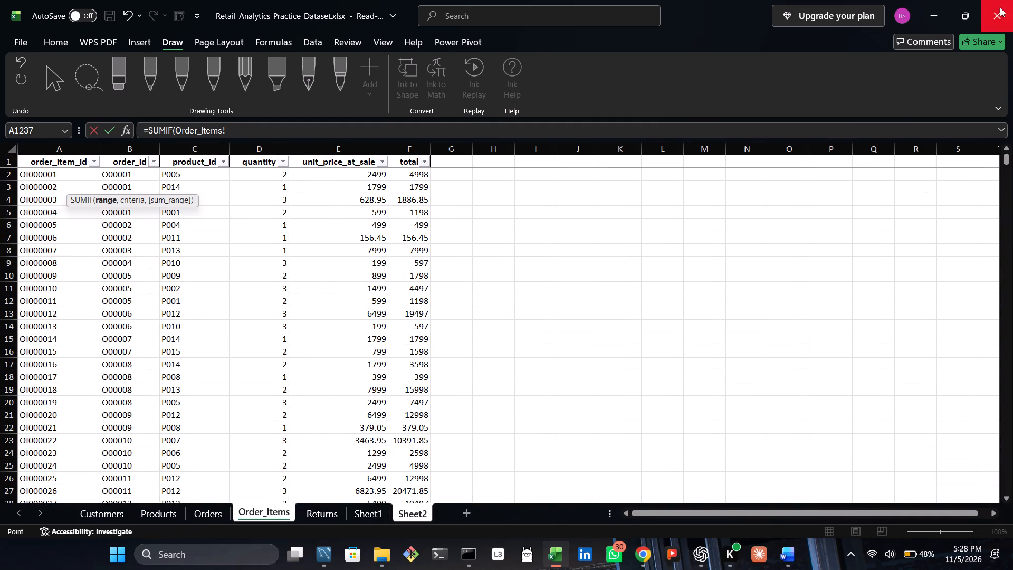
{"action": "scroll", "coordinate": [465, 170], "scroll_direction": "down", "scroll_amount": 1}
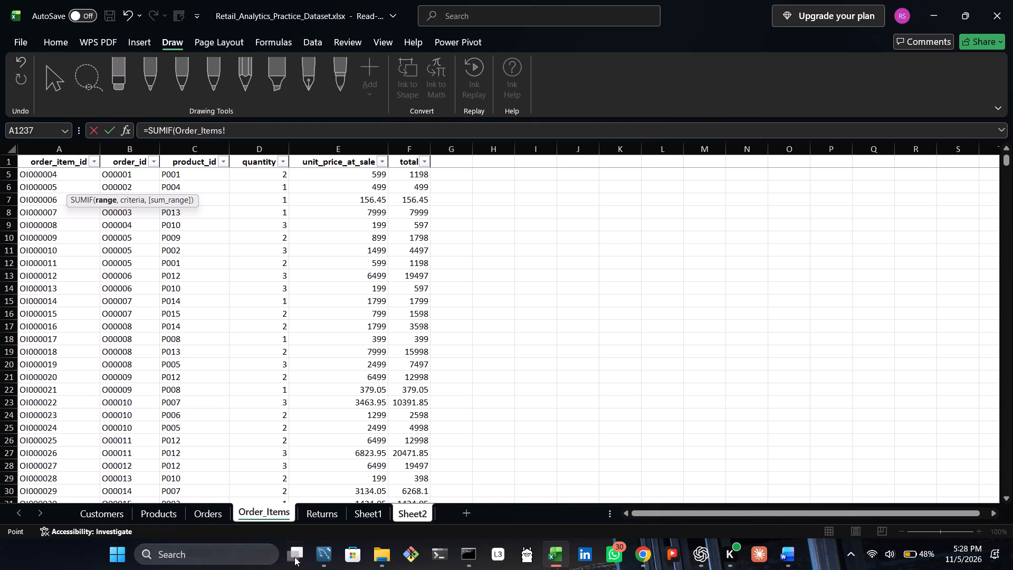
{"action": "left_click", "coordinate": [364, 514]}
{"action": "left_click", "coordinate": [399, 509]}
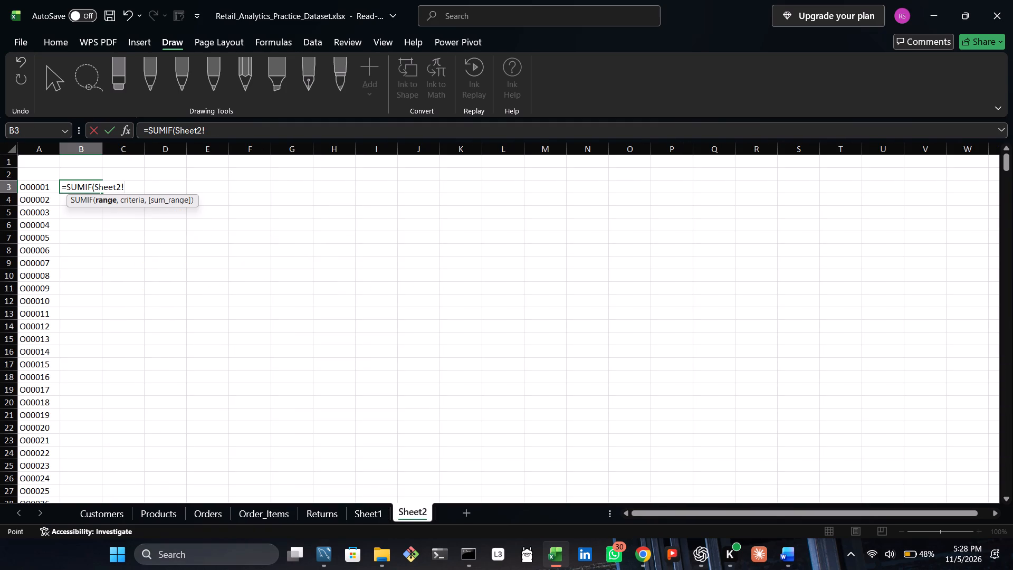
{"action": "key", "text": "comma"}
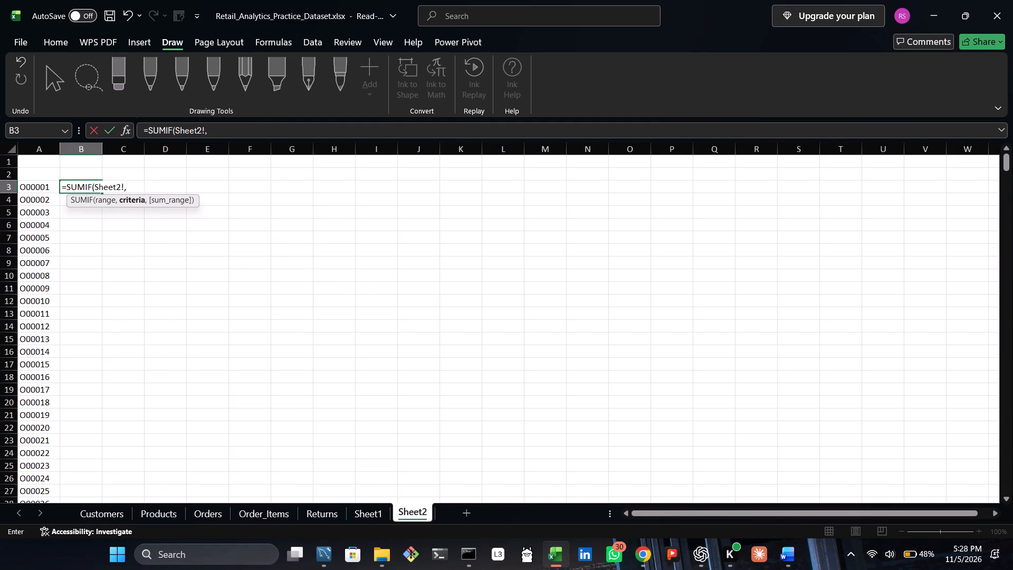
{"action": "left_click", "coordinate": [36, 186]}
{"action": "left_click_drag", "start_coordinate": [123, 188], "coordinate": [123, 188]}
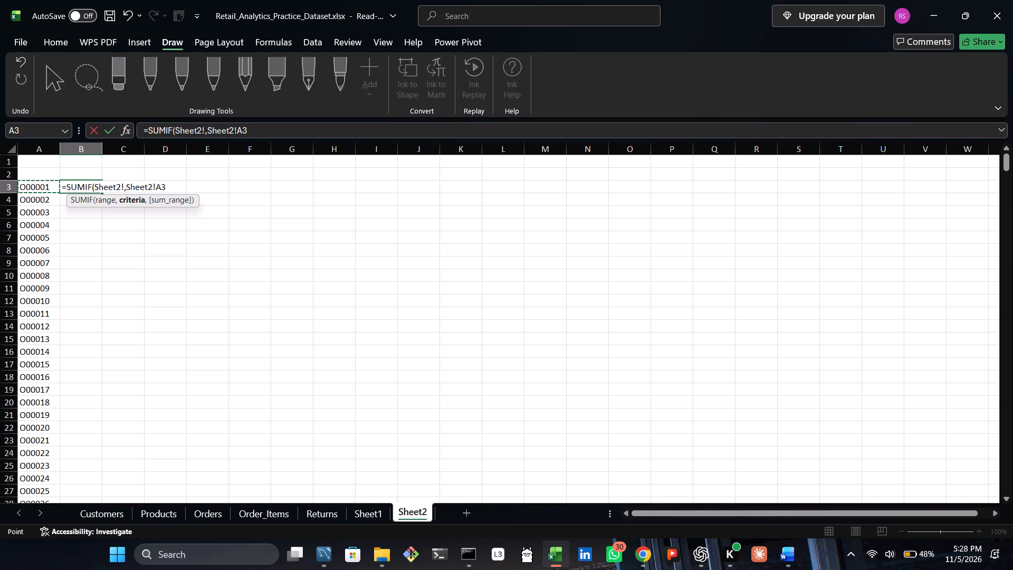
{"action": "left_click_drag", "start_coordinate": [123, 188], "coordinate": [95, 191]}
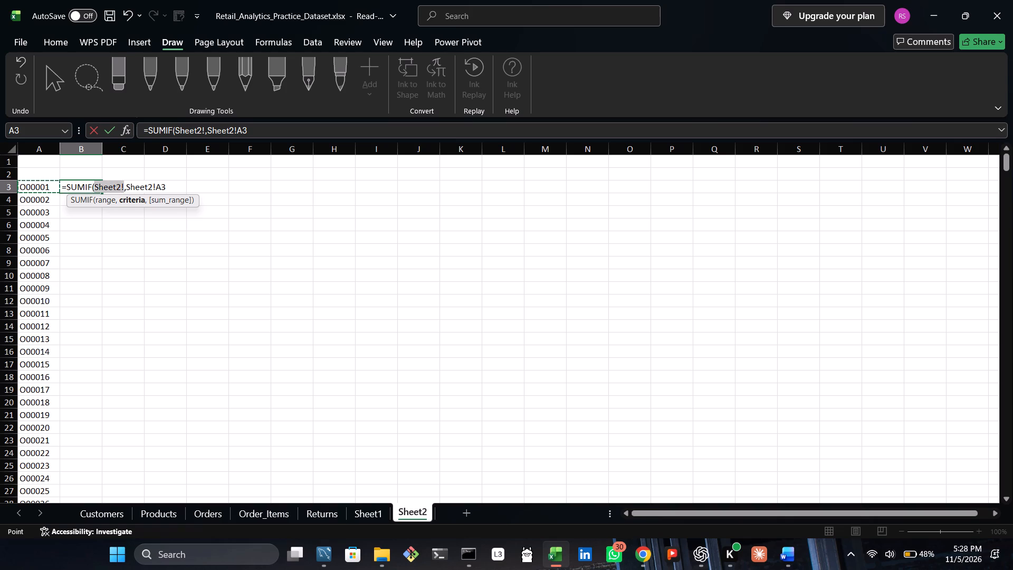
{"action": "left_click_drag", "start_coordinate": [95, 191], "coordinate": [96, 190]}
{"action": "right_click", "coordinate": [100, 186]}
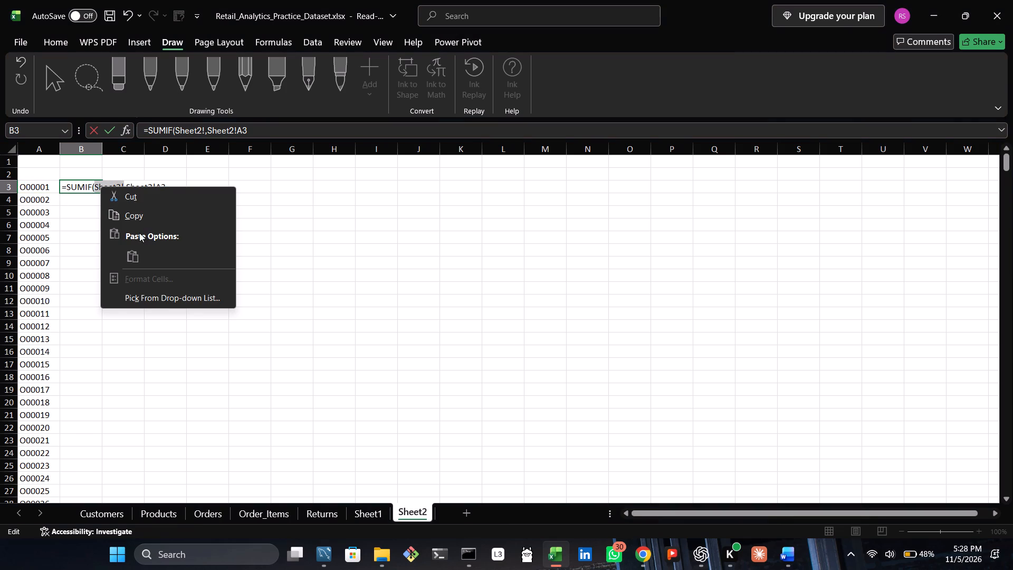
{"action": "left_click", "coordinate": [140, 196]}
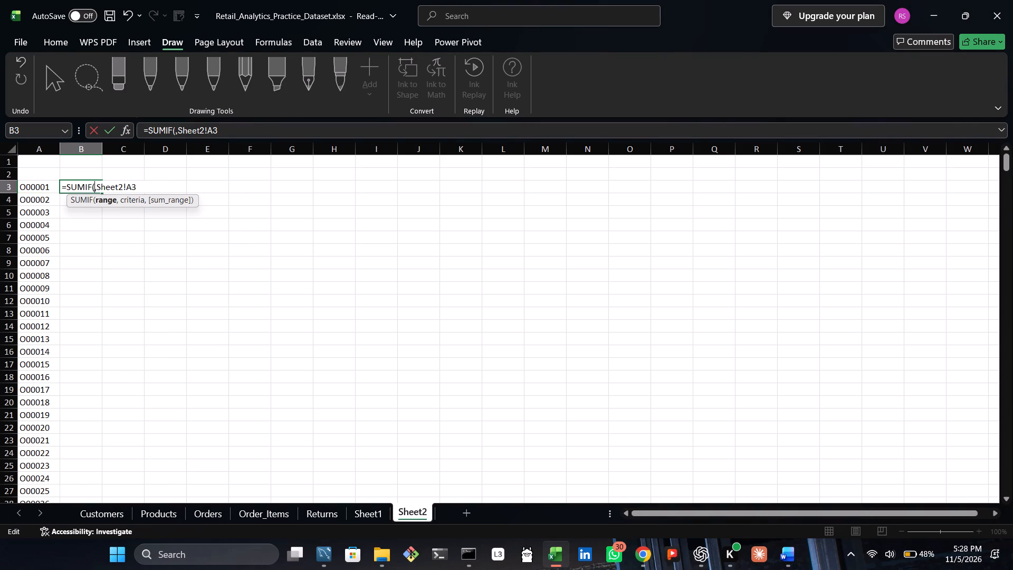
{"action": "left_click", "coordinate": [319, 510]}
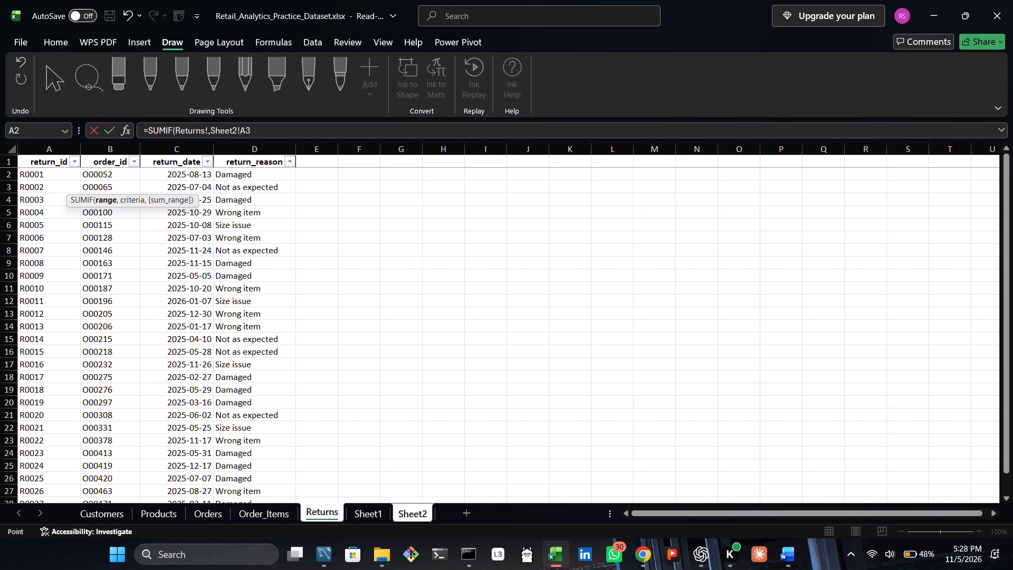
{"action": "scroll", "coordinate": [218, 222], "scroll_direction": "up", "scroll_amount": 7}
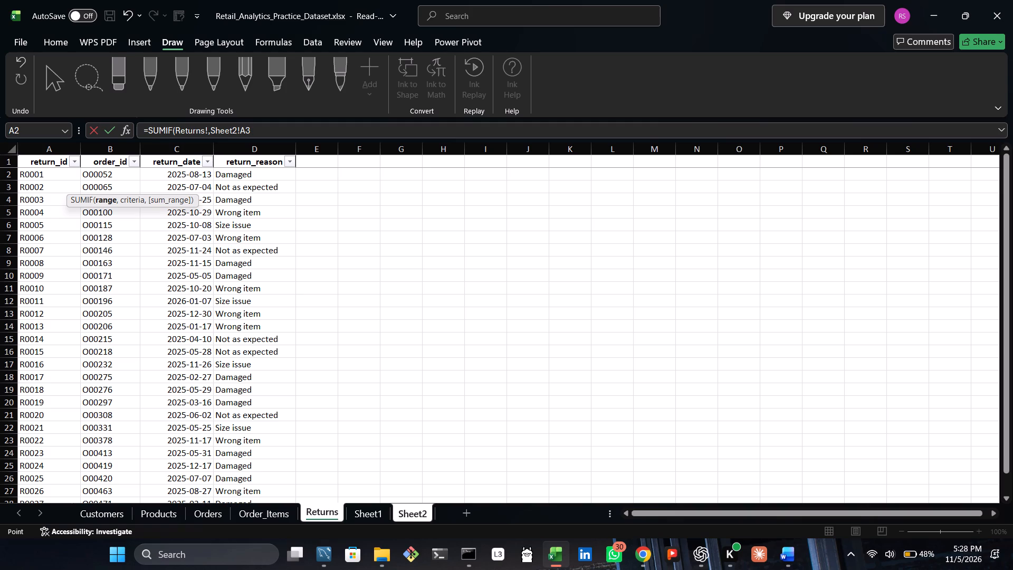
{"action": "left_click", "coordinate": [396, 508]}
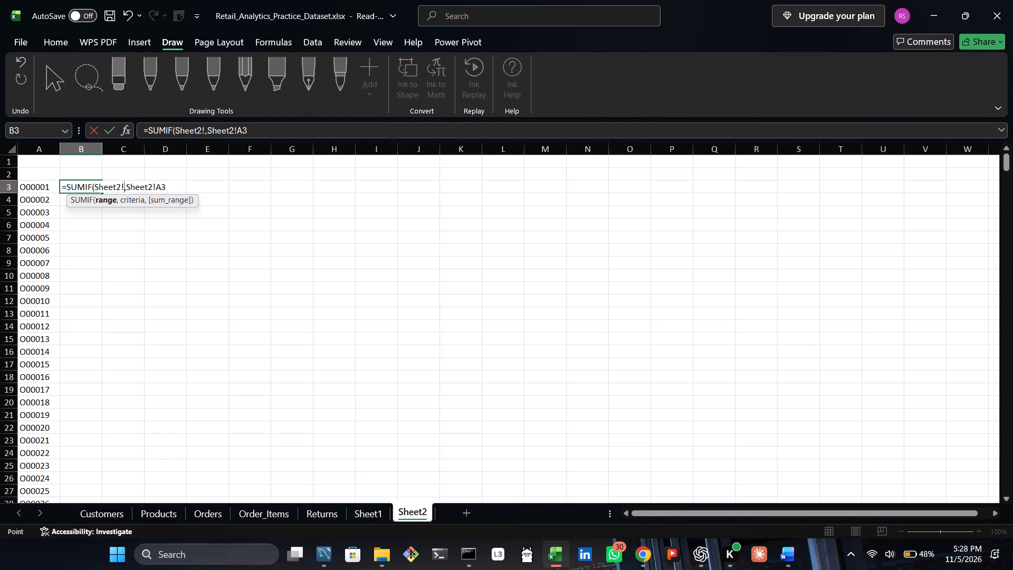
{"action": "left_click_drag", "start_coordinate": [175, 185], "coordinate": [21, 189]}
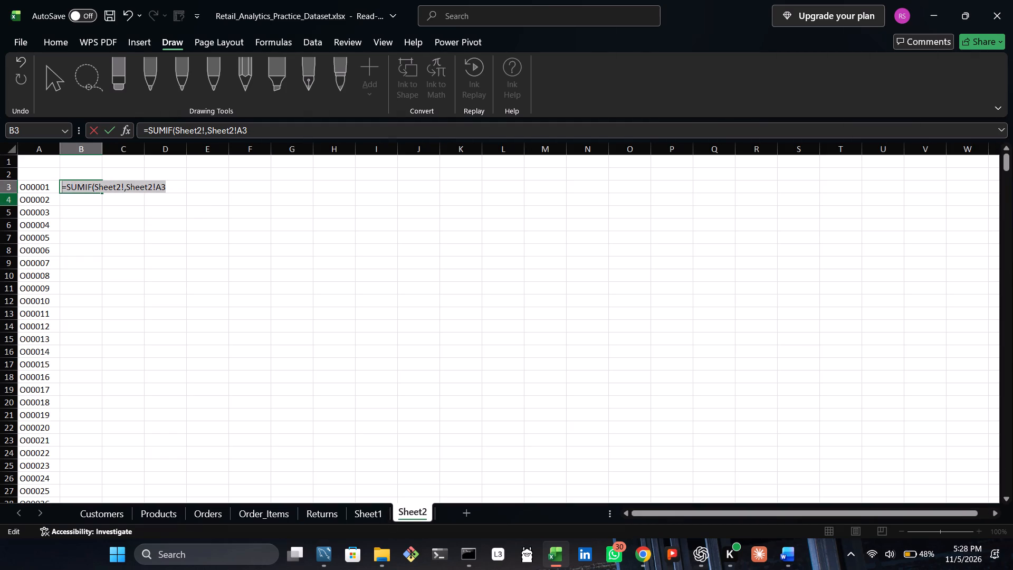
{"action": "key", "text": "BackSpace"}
Start a SUMIF formula in cell I2 of the Orders sheet, using Order_Items!A2:F1262 as its range.
{"action": "left_click", "coordinate": [217, 508]}
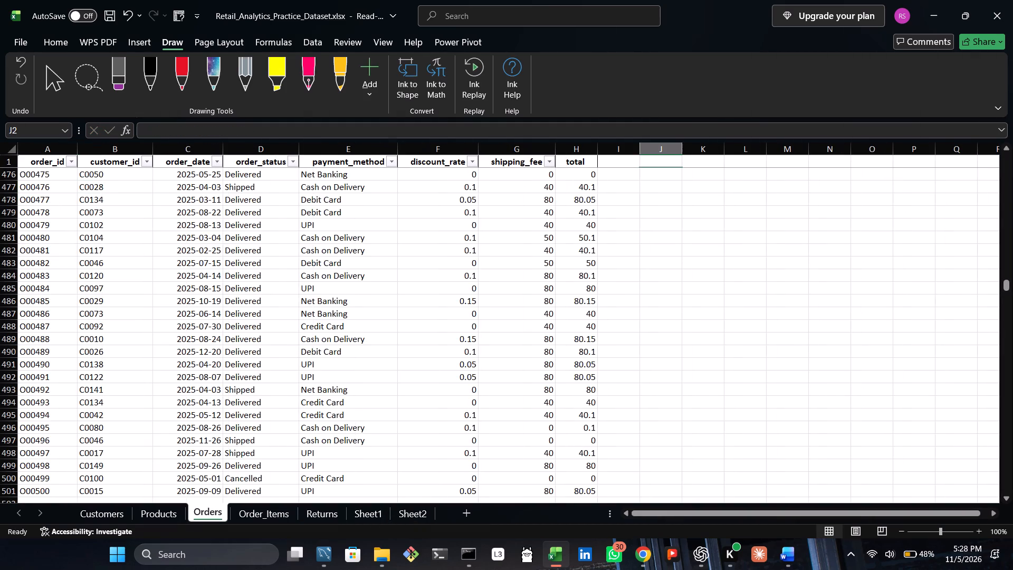
{"action": "scroll", "coordinate": [527, 225], "scroll_direction": "up", "scroll_amount": 12}
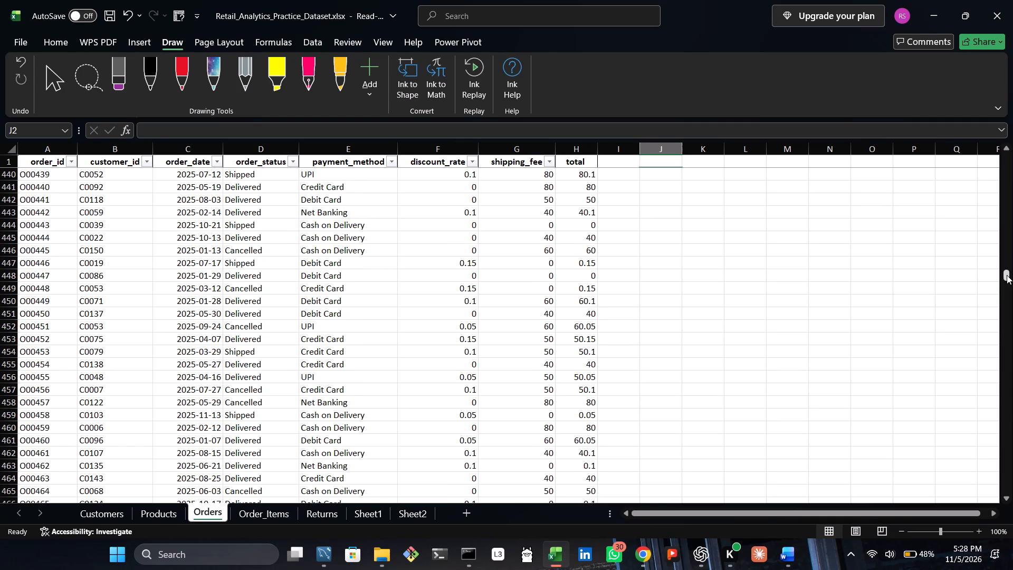
{"action": "left_click_drag", "start_coordinate": [1007, 275], "coordinate": [1012, 43]}
{"action": "double_click", "coordinate": [606, 172]}
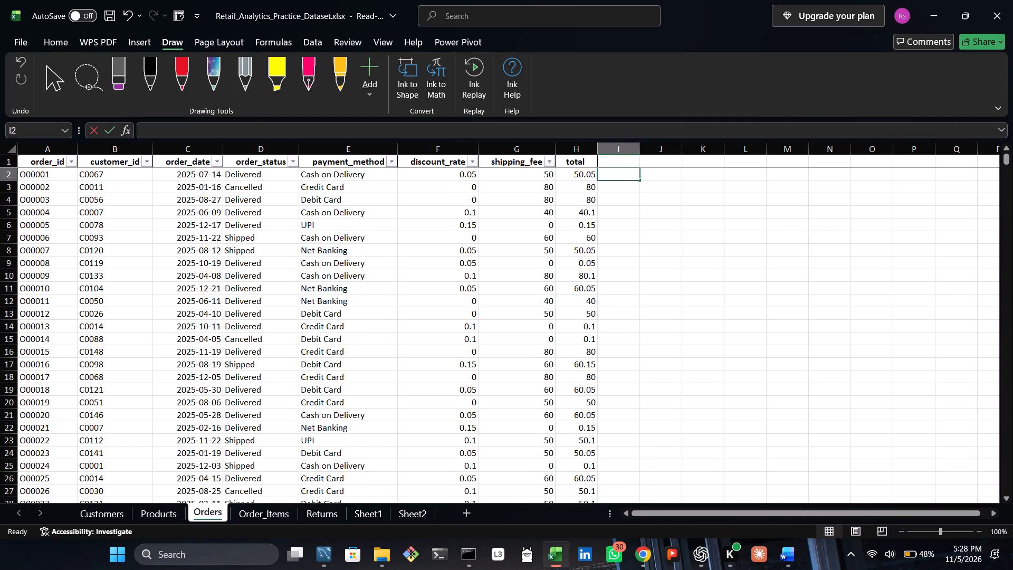
{"action": "key", "text": "equal"}
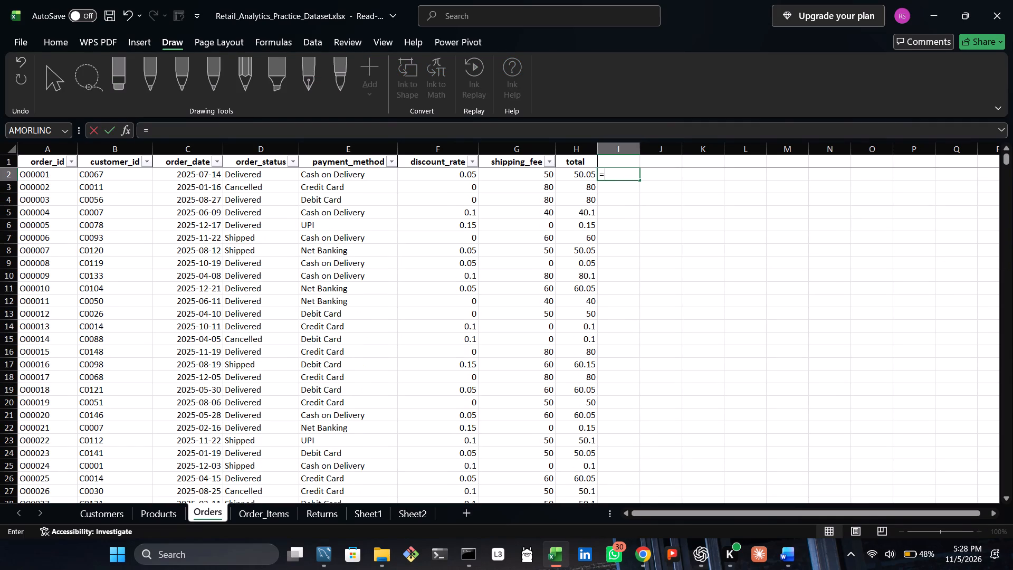
{"action": "key", "text": "s"}
{"action": "key", "text": "u"}
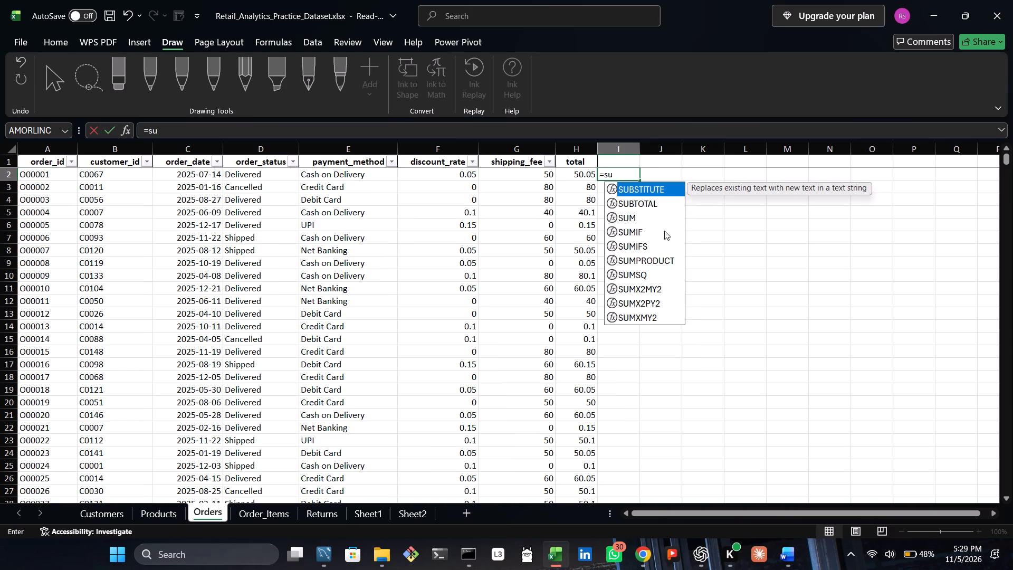
{"action": "double_click", "coordinate": [654, 228]}
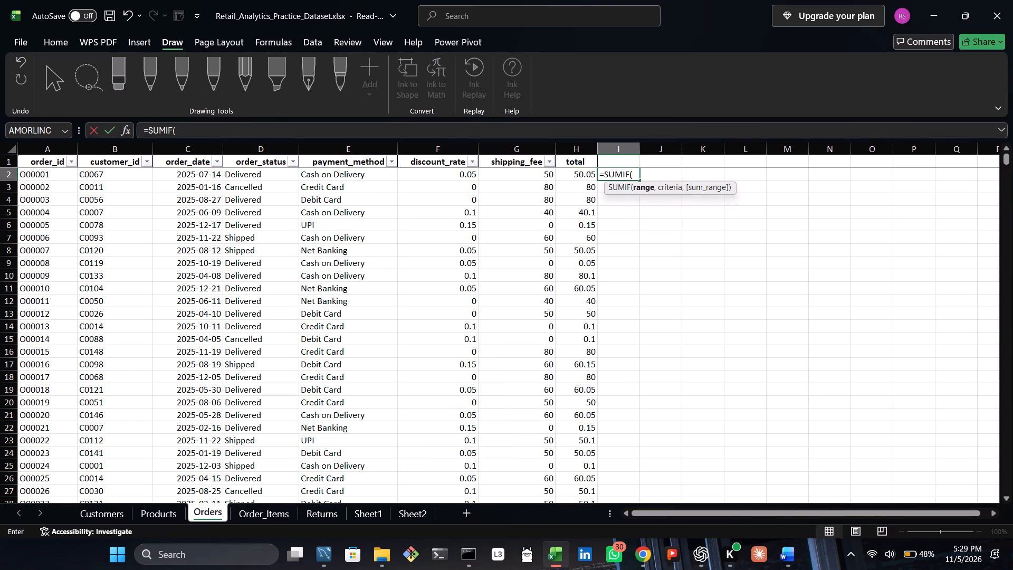
{"action": "left_click", "coordinate": [255, 510]}
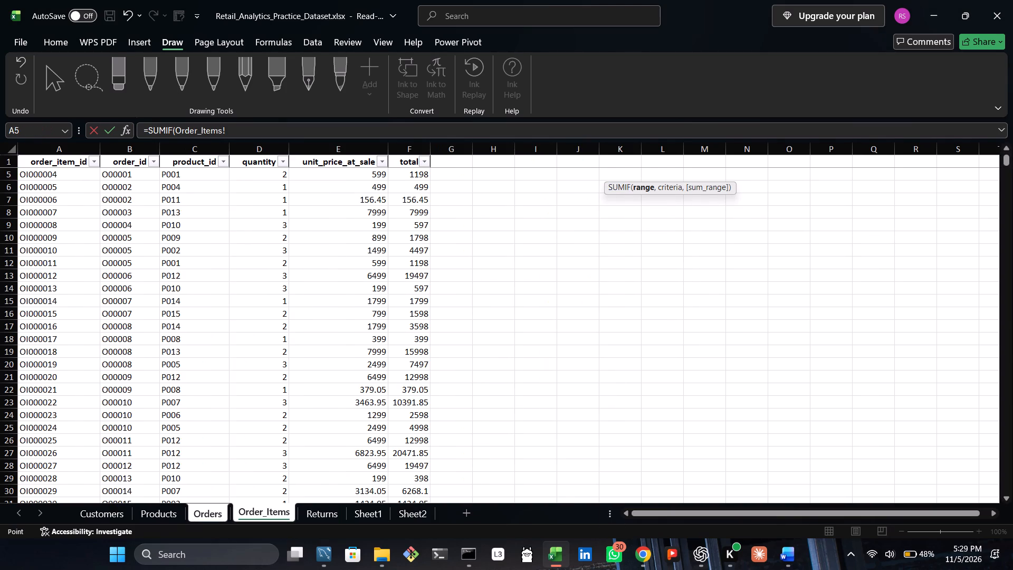
{"action": "scroll", "coordinate": [61, 202], "scroll_direction": "up", "scroll_amount": 4}
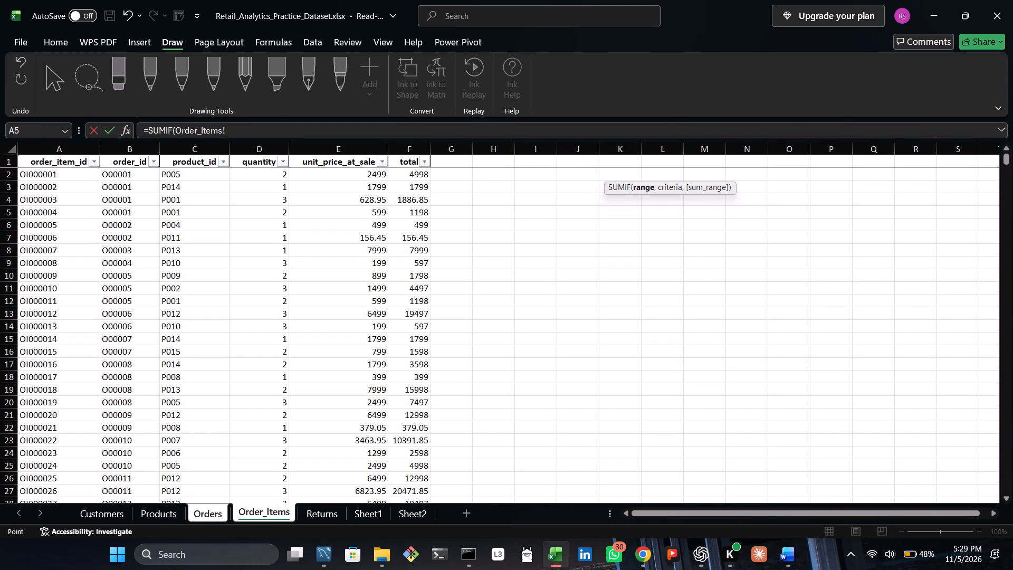
{"action": "left_click_drag", "start_coordinate": [1012, 401], "coordinate": [1012, 288]}
{"action": "scroll", "coordinate": [232, 315], "scroll_direction": "up", "scroll_amount": 6}
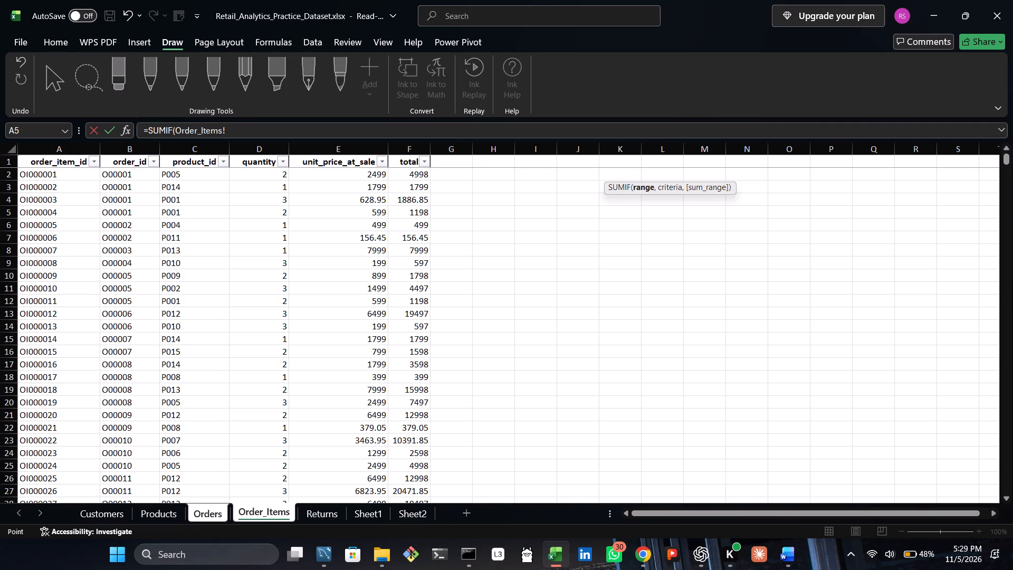
{"action": "left_click_drag", "start_coordinate": [33, 174], "coordinate": [375, 172]}
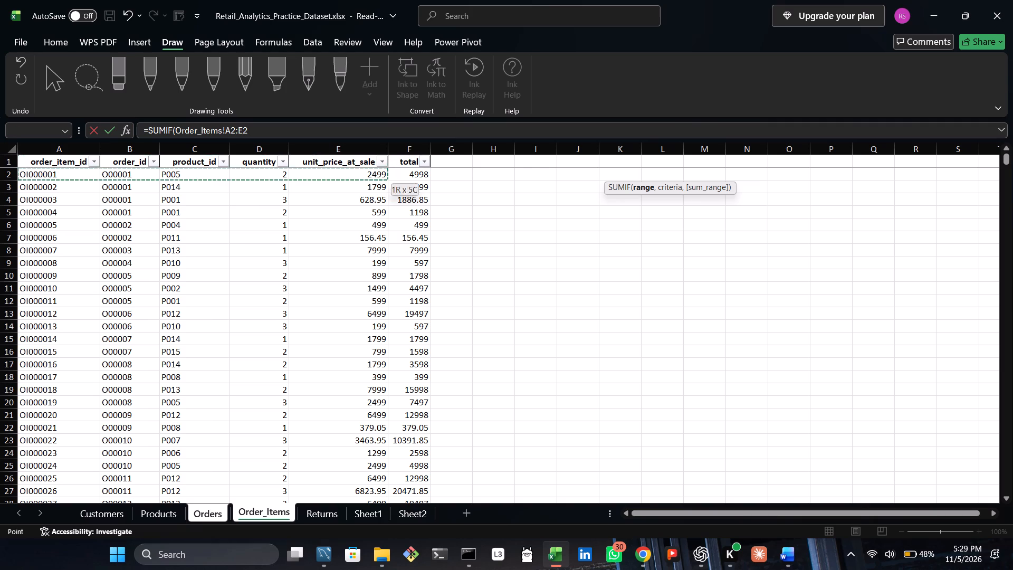
{"action": "left_click_drag", "start_coordinate": [375, 172], "coordinate": [405, 174]}
{"action": "key", "text": "ctrl+shift+Down"}
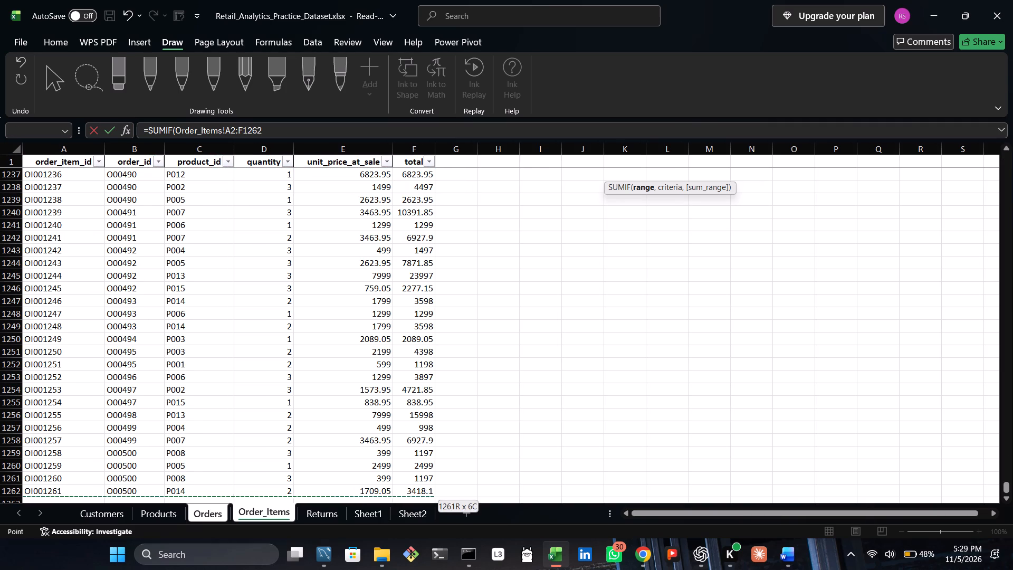
{"action": "key", "text": "comma"}
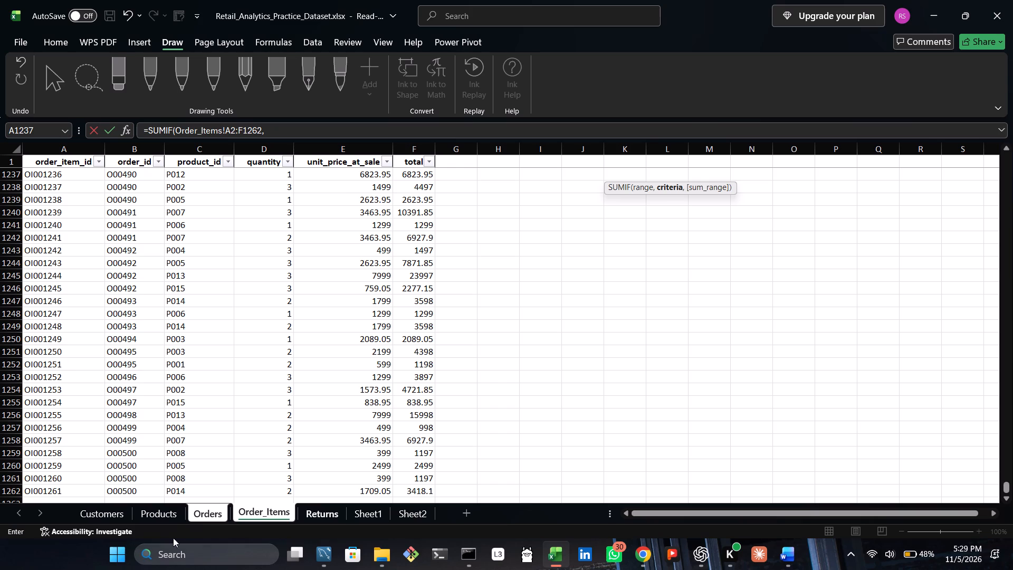
Complete the SUMIF with Orders!A2:A501 as the criteria and Order_Items!F2:F1262 as the sum range.
{"action": "left_click", "coordinate": [195, 510]}
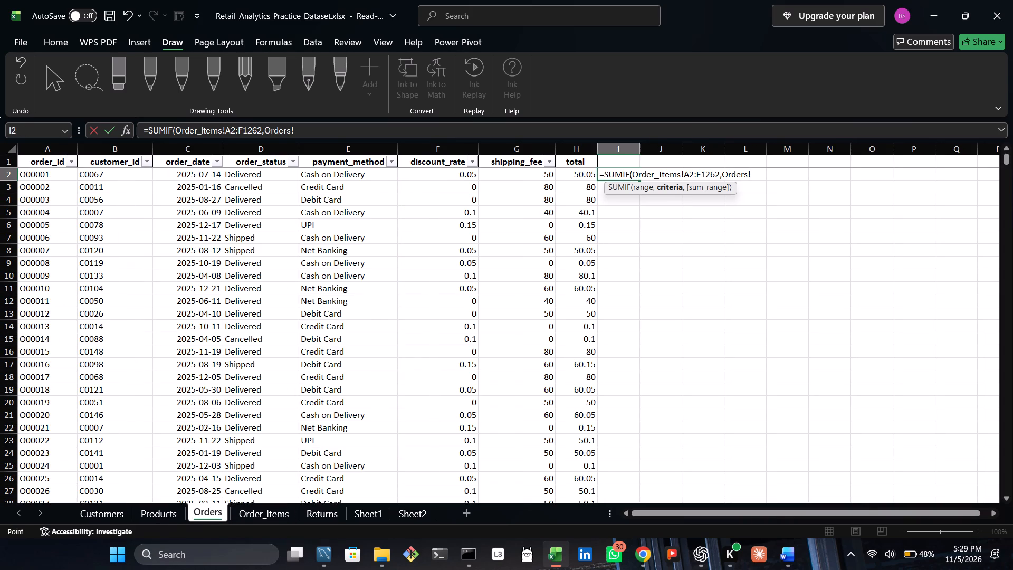
{"action": "left_click", "coordinate": [49, 175]}
{"action": "key", "text": "ctrl+shift+Down"}
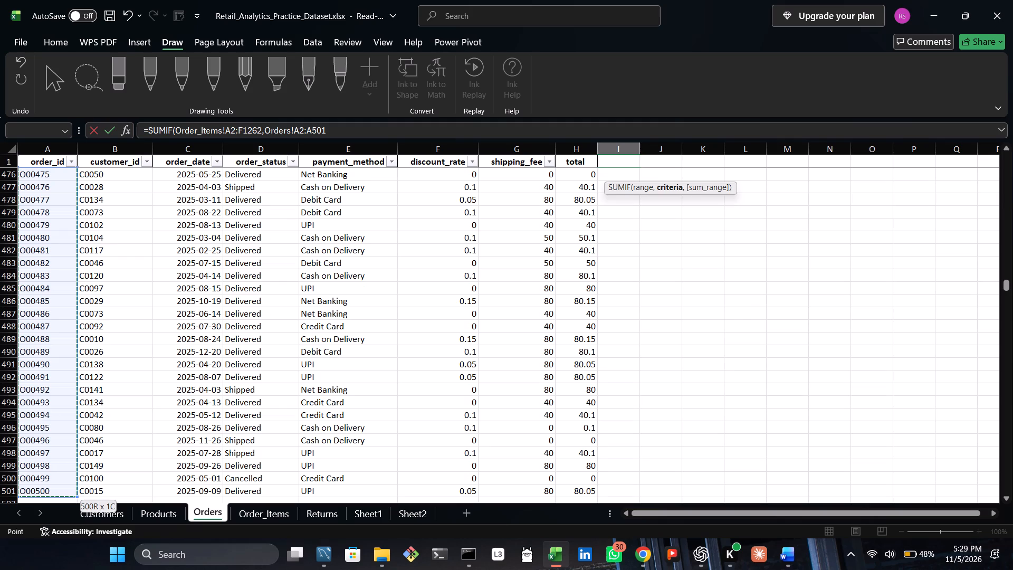
{"action": "key", "text": "comma"}
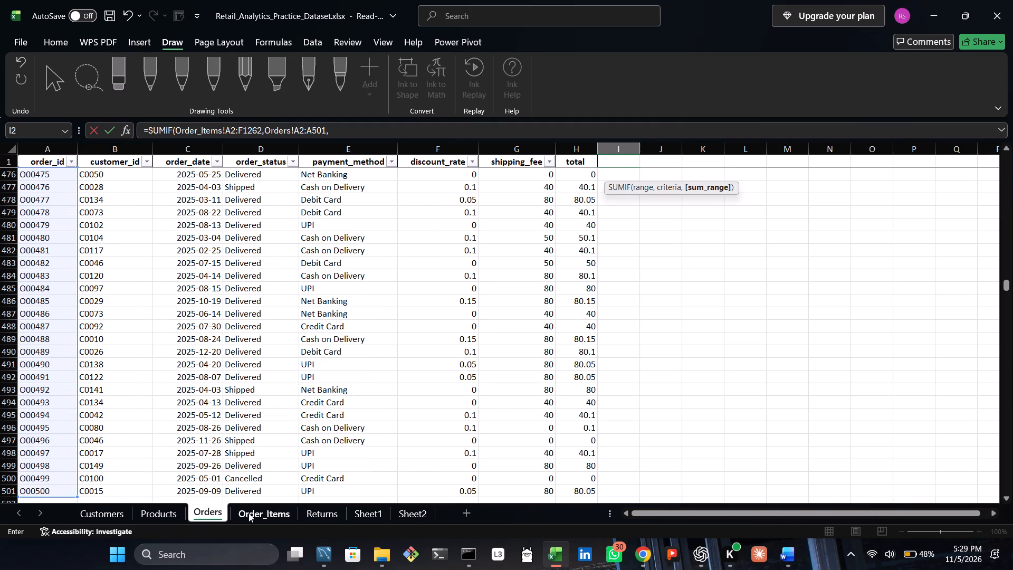
{"action": "left_click", "coordinate": [250, 513]}
{"action": "scroll", "coordinate": [388, 330], "scroll_direction": "up", "scroll_amount": 5}
{"action": "scroll", "coordinate": [452, 186], "scroll_direction": "up", "scroll_amount": 9}
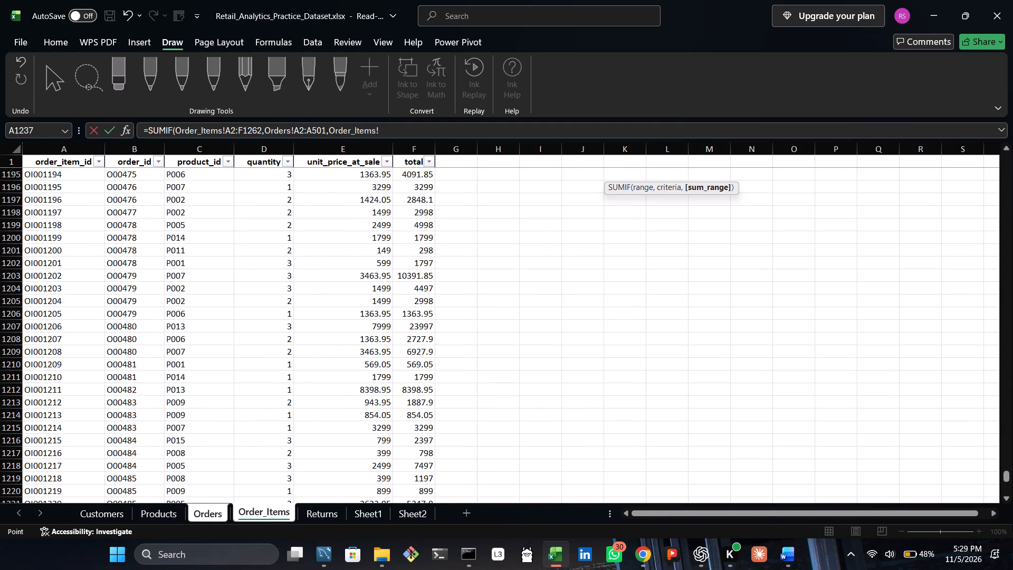
{"action": "left_click_drag", "start_coordinate": [1004, 473], "coordinate": [1012, 0]}
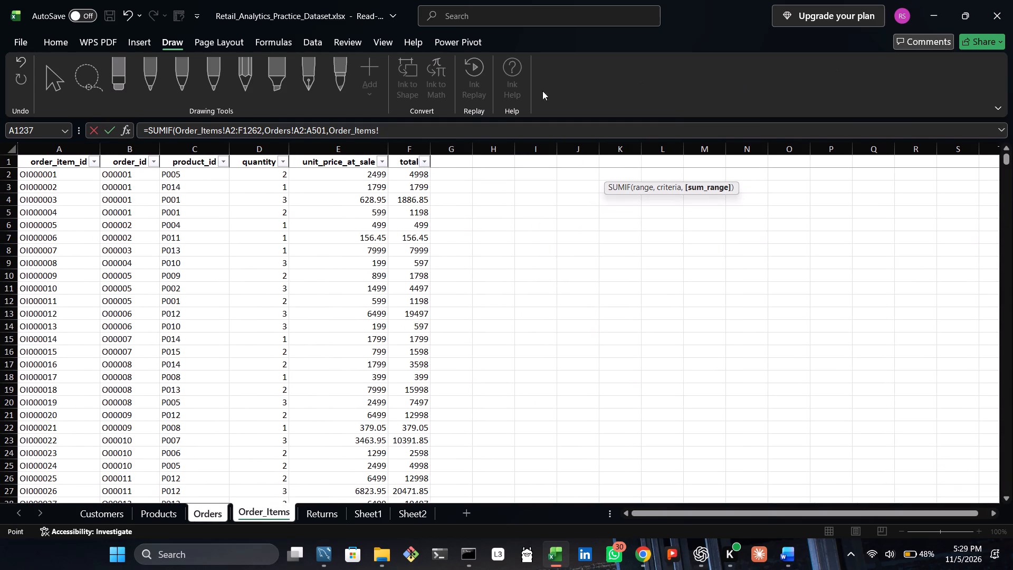
{"action": "left_click", "coordinate": [416, 175]}
{"action": "key", "text": "ctrl+shift+Down"}
{"action": "key", "text": "Return"}
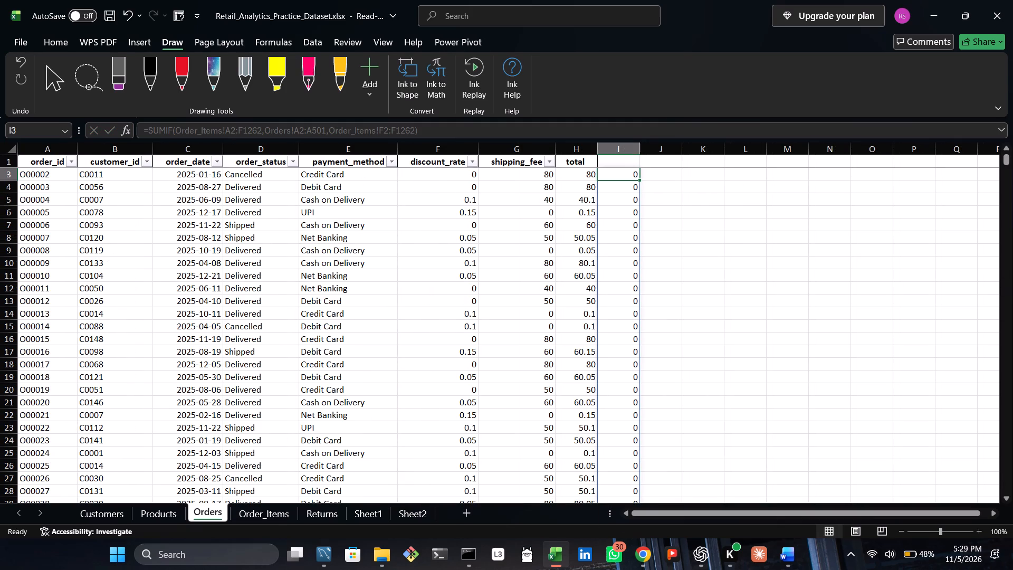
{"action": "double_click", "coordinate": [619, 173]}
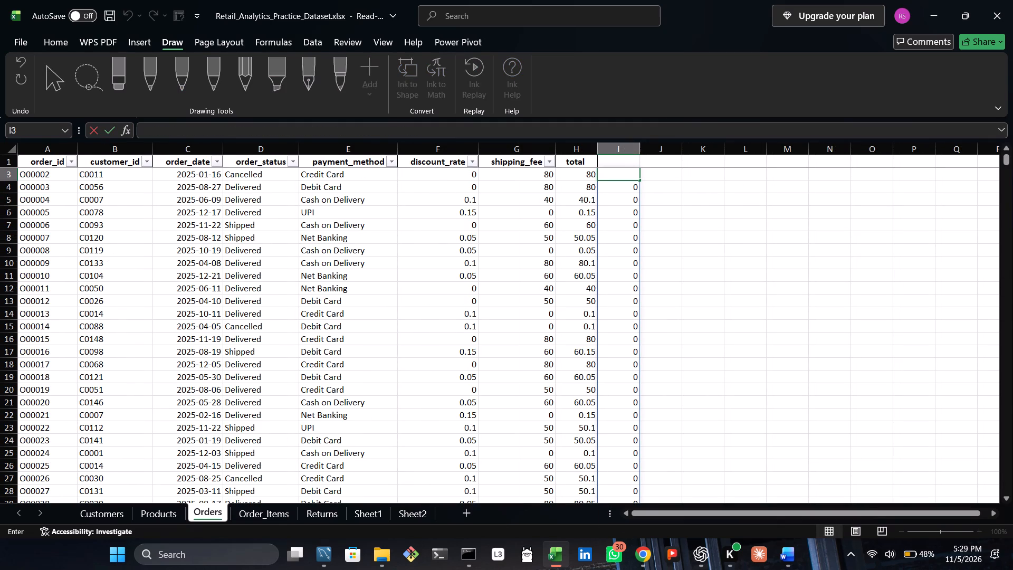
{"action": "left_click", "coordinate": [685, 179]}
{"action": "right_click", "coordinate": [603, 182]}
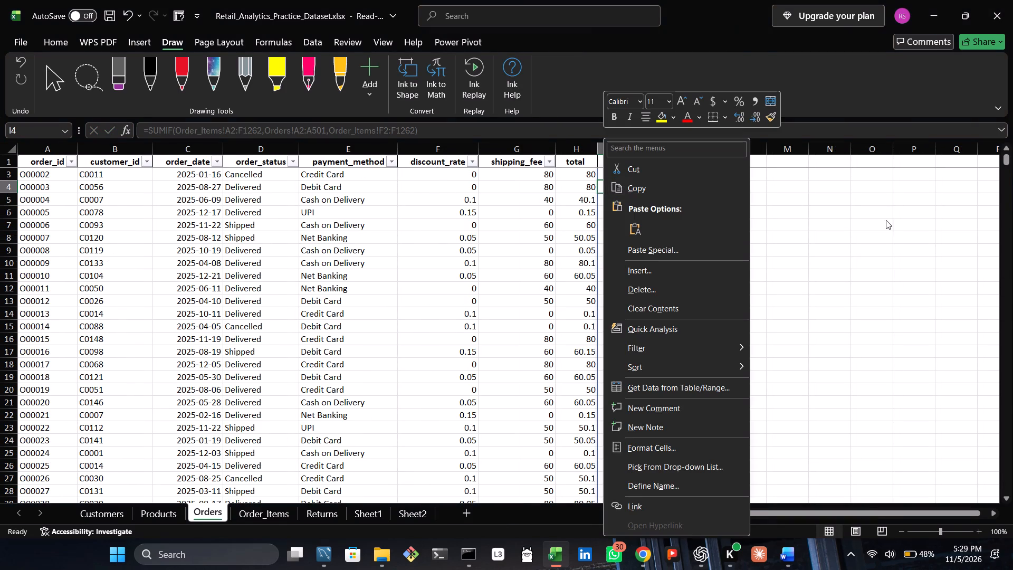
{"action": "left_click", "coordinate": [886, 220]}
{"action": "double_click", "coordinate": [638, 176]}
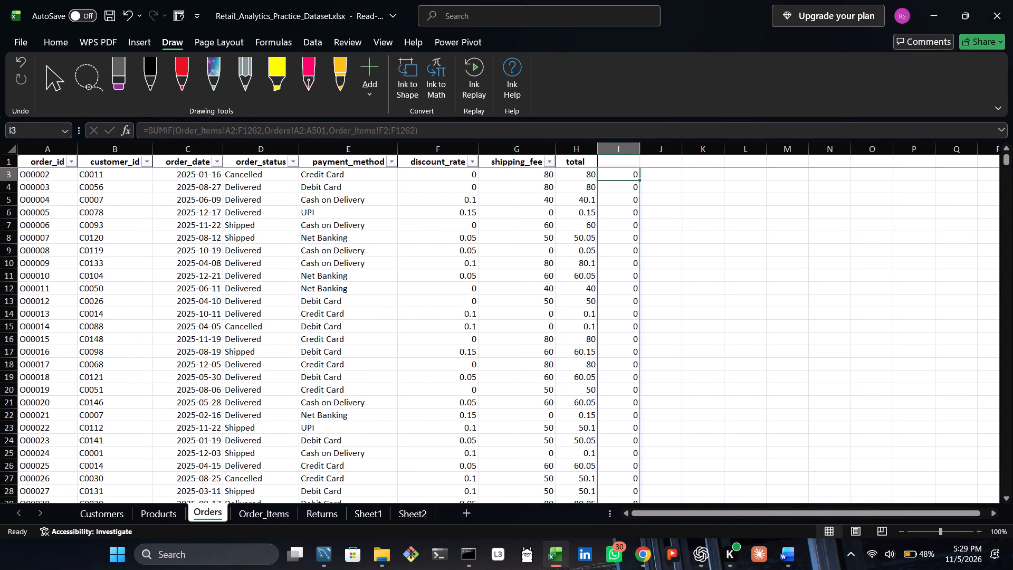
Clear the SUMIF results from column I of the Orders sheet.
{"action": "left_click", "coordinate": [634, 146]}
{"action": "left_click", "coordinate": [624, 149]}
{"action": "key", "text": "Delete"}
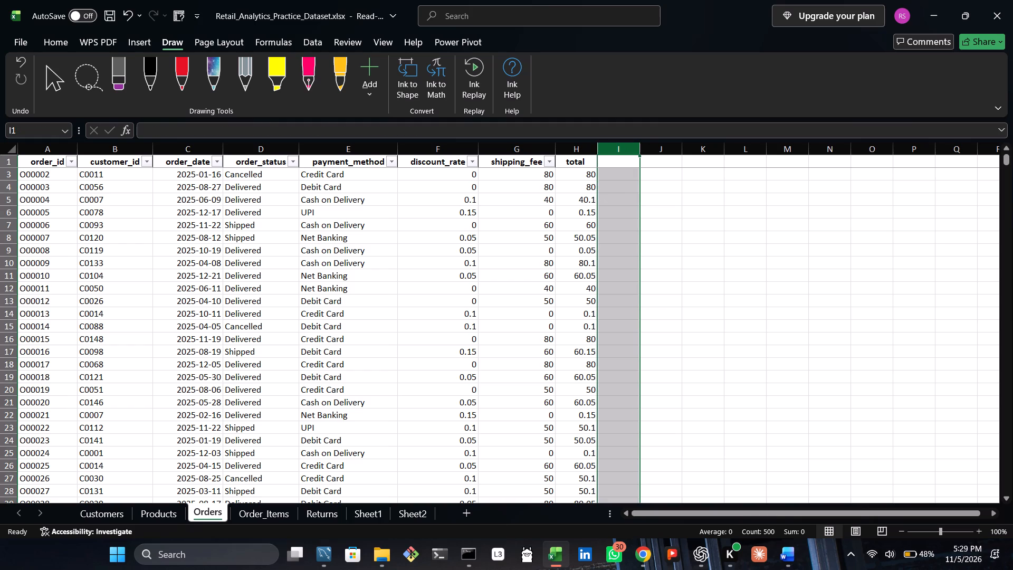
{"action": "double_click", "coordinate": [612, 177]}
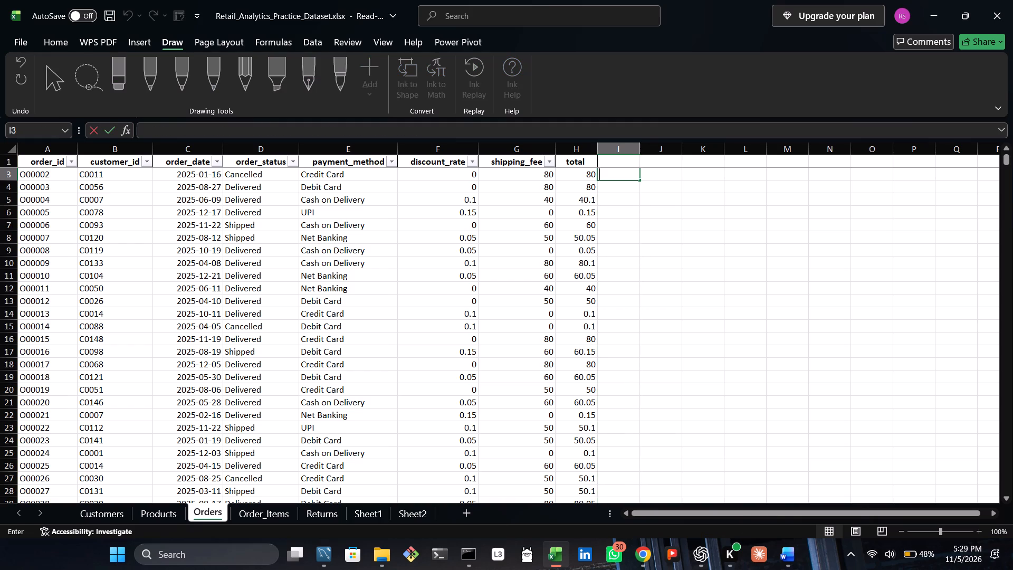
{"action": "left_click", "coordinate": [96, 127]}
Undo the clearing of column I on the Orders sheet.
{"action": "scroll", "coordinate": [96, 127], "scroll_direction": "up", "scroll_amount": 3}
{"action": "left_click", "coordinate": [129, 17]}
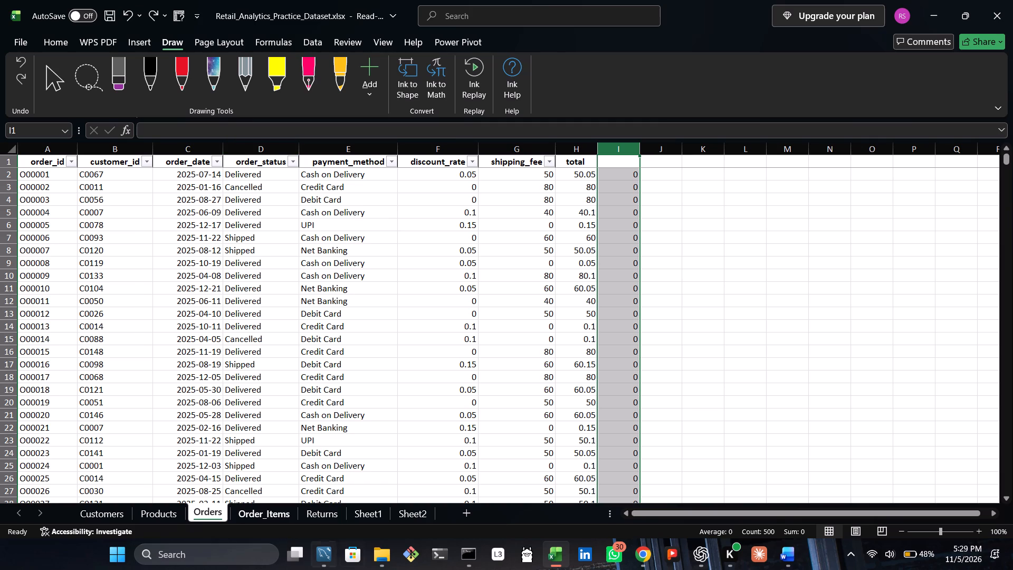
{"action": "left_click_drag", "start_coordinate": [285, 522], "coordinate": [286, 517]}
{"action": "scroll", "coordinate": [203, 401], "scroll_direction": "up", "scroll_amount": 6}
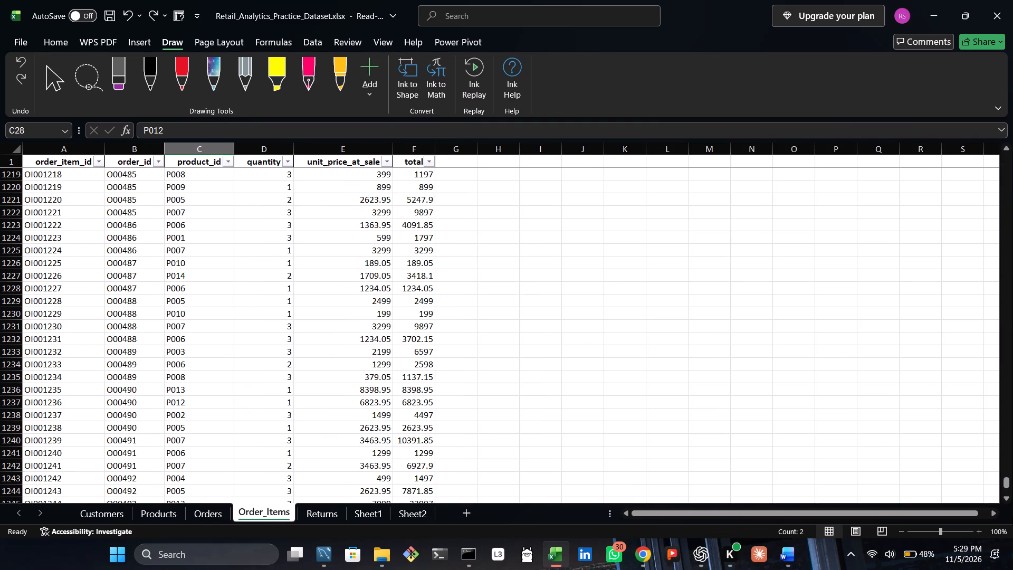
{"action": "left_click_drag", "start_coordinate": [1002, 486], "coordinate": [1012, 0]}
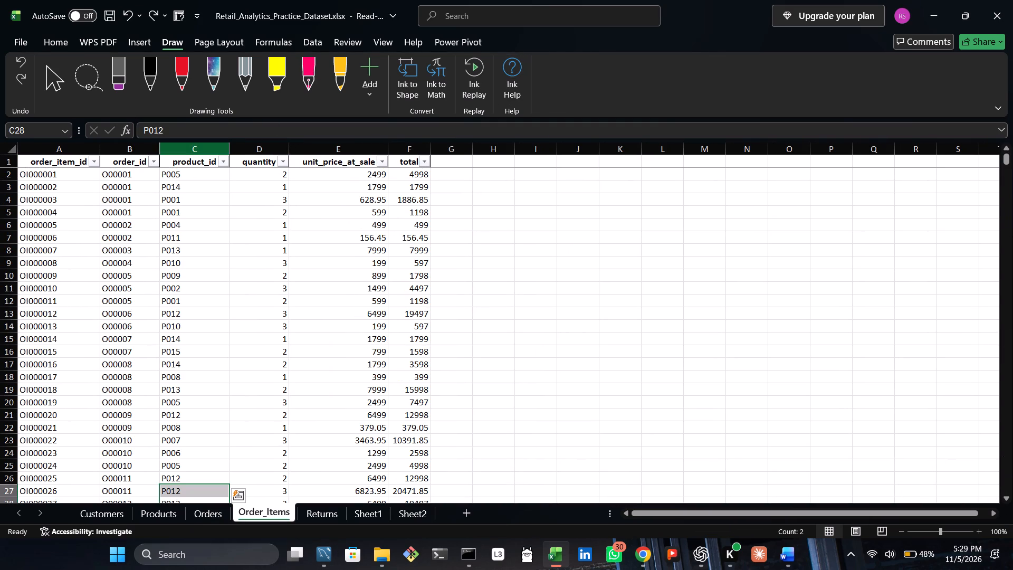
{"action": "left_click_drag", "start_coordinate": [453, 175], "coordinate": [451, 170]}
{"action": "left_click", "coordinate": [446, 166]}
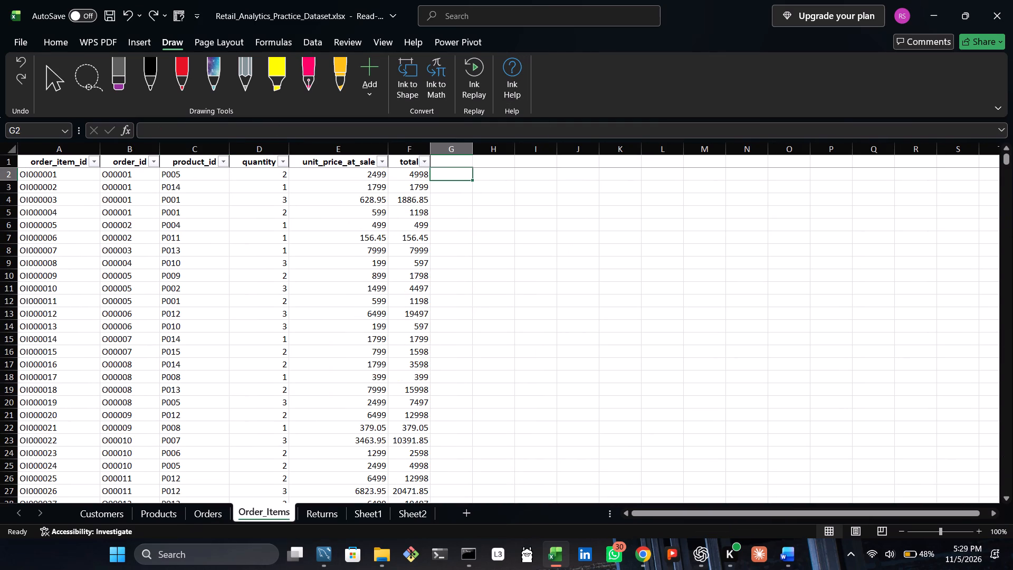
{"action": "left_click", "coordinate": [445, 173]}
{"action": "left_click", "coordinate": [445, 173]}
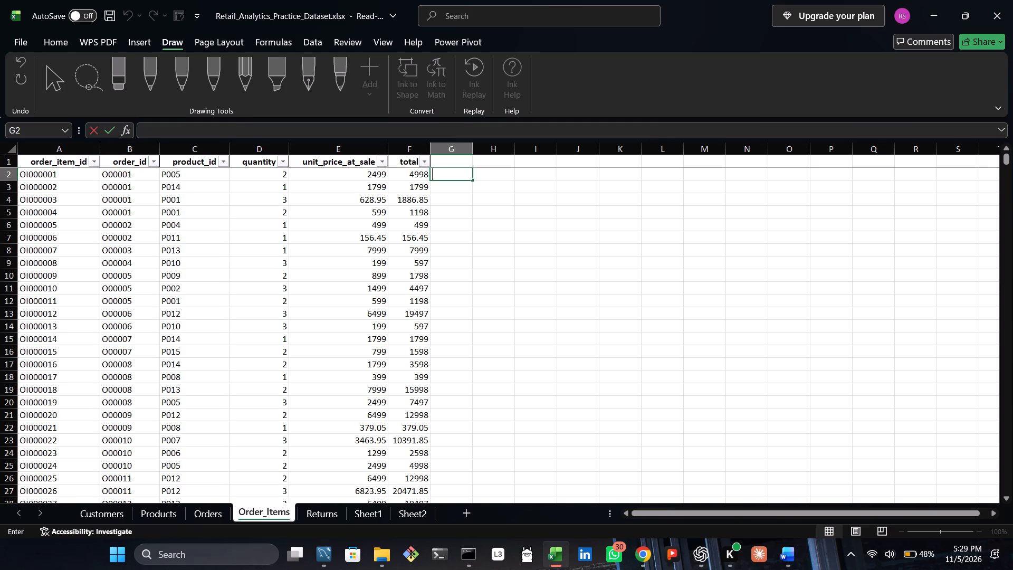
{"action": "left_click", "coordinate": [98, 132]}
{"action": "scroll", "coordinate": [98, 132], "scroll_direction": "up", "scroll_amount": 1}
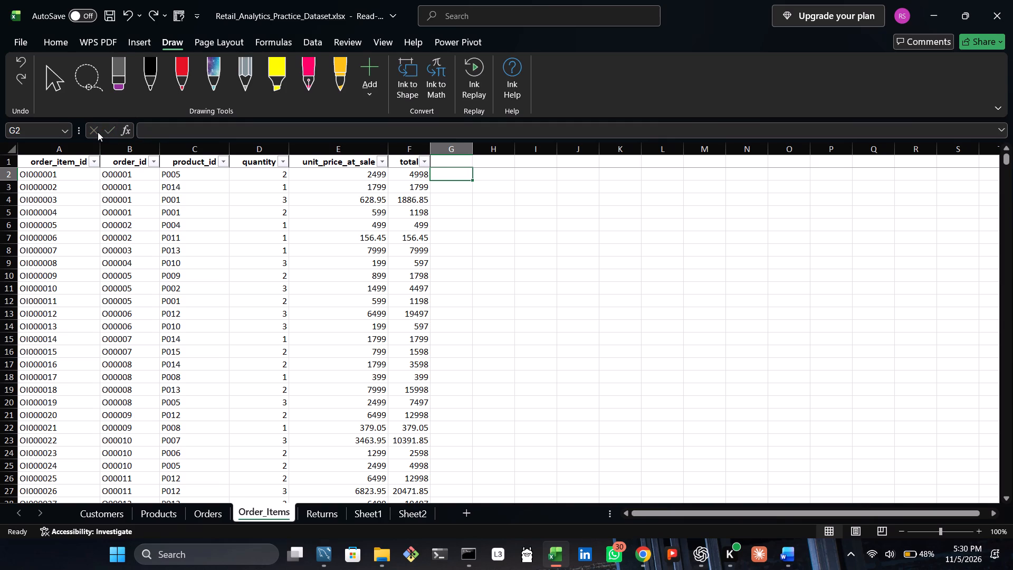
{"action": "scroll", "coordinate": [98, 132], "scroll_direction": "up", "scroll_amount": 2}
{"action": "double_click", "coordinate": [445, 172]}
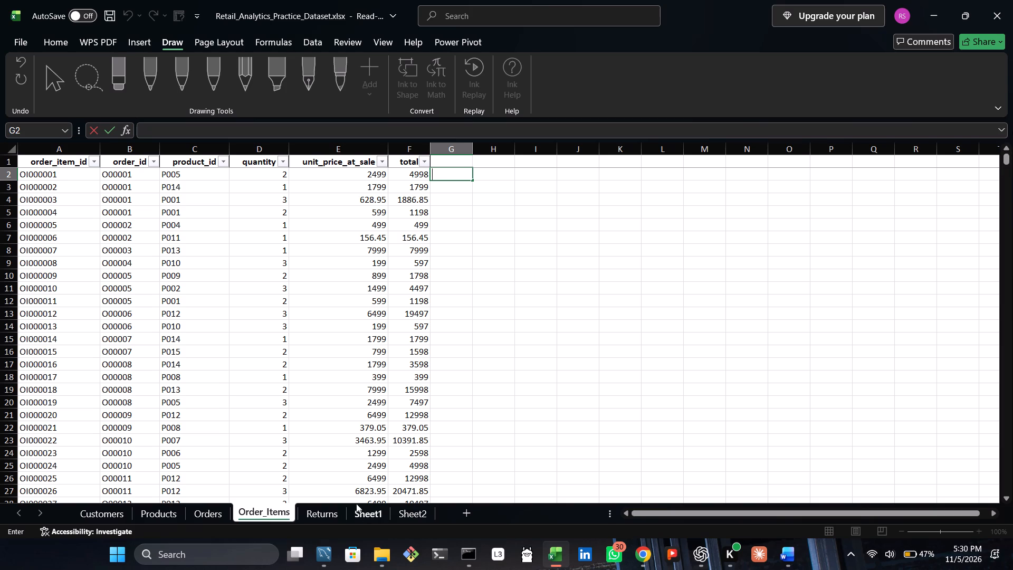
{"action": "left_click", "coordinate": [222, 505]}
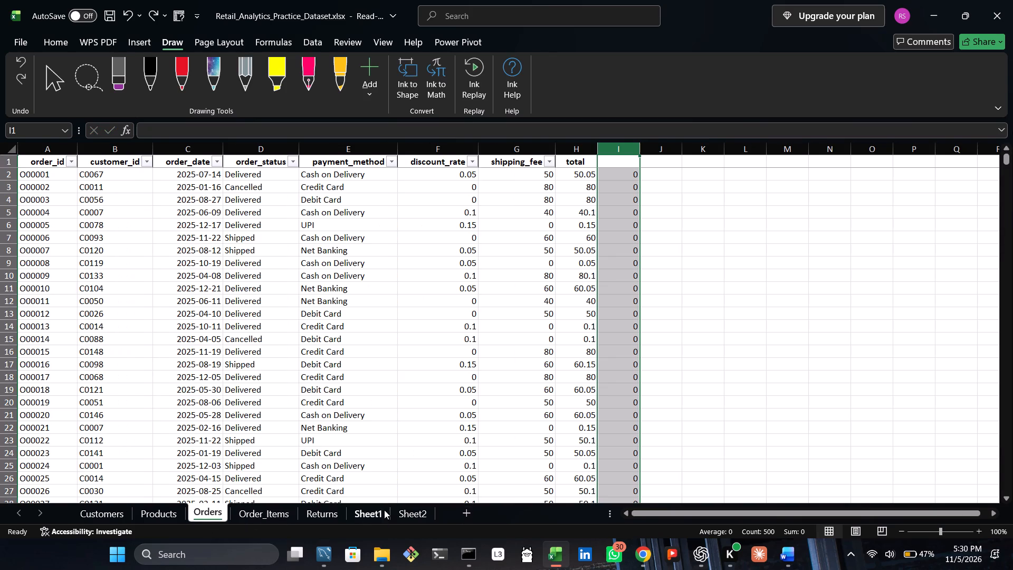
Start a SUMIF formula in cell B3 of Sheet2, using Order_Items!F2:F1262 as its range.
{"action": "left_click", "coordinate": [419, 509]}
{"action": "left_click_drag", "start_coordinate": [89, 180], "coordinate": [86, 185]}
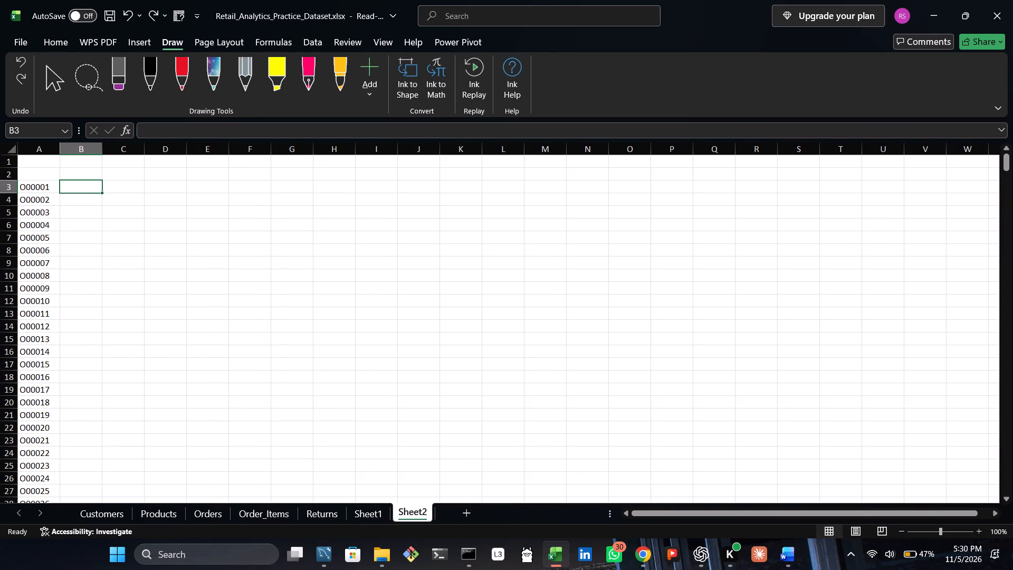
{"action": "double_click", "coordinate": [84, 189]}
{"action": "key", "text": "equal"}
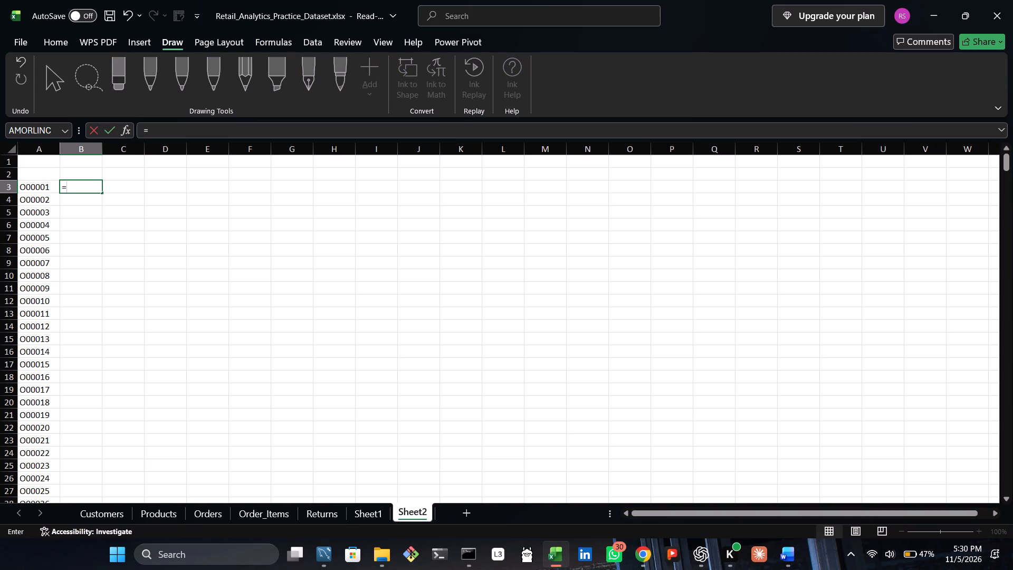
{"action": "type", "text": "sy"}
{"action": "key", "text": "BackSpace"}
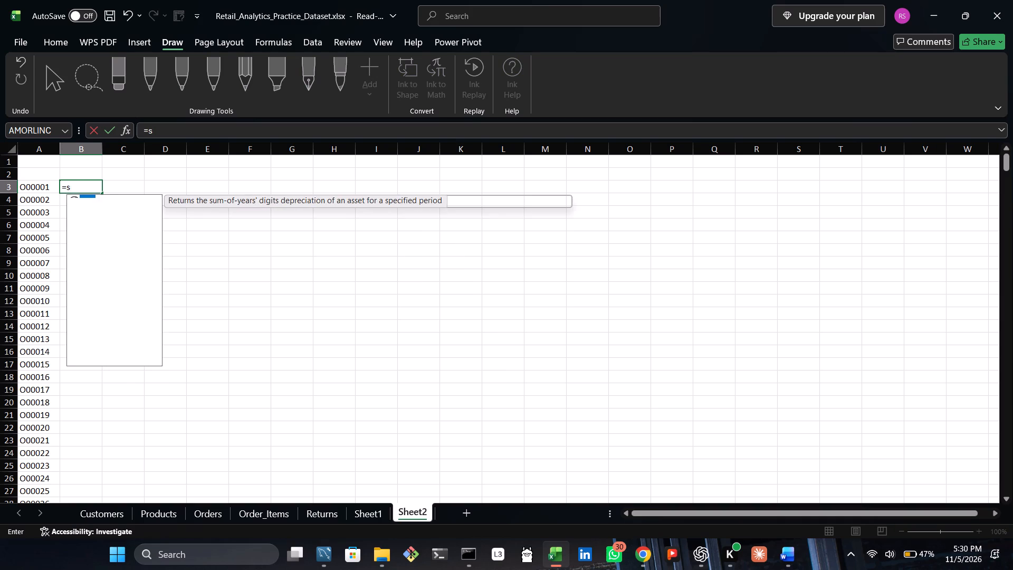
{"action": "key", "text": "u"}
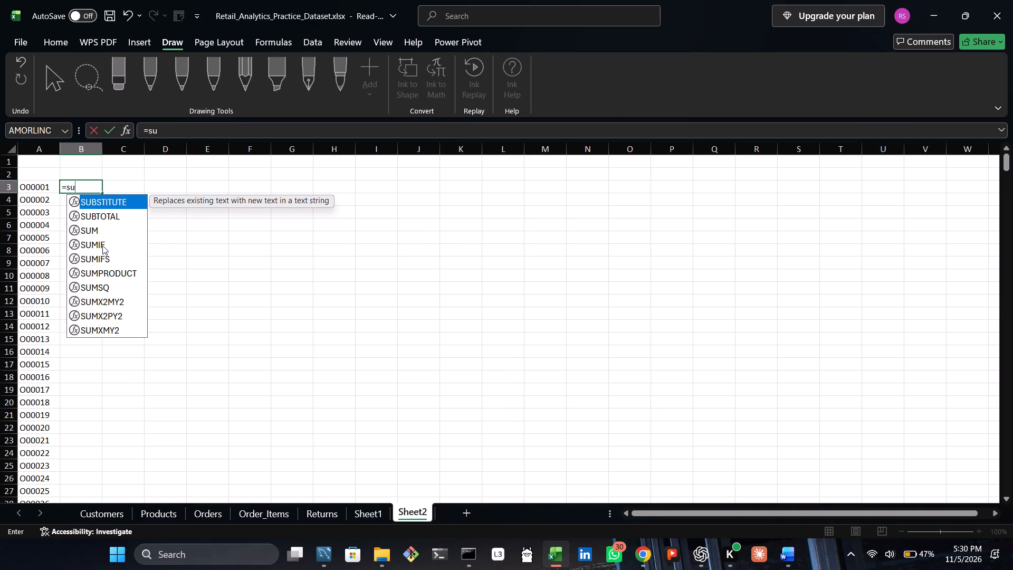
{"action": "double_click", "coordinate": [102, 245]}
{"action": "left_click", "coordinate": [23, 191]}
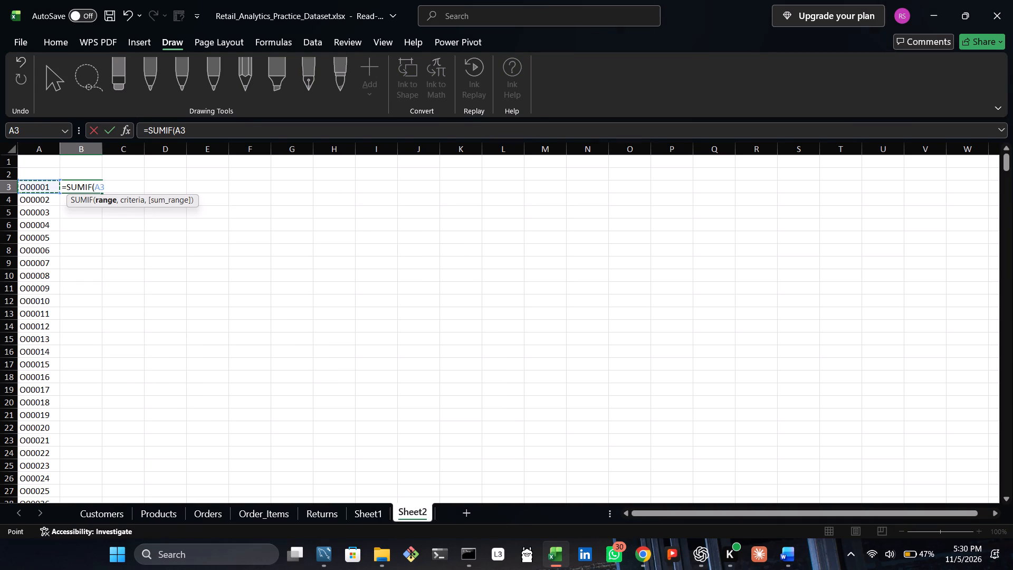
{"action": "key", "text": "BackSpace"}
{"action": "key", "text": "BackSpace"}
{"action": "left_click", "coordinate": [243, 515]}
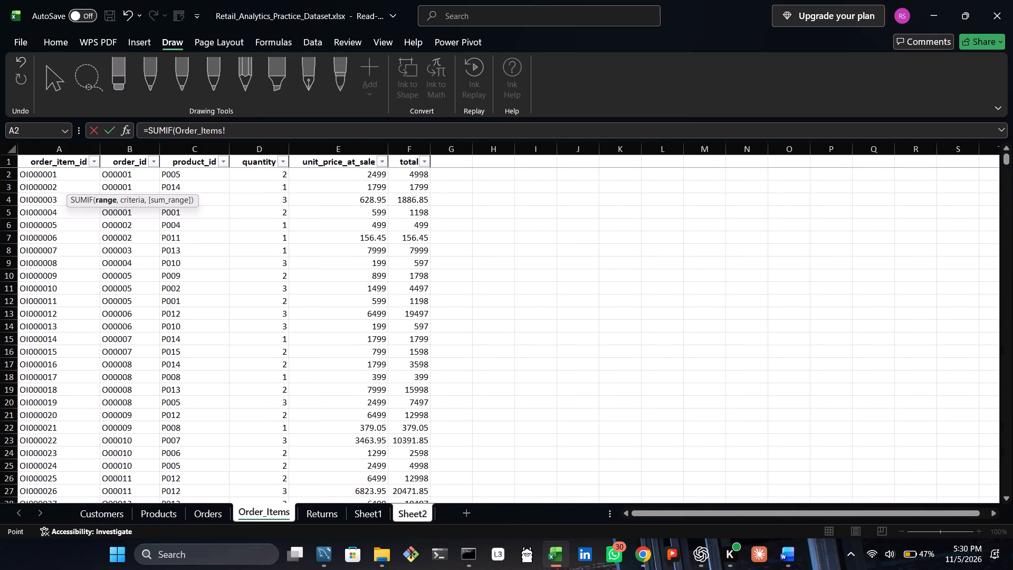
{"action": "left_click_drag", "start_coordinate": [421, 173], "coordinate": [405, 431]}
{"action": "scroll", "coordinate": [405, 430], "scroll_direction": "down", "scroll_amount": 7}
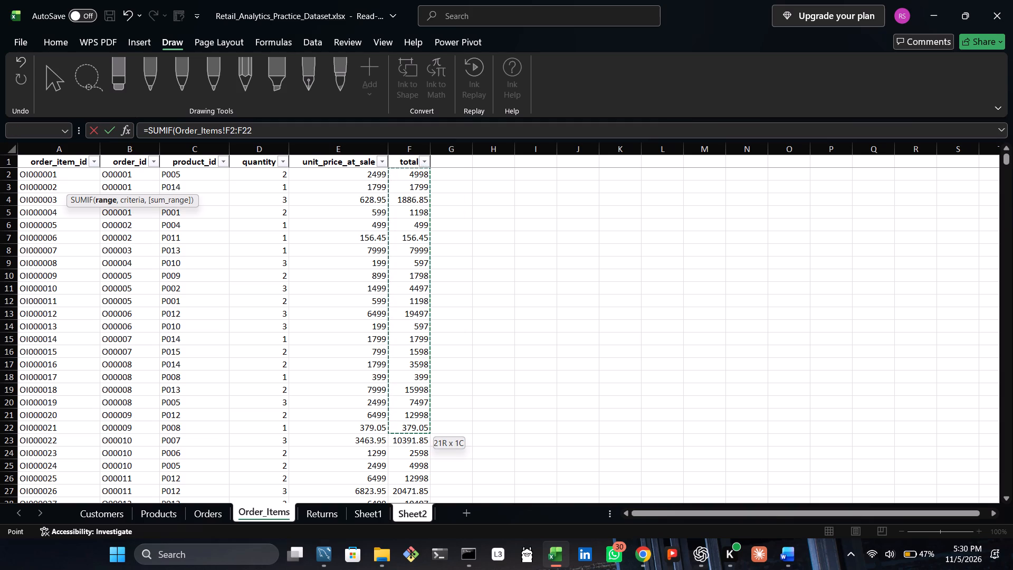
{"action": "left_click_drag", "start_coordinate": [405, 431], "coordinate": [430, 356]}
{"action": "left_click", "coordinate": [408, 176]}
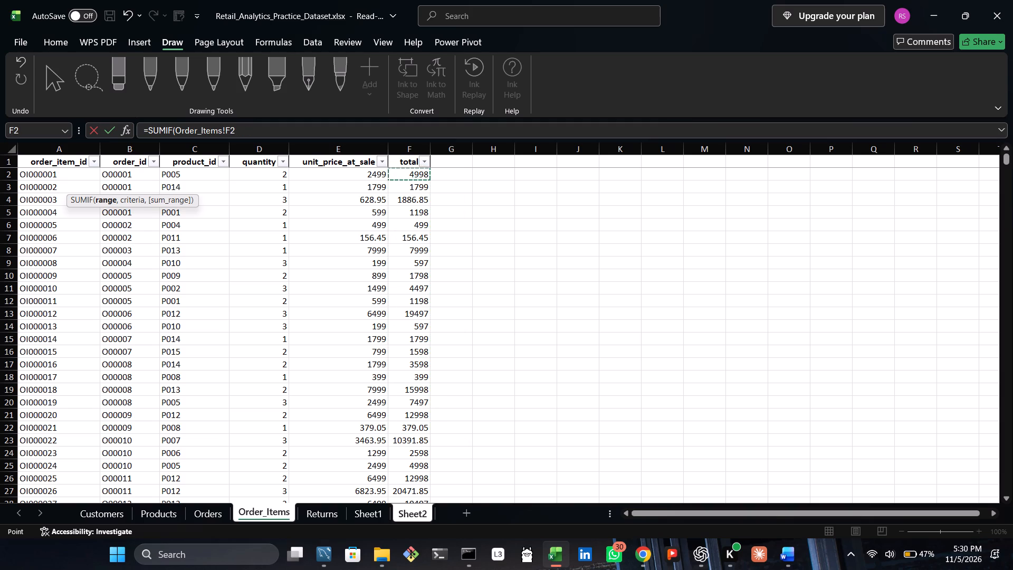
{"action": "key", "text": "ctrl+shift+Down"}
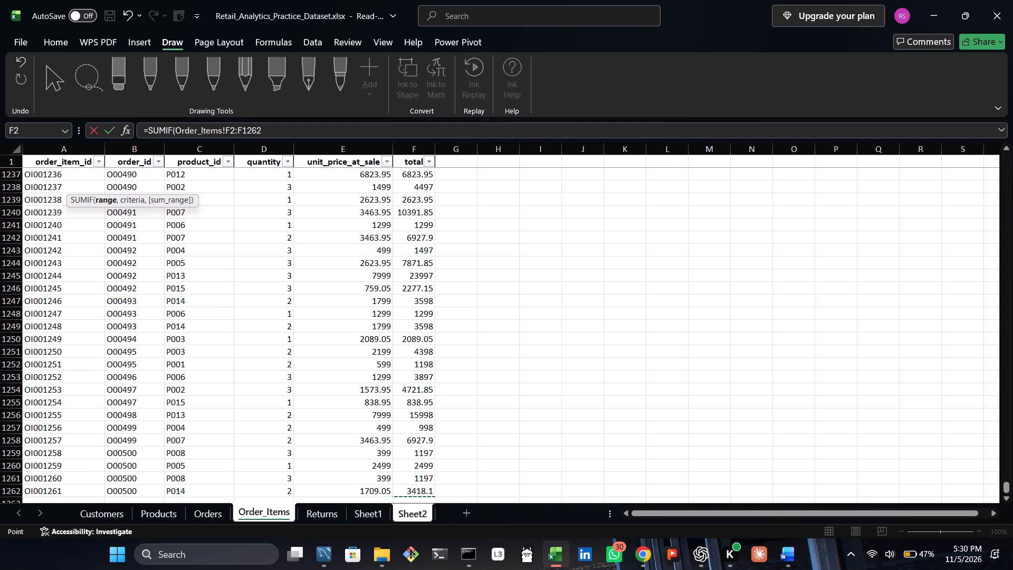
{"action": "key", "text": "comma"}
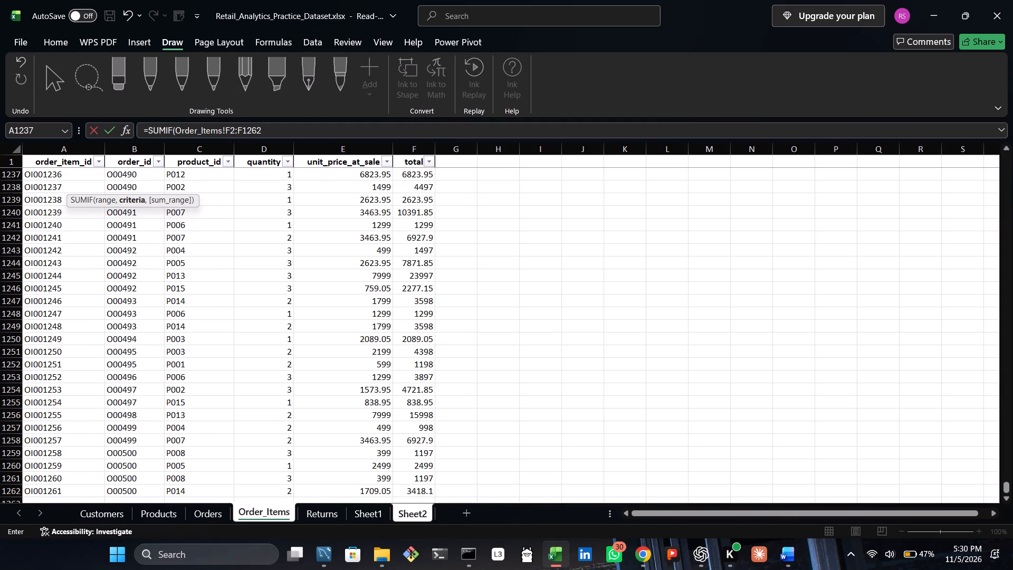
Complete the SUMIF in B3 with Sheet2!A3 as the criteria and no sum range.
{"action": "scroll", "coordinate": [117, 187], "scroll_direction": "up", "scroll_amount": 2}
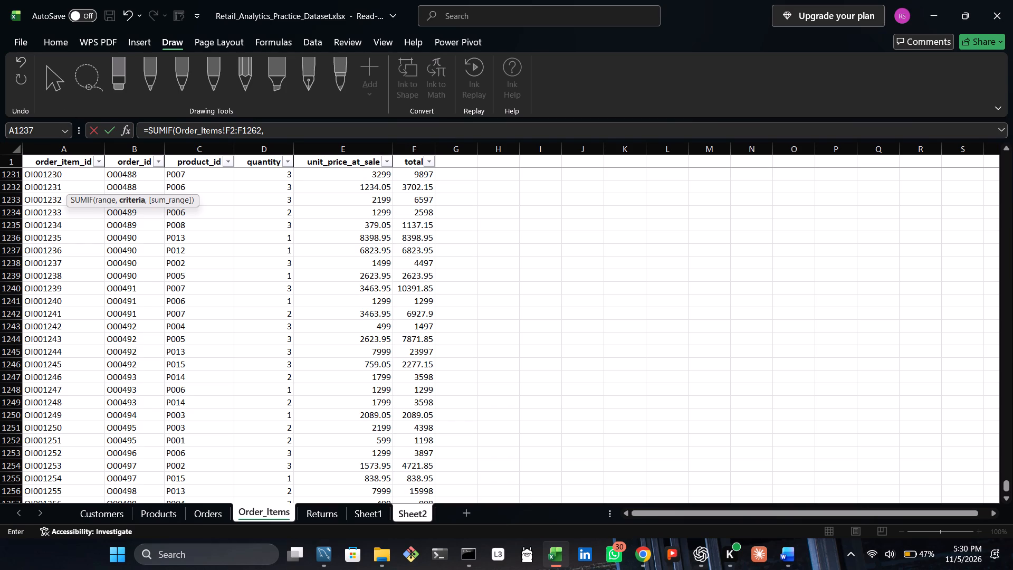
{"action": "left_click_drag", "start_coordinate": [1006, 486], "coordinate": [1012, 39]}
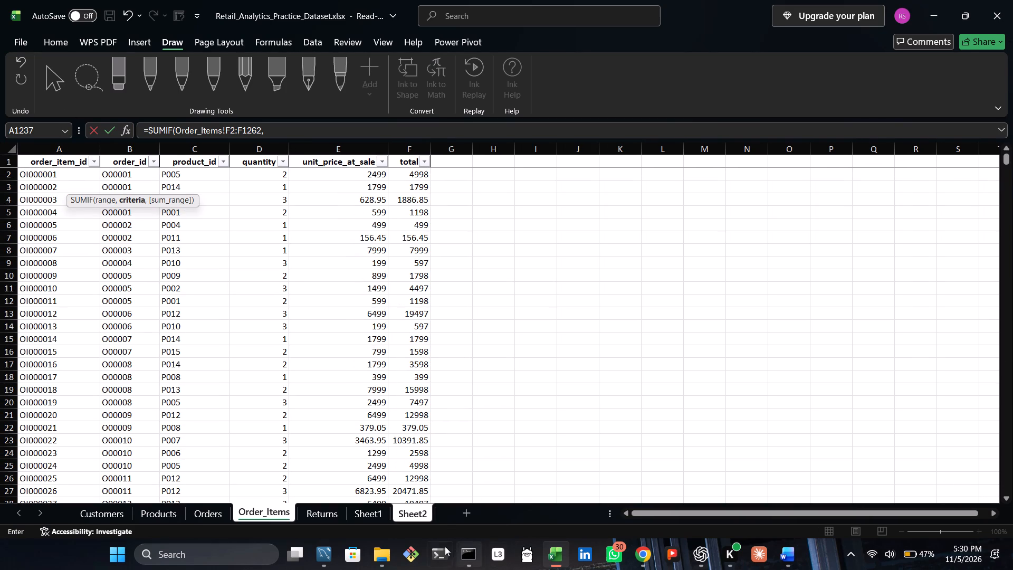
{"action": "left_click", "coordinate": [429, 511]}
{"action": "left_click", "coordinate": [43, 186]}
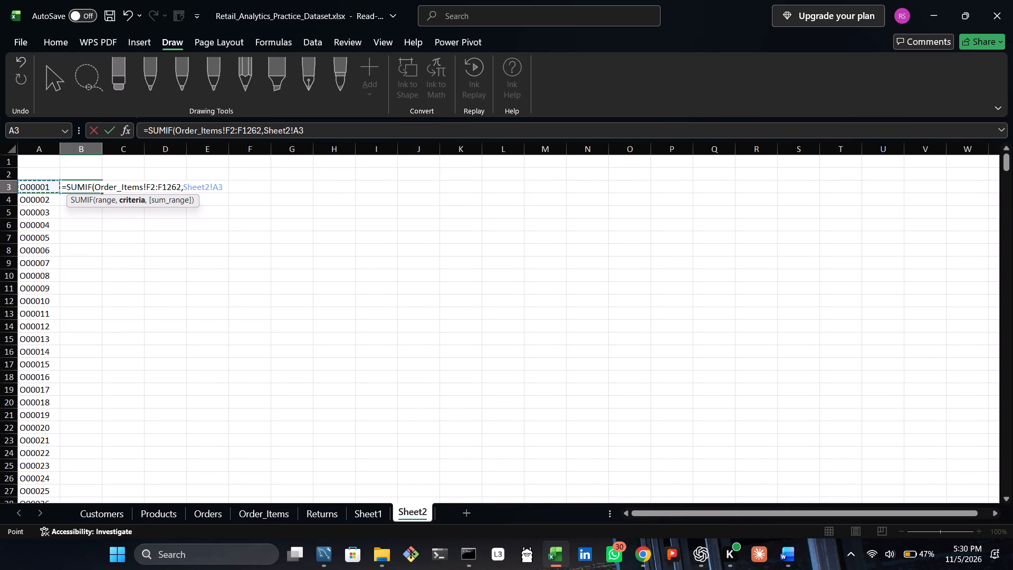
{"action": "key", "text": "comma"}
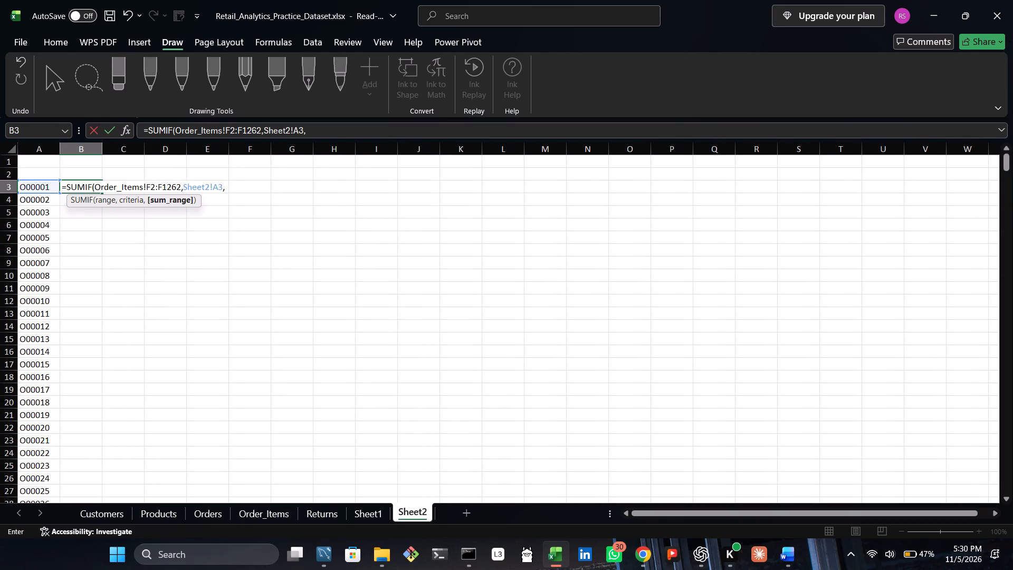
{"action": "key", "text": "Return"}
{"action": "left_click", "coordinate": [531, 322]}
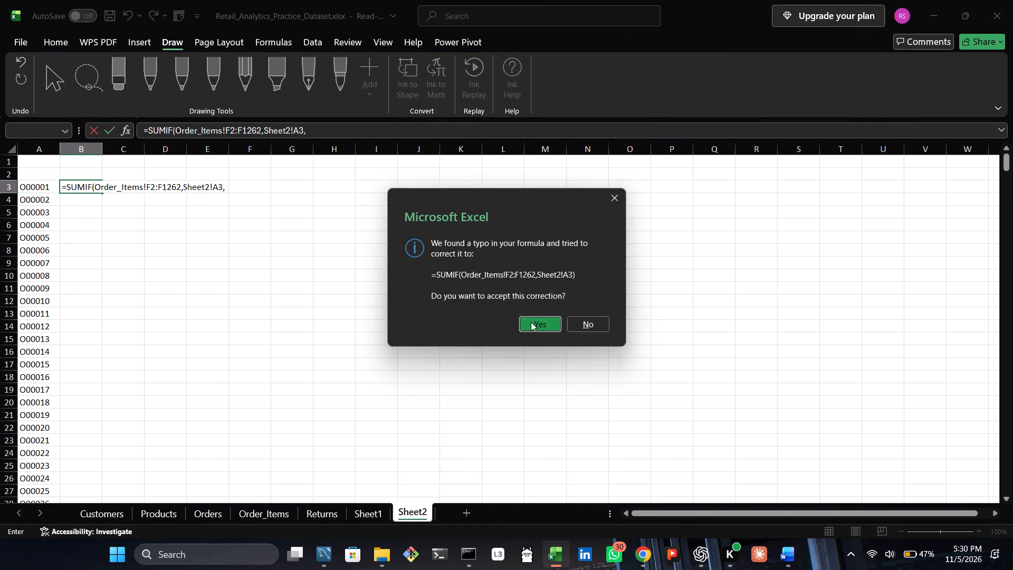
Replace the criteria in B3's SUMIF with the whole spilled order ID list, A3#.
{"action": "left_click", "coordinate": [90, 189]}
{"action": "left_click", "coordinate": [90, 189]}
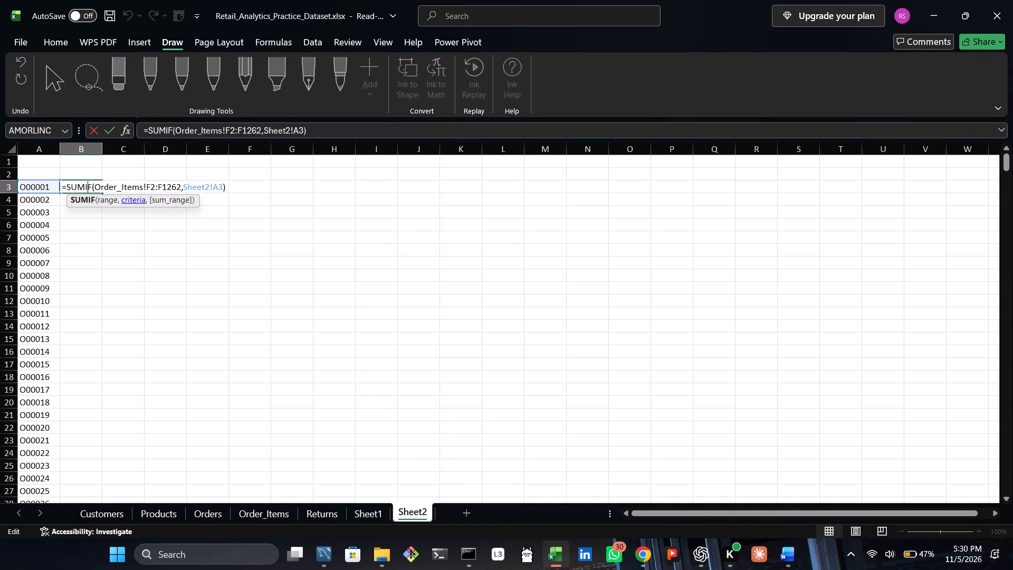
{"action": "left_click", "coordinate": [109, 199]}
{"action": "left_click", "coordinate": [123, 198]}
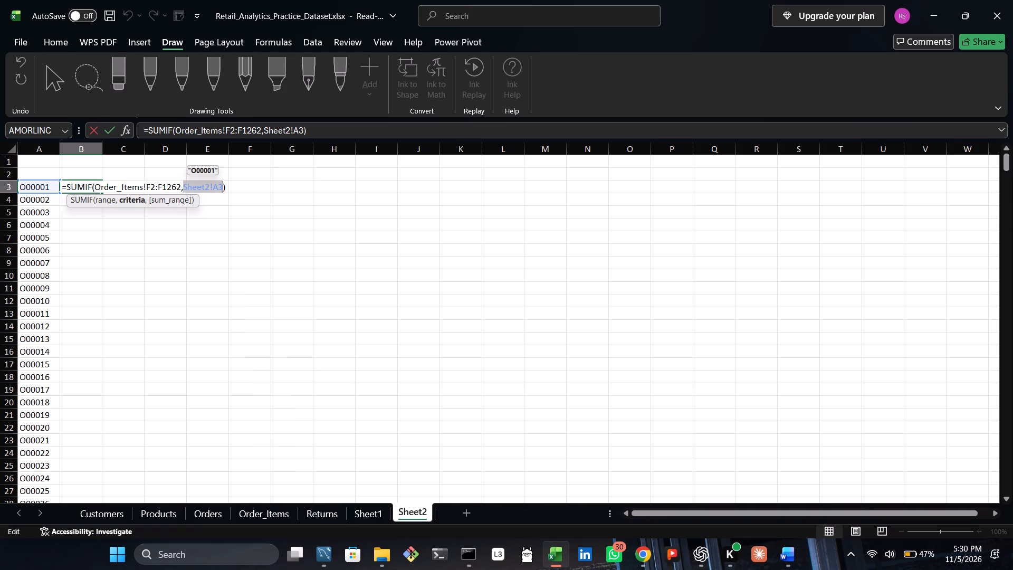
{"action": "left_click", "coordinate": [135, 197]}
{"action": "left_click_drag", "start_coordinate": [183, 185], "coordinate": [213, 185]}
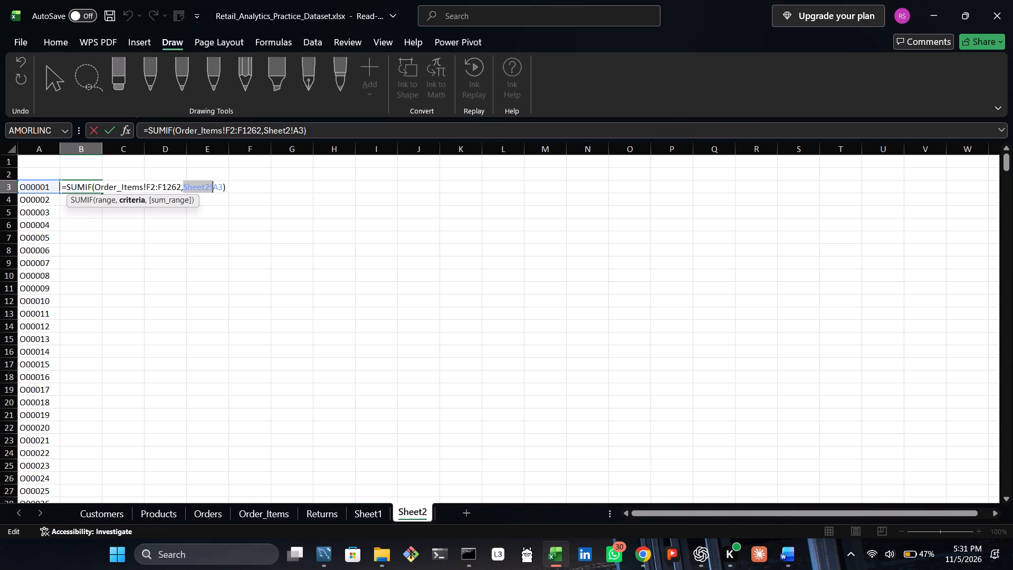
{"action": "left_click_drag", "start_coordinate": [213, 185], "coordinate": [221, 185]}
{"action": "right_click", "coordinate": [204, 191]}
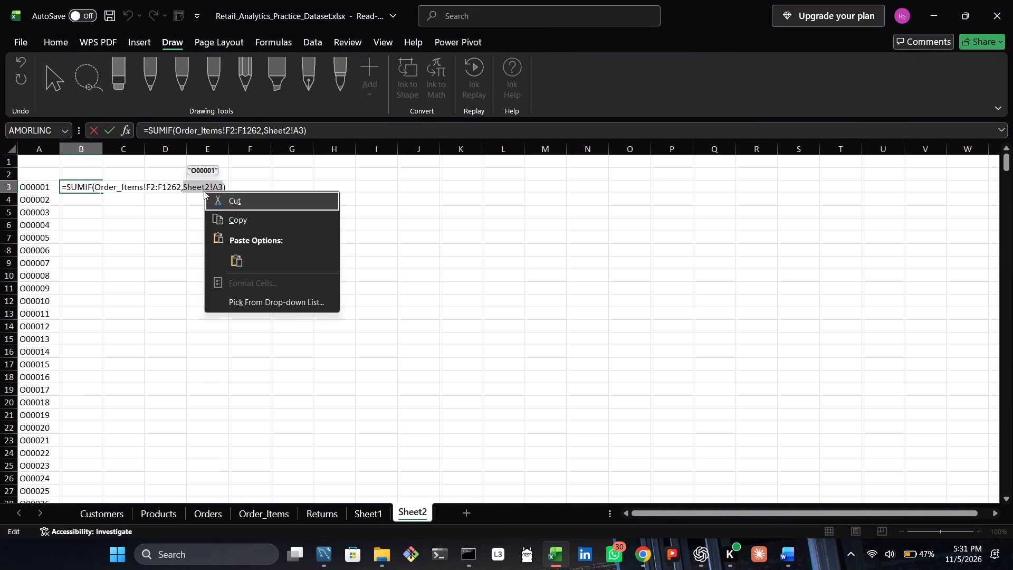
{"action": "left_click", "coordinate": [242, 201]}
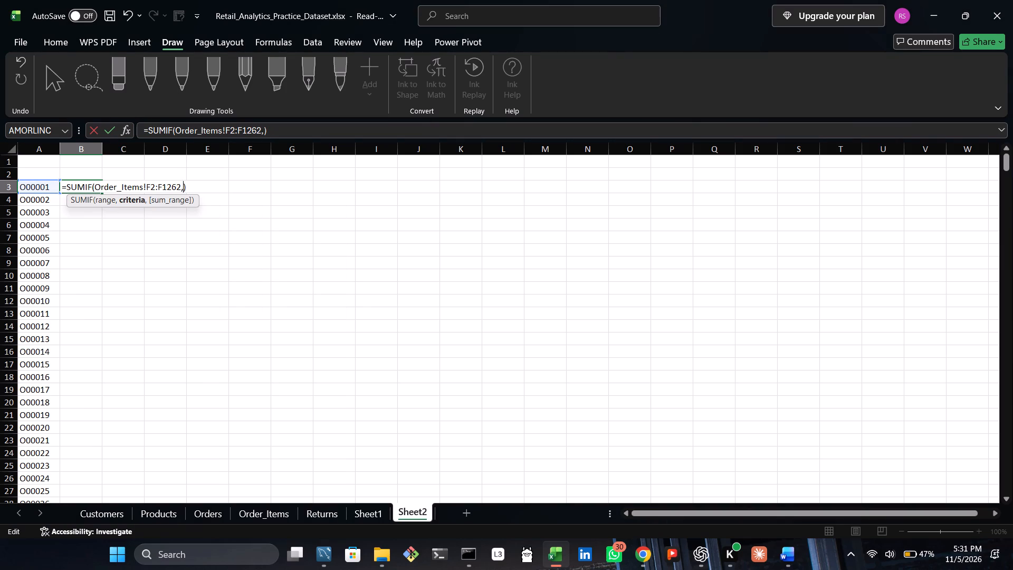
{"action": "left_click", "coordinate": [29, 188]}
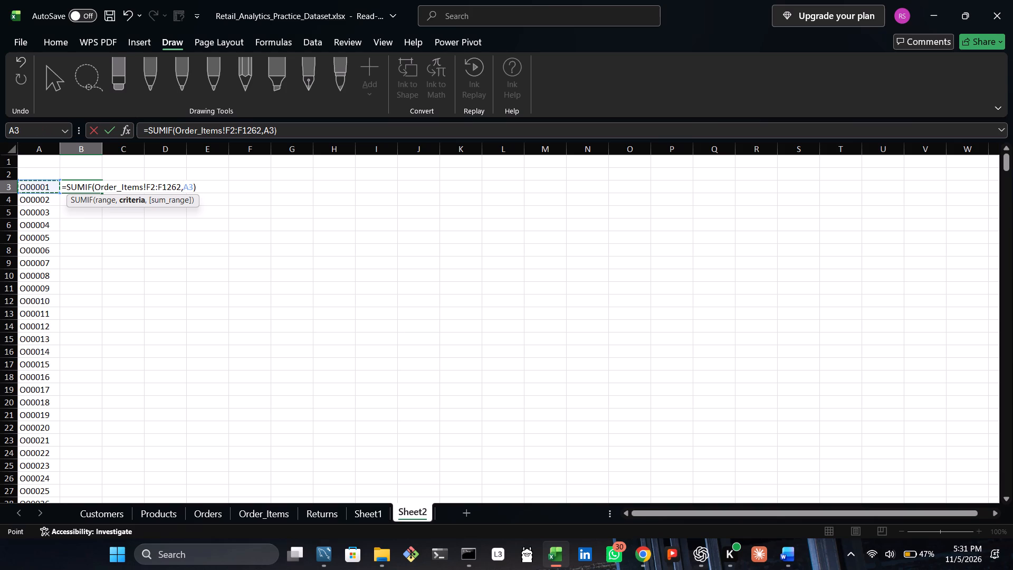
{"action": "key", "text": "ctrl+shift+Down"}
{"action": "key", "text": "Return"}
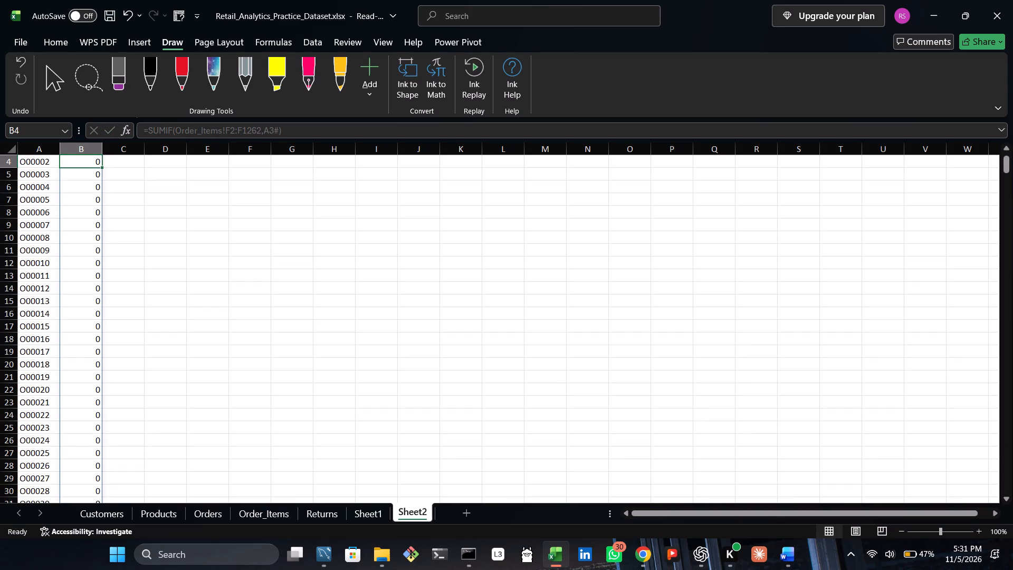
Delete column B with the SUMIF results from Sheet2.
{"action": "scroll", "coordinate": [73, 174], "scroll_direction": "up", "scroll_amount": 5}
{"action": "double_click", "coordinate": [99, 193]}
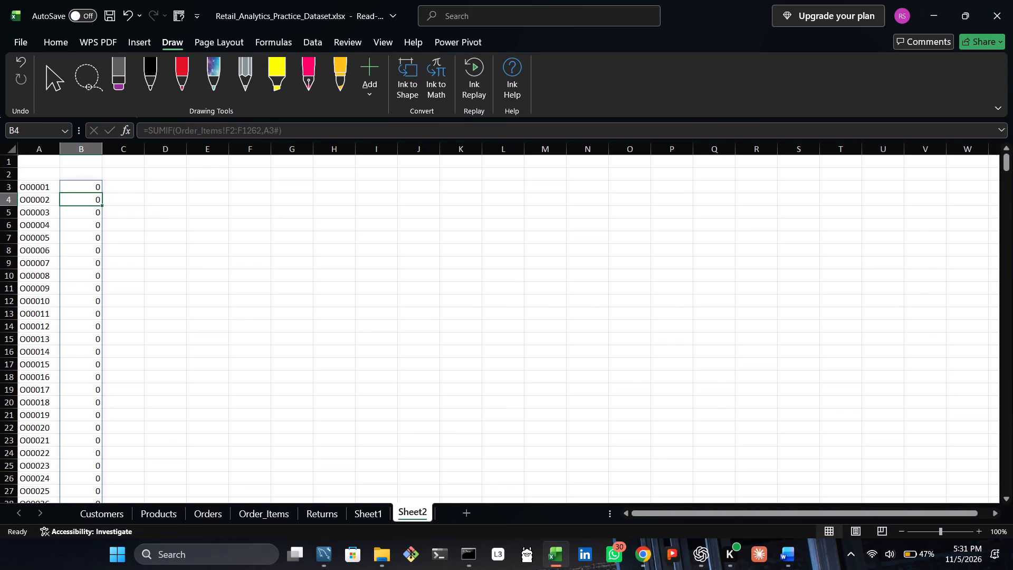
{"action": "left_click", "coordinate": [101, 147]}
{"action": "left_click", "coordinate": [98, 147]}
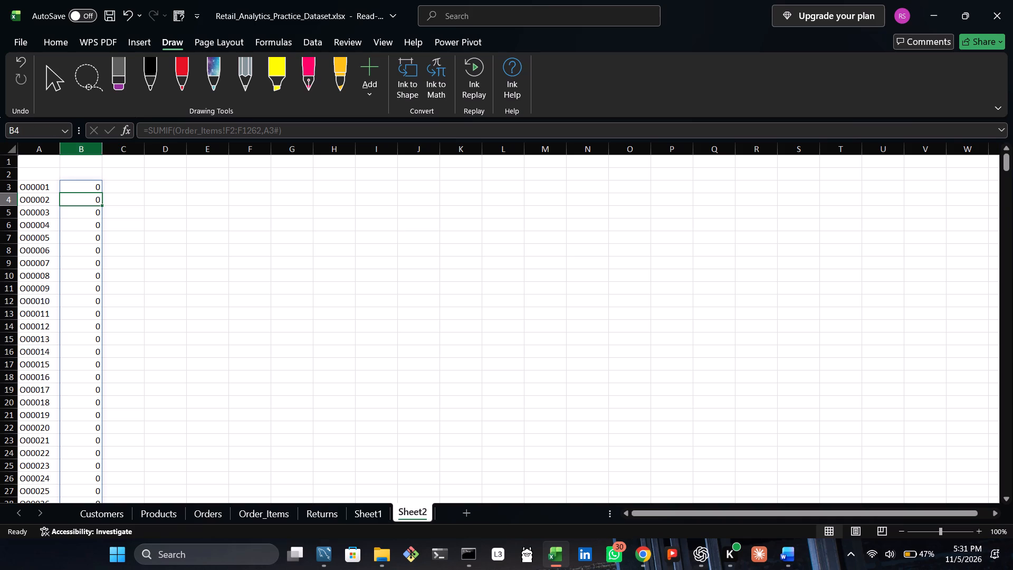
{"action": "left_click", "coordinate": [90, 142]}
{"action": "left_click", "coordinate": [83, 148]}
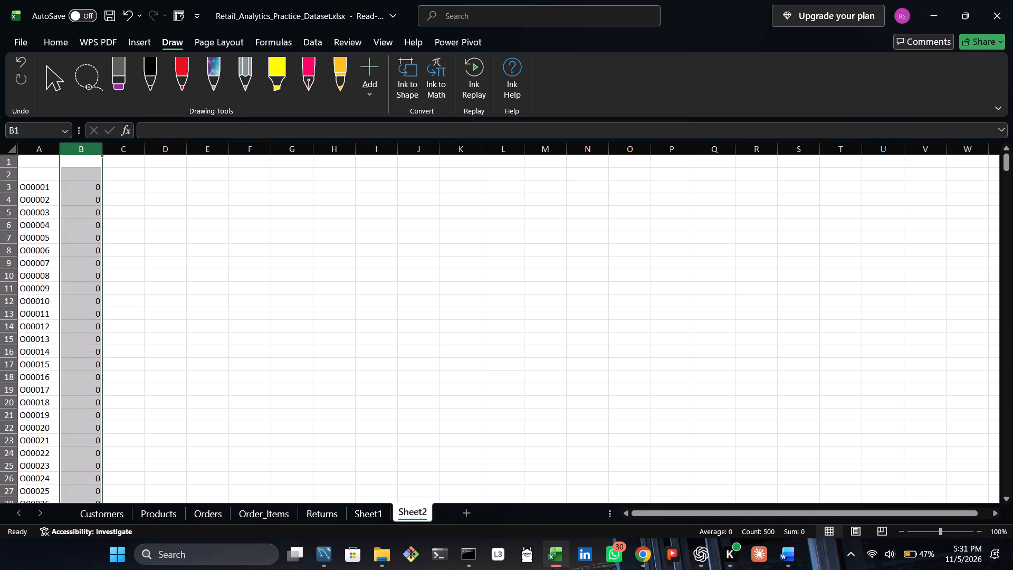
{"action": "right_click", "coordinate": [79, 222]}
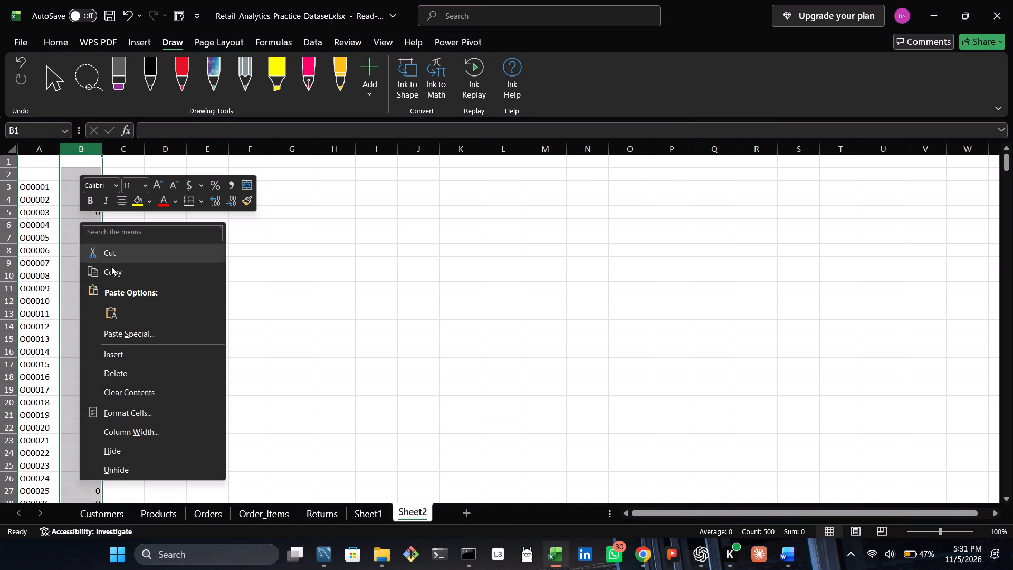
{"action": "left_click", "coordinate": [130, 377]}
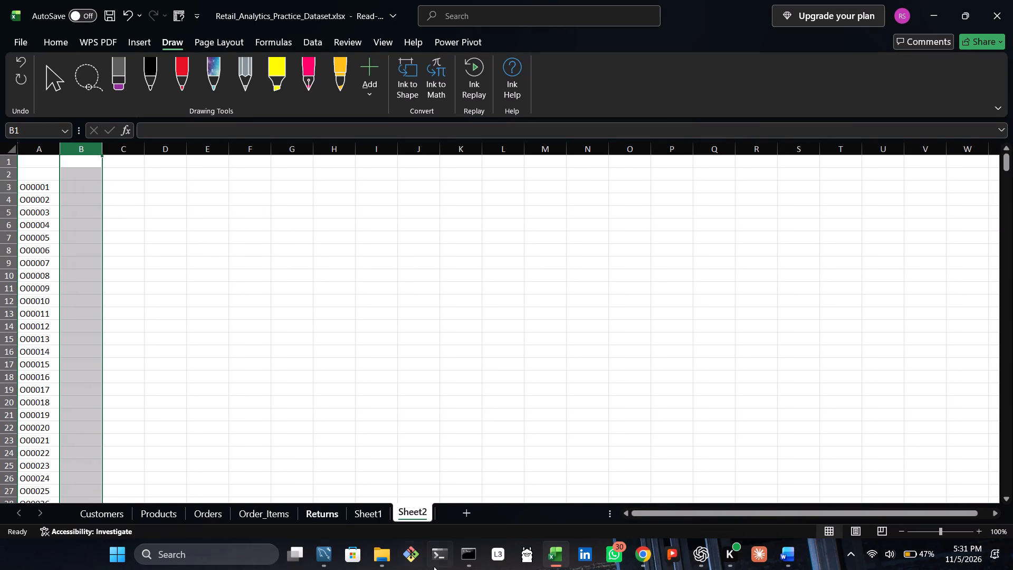
Review the task list on Sheet1 and the data in the Returns and Order_Items sheets.
{"action": "left_click", "coordinate": [367, 516]}
{"action": "scroll", "coordinate": [381, 500], "scroll_direction": "up", "scroll_amount": 5}
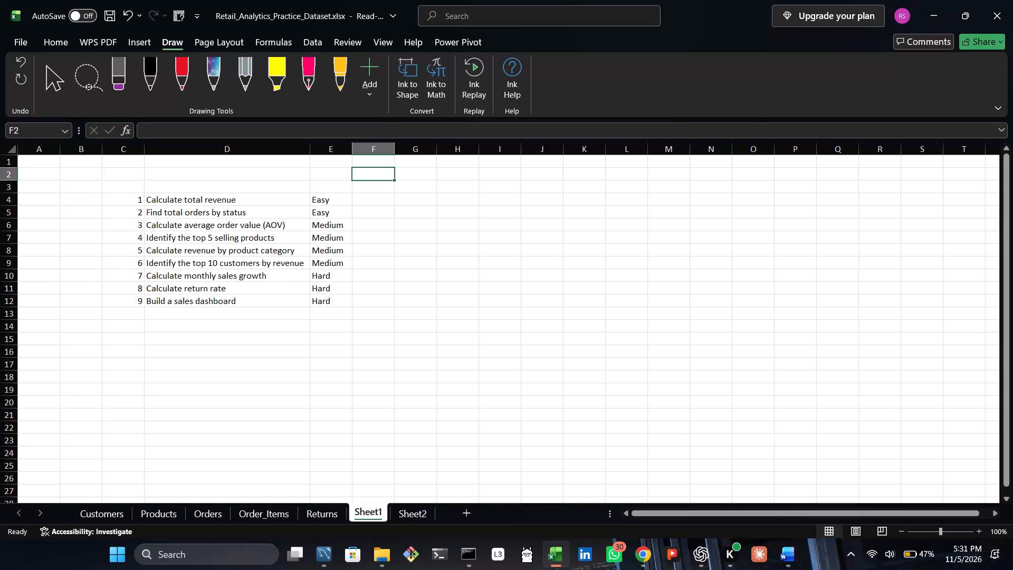
{"action": "left_click", "coordinate": [329, 512]}
{"action": "left_click", "coordinate": [360, 513]}
{"action": "scroll", "coordinate": [7, 423], "scroll_direction": "up", "scroll_amount": 2}
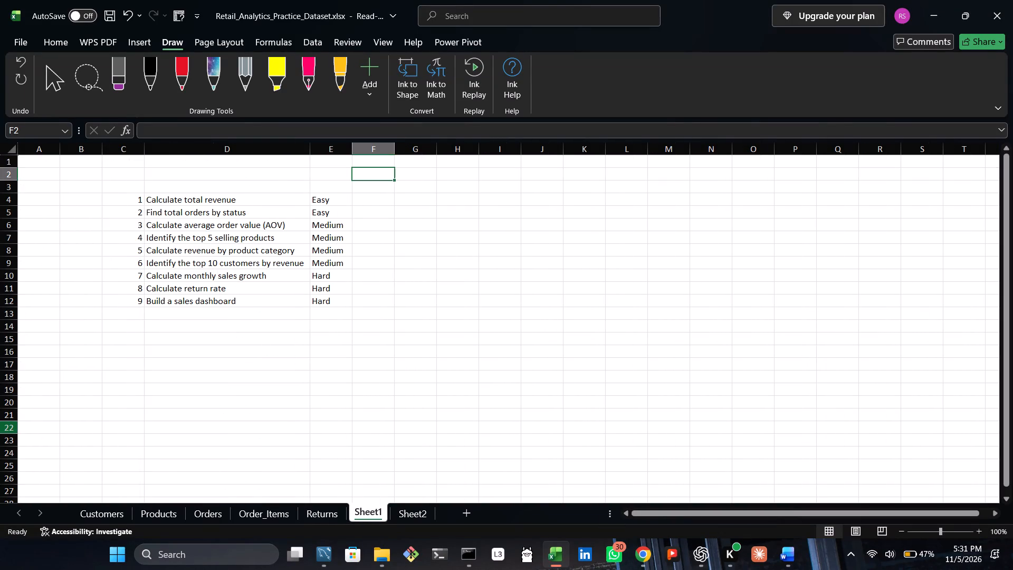
{"action": "scroll", "coordinate": [27, 423], "scroll_direction": "up", "scroll_amount": 1}
{"action": "left_click", "coordinate": [335, 509]}
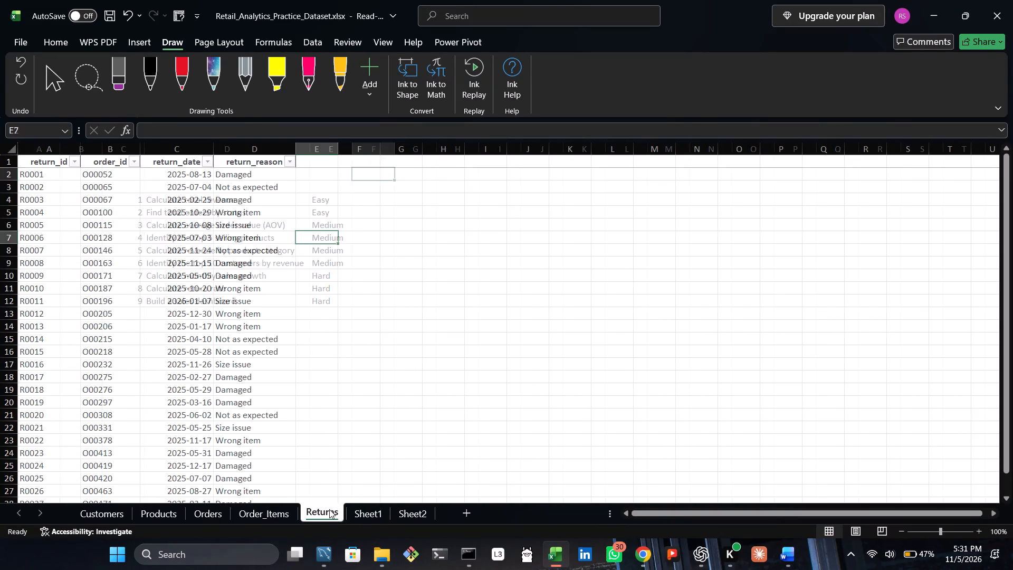
{"action": "scroll", "coordinate": [310, 277], "scroll_direction": "up", "scroll_amount": 4}
{"action": "left_click_drag", "start_coordinate": [1001, 336], "coordinate": [1011, 243]}
{"action": "scroll", "coordinate": [6, 361], "scroll_direction": "up", "scroll_amount": 6}
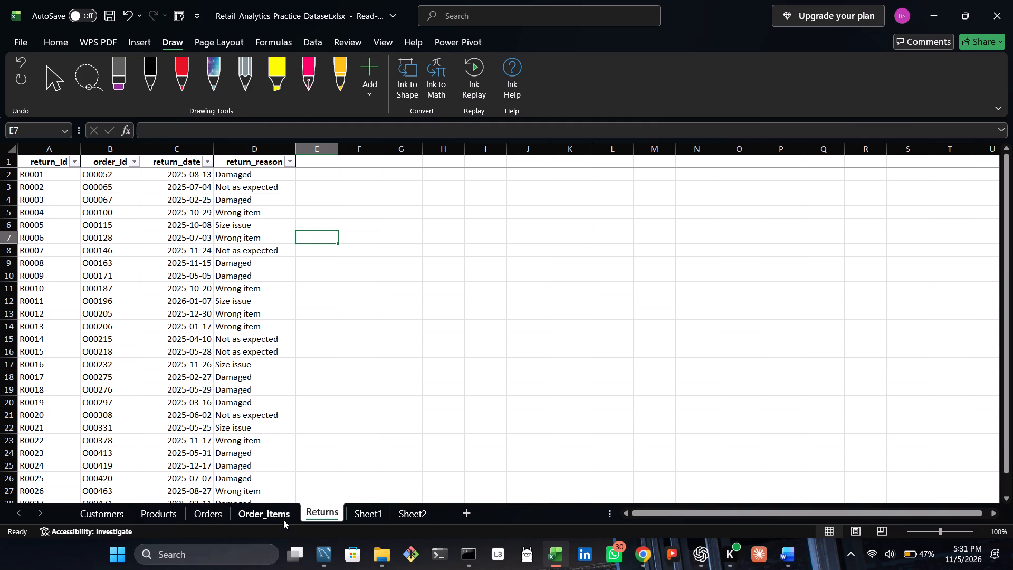
{"action": "left_click", "coordinate": [282, 512]}
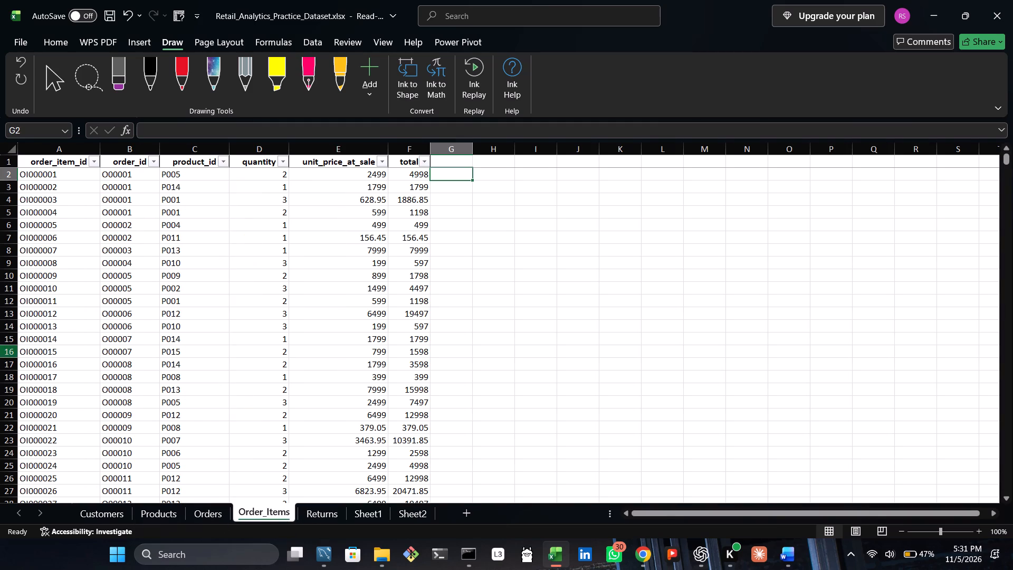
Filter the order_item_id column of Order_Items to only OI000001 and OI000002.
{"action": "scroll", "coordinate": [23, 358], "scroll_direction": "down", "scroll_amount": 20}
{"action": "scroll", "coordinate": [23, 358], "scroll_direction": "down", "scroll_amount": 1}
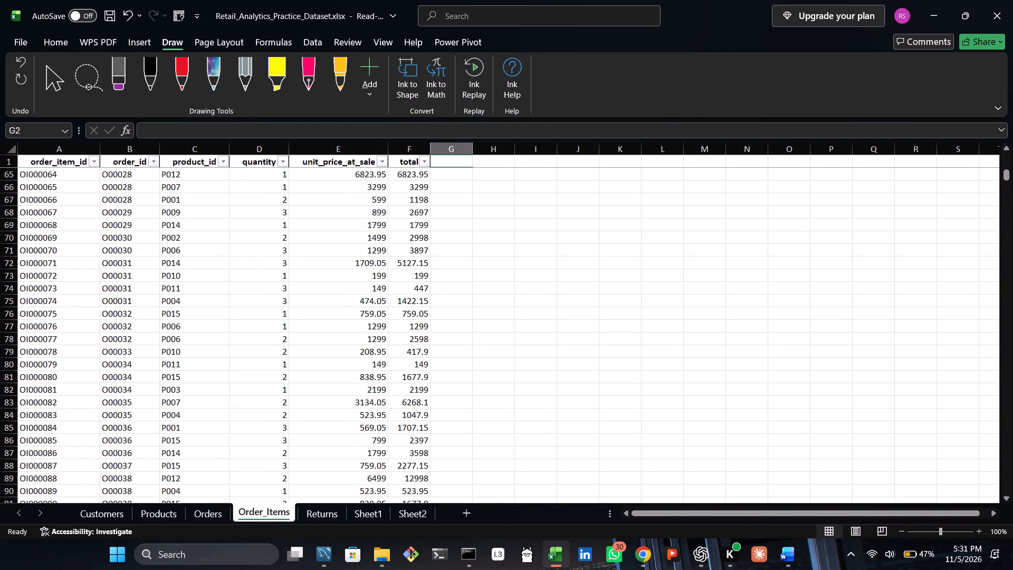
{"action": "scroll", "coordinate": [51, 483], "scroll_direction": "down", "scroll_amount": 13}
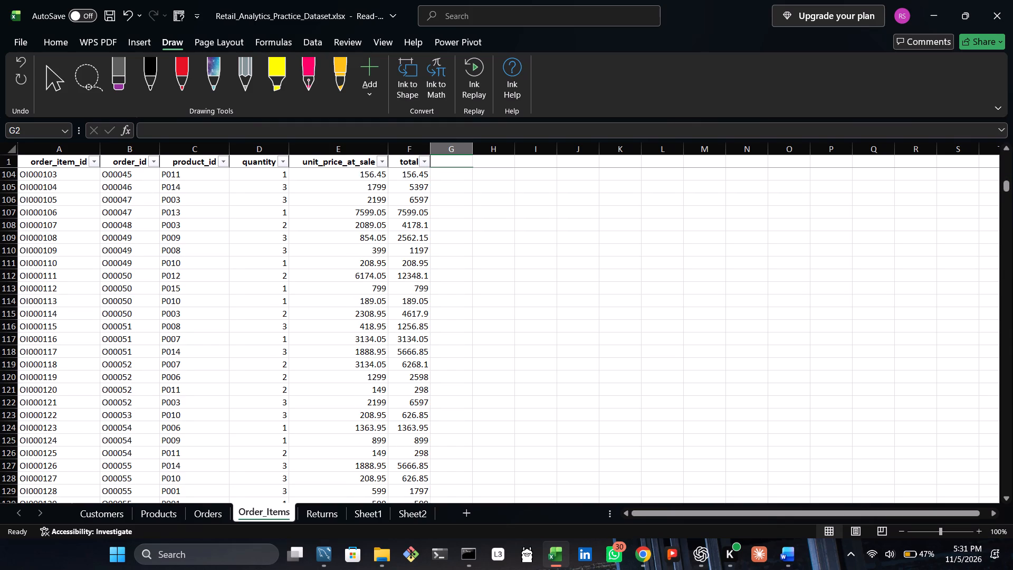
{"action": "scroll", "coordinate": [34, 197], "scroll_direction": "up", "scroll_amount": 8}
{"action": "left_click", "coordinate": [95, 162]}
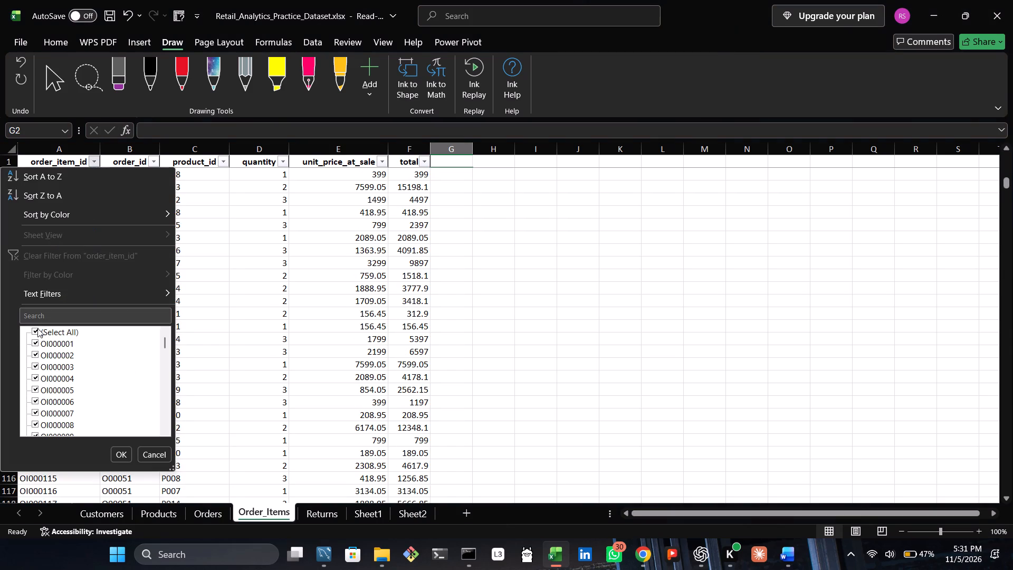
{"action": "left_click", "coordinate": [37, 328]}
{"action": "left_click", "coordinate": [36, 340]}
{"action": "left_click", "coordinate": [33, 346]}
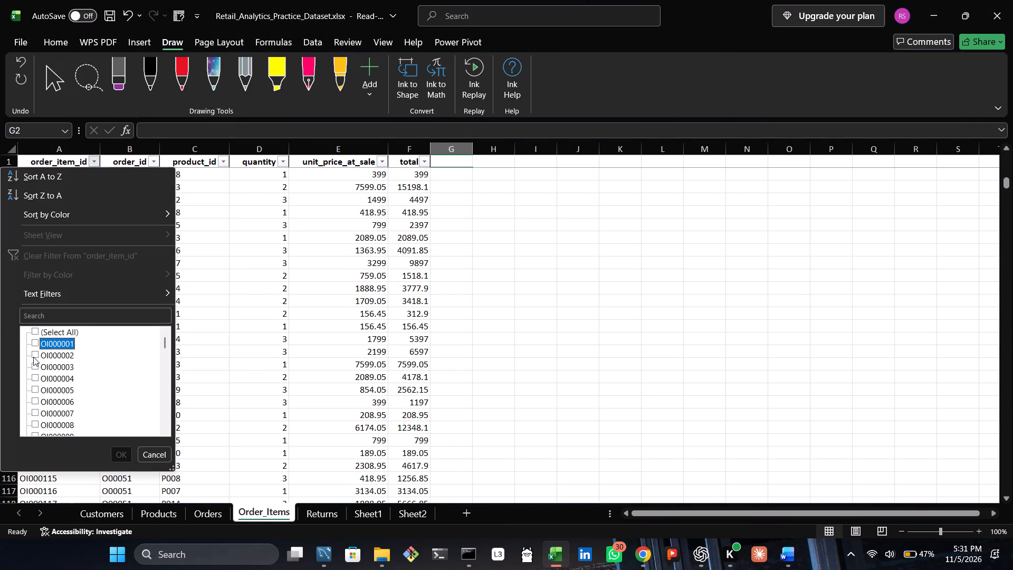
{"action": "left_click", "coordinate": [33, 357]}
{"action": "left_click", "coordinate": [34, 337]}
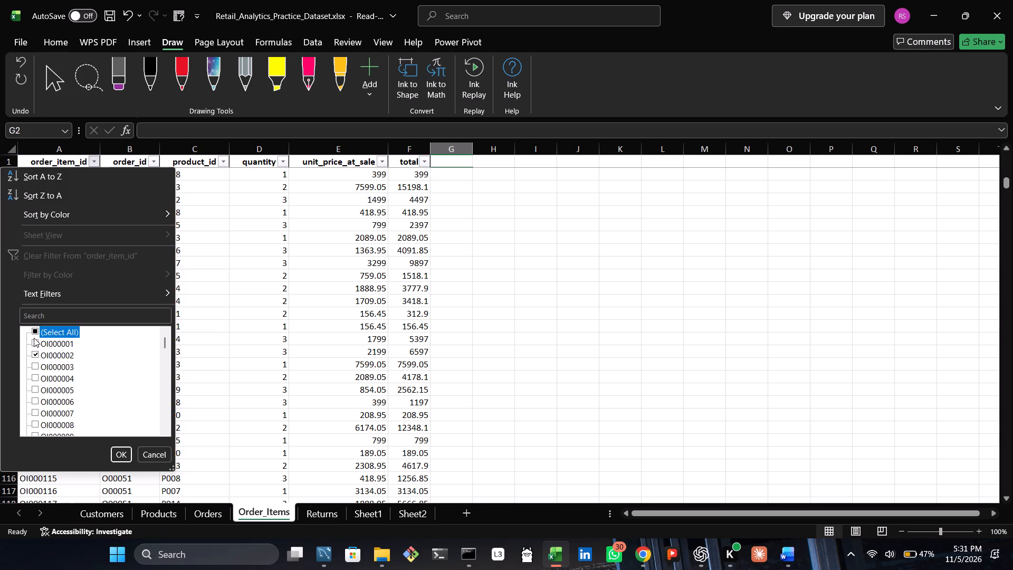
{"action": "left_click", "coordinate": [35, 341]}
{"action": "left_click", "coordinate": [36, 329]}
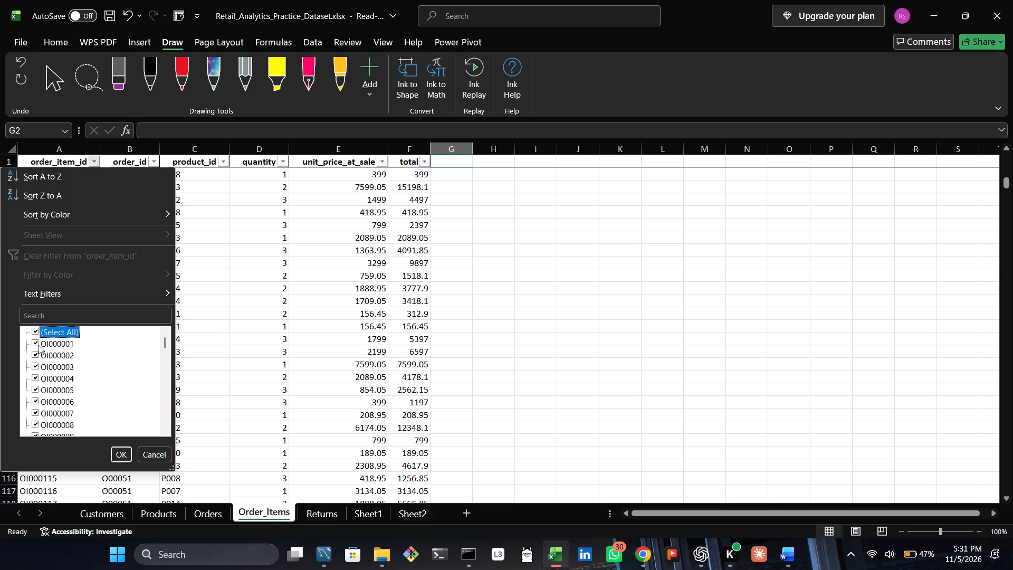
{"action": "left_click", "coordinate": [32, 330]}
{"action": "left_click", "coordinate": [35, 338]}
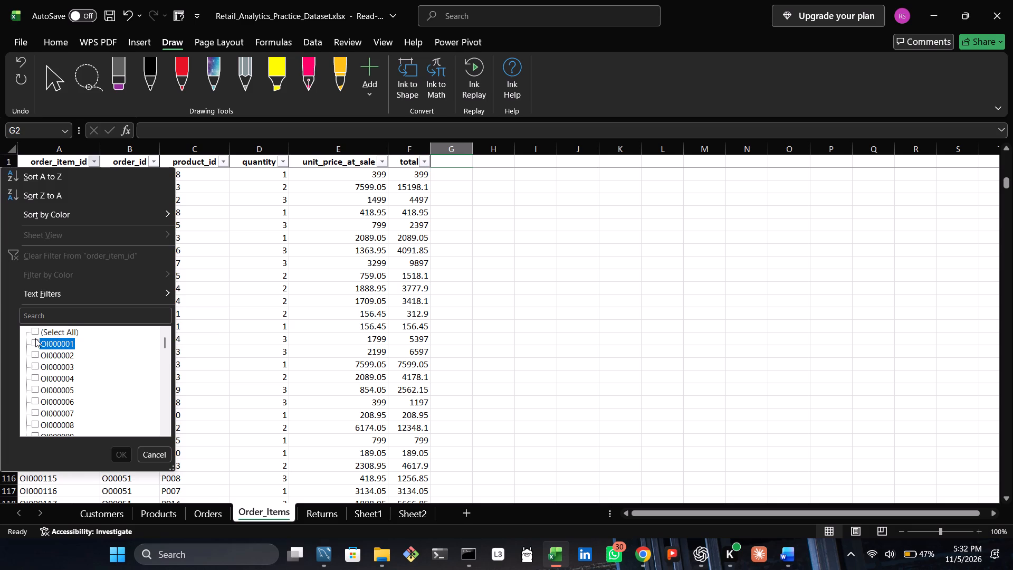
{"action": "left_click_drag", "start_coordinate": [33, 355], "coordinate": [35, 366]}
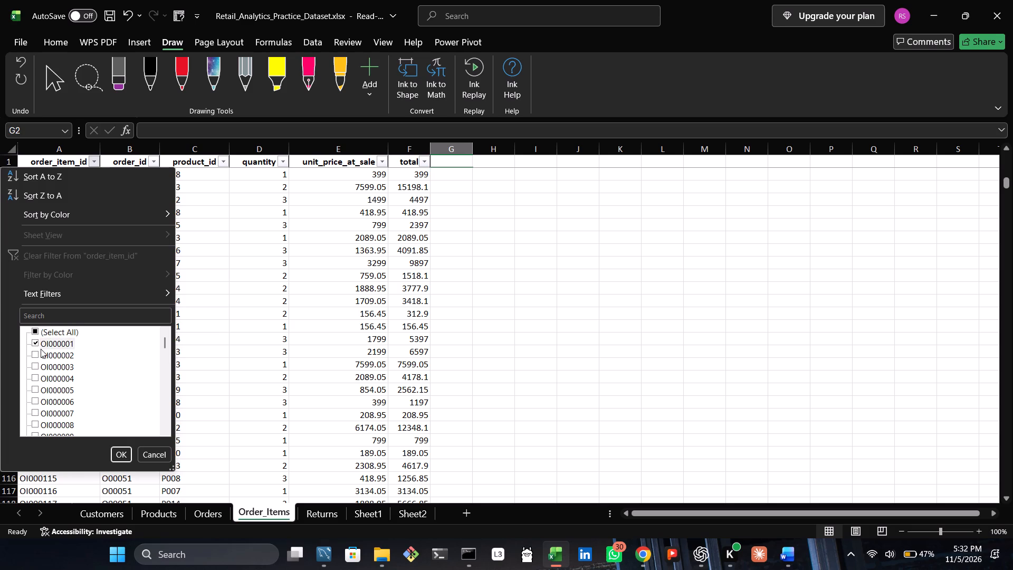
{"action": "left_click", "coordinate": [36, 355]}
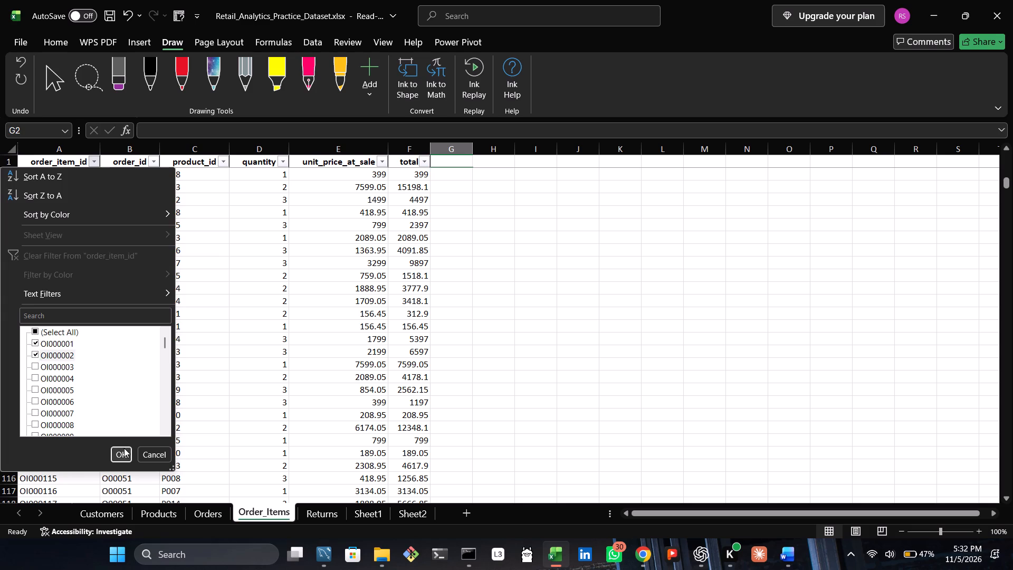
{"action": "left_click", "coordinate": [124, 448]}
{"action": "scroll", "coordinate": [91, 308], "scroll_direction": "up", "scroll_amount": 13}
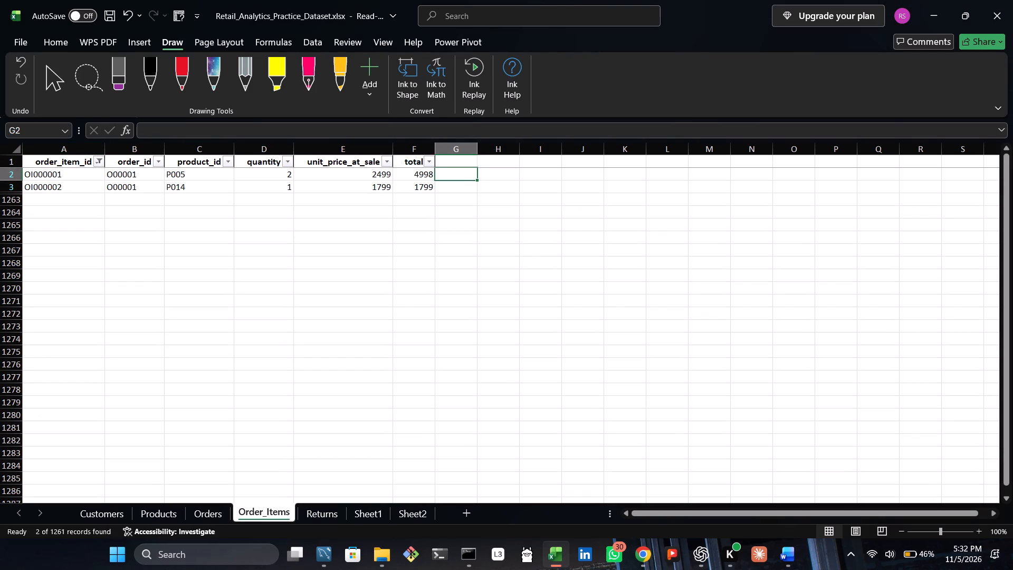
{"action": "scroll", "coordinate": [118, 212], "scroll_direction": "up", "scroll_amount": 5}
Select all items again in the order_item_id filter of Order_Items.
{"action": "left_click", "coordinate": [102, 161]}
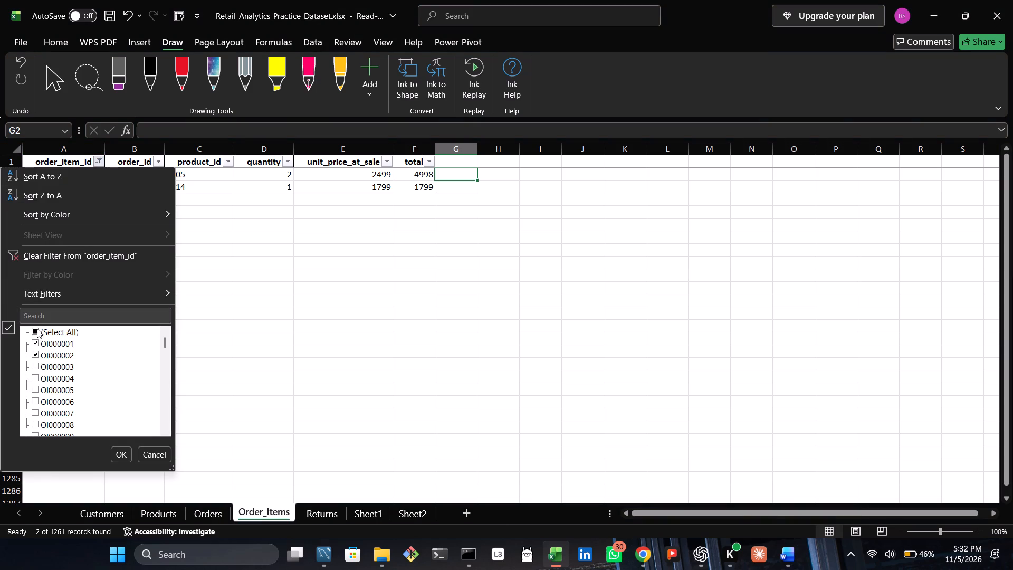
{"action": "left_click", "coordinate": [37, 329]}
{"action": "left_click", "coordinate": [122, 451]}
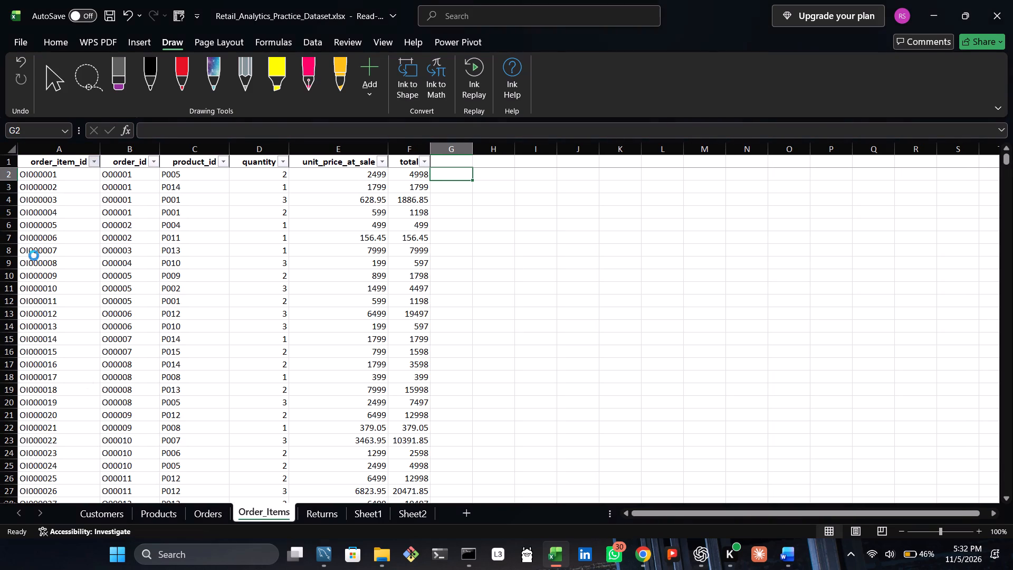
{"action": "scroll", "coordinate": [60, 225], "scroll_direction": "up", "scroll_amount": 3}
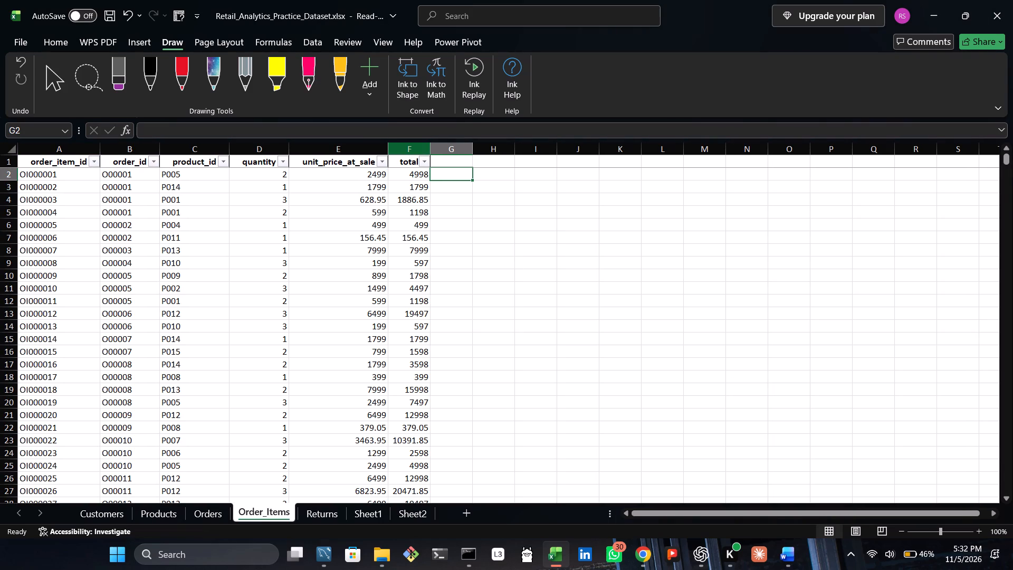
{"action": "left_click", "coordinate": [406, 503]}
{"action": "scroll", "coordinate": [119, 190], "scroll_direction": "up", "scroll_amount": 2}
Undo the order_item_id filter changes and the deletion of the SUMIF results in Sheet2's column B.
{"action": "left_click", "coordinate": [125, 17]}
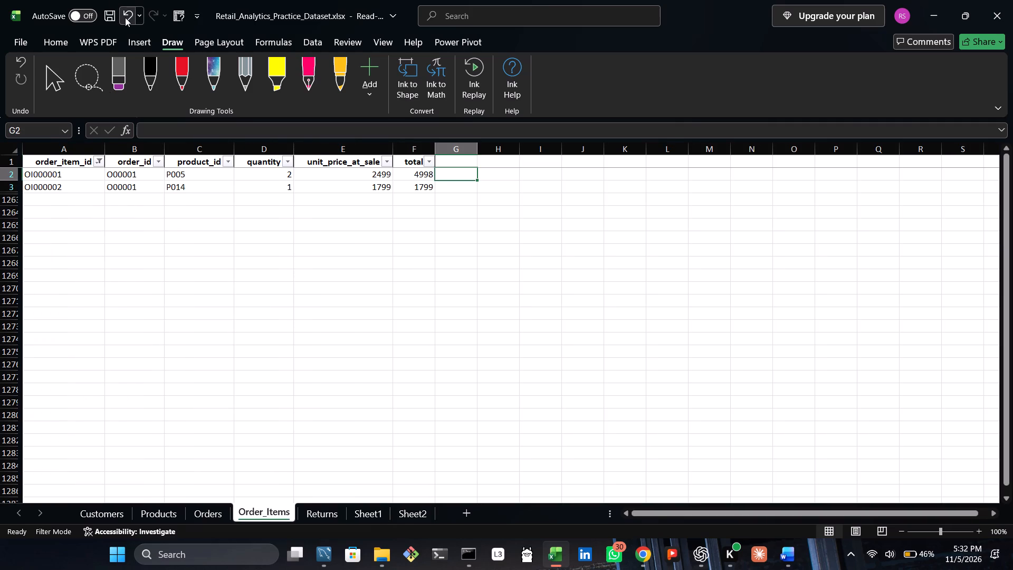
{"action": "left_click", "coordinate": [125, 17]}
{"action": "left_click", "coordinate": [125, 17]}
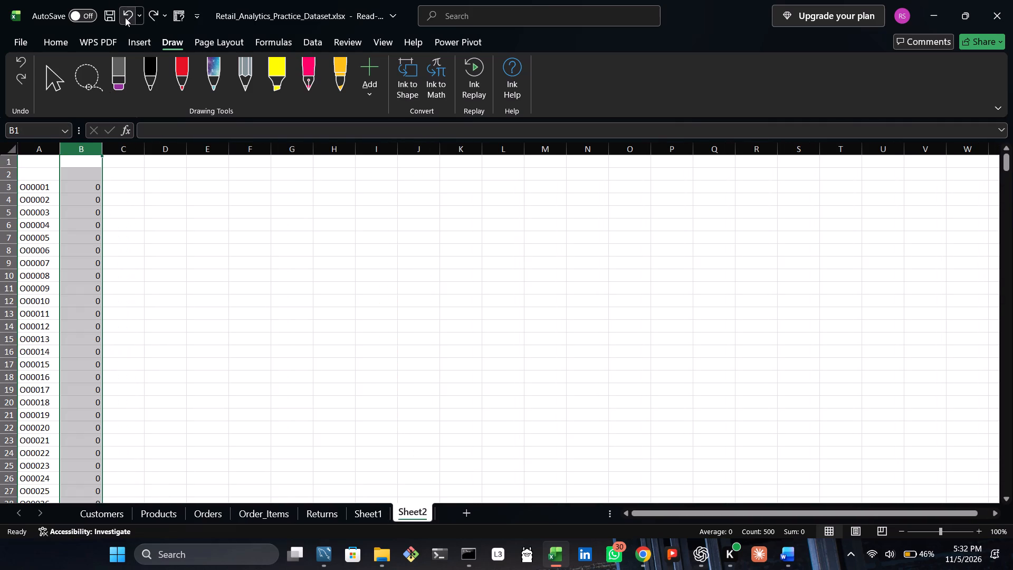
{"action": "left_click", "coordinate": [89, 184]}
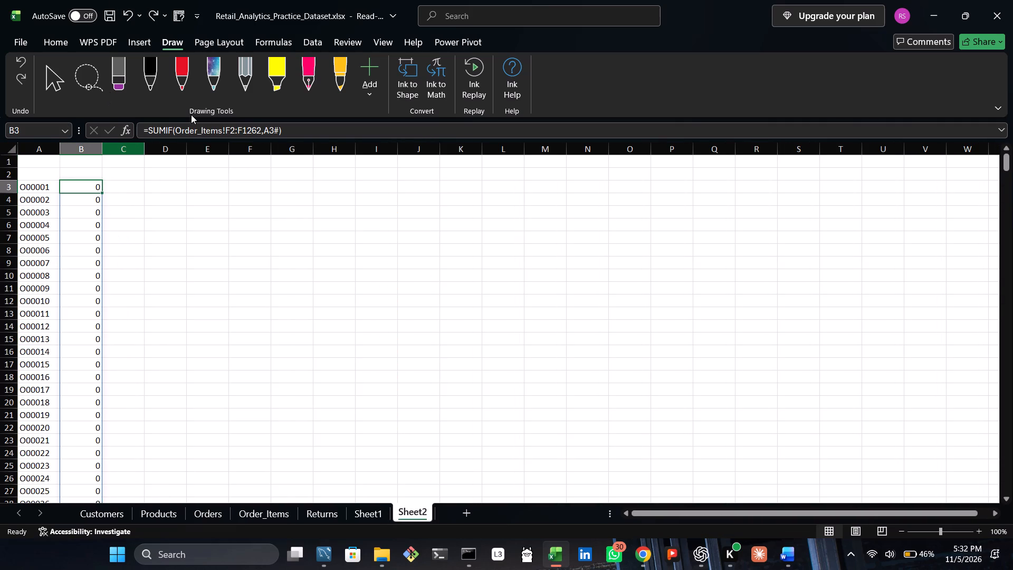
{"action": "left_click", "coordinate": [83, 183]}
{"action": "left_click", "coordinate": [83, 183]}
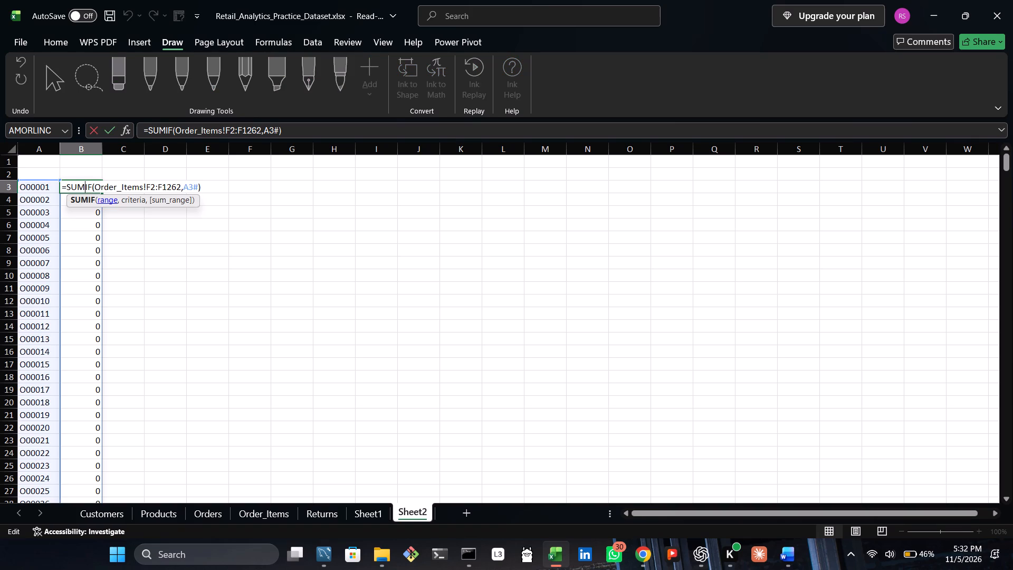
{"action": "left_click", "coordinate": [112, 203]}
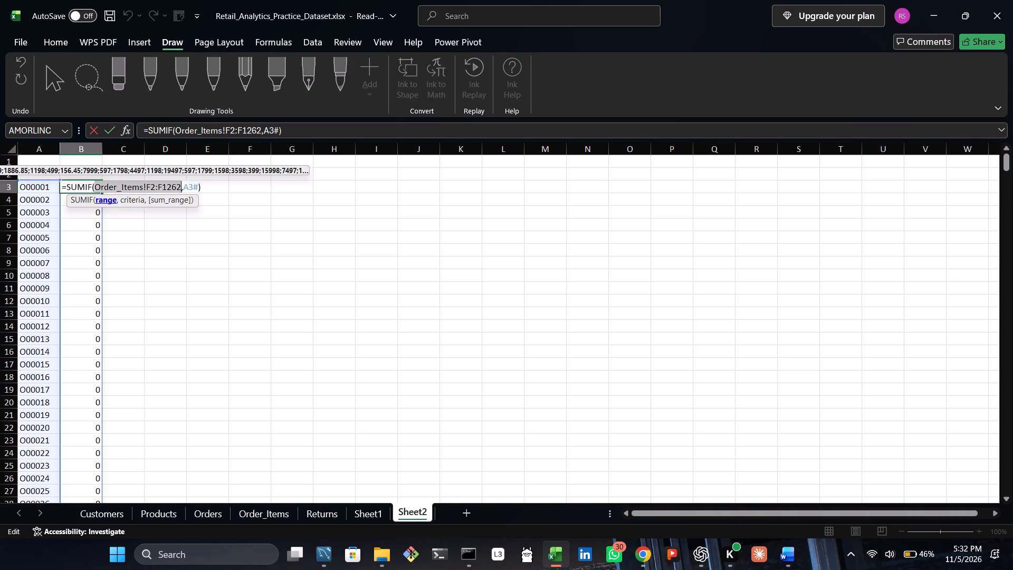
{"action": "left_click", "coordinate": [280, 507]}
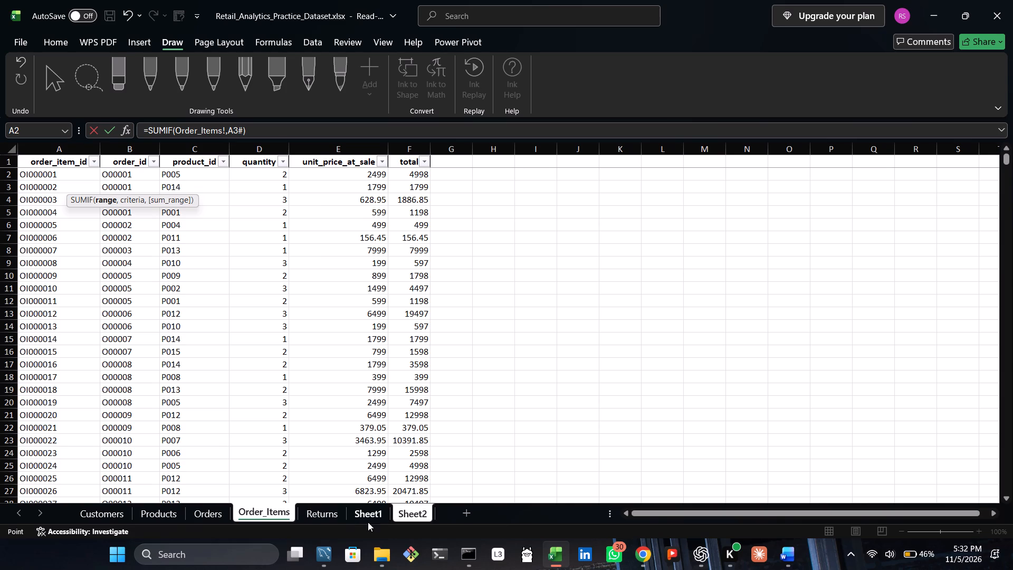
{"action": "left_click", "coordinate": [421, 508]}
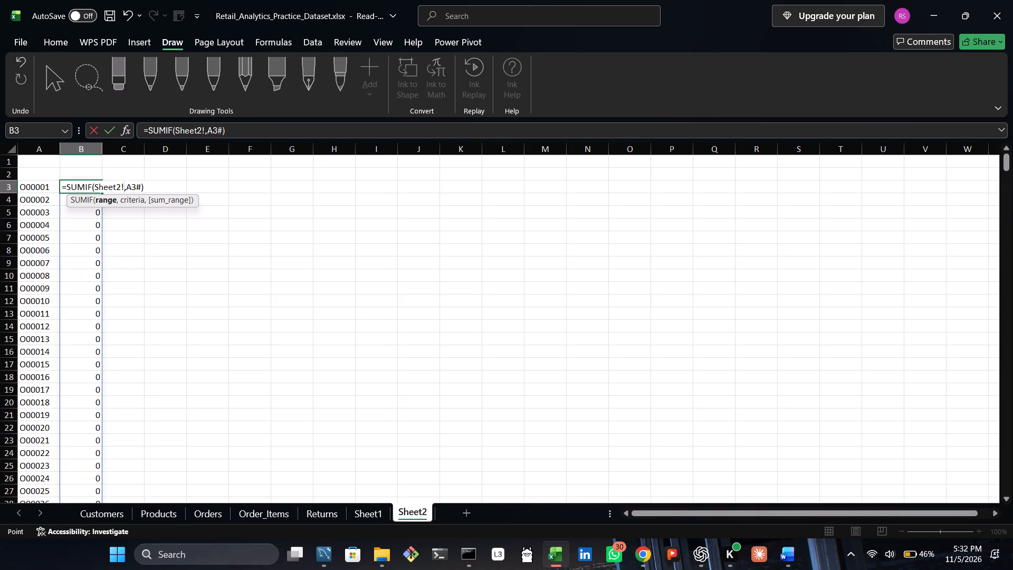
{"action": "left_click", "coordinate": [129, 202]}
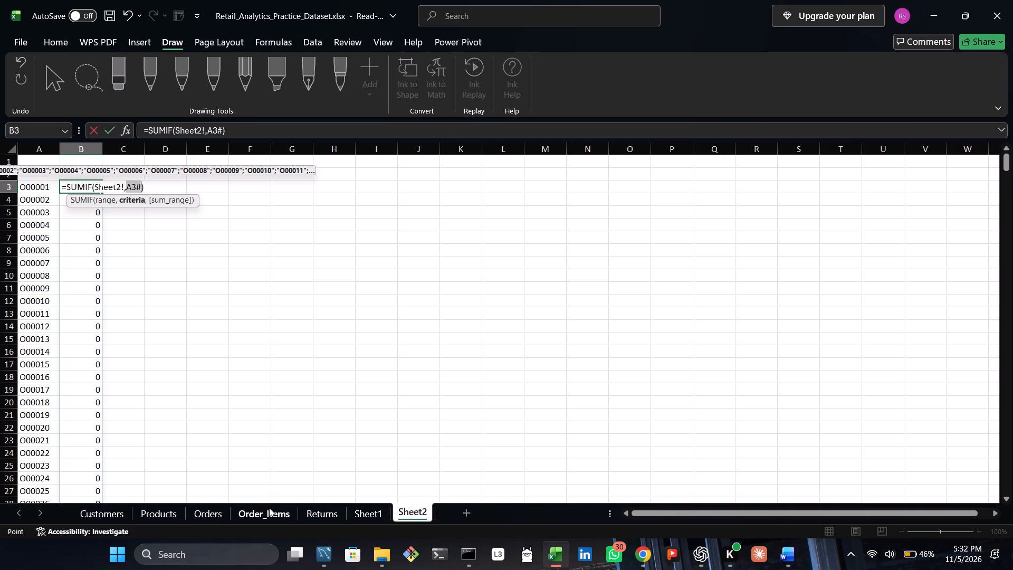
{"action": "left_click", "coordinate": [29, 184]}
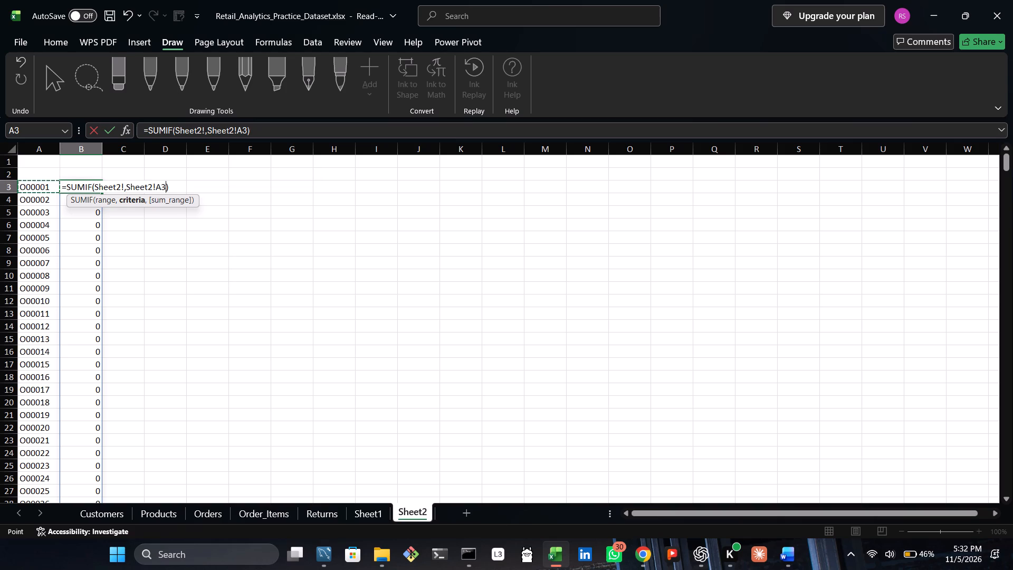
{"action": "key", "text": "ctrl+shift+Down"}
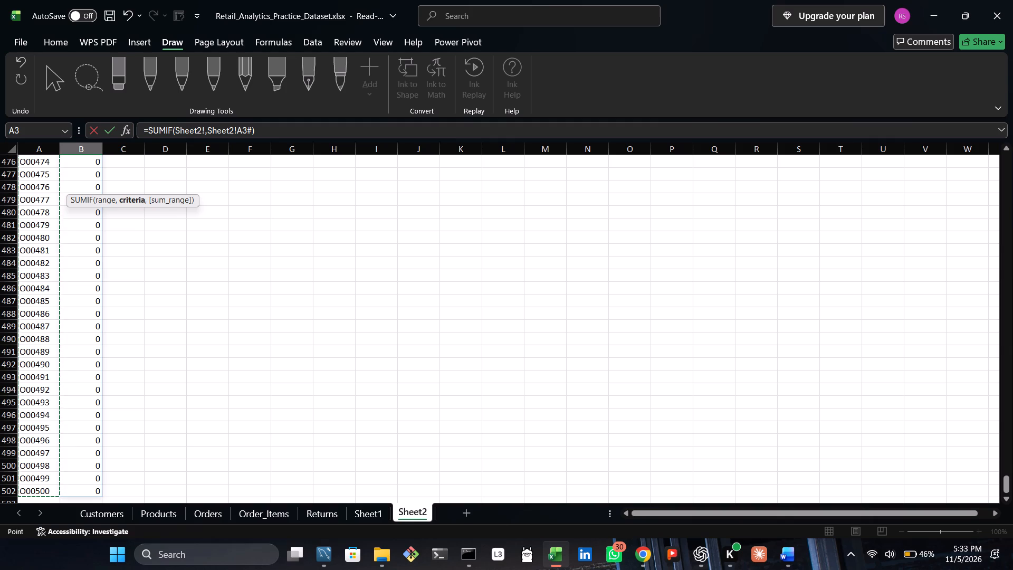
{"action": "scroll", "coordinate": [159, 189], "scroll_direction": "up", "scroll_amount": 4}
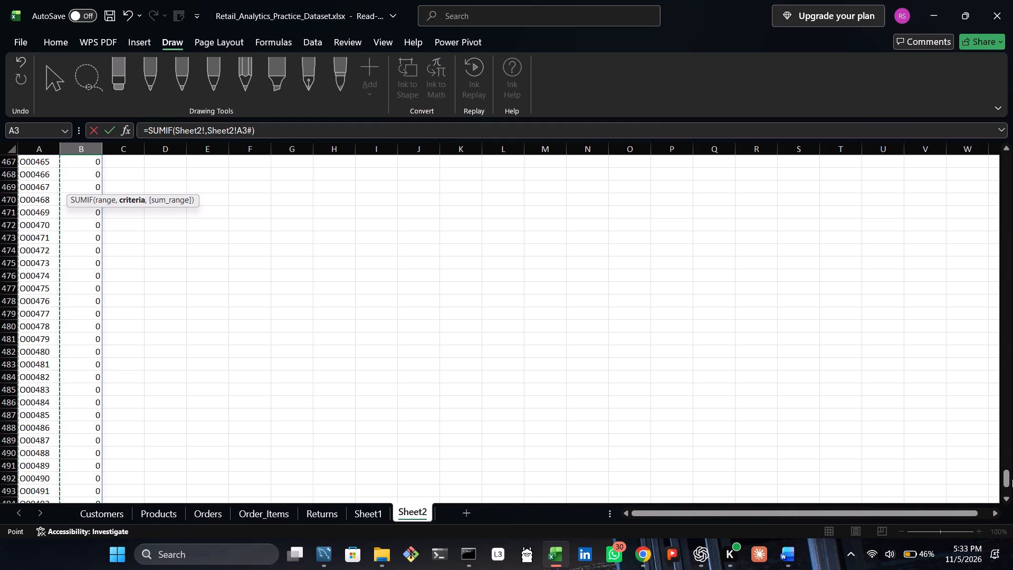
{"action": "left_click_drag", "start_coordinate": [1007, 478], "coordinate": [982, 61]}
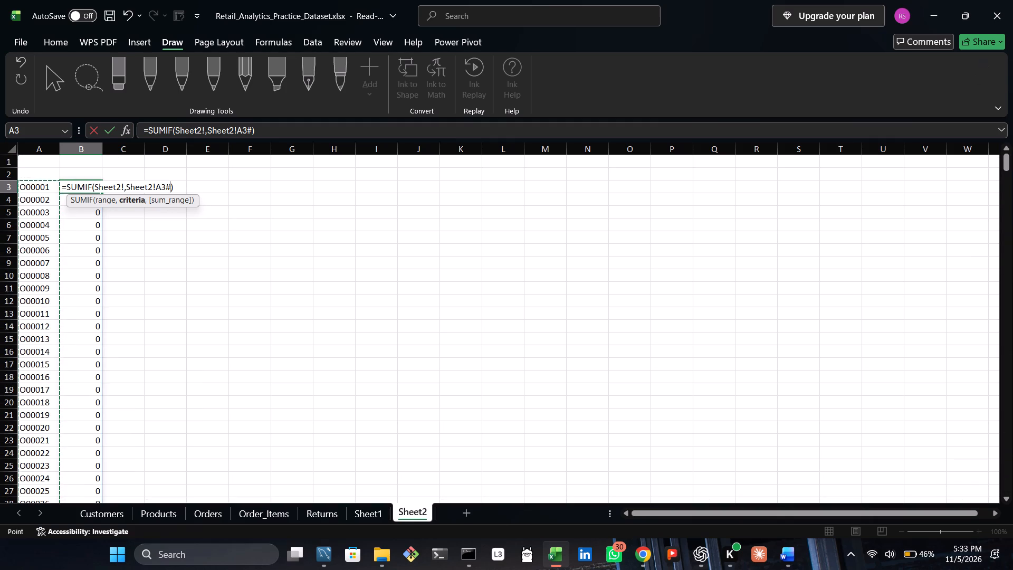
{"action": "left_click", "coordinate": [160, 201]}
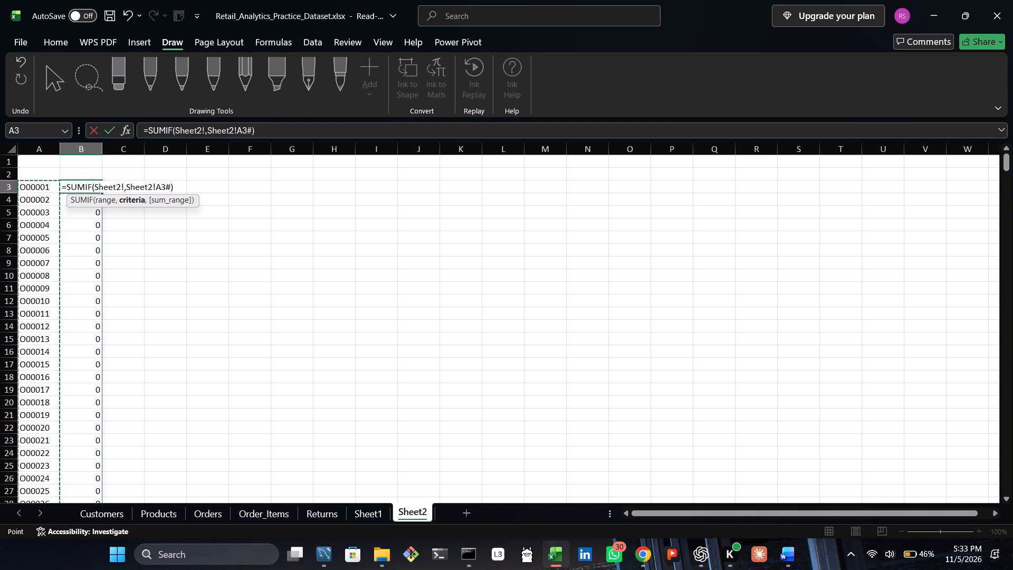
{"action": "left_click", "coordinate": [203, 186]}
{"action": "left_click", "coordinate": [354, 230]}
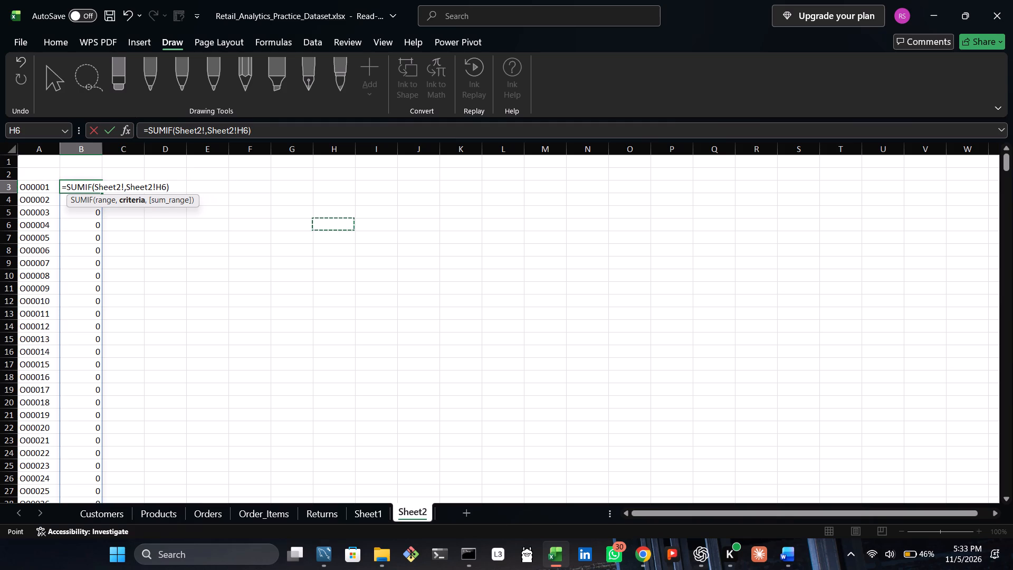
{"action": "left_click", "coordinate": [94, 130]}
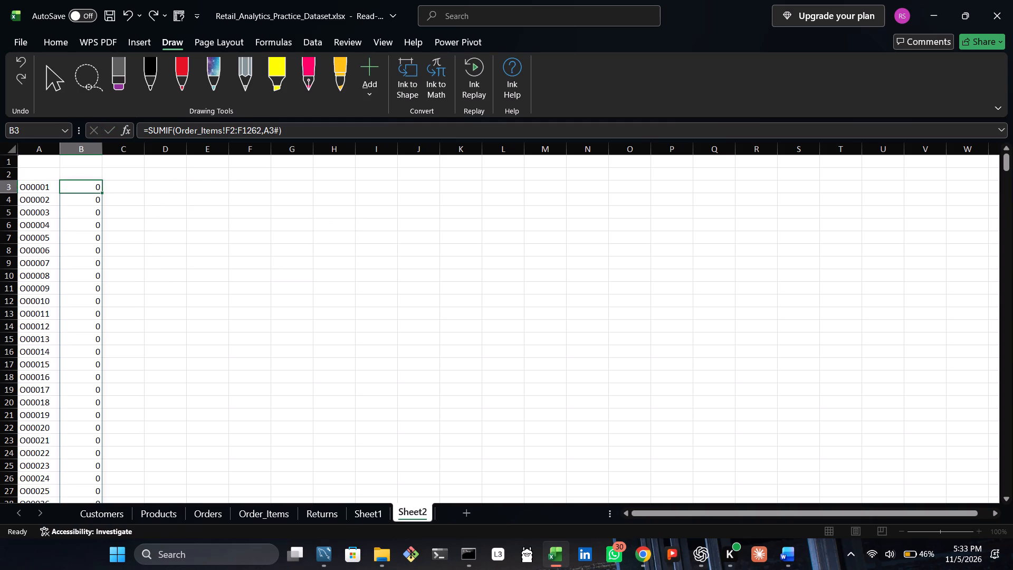
Delete the SUMIF results from column B of Sheet2.
{"action": "left_click", "coordinate": [87, 149]}
{"action": "key", "text": "Delete"}
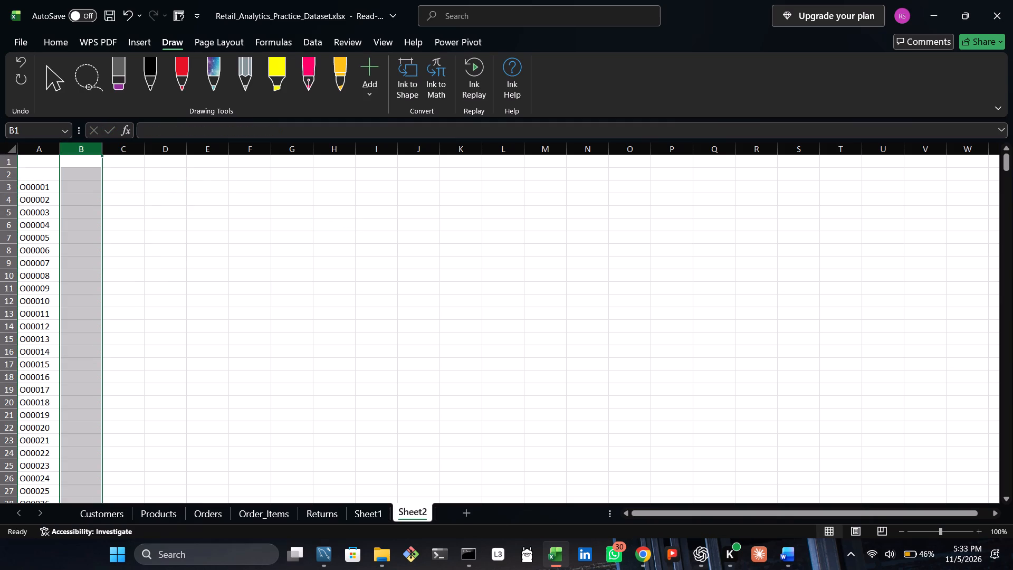
Start a SUMIF formula in Sheet2 cell B3 with the Order_Items order IDs B2:B1262 as the range.
{"action": "double_click", "coordinate": [84, 187]}
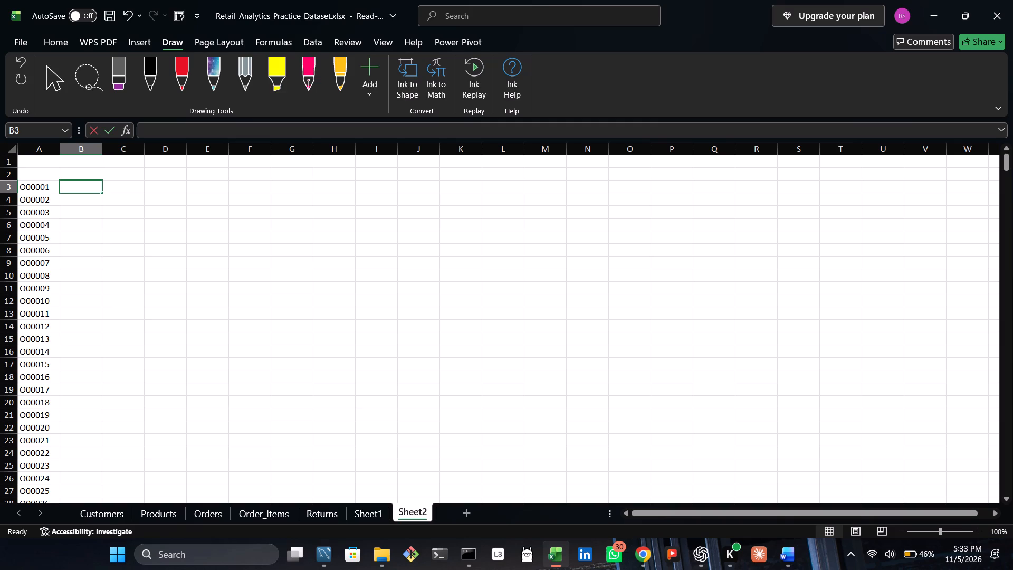
{"action": "key", "text": "equal"}
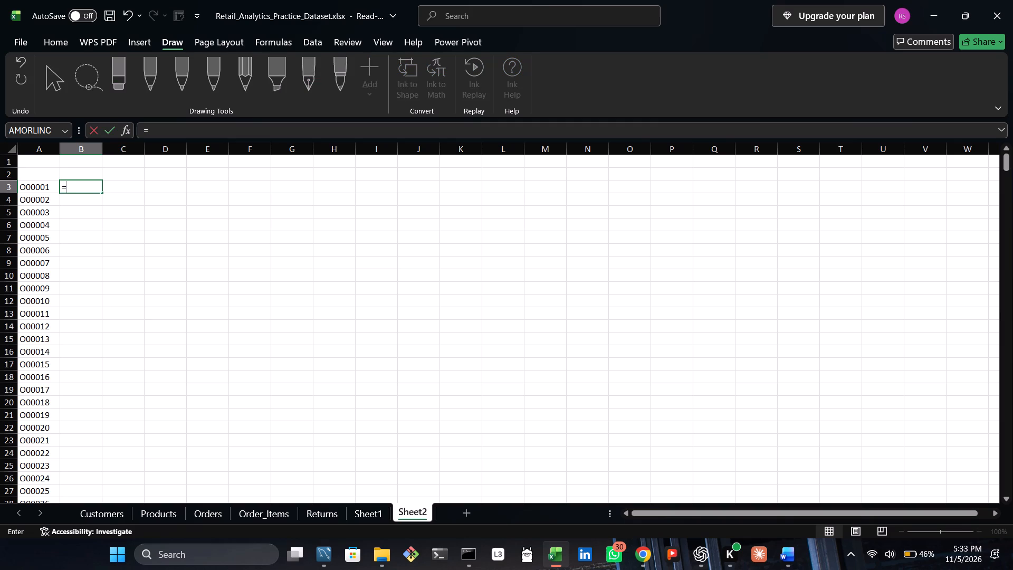
{"action": "key", "text": "s"}
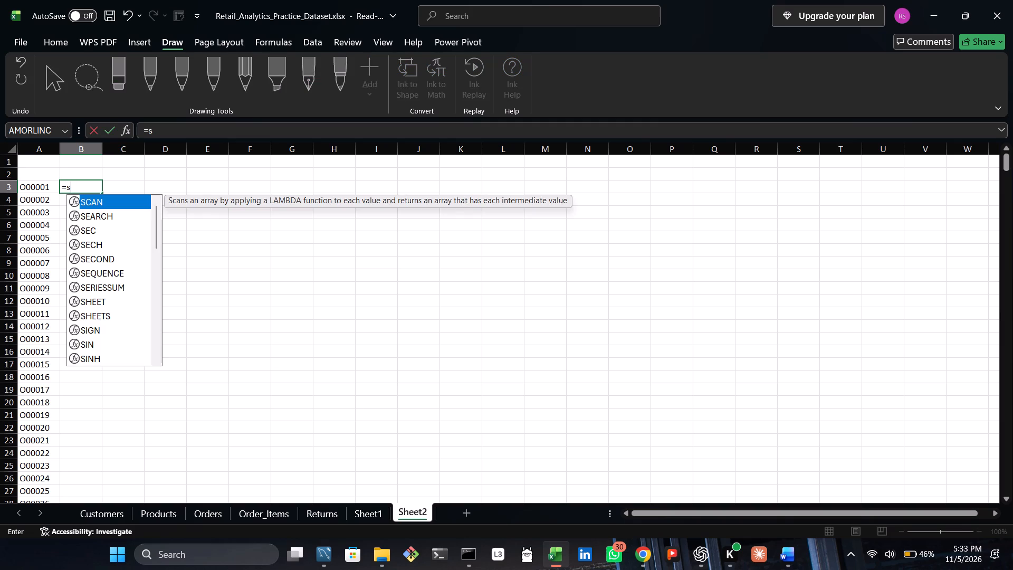
{"action": "type", "text": "um"}
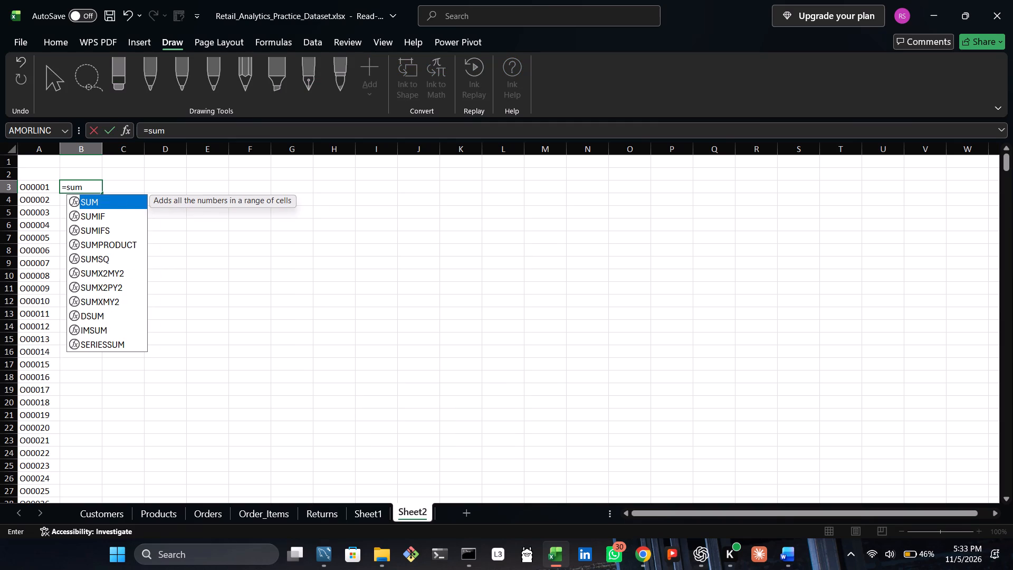
{"action": "double_click", "coordinate": [86, 214]}
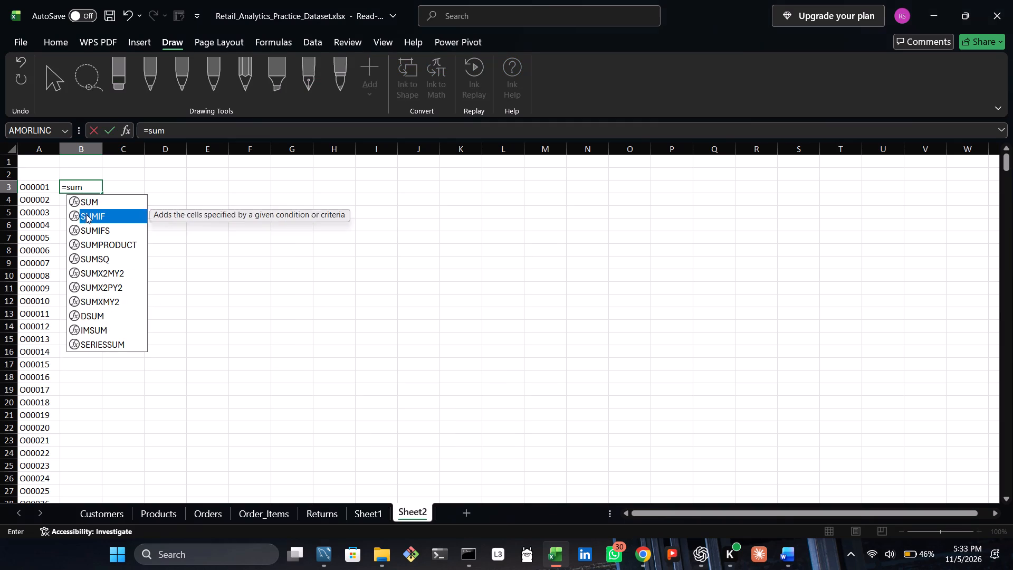
{"action": "left_click", "coordinate": [214, 512]}
{"action": "left_click", "coordinate": [257, 515]}
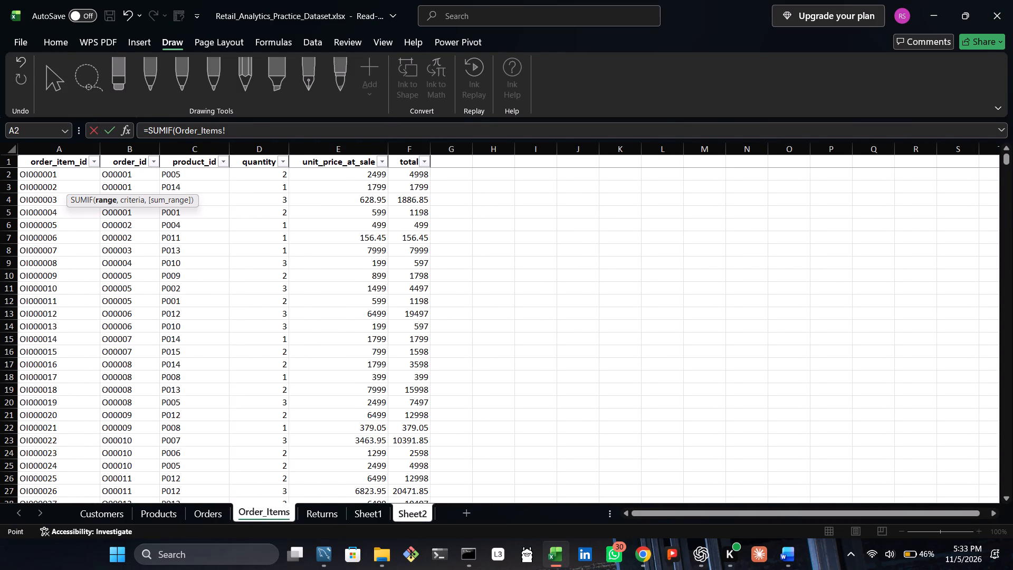
{"action": "scroll", "coordinate": [94, 179], "scroll_direction": "up", "scroll_amount": 2}
{"action": "left_click", "coordinate": [123, 174]}
{"action": "key", "text": "ctrl+shift+Down"}
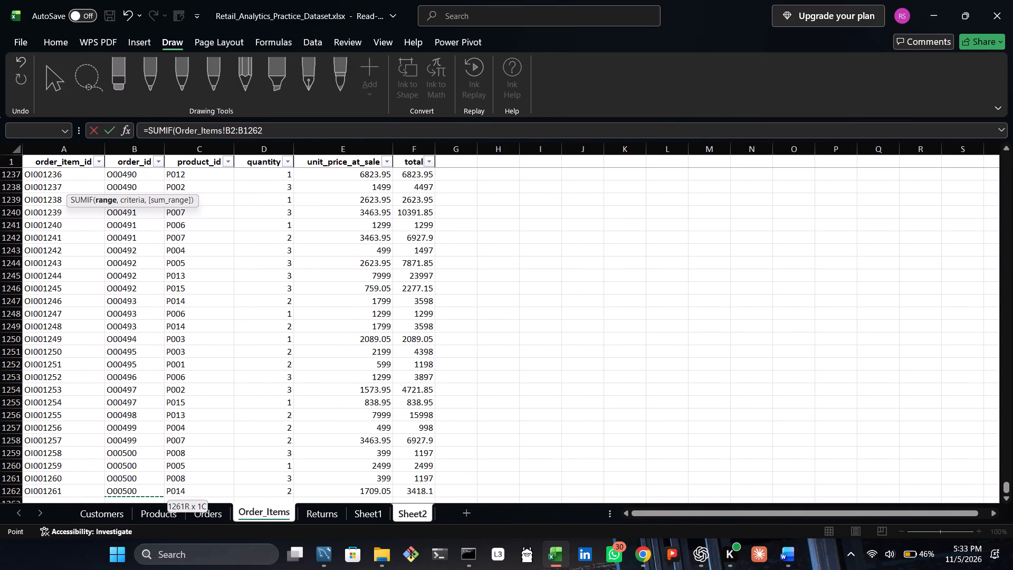
{"action": "scroll", "coordinate": [278, 268], "scroll_direction": "up", "scroll_amount": 1}
{"action": "key", "text": "comma"}
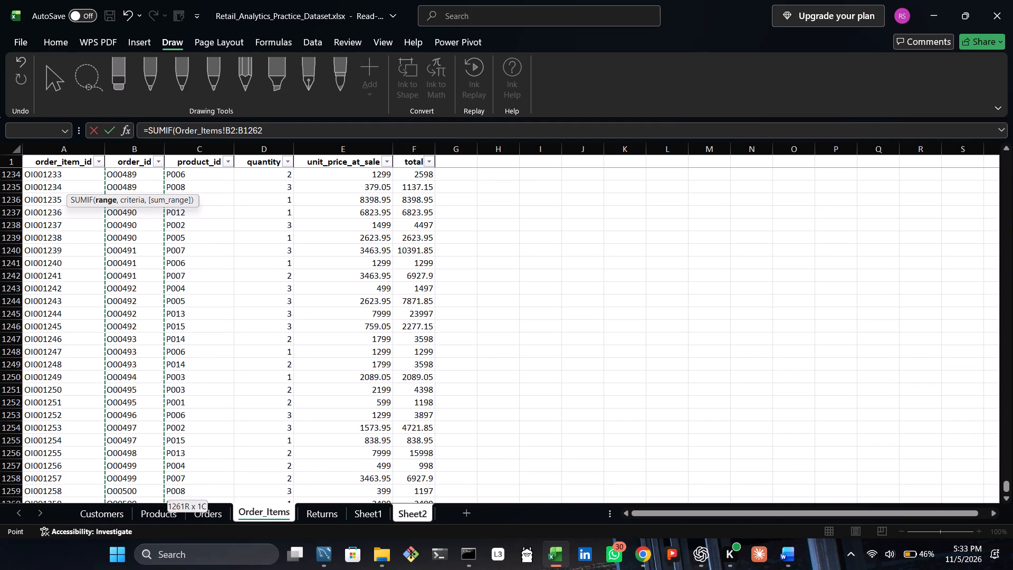
Set the SUMIF criteria to the order IDs in A2:A501 of the Orders sheet.
{"action": "left_click", "coordinate": [307, 511]}
{"action": "scroll", "coordinate": [115, 166], "scroll_direction": "up", "scroll_amount": 2}
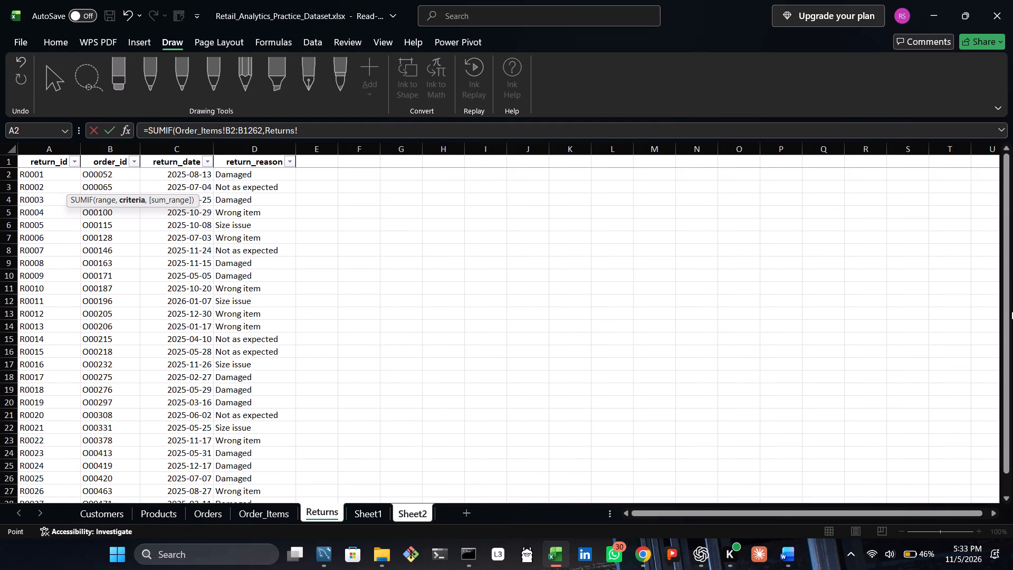
{"action": "scroll", "coordinate": [179, 193], "scroll_direction": "up", "scroll_amount": 2}
{"action": "scroll", "coordinate": [41, 205], "scroll_direction": "up", "scroll_amount": 5}
{"action": "left_click", "coordinate": [217, 505]}
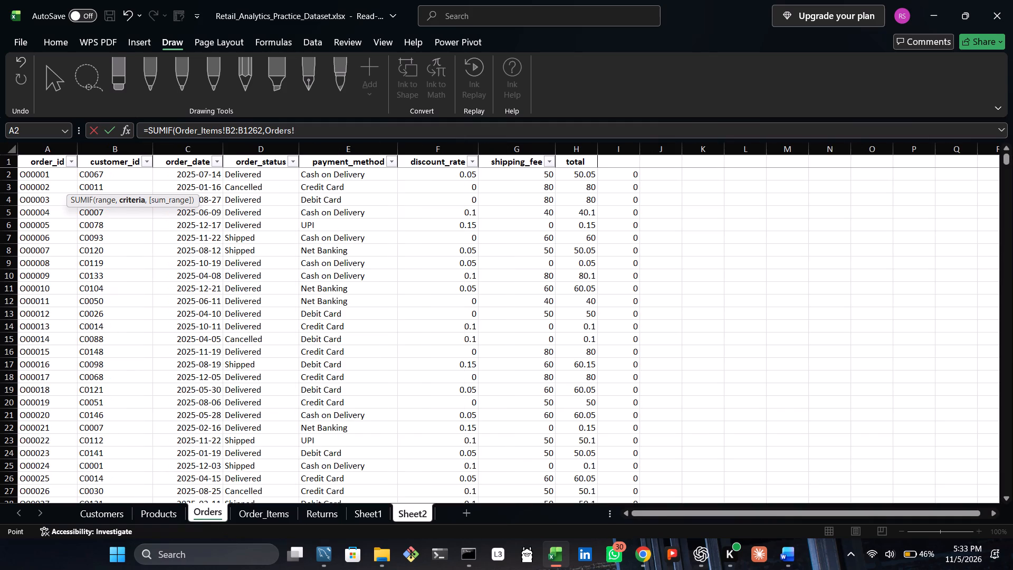
{"action": "scroll", "coordinate": [124, 274], "scroll_direction": "up", "scroll_amount": 8}
{"action": "scroll", "coordinate": [1009, 277], "scroll_direction": "up", "scroll_amount": 1}
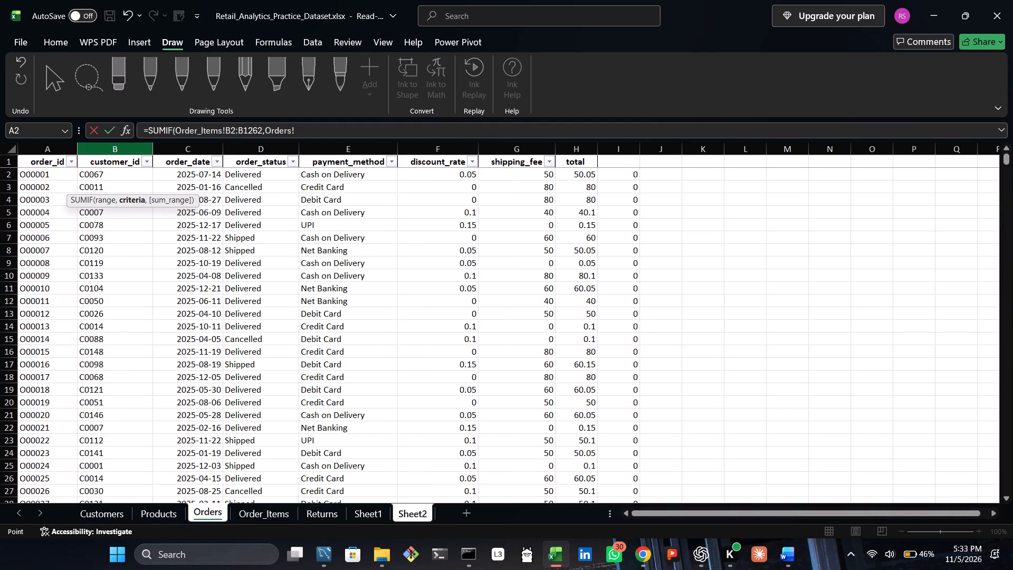
{"action": "scroll", "coordinate": [126, 177], "scroll_direction": "up", "scroll_amount": 3}
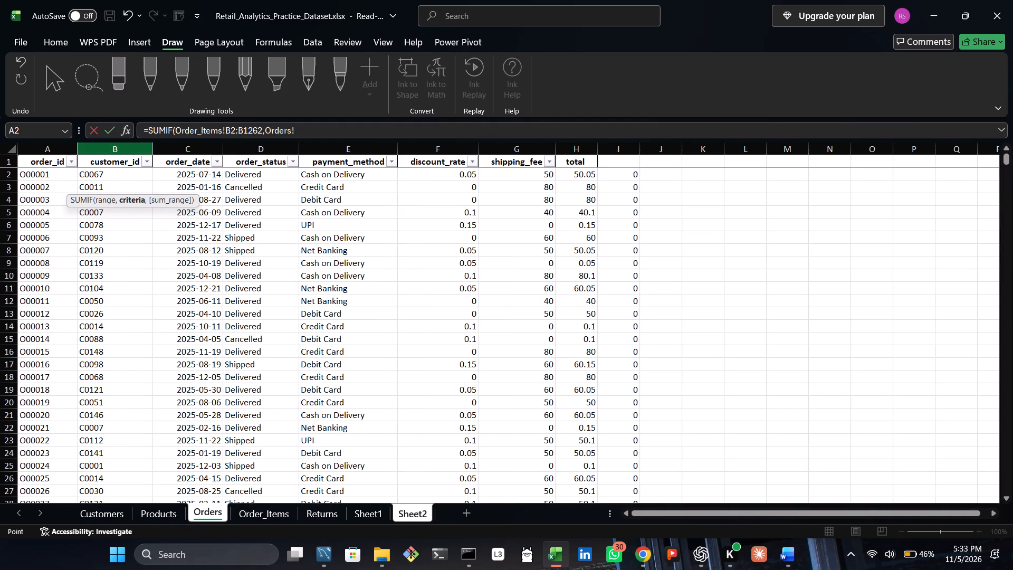
{"action": "left_click", "coordinate": [43, 177]}
{"action": "key", "text": "ctrl+shift+Down"}
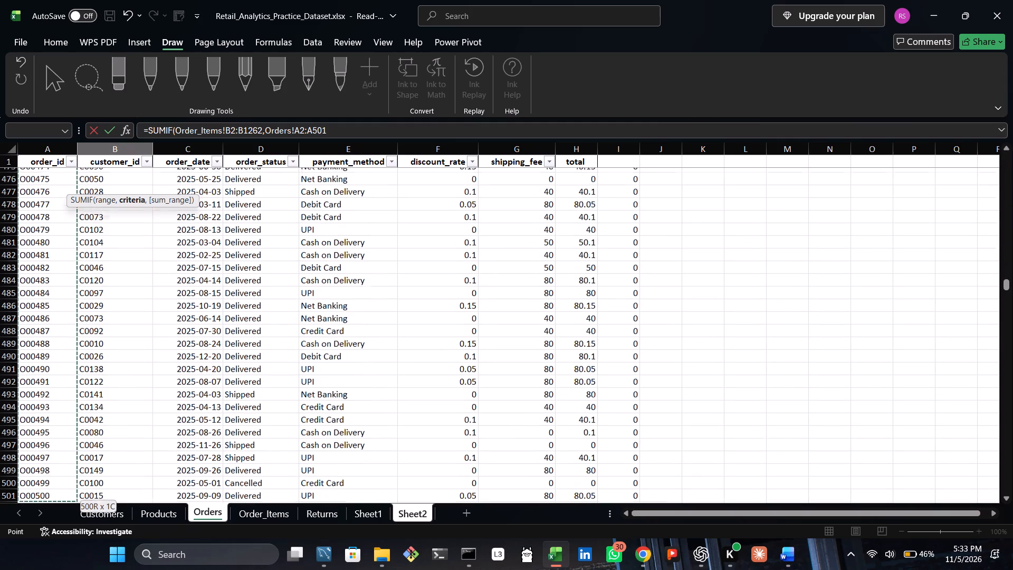
{"action": "key", "text": "comma"}
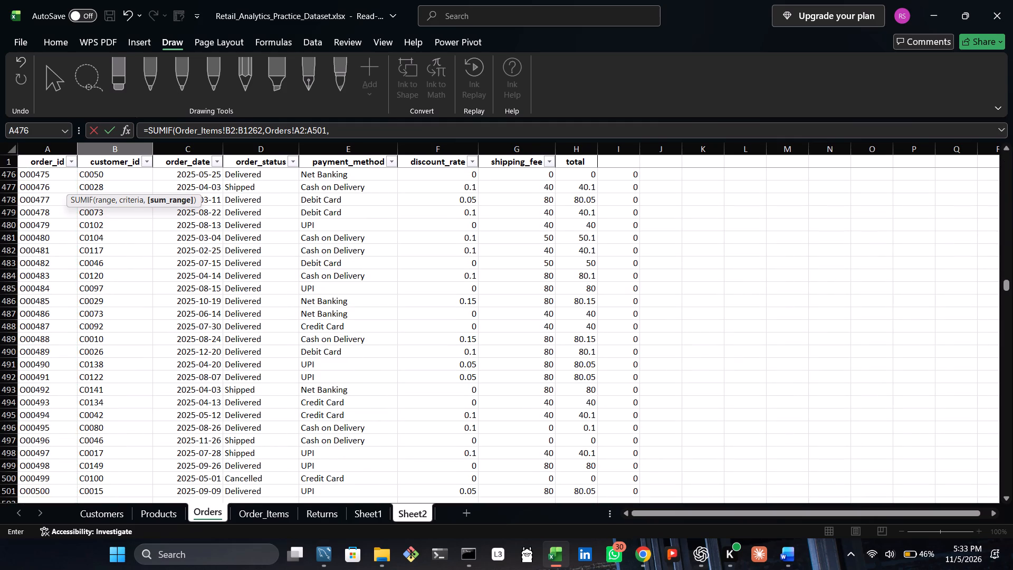
Set the SUMIF sum range to the Orders totals H2:H501 and complete the formula.
{"action": "scroll", "coordinate": [275, 174], "scroll_direction": "up", "scroll_amount": 20}
{"action": "scroll", "coordinate": [275, 174], "scroll_direction": "up", "scroll_amount": 15}
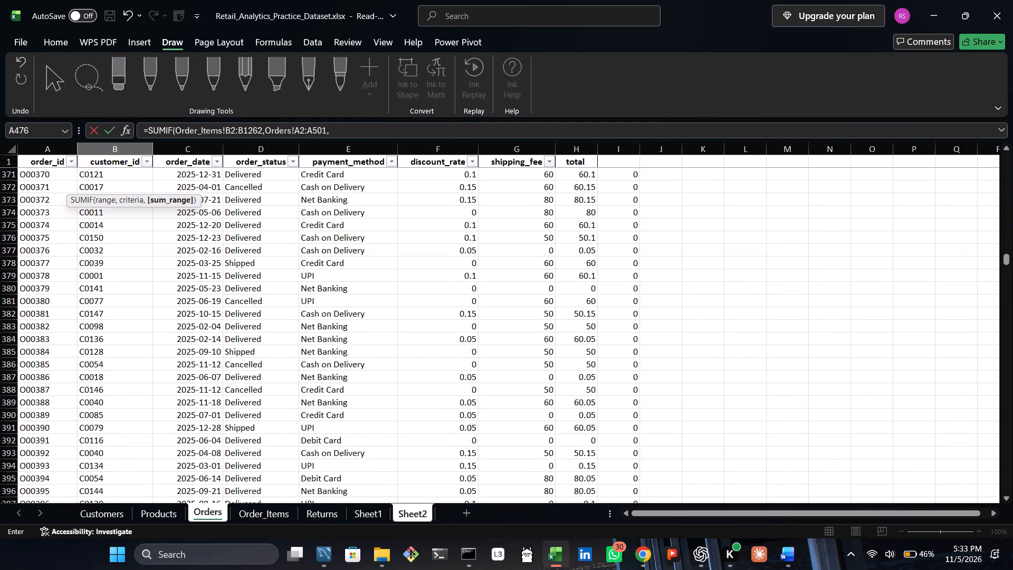
{"action": "scroll", "coordinate": [569, 227], "scroll_direction": "up", "scroll_amount": 17}
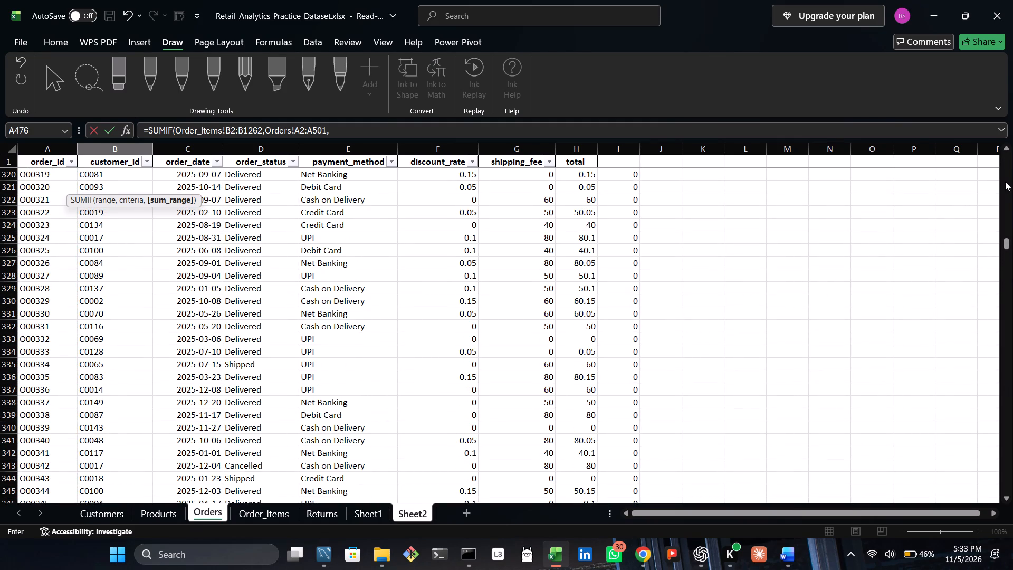
{"action": "left_click_drag", "start_coordinate": [1006, 243], "coordinate": [964, 119]}
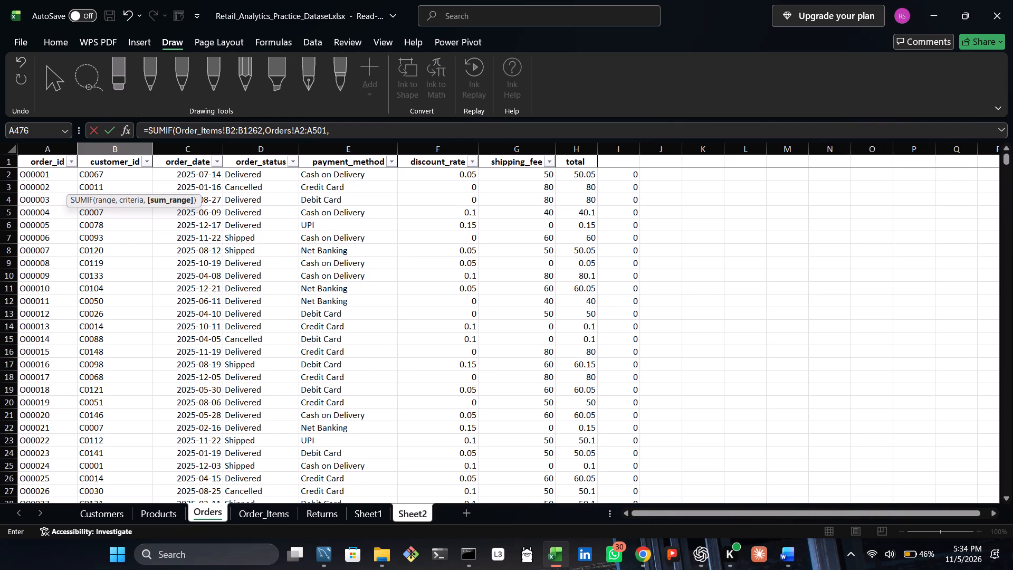
{"action": "left_click", "coordinate": [590, 173]}
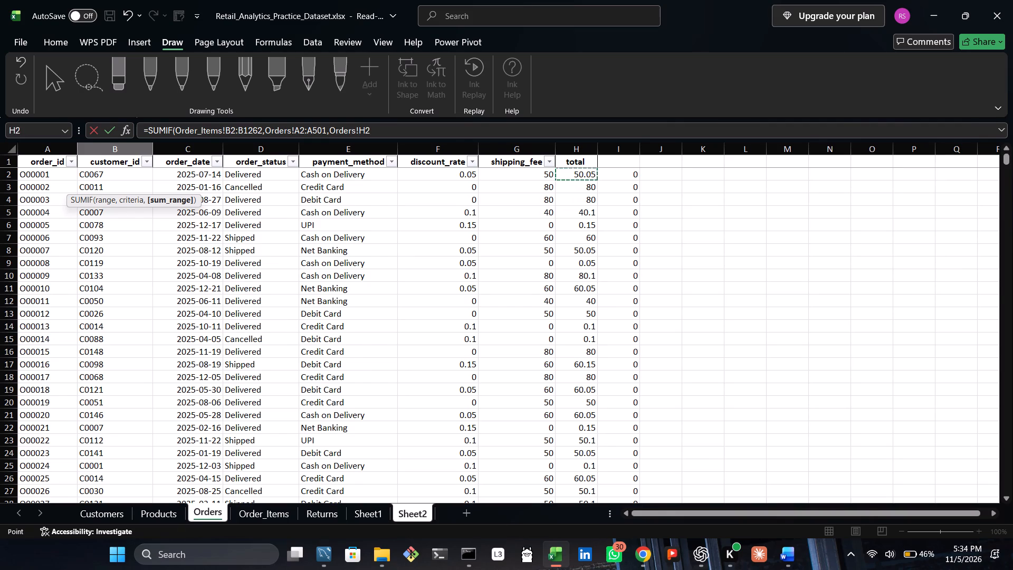
{"action": "key", "text": "ctrl+shift+Down"}
{"action": "key", "text": "Return"}
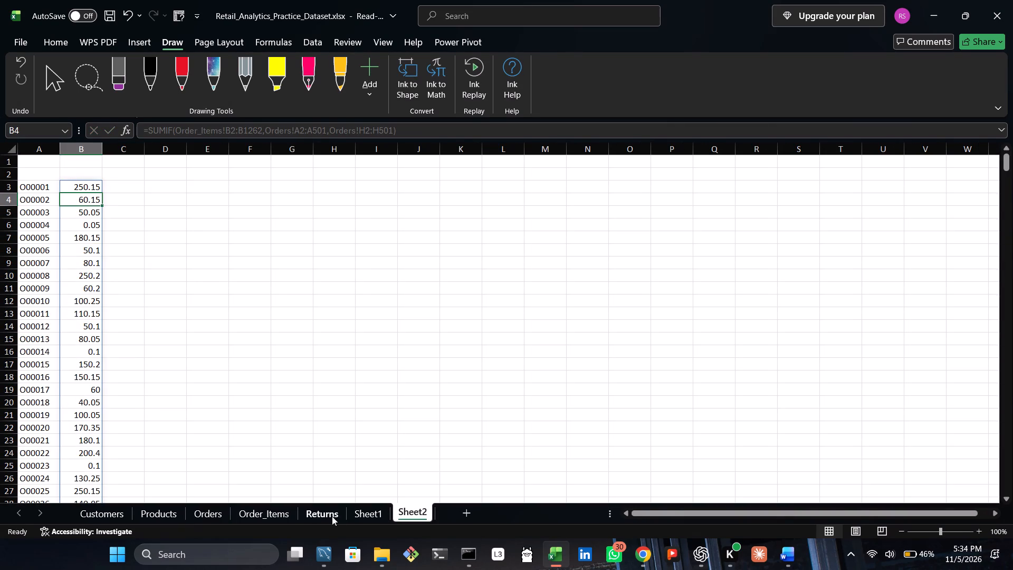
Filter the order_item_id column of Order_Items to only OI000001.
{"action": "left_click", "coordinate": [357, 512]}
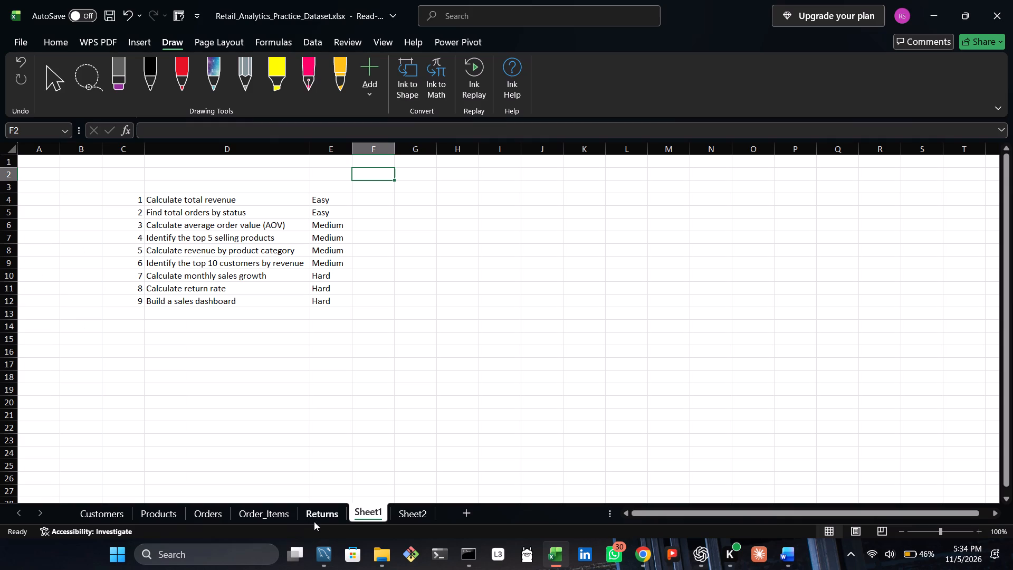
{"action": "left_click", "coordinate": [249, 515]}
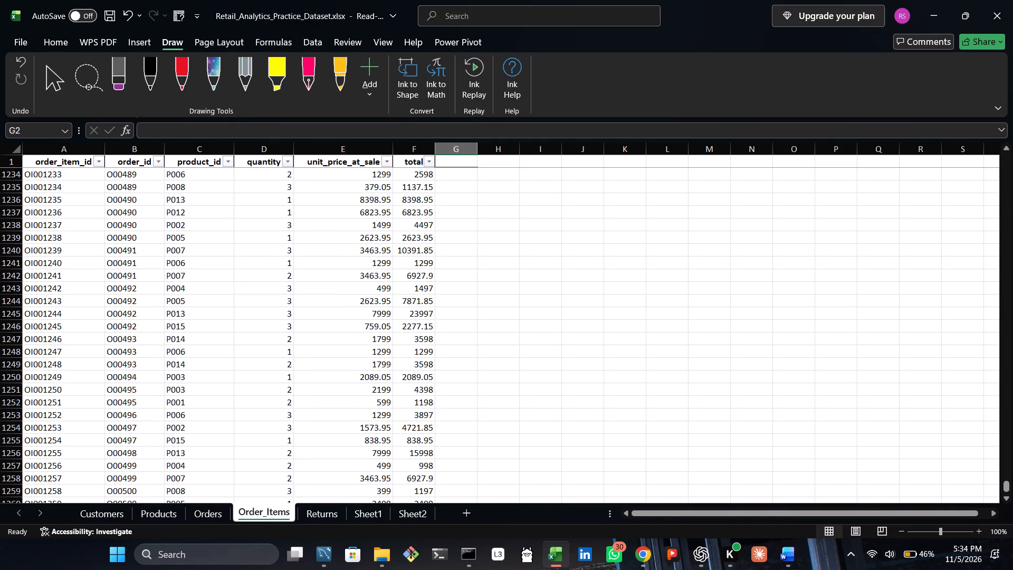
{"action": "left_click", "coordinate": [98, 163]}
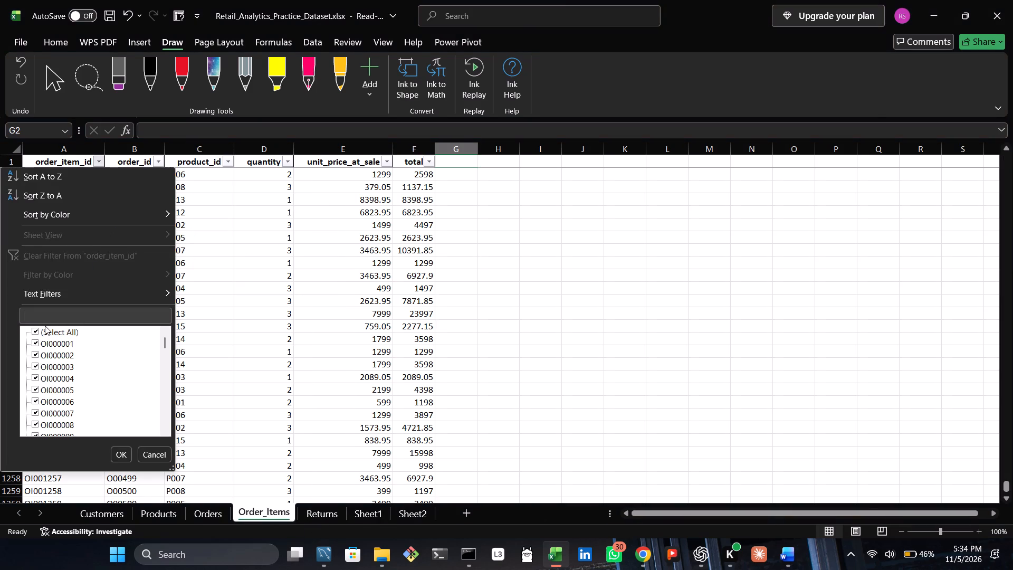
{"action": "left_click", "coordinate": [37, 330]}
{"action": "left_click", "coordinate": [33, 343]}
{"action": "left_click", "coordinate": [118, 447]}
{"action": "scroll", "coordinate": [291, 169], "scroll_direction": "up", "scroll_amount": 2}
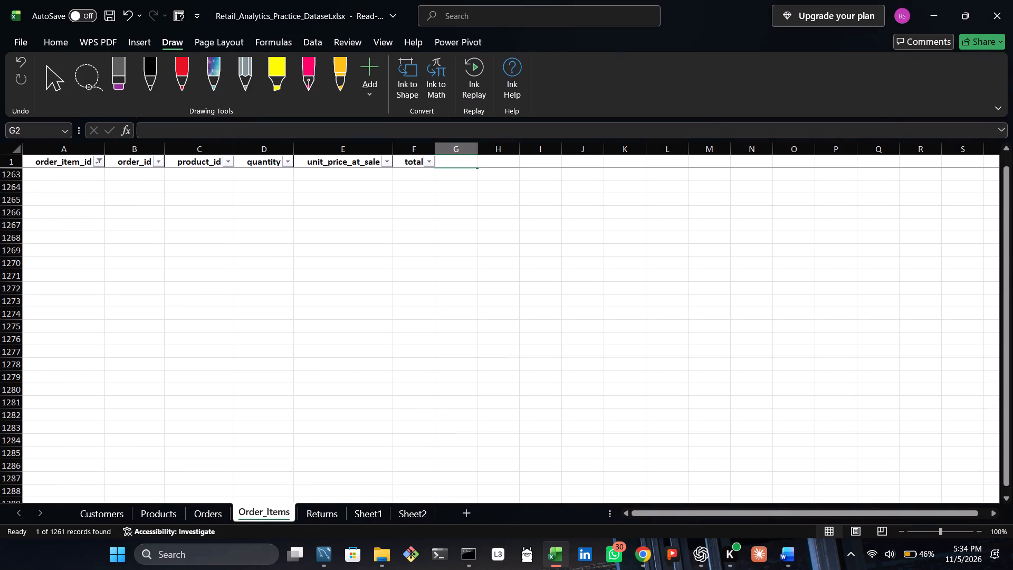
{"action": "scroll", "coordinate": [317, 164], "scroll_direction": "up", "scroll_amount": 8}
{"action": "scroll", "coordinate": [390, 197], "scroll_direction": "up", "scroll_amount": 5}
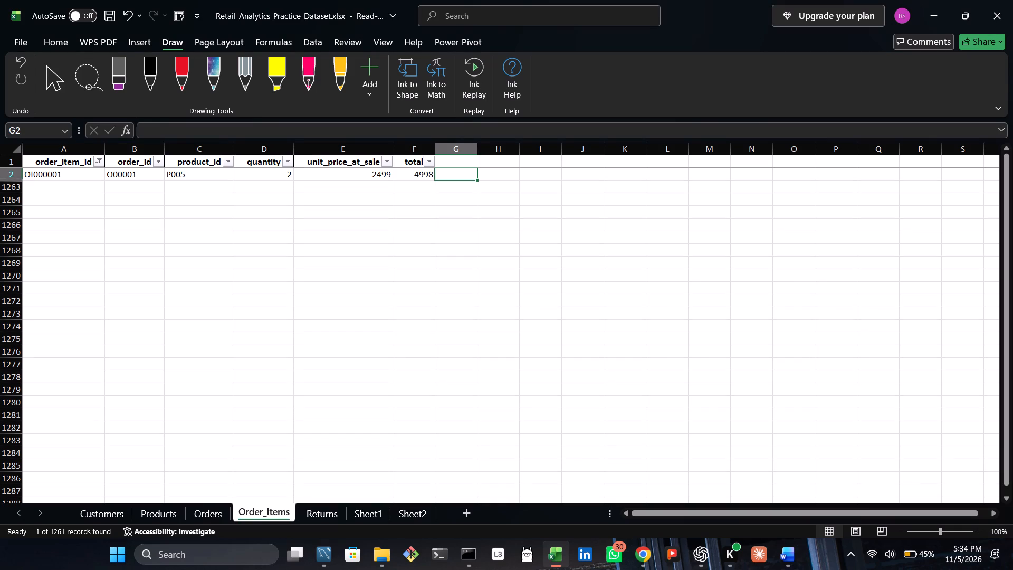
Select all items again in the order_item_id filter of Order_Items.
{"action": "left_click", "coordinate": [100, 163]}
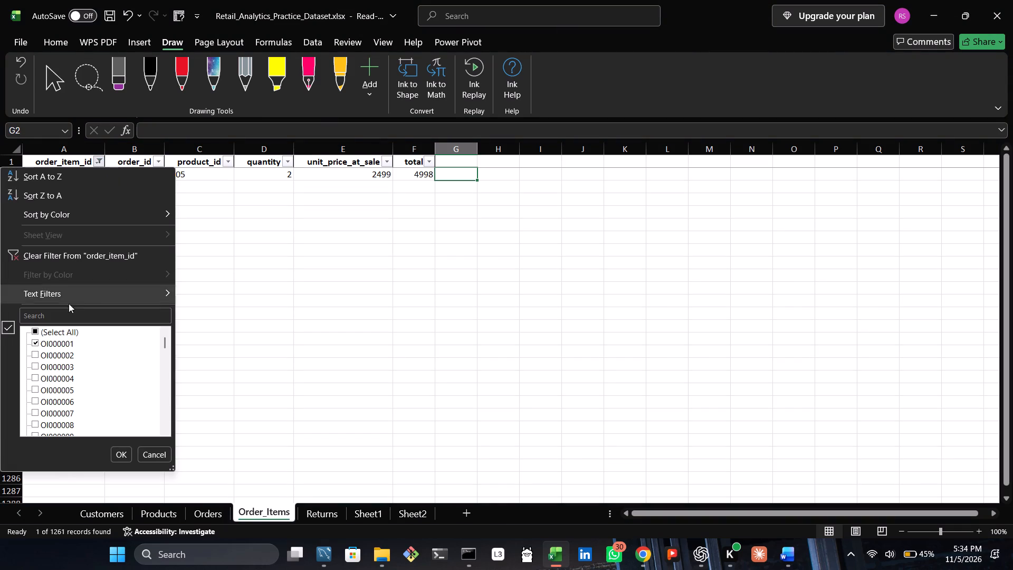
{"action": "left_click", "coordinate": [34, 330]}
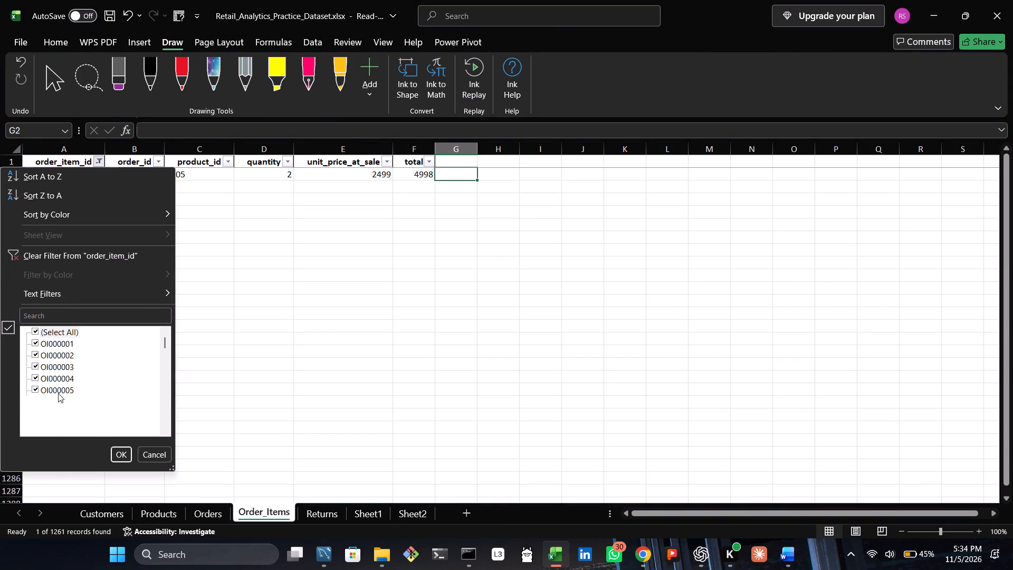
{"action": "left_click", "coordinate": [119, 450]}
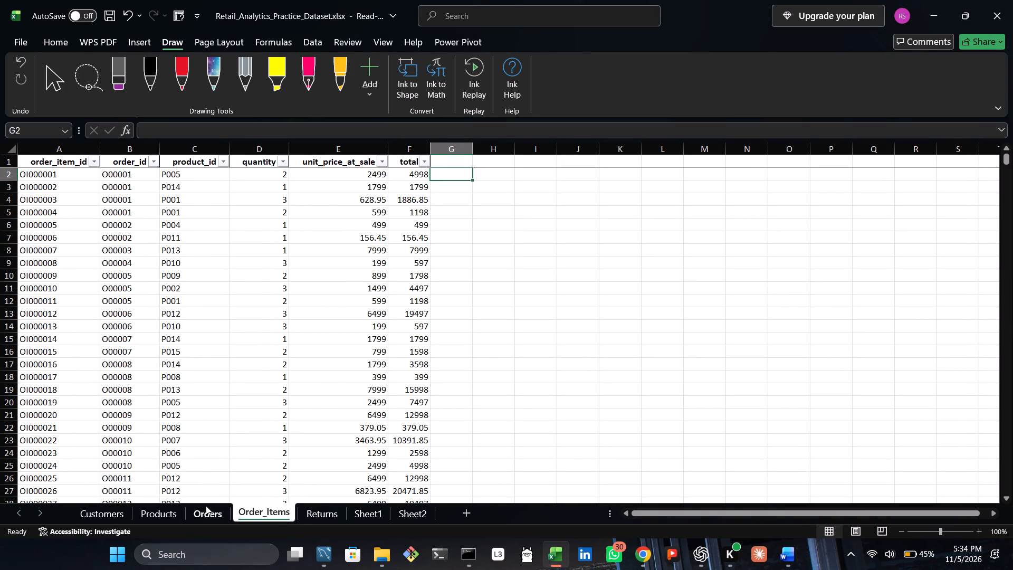
Filter the order_id column of the Orders sheet to only O00001.
{"action": "left_click", "coordinate": [195, 509]}
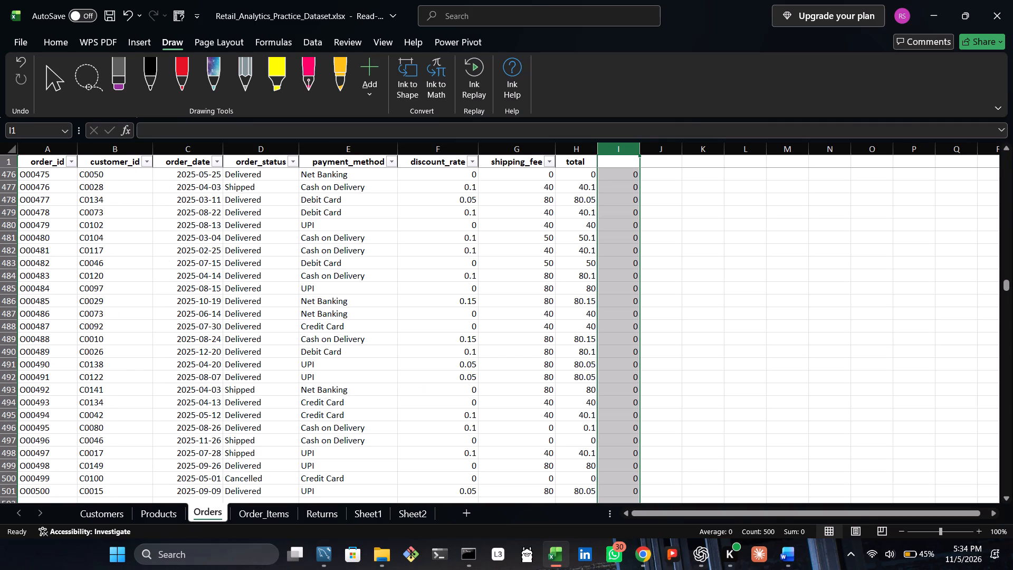
{"action": "left_click", "coordinate": [71, 163]}
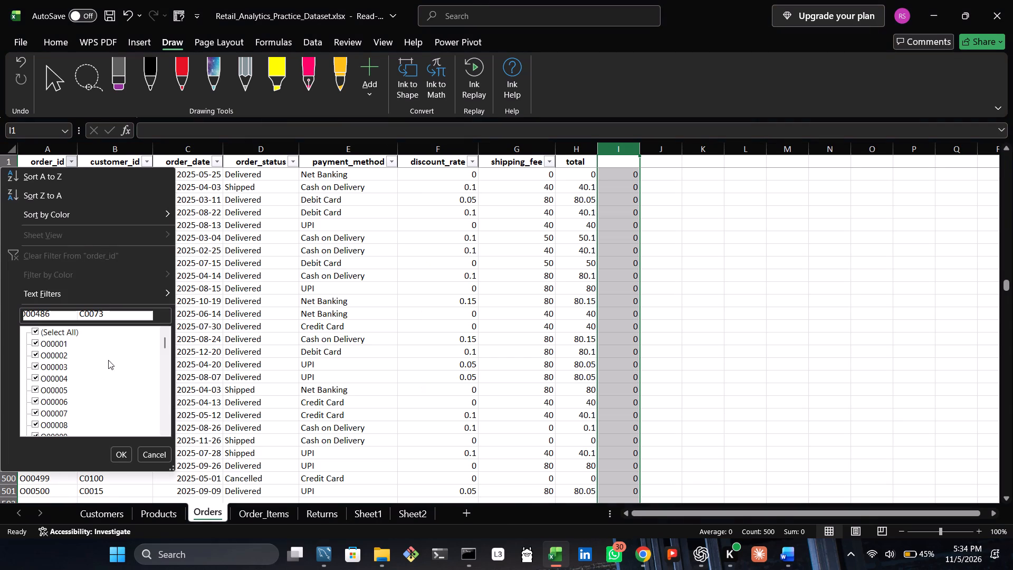
{"action": "left_click", "coordinate": [35, 330]}
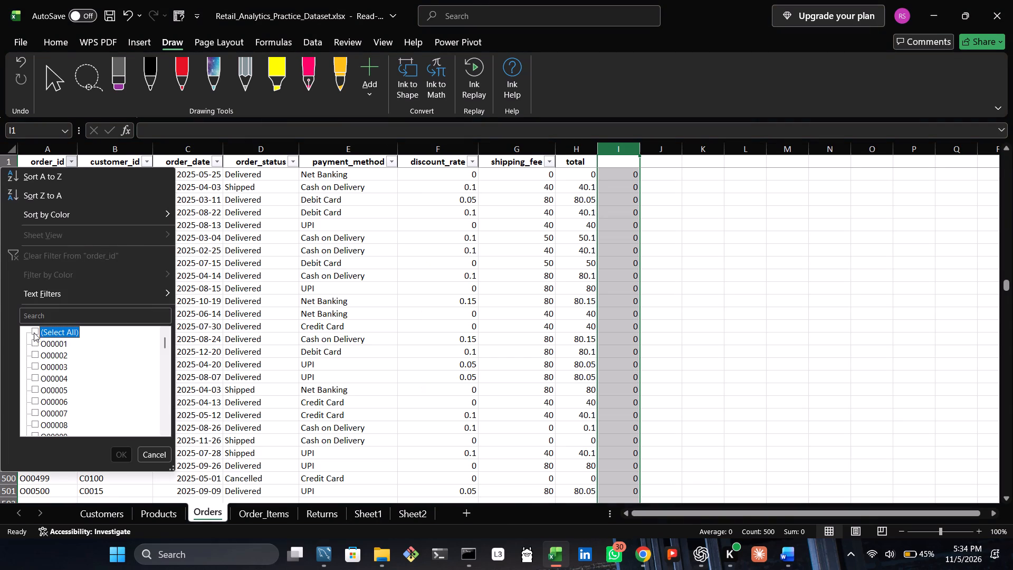
{"action": "left_click", "coordinate": [36, 339]}
{"action": "key", "text": "Return"}
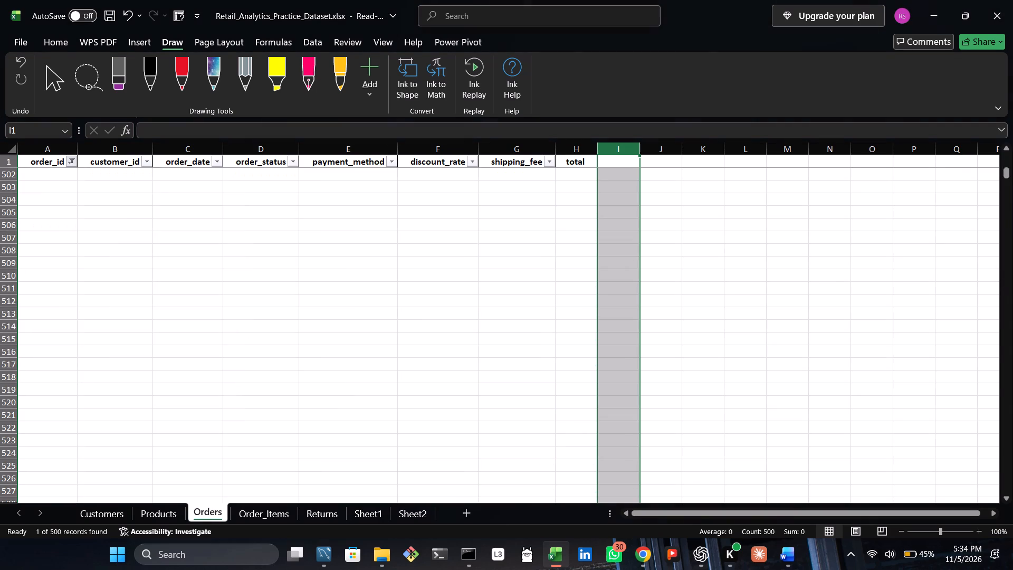
{"action": "scroll", "coordinate": [51, 331], "scroll_direction": "up", "scroll_amount": 12}
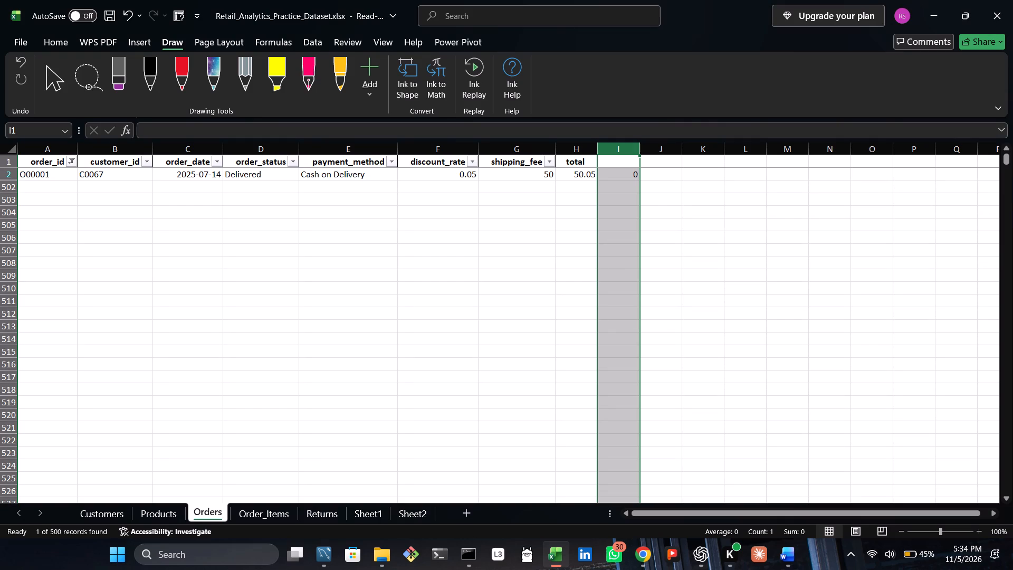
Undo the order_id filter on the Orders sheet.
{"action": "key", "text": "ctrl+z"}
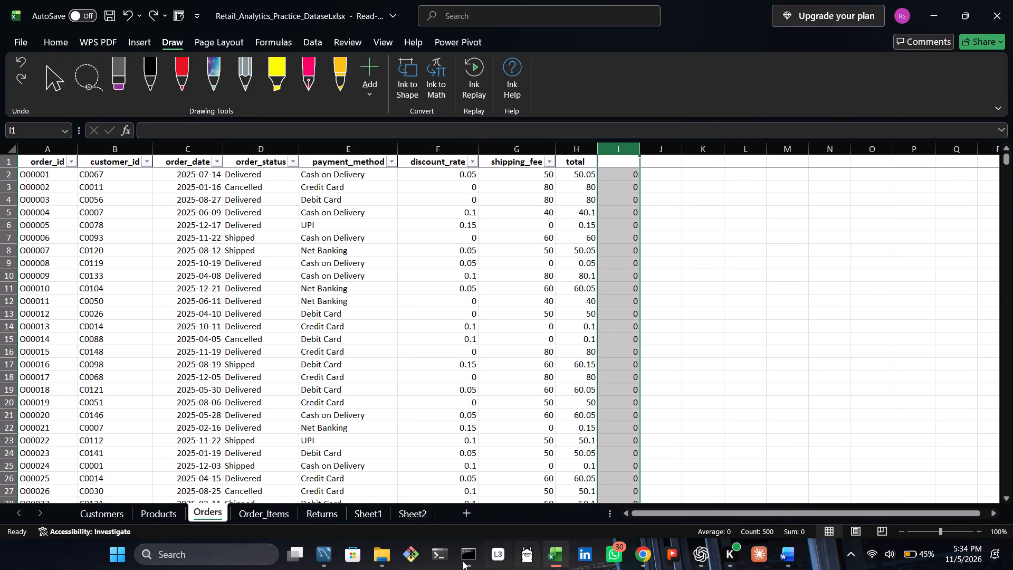
Review the range, criteria and sum_range arguments of the SUMIF formula in cell B3 of Sheet2, undoing any accidental edit.
{"action": "left_click", "coordinate": [422, 503]}
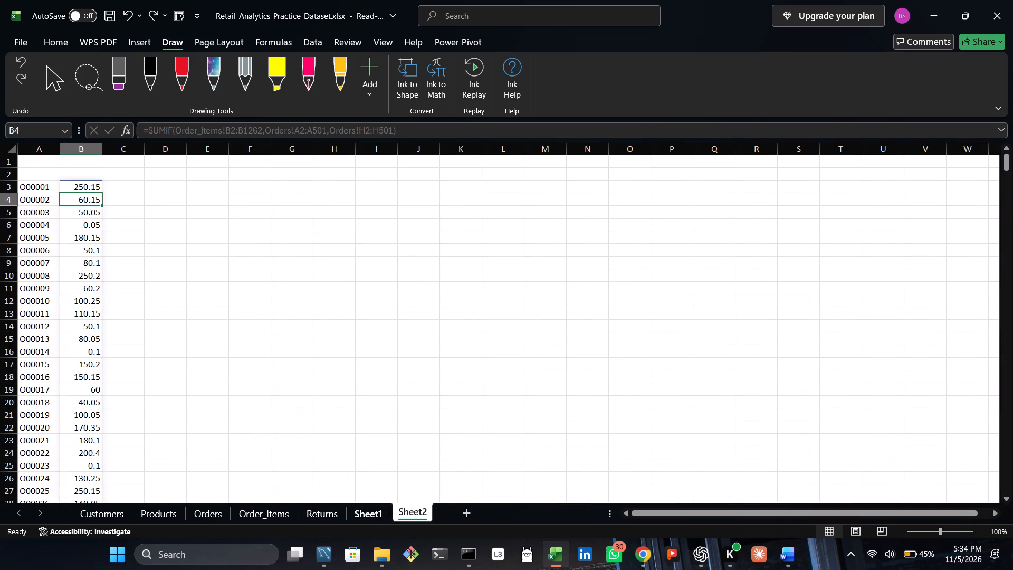
{"action": "double_click", "coordinate": [93, 188]}
{"action": "left_click", "coordinate": [114, 202]}
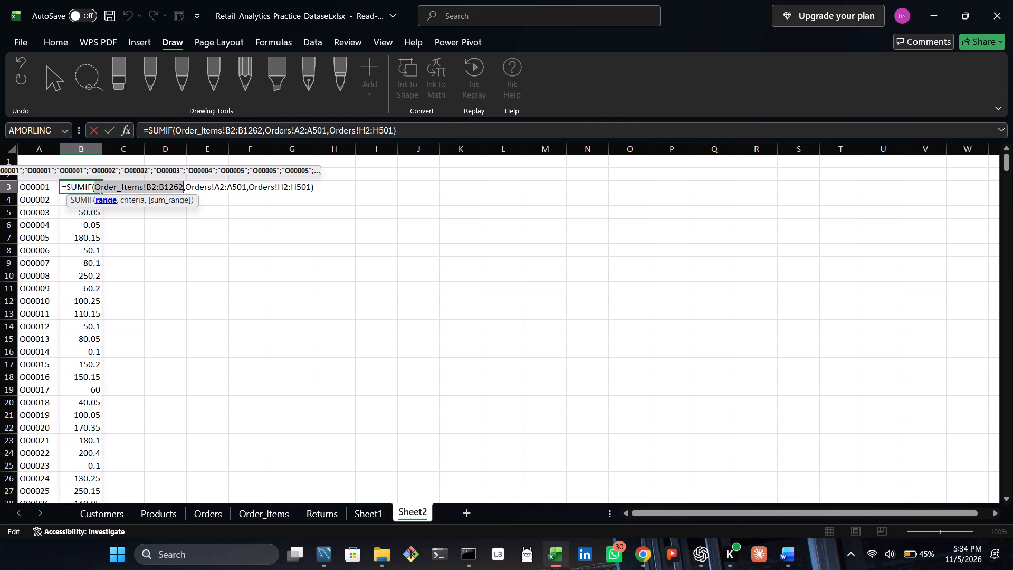
{"action": "left_click", "coordinate": [143, 202]}
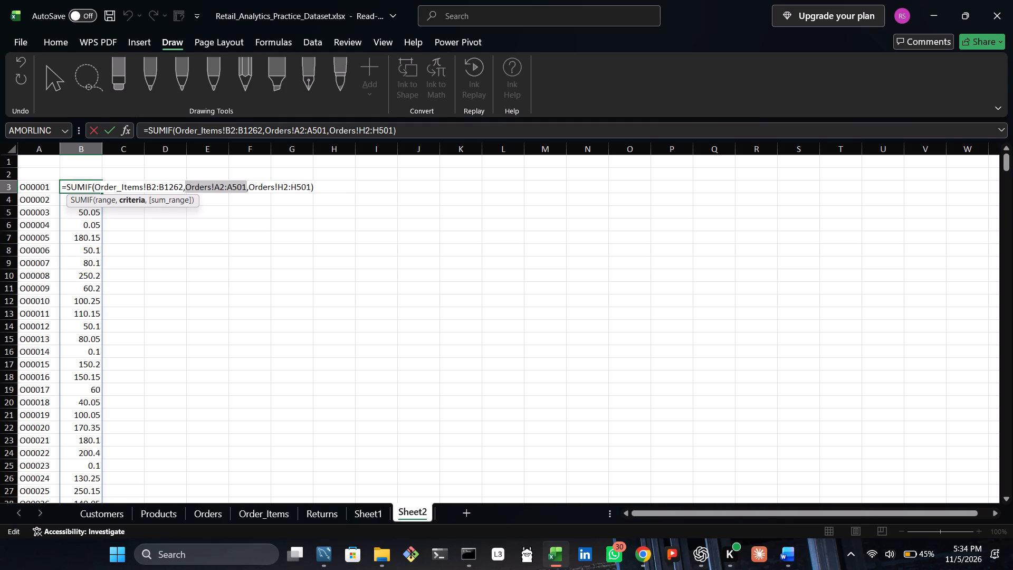
{"action": "left_click", "coordinate": [171, 202]}
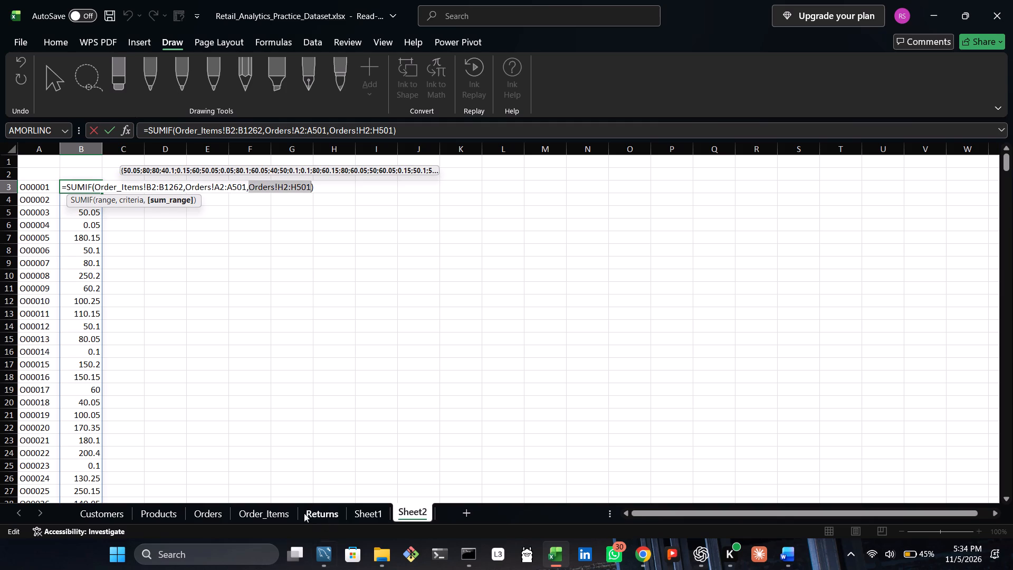
{"action": "left_click", "coordinate": [402, 234]}
{"action": "key", "text": "Return"}
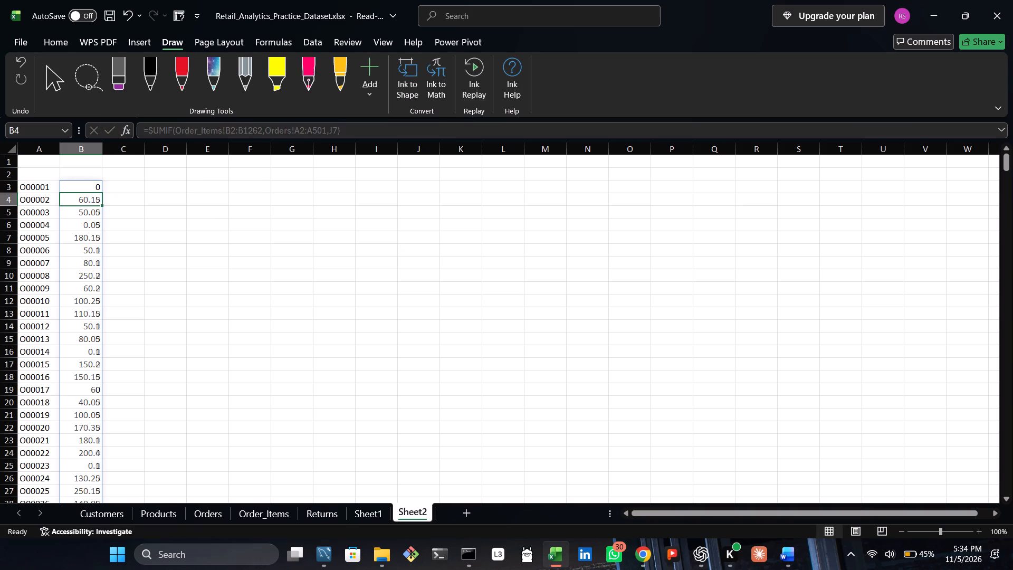
{"action": "key", "text": "ctrl+z"}
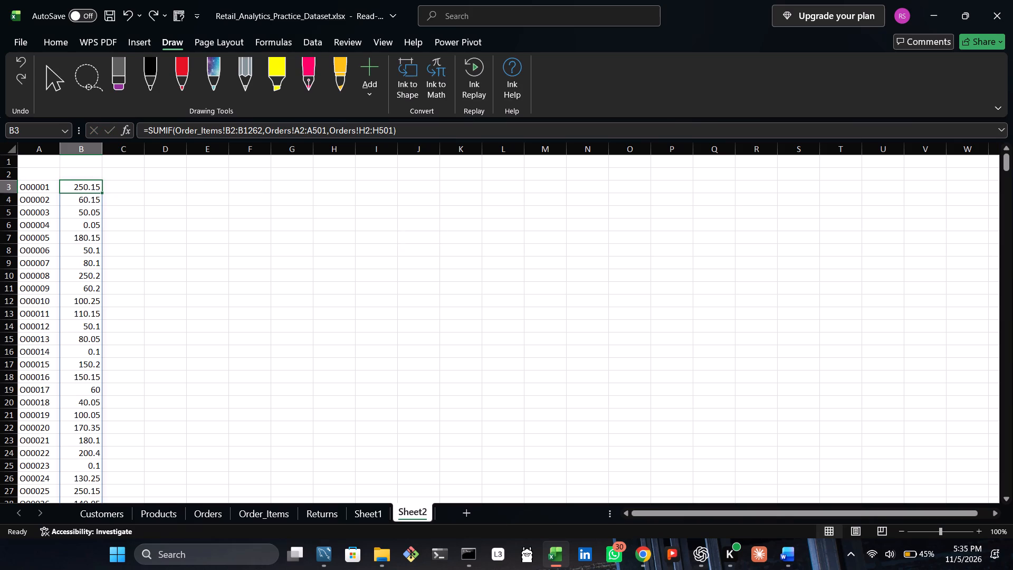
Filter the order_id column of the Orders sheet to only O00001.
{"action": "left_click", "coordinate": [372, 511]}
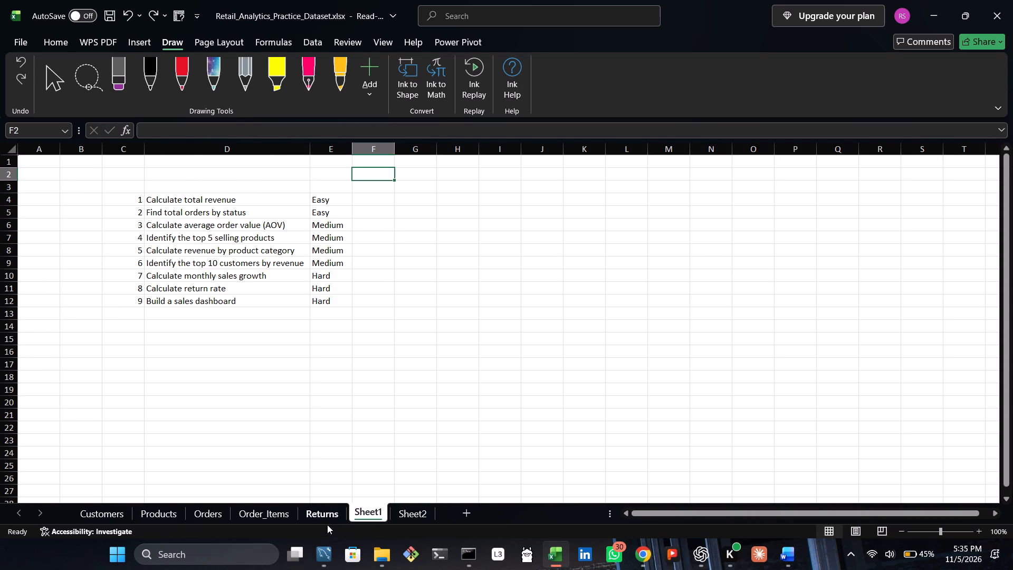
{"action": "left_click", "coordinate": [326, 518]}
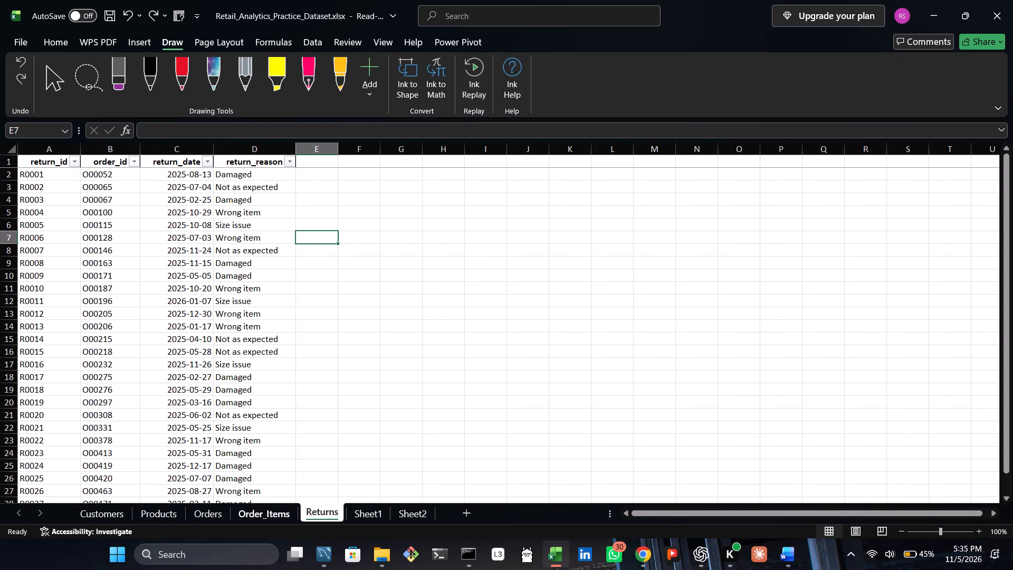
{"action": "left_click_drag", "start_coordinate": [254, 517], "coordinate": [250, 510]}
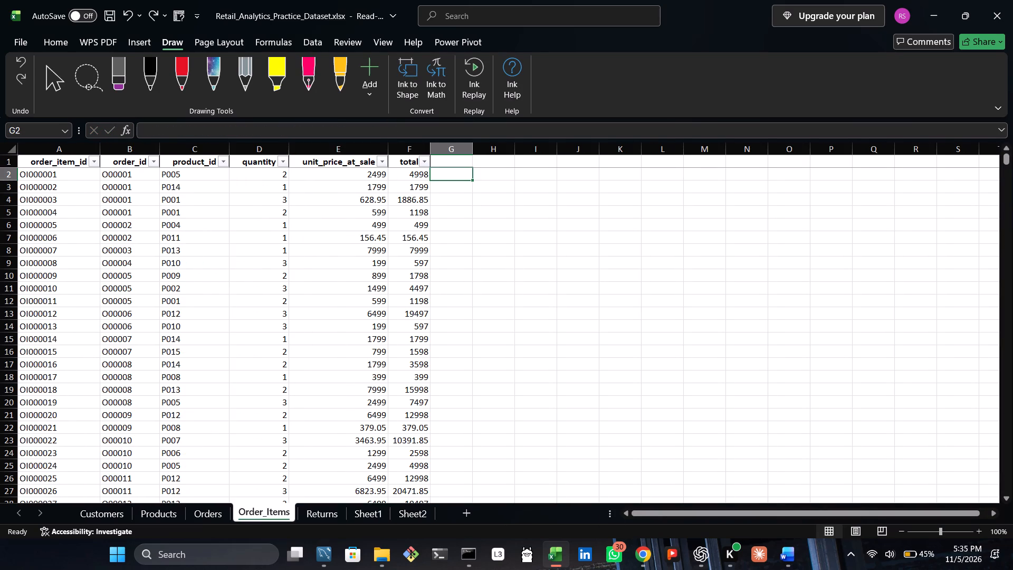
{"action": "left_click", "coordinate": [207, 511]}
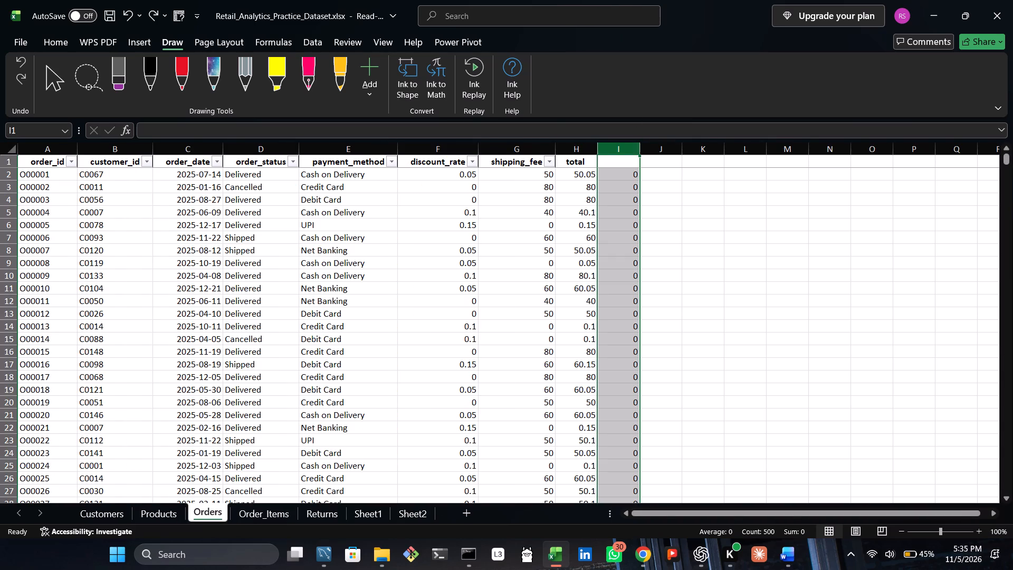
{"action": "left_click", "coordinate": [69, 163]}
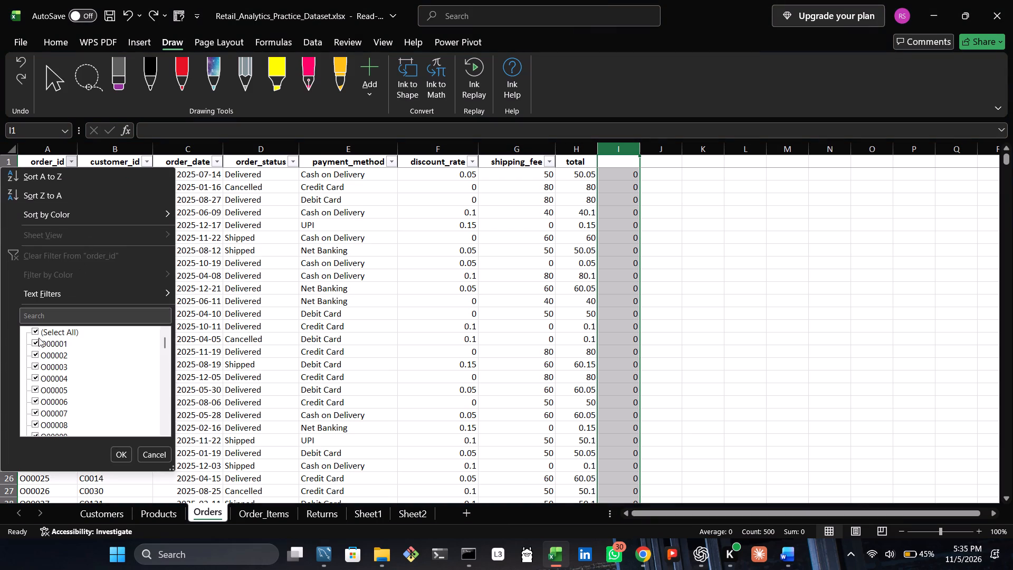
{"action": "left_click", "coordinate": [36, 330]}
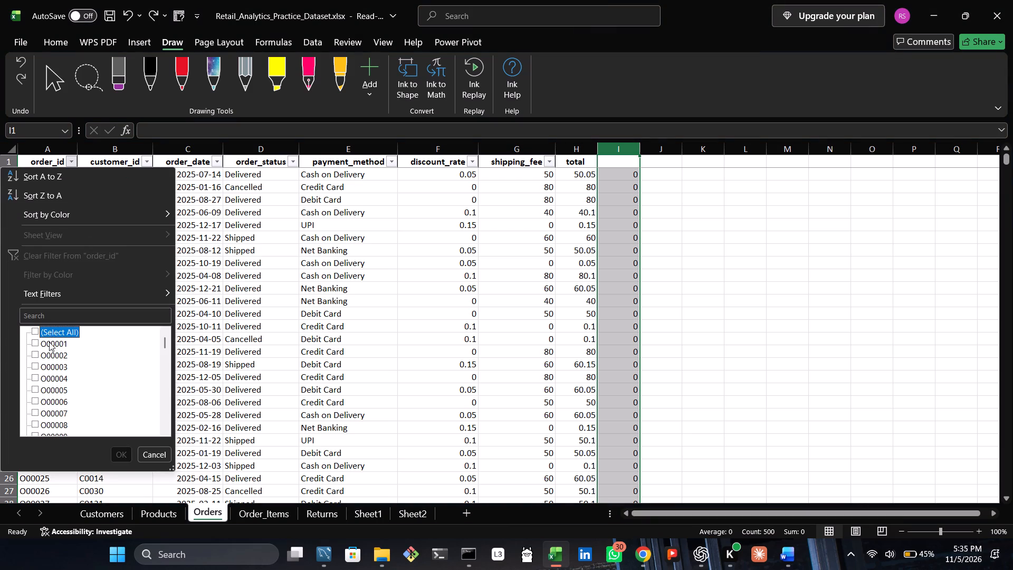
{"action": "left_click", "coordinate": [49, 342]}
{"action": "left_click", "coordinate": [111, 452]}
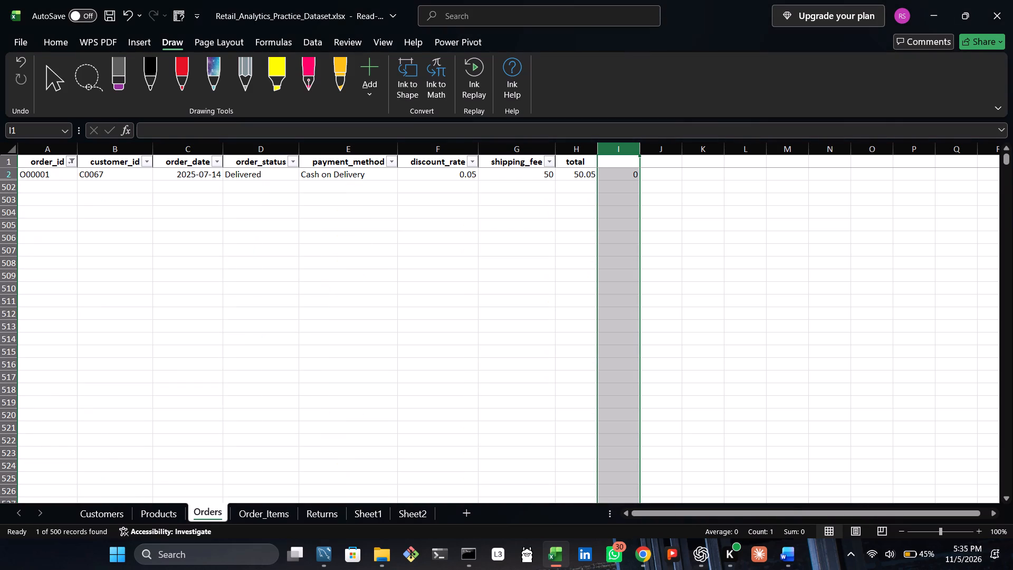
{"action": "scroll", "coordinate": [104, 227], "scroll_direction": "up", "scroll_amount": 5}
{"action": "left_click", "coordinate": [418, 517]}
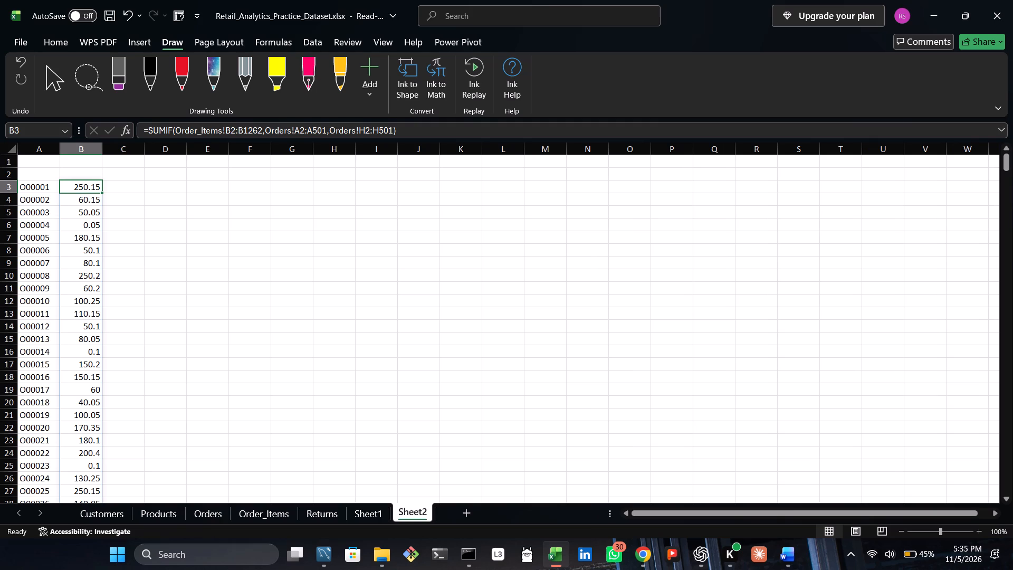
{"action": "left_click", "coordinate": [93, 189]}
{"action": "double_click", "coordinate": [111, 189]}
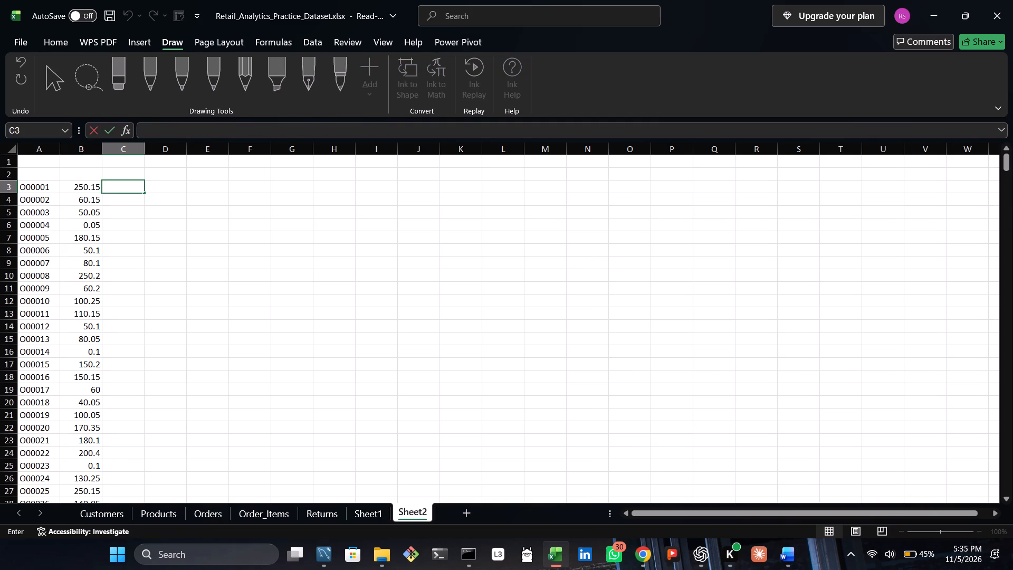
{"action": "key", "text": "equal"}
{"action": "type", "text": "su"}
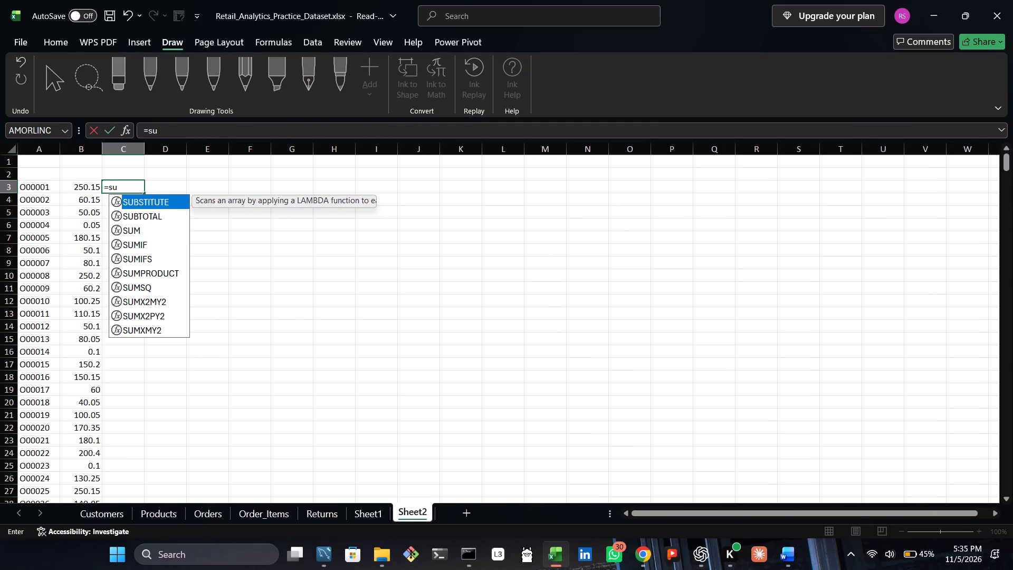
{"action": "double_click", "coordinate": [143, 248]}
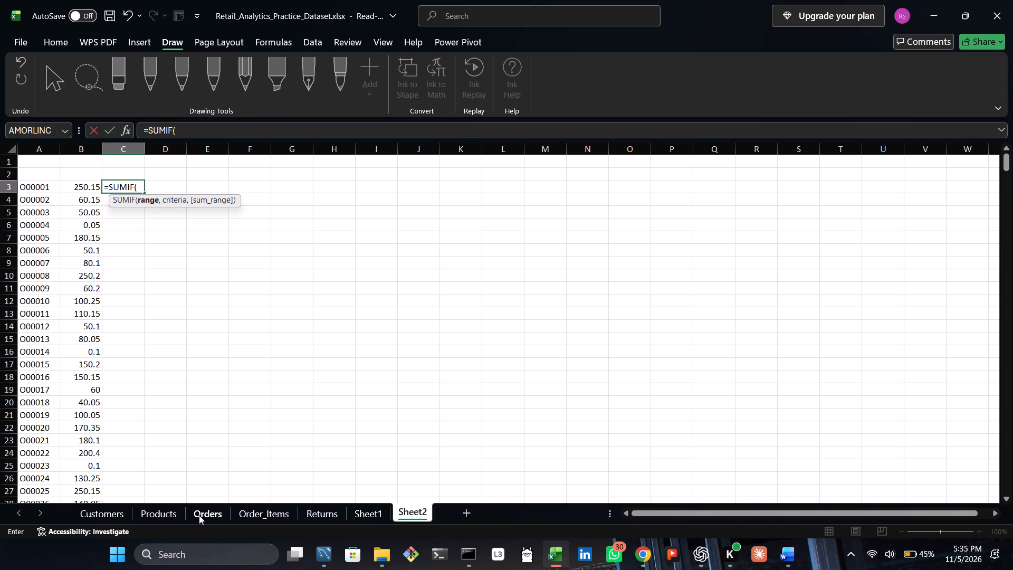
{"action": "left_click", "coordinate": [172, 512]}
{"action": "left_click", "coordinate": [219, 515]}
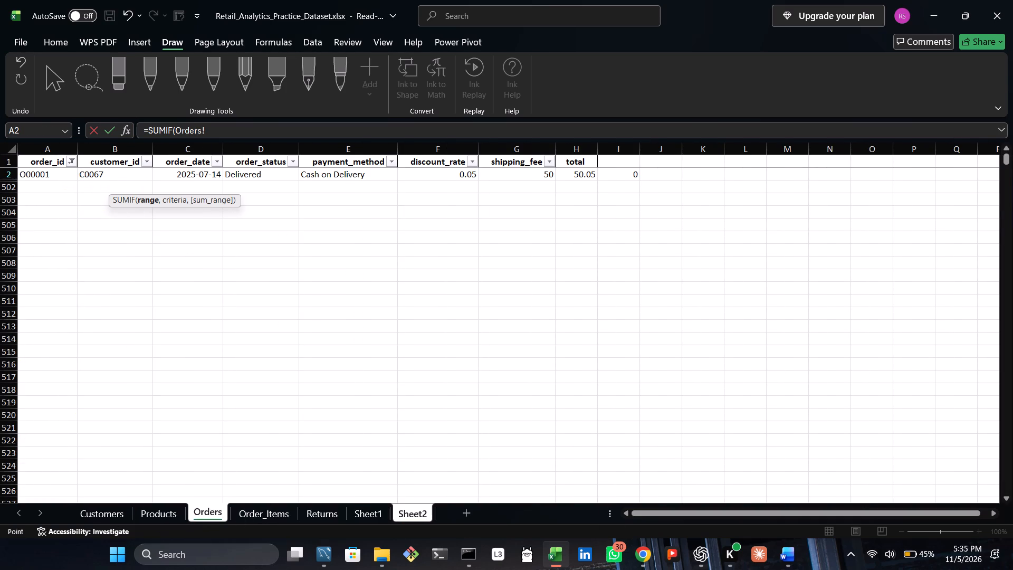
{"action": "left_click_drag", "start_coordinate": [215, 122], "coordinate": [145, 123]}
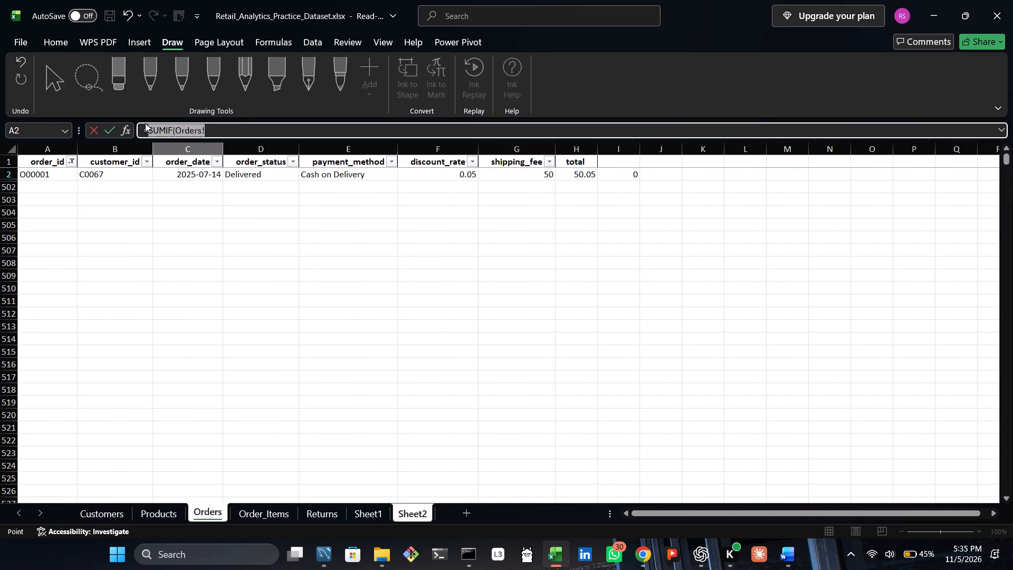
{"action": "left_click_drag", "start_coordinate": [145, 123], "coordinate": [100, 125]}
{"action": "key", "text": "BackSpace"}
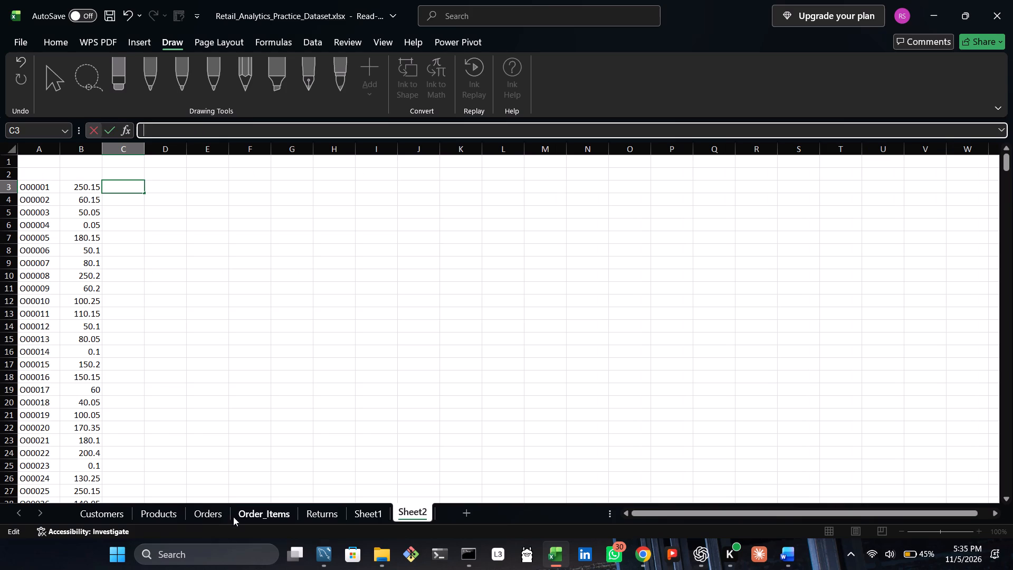
Select all items again in the order_id filter of the Orders sheet.
{"action": "left_click", "coordinate": [229, 516]}
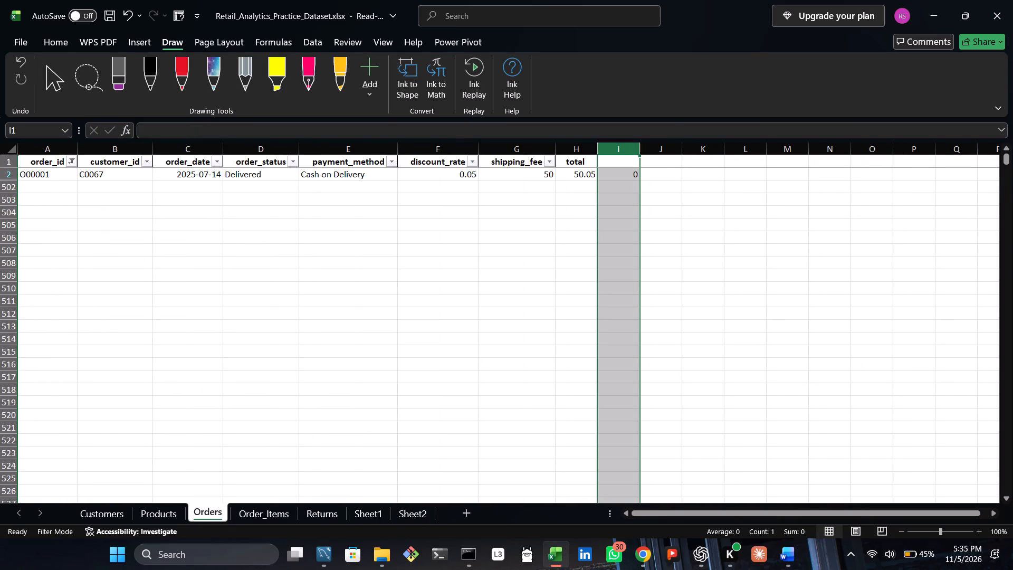
{"action": "right_click", "coordinate": [71, 162]}
{"action": "right_click", "coordinate": [55, 165]}
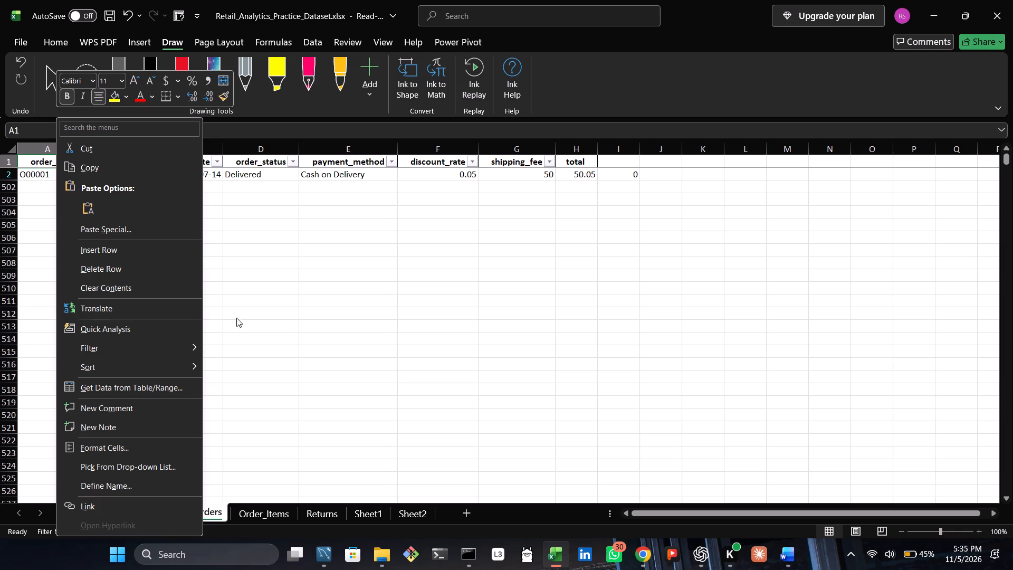
{"action": "left_click", "coordinate": [279, 321]}
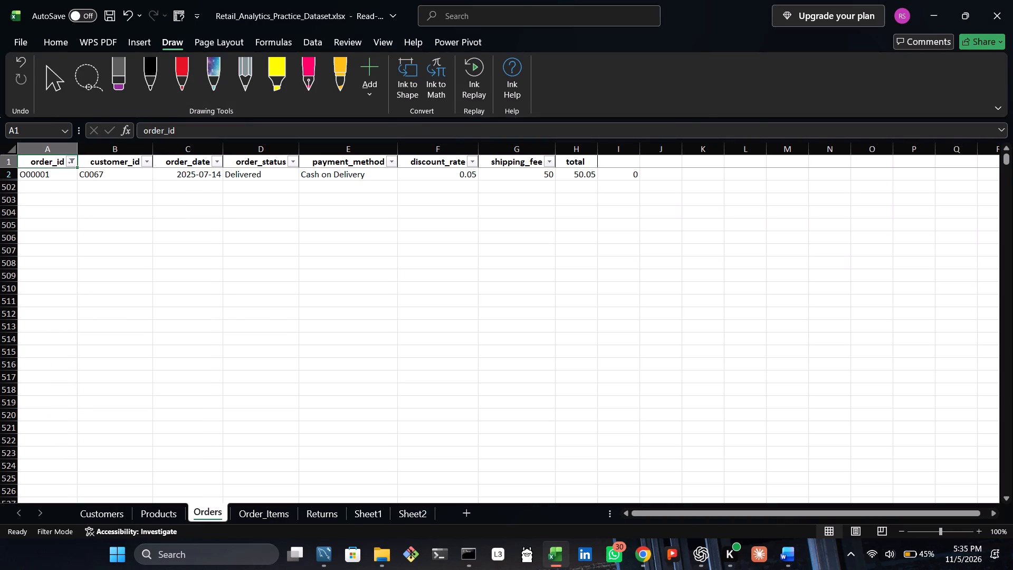
{"action": "left_click", "coordinate": [70, 161]}
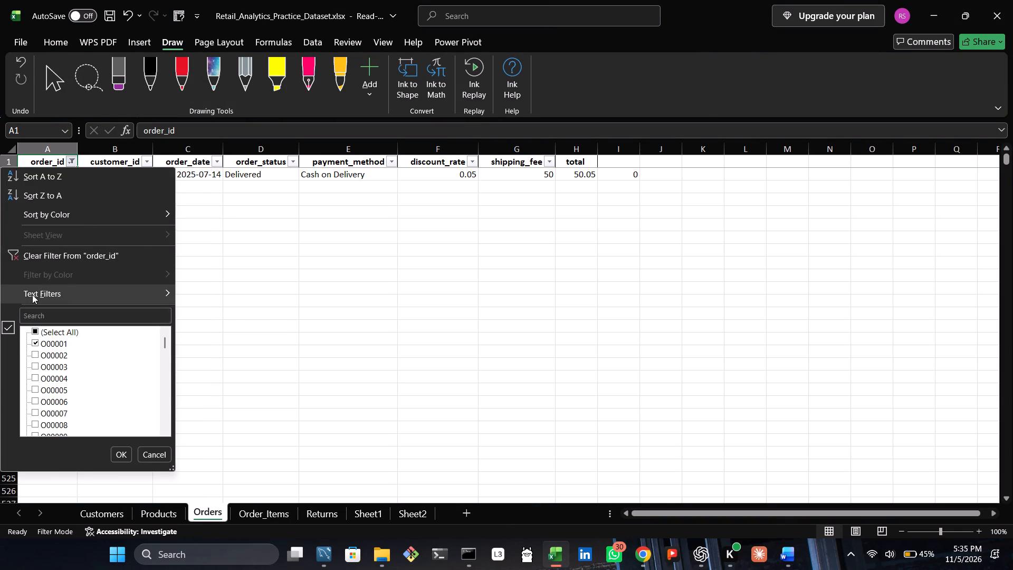
{"action": "left_click", "coordinate": [34, 330]}
{"action": "left_click", "coordinate": [35, 329]}
{"action": "key", "text": "Return"}
{"action": "scroll", "coordinate": [99, 312], "scroll_direction": "up", "scroll_amount": 5}
{"action": "scroll", "coordinate": [71, 196], "scroll_direction": "up", "scroll_amount": 4}
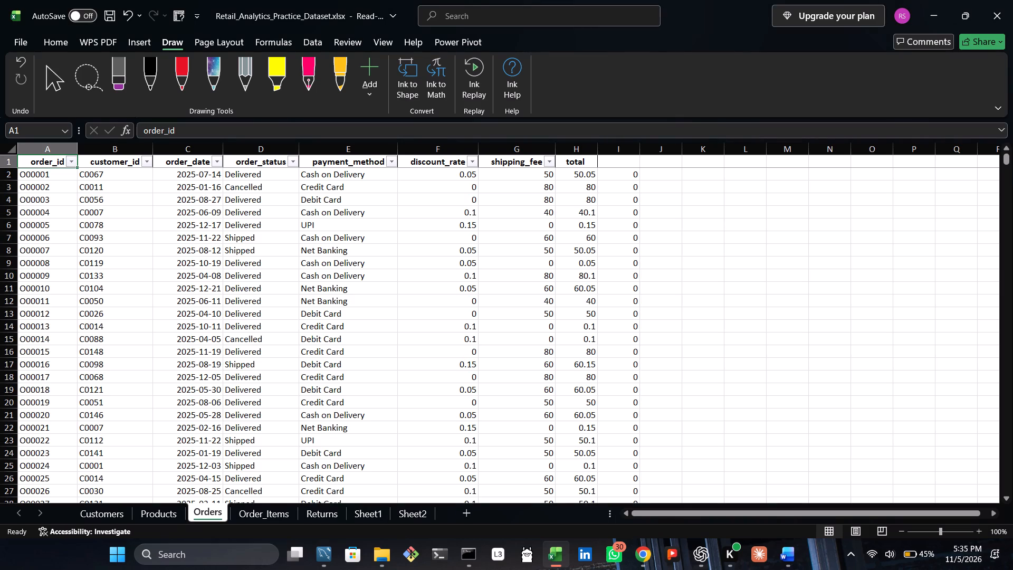
{"action": "scroll", "coordinate": [71, 196], "scroll_direction": "down", "scroll_amount": 4}
{"action": "scroll", "coordinate": [72, 195], "scroll_direction": "up", "scroll_amount": 6}
Start a SUMIF formula in cell C3 of Sheet2 that references cell A2 of the Order_Items sheet.
{"action": "left_click", "coordinate": [395, 517]}
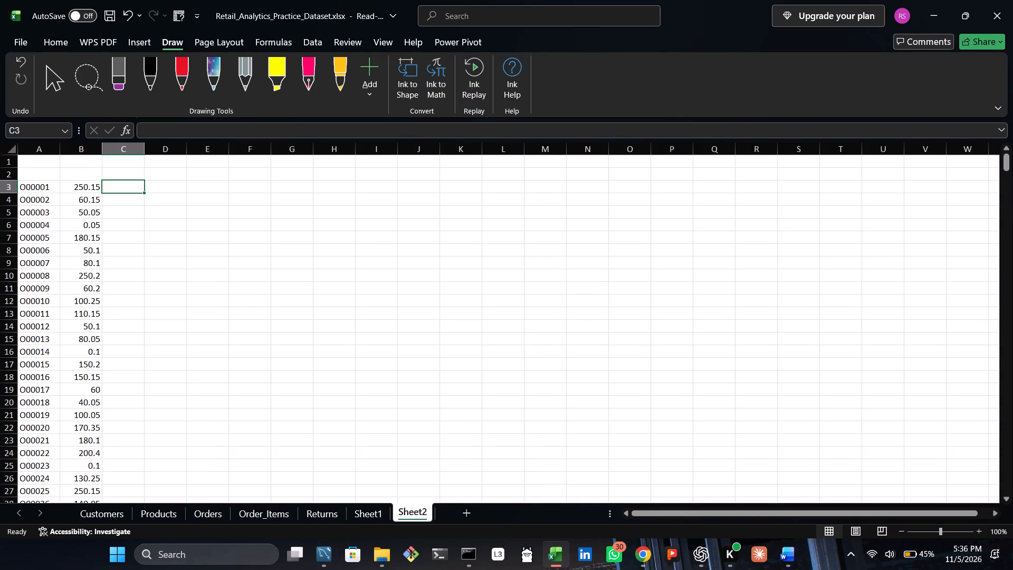
{"action": "double_click", "coordinate": [122, 183]}
{"action": "key", "text": "equal"}
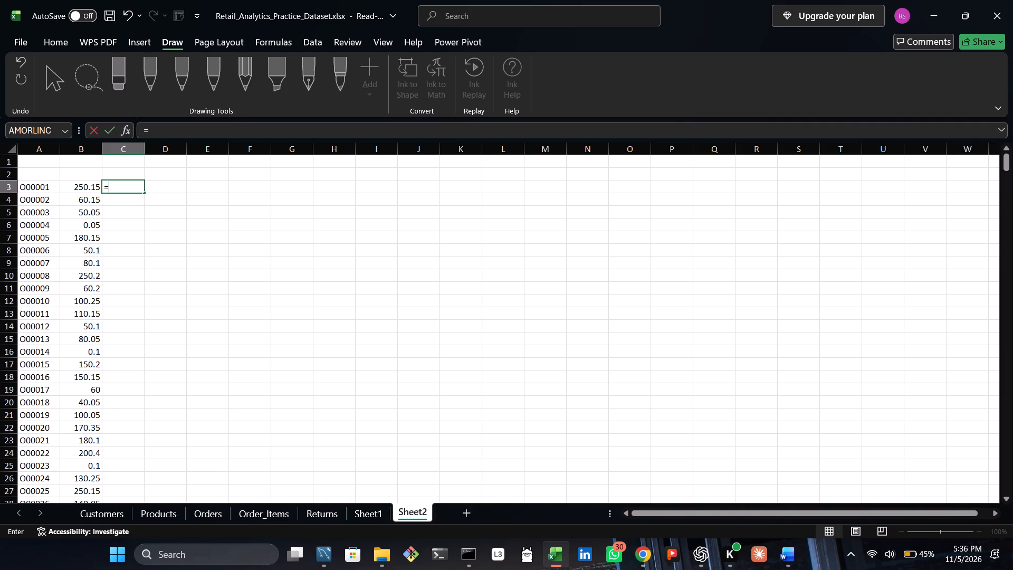
{"action": "type", "text": "sum"}
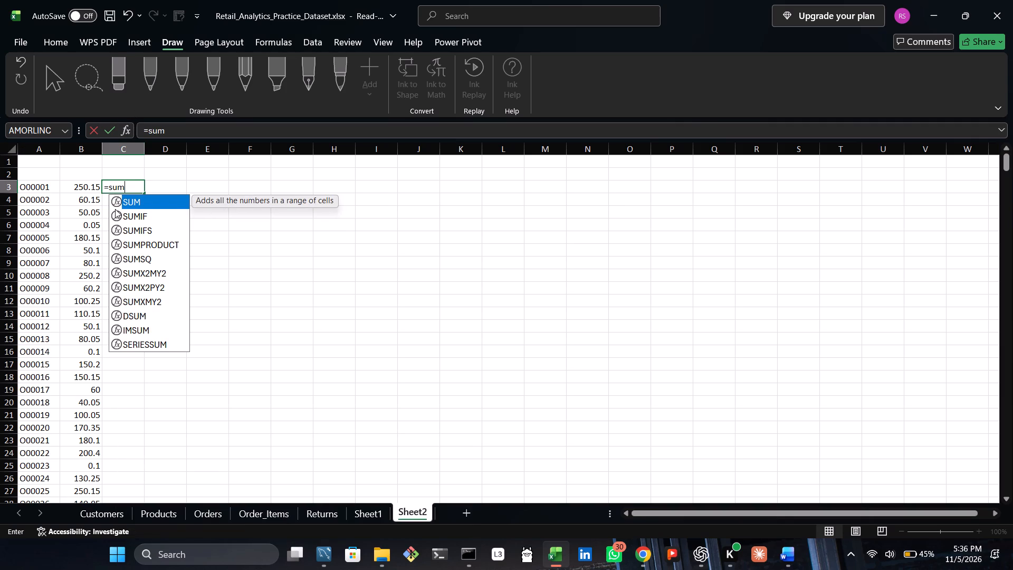
{"action": "double_click", "coordinate": [121, 215]}
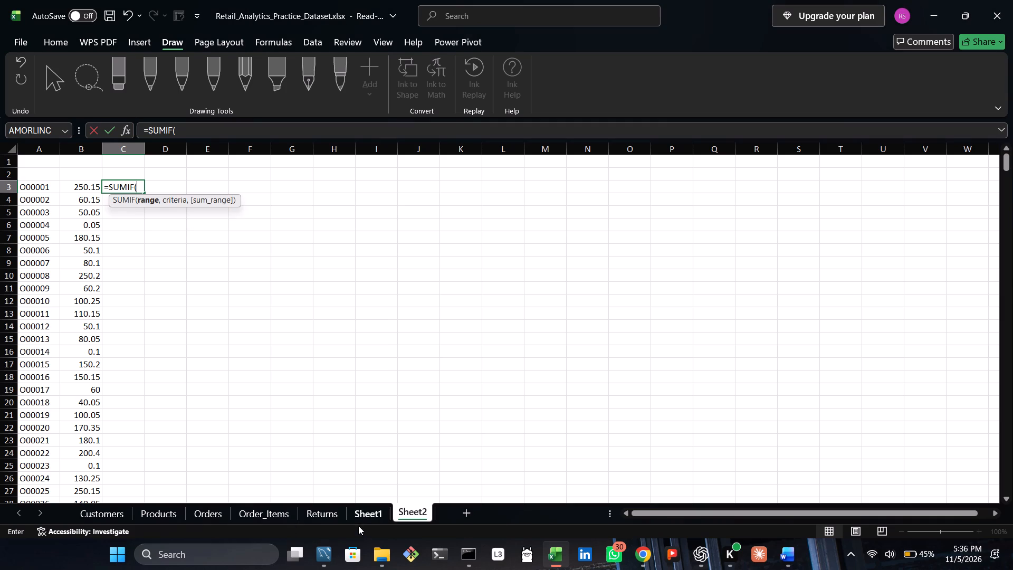
{"action": "left_click", "coordinate": [361, 510]}
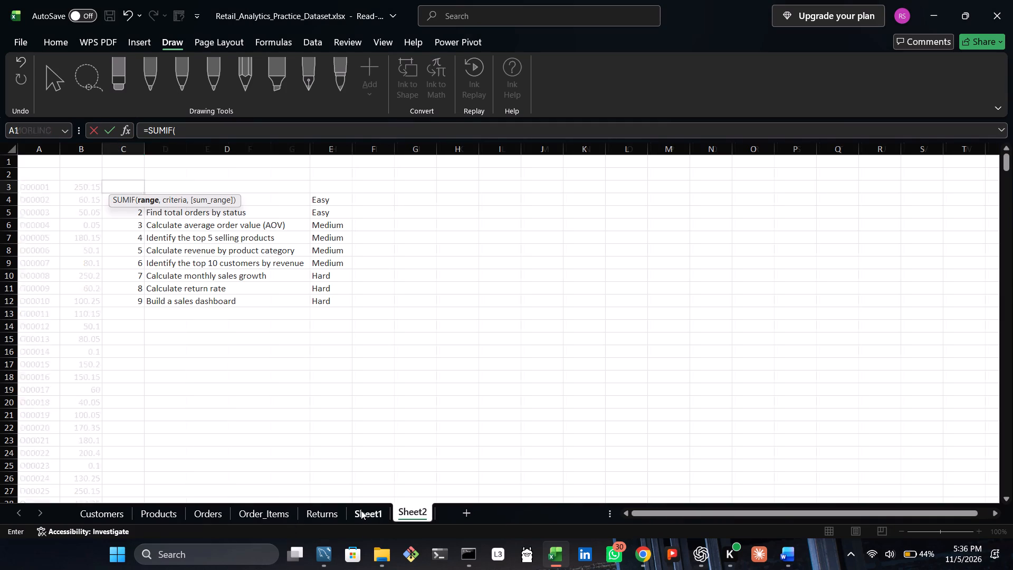
{"action": "left_click", "coordinate": [410, 513]}
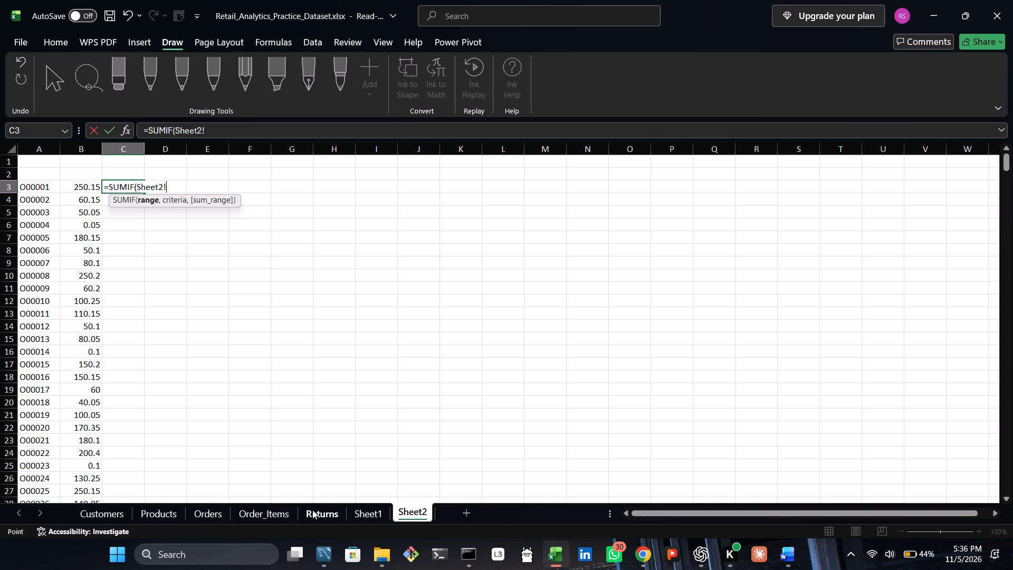
{"action": "left_click", "coordinate": [220, 516]}
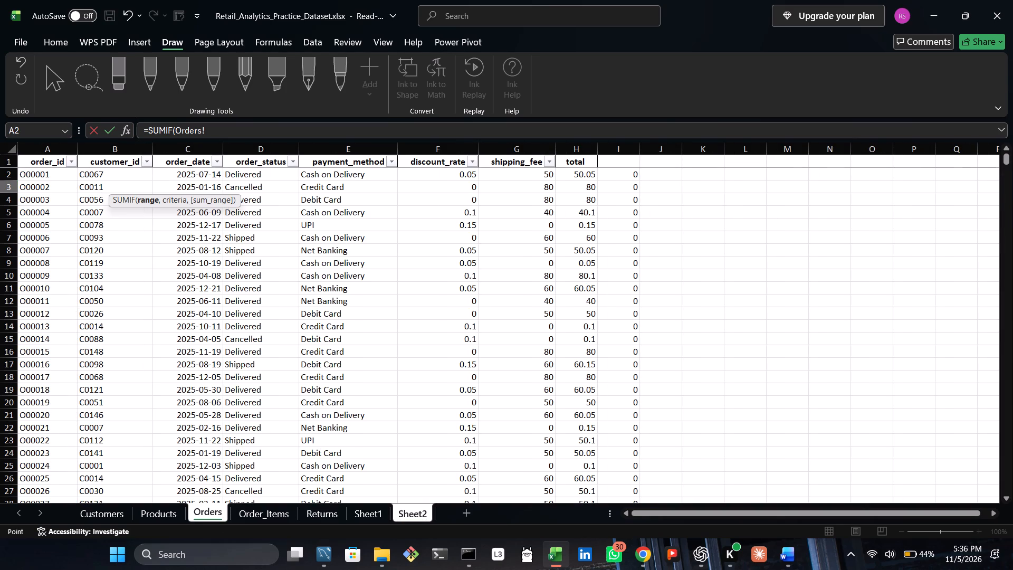
{"action": "left_click", "coordinate": [45, 176]}
{"action": "left_click", "coordinate": [253, 506]}
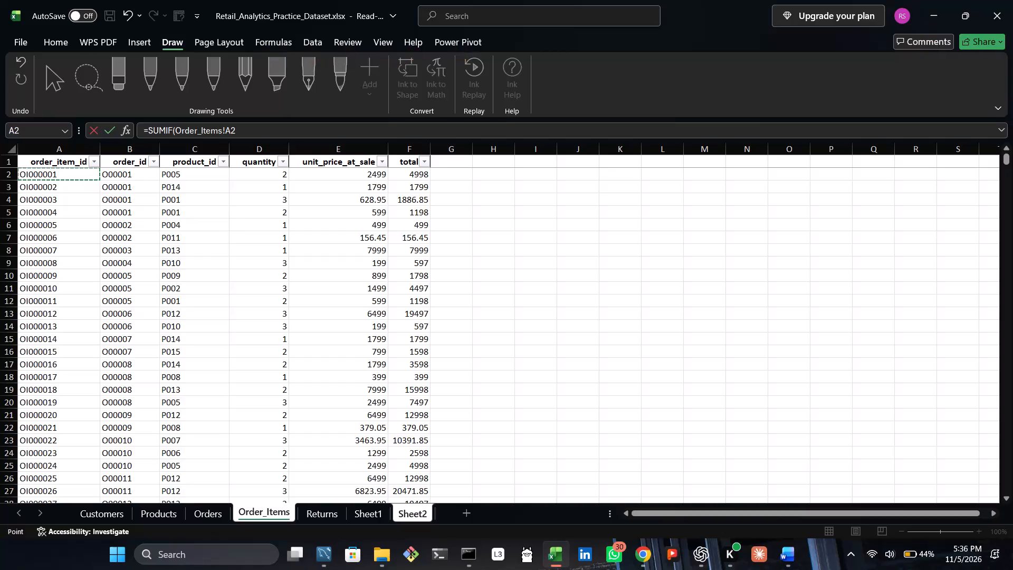
{"action": "left_click", "coordinate": [252, 135]}
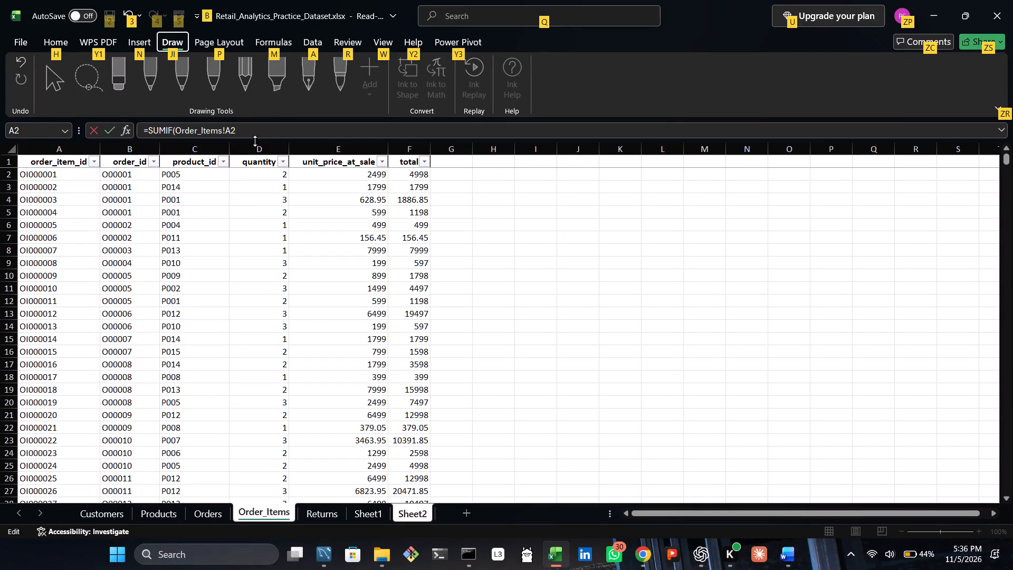
{"action": "left_click", "coordinate": [254, 127]}
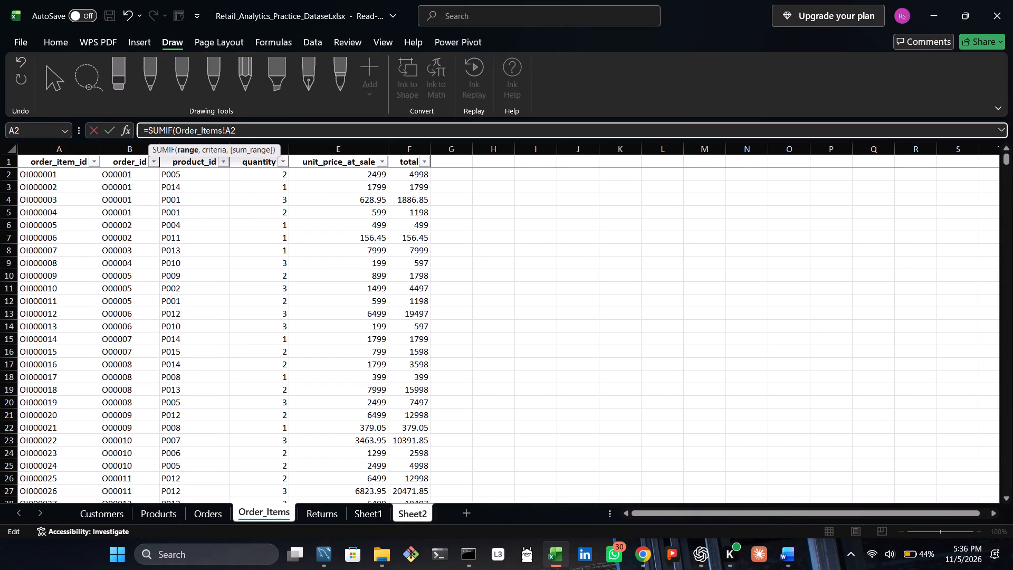
{"action": "key", "text": "comma"}
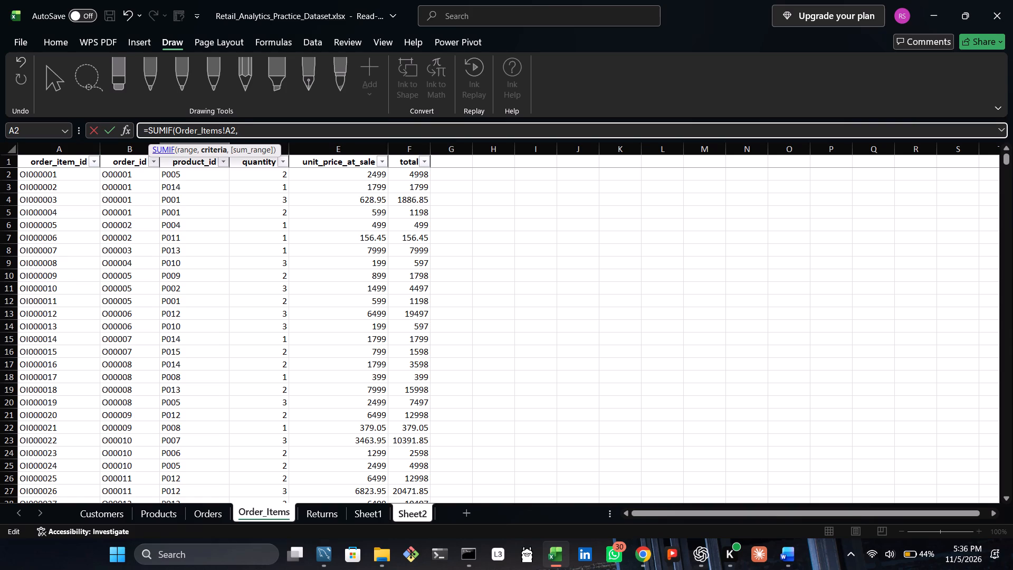
{"action": "key", "text": "BackSpace"}
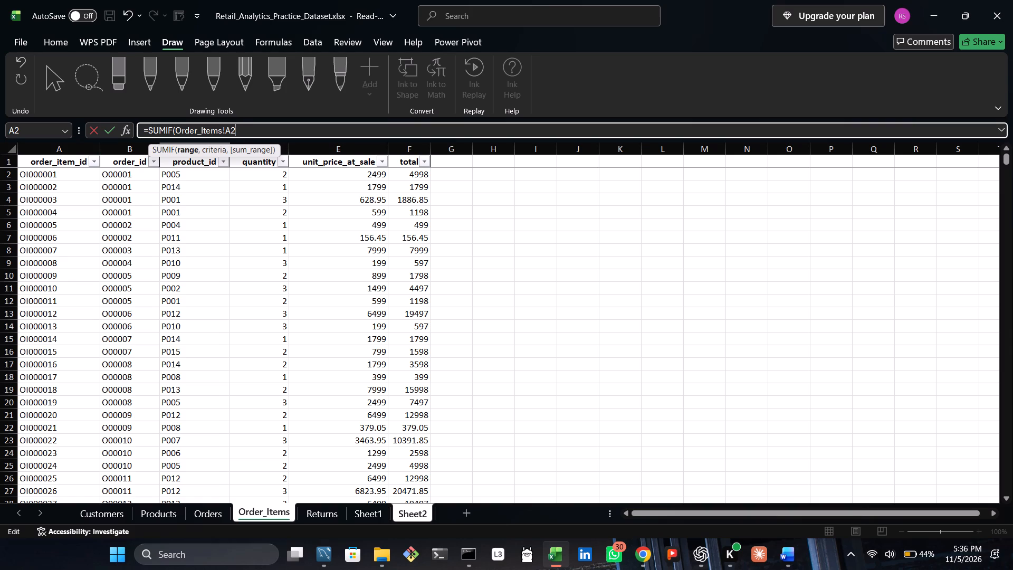
Insert Order_Items!A2 as the SUMIF range argument ahead of the existing reference, making that reference the criteria.
{"action": "key", "text": "ctrl+Left"}
{"action": "key", "text": "ctrl+Left"}
{"action": "key", "text": "ctrl+Left"}
{"action": "key", "text": "ctrl+Left"}
{"action": "key", "text": "ctrl+Left"}
{"action": "key", "text": "comma"}
{"action": "key", "text": "Left"}
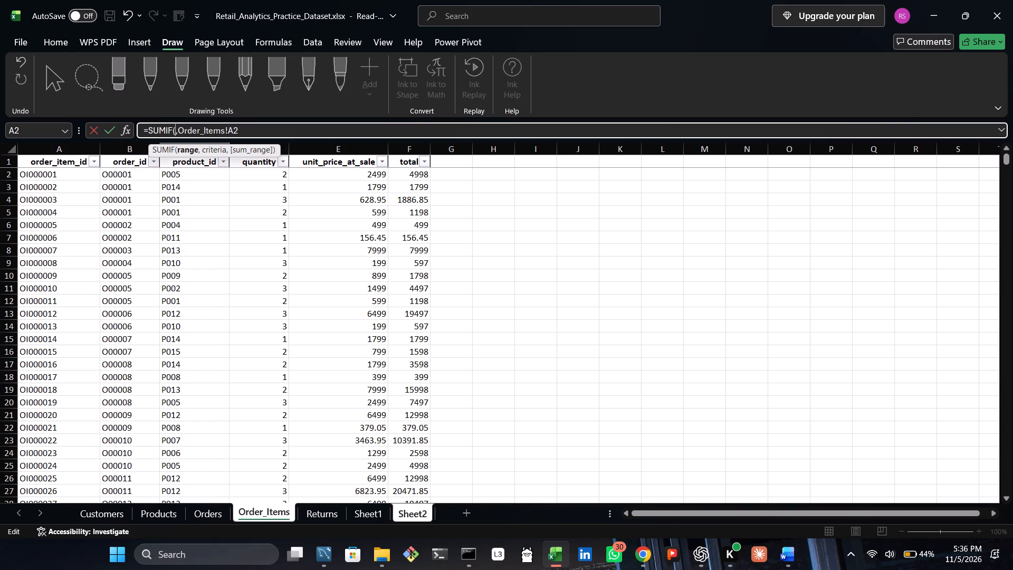
{"action": "left_click", "coordinate": [71, 177]}
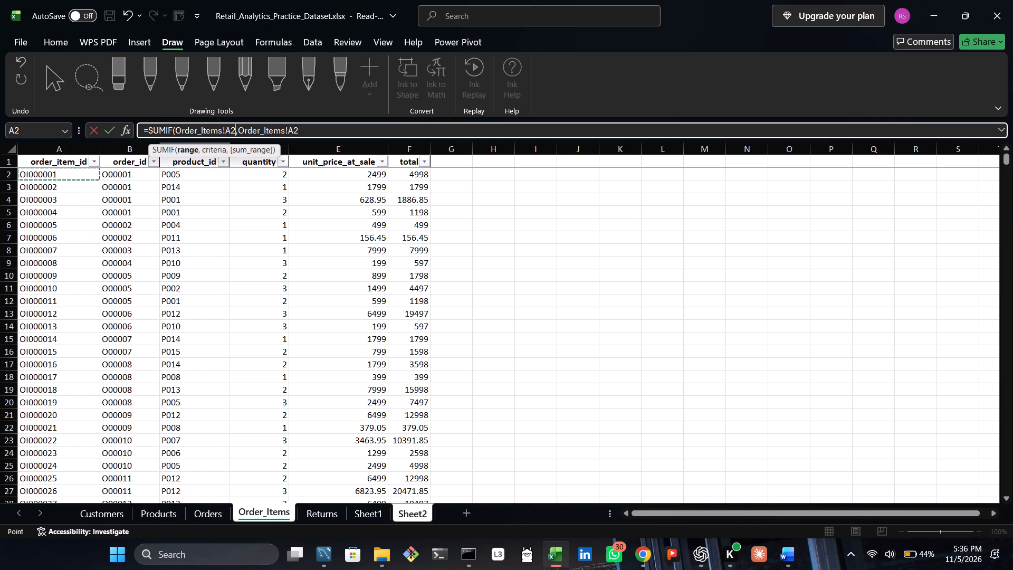
{"action": "left_click", "coordinate": [328, 125]}
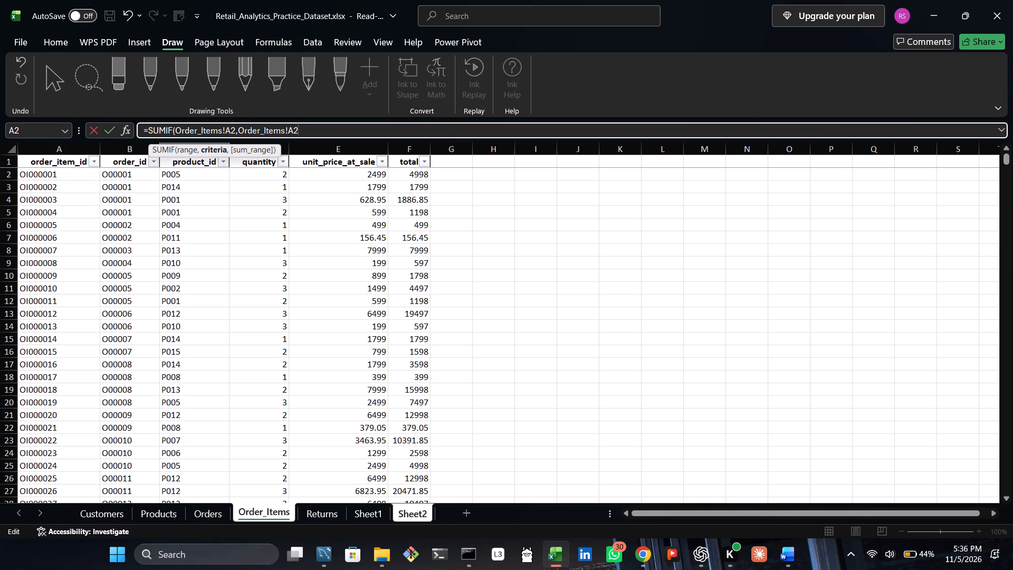
Add the Order_Items total column, F2:F1262, as the sum_range and complete the SUMIF formula in C3.
{"action": "key", "text": "comma"}
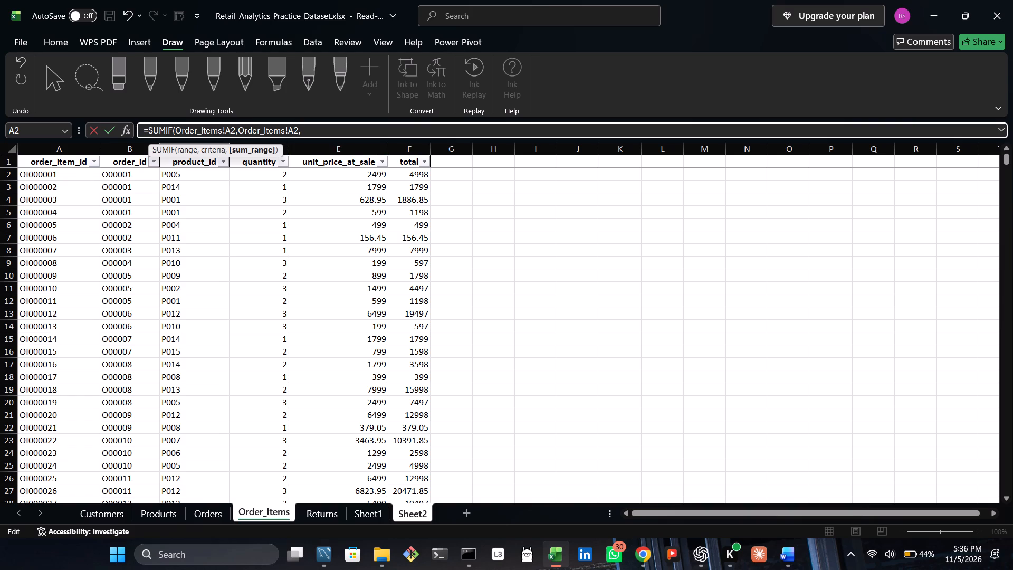
{"action": "left_click_drag", "start_coordinate": [422, 174], "coordinate": [428, 496]}
{"action": "key", "text": "ctrl+shift+Down"}
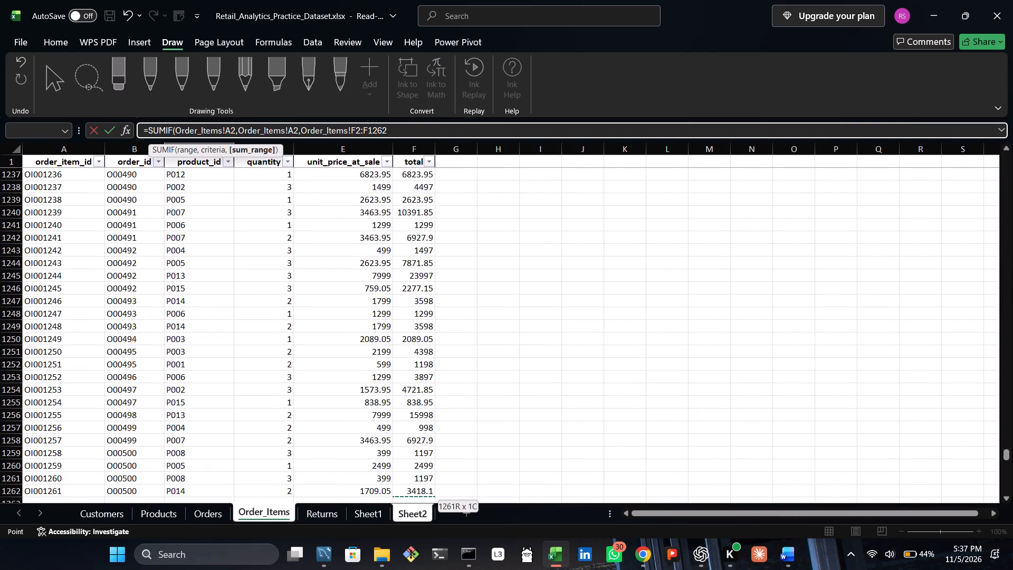
{"action": "key", "text": "Return"}
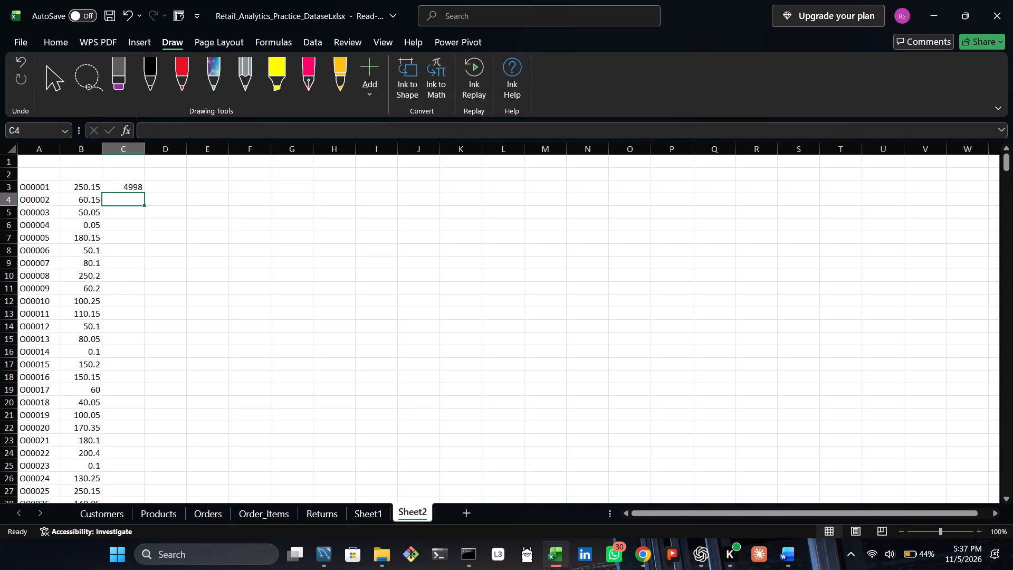
Fill the SUMIF formula from cell C3 down column C for all order IDs on Sheet2.
{"action": "left_click", "coordinate": [129, 186]}
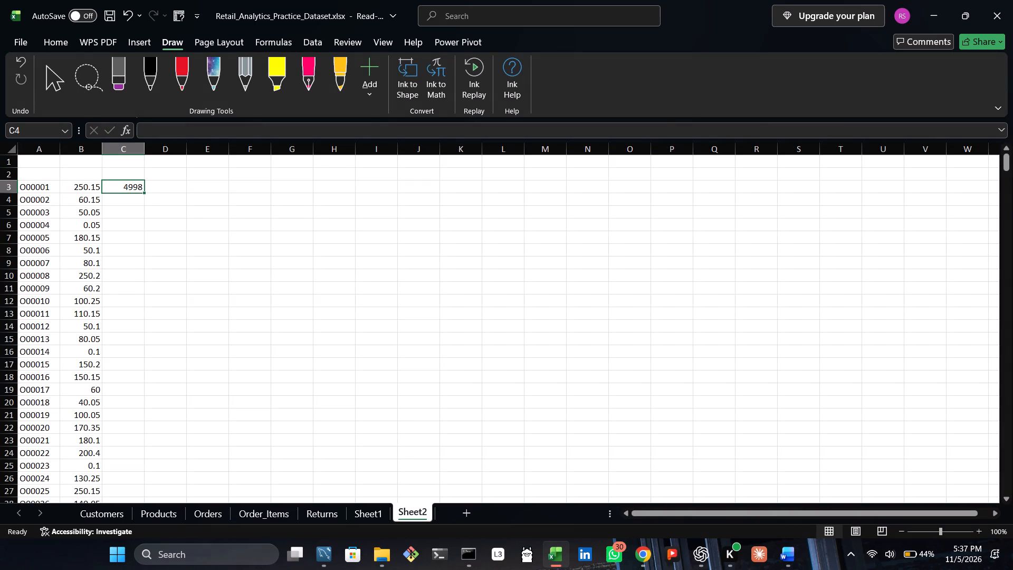
{"action": "double_click", "coordinate": [144, 193]}
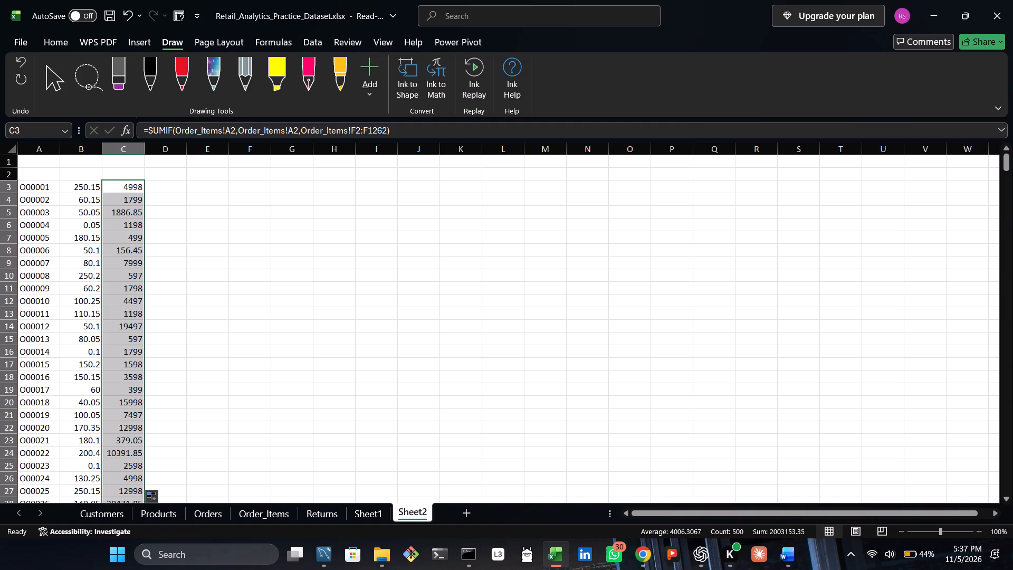
Filter the order_item_id column of the Order_Items sheet to only OI000001.
{"action": "left_click", "coordinate": [266, 504]}
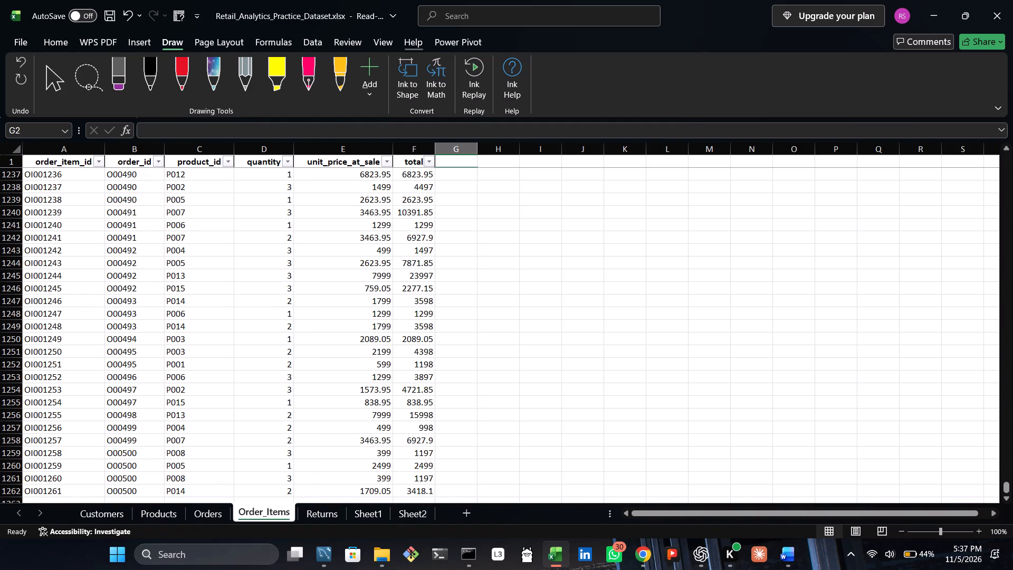
{"action": "left_click", "coordinate": [98, 161]}
{"action": "left_click", "coordinate": [35, 327]}
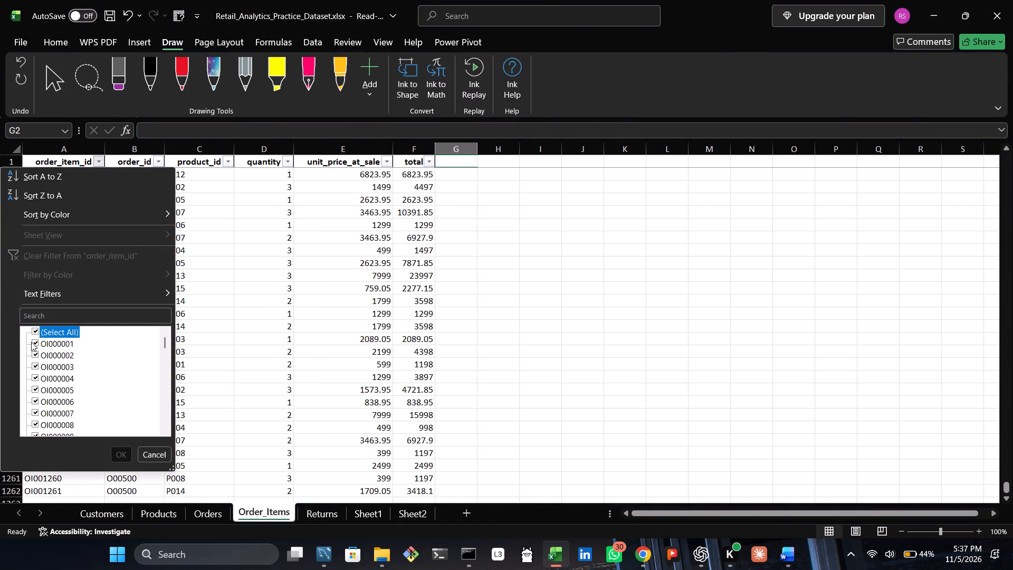
{"action": "left_click", "coordinate": [31, 342]}
{"action": "left_click", "coordinate": [34, 342]}
{"action": "left_click", "coordinate": [126, 449]}
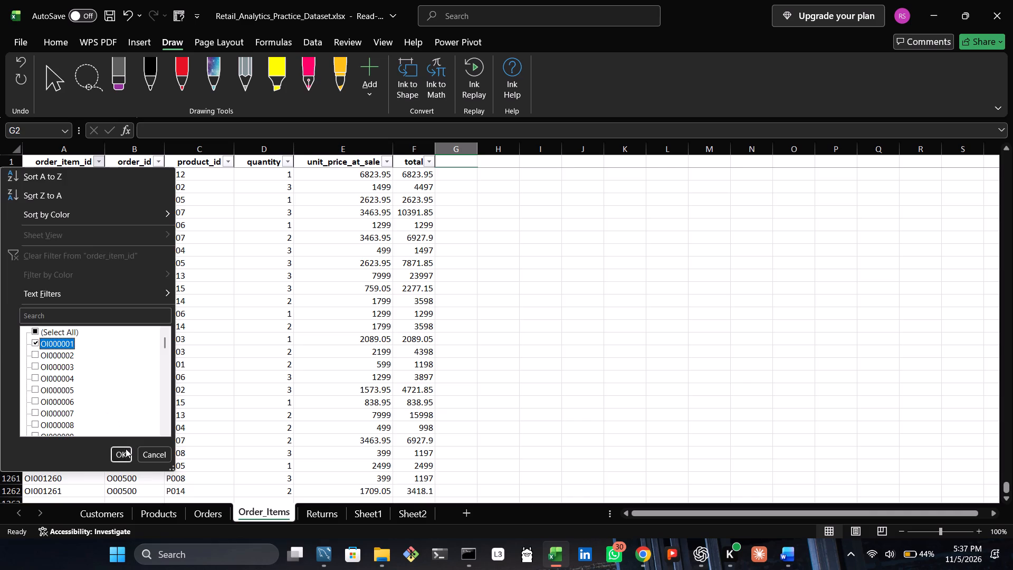
{"action": "scroll", "coordinate": [99, 185], "scroll_direction": "up", "scroll_amount": 7}
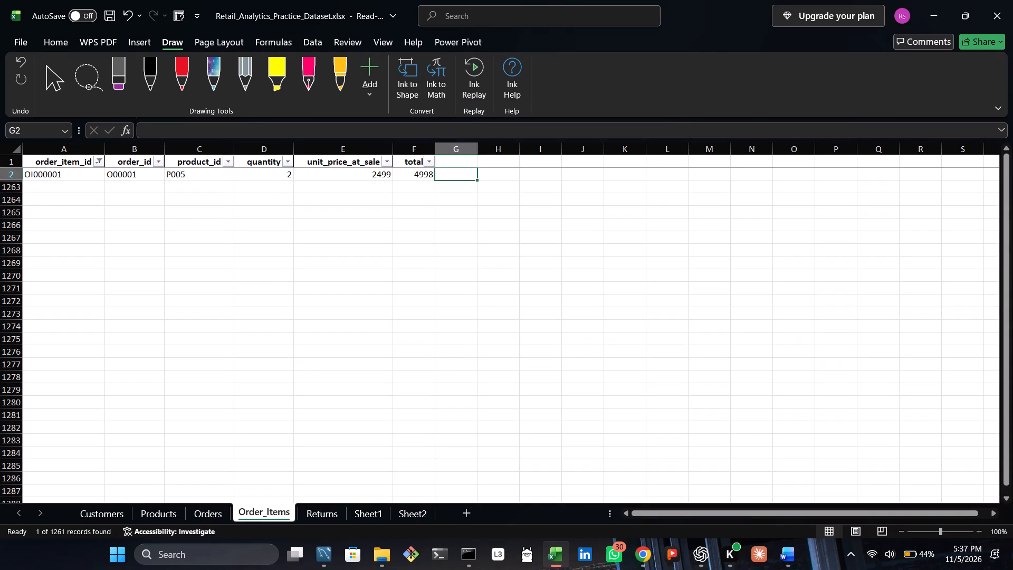
Extend the order_item_id filter on the Order_Items sheet to include OI000002 through OI000007 as well.
{"action": "left_click", "coordinate": [100, 161]}
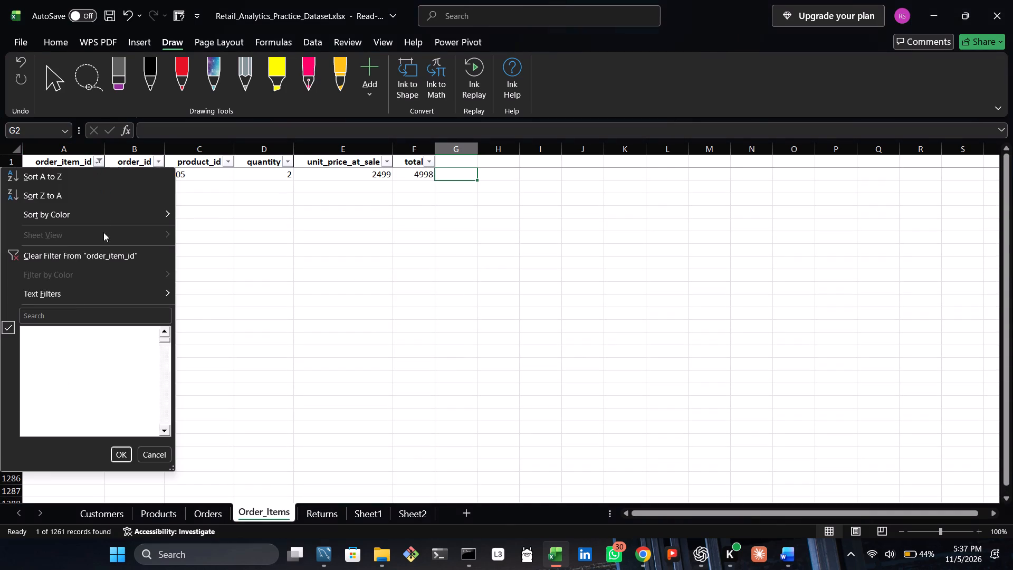
{"action": "left_click", "coordinate": [33, 370]}
{"action": "left_click", "coordinate": [34, 353]}
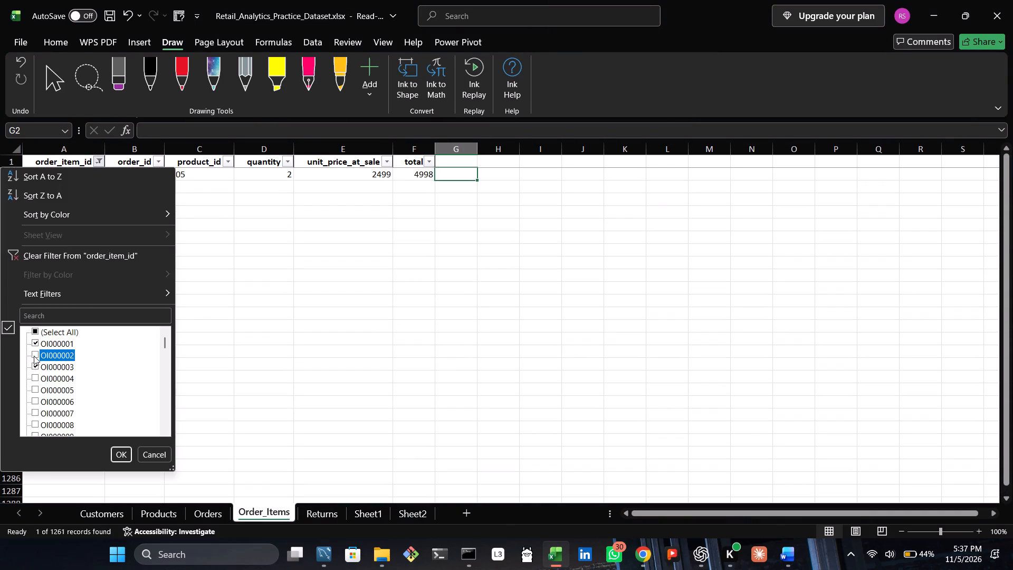
{"action": "left_click", "coordinate": [34, 356]}
{"action": "left_click", "coordinate": [34, 376]}
{"action": "left_click", "coordinate": [34, 387]}
{"action": "left_click", "coordinate": [35, 407]}
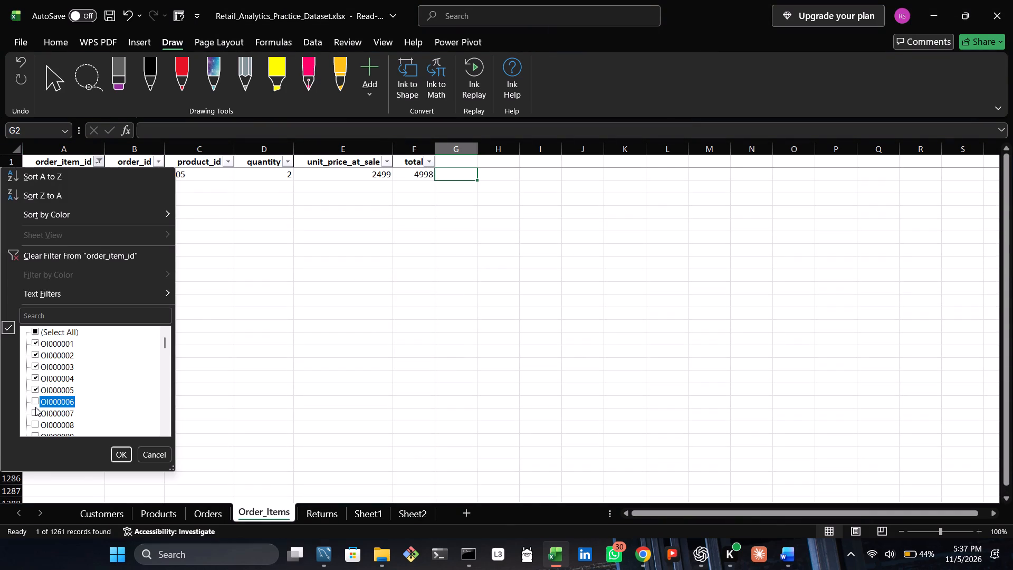
{"action": "left_click", "coordinate": [33, 408]}
{"action": "left_click", "coordinate": [113, 447]}
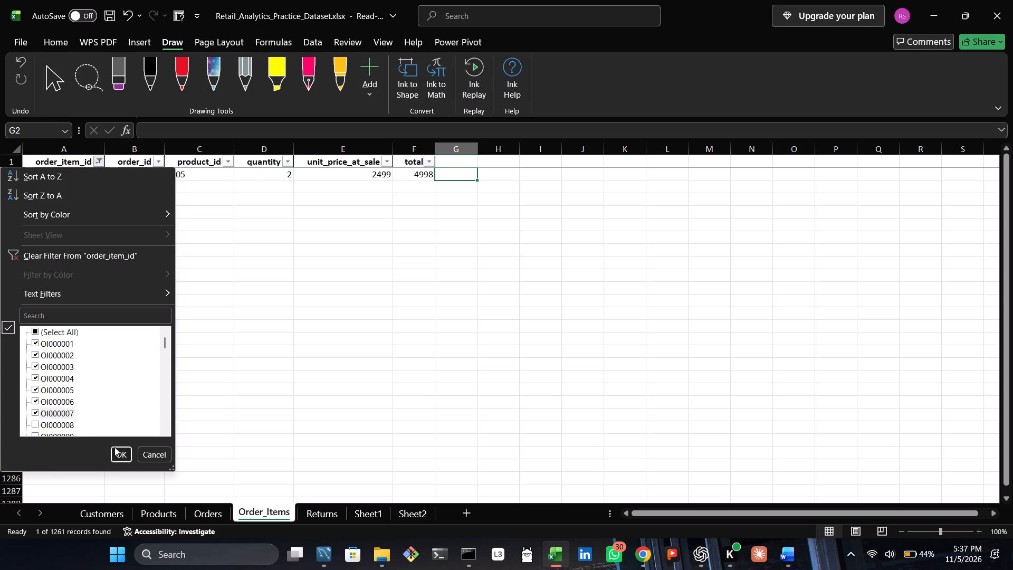
{"action": "scroll", "coordinate": [134, 292], "scroll_direction": "up", "scroll_amount": 2}
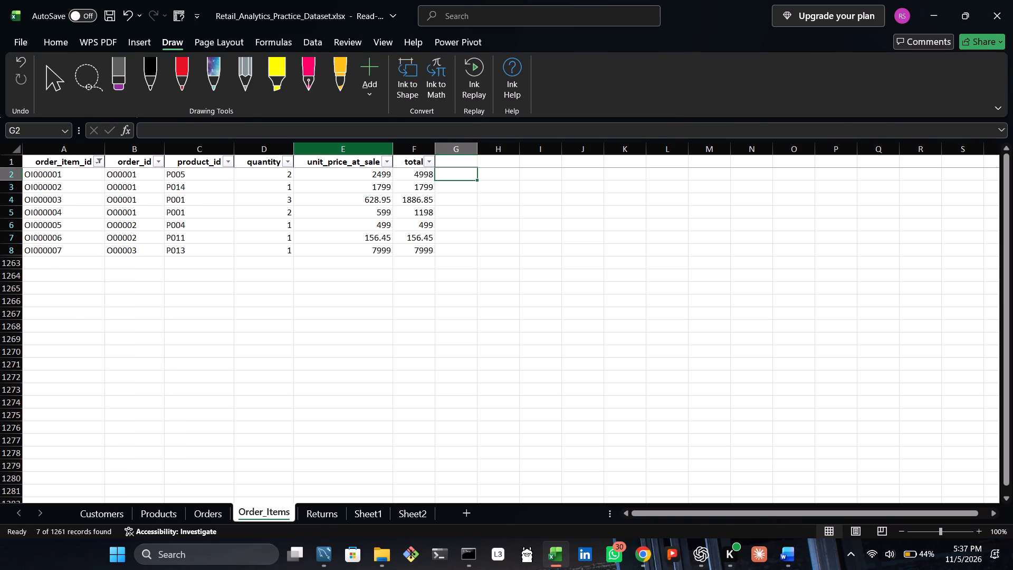
Check the sum of the first two order item totals, F2:F3, on the Order_Items sheet.
{"action": "left_click_drag", "start_coordinate": [421, 174], "coordinate": [424, 183]}
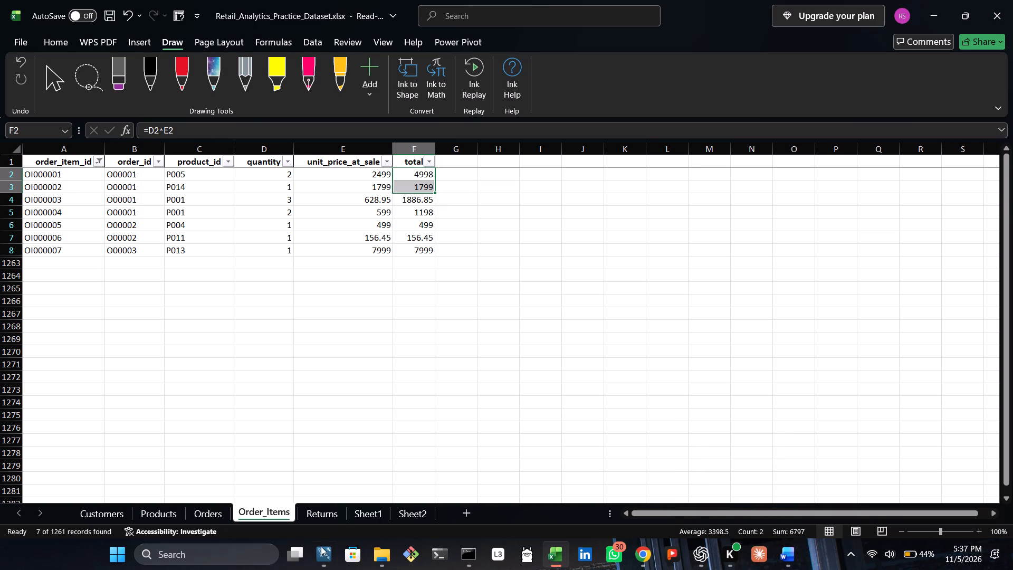
Clear all the SUMIF formulas from column C of Sheet2.
{"action": "left_click", "coordinate": [415, 509]}
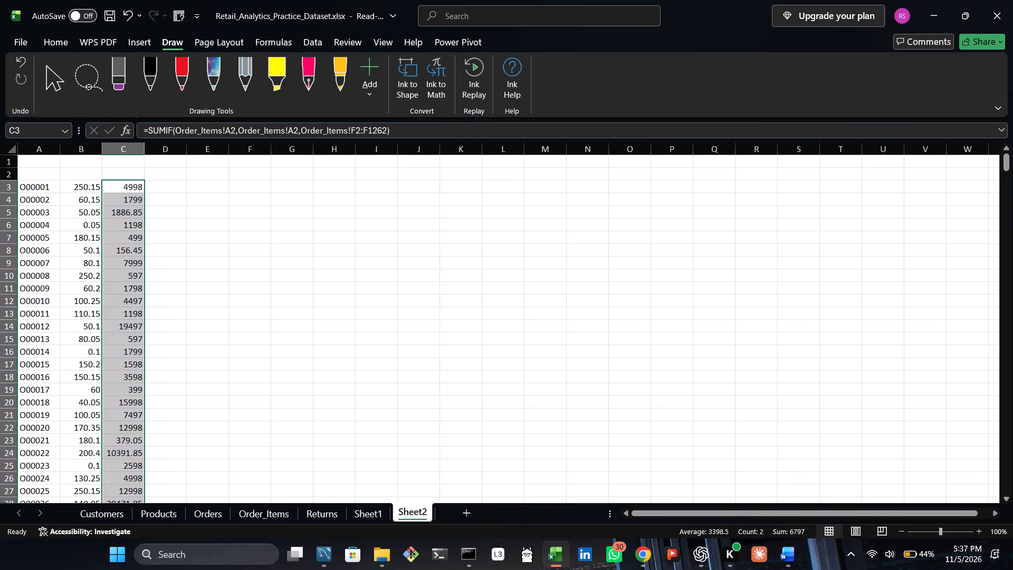
{"action": "left_click", "coordinate": [128, 189]}
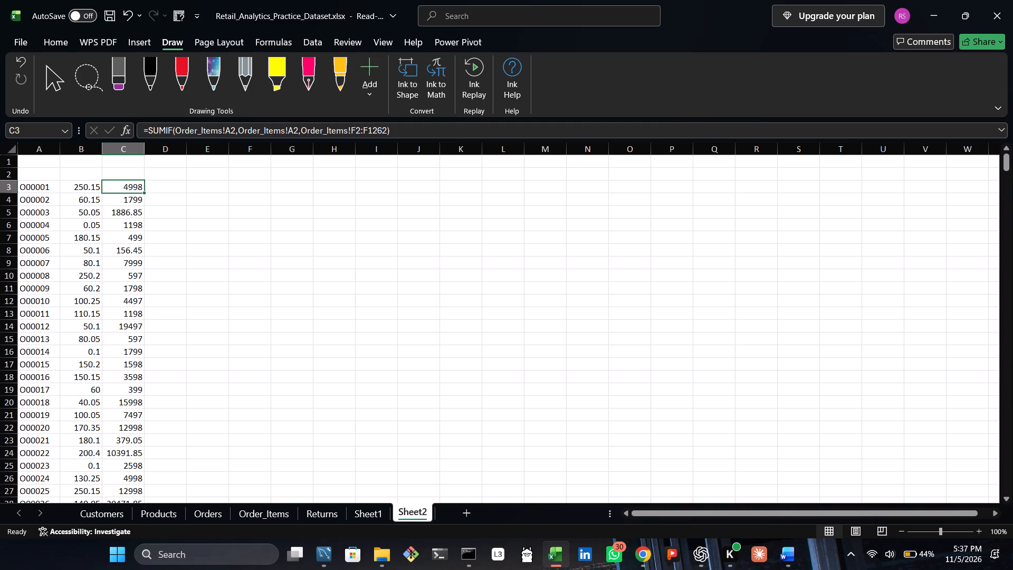
{"action": "double_click", "coordinate": [128, 189]}
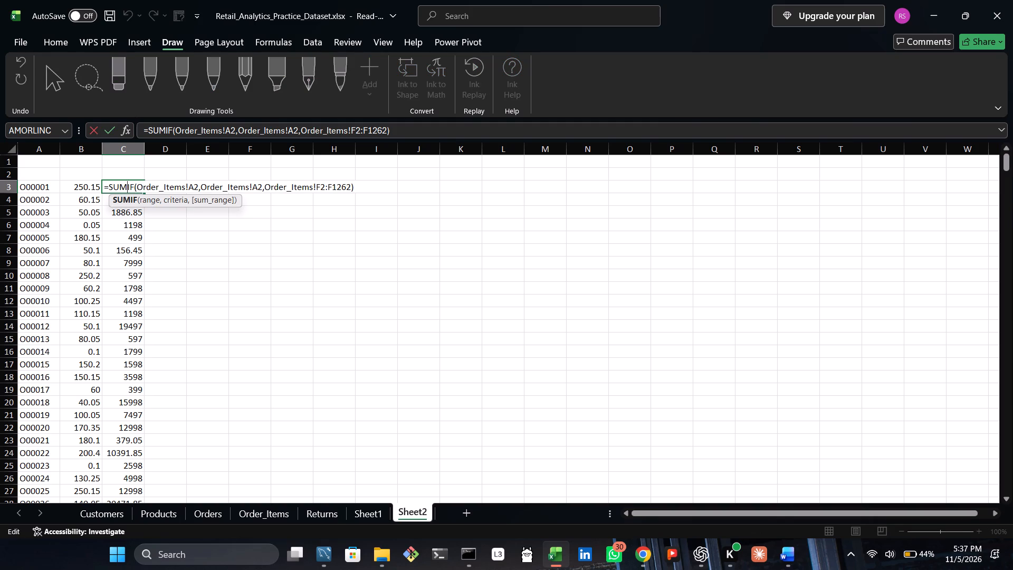
{"action": "left_click", "coordinate": [127, 151]}
{"action": "key", "text": "Delete"}
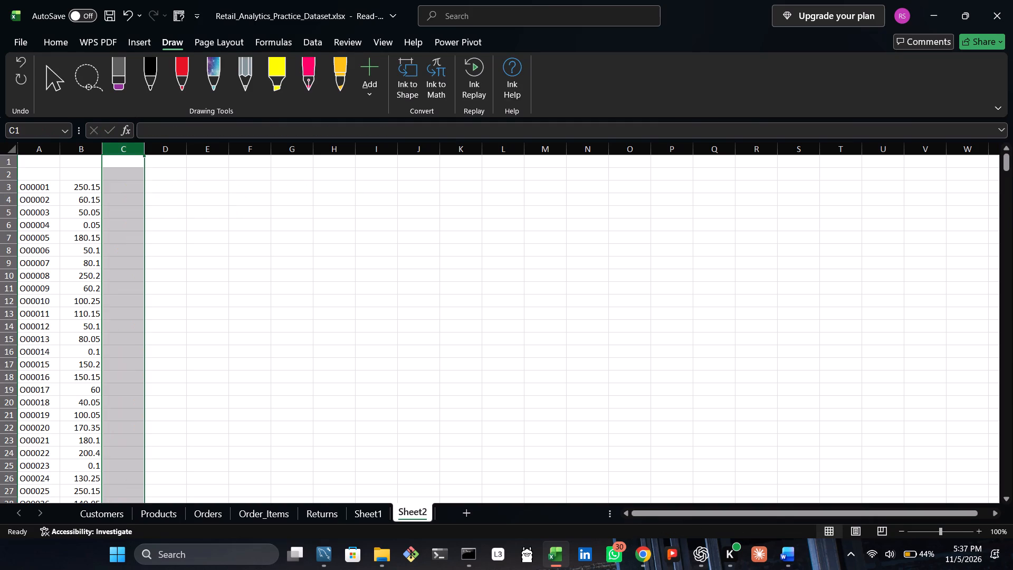
Start a SUMIF formula in cell C3 of Sheet2 with the shipping fees Orders!G2:G501 as its range.
{"action": "double_click", "coordinate": [122, 186]}
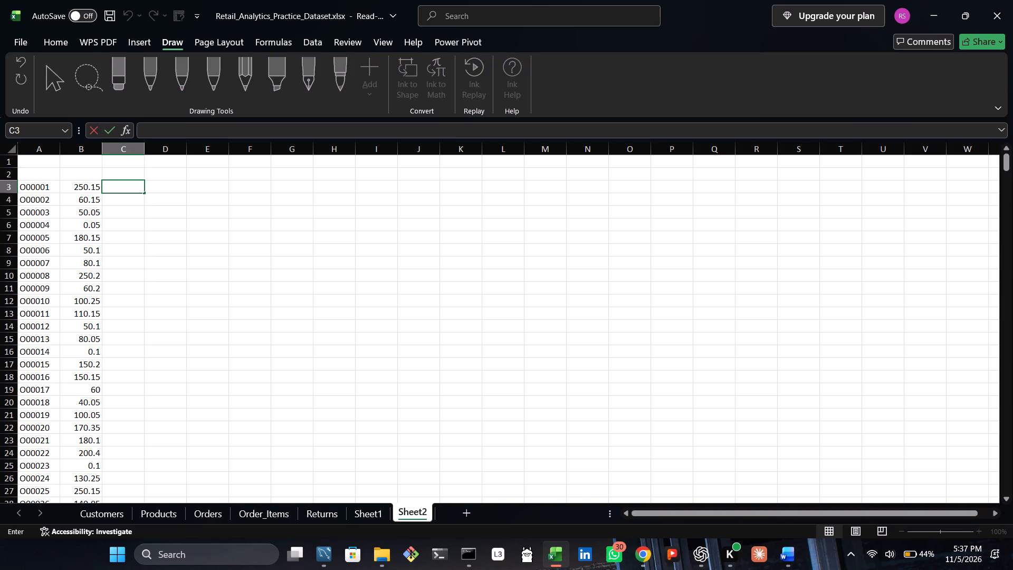
{"action": "key", "text": "equal"}
{"action": "type", "text": "su"}
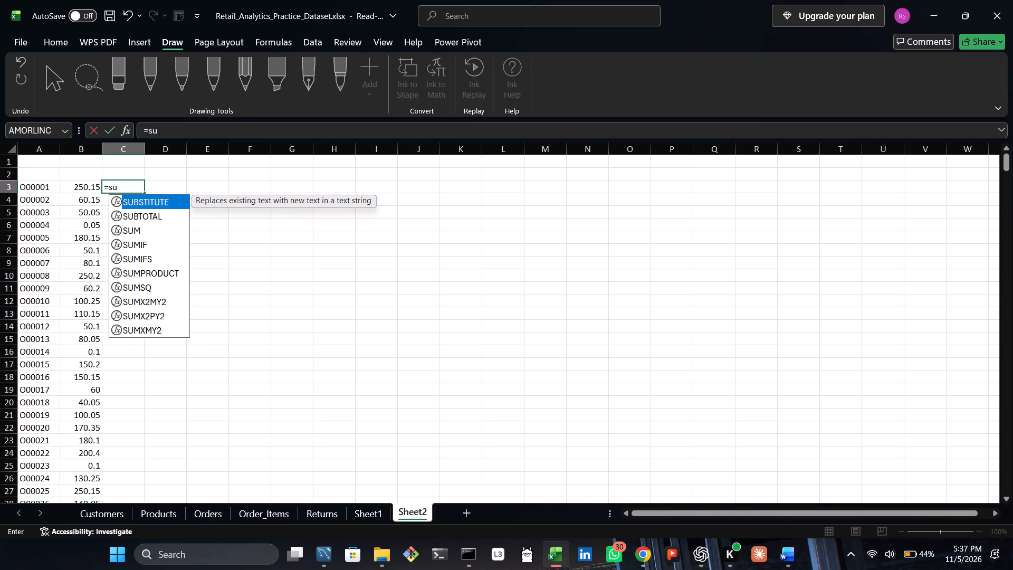
{"action": "double_click", "coordinate": [135, 241]}
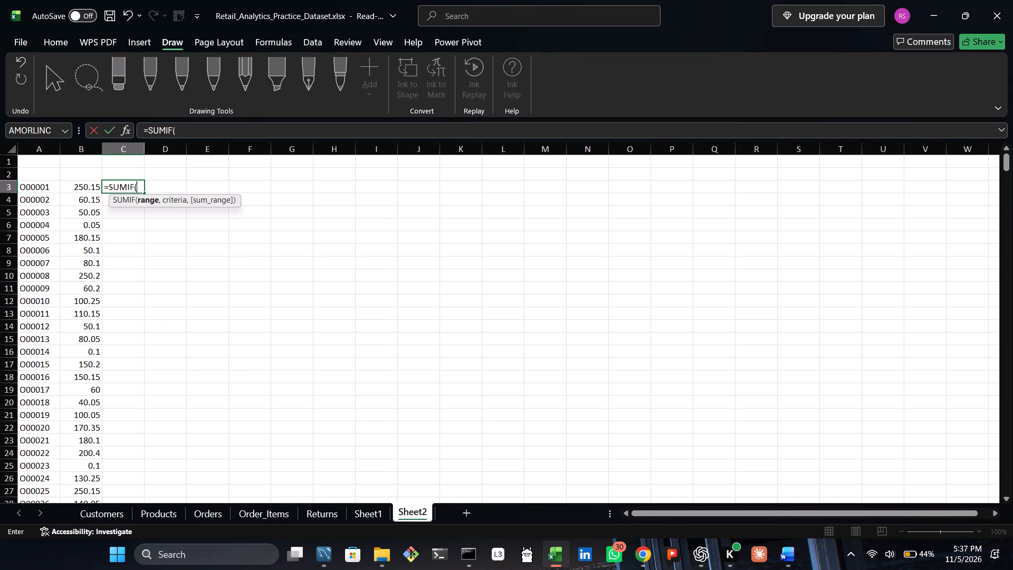
{"action": "left_click", "coordinate": [30, 189]}
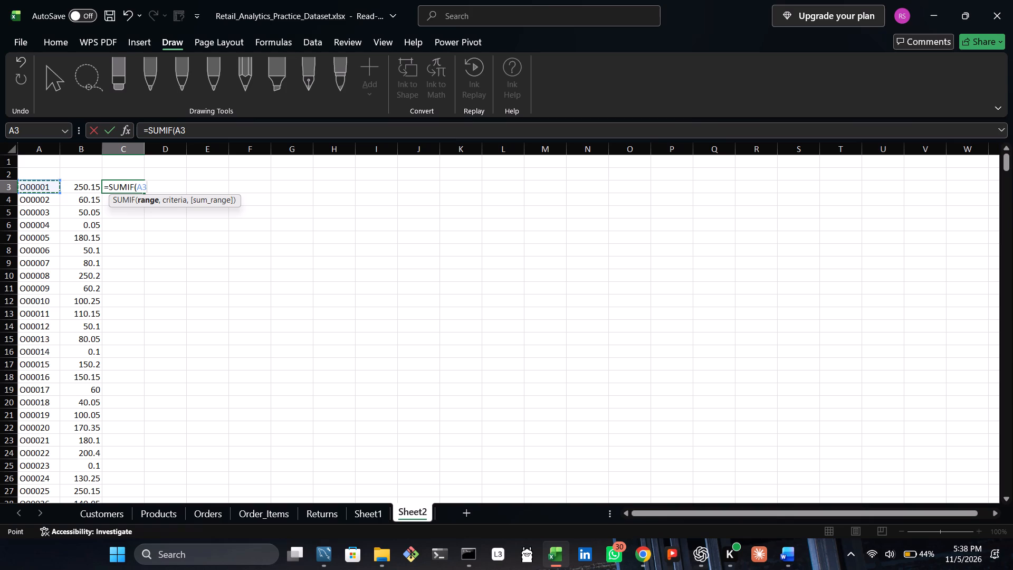
{"action": "key", "text": "BackSpace"}
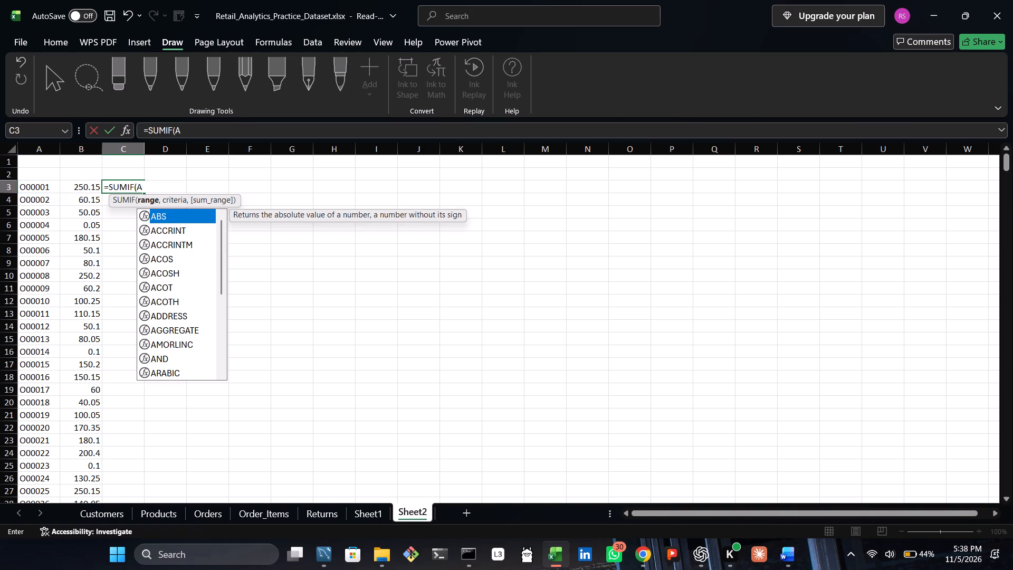
{"action": "key", "text": "BackSpace"}
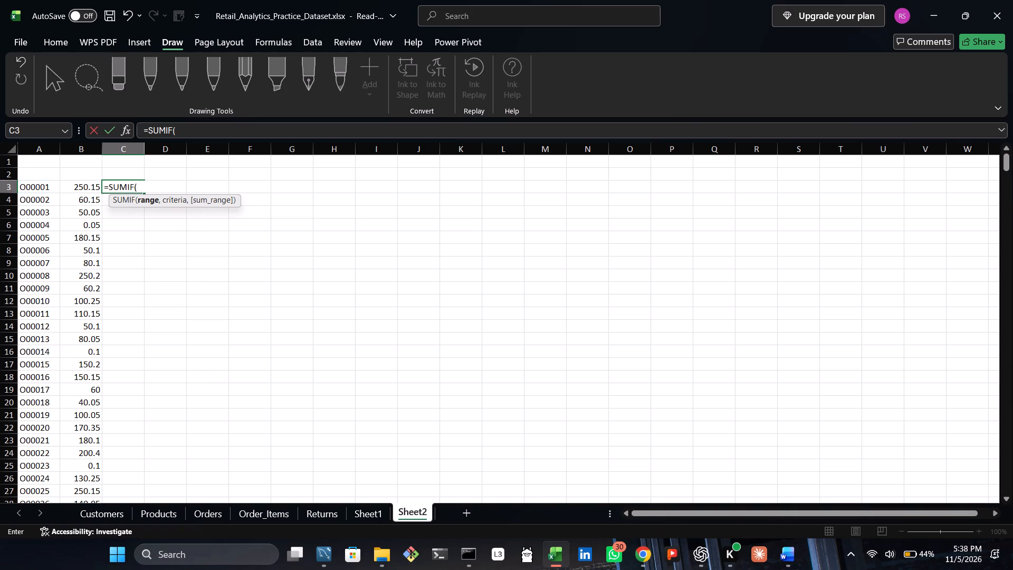
{"action": "left_click", "coordinate": [226, 505]}
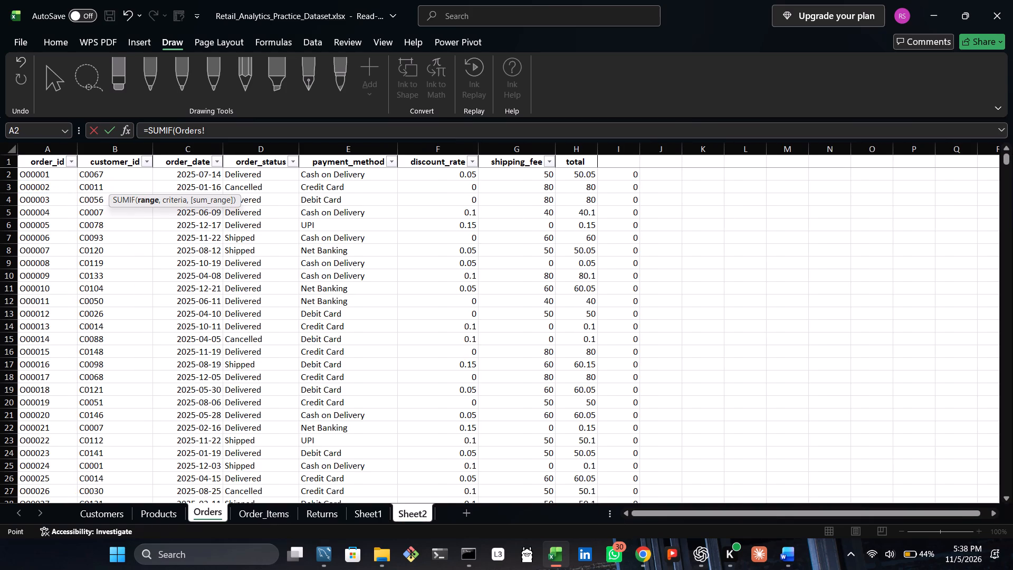
{"action": "scroll", "coordinate": [377, 290], "scroll_direction": "up", "scroll_amount": 7}
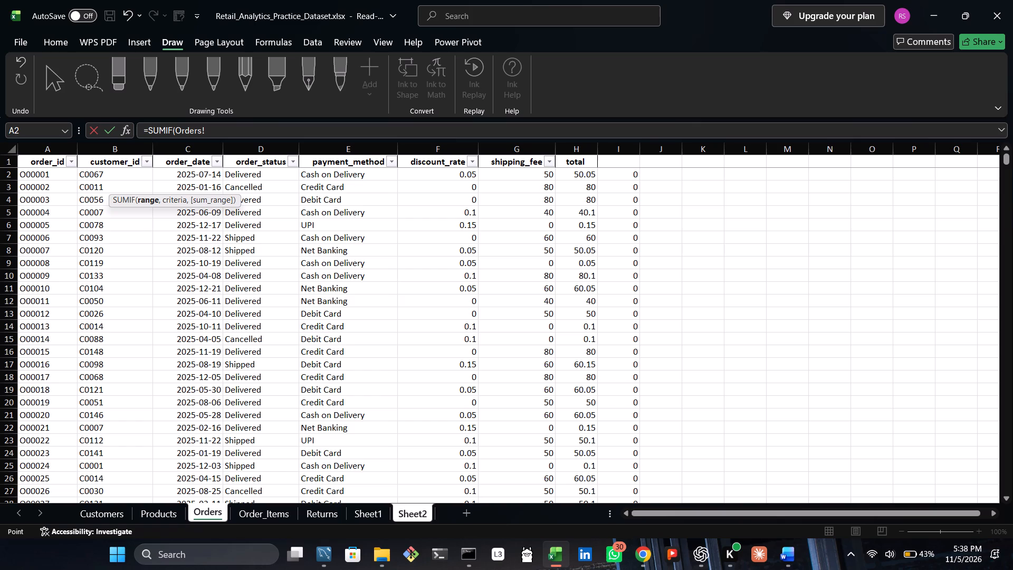
{"action": "left_click", "coordinate": [547, 175]}
{"action": "key", "text": "ctrl+shift+Down"}
{"action": "key", "text": "comma"}
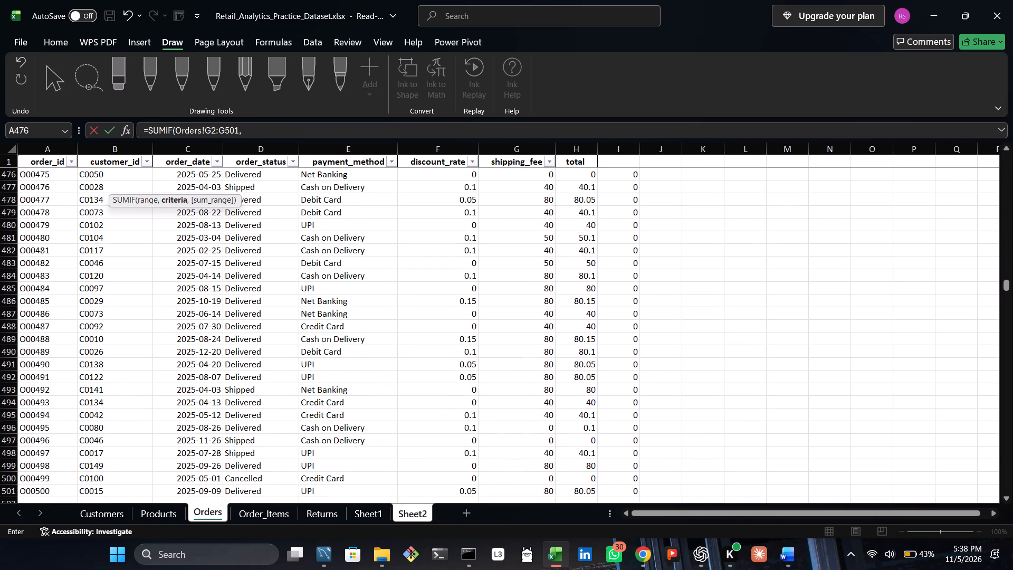
Complete the C3 SUMIF formula with Sheet2!A3 as criteria and the whole total column Order_Items!F:F as sum range.
{"action": "scroll", "coordinate": [368, 287], "scroll_direction": "up", "scroll_amount": 11}
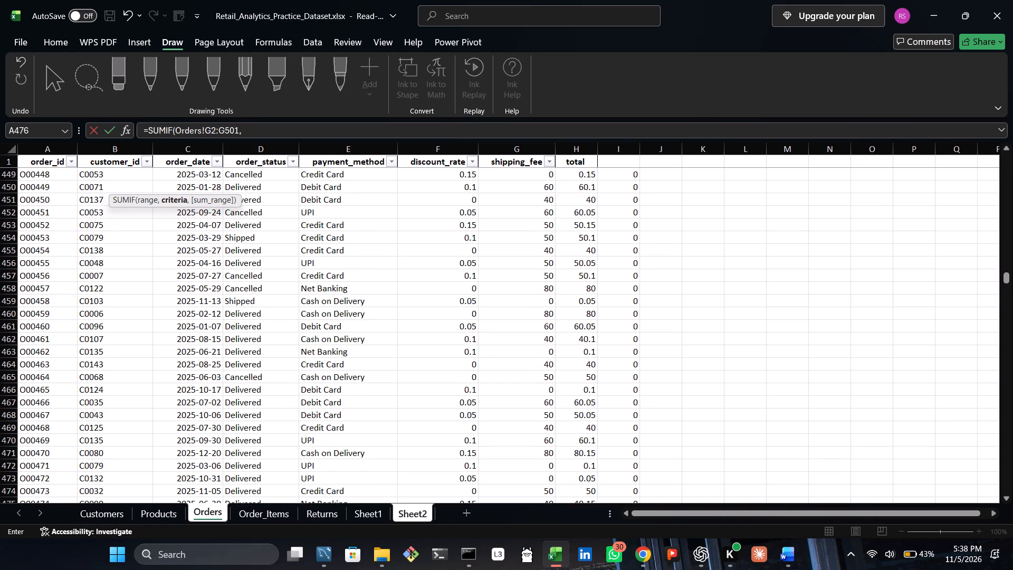
{"action": "scroll", "coordinate": [378, 284], "scroll_direction": "up", "scroll_amount": 1}
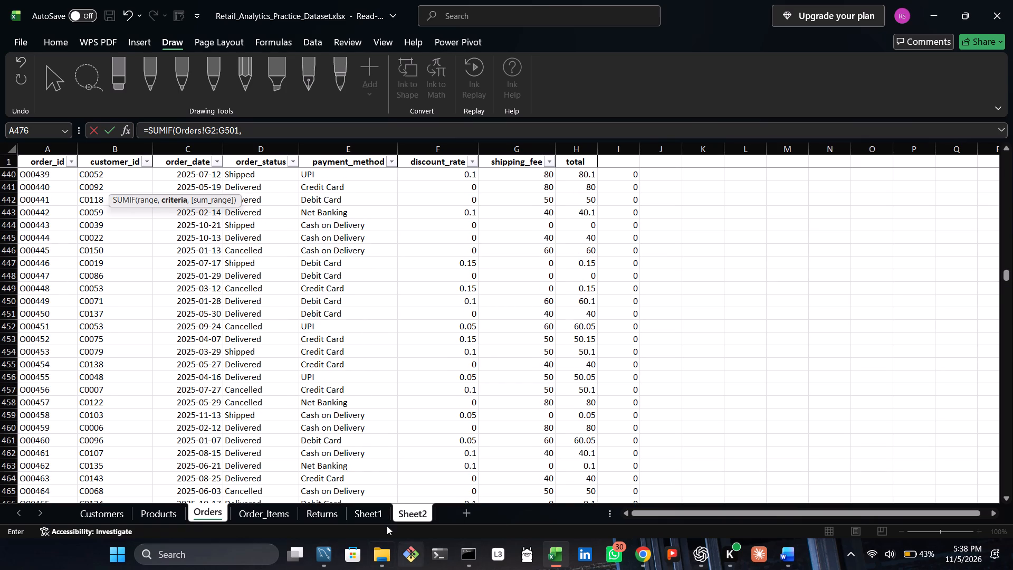
{"action": "left_click", "coordinate": [410, 512]}
{"action": "left_click", "coordinate": [35, 184]}
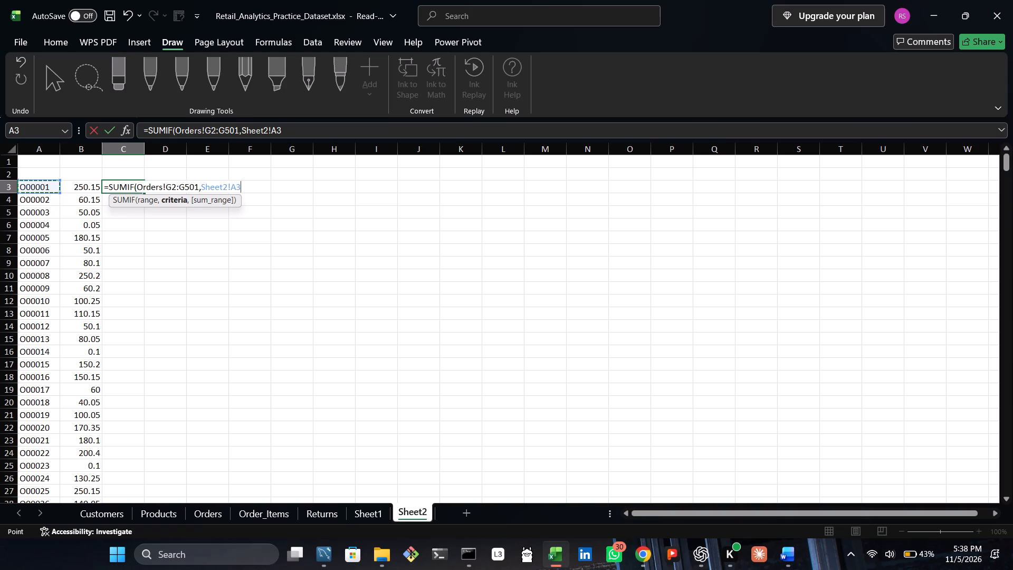
{"action": "key", "text": "comma"}
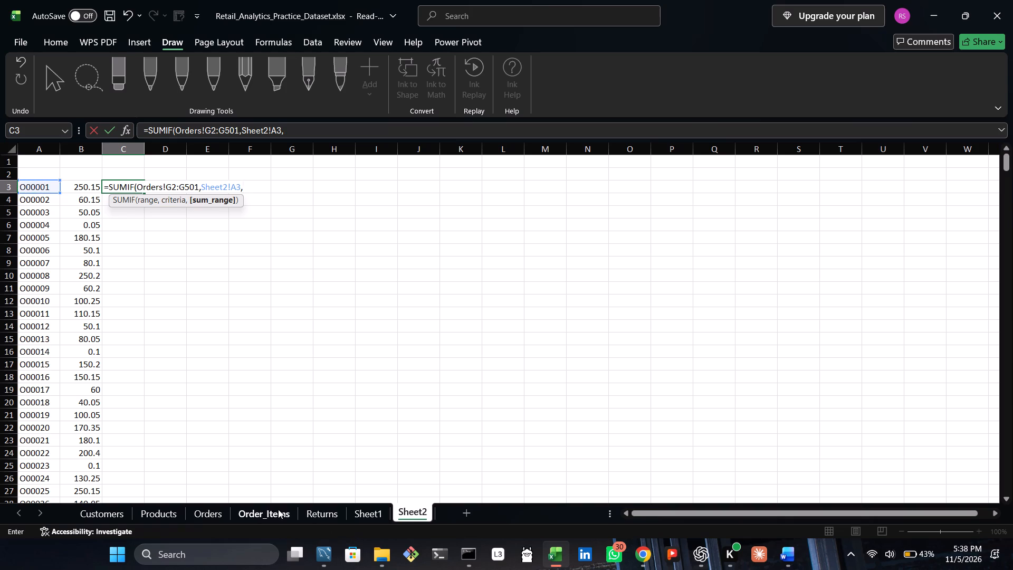
{"action": "left_click", "coordinate": [275, 507]}
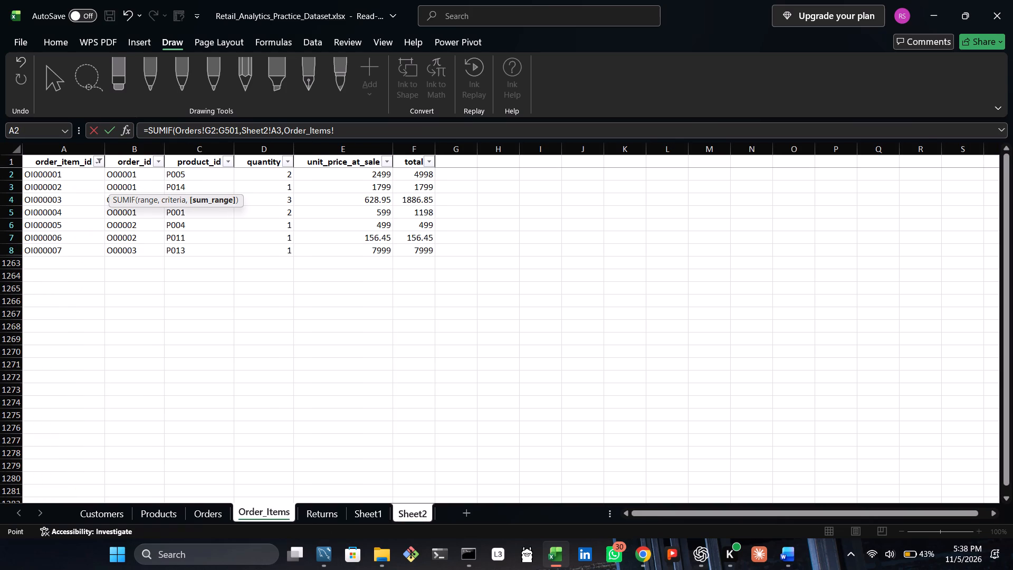
{"action": "scroll", "coordinate": [406, 180], "scroll_direction": "up", "scroll_amount": 4}
{"action": "left_click", "coordinate": [428, 147]}
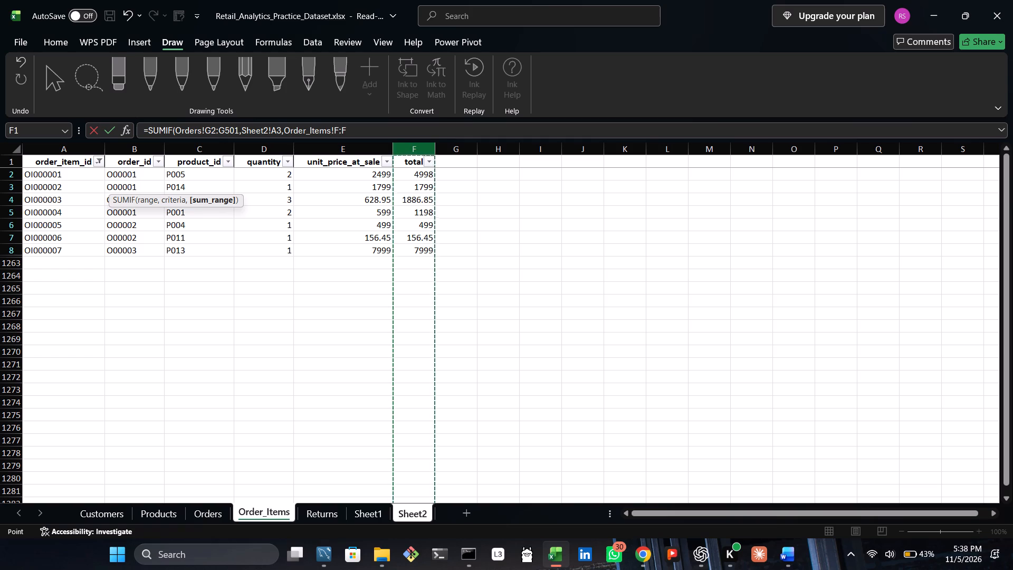
{"action": "key", "text": "Return"}
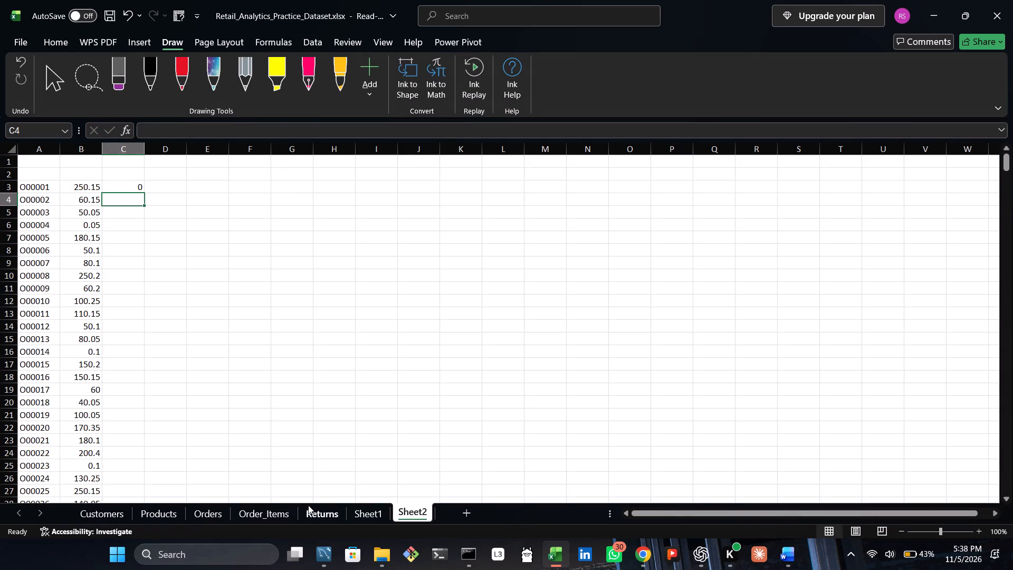
Reset the order_item_id filter on the Order_Items sheet to show all items.
{"action": "left_click", "coordinate": [288, 509]}
{"action": "left_click", "coordinate": [429, 158]}
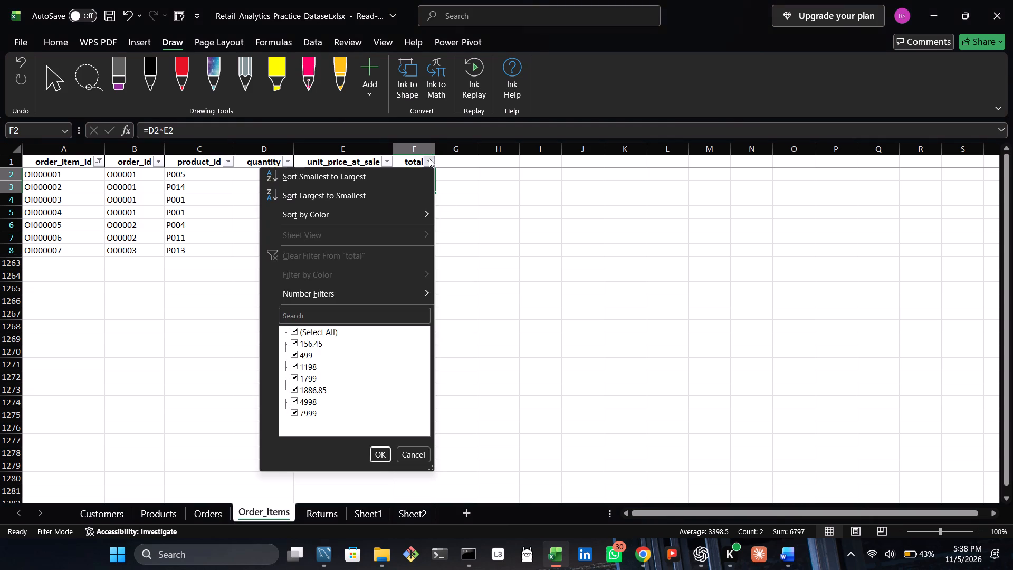
{"action": "left_click", "coordinate": [96, 229]}
{"action": "left_click", "coordinate": [96, 163]}
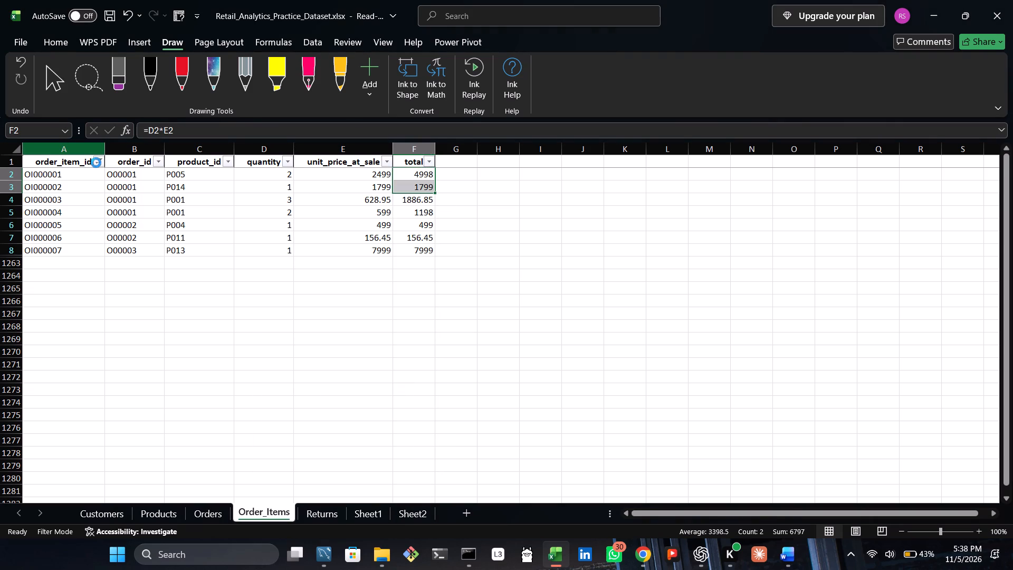
{"action": "left_click", "coordinate": [31, 328]}
{"action": "left_click", "coordinate": [116, 443]}
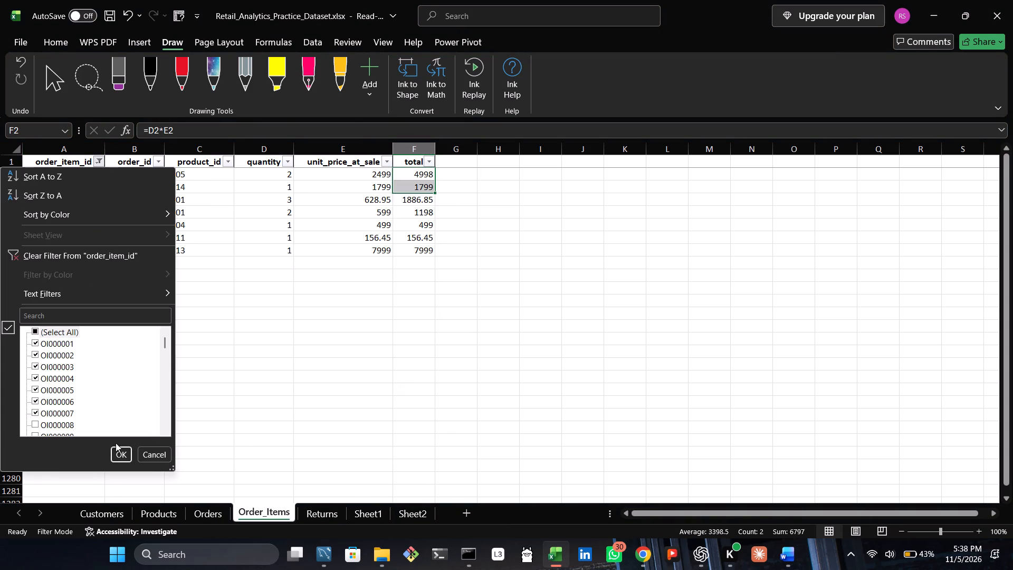
{"action": "left_click", "coordinate": [116, 453]}
{"action": "scroll", "coordinate": [168, 220], "scroll_direction": "up", "scroll_amount": 2}
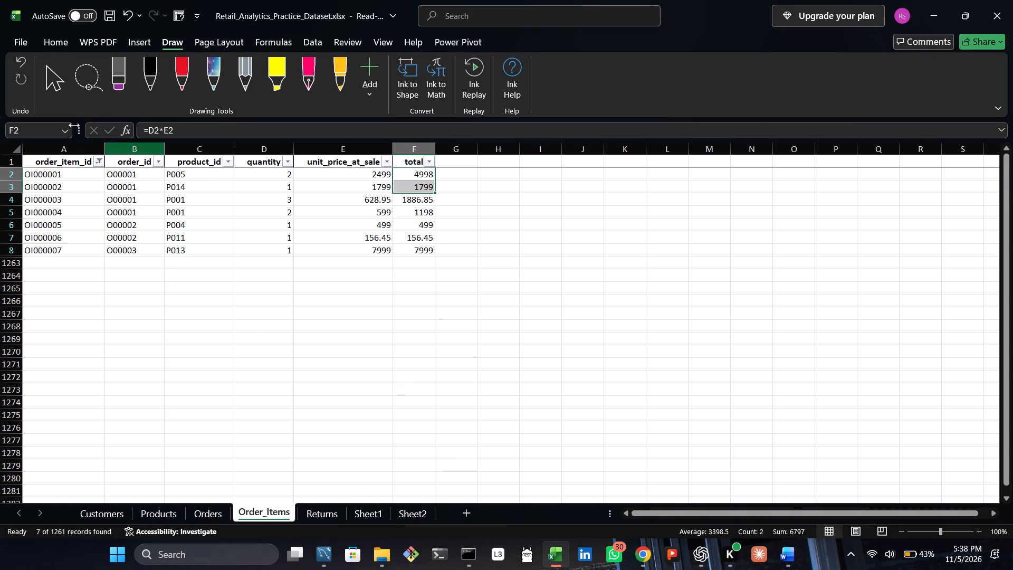
{"action": "left_click", "coordinate": [98, 163]}
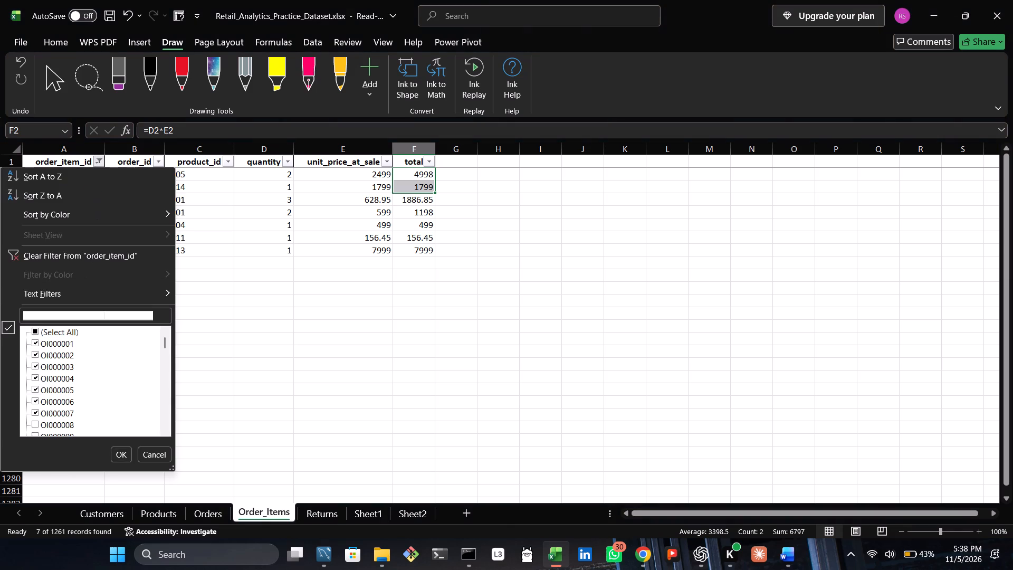
{"action": "left_click", "coordinate": [33, 326]}
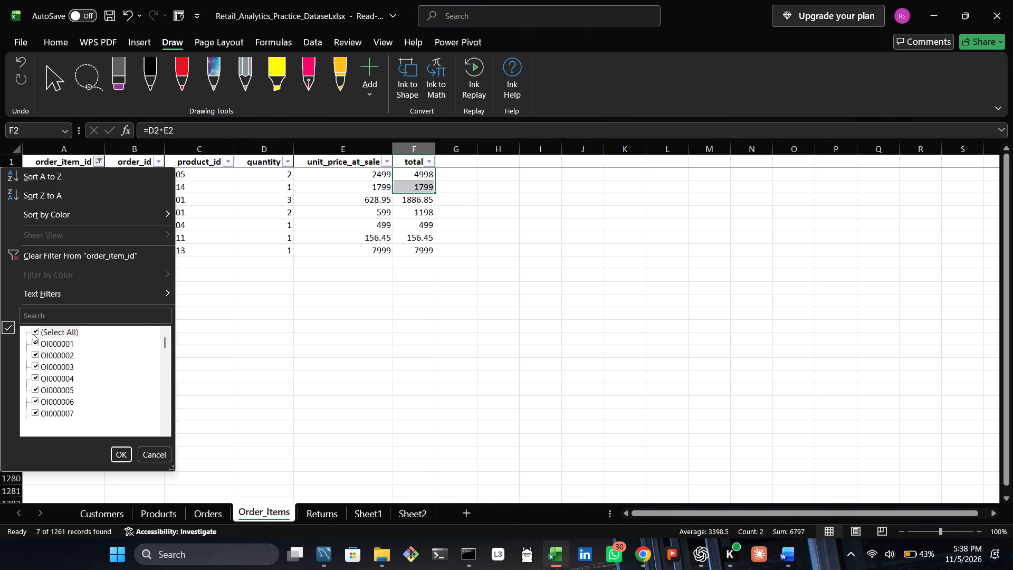
{"action": "left_click", "coordinate": [116, 450]}
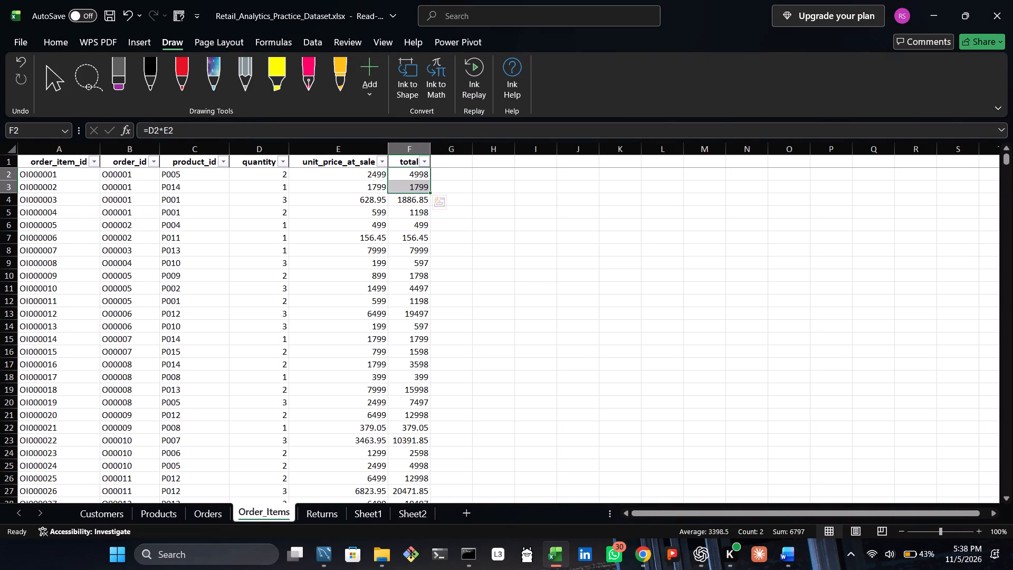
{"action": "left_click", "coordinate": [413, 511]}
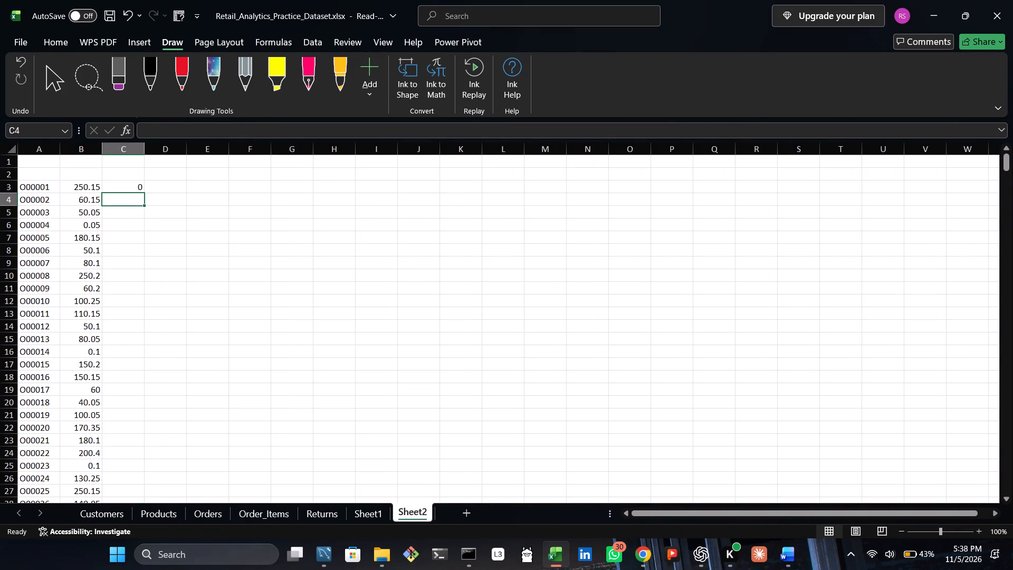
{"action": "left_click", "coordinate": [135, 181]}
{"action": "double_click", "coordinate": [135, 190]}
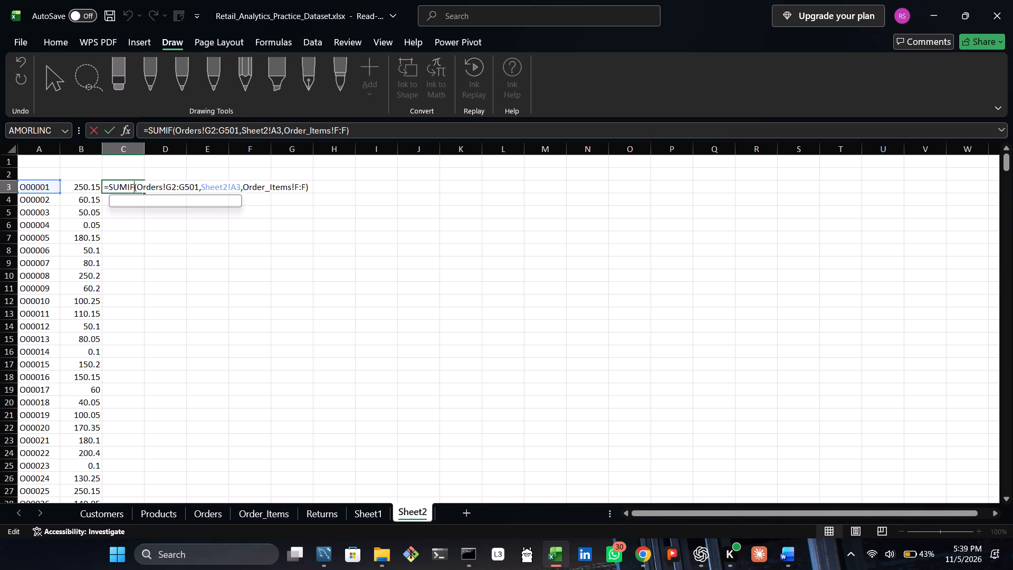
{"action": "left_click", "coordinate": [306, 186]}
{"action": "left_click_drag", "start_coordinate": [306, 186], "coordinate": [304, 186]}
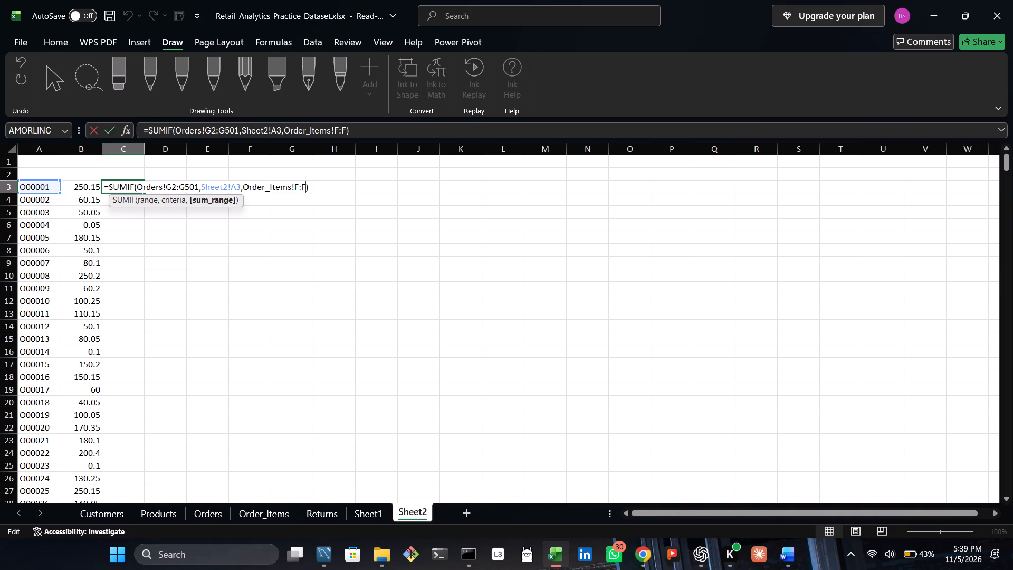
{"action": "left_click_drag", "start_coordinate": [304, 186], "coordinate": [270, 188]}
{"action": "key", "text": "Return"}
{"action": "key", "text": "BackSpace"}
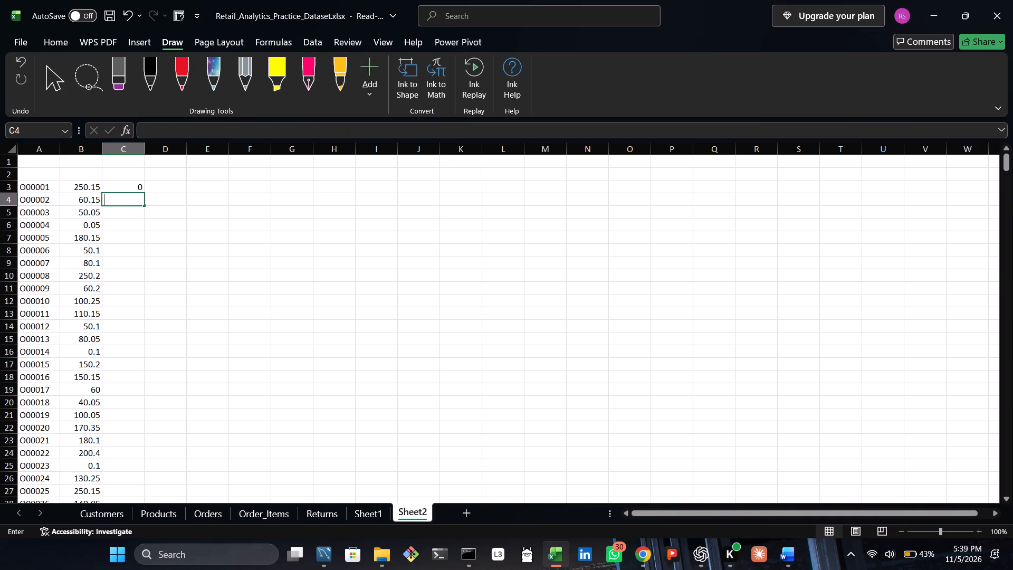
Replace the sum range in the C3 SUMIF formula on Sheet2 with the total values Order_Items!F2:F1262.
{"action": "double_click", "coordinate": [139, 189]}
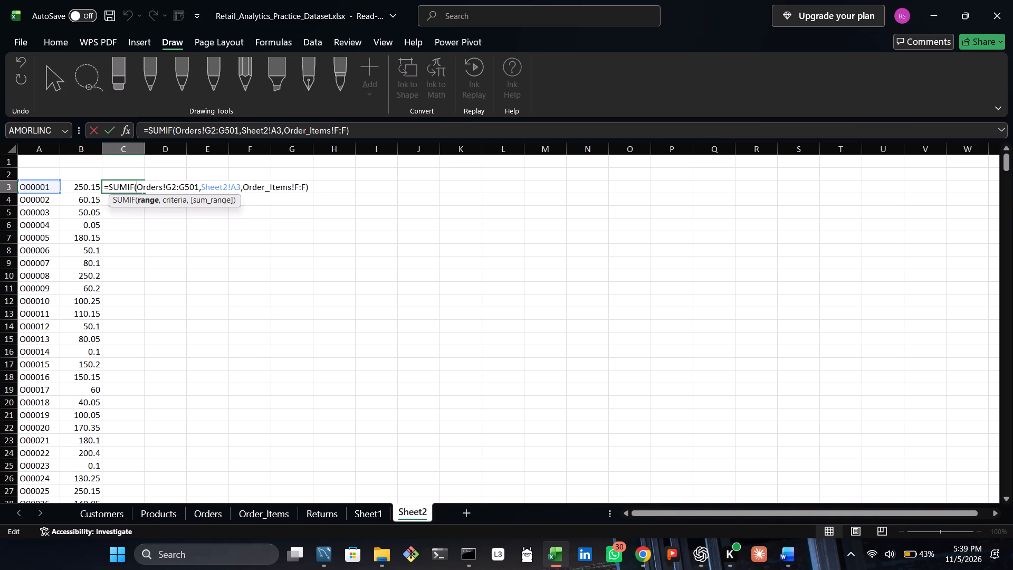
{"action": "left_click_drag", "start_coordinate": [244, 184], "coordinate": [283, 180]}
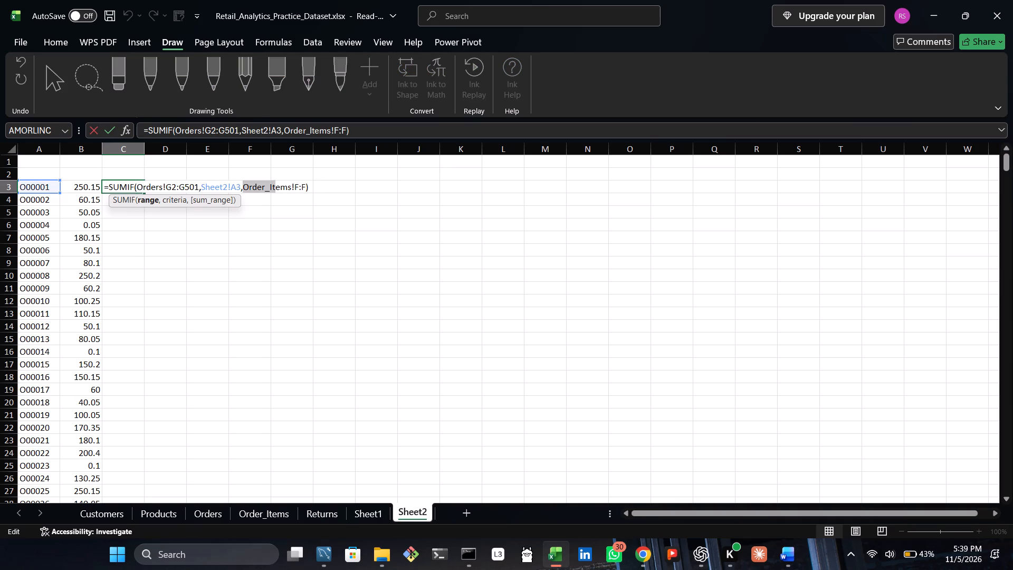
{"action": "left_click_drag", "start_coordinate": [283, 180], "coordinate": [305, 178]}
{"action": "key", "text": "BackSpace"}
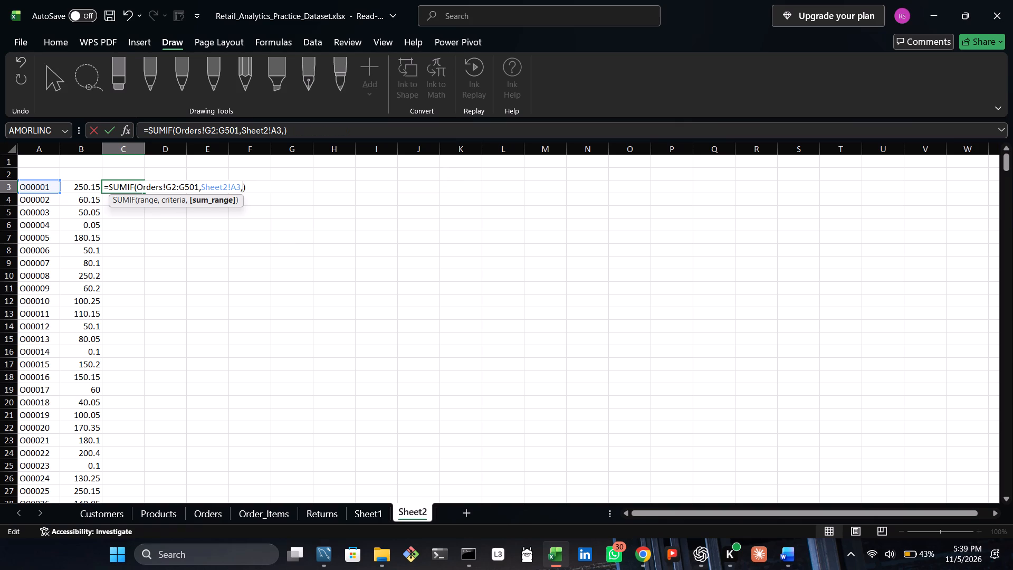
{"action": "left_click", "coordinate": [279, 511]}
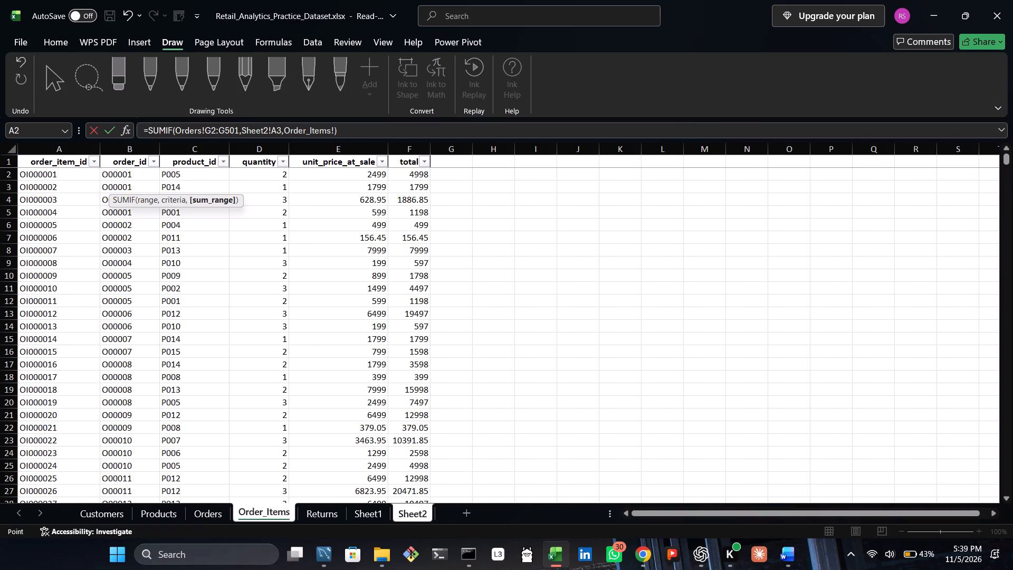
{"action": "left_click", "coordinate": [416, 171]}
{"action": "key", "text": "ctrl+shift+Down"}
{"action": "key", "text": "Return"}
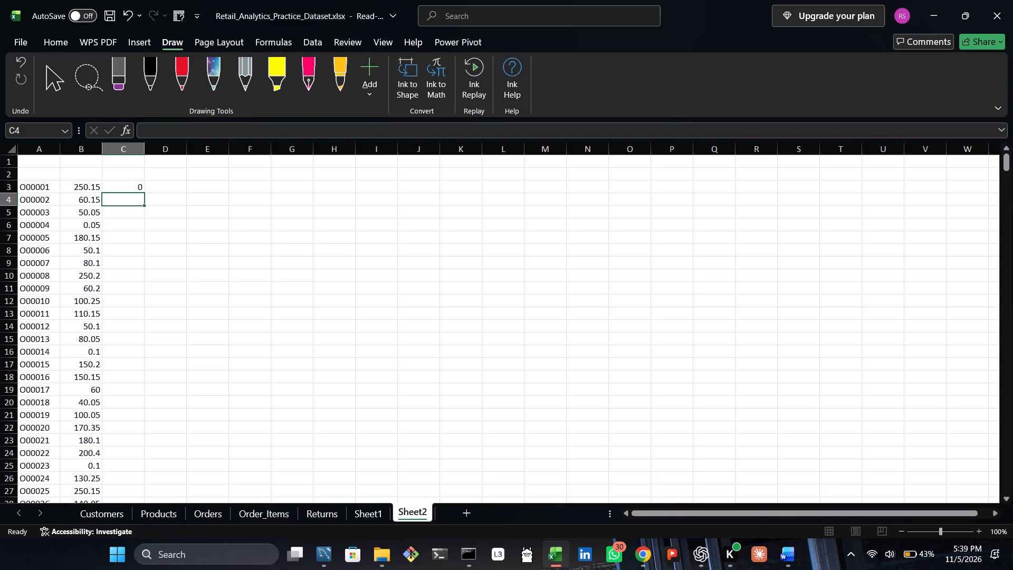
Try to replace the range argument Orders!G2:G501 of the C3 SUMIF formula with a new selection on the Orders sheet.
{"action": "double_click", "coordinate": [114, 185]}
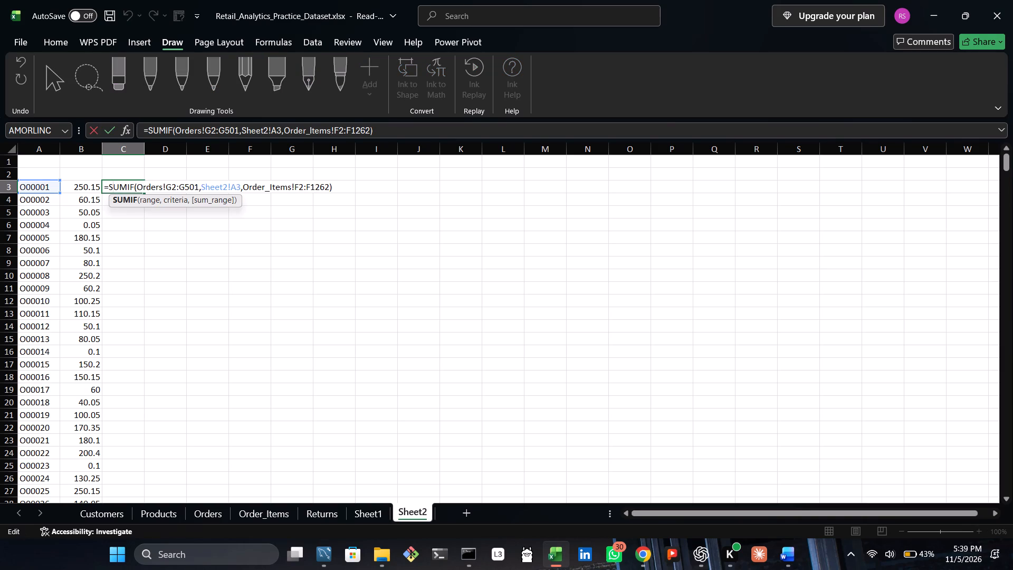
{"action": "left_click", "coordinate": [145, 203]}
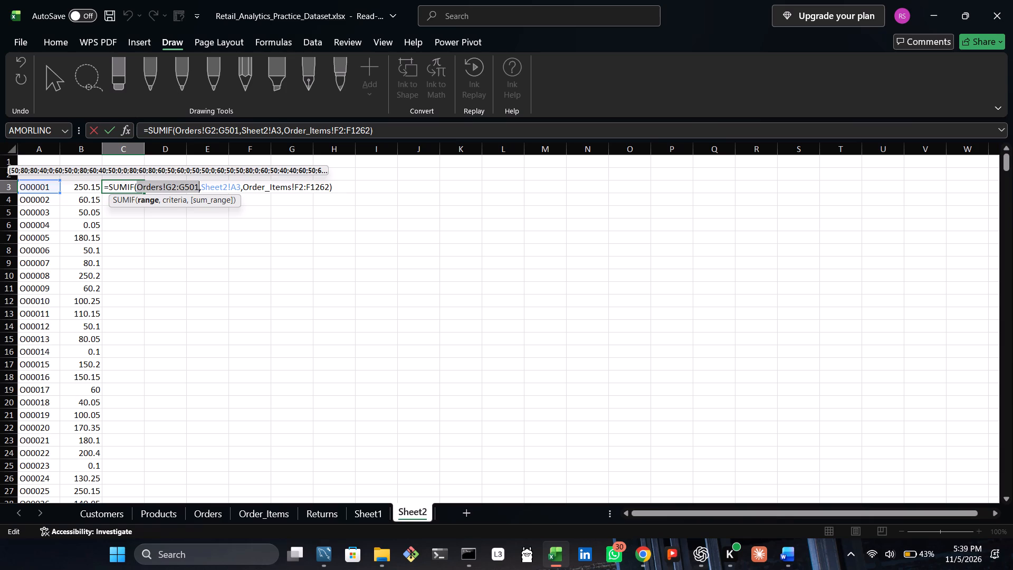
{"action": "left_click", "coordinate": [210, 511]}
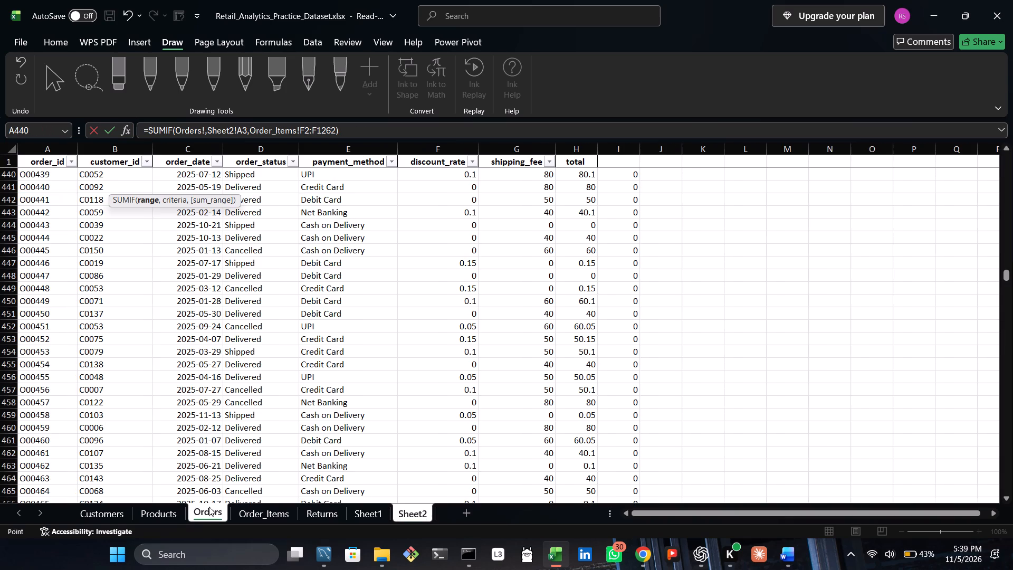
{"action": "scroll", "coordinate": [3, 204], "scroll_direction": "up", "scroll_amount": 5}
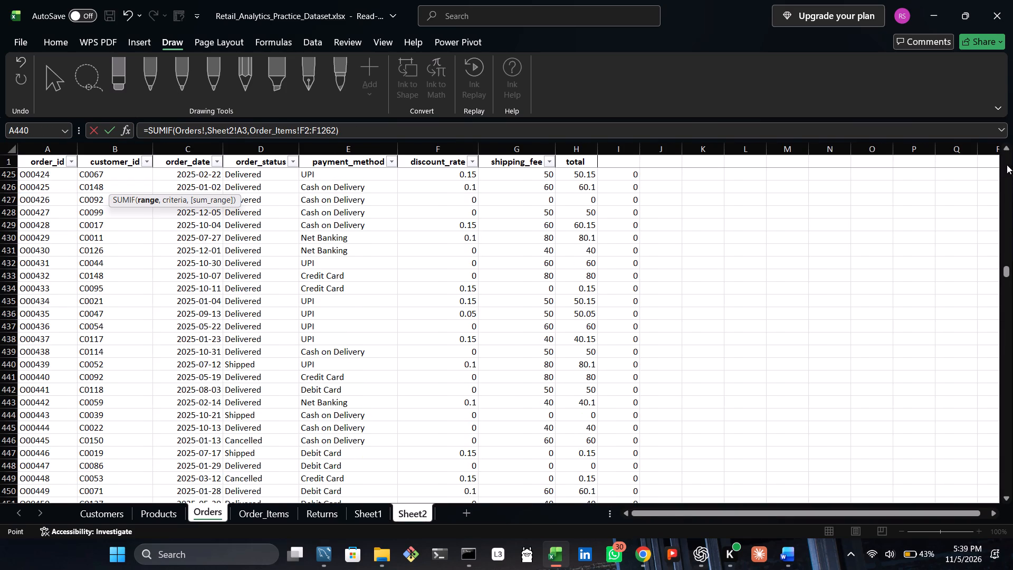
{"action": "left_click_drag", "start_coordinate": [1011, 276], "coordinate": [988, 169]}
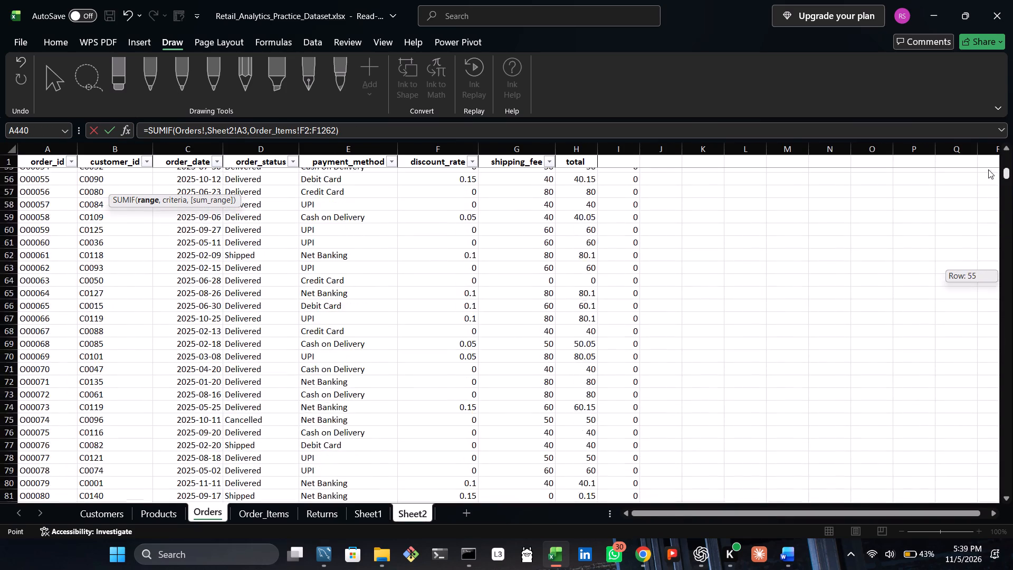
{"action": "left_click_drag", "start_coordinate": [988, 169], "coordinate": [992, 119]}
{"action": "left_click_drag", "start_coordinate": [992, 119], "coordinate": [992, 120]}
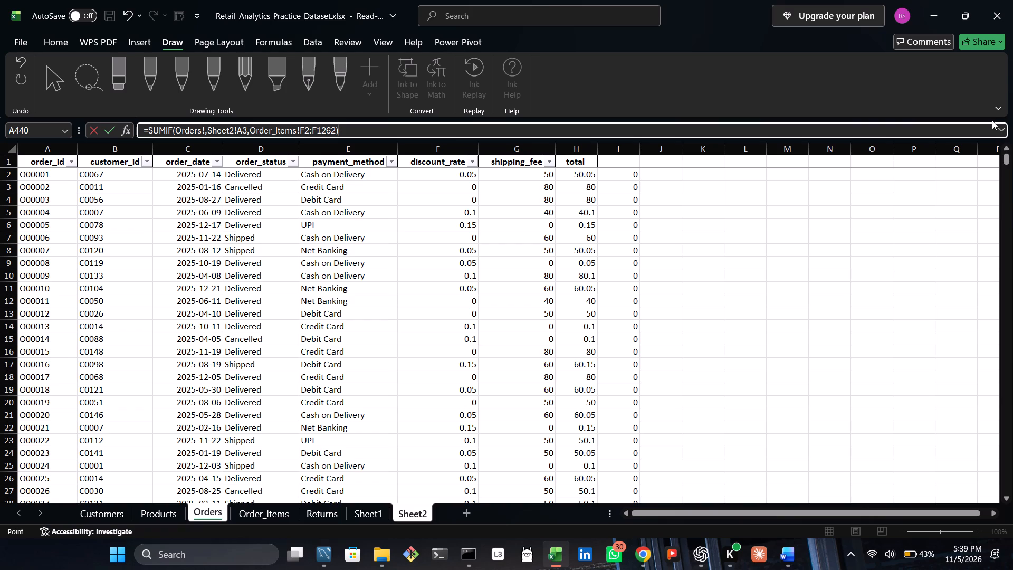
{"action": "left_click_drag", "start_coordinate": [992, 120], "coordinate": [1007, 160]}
Cut the entire SUMIF formula out of cell C3 of Sheet2.
{"action": "left_click_drag", "start_coordinate": [342, 133], "coordinate": [75, 132]}
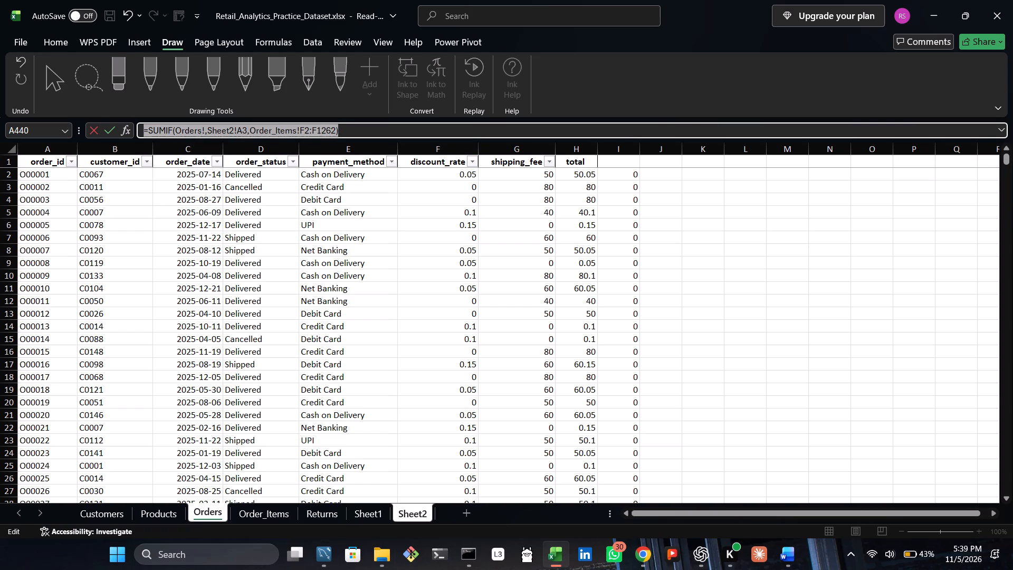
{"action": "right_click", "coordinate": [194, 129]}
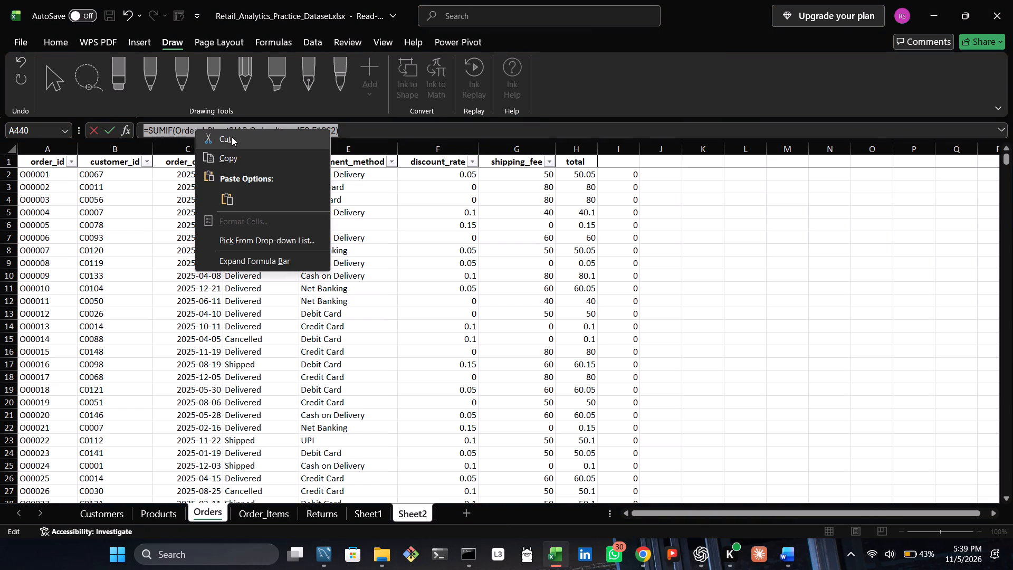
{"action": "left_click", "coordinate": [232, 137]}
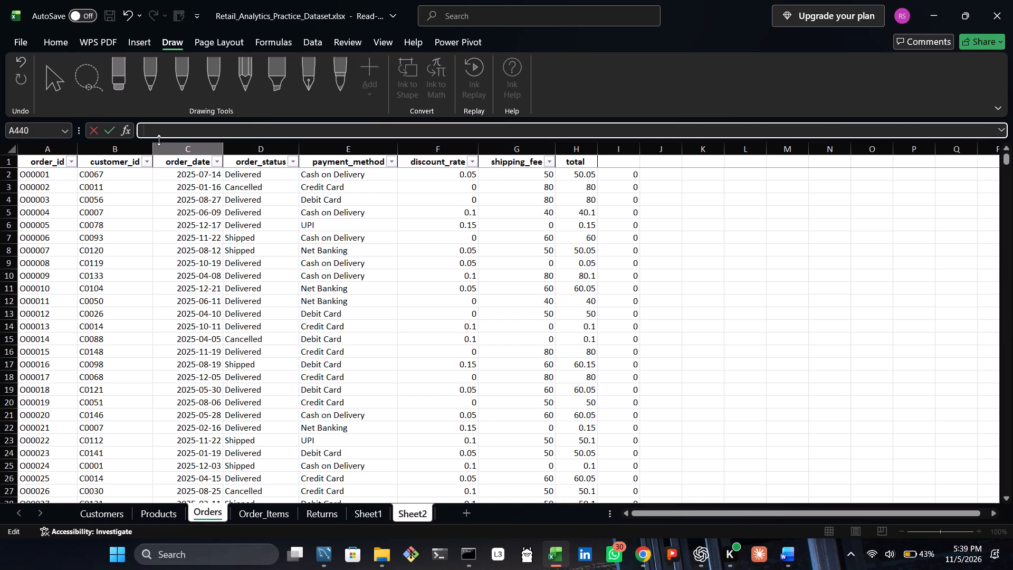
Start a new formula in cell C3 of Sheet2 with an equals sign.
{"action": "type", "text": "su"}
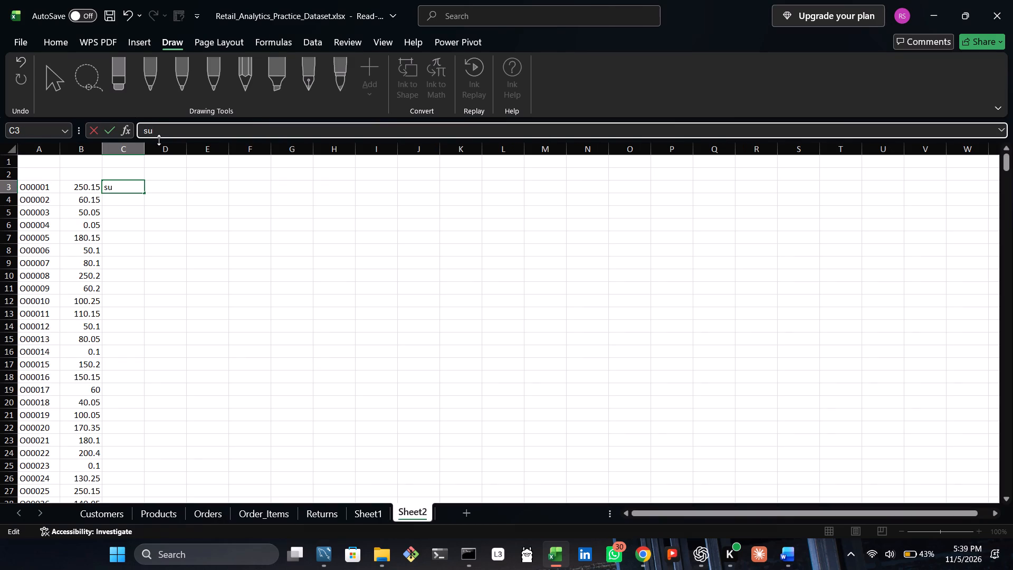
{"action": "key", "text": "shift+BackSpace"}
{"action": "key", "text": "BackSpace"}
{"action": "key", "text": "minus"}
{"action": "key", "text": "equal"}
{"action": "key", "text": "Insert"}
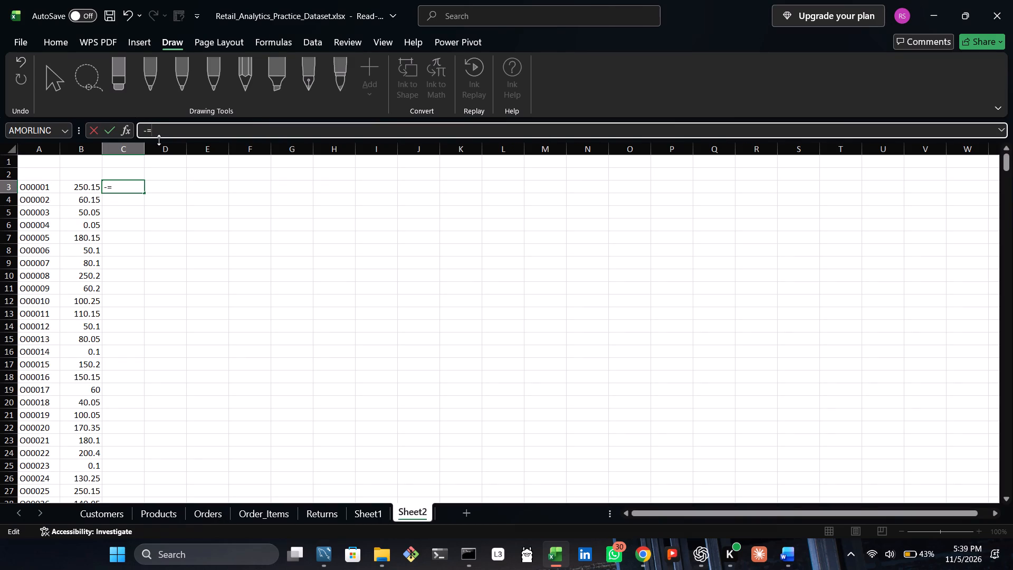
{"action": "key", "text": "BackSpace"}
{"action": "key", "text": "BackSpace"}
{"action": "type", "text": "si"}
{"action": "key", "text": "BackSpace"}
{"action": "key", "text": "u"}
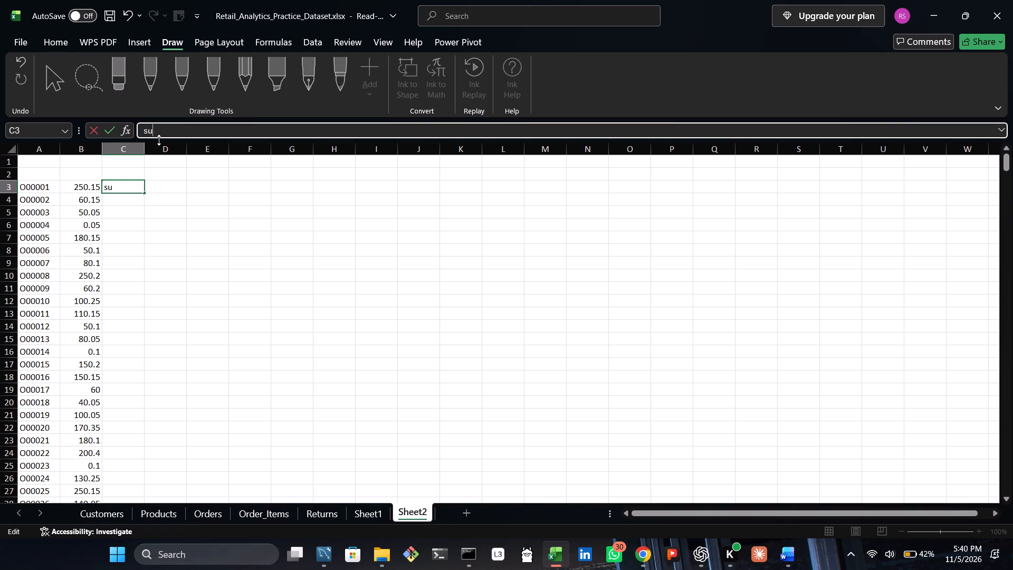
{"action": "key", "text": "Left"}
{"action": "key", "text": "Left"}
{"action": "key", "text": "Left"}
{"action": "key", "text": "Left"}
{"action": "key", "text": "equal"}
{"action": "scroll", "coordinate": [233, 114], "scroll_direction": "up", "scroll_amount": 2}
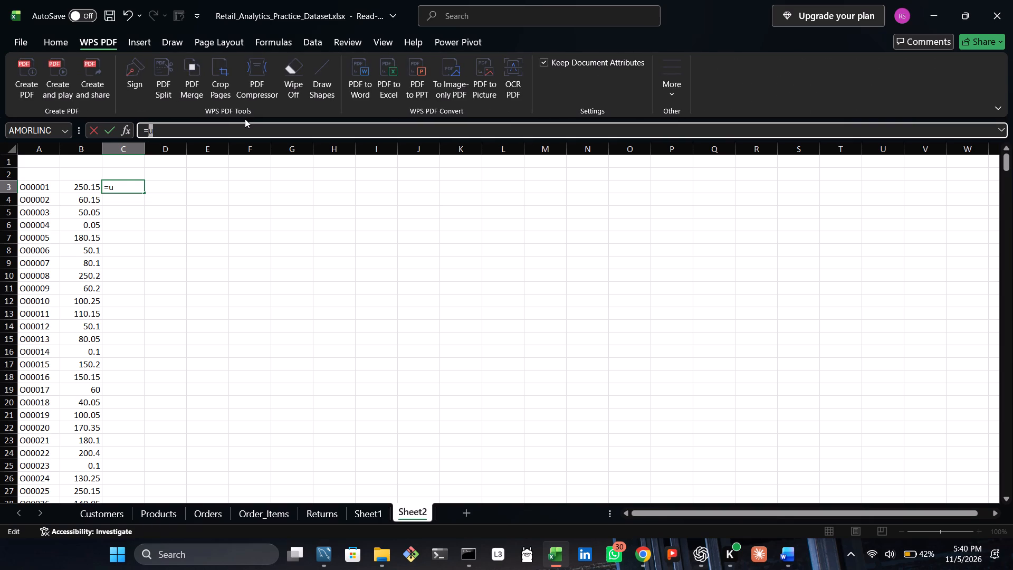
{"action": "left_click_drag", "start_coordinate": [245, 119], "coordinate": [245, 126]}
{"action": "key", "text": "BackSpace"}
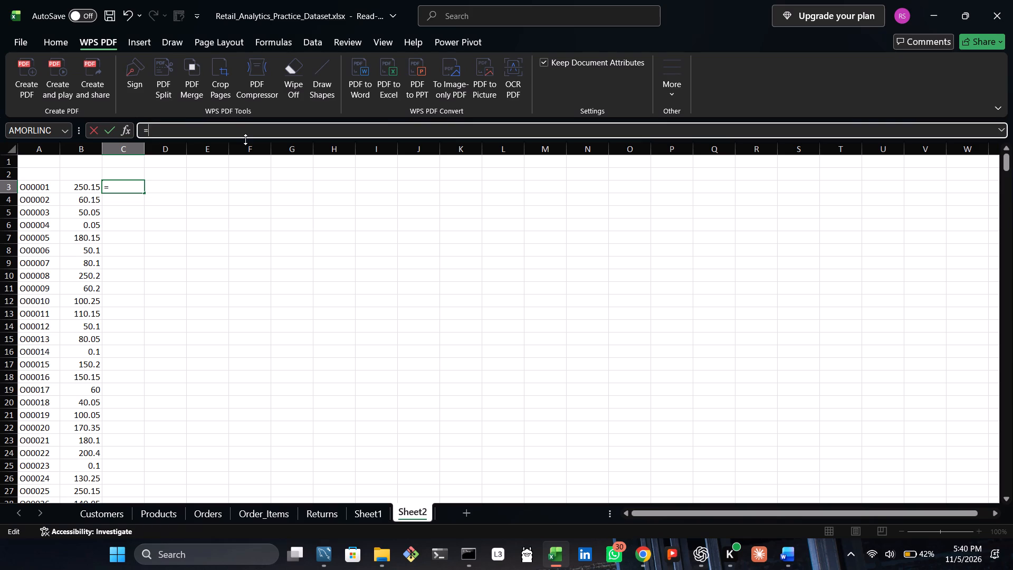
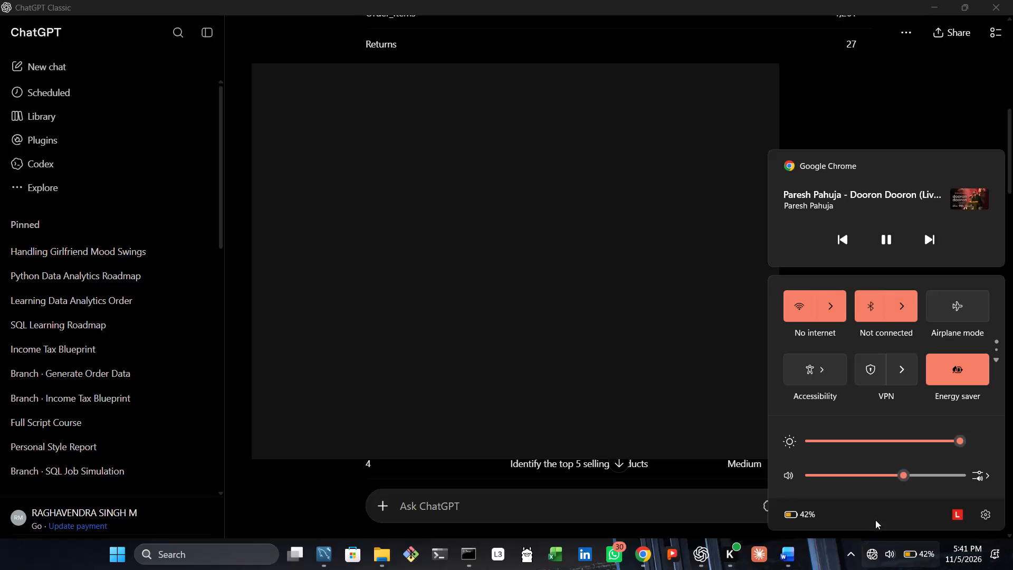
Restart the computer's Wi-Fi by switching it off and on again, with the list of available networks open.
{"action": "left_click", "coordinate": [812, 309]}
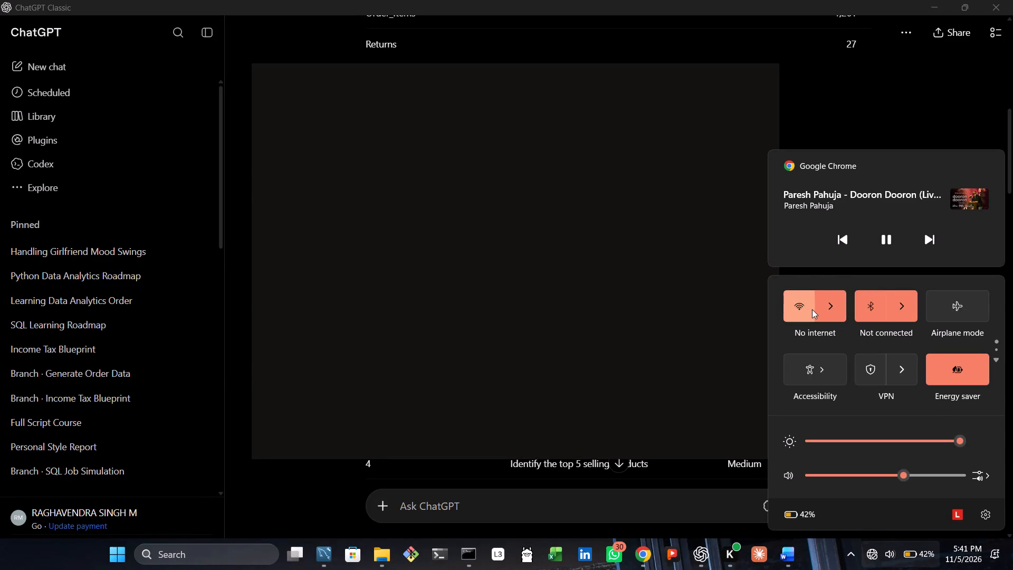
{"action": "left_click", "coordinate": [823, 313]}
{"action": "left_click", "coordinate": [809, 318]}
{"action": "left_click", "coordinate": [829, 302]}
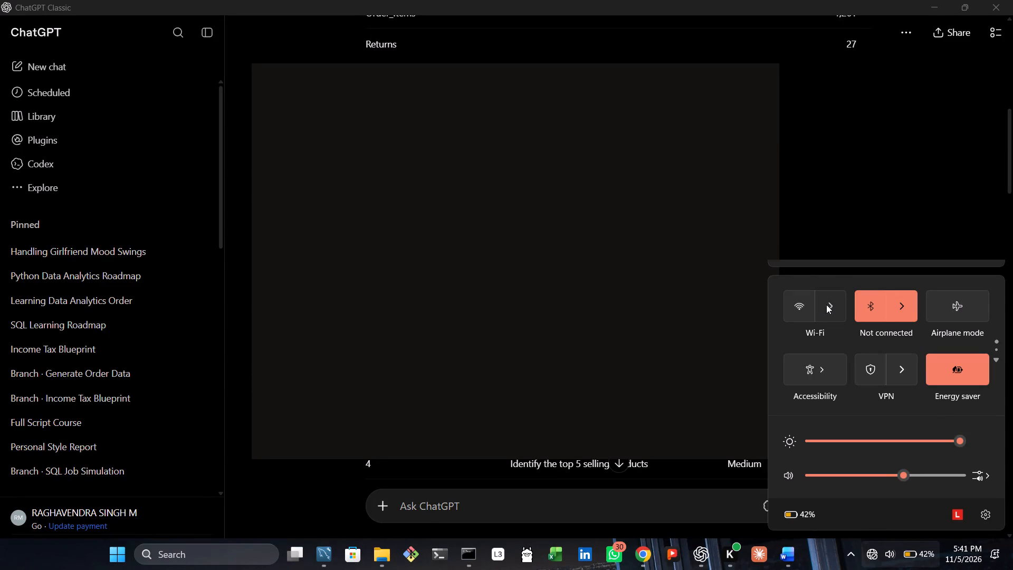
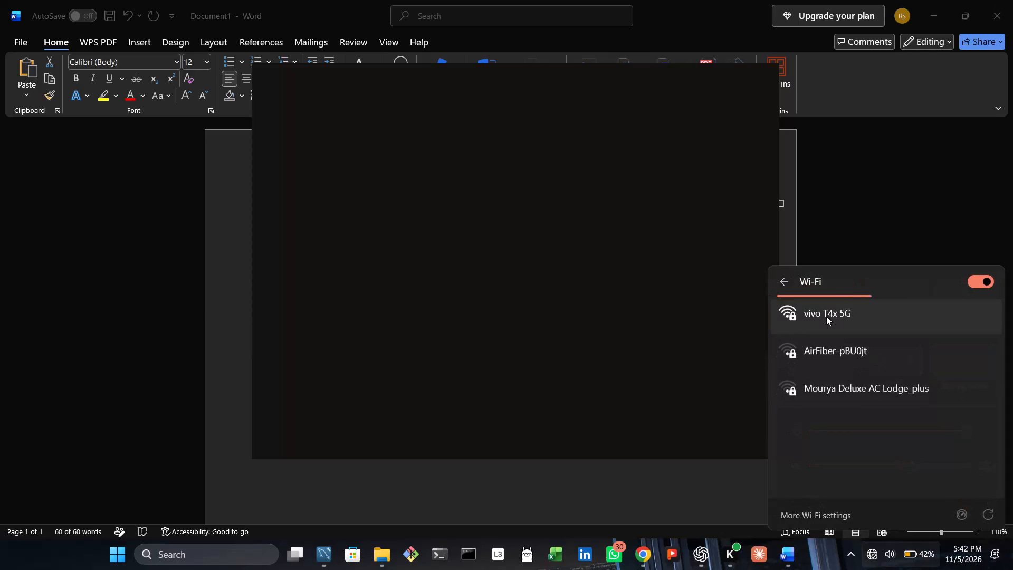
Connect the computer to the vivo T4x 5G Wi-Fi network.
{"action": "left_click", "coordinate": [826, 316]}
{"action": "left_click", "coordinate": [954, 369]}
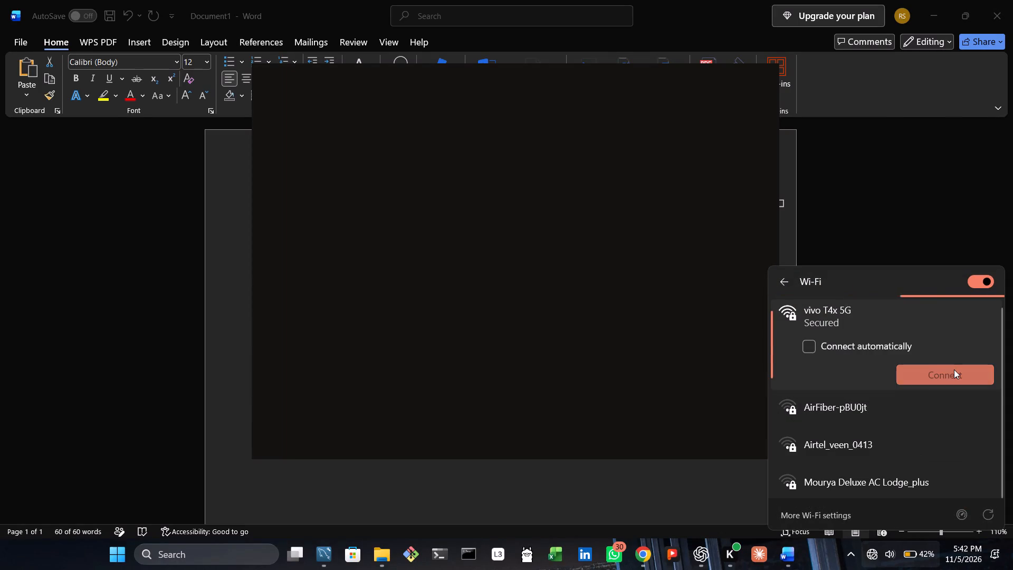
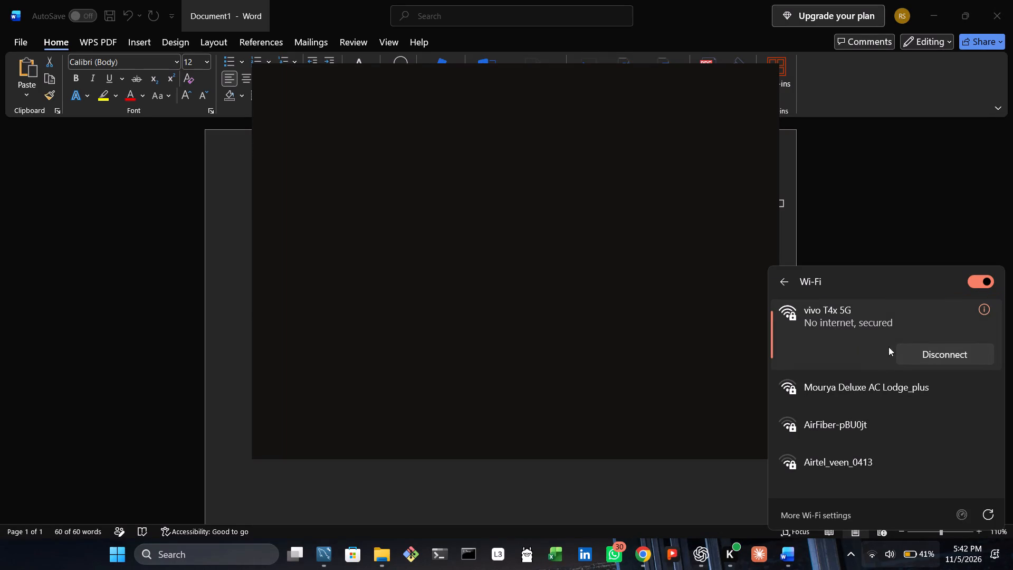
Leave the Wi-Fi network list and dismiss the quick settings to return to the Word task list.
{"action": "left_click", "coordinate": [778, 276]}
{"action": "left_click", "coordinate": [778, 276]}
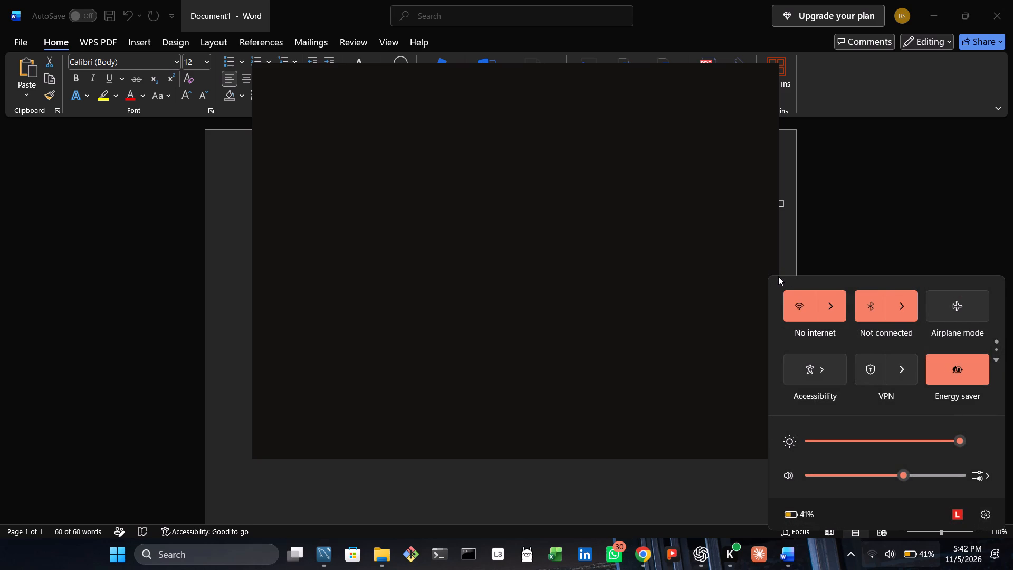
{"action": "left_click", "coordinate": [980, 231]}
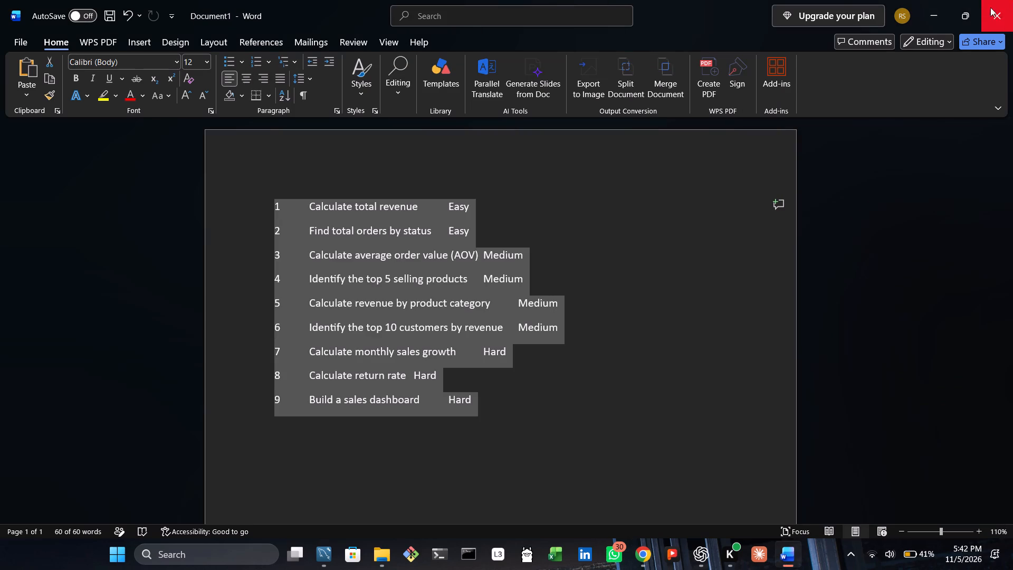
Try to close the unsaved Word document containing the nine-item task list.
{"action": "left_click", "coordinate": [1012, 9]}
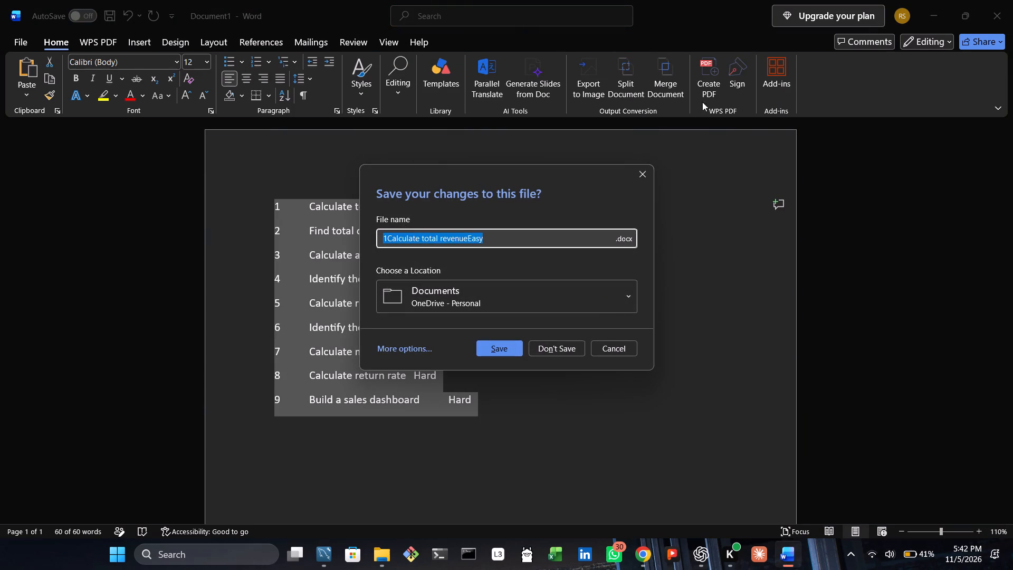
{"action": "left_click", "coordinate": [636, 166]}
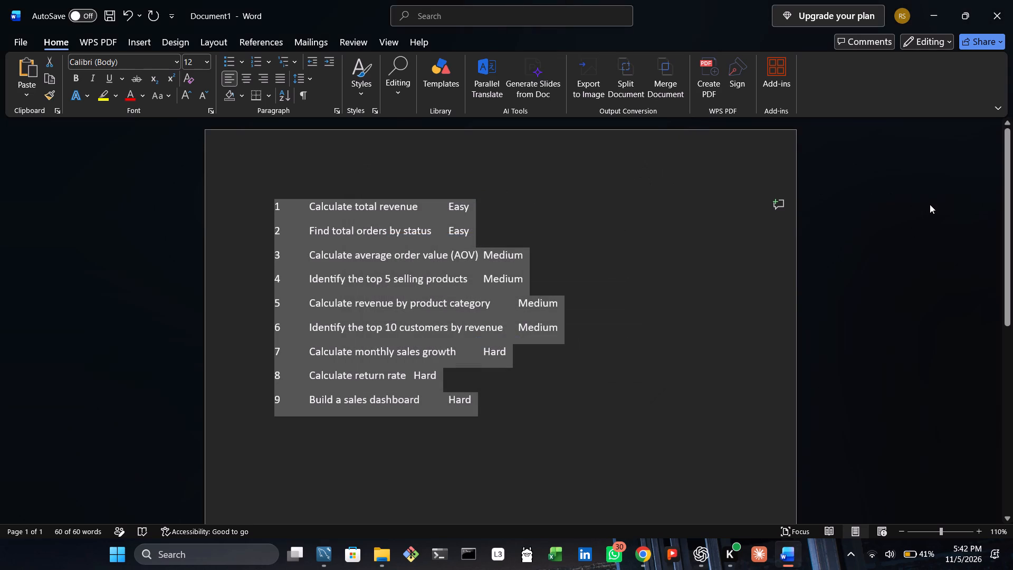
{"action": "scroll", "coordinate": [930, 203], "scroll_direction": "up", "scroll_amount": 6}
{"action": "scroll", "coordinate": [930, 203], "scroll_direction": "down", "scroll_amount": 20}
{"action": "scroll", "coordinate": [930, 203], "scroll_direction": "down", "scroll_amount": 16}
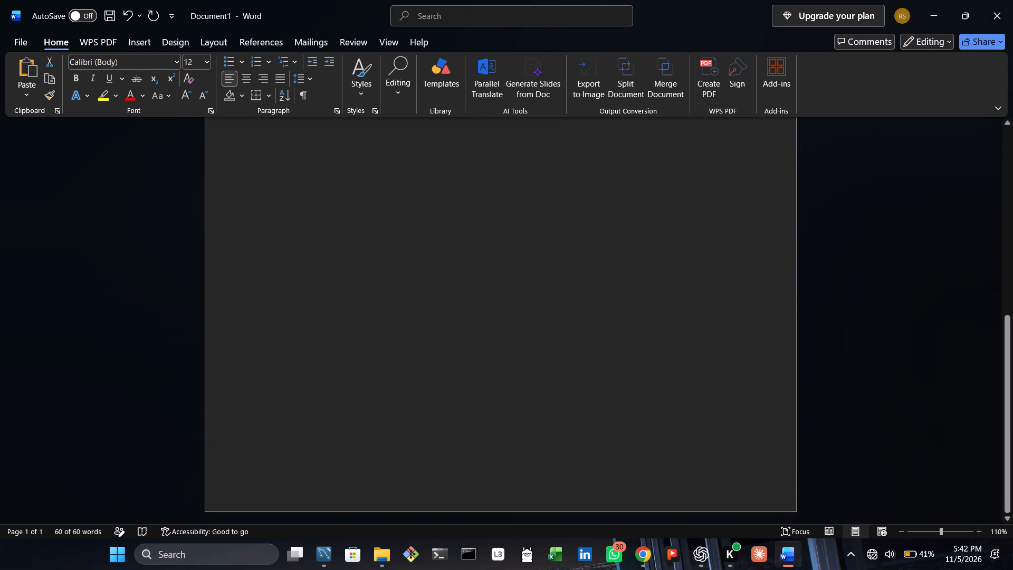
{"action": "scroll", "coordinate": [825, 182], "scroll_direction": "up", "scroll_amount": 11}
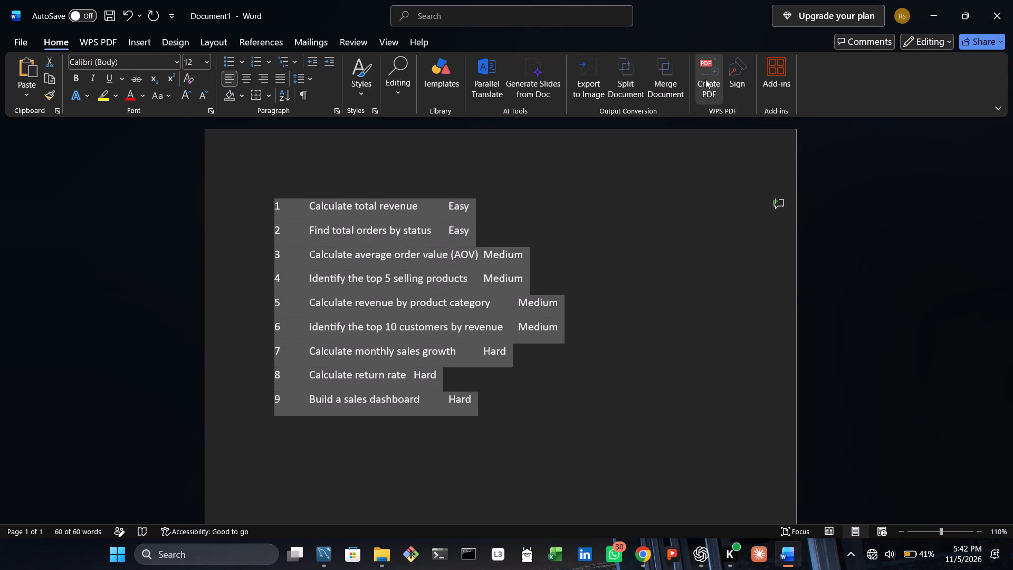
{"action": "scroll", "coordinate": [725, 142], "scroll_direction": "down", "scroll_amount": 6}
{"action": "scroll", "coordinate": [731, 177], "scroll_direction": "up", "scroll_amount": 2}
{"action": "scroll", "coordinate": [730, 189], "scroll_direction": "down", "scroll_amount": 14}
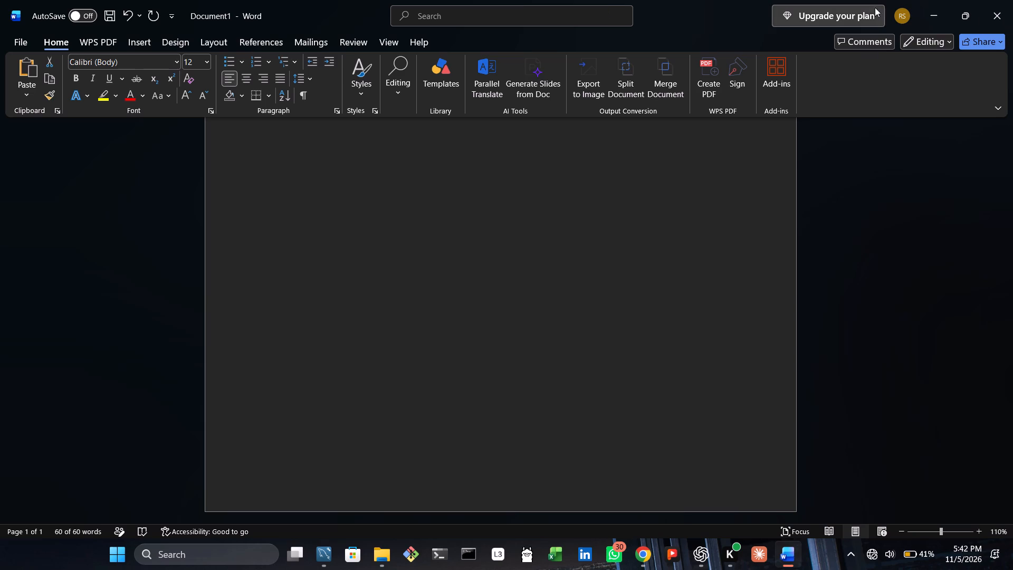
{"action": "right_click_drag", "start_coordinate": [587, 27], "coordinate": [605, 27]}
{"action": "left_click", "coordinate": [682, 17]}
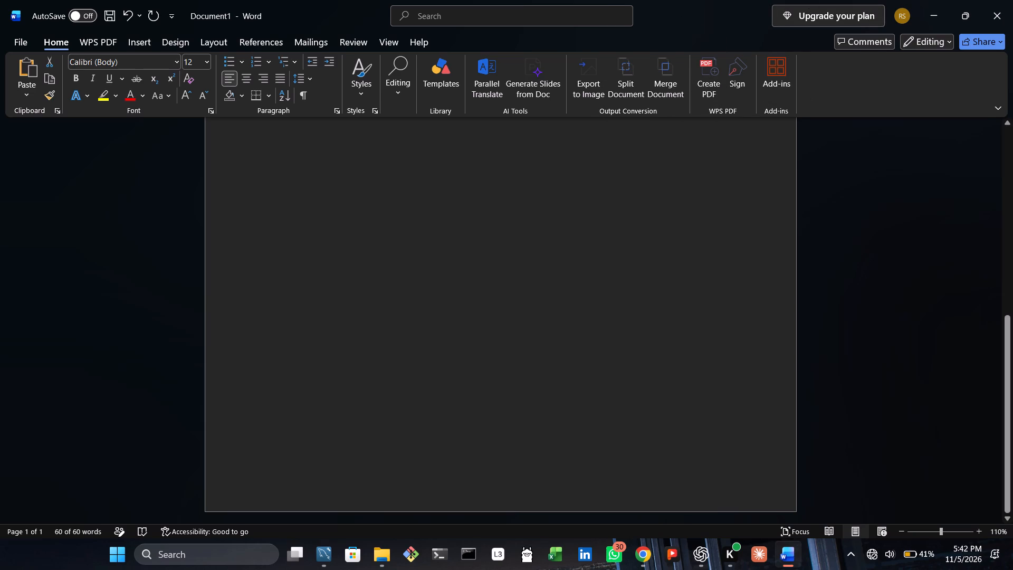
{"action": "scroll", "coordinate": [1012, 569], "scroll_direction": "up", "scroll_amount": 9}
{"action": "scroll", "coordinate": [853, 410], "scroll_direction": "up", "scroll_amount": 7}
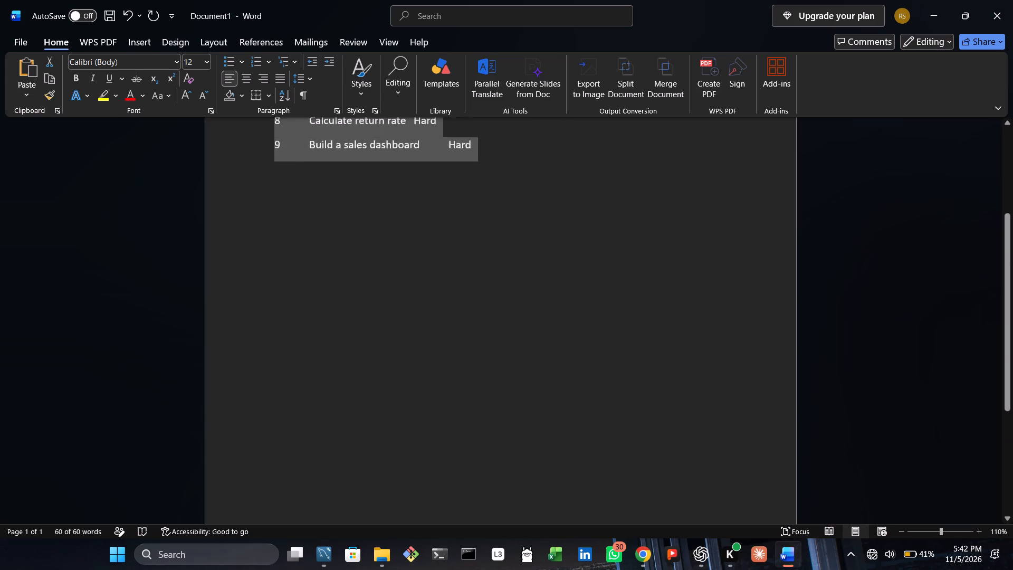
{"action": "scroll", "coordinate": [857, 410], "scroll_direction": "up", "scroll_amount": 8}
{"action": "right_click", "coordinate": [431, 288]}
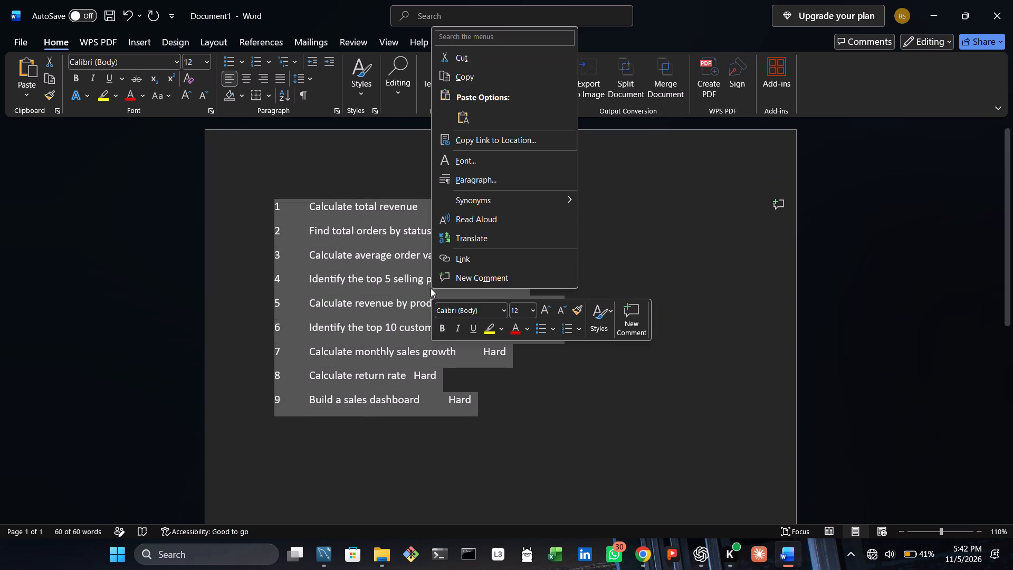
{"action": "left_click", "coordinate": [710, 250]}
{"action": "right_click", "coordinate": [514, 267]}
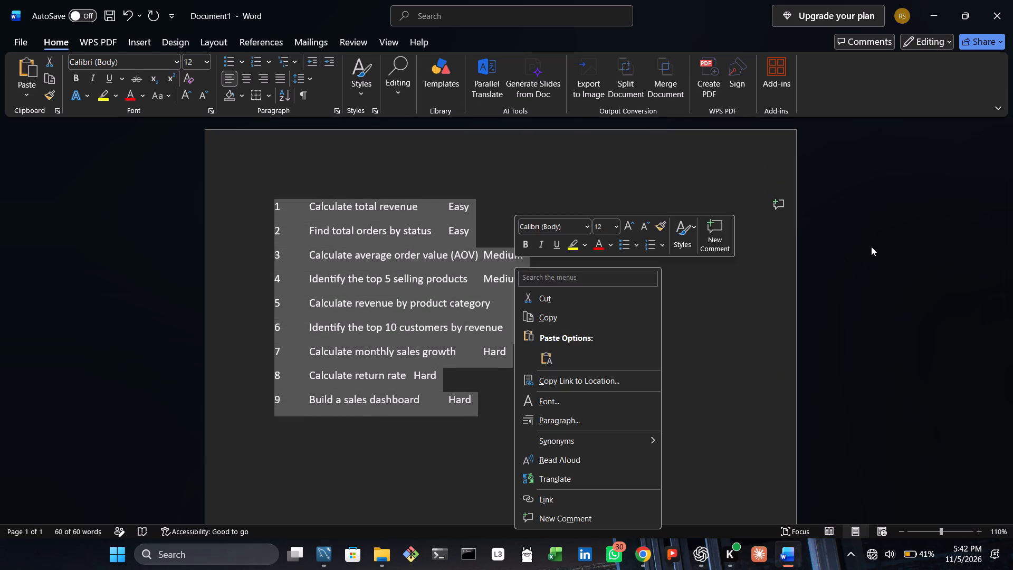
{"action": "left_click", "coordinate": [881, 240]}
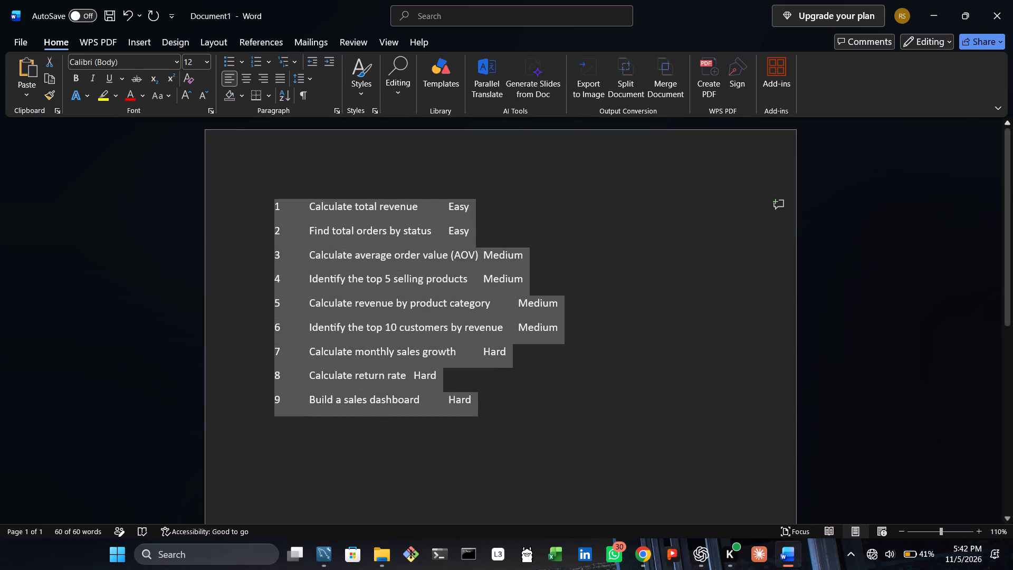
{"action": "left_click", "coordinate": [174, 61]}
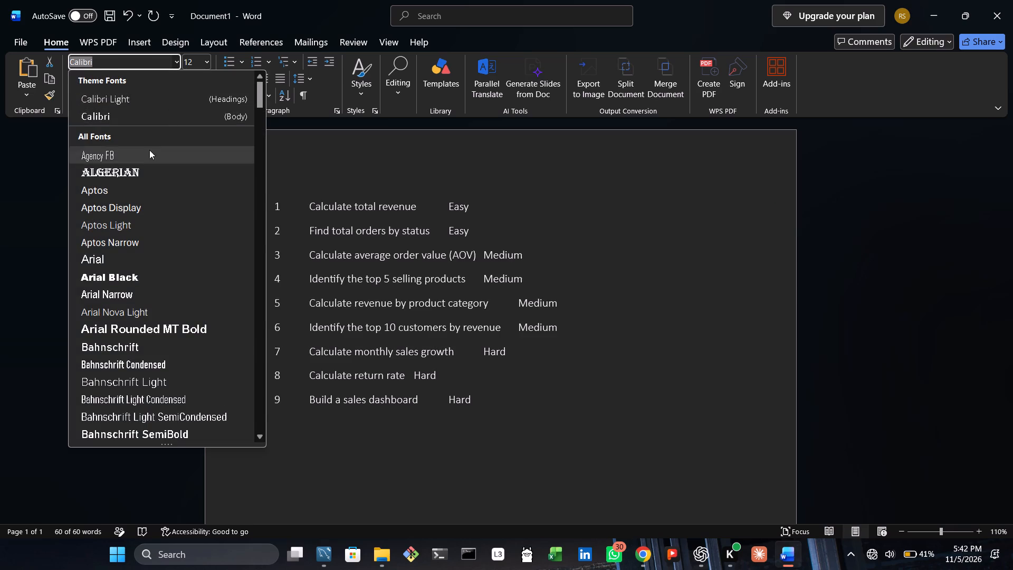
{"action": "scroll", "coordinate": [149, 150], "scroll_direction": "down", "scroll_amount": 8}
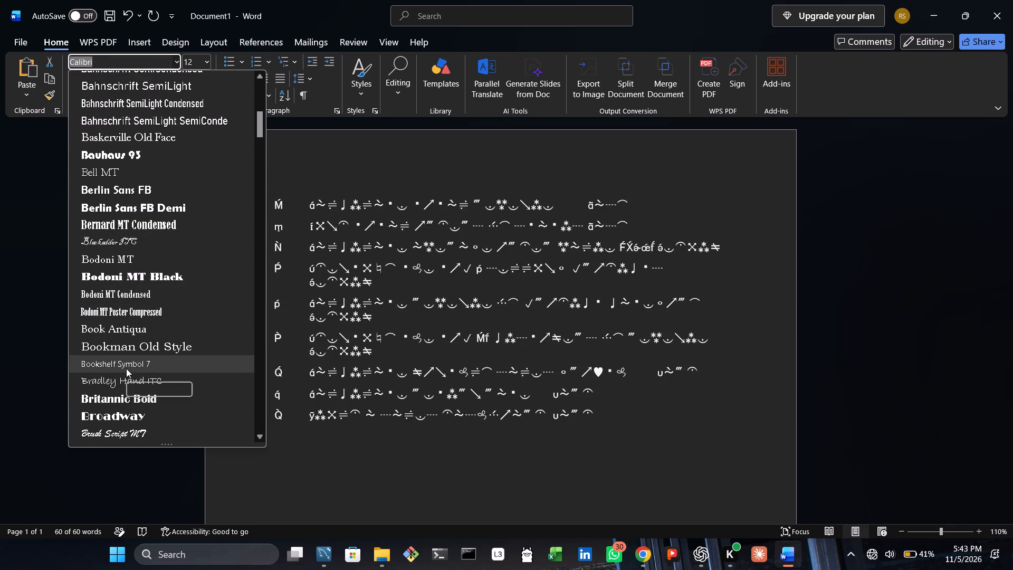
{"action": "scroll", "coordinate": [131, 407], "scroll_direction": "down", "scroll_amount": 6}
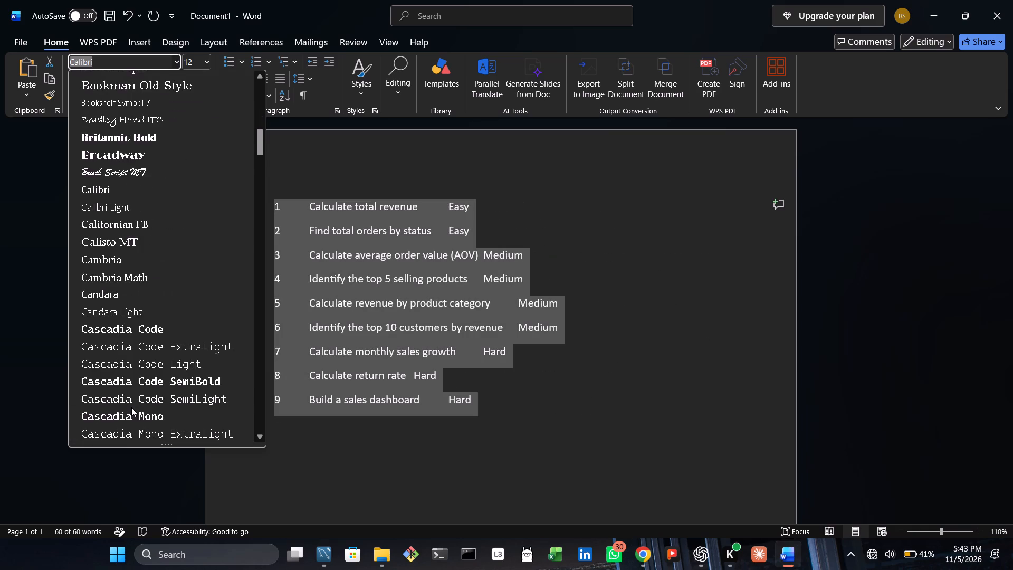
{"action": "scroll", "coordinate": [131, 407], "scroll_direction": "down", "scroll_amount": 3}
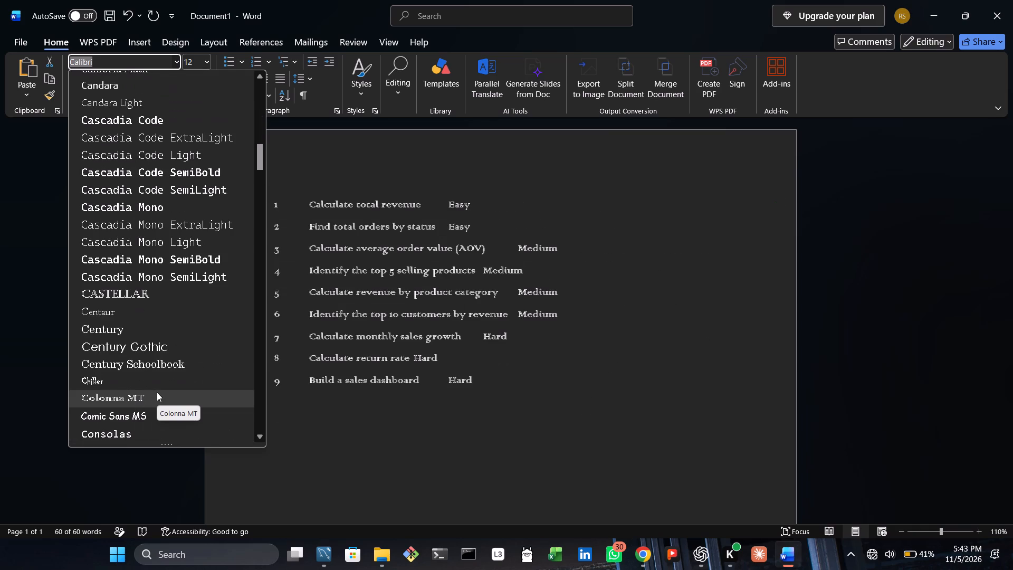
Check the computer's Wi-Fi connection in the list of available networks, and return to the Word task list.
{"action": "left_click", "coordinate": [868, 548]}
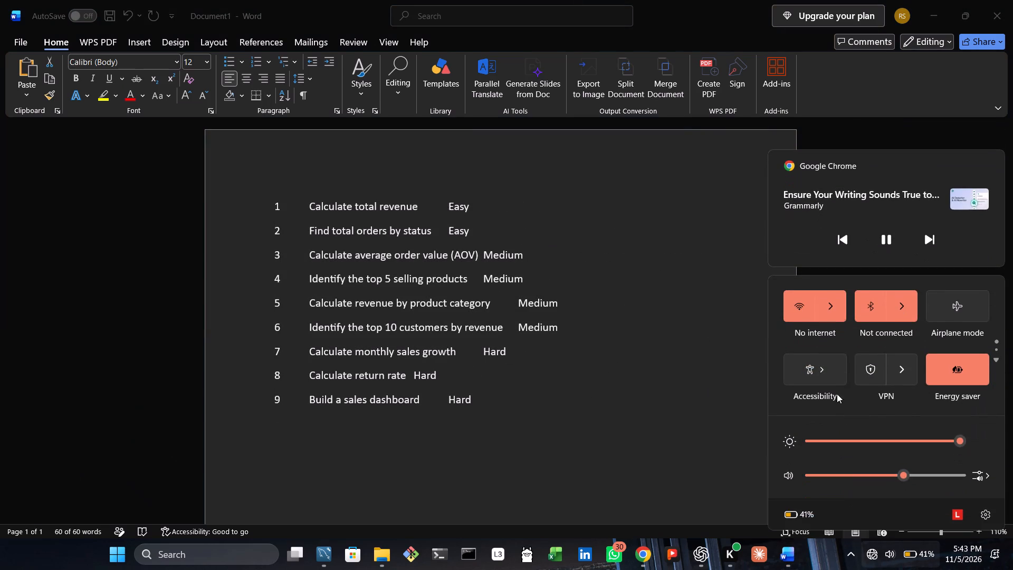
{"action": "left_click", "coordinate": [822, 313]}
{"action": "left_click_drag", "start_coordinate": [1009, 70], "coordinate": [999, 88]}
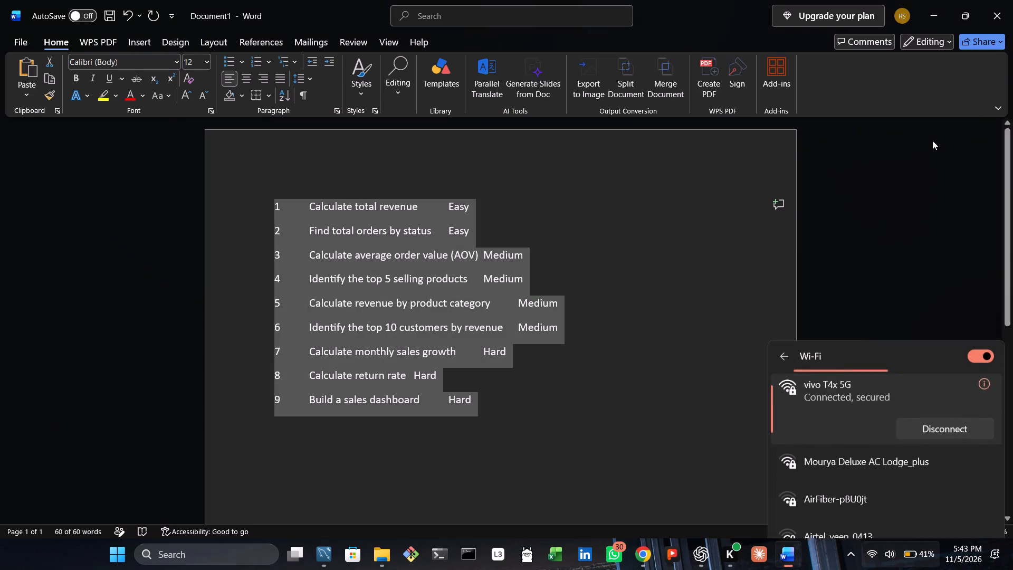
{"action": "left_click", "coordinate": [873, 178]}
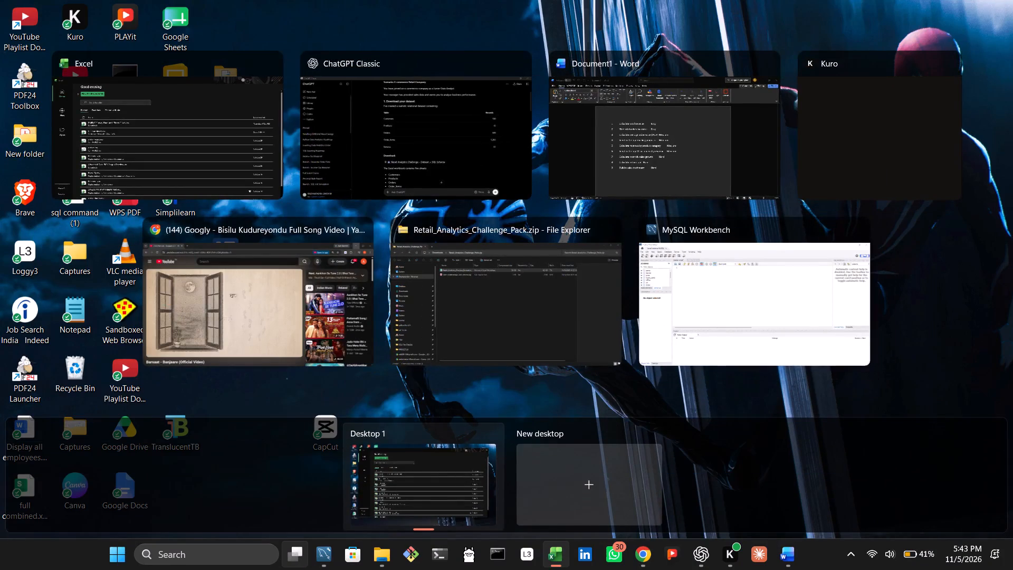
{"action": "left_click", "coordinate": [381, 494]}
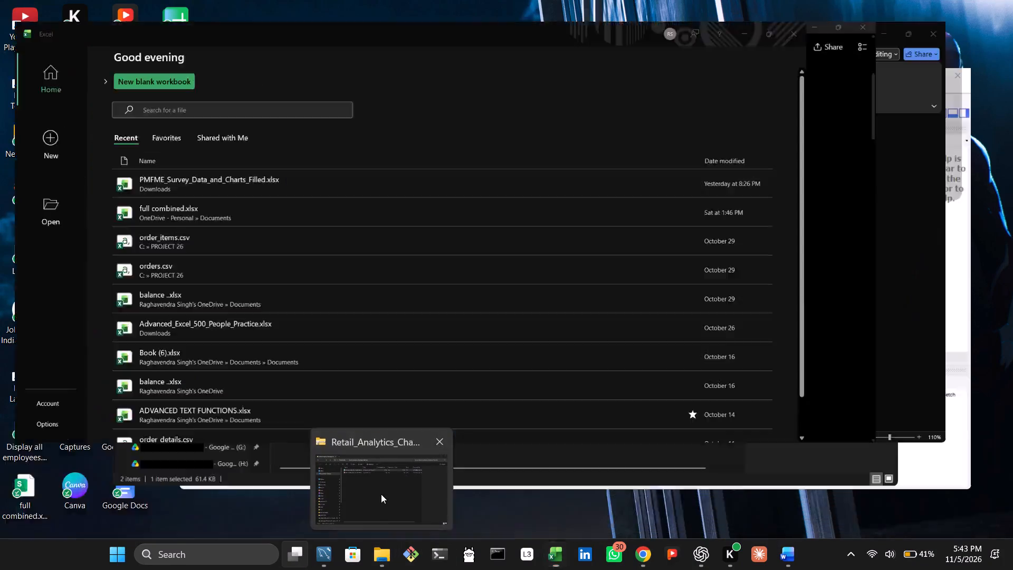
{"action": "left_click", "coordinate": [360, 121]}
{"action": "left_click", "coordinate": [360, 117]}
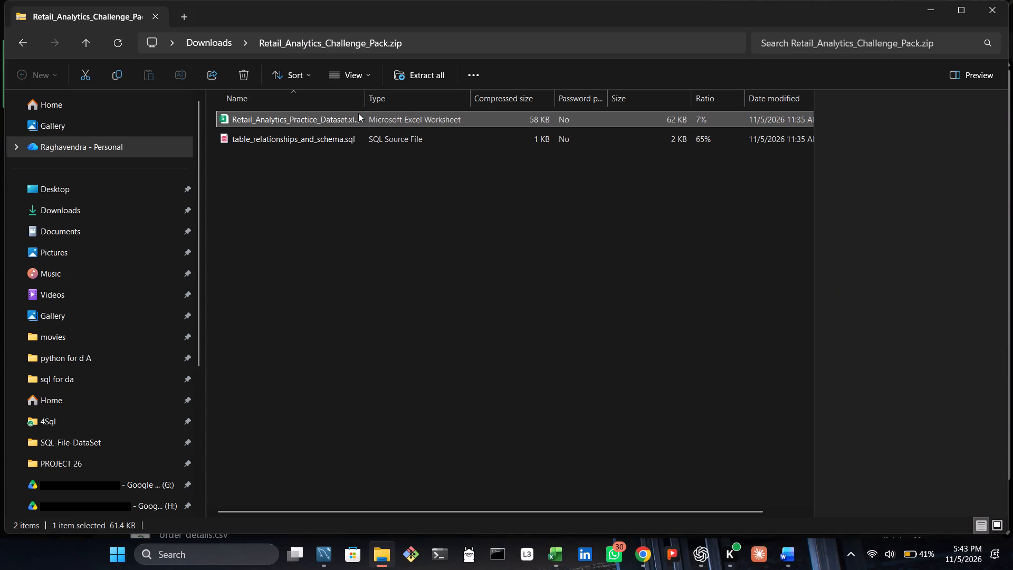
{"action": "double_click", "coordinate": [358, 113]}
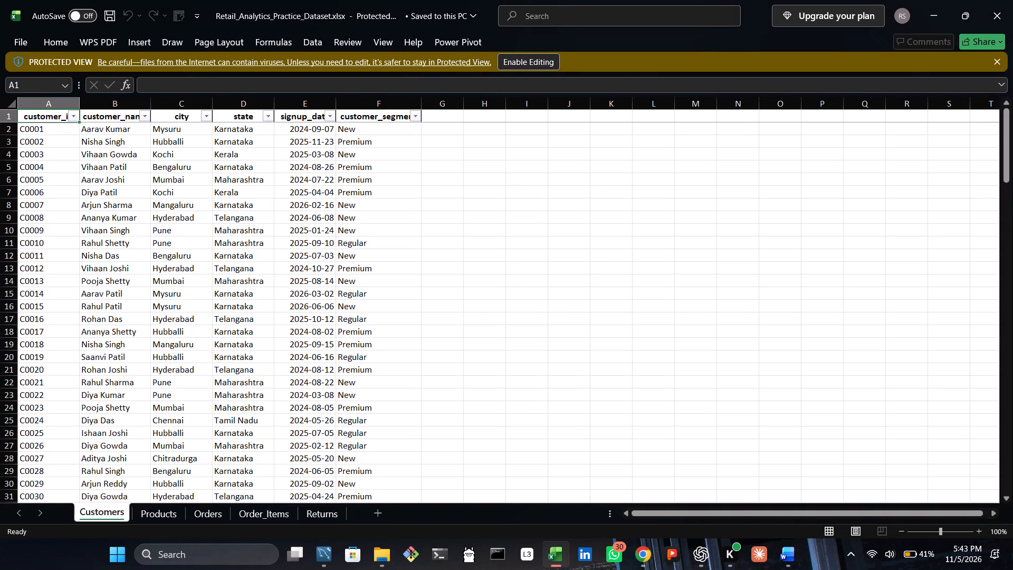
{"action": "left_click", "coordinate": [542, 64]}
{"action": "scroll", "coordinate": [952, 554], "scroll_direction": "down", "scroll_amount": 1}
Raise the system sound volume.
{"action": "left_click", "coordinate": [939, 555]}
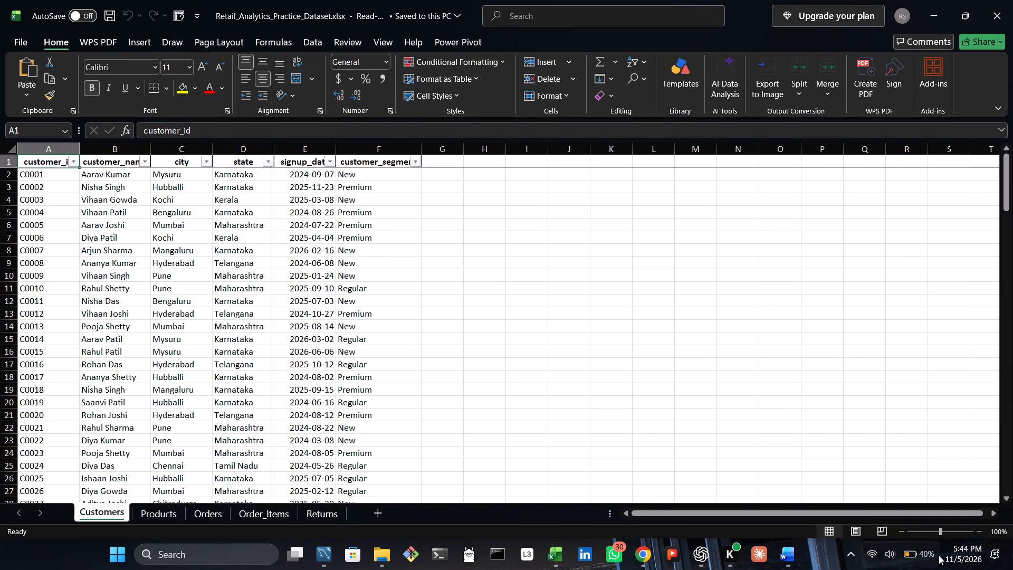
{"action": "left_click", "coordinate": [929, 554]}
{"action": "left_click_drag", "start_coordinate": [866, 481], "coordinate": [866, 481]}
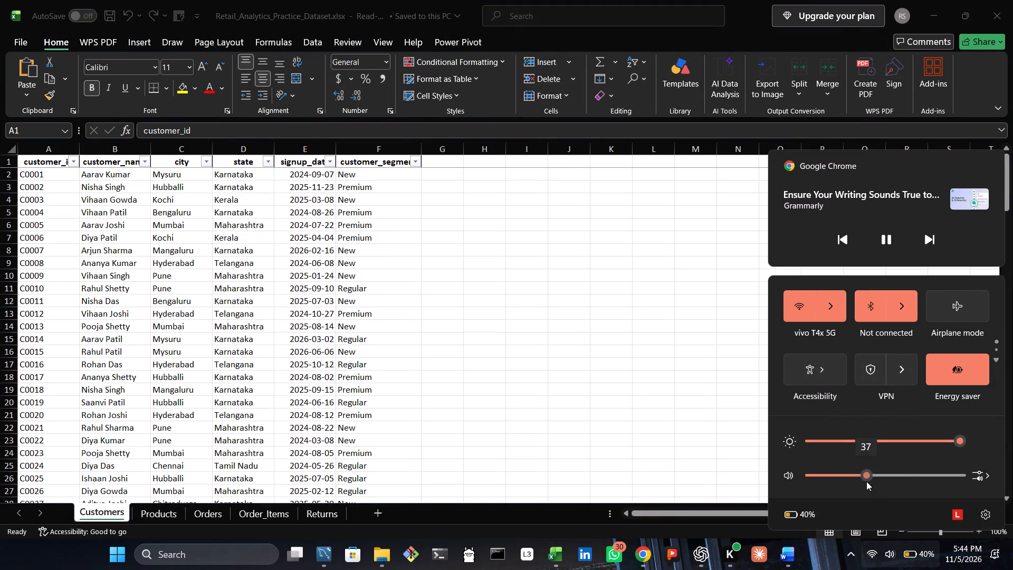
{"action": "left_click_drag", "start_coordinate": [866, 481], "coordinate": [889, 482]}
{"action": "left_click", "coordinate": [673, 416]}
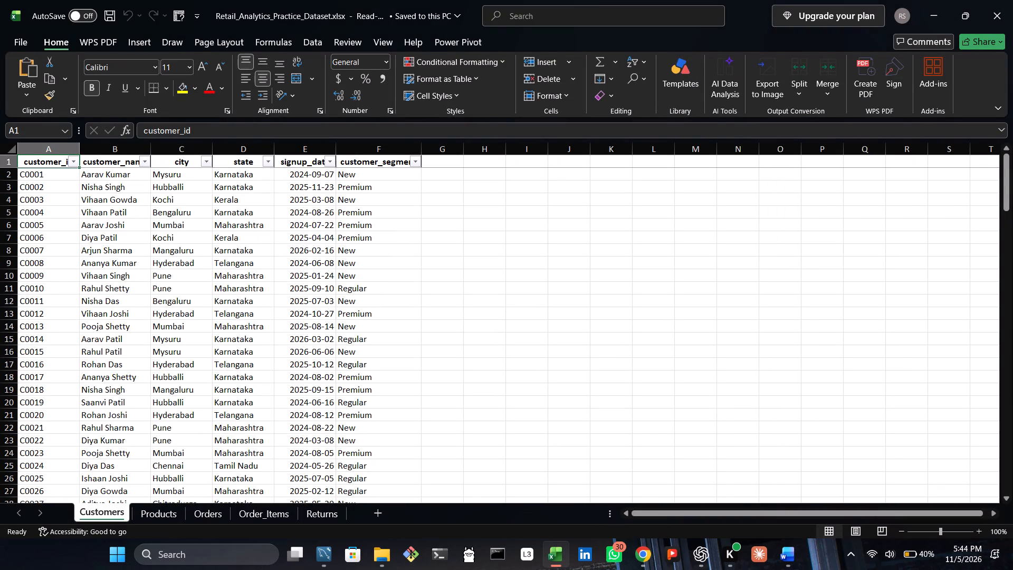
Look through the Orders, Order_Items and Returns sheets of the reopened dataset workbook.
{"action": "left_click", "coordinate": [224, 509]}
{"action": "left_click", "coordinate": [261, 509]}
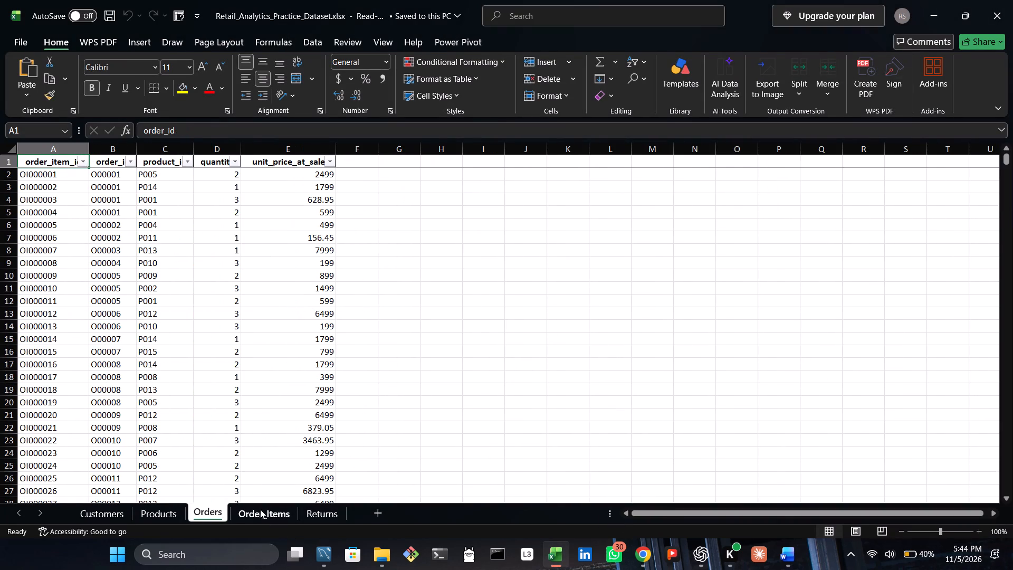
{"action": "left_click", "coordinate": [313, 508]}
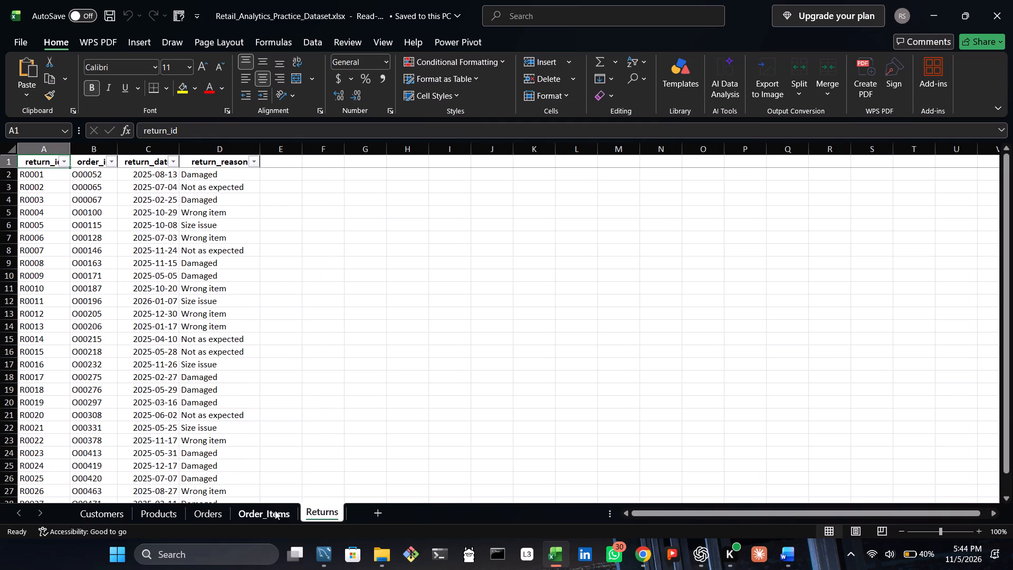
{"action": "left_click", "coordinate": [275, 510]}
{"action": "left_click", "coordinate": [201, 511]}
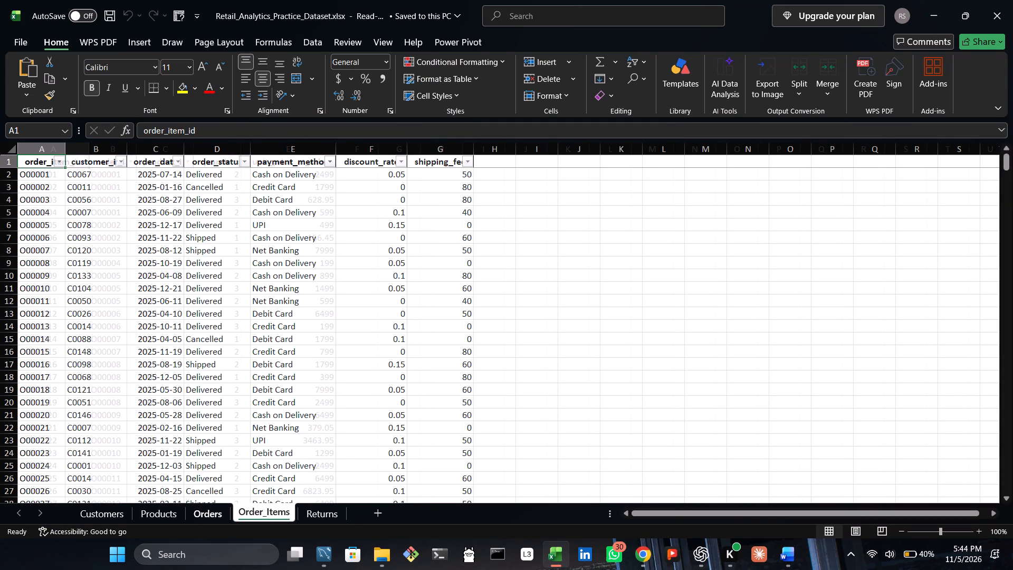
{"action": "left_click", "coordinate": [500, 183]}
{"action": "double_click", "coordinate": [499, 175]}
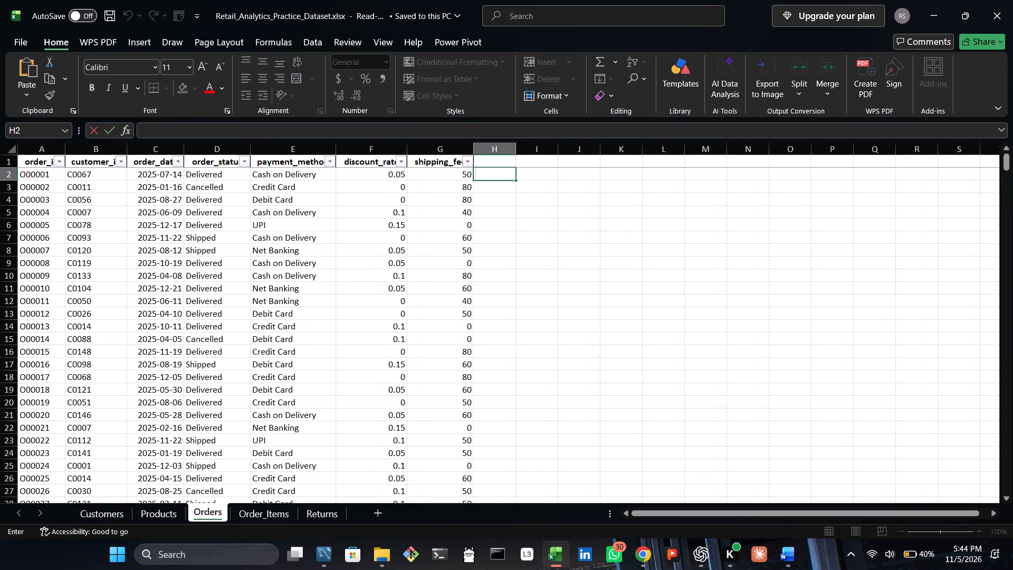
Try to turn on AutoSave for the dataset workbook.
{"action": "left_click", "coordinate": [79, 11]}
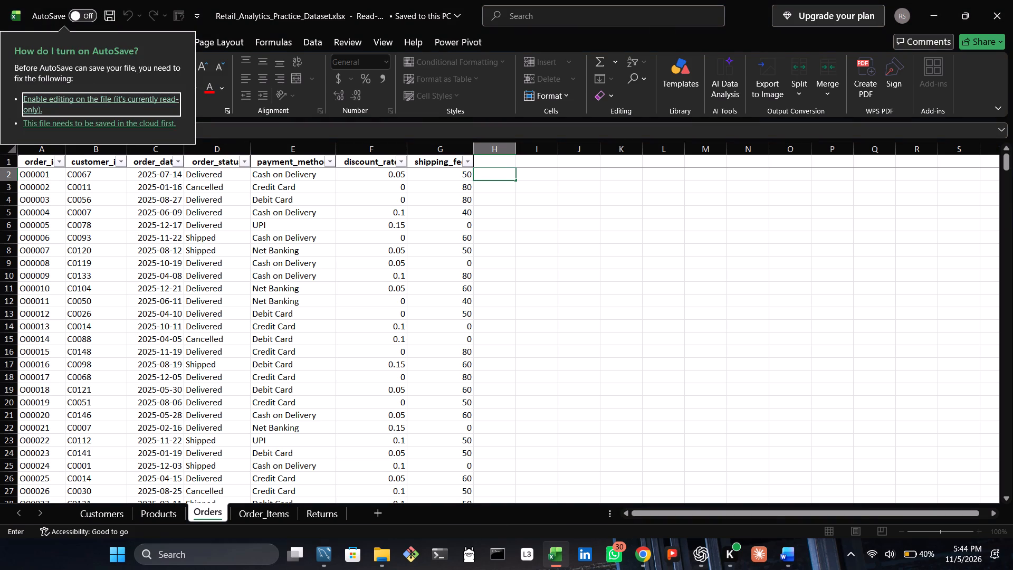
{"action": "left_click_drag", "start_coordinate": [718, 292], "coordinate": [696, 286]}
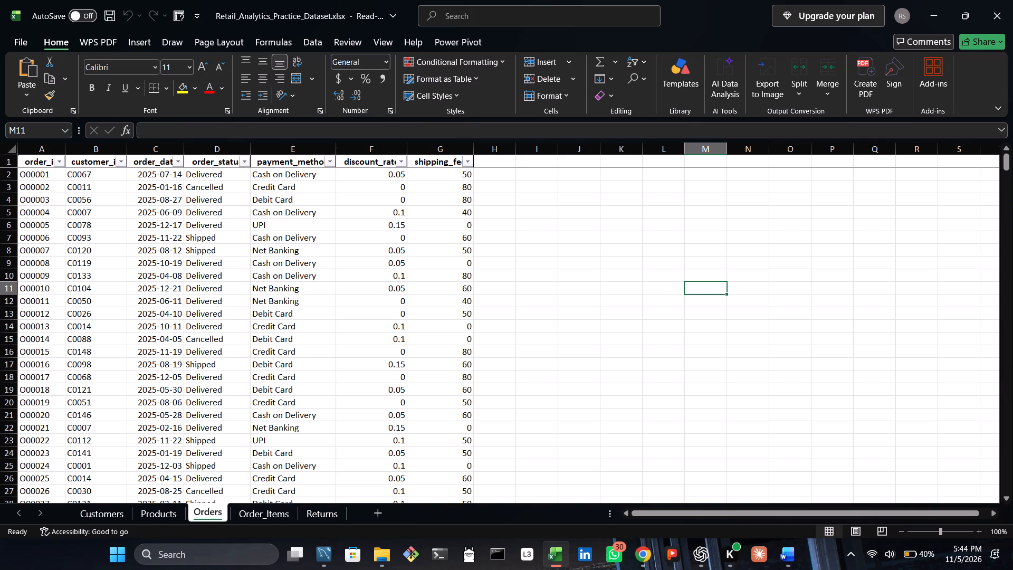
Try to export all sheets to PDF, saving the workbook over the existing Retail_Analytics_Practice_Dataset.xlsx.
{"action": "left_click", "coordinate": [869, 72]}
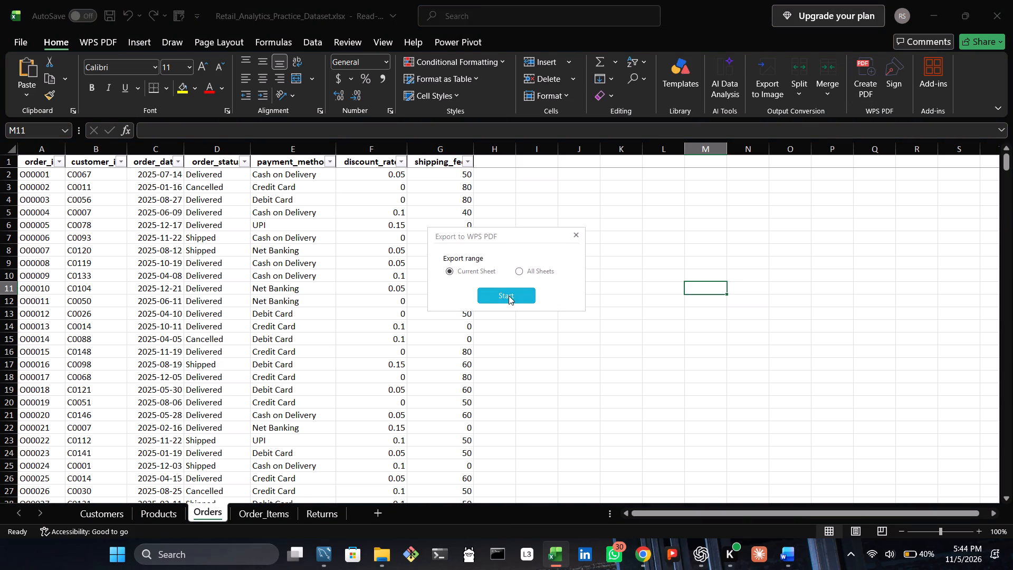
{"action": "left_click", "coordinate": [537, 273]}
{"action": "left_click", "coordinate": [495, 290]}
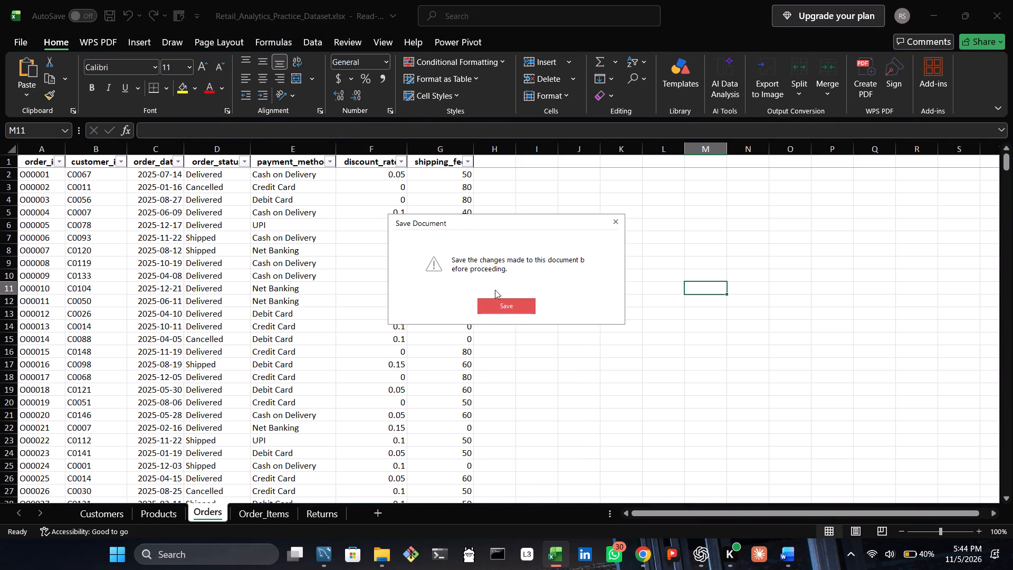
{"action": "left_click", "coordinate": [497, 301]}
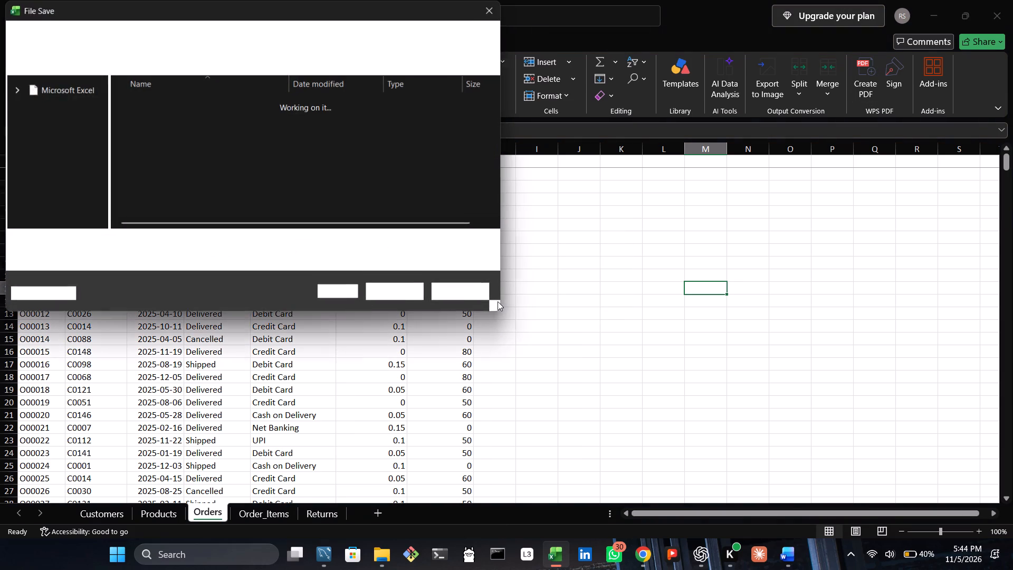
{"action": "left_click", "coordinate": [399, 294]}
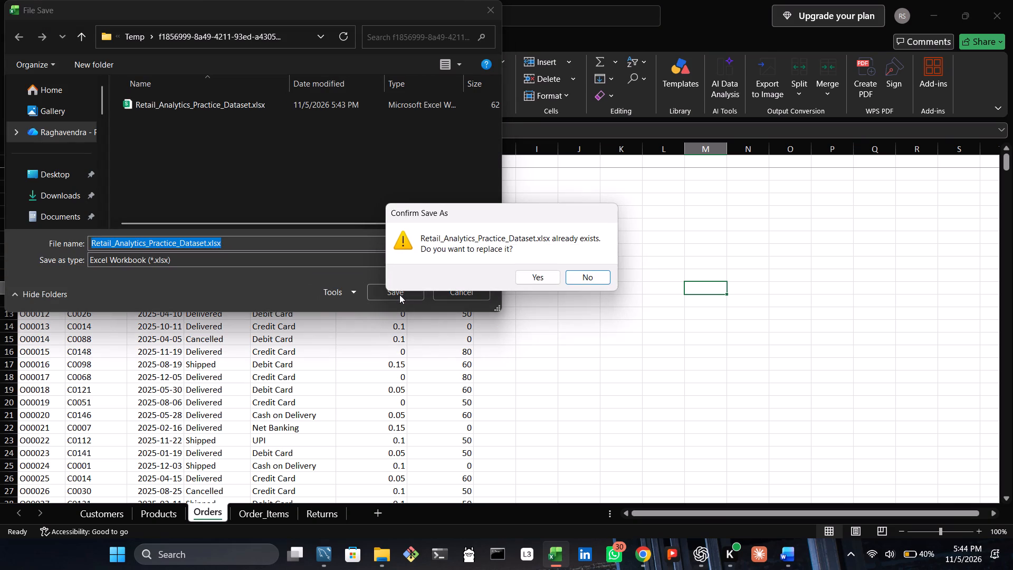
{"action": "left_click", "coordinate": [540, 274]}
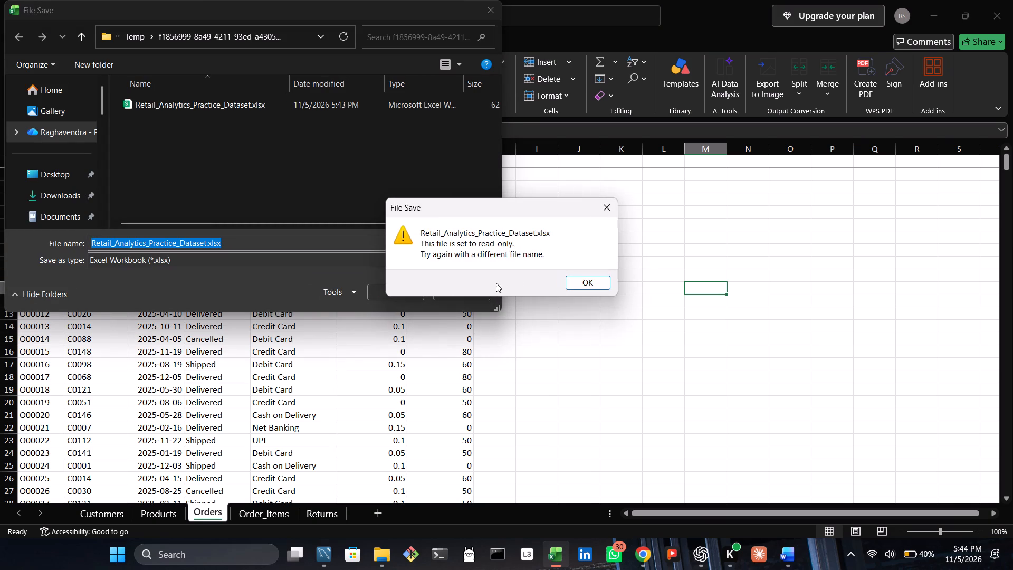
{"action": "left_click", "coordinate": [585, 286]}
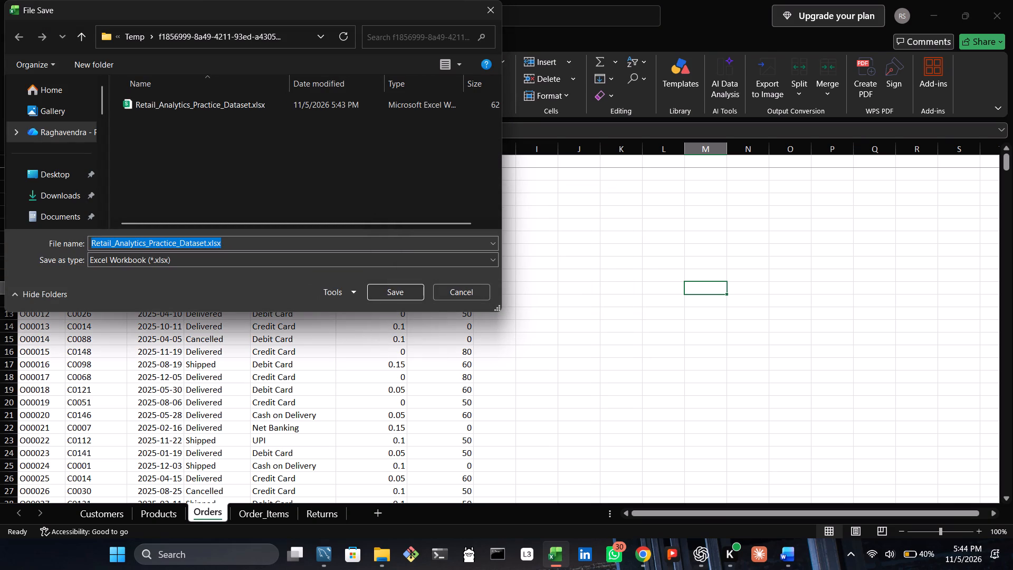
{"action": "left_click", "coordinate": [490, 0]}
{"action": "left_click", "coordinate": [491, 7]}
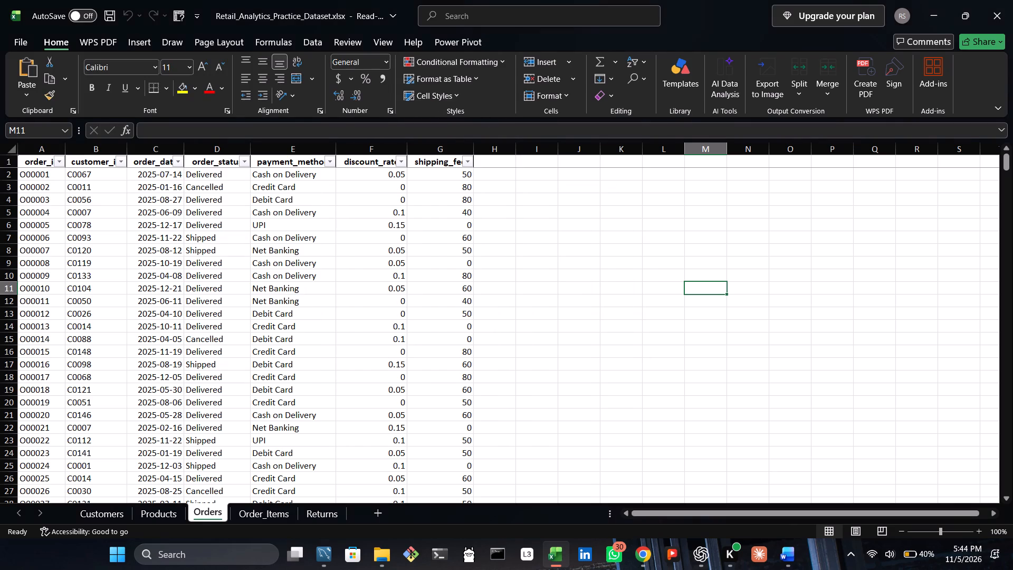
Switch to File Explorer and look through the Home and Downloads folders.
{"action": "left_click", "coordinate": [376, 564]}
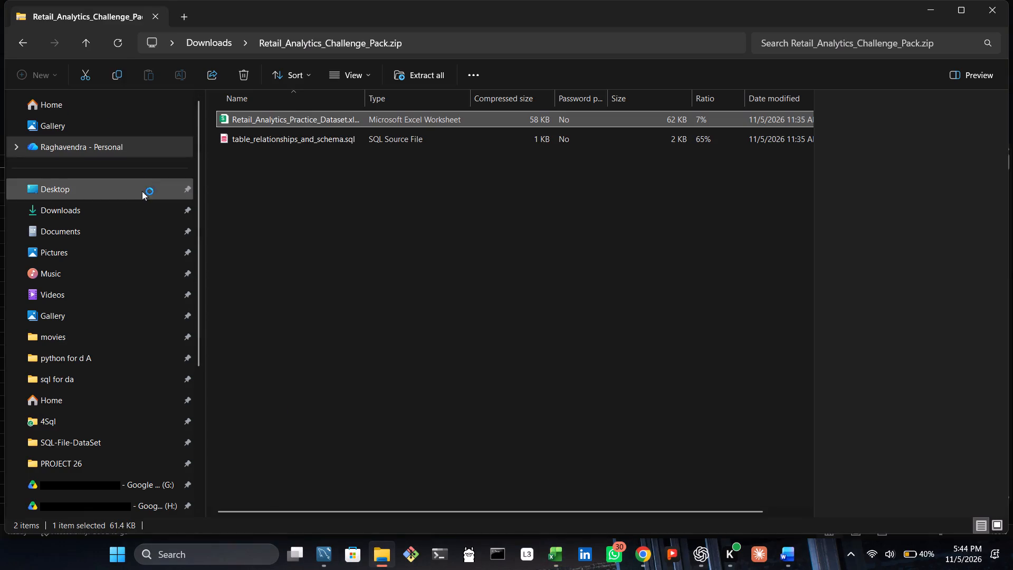
{"action": "scroll", "coordinate": [93, 204], "scroll_direction": "up", "scroll_amount": 7}
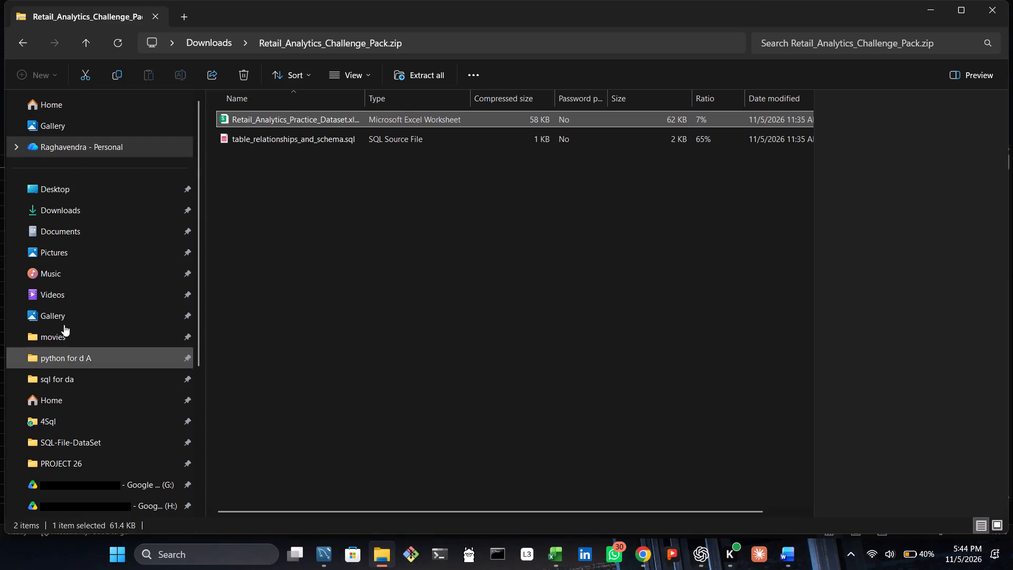
{"action": "double_click", "coordinate": [33, 103]}
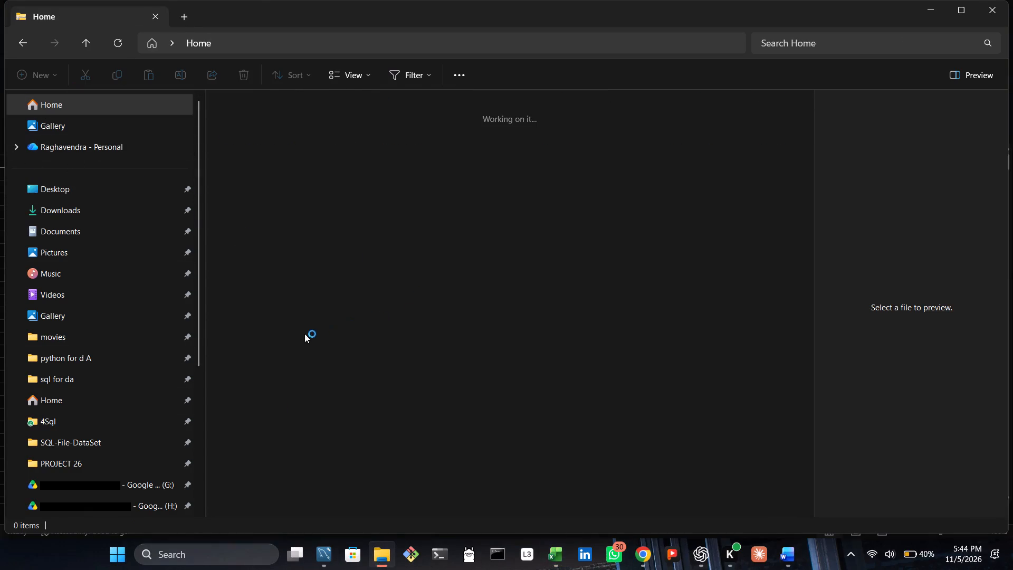
{"action": "scroll", "coordinate": [293, 389], "scroll_direction": "down", "scroll_amount": 2}
{"action": "scroll", "coordinate": [92, 396], "scroll_direction": "down", "scroll_amount": 2}
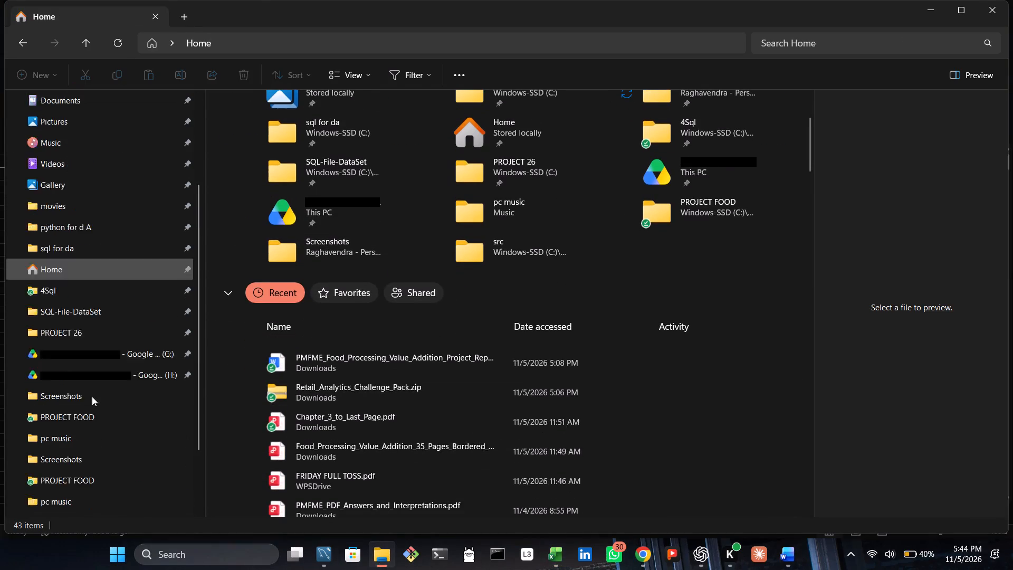
{"action": "scroll", "coordinate": [92, 396], "scroll_direction": "down", "scroll_amount": 1}
{"action": "scroll", "coordinate": [90, 378], "scroll_direction": "up", "scroll_amount": 4}
{"action": "double_click", "coordinate": [81, 201]}
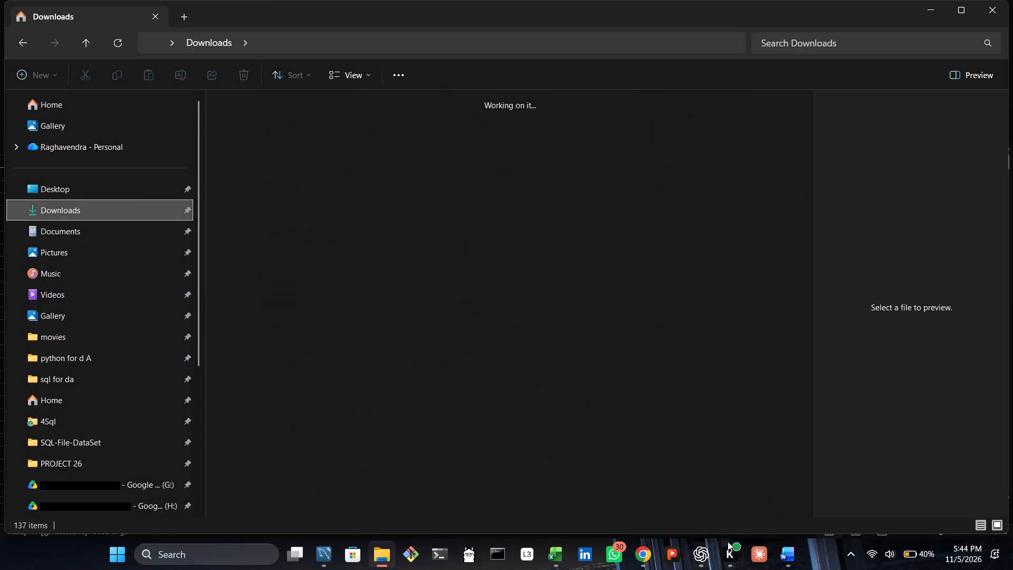
Switch to Chrome, skip the ad on the YouTube video, and return to the dataset workbook.
{"action": "left_click", "coordinate": [629, 544]}
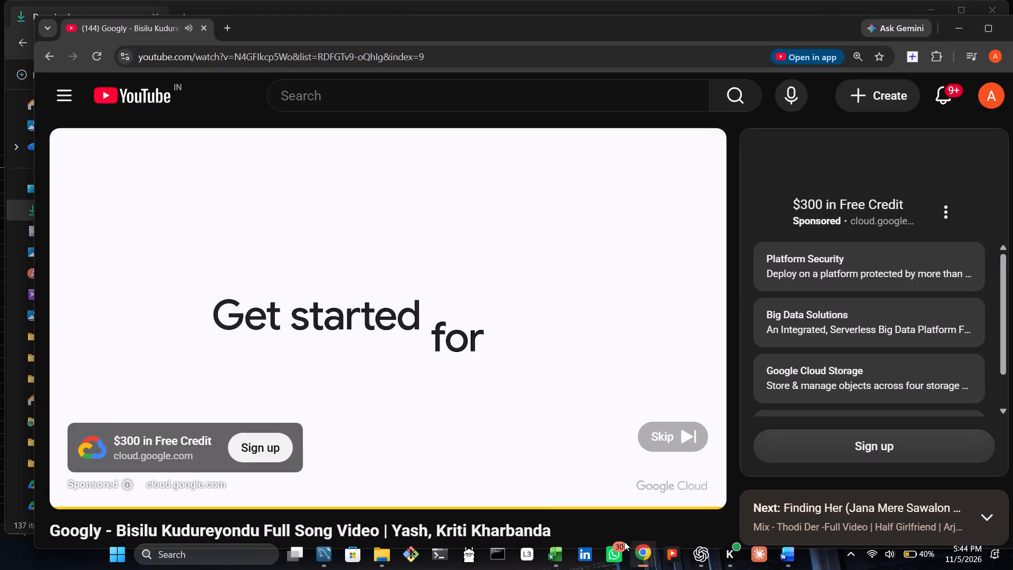
{"action": "left_click", "coordinate": [689, 427]}
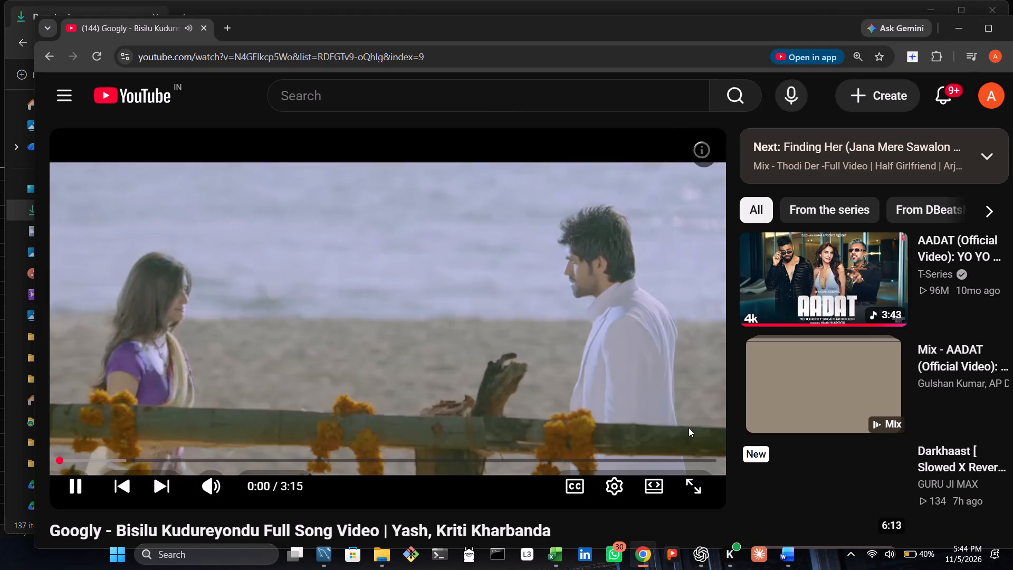
{"action": "scroll", "coordinate": [893, 253], "scroll_direction": "down", "scroll_amount": 6}
{"action": "scroll", "coordinate": [893, 253], "scroll_direction": "up", "scroll_amount": 5}
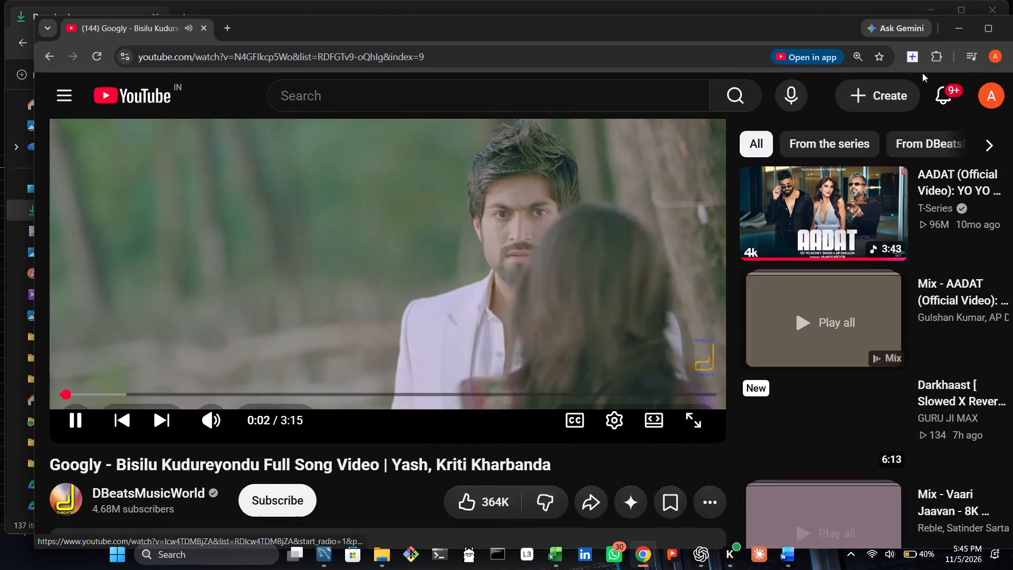
{"action": "left_click", "coordinate": [947, 26]}
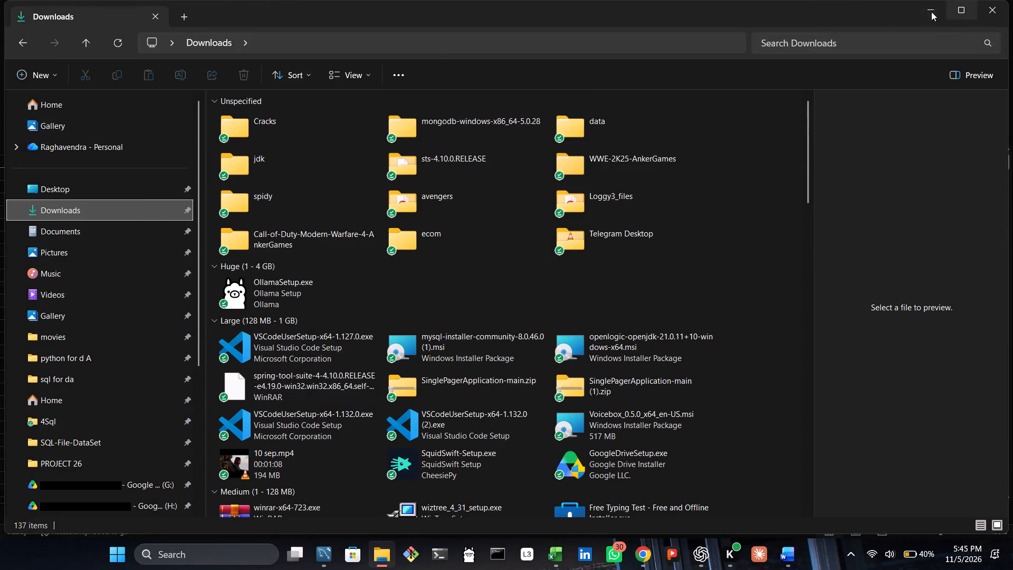
{"action": "left_click", "coordinate": [926, 4]}
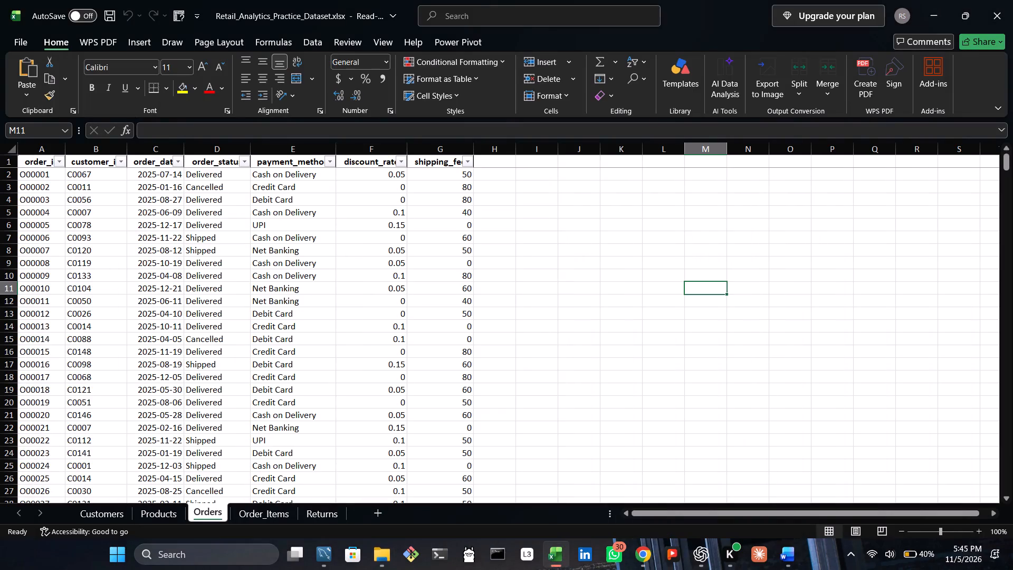
Look through the recent files on File Explorer's Home page, and return to the workbook in Excel.
{"action": "left_click", "coordinate": [376, 542]}
{"action": "scroll", "coordinate": [366, 364], "scroll_direction": "up", "scroll_amount": 9}
{"action": "scroll", "coordinate": [189, 266], "scroll_direction": "up", "scroll_amount": 2}
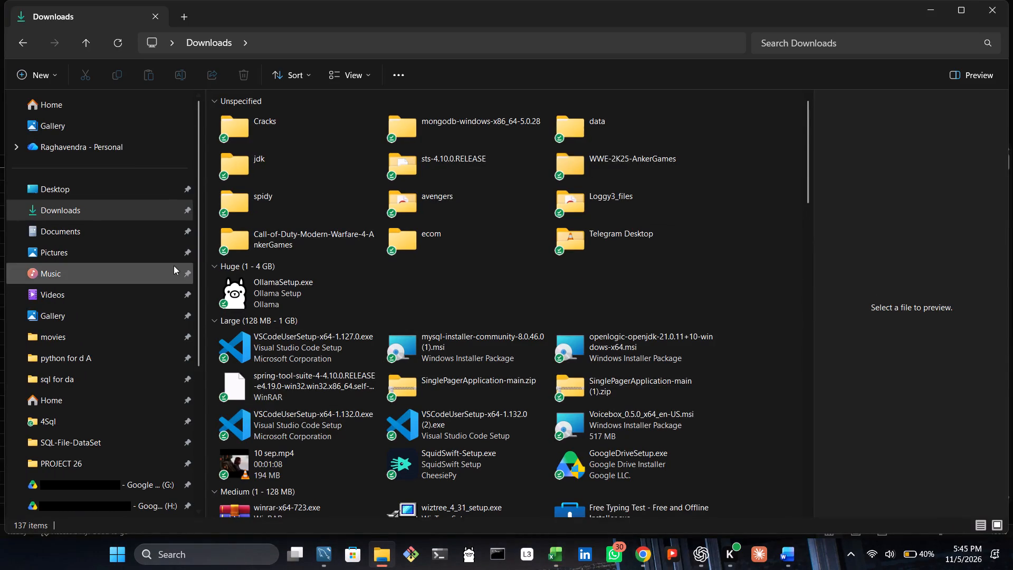
{"action": "scroll", "coordinate": [174, 265], "scroll_direction": "up", "scroll_amount": 1}
{"action": "left_click_drag", "start_coordinate": [112, 98], "coordinate": [106, 92]}
{"action": "left_click", "coordinate": [106, 92]}
{"action": "double_click", "coordinate": [106, 92]}
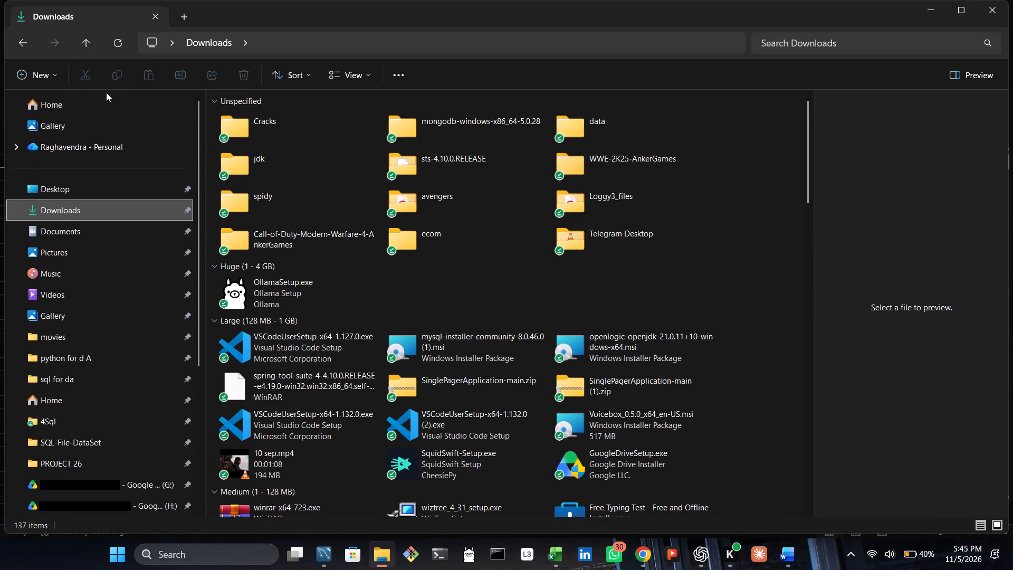
{"action": "double_click", "coordinate": [115, 98]}
{"action": "scroll", "coordinate": [422, 355], "scroll_direction": "down", "scroll_amount": 4}
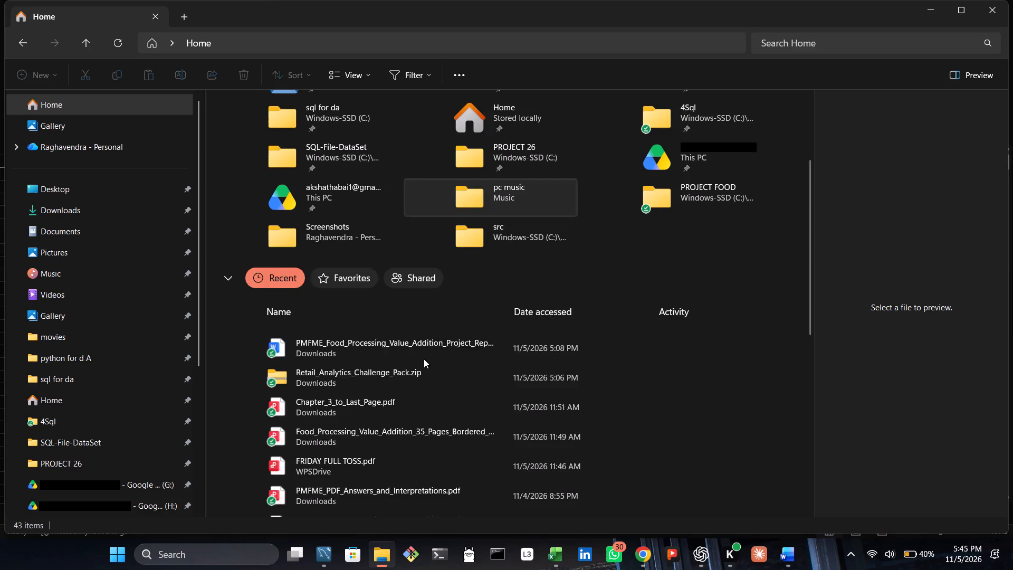
{"action": "scroll", "coordinate": [415, 373], "scroll_direction": "down", "scroll_amount": 1}
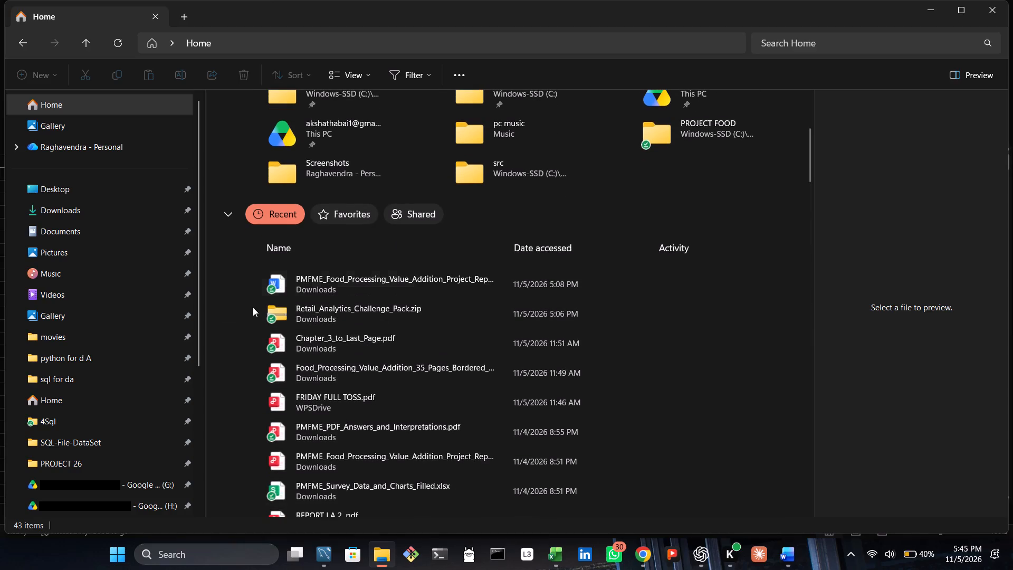
{"action": "left_click", "coordinate": [566, 558]}
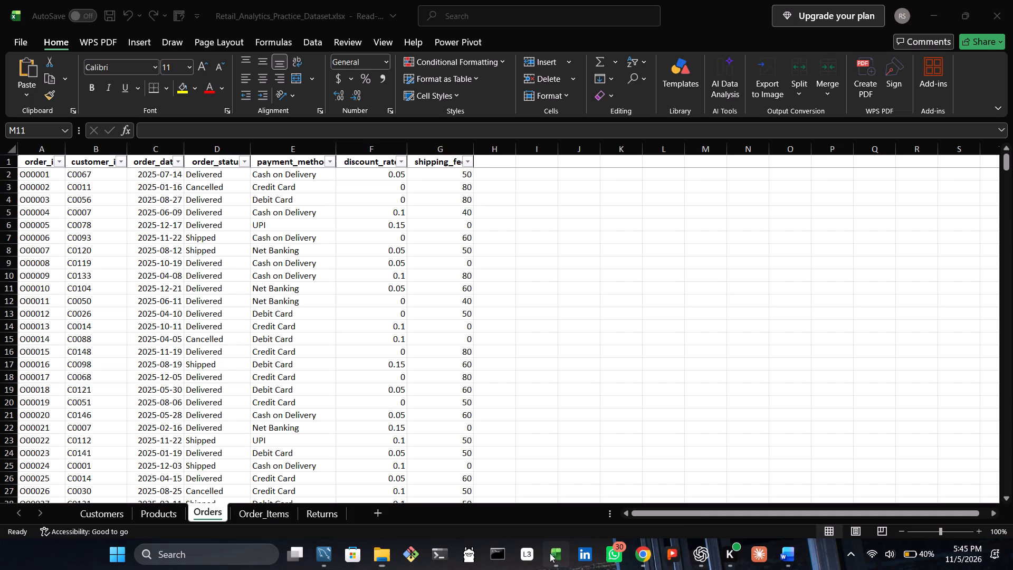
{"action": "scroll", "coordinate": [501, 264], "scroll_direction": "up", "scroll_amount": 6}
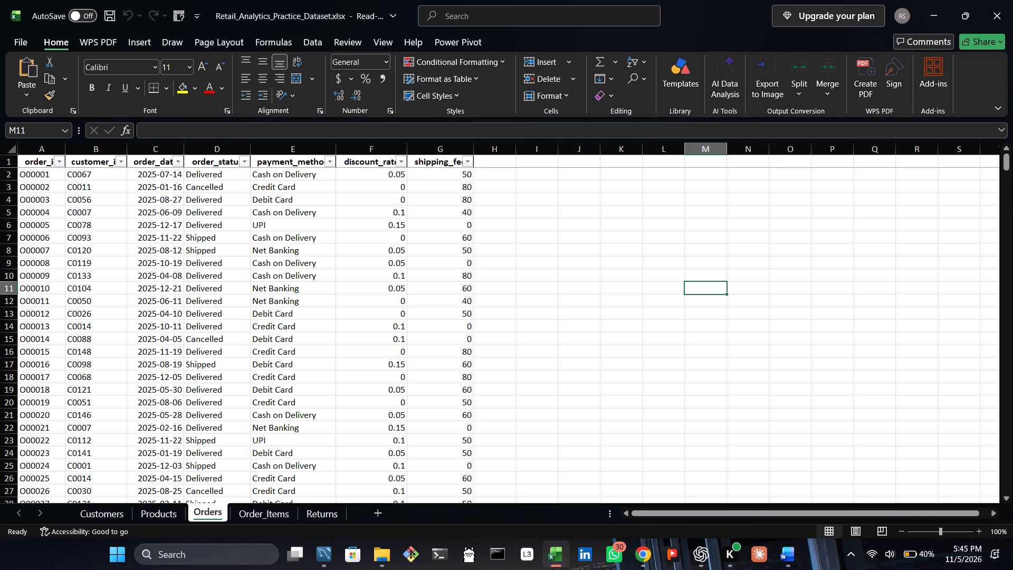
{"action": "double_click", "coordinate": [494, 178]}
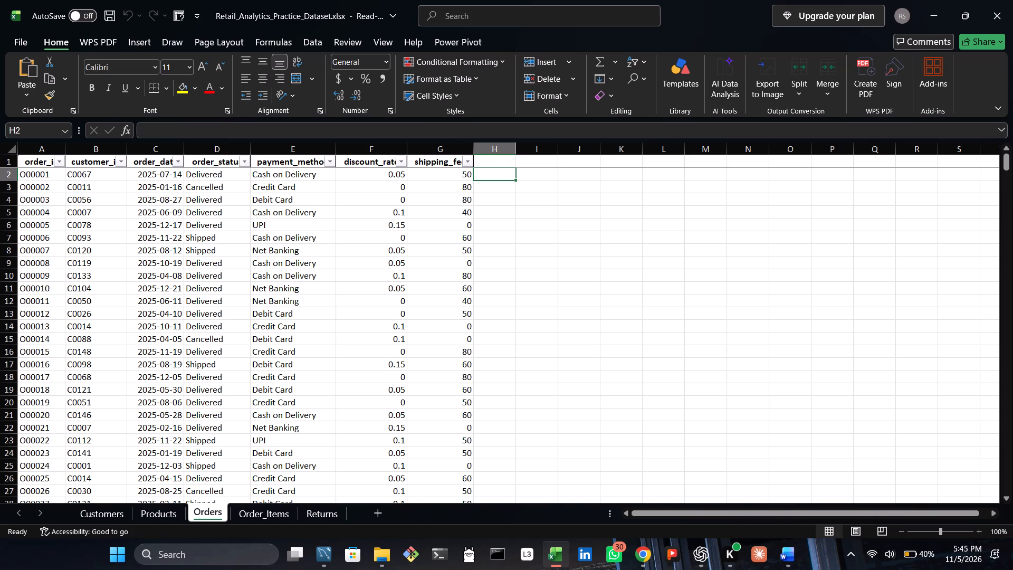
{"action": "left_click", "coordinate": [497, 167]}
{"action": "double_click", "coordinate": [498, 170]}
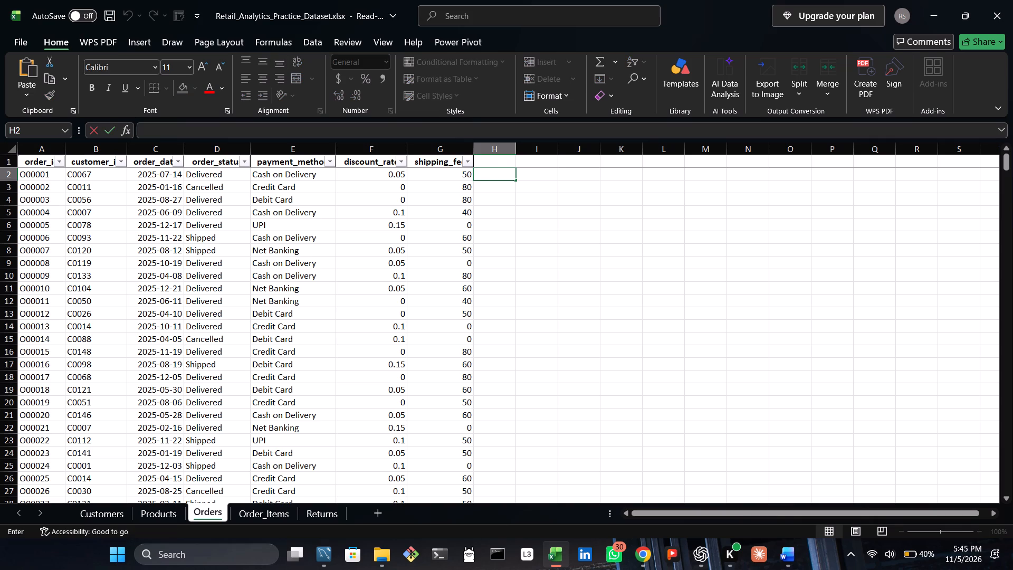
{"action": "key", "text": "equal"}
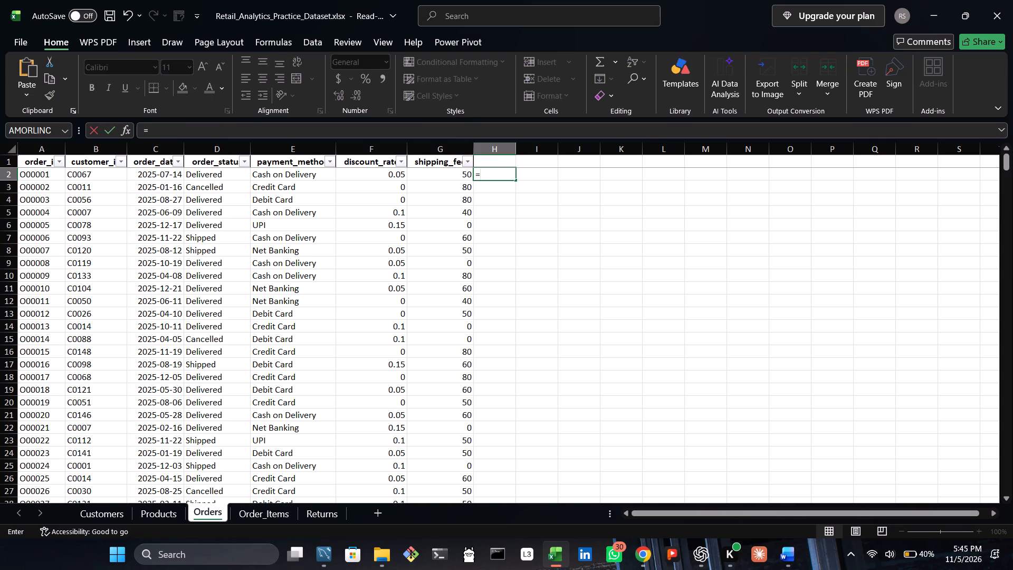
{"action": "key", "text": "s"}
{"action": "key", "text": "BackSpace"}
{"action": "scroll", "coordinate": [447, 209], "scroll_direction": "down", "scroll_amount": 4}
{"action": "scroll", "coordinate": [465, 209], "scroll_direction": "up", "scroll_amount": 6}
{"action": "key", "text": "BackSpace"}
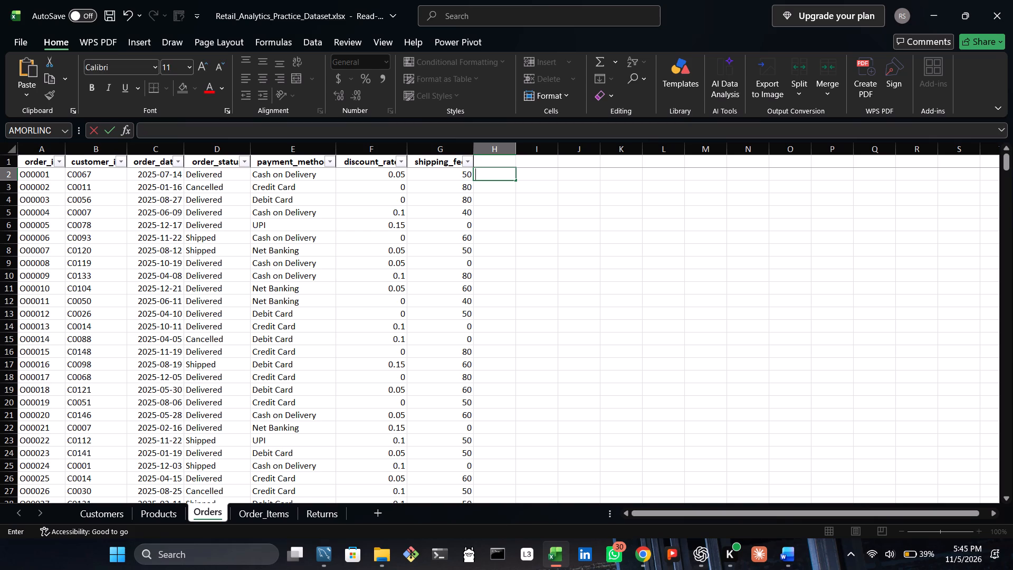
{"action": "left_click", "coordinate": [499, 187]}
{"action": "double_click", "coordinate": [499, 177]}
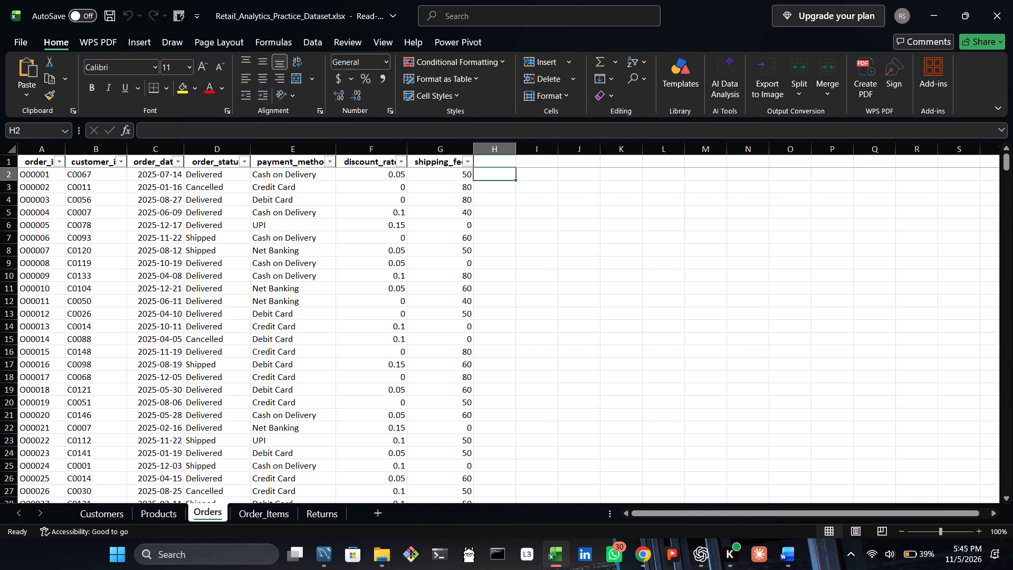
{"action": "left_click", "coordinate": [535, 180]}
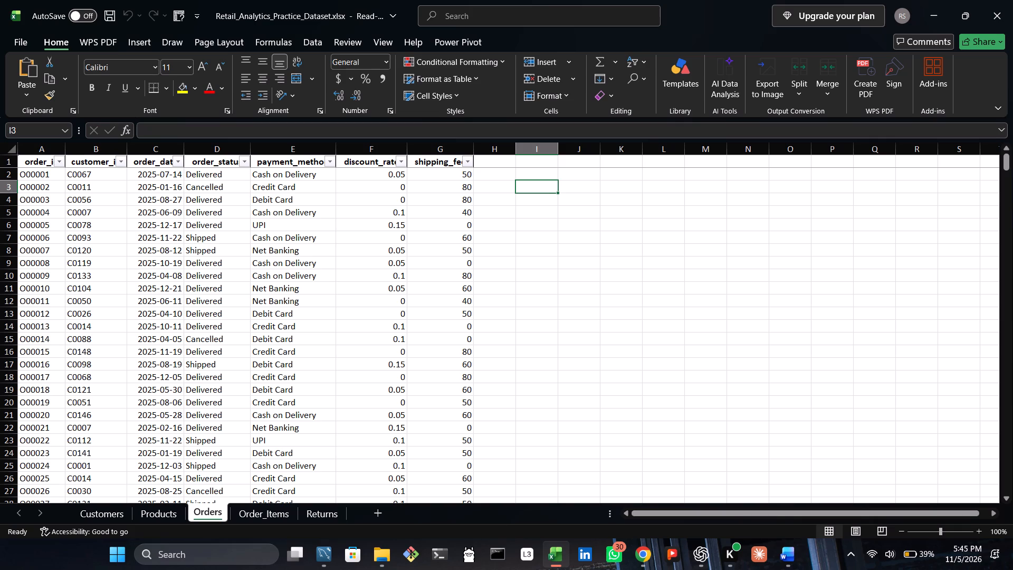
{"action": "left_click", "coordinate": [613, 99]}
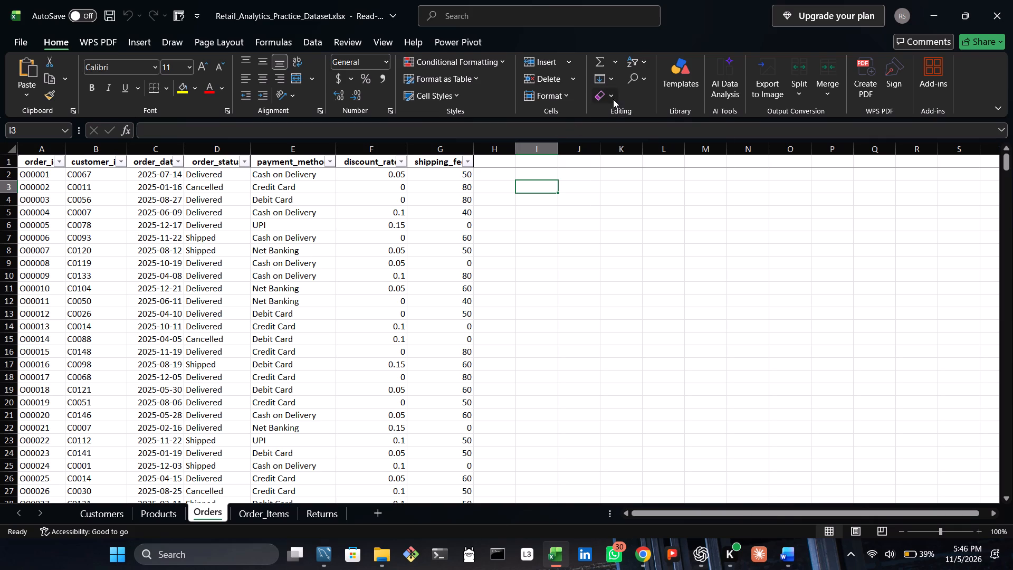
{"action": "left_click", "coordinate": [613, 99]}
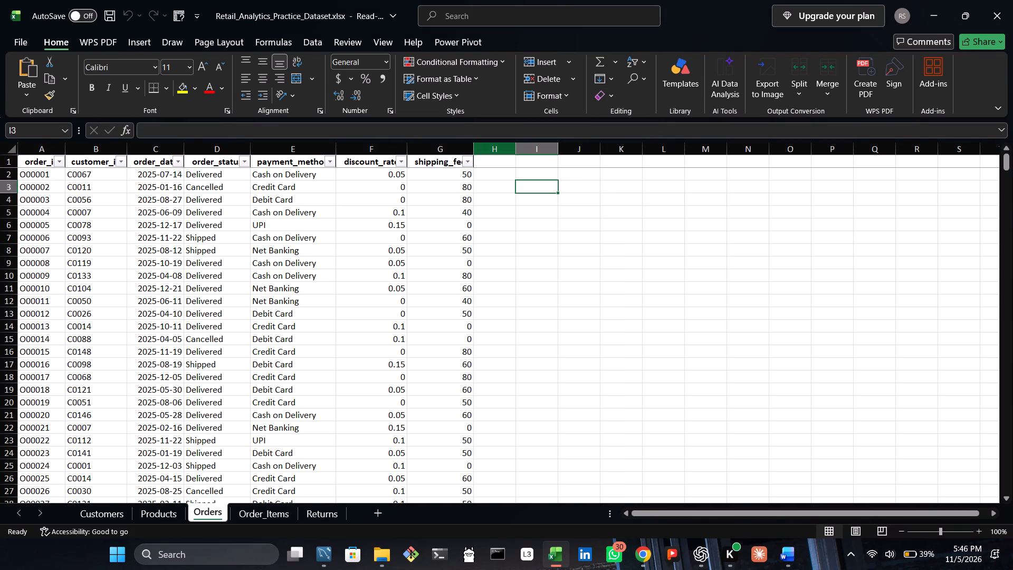
Enter the formula =F2+G2 in cell H2 of the Orders sheet, adding the discount rate and shipping fee.
{"action": "left_click", "coordinate": [484, 167]}
{"action": "left_click_drag", "start_coordinate": [484, 167], "coordinate": [484, 173]}
{"action": "double_click", "coordinate": [484, 176]}
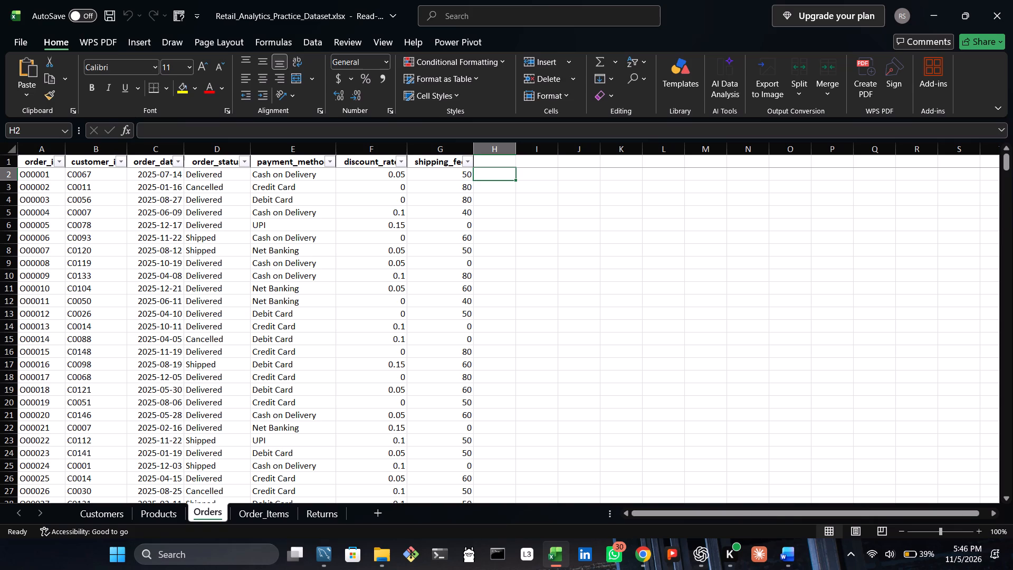
{"action": "double_click", "coordinate": [498, 177]}
{"action": "key", "text": "equal"}
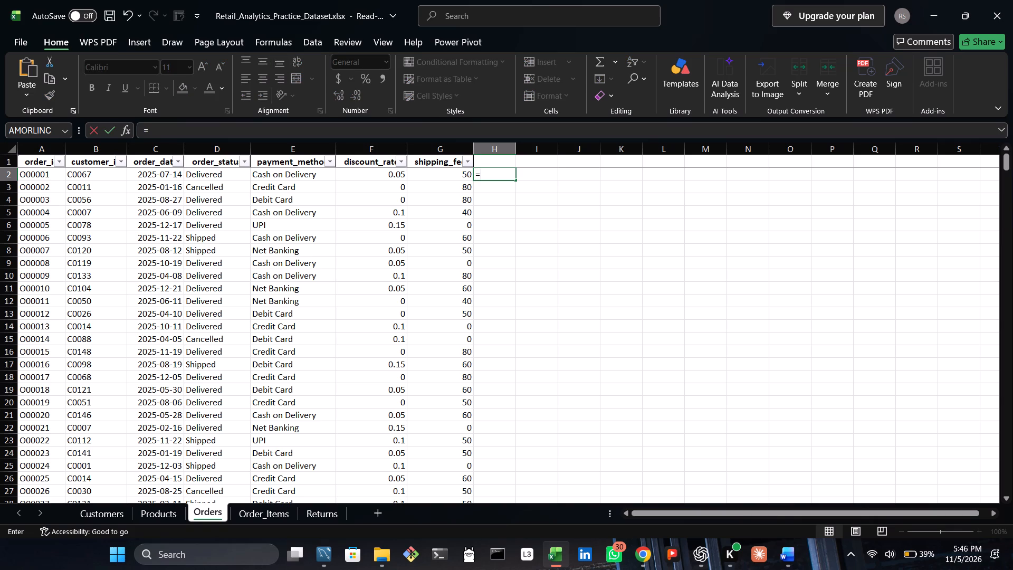
{"action": "left_click", "coordinate": [395, 173]}
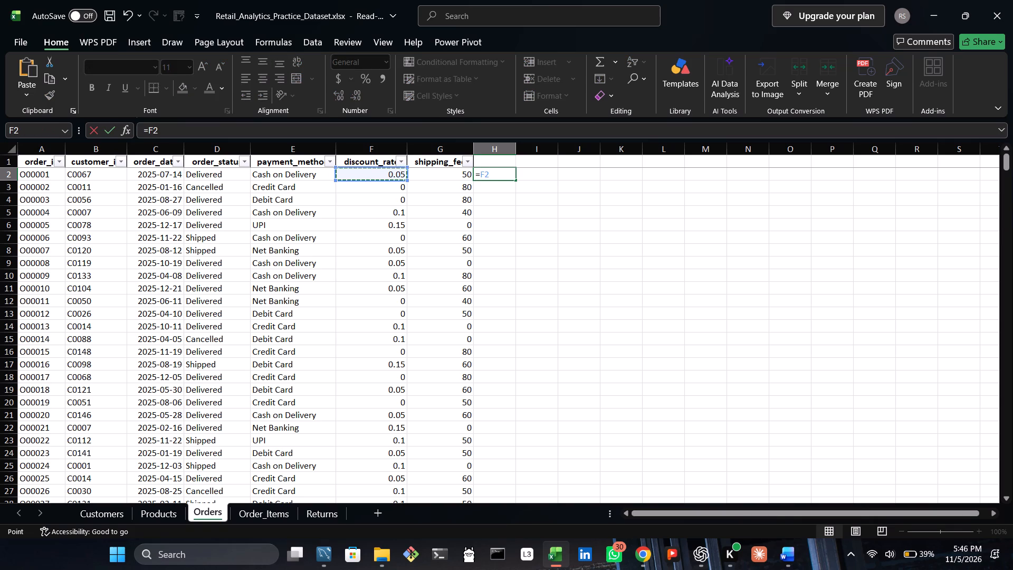
{"action": "key", "text": "Return"}
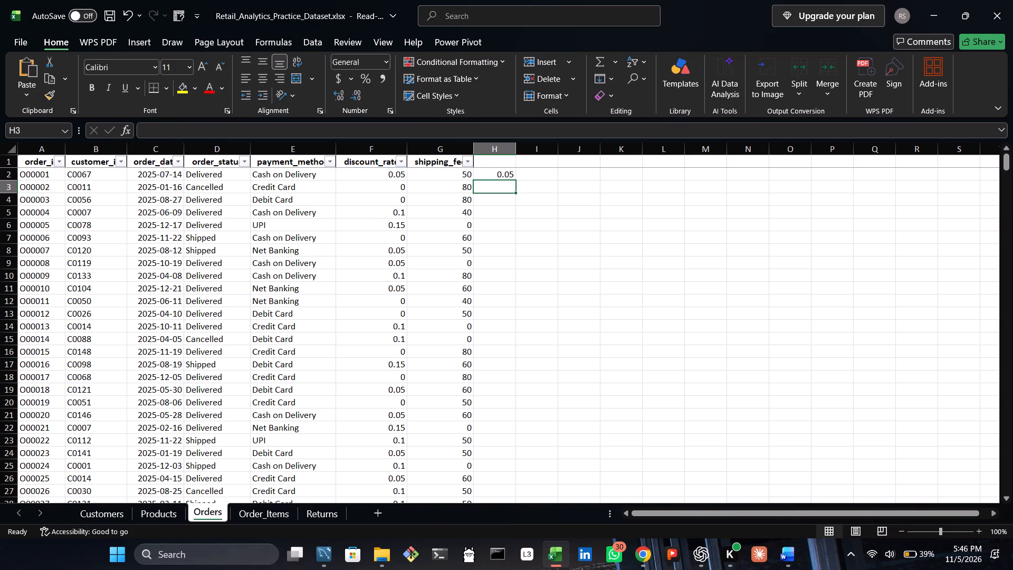
{"action": "double_click", "coordinate": [491, 172]}
{"action": "key", "text": "plus"}
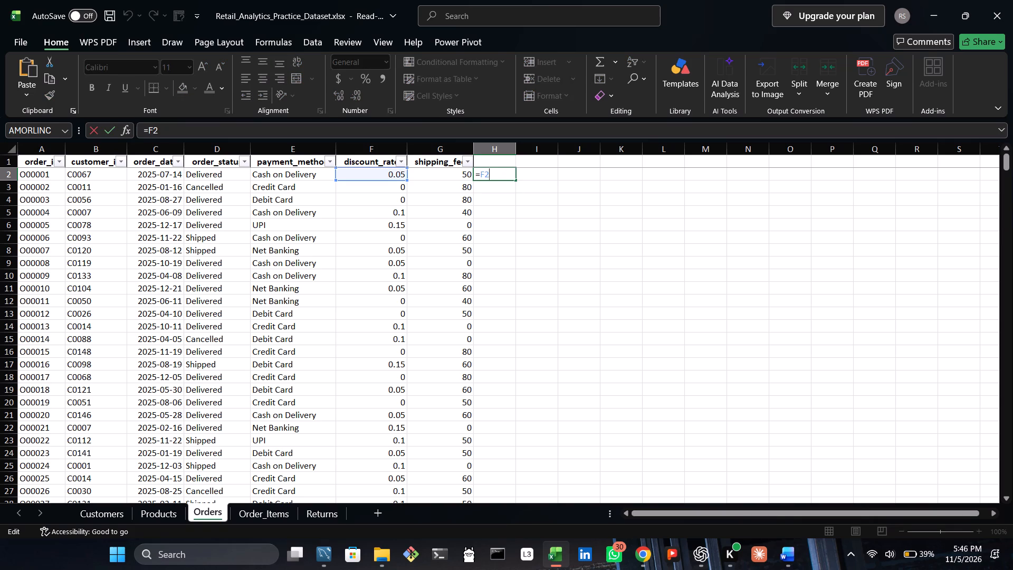
{"action": "left_click", "coordinate": [447, 171]}
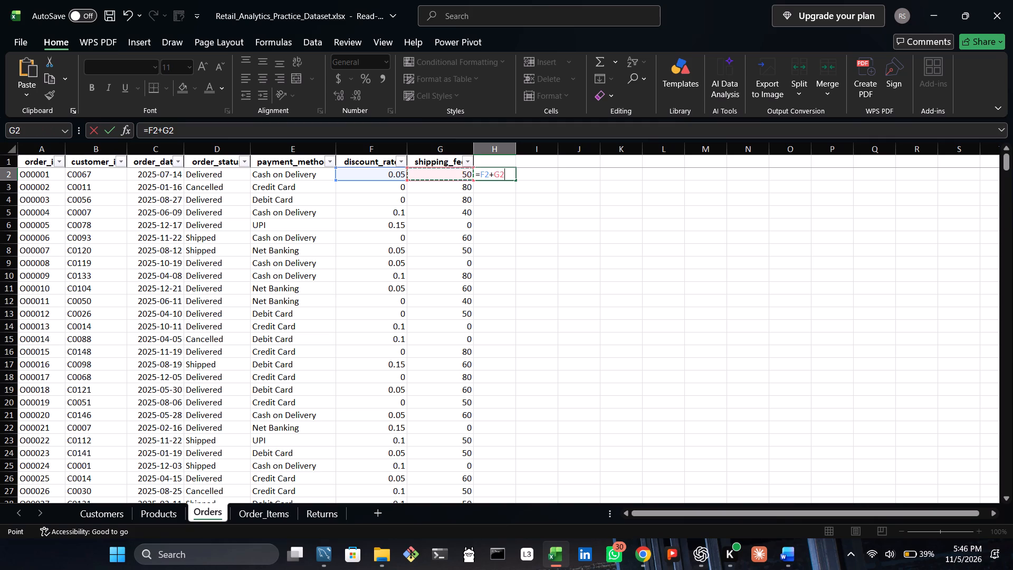
{"action": "double_click", "coordinate": [514, 182]}
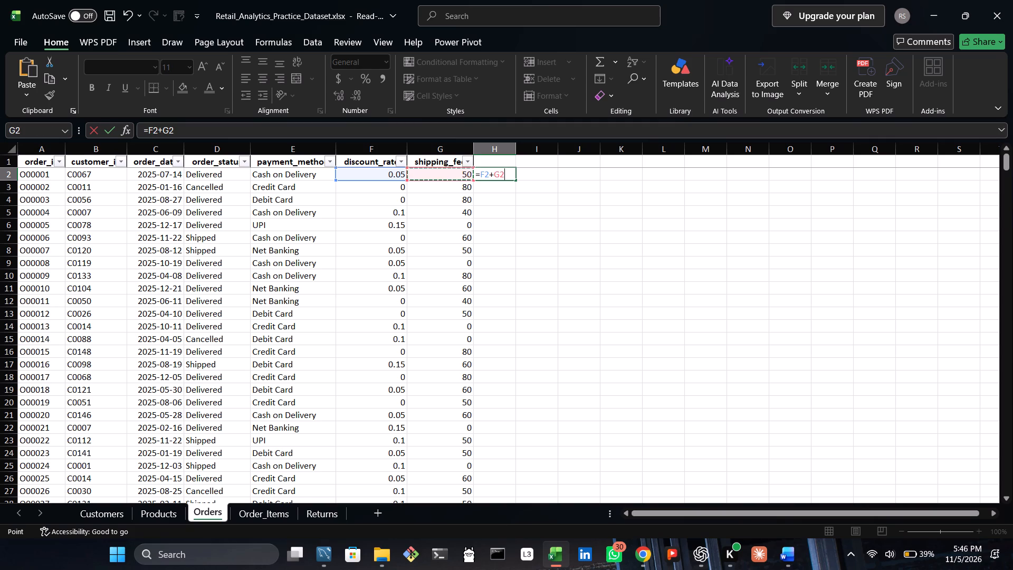
{"action": "left_click", "coordinate": [516, 182]}
{"action": "key", "text": "Return"}
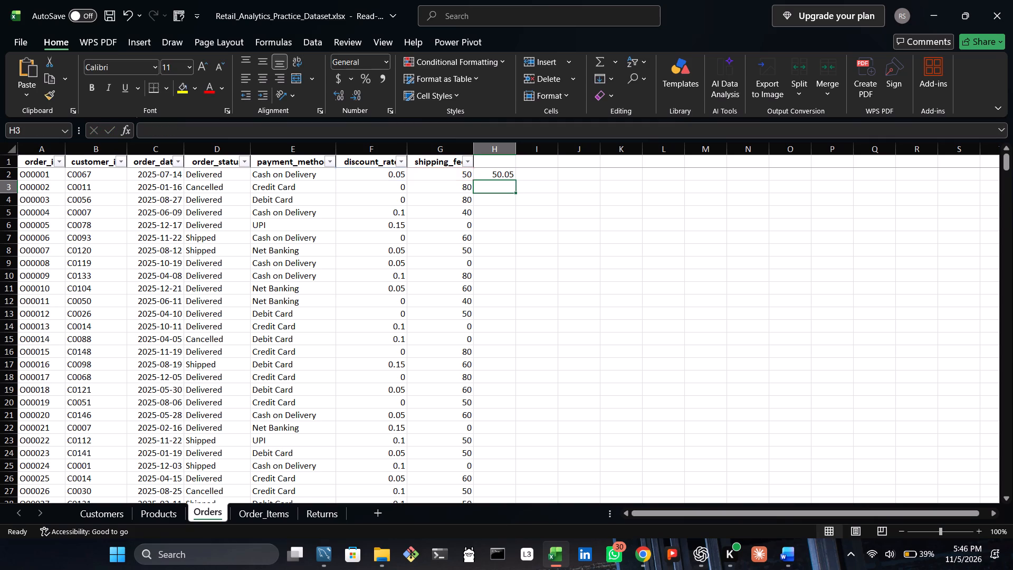
Fill the H2 formula down column H for all the order rows in the Orders sheet.
{"action": "left_click", "coordinate": [511, 181]}
{"action": "left_click", "coordinate": [510, 174]}
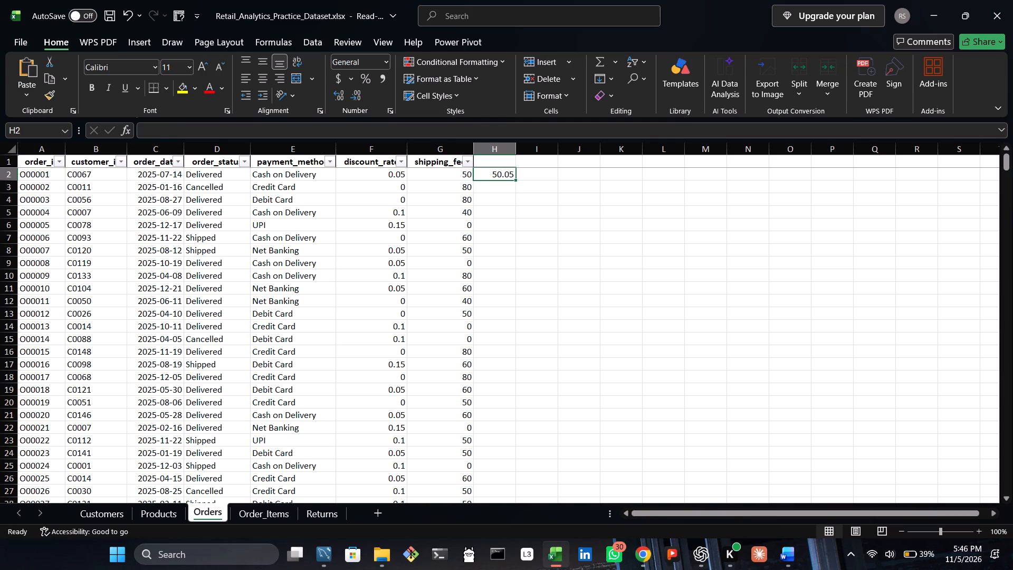
{"action": "double_click", "coordinate": [518, 179]}
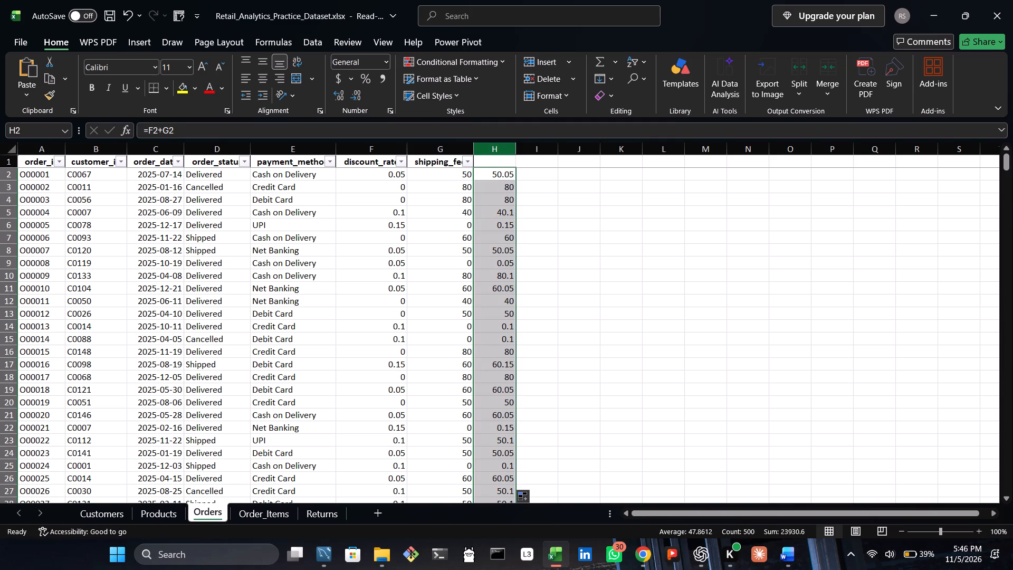
Switch to Chrome, play the Puttamalli Song video from YouTube's suggestions, and return to the workbook in Excel.
{"action": "left_click", "coordinate": [644, 554]}
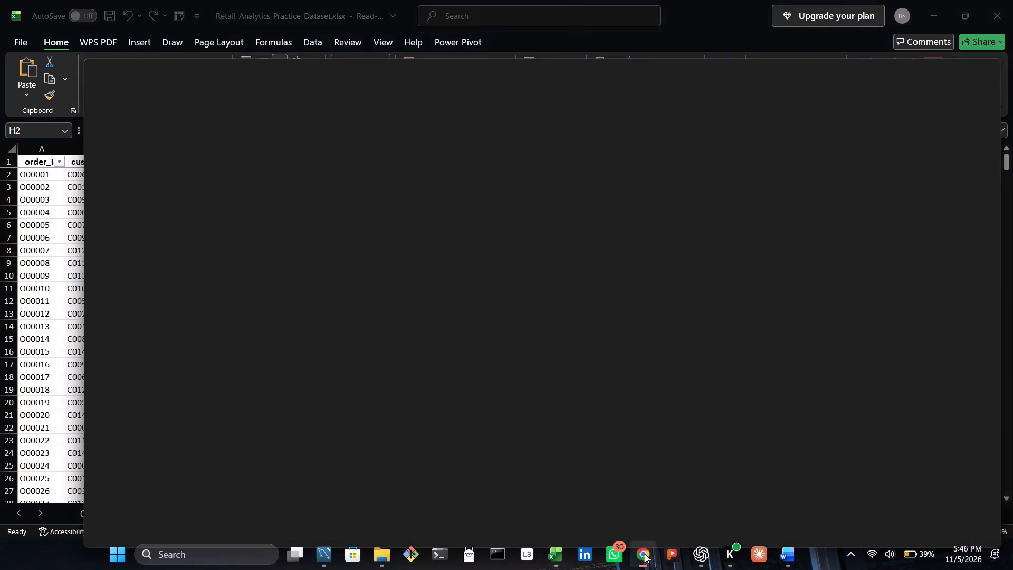
{"action": "left_click", "coordinate": [470, 288]}
{"action": "left_click", "coordinate": [470, 288]}
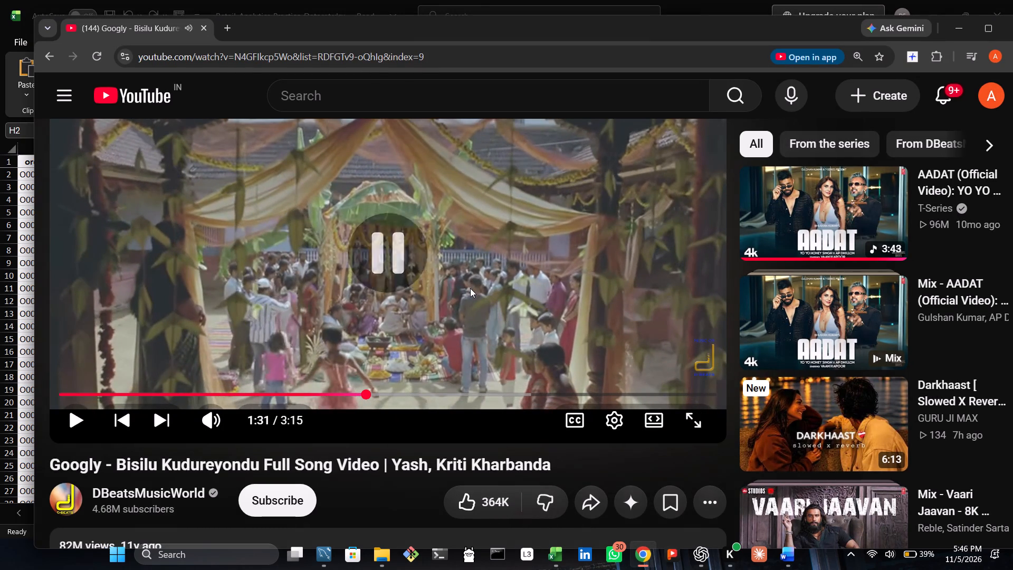
{"action": "scroll", "coordinate": [1010, 334], "scroll_direction": "down", "scroll_amount": 5}
{"action": "scroll", "coordinate": [952, 353], "scroll_direction": "down", "scroll_amount": 3}
{"action": "scroll", "coordinate": [952, 353], "scroll_direction": "up", "scroll_amount": 4}
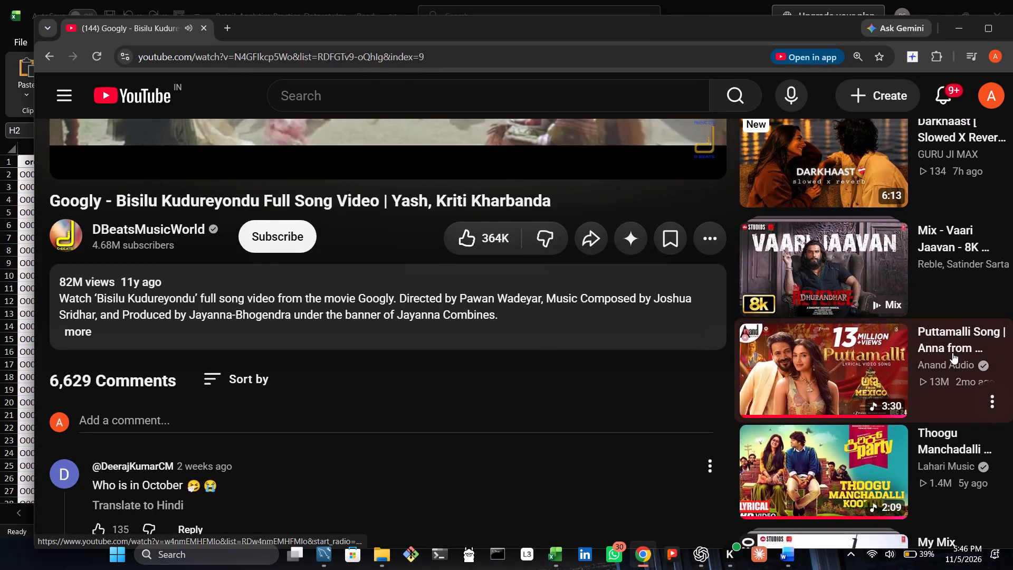
{"action": "scroll", "coordinate": [952, 349], "scroll_direction": "up", "scroll_amount": 3}
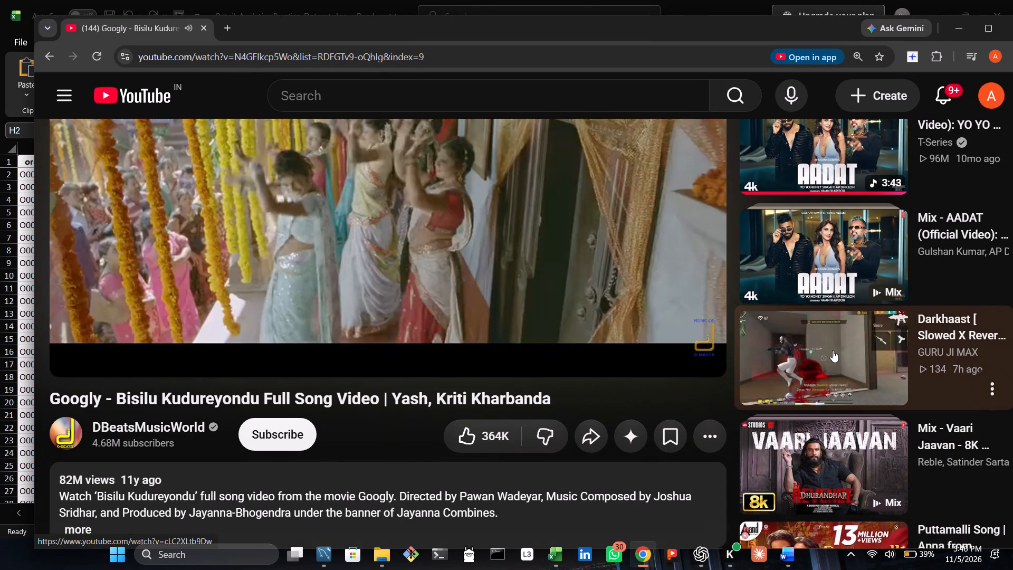
{"action": "scroll", "coordinate": [833, 350], "scroll_direction": "up", "scroll_amount": 4}
{"action": "scroll", "coordinate": [844, 357], "scroll_direction": "down", "scroll_amount": 5}
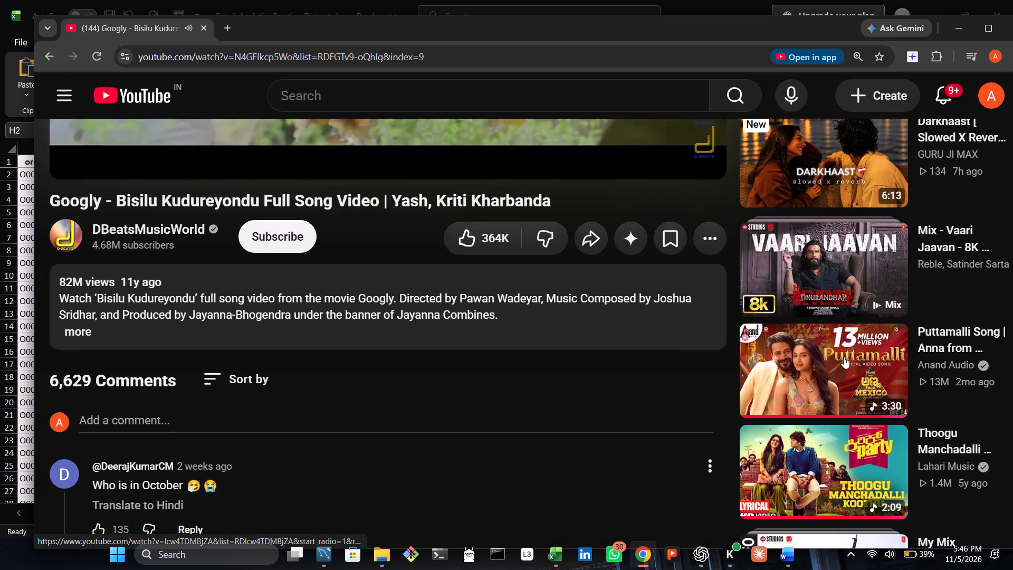
{"action": "scroll", "coordinate": [844, 357], "scroll_direction": "down", "scroll_amount": 1}
{"action": "double_click", "coordinate": [835, 329]}
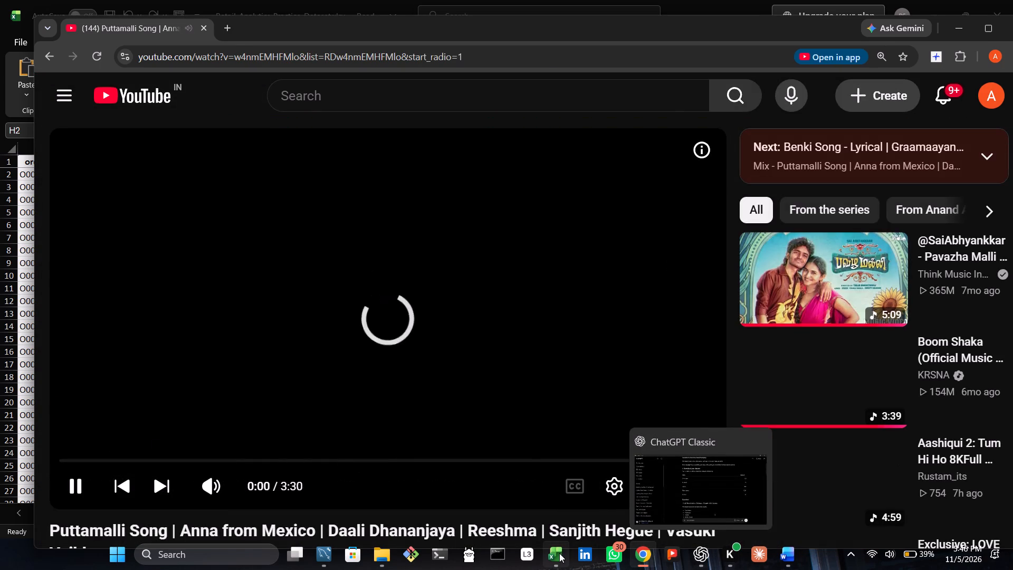
{"action": "left_click", "coordinate": [559, 553]}
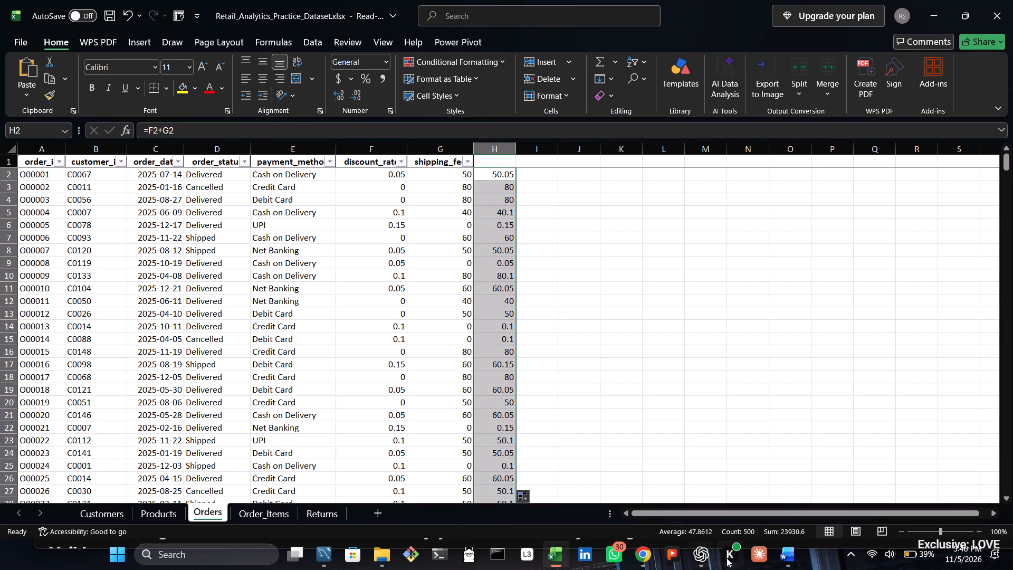
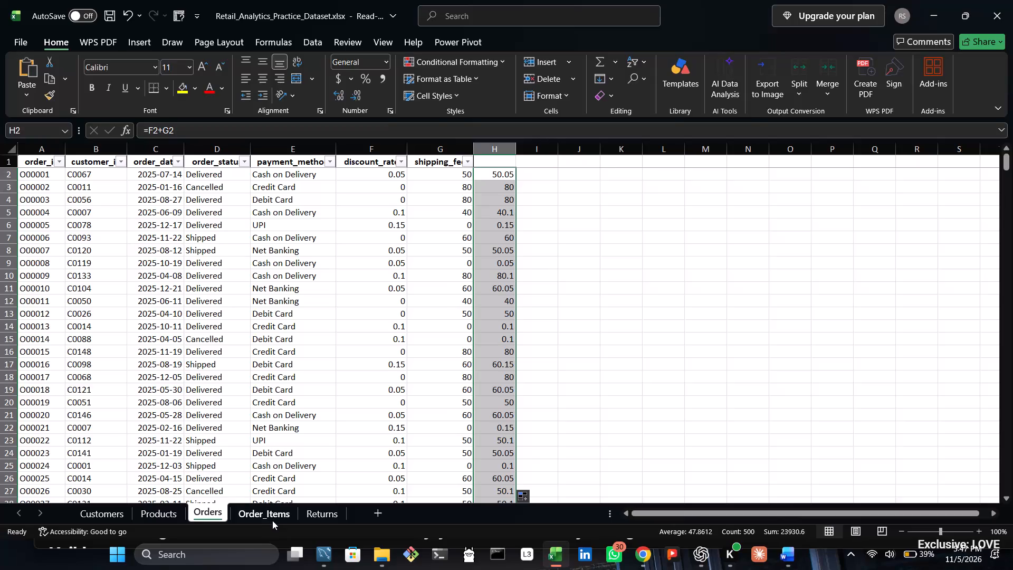
On the Order_Items sheet, enter =D2*E2 in F2 to multiply quantity by unit price, and fill it down the column.
{"action": "left_click", "coordinate": [267, 518]}
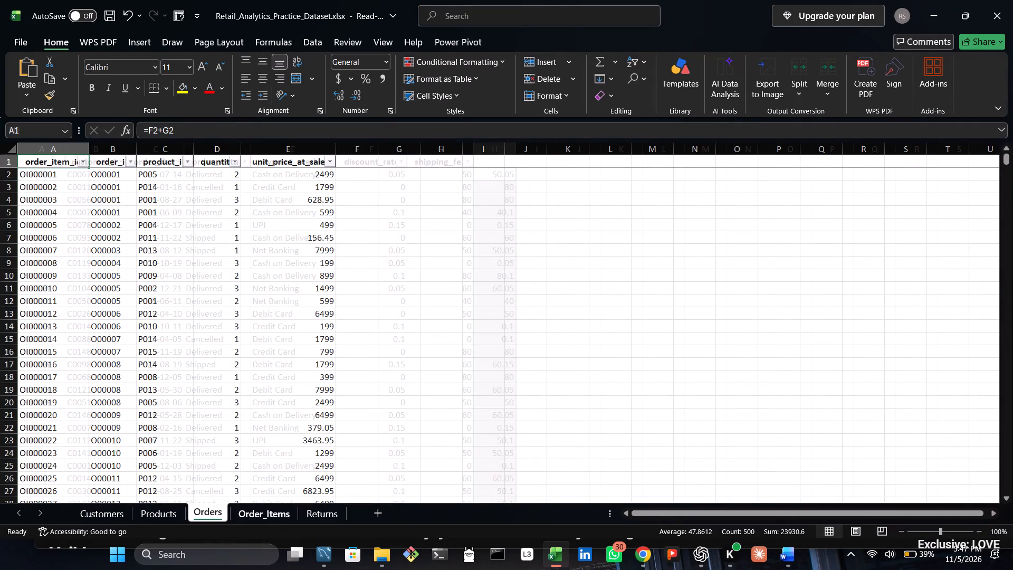
{"action": "double_click", "coordinate": [359, 178]}
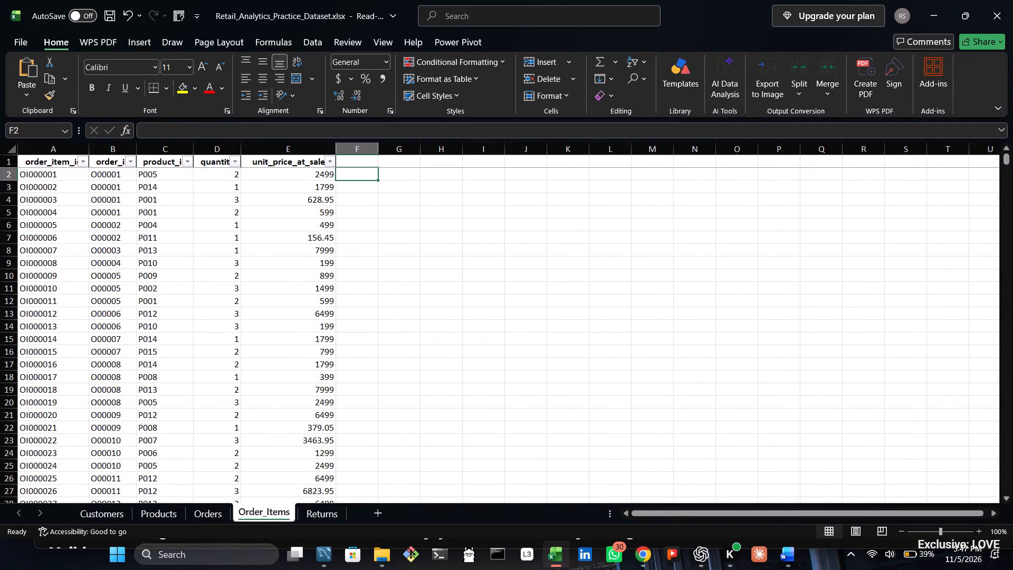
{"action": "double_click", "coordinate": [359, 173]}
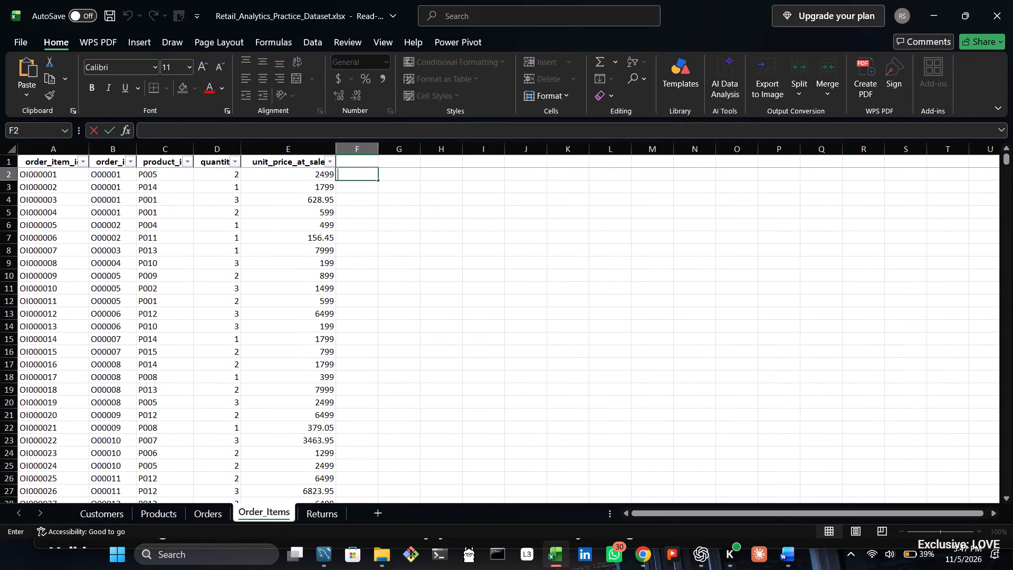
{"action": "key", "text": "equal"}
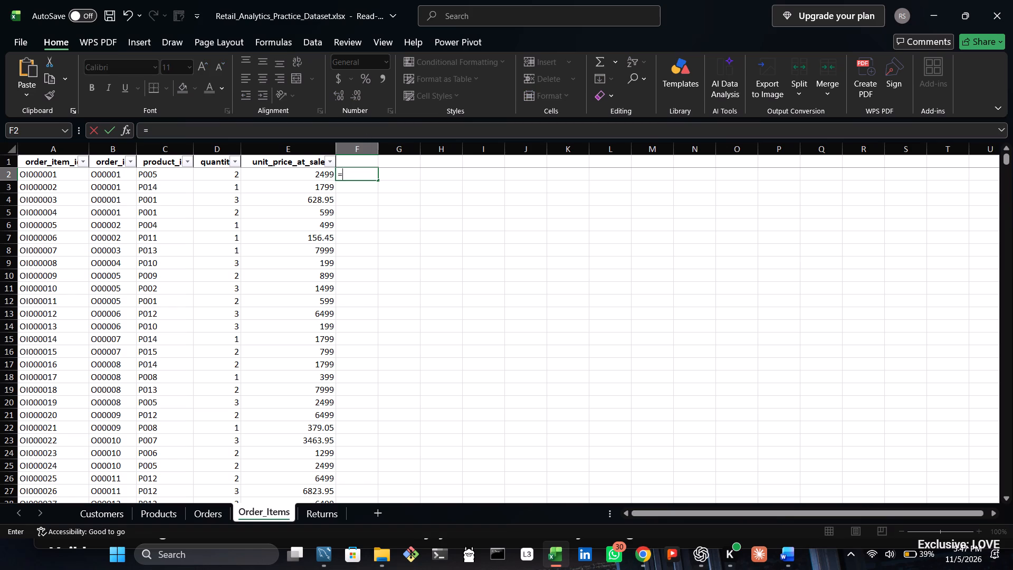
{"action": "left_click", "coordinate": [231, 175]}
{"action": "key", "text": "asterisk"}
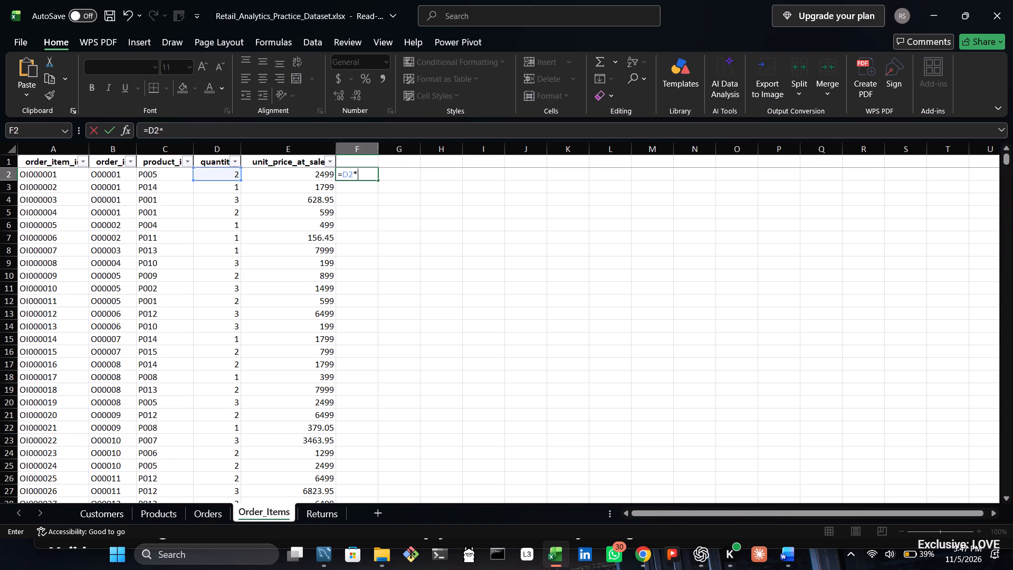
{"action": "left_click", "coordinate": [276, 174]}
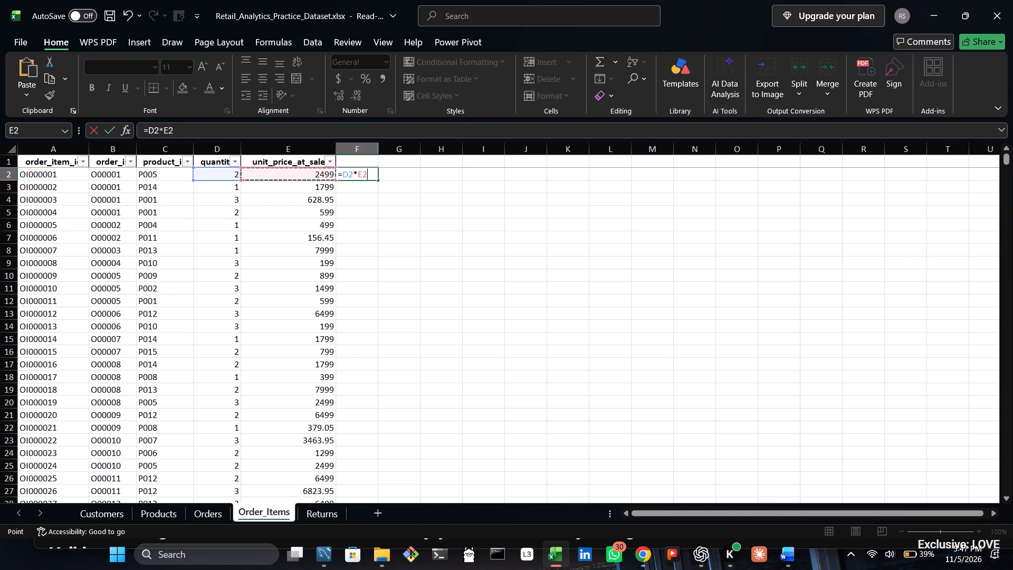
{"action": "key", "text": "Return"}
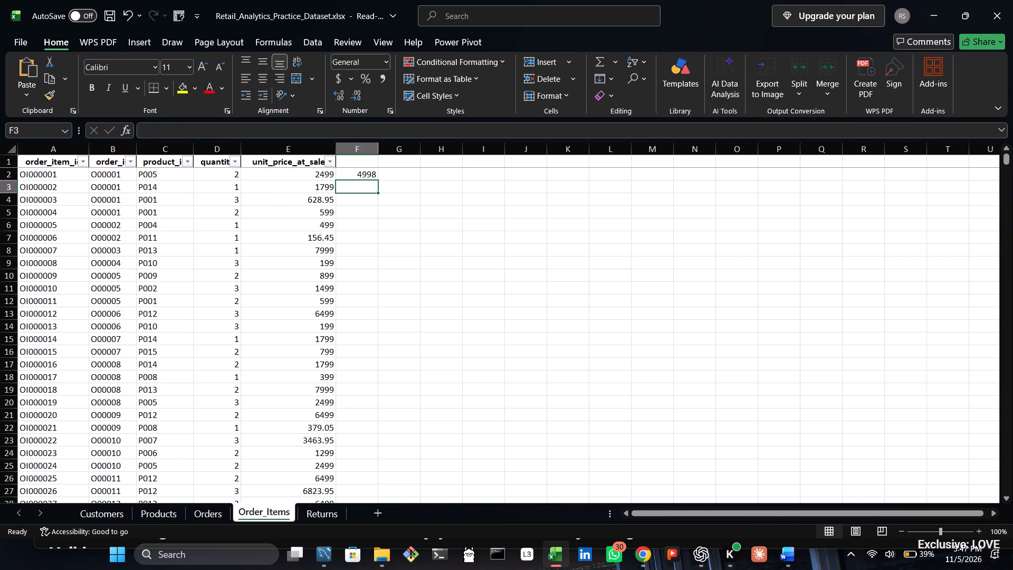
{"action": "left_click", "coordinate": [370, 174]}
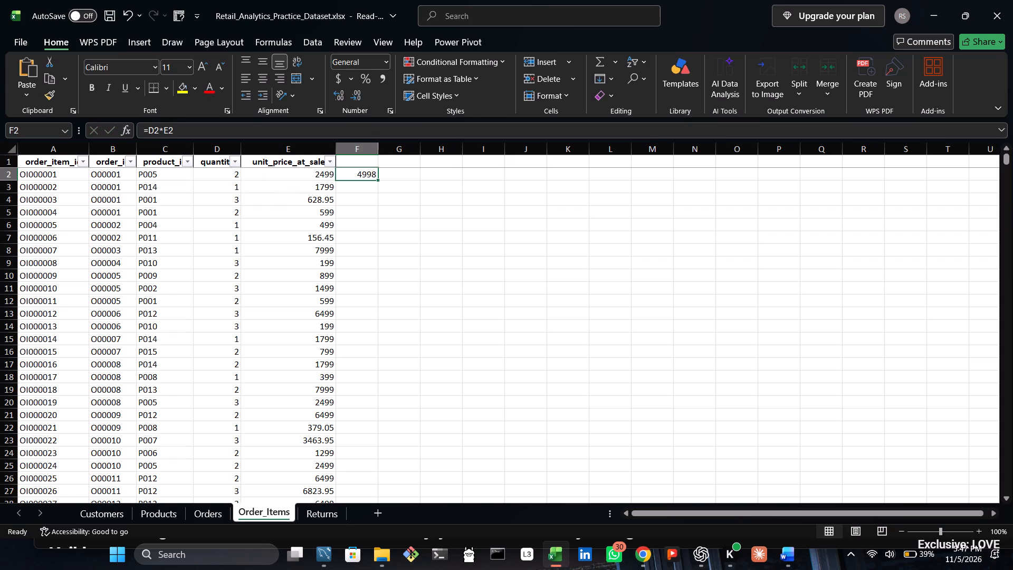
{"action": "double_click", "coordinate": [376, 181]}
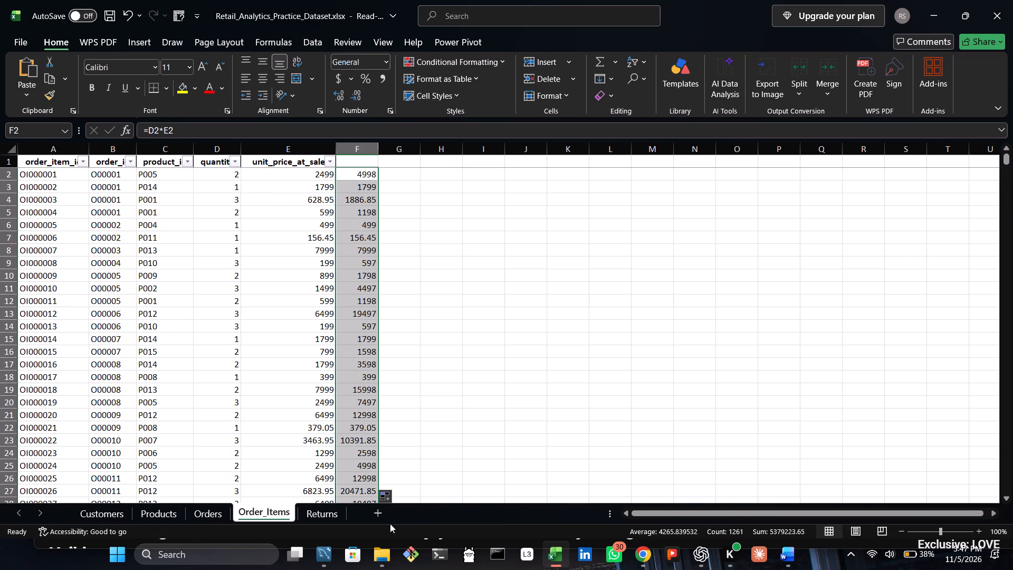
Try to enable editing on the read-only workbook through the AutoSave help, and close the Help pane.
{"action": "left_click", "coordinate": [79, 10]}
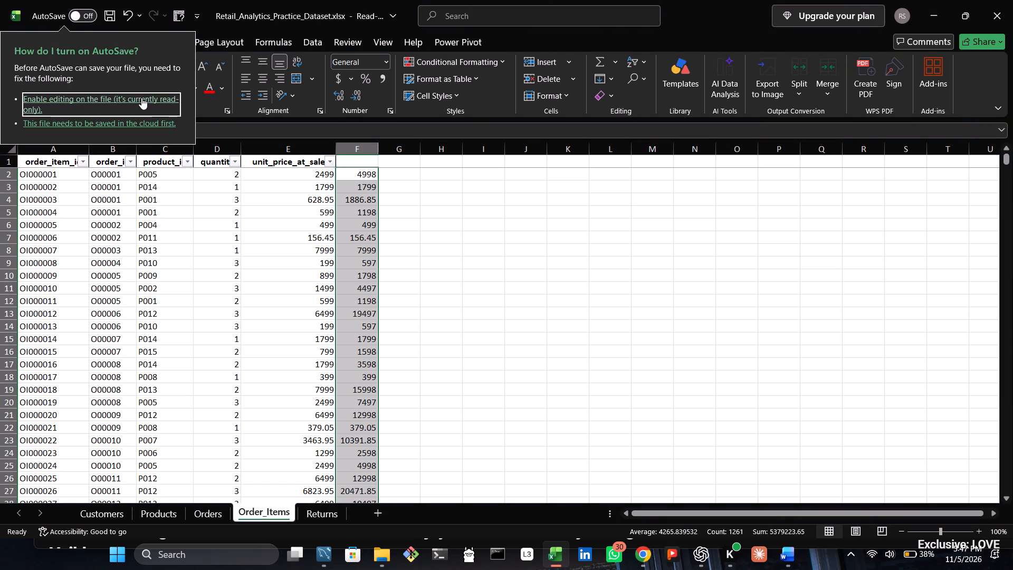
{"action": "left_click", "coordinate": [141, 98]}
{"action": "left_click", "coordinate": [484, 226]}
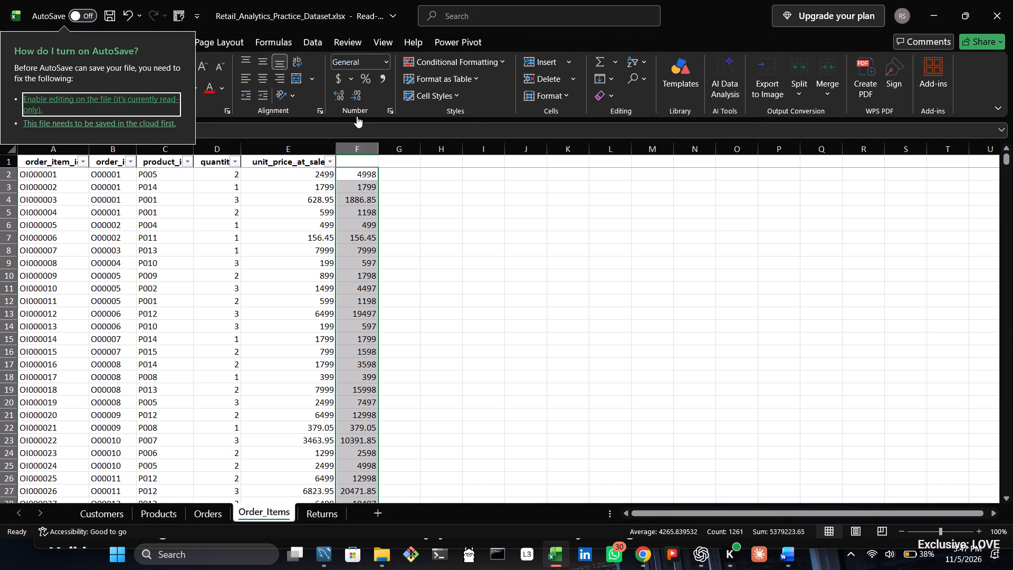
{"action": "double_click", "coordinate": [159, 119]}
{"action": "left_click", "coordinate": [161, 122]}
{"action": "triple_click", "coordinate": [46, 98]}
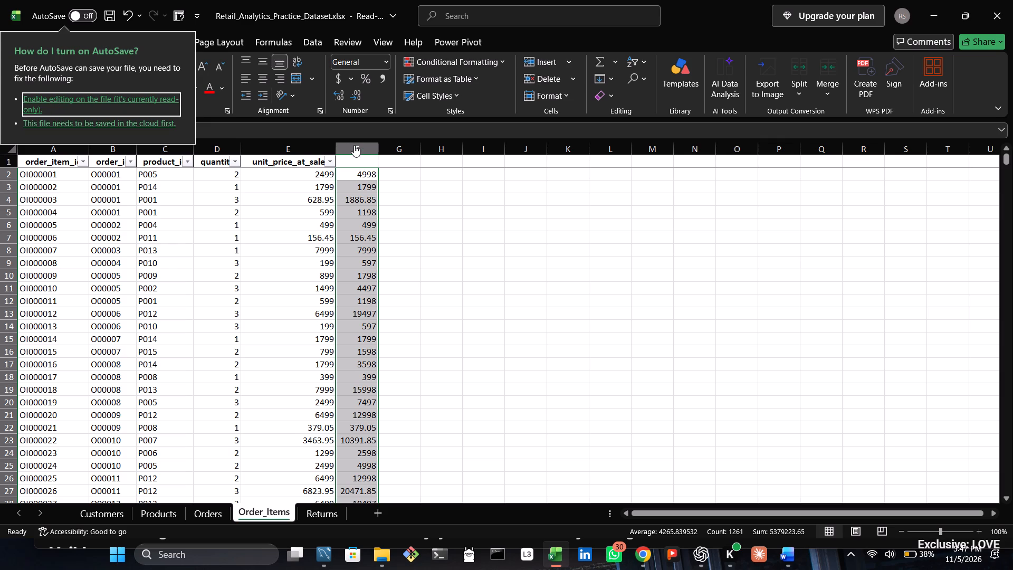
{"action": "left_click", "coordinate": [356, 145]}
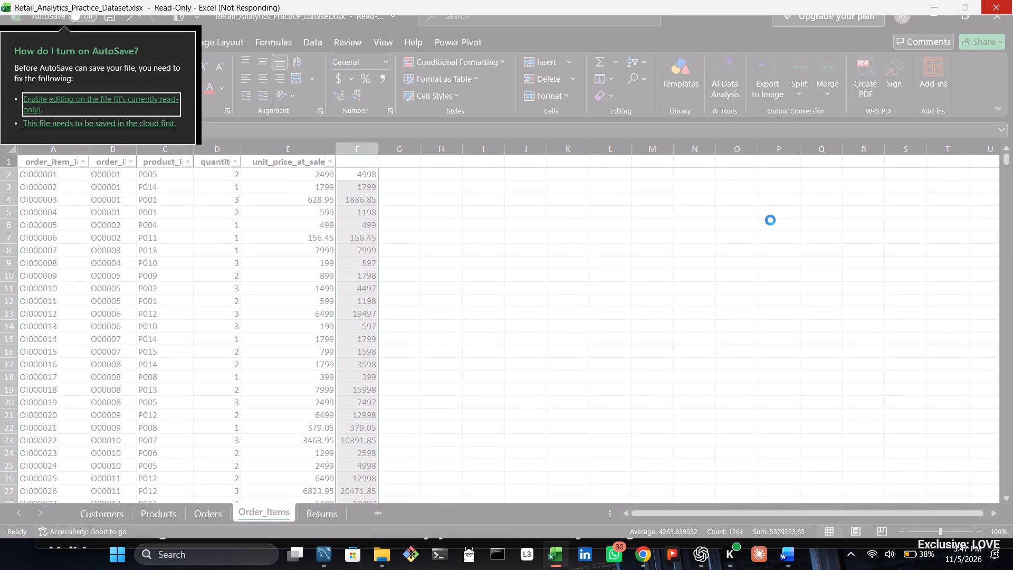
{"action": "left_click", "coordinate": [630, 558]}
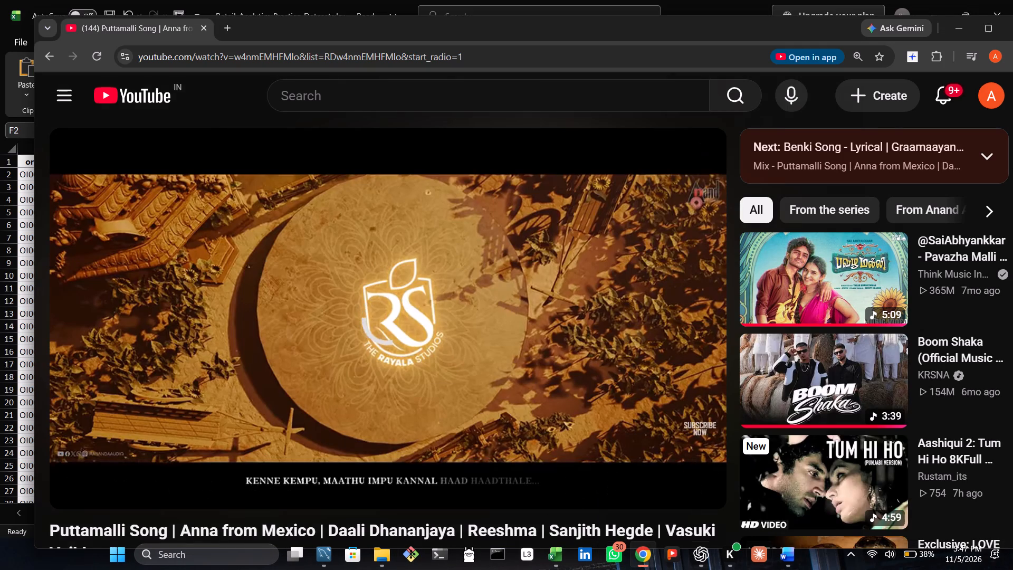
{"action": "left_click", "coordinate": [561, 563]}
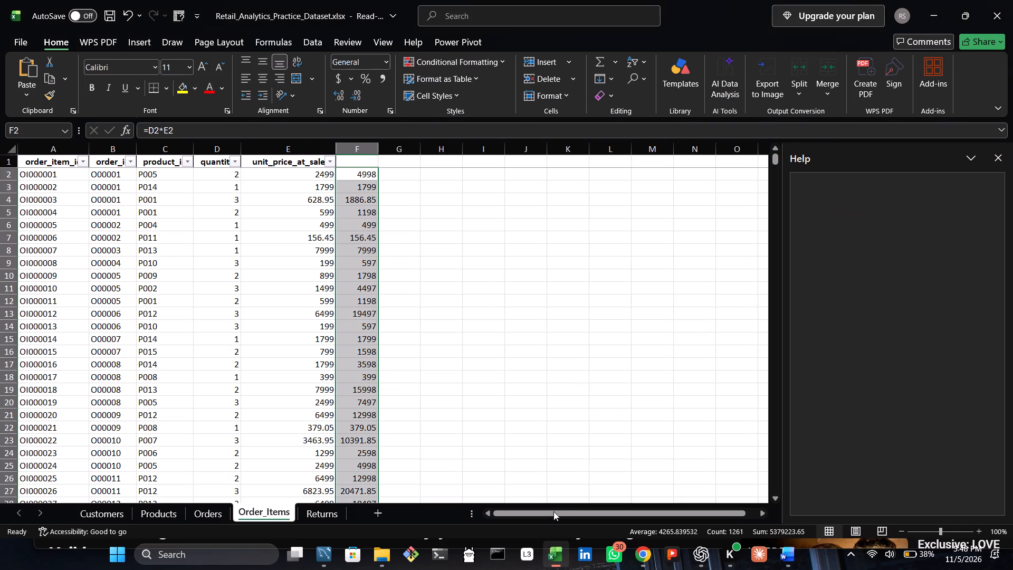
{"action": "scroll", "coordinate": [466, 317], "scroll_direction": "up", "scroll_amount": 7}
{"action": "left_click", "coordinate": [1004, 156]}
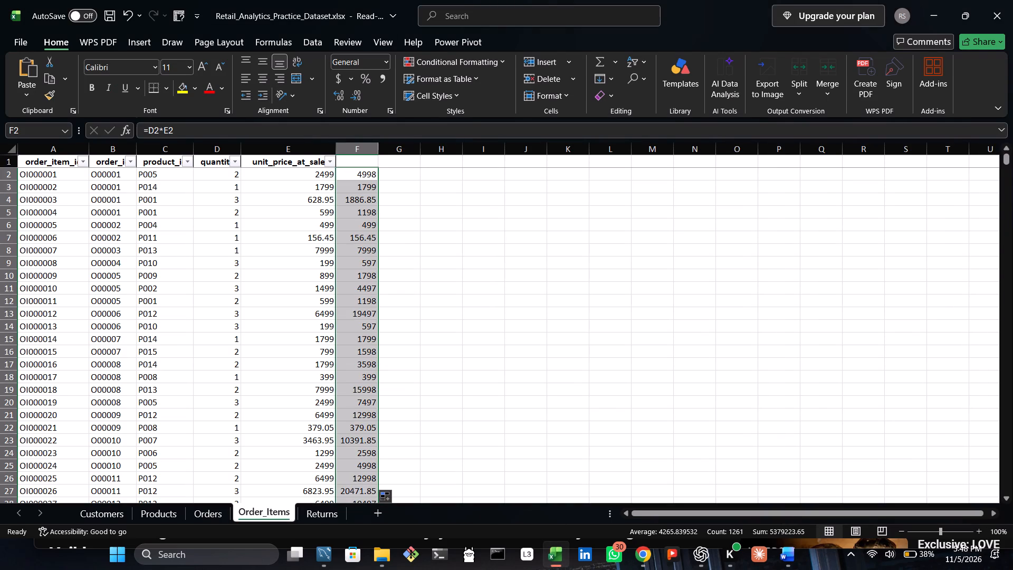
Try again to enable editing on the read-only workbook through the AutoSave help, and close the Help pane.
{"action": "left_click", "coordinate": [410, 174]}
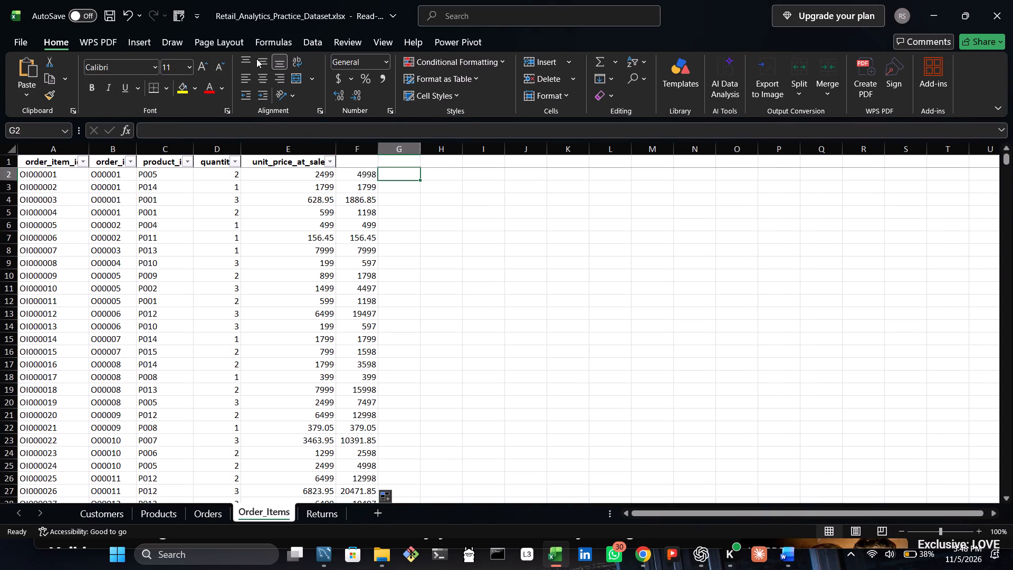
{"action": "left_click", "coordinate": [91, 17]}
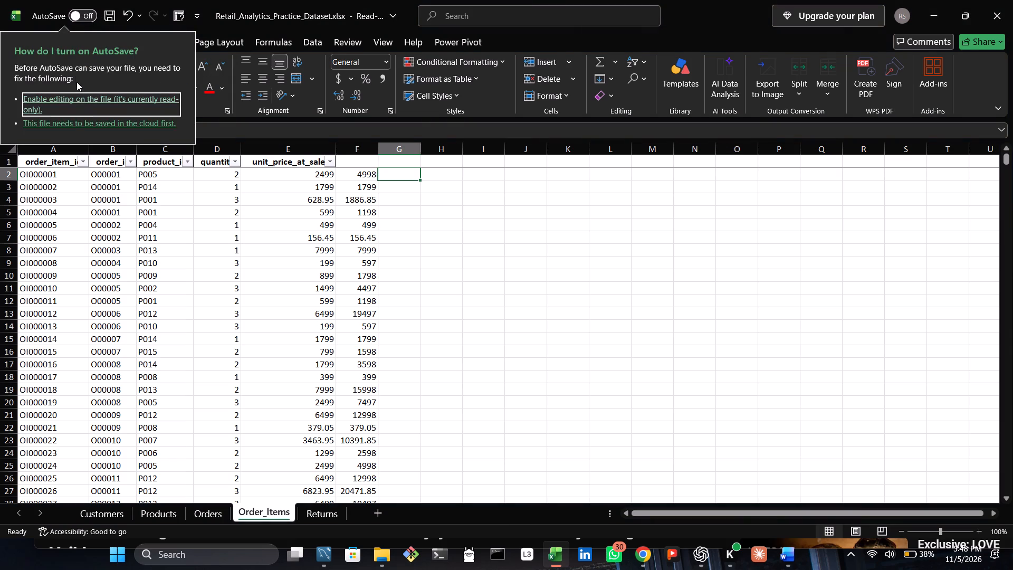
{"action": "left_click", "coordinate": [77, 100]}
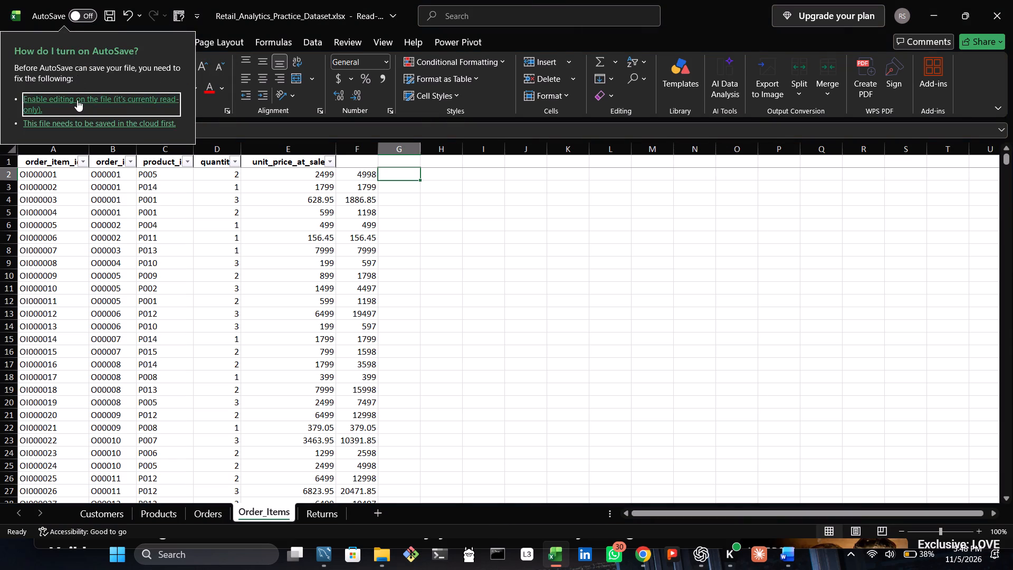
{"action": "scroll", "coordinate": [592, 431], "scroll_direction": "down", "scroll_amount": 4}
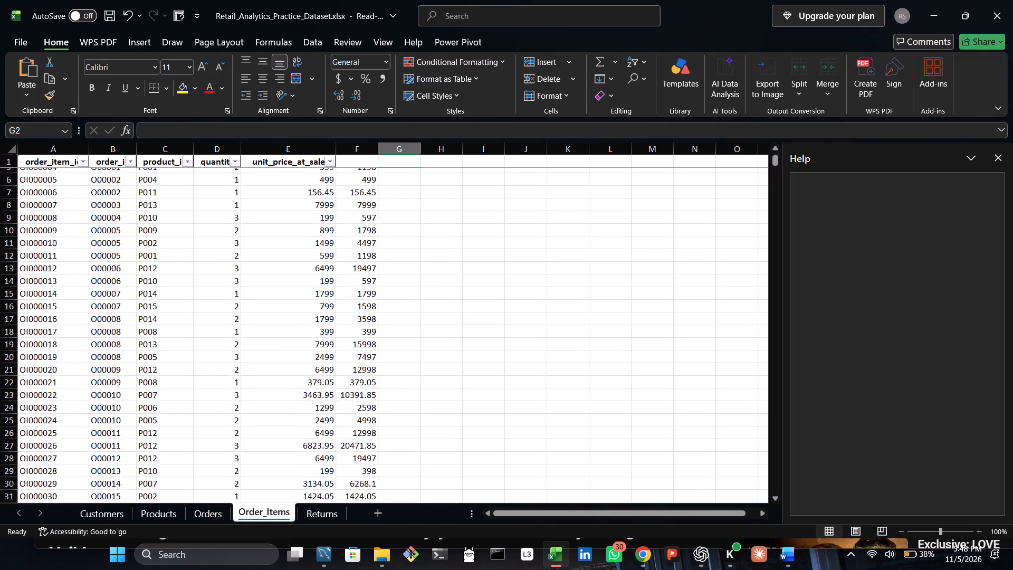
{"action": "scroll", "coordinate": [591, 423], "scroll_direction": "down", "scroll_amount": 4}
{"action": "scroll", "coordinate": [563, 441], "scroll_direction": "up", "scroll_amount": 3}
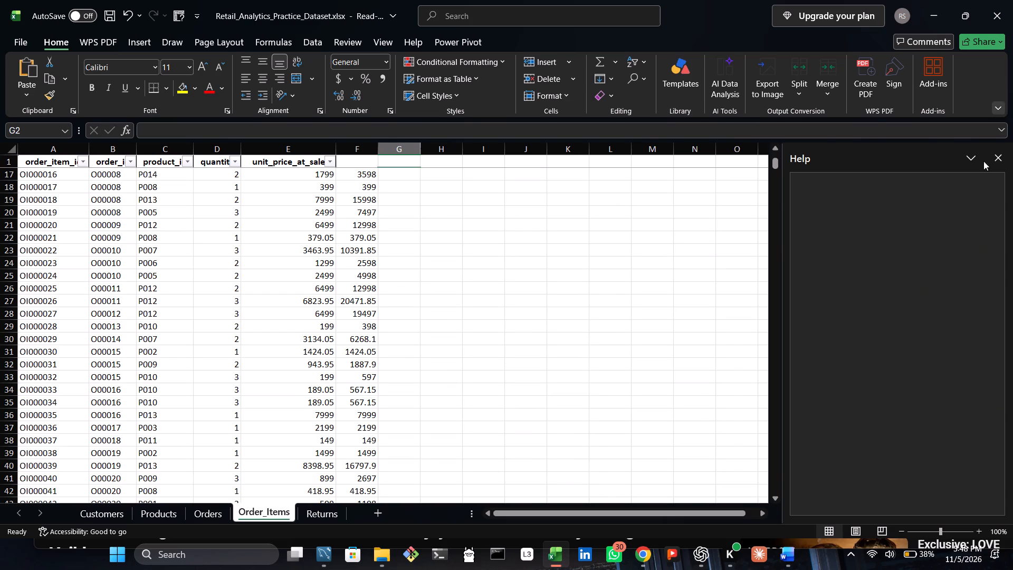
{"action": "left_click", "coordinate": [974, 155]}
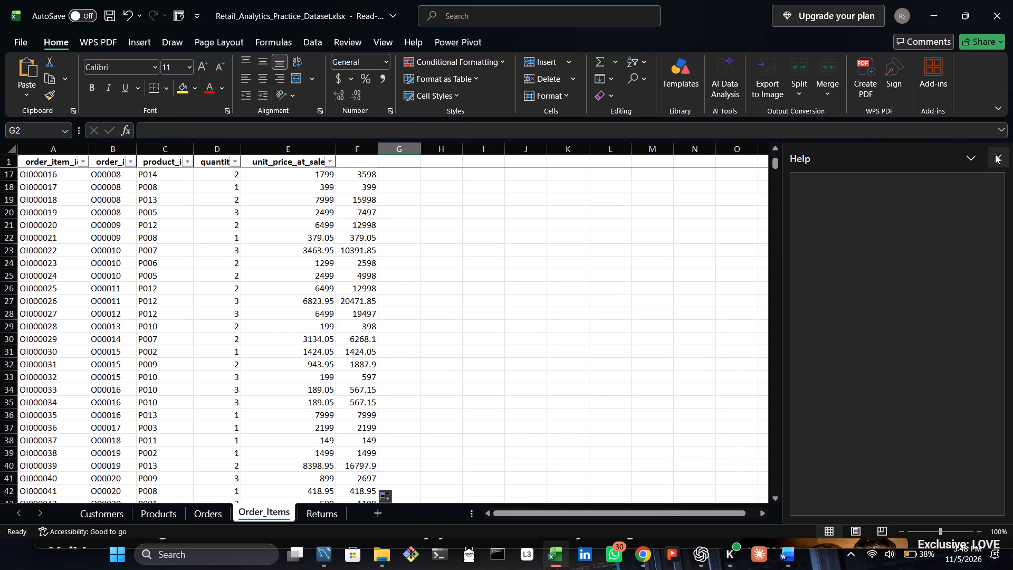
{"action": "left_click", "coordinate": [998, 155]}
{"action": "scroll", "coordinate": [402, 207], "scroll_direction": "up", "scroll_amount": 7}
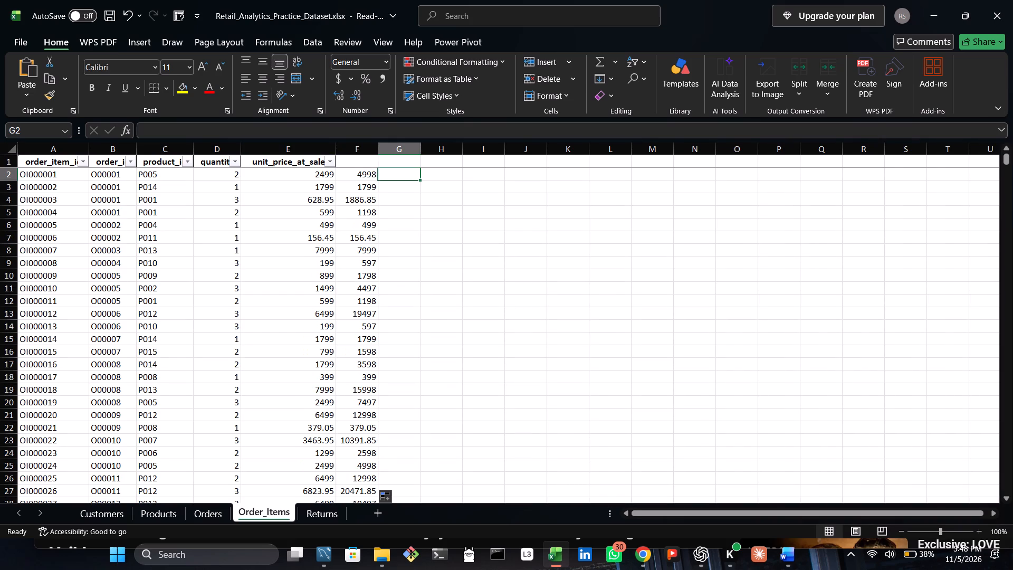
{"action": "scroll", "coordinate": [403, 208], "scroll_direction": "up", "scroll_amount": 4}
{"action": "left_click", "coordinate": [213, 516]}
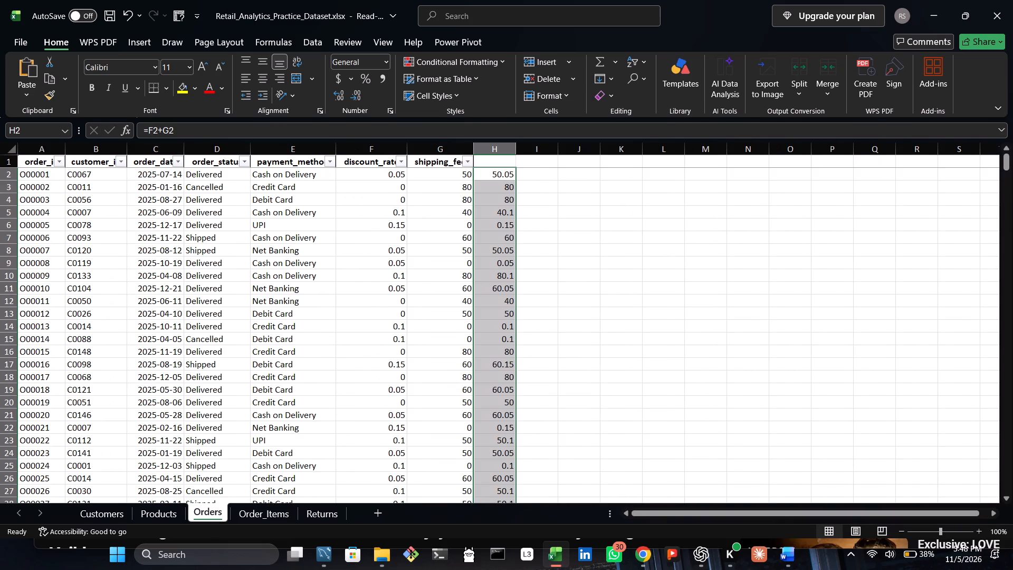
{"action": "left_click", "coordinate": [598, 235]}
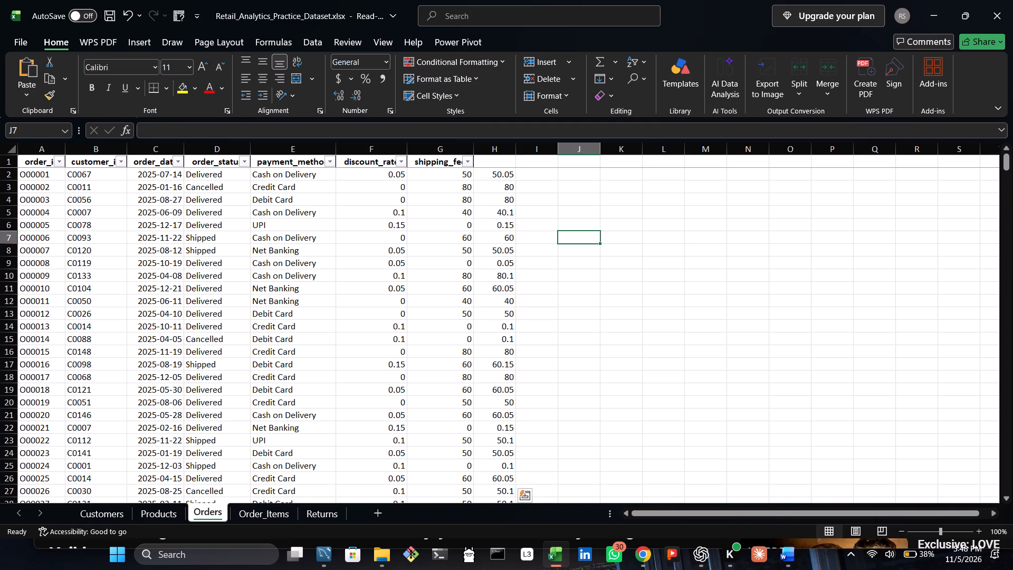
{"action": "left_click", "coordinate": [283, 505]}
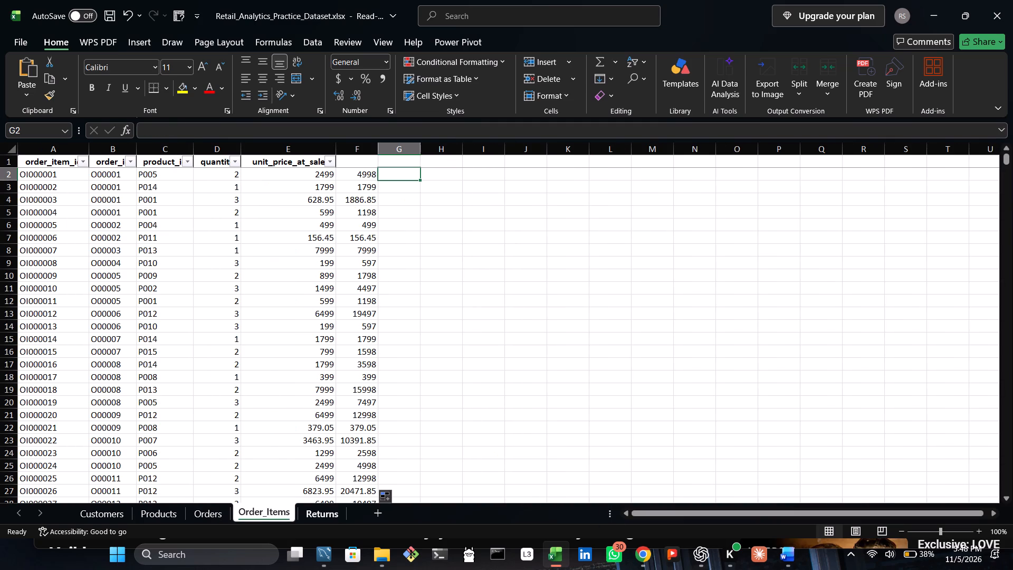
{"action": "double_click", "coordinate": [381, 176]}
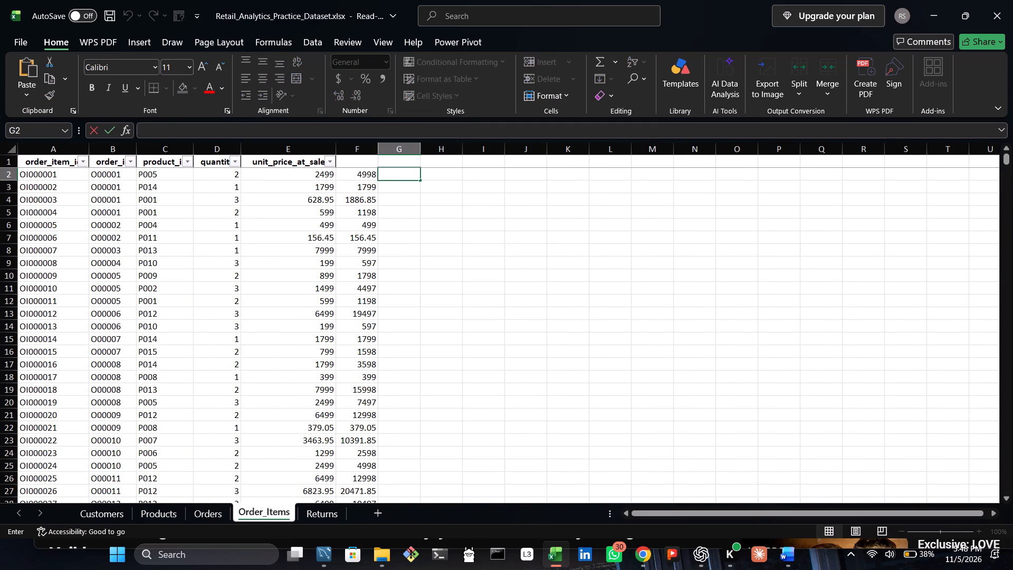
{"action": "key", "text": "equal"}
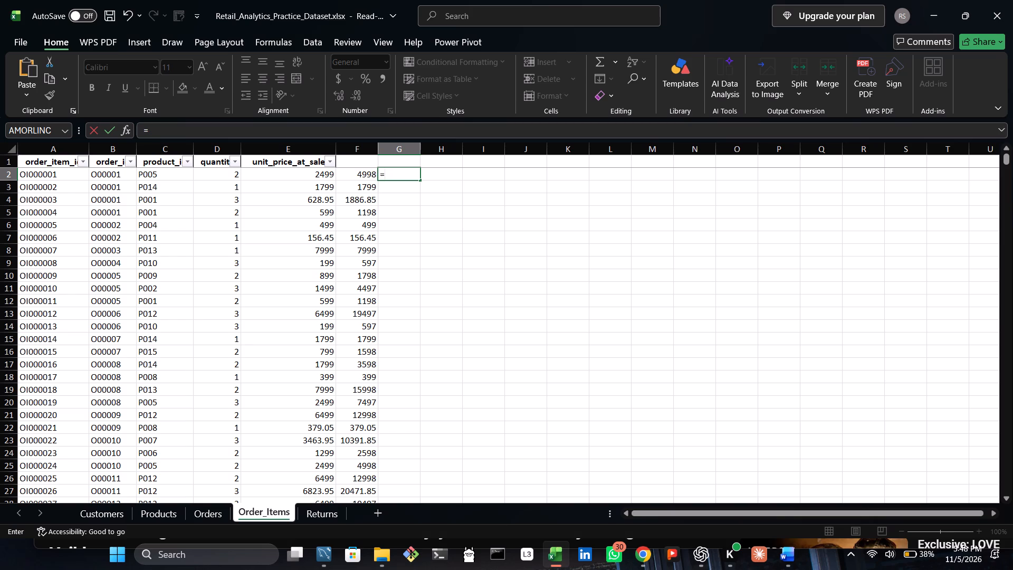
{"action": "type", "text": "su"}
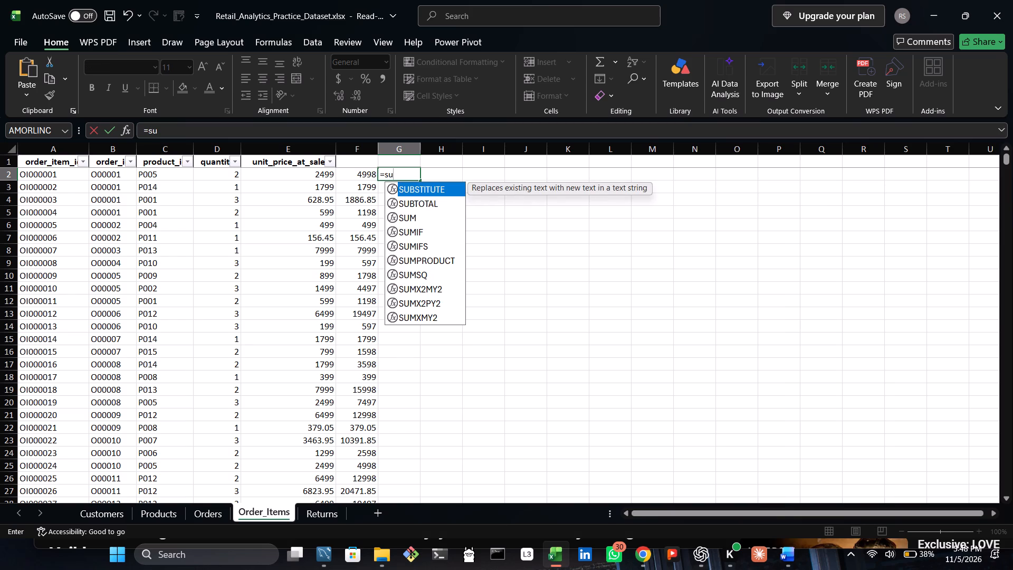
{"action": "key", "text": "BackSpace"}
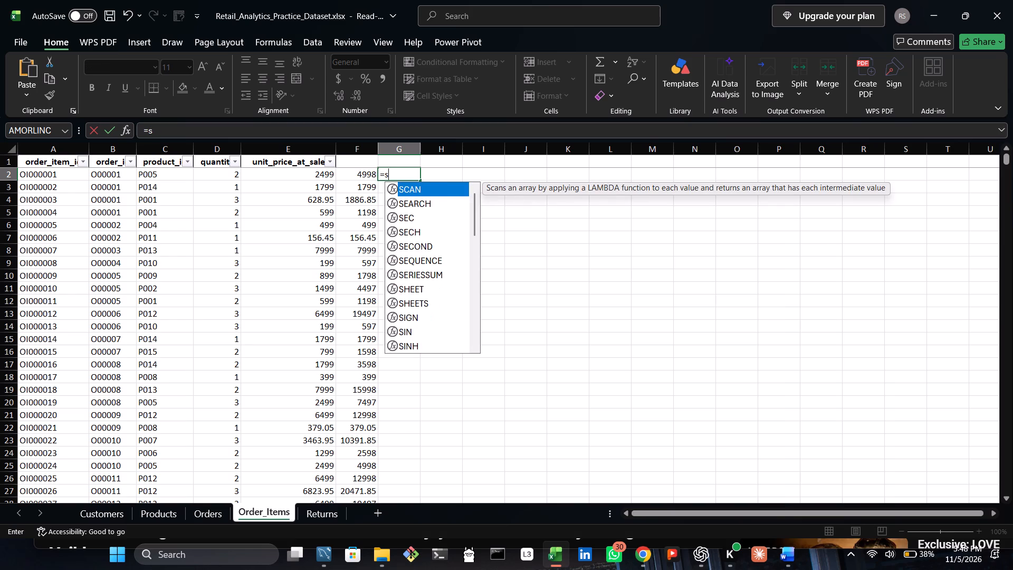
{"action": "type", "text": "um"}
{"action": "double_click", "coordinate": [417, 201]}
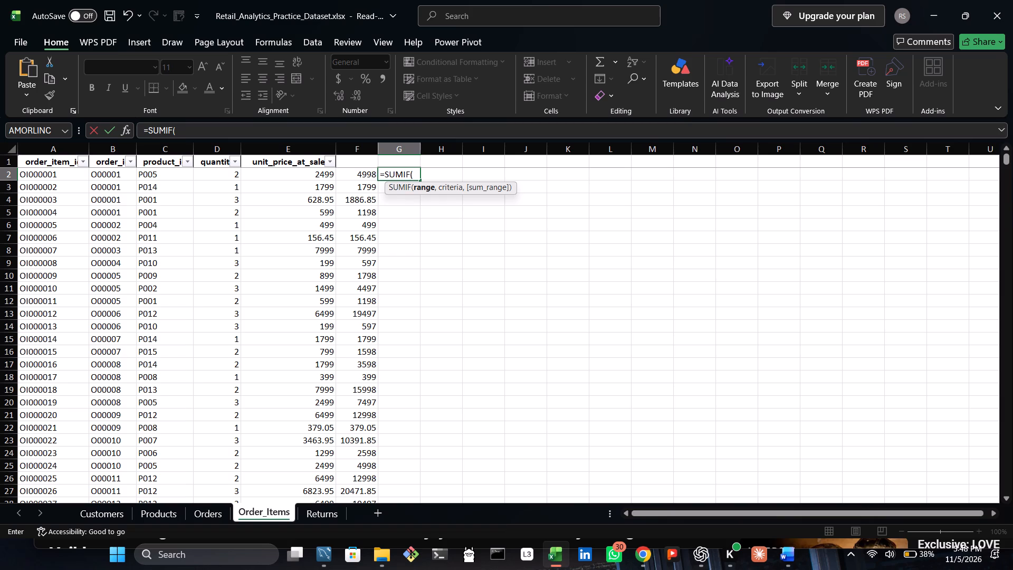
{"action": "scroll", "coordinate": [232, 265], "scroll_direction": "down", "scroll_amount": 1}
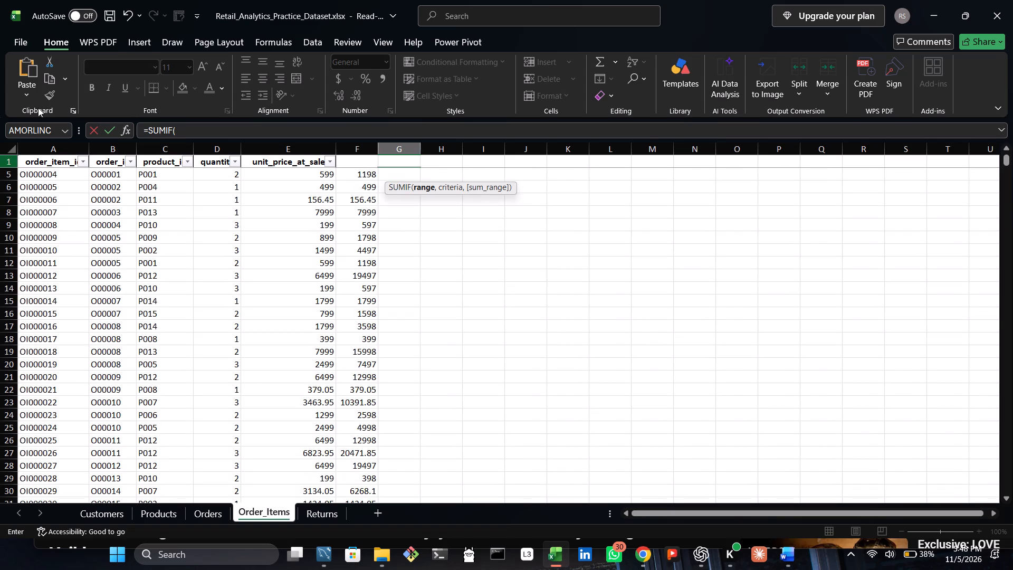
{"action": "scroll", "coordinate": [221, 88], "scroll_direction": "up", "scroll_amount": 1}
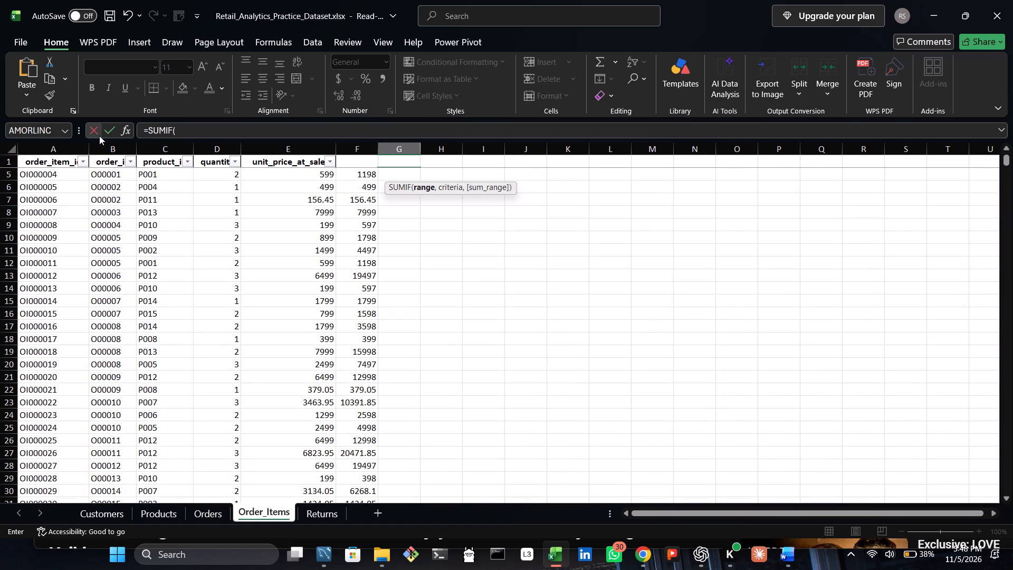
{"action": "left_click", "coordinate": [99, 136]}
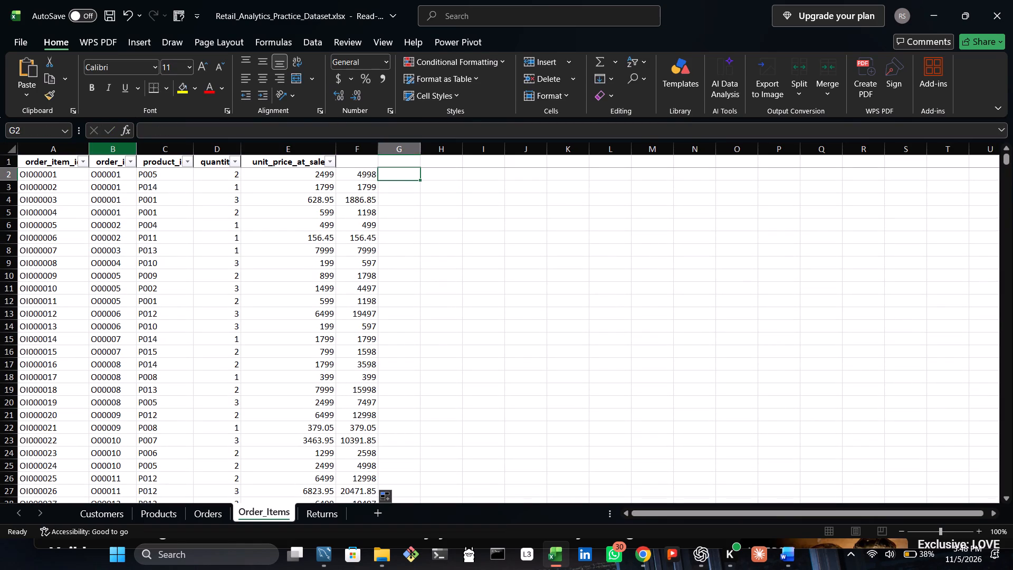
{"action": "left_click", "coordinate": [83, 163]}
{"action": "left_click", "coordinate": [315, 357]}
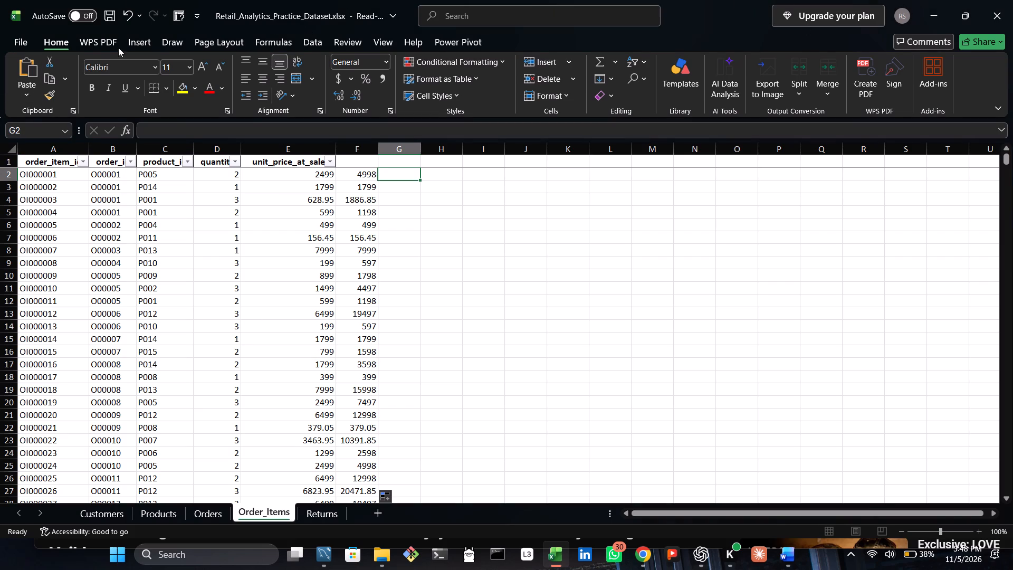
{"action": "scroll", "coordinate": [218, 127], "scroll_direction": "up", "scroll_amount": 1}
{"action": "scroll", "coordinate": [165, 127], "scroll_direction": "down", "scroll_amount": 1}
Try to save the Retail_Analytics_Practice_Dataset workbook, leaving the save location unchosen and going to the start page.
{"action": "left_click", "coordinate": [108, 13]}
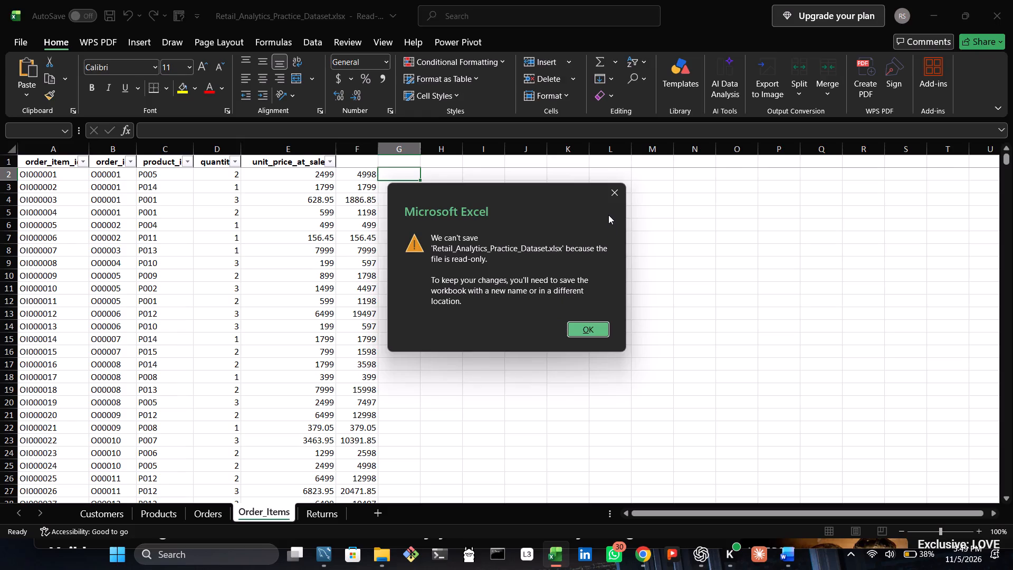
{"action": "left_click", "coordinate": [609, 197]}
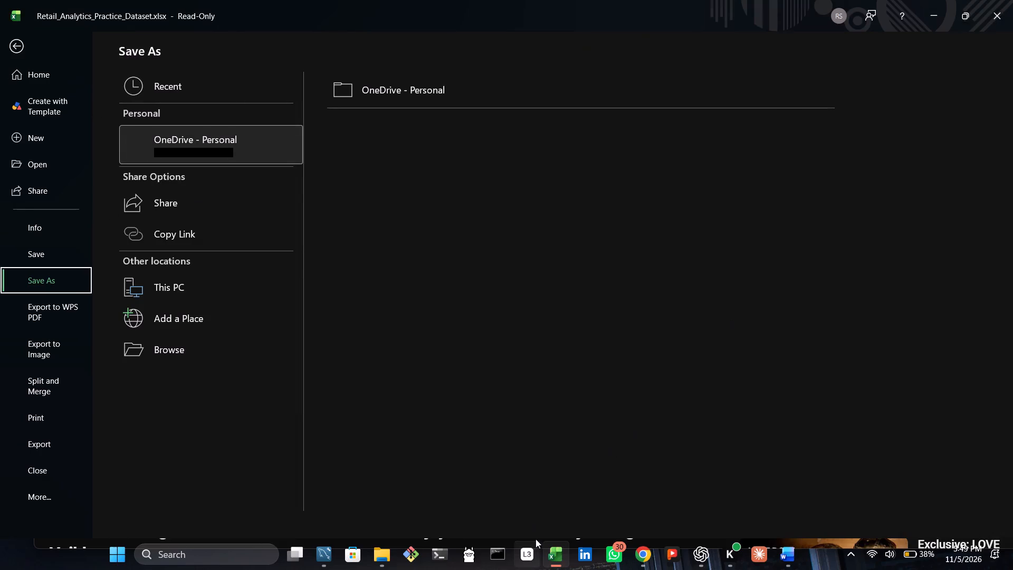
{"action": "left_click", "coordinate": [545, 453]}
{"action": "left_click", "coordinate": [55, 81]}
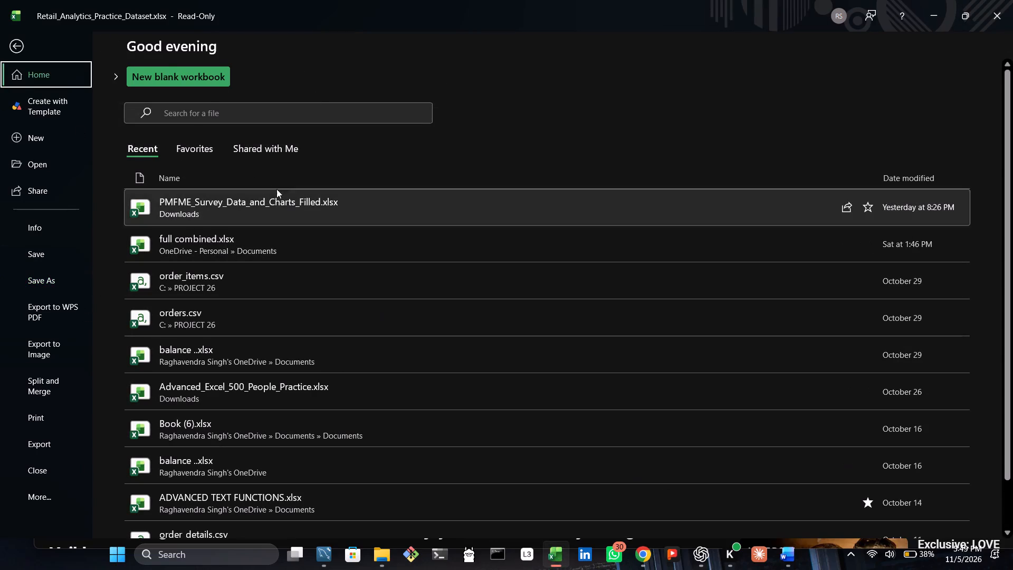
In File Explorer's recent files, try to open Retail_Analytics_Challenge_Pack.zip and the PMFME_Food_Processing_Value_Addition project document.
{"action": "left_click", "coordinate": [106, 567]}
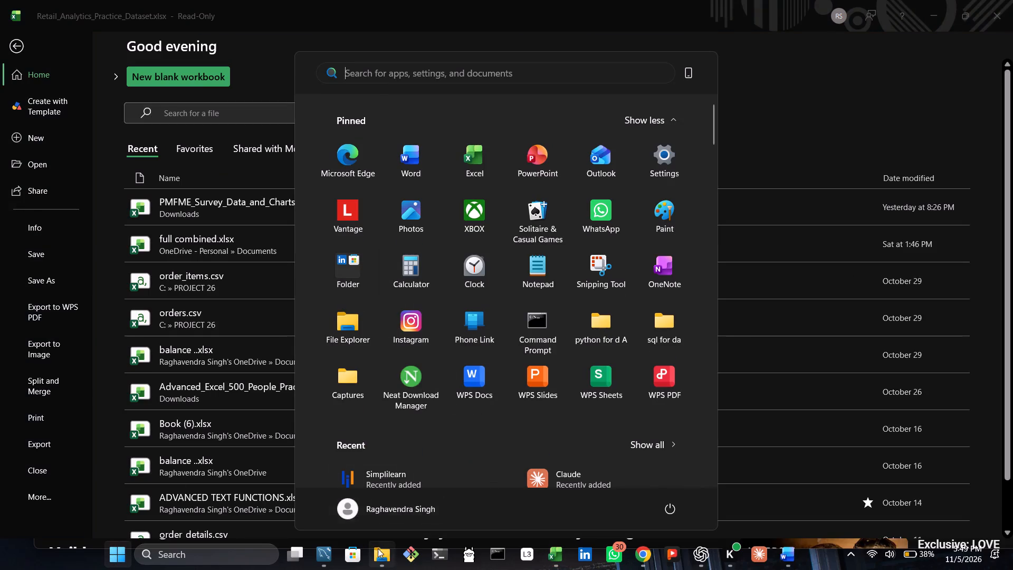
{"action": "left_click", "coordinate": [378, 548]}
{"action": "scroll", "coordinate": [328, 259], "scroll_direction": "up", "scroll_amount": 1}
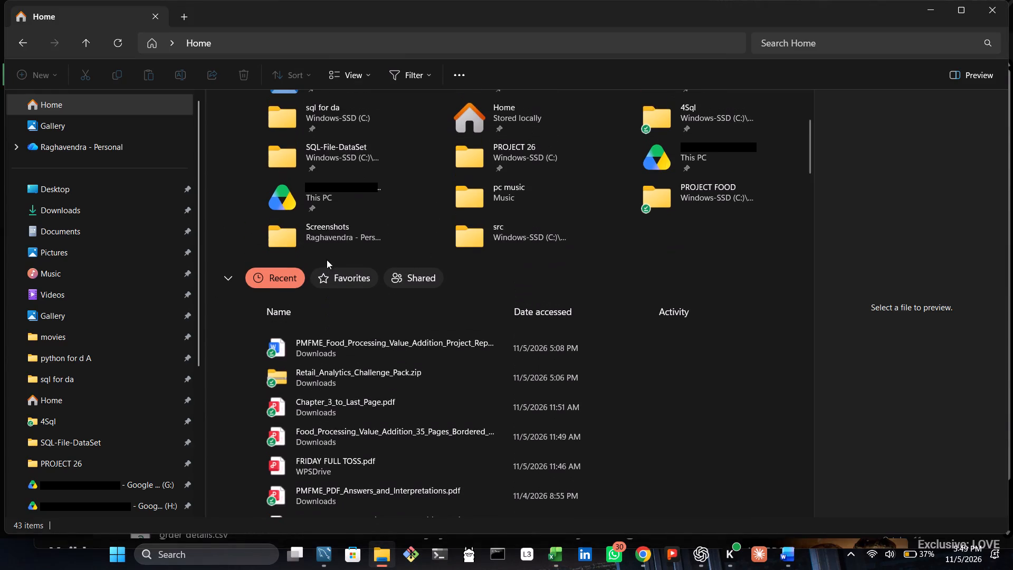
{"action": "double_click", "coordinate": [318, 383]}
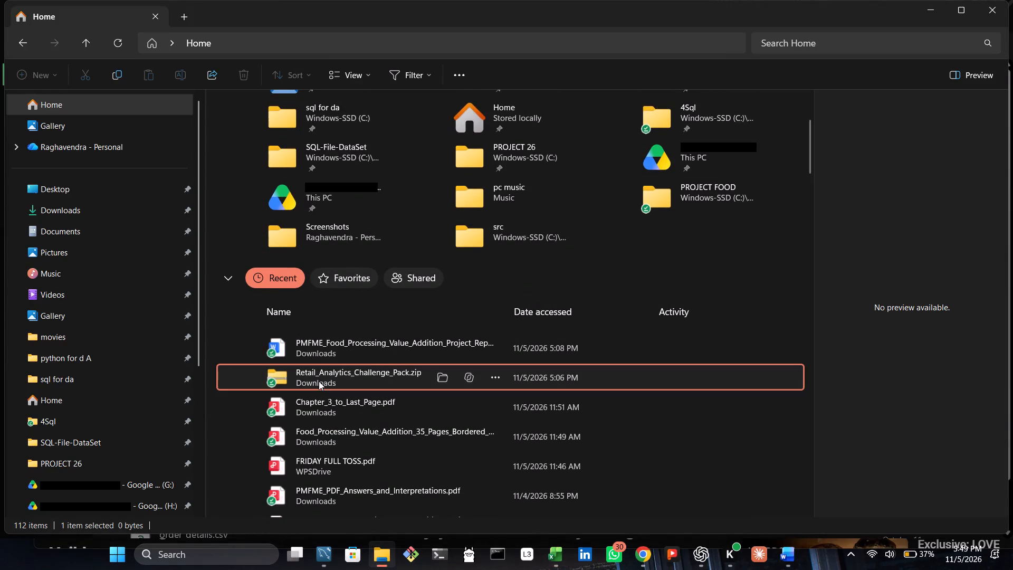
{"action": "double_click", "coordinate": [331, 337]}
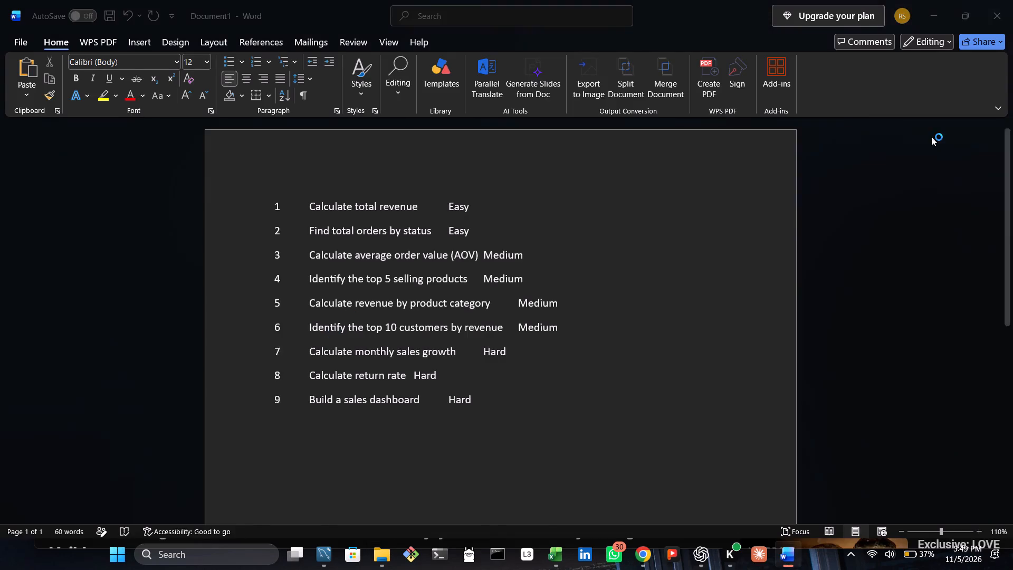
Close the unsaved Word document containing the list of nine analytics tasks, without saving it.
{"action": "left_click", "coordinate": [992, 24]}
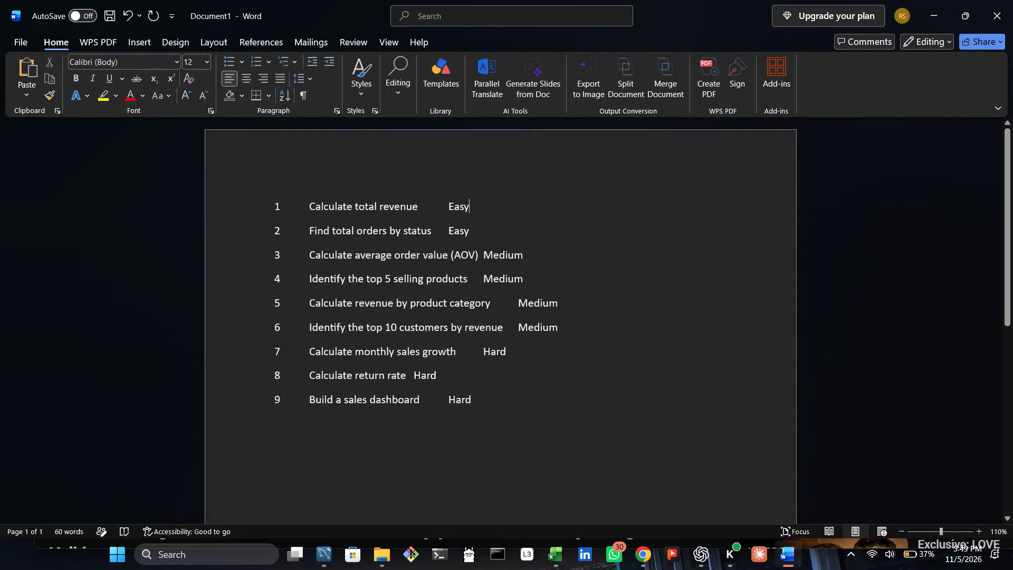
{"action": "left_click", "coordinate": [1012, 20]}
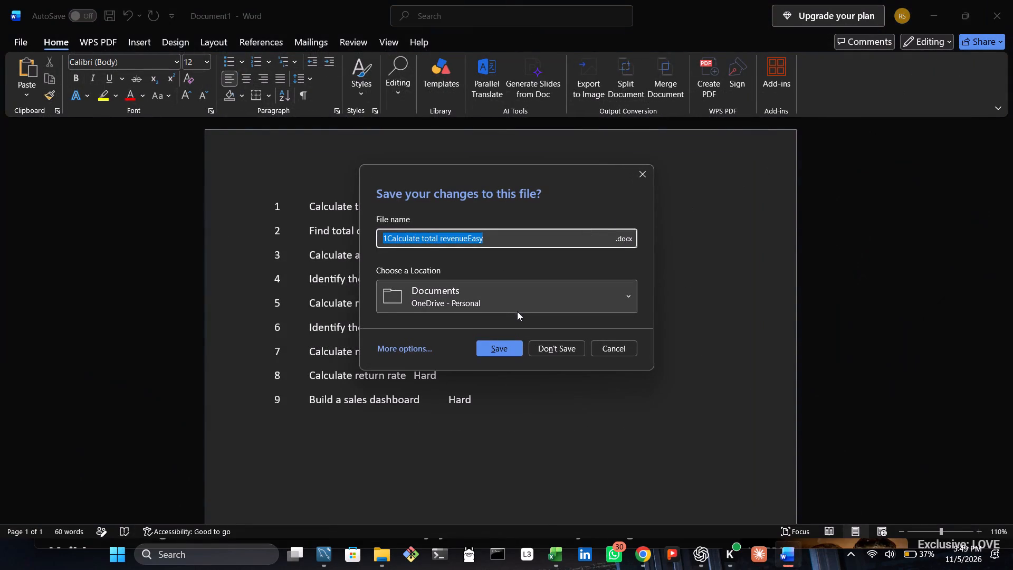
{"action": "left_click", "coordinate": [546, 351]}
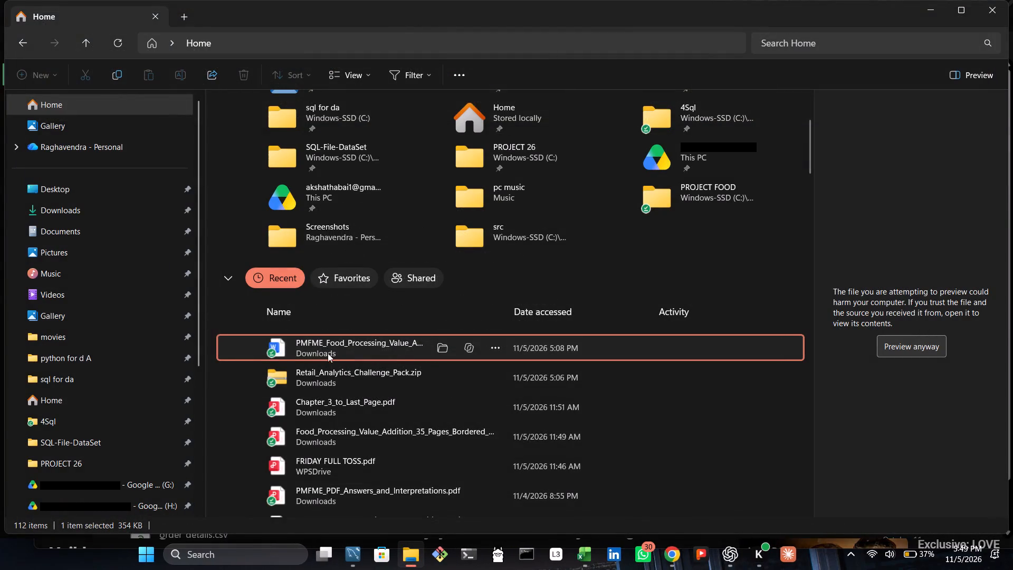
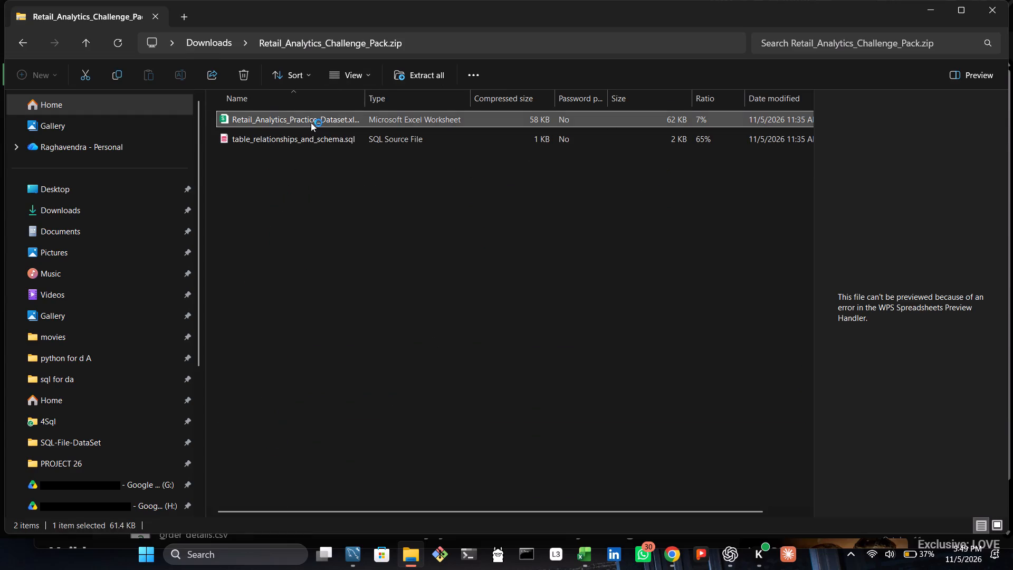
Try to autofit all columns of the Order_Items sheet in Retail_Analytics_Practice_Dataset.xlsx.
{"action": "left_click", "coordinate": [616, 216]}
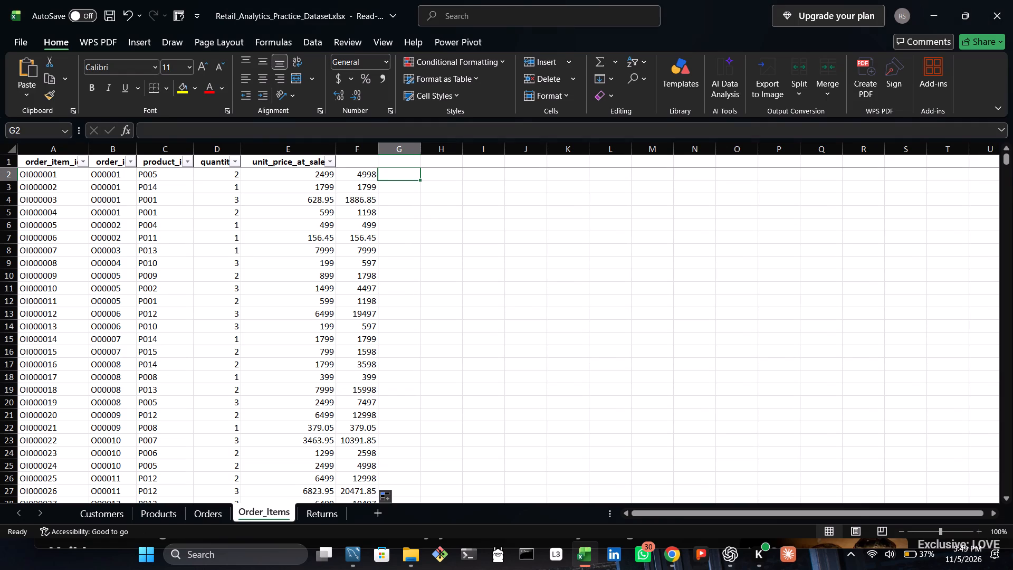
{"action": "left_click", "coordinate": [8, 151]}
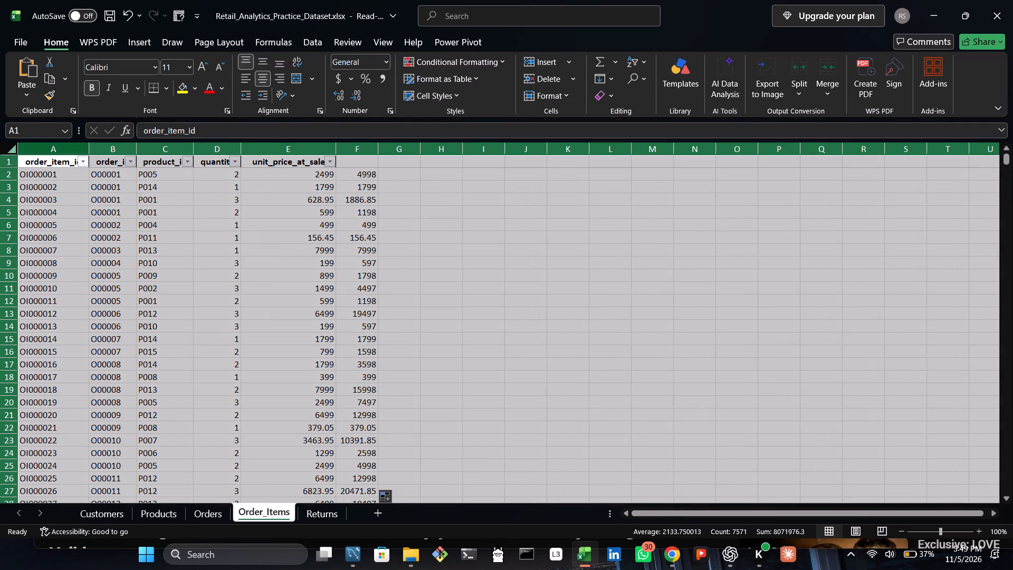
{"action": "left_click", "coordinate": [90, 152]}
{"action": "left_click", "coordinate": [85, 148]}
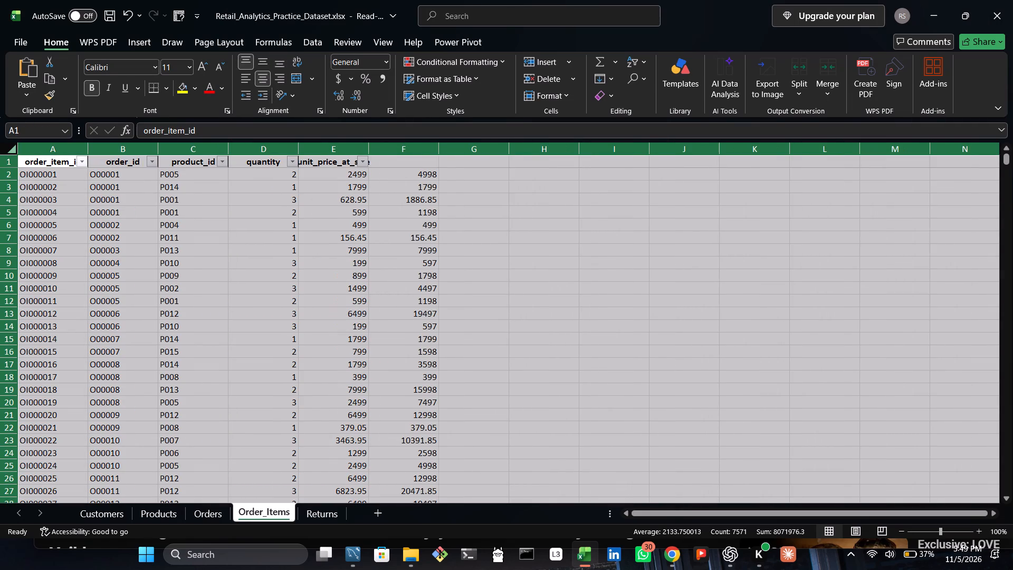
Autofit all column widths on the Orders sheet so that the full headers fit.
{"action": "left_click", "coordinate": [331, 507]}
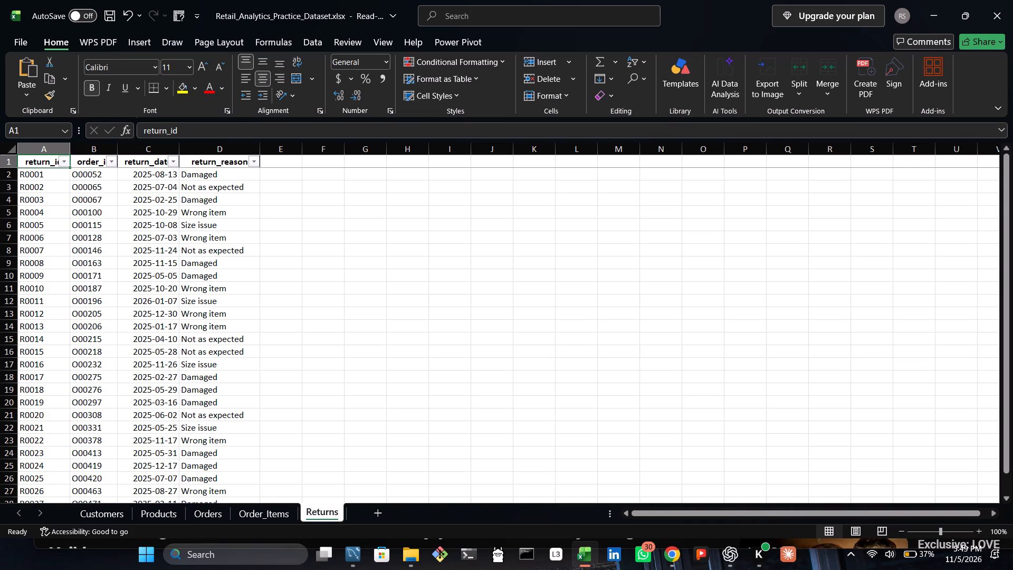
{"action": "left_click_drag", "start_coordinate": [207, 522], "coordinate": [205, 527]}
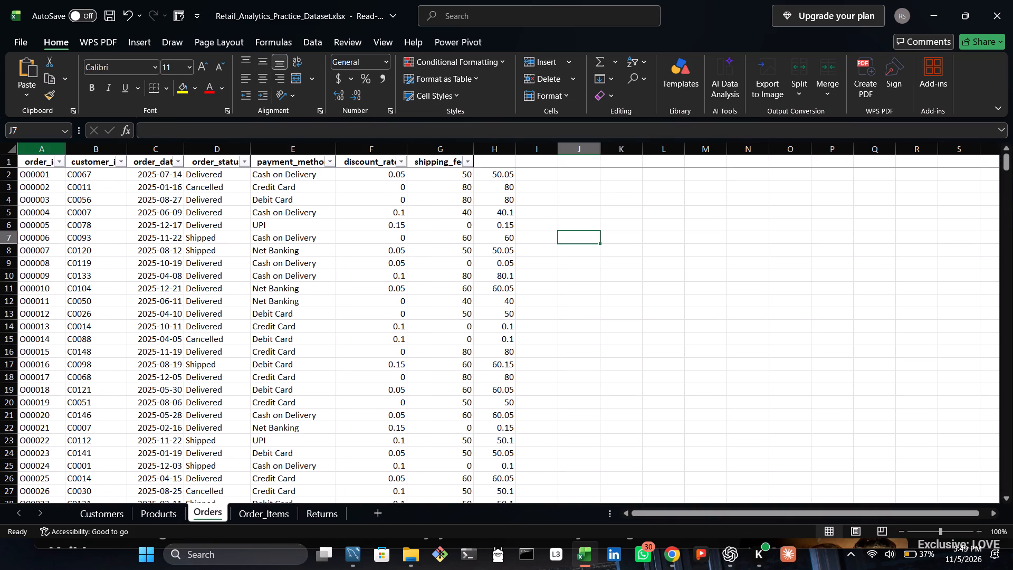
{"action": "left_click", "coordinate": [9, 155]}
{"action": "left_click", "coordinate": [14, 144]}
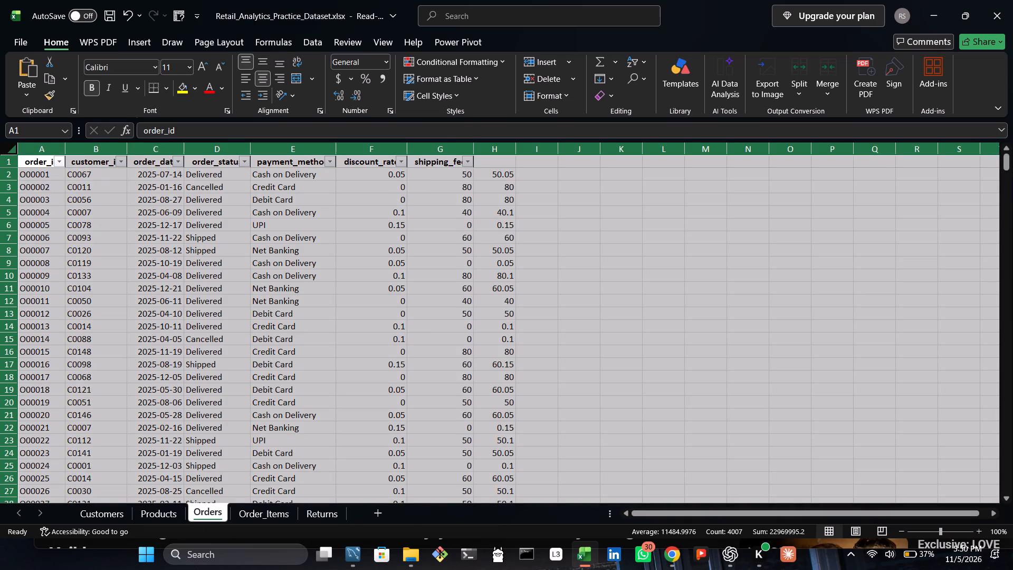
{"action": "double_click", "coordinate": [130, 151]}
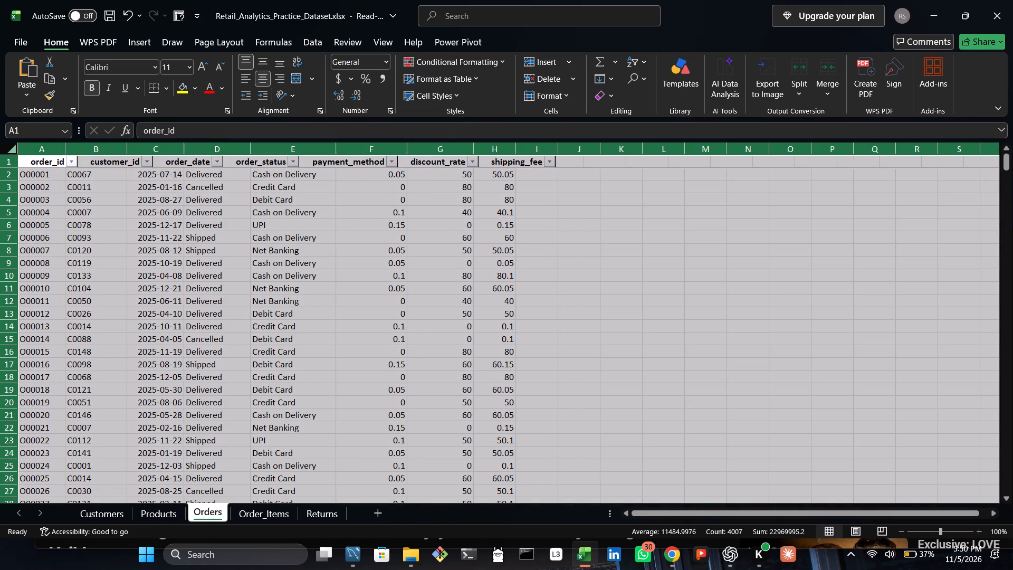
Autofit all column widths on the Products sheet.
{"action": "left_click", "coordinate": [176, 510]}
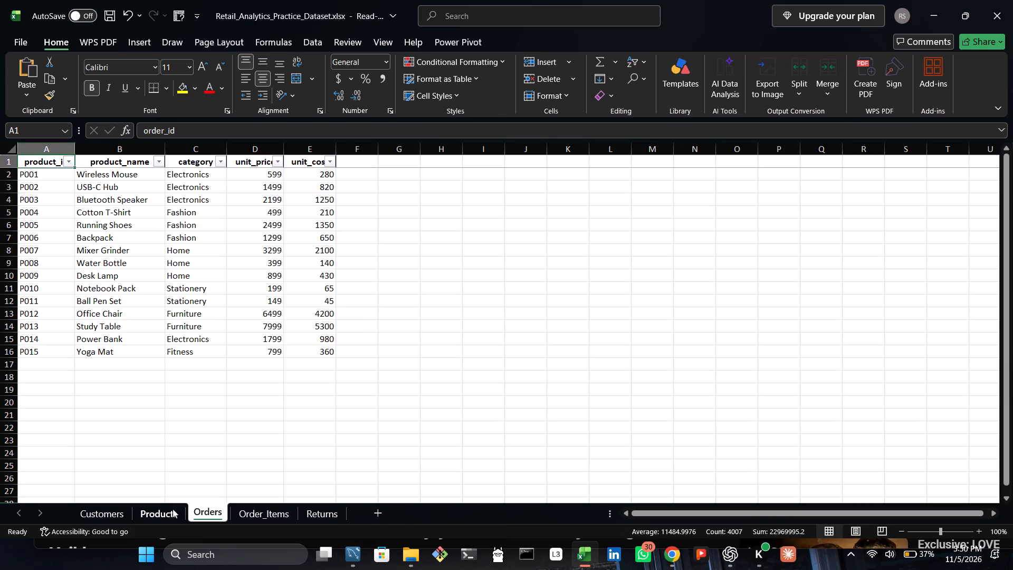
{"action": "left_click", "coordinate": [7, 151]}
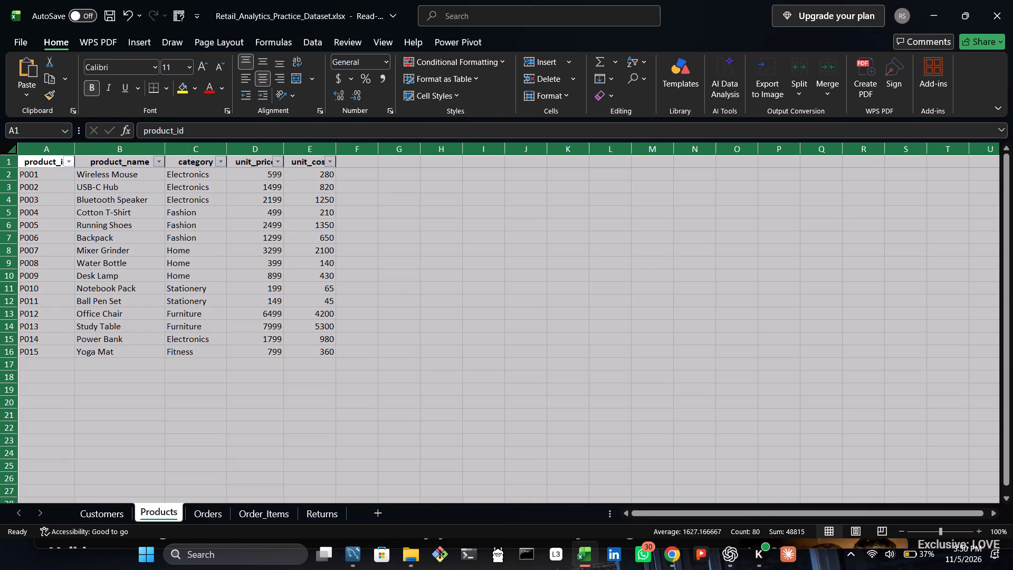
{"action": "double_click", "coordinate": [72, 150]}
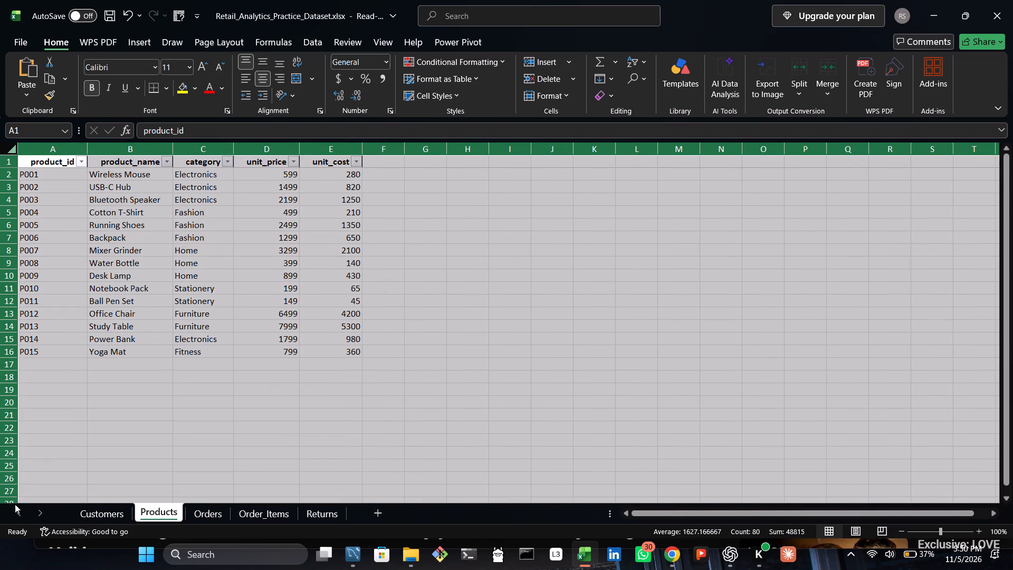
Autofit all column widths on the Customers sheet and clear the whole-sheet selection.
{"action": "left_click", "coordinate": [126, 500]}
{"action": "left_click", "coordinate": [122, 506]}
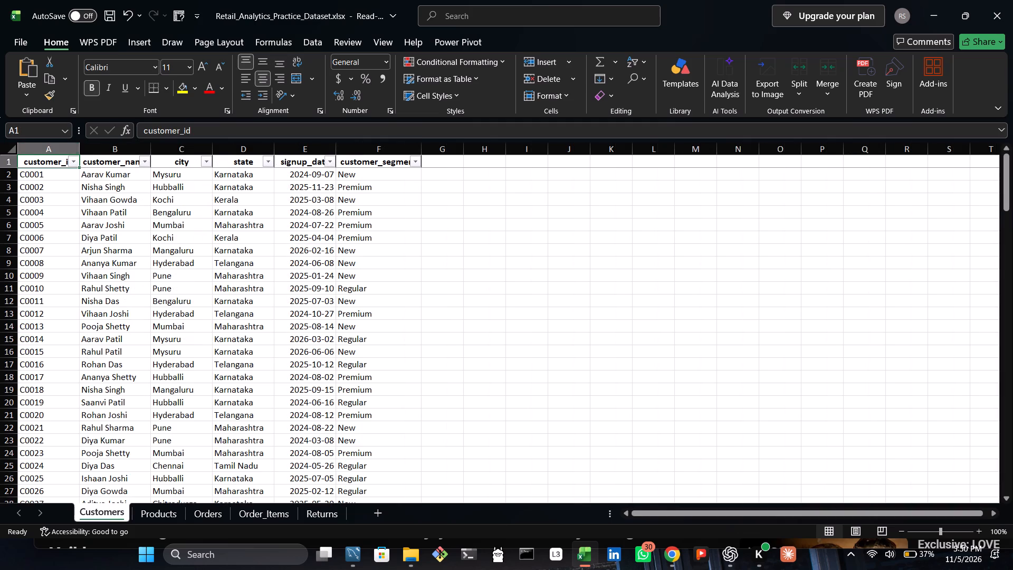
{"action": "left_click", "coordinate": [8, 148]}
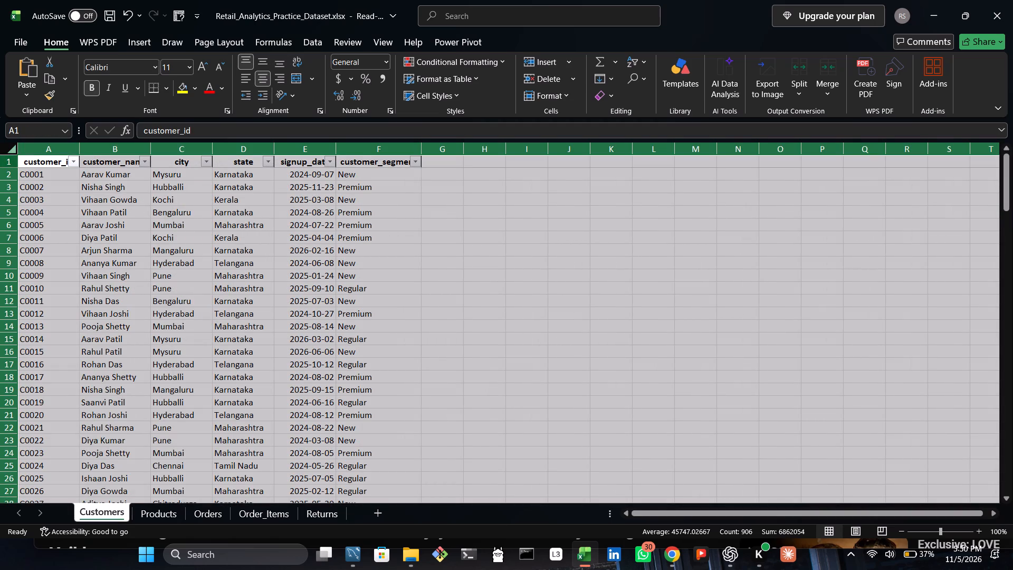
{"action": "double_click", "coordinate": [78, 148]}
{"action": "left_click", "coordinate": [495, 184]}
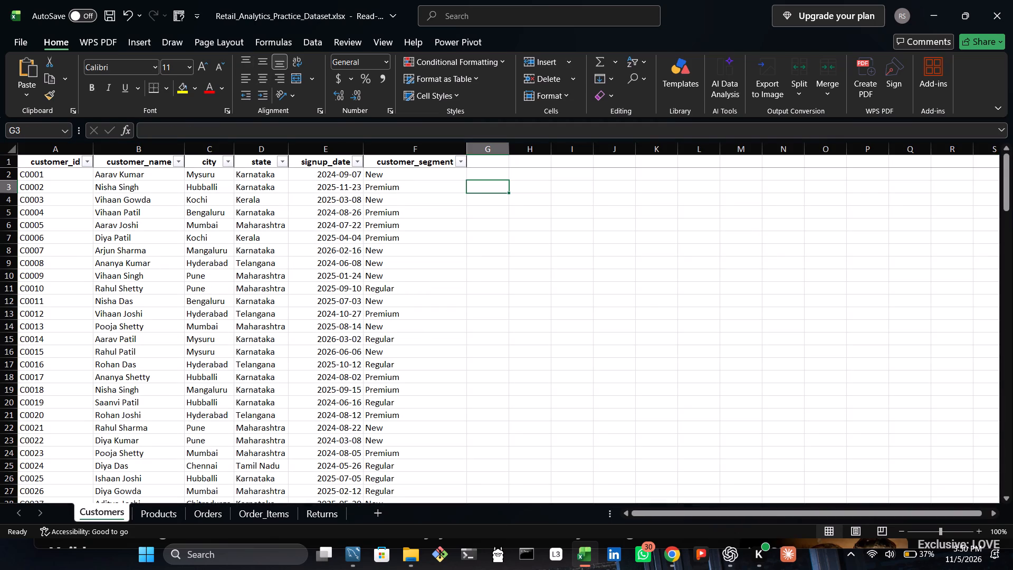
{"action": "scroll", "coordinate": [634, 178], "scroll_direction": "down", "scroll_amount": 2}
{"action": "scroll", "coordinate": [690, 153], "scroll_direction": "up", "scroll_amount": 4}
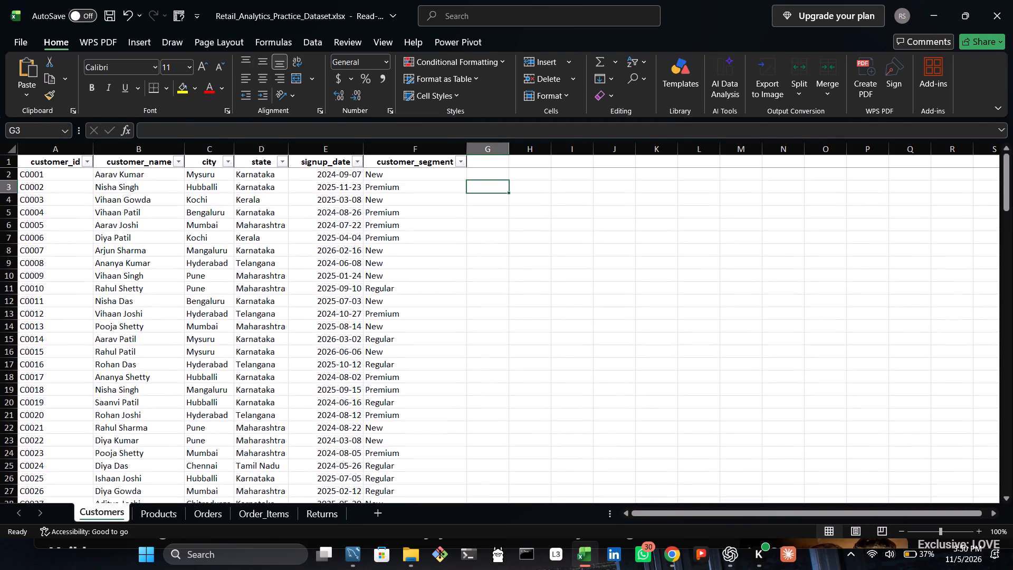
Autofit all column widths on the Order_Items sheet to their contents.
{"action": "left_click", "coordinate": [319, 518]}
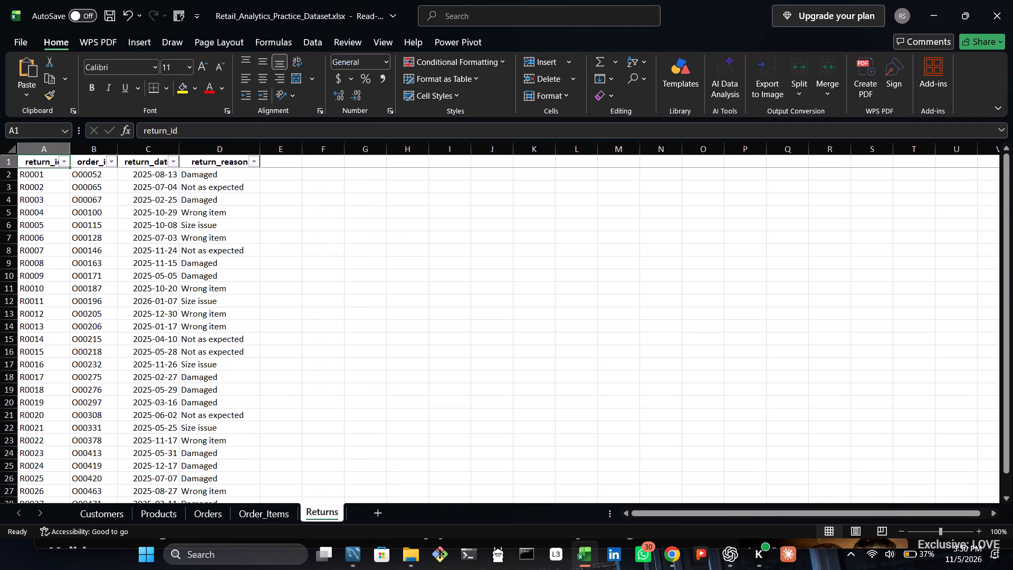
{"action": "left_click", "coordinate": [269, 517]}
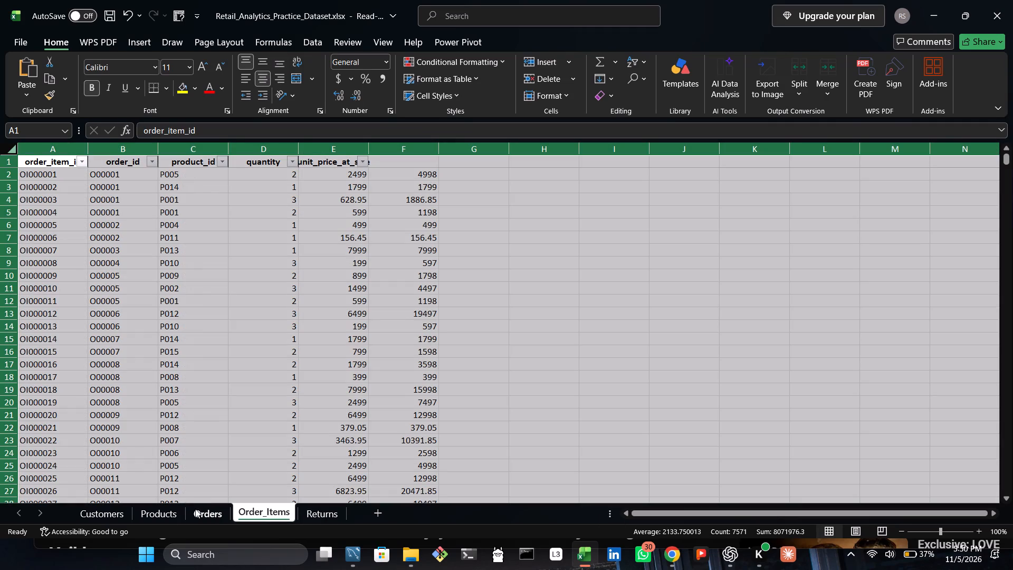
{"action": "left_click", "coordinate": [663, 292]}
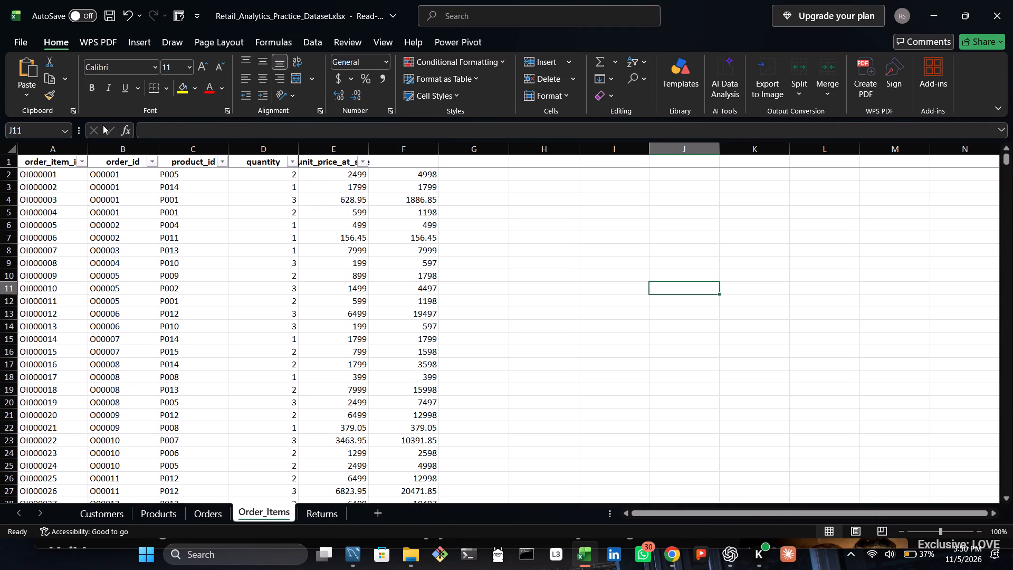
{"action": "left_click", "coordinate": [13, 151]}
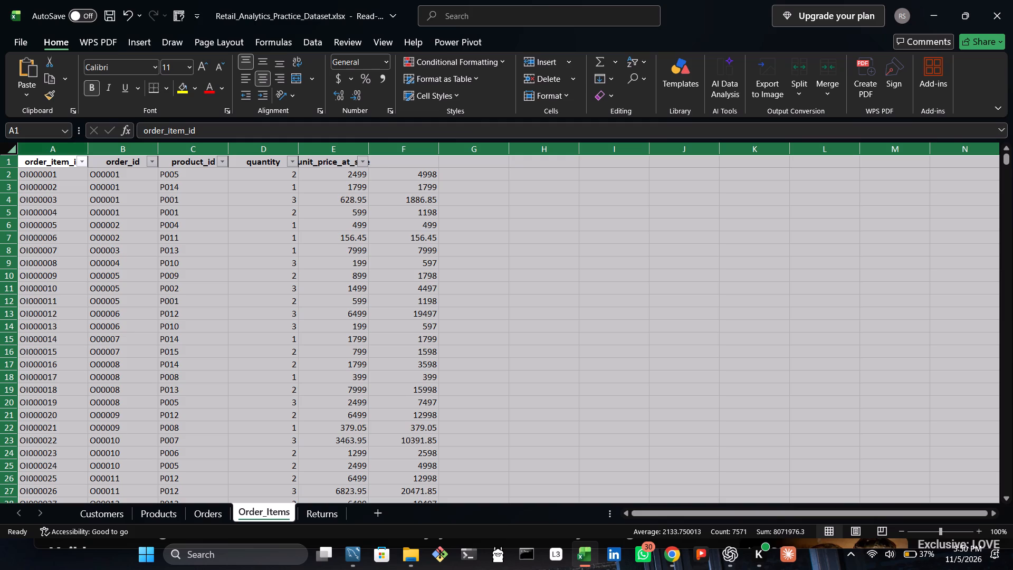
{"action": "double_click", "coordinate": [88, 151]}
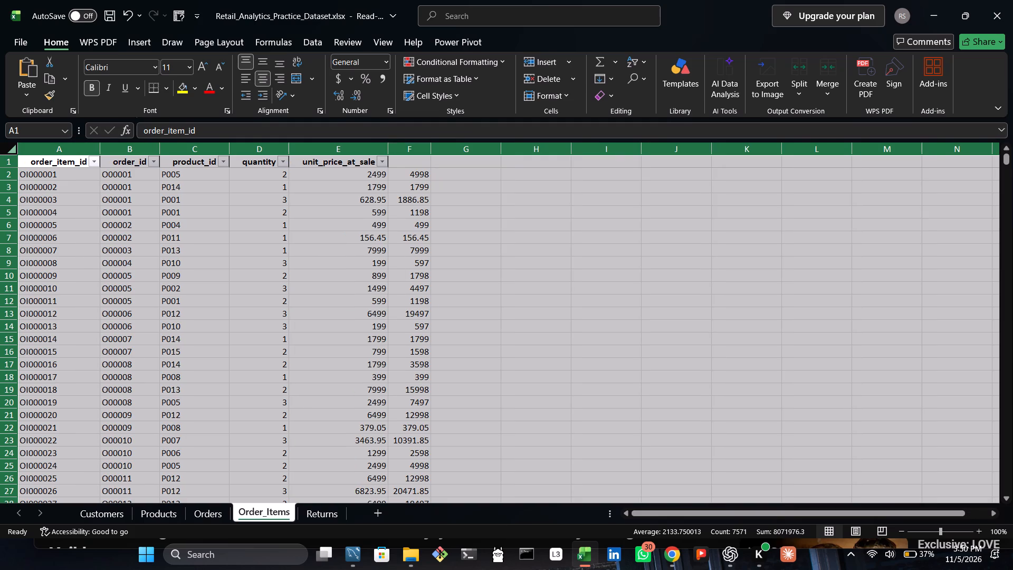
Enter the header "total" in cell F1 above the calculated column on the Order_Items sheet.
{"action": "double_click", "coordinate": [414, 160]}
{"action": "type", "text": "tpotal"}
{"action": "key", "text": "space"}
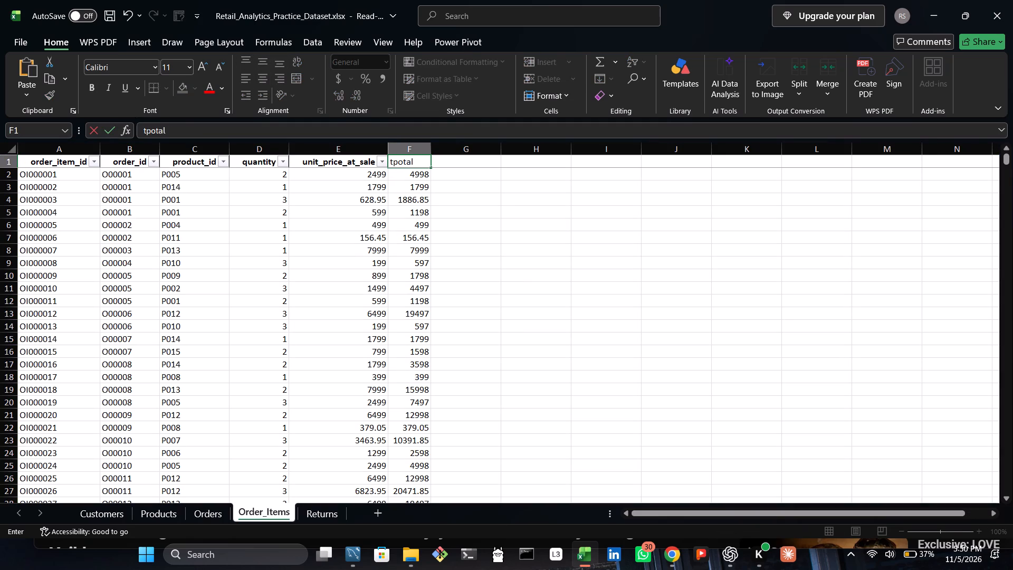
{"action": "key", "text": "BackSpace"}
{"action": "key", "text": "BackSpace"}
{"action": "key", "text": "BackSpace"}
{"action": "key", "text": "BackSpace"}
{"action": "key", "text": "BackSpace"}
{"action": "key", "text": "BackSpace"}
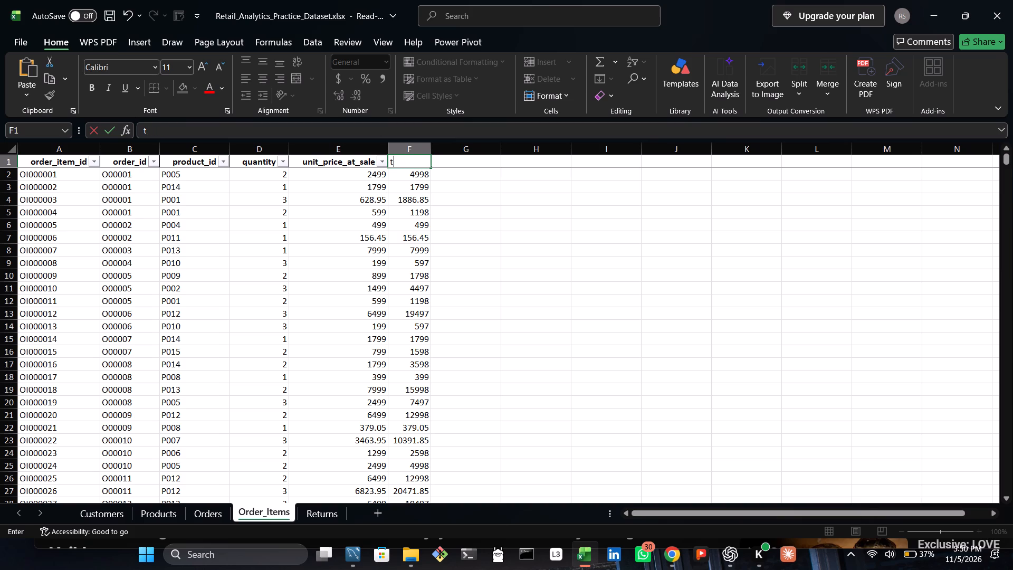
{"action": "type", "text": "oyt"}
{"action": "type", "text": "al"}
{"action": "key", "text": "Left"}
{"action": "key", "text": "Left"}
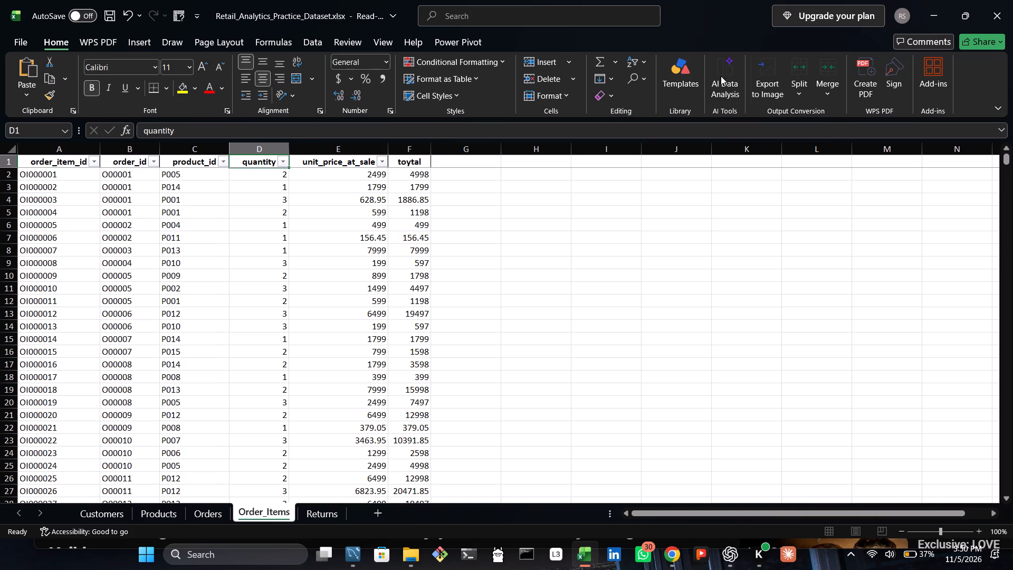
{"action": "left_click", "coordinate": [410, 163]}
{"action": "left_click", "coordinate": [410, 163]}
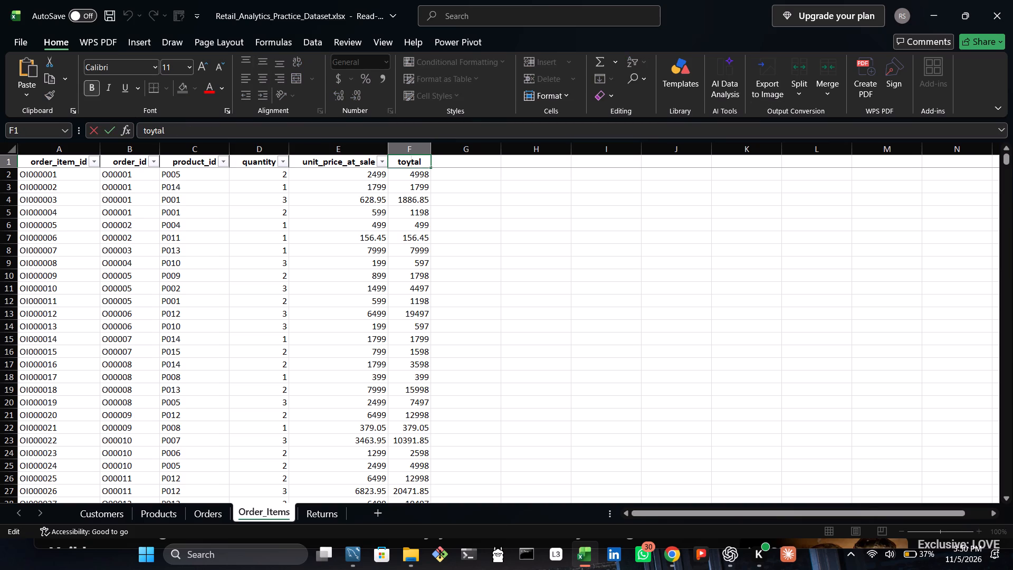
{"action": "key", "text": "BackSpace"}
{"action": "left_click_drag", "start_coordinate": [649, 278], "coordinate": [639, 266]}
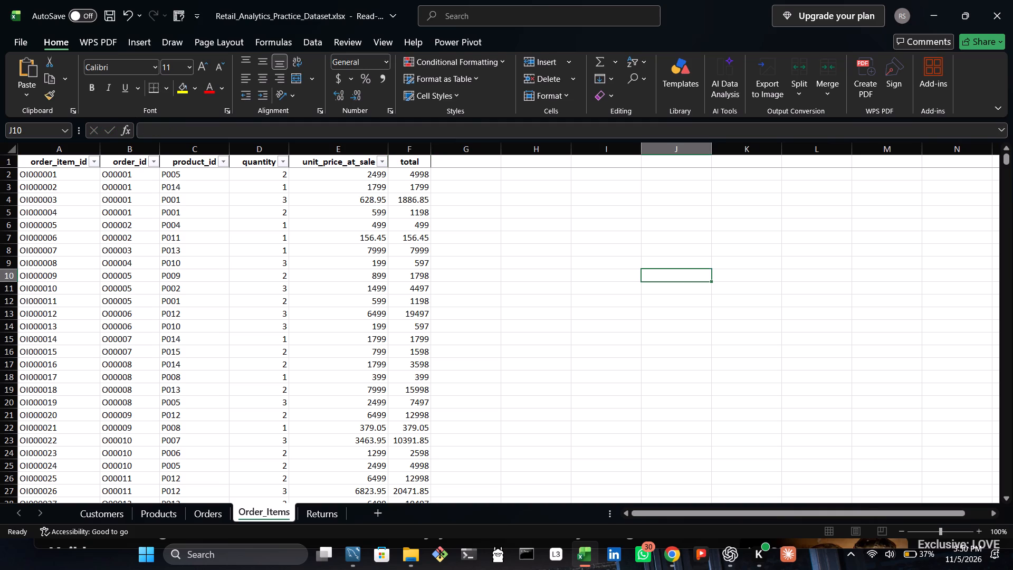
Compare the Order_Items columns with the Orders sheet, examining the formula in Orders cell H2.
{"action": "left_click", "coordinate": [460, 175]}
{"action": "double_click", "coordinate": [460, 175]}
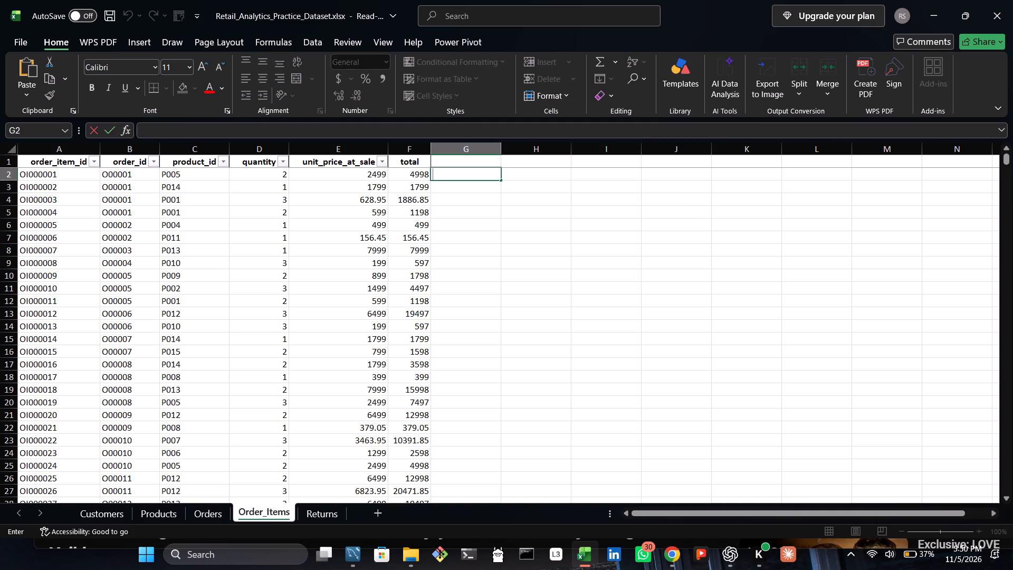
{"action": "left_click", "coordinate": [211, 511]}
{"action": "left_click", "coordinate": [250, 513]}
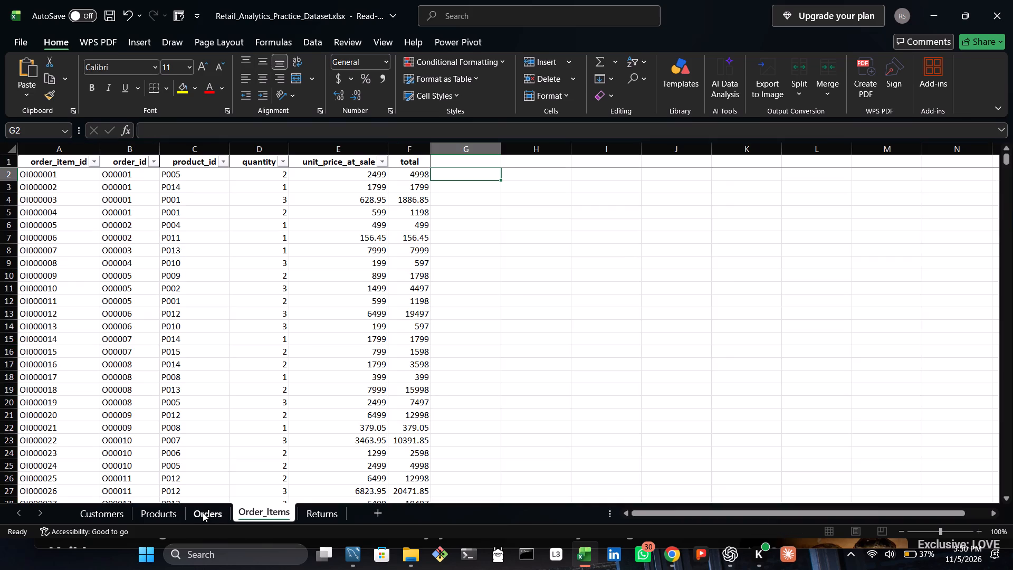
{"action": "left_click", "coordinate": [203, 512]}
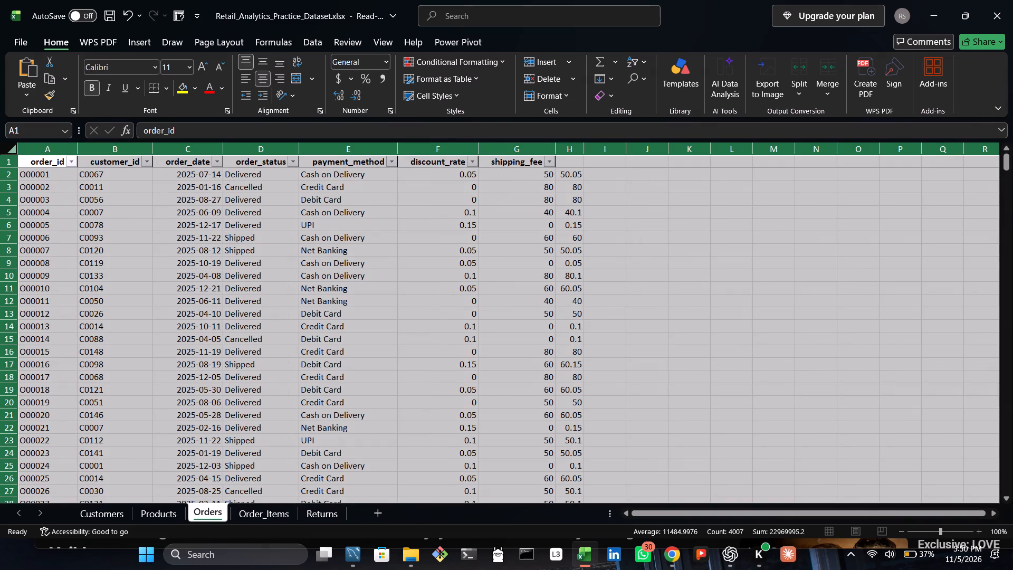
{"action": "left_click", "coordinate": [570, 175]}
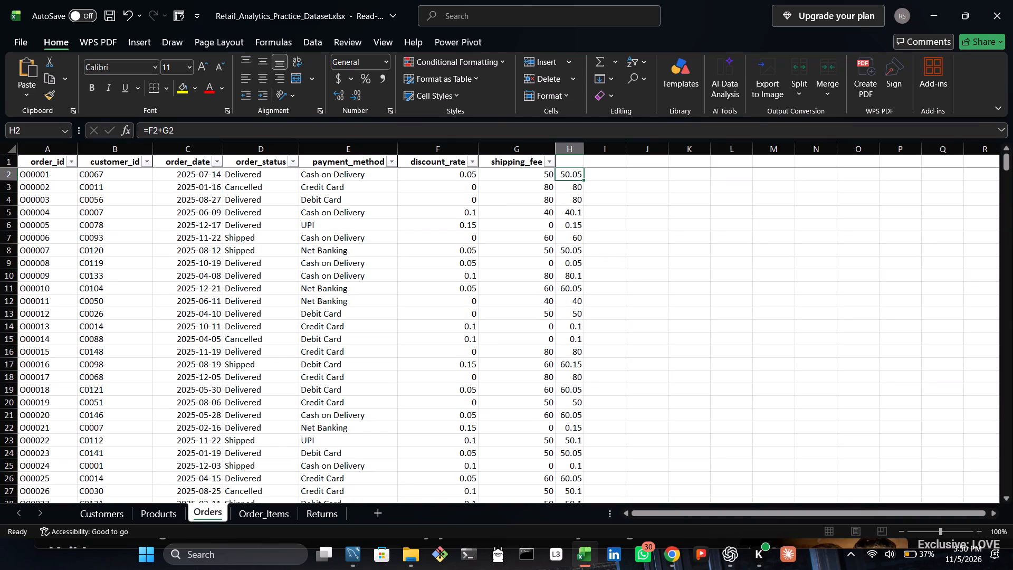
{"action": "left_click", "coordinate": [269, 509]}
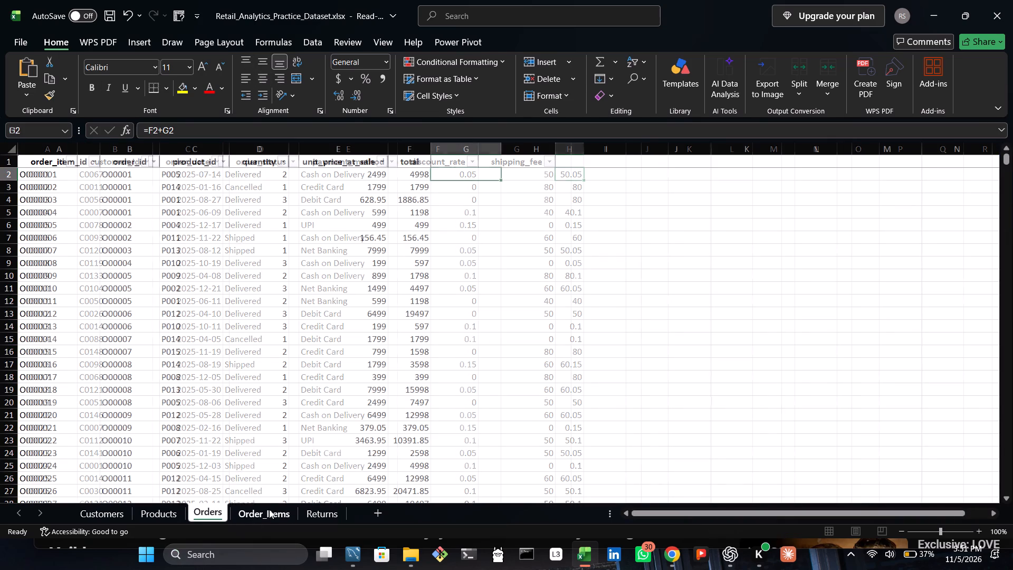
{"action": "left_click", "coordinate": [469, 157]}
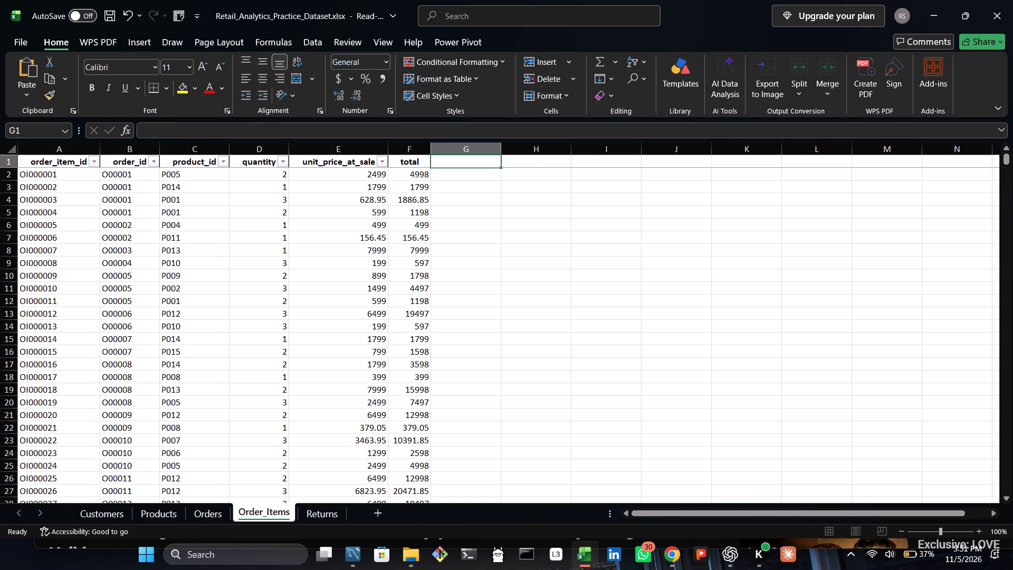
{"action": "left_click", "coordinate": [186, 507]}
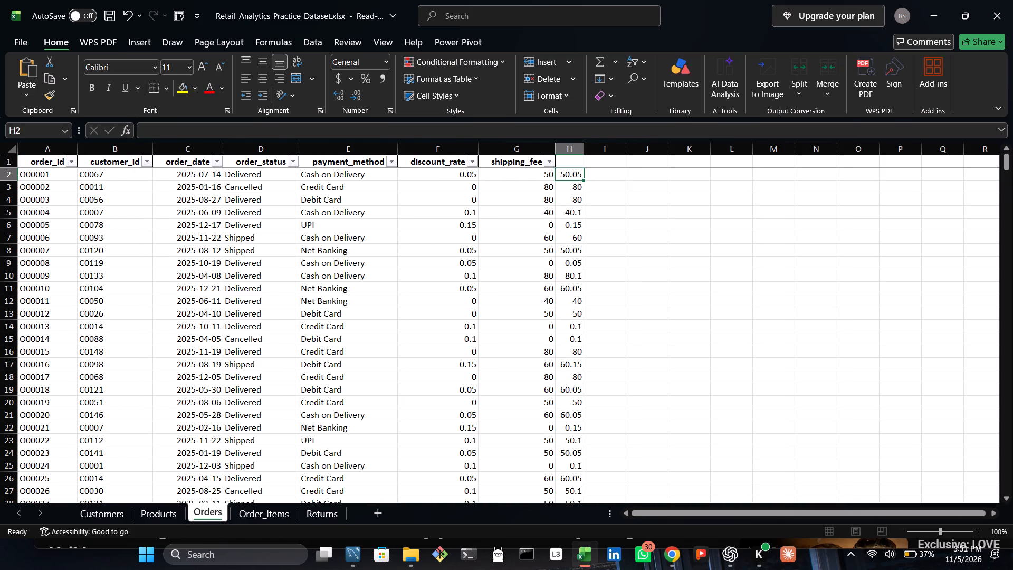
{"action": "left_click", "coordinate": [258, 514]}
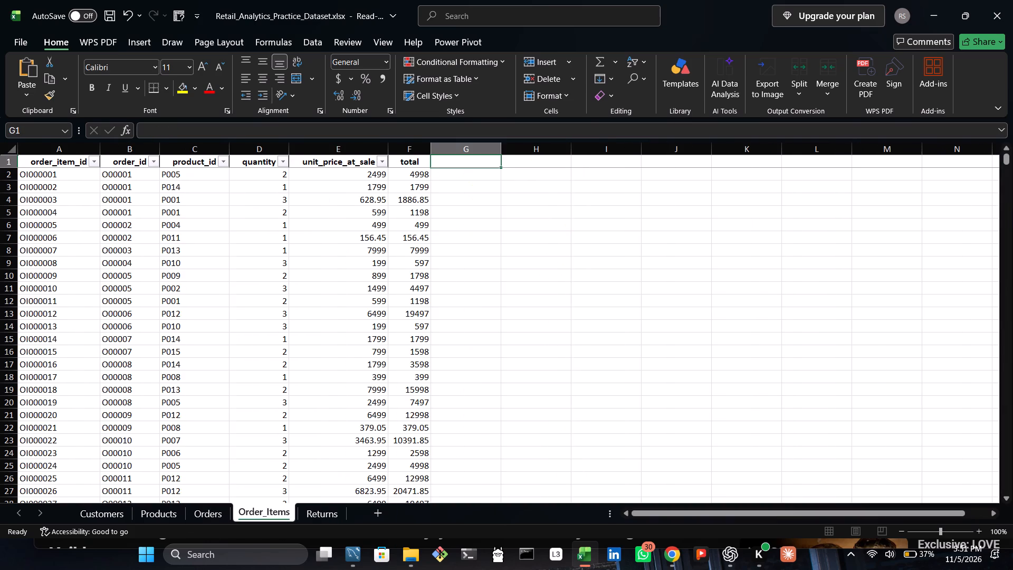
Enter the header "exp" in cell G1 of the Order_Items sheet.
{"action": "double_click", "coordinate": [480, 159]}
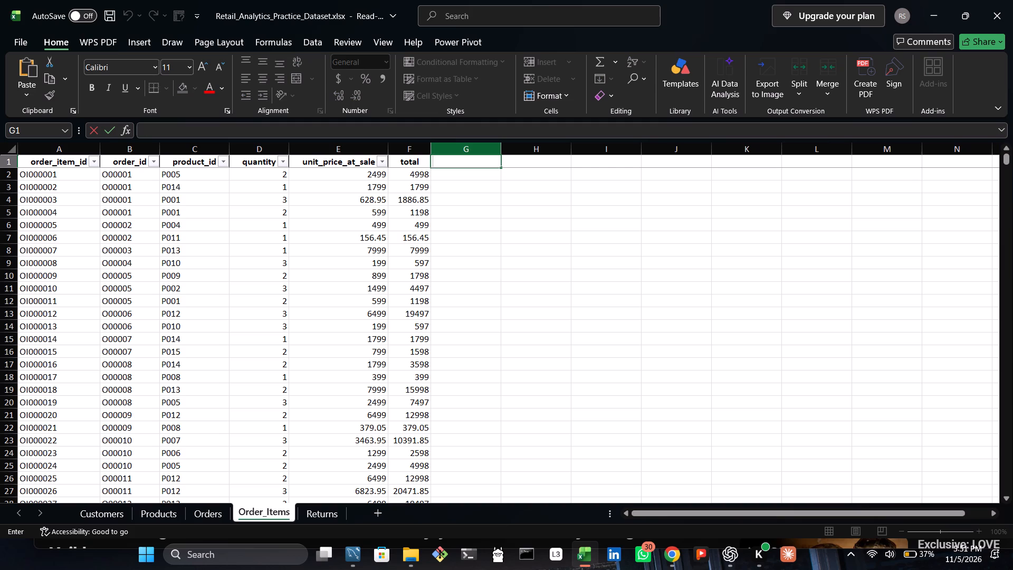
{"action": "type", "text": "ex["}
{"action": "key", "text": "BackSpace"}
{"action": "key", "text": "p"}
{"action": "double_click", "coordinate": [455, 172]}
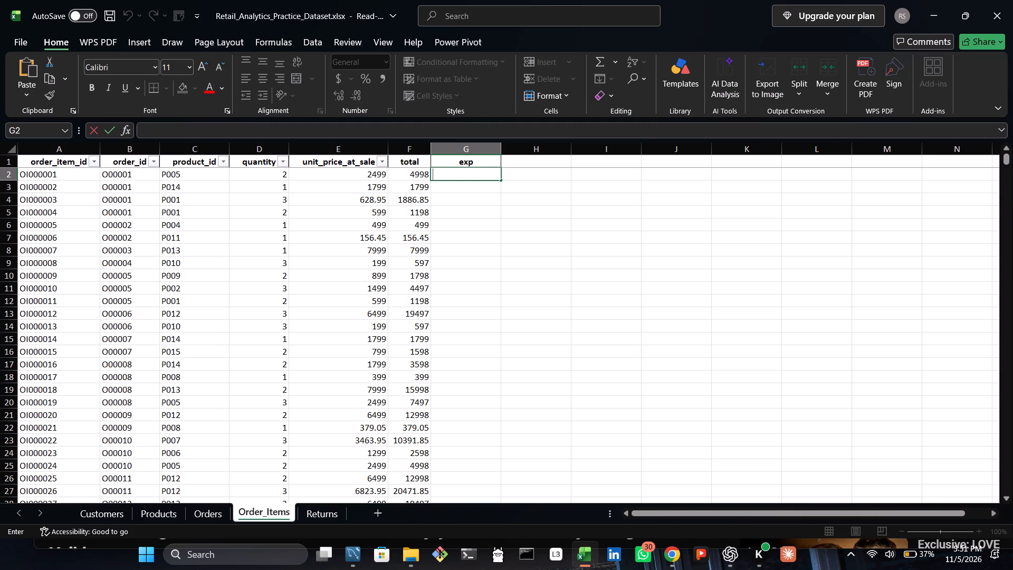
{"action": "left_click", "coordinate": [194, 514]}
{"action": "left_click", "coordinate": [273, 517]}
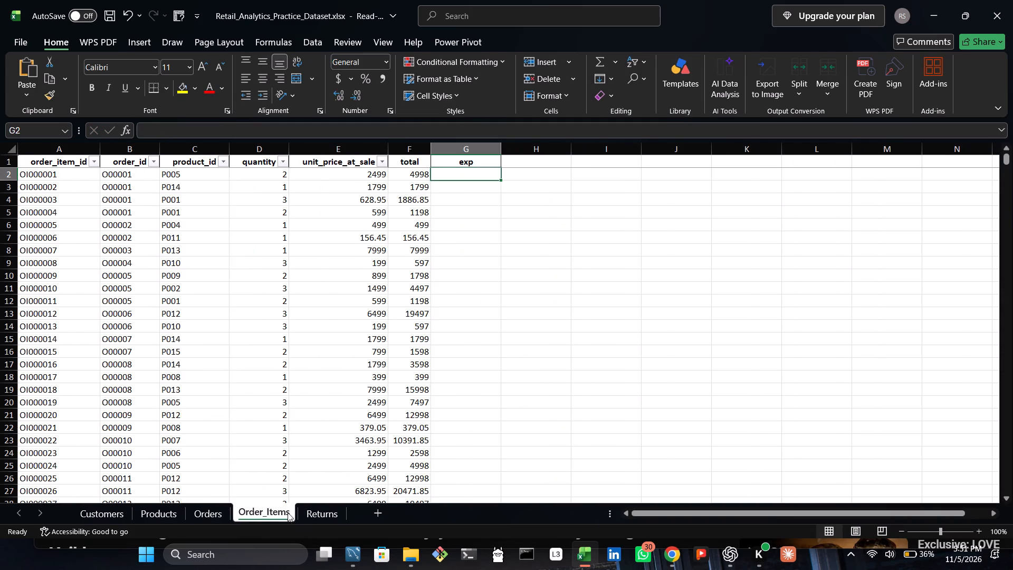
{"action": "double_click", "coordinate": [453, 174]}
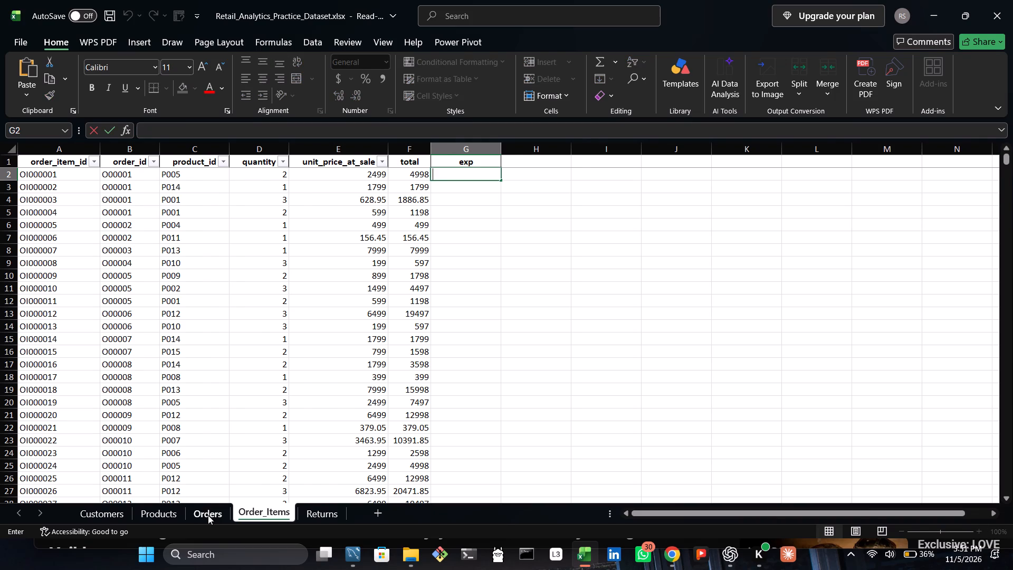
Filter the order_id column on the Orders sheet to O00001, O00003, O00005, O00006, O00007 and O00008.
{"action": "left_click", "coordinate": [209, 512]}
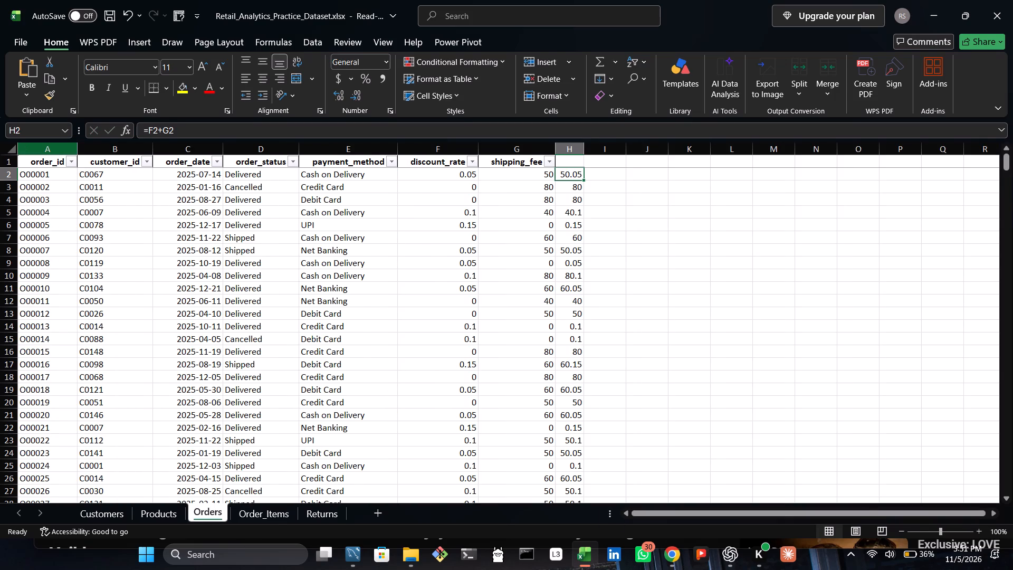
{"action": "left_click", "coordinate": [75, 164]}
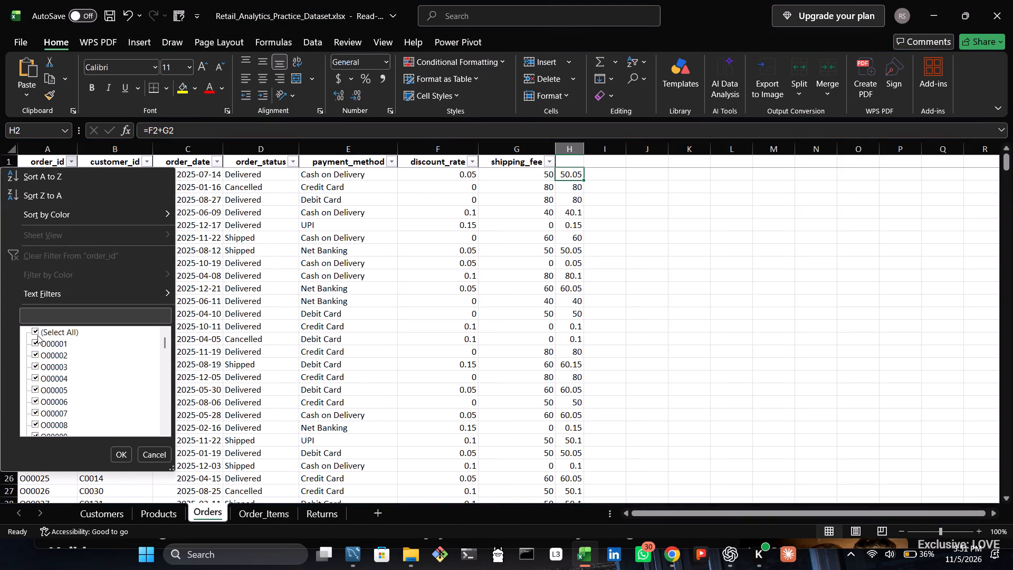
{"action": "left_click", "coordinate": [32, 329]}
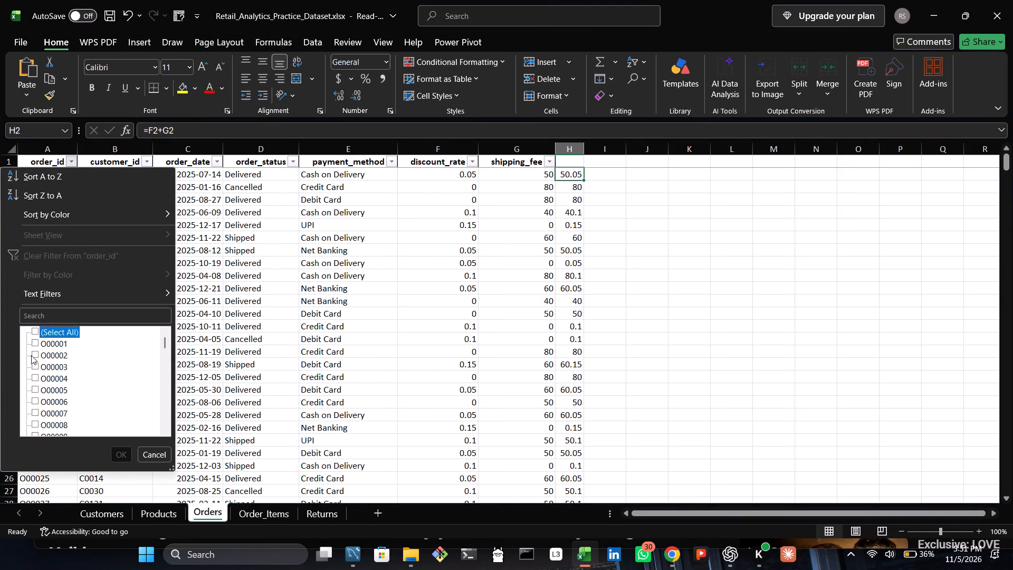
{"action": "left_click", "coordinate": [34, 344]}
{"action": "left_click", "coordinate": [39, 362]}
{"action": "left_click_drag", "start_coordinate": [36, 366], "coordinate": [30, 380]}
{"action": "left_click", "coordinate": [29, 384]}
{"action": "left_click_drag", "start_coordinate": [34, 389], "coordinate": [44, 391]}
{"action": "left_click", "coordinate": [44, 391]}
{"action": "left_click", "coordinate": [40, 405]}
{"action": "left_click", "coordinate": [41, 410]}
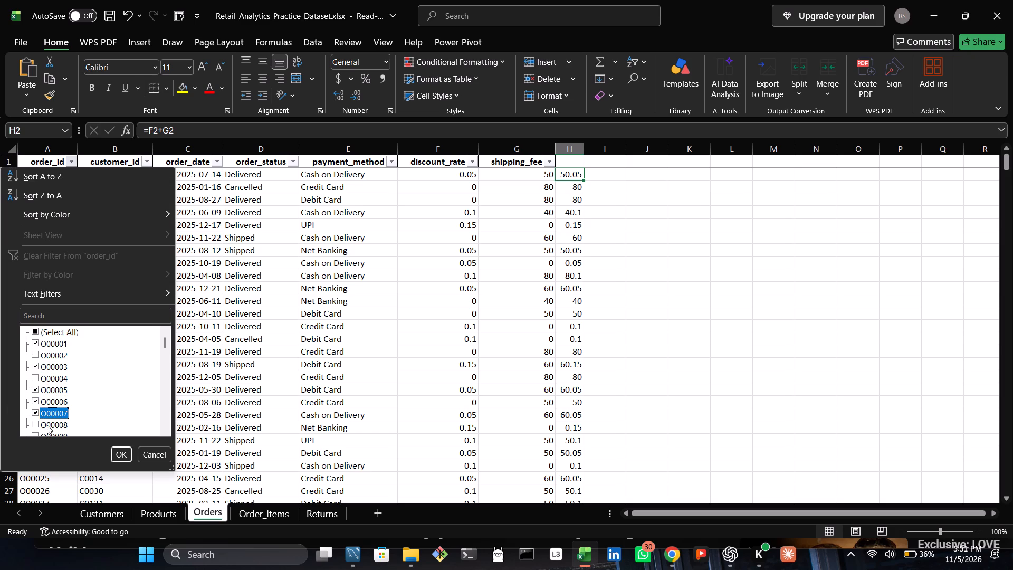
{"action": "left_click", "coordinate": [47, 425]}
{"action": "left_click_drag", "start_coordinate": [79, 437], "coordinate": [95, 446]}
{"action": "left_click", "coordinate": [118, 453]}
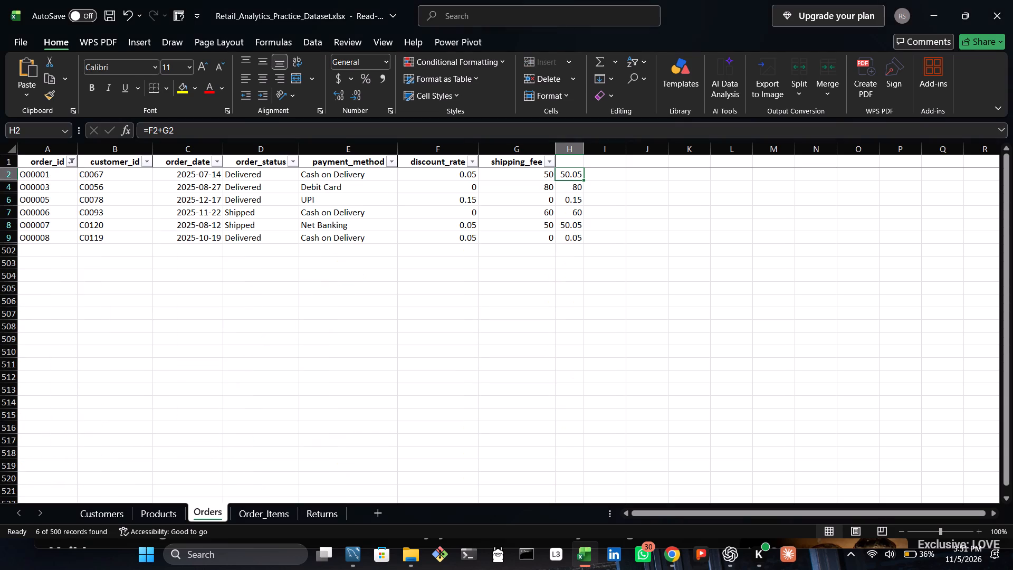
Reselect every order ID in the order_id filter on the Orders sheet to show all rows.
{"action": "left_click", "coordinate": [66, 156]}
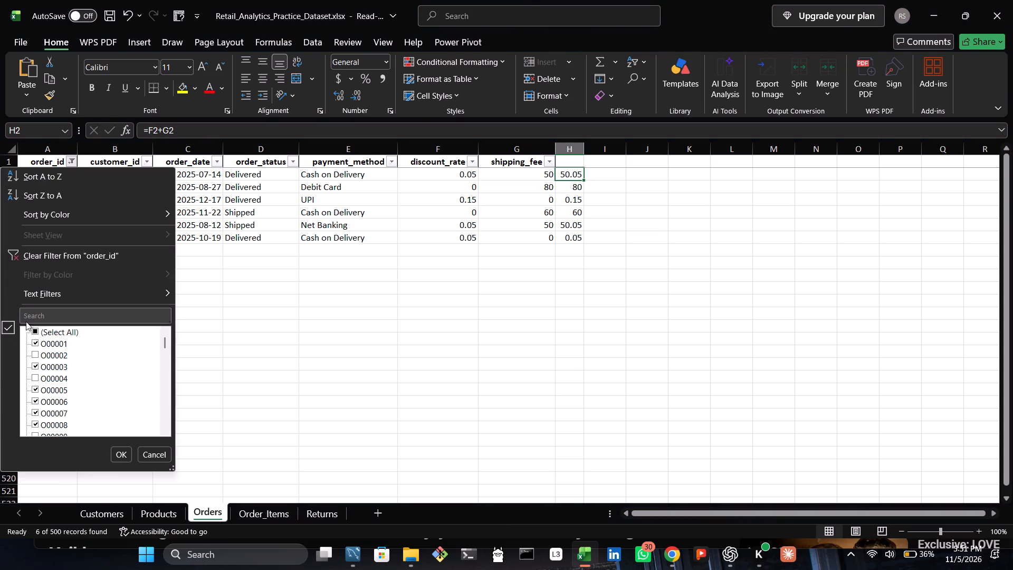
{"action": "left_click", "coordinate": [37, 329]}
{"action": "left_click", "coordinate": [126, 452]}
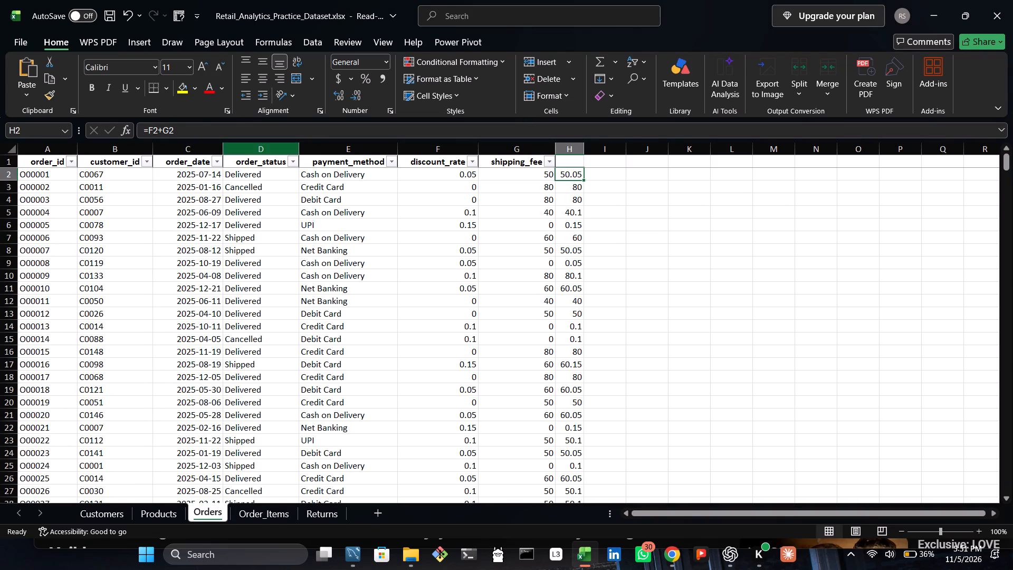
Start a SUMIF formula in cell G2, under the exp header on the Order_Items sheet.
{"action": "left_click", "coordinate": [243, 510]}
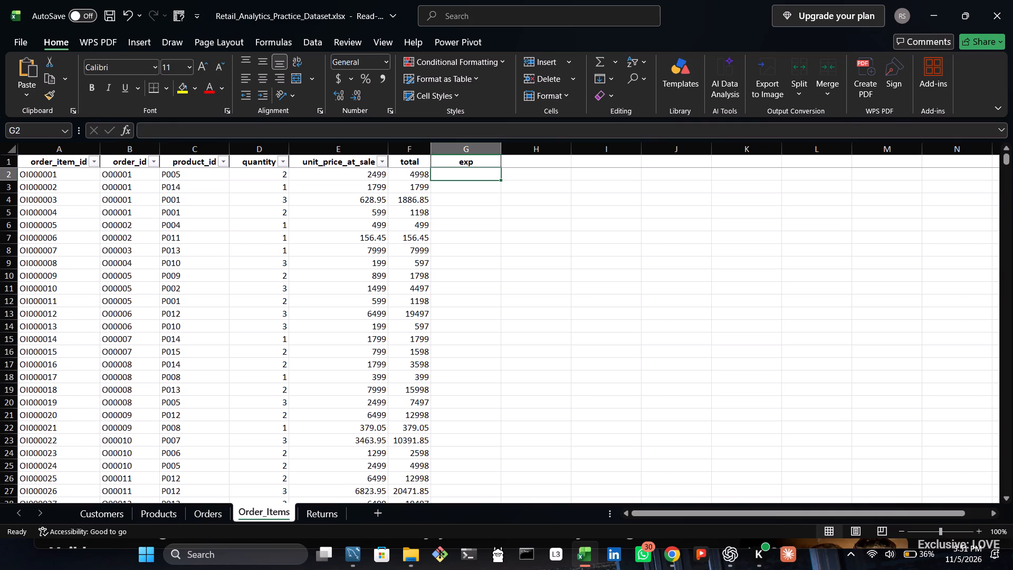
{"action": "left_click", "coordinate": [457, 169]}
{"action": "double_click", "coordinate": [455, 173]}
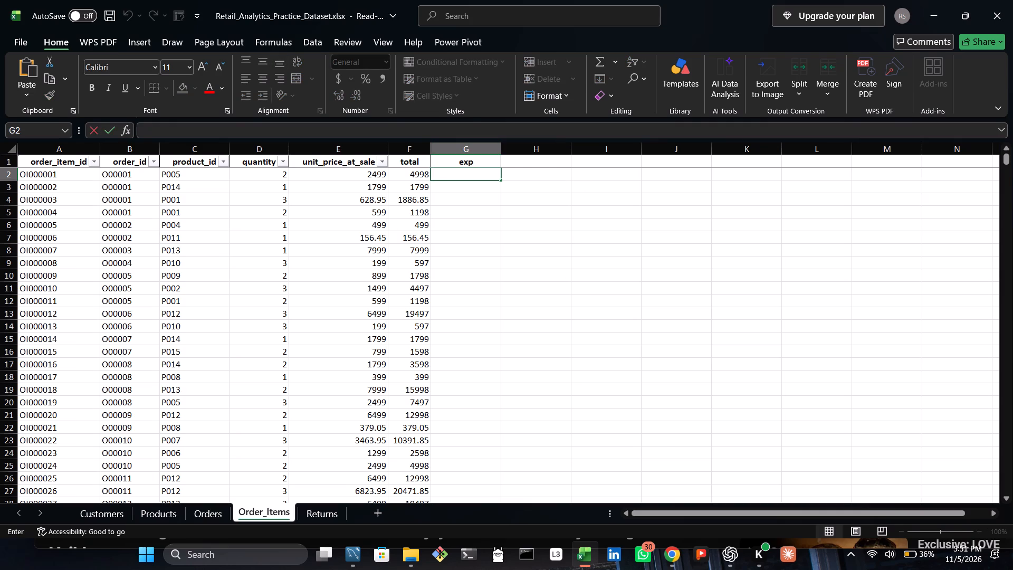
{"action": "key", "text": "equal"}
{"action": "key", "text": "s"}
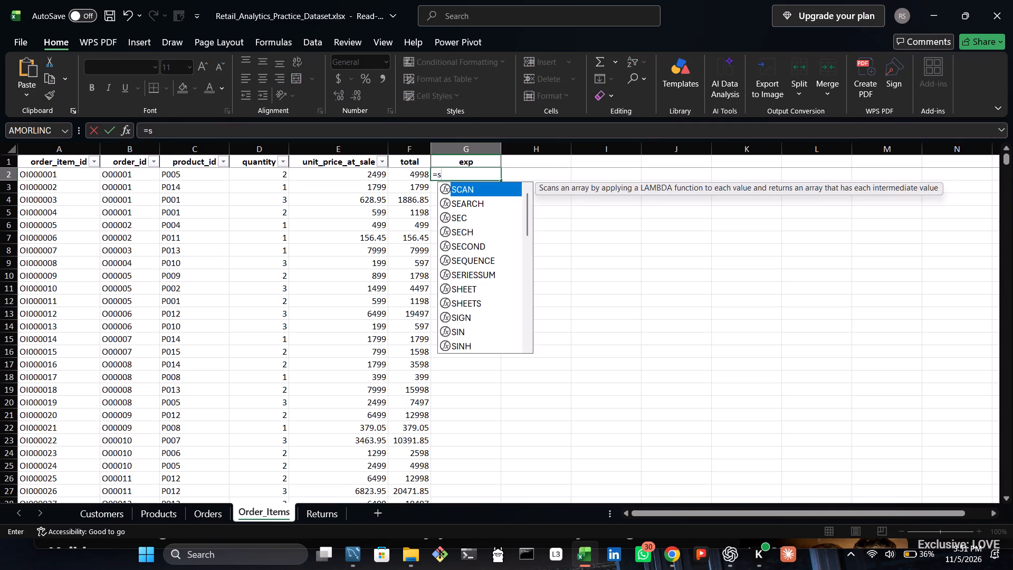
{"action": "key", "text": "u"}
{"action": "double_click", "coordinate": [494, 233]}
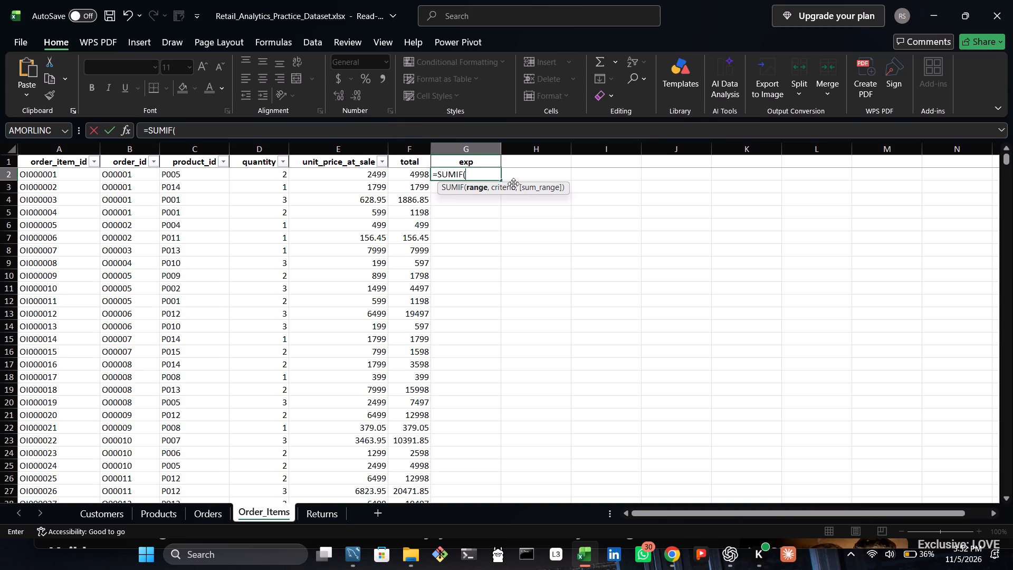
{"action": "right_click", "coordinate": [470, 187]}
{"action": "right_click", "coordinate": [470, 187]}
{"action": "left_click", "coordinate": [470, 187]}
{"action": "left_click", "coordinate": [470, 187]}
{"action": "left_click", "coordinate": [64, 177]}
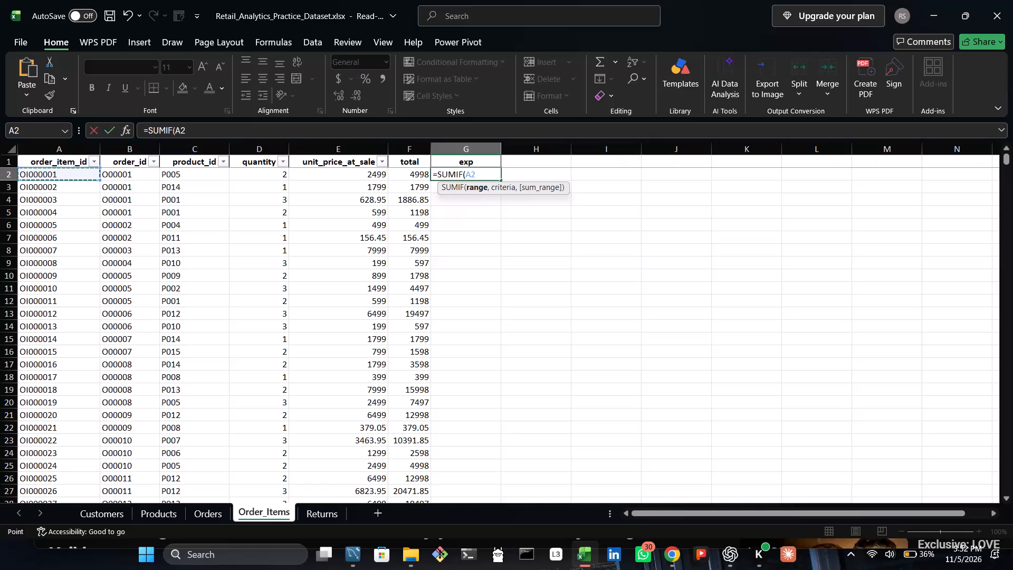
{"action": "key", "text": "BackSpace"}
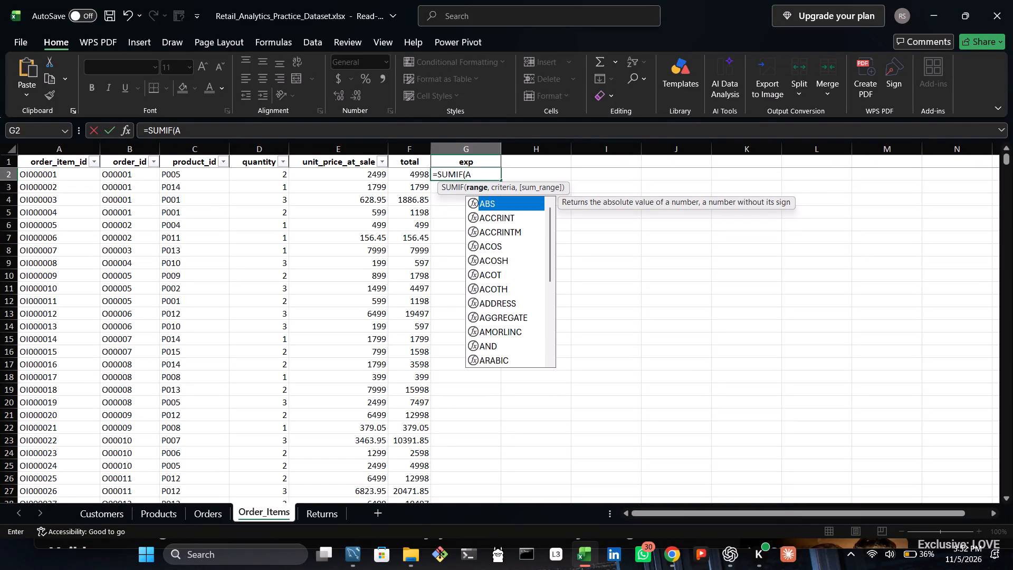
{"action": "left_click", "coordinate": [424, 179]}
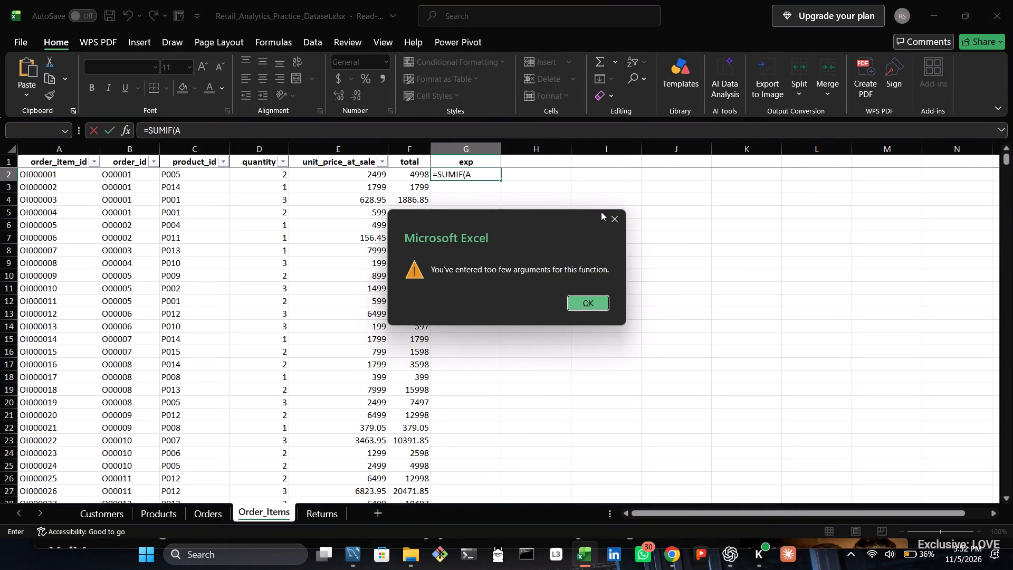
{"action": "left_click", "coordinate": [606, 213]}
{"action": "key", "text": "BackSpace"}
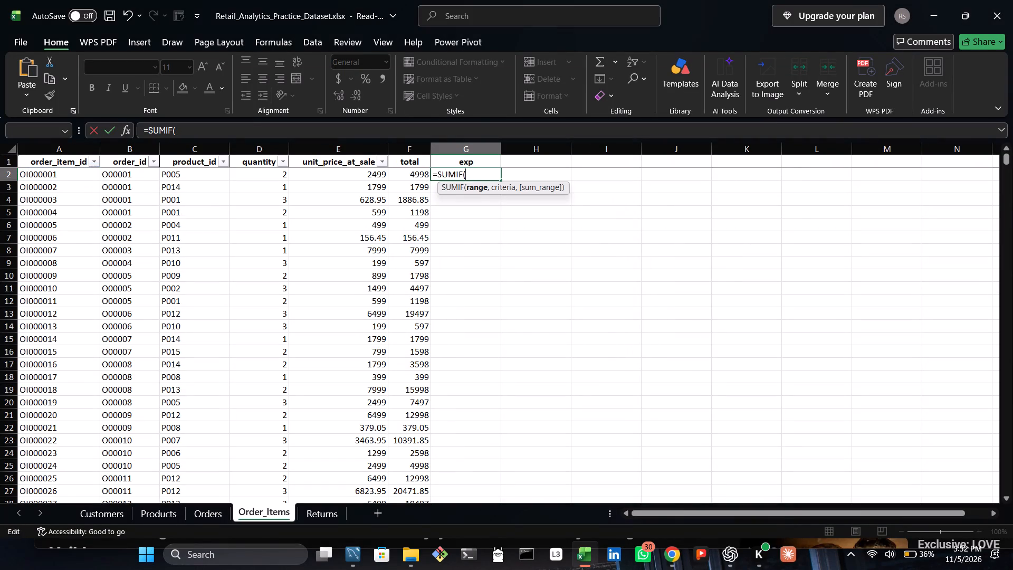
Set the SUMIF range to F2:F1262, covering the total column, and continue to the criteria argument.
{"action": "left_click", "coordinate": [415, 172]}
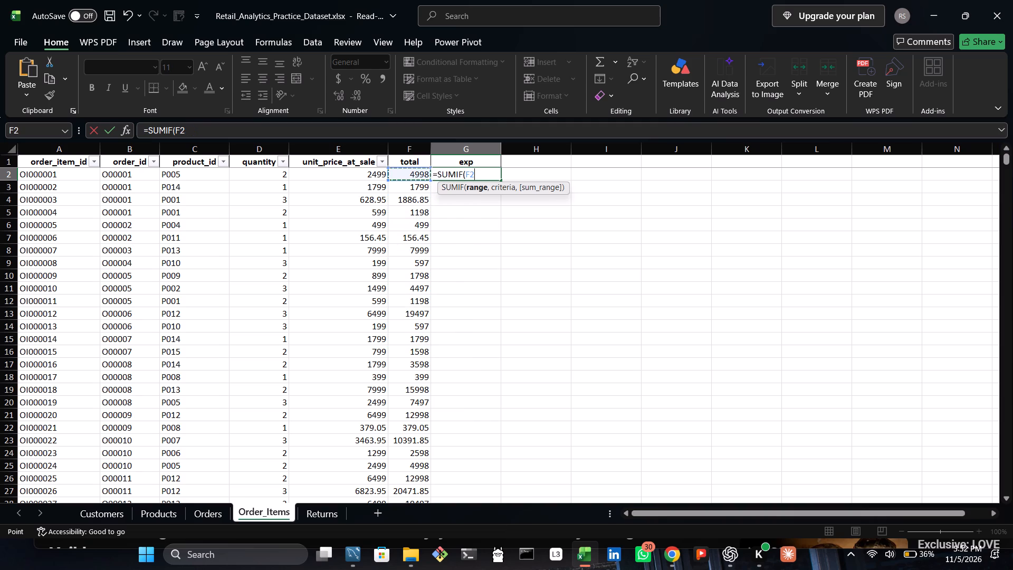
{"action": "key", "text": "ctrl+shift+Down"}
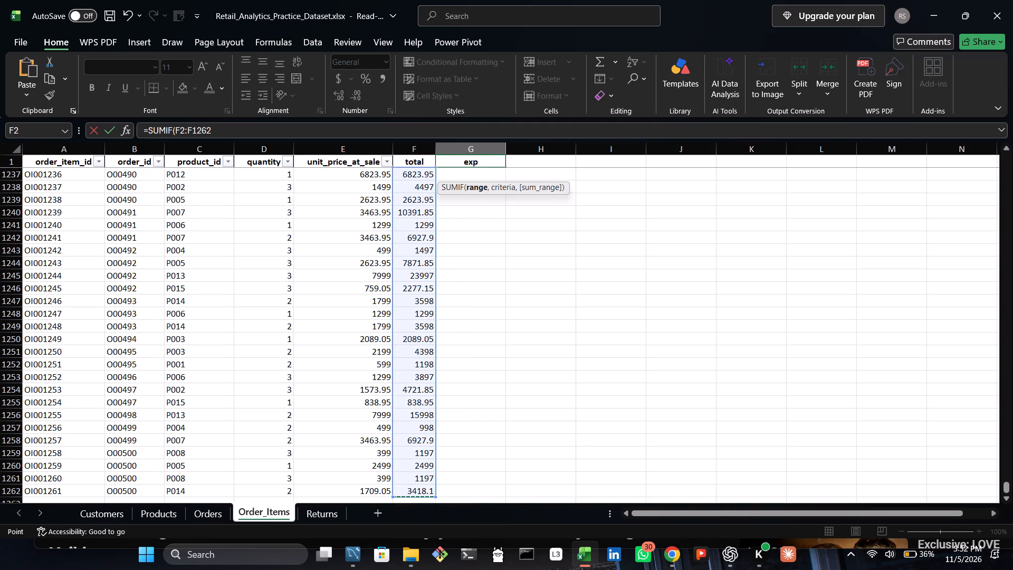
{"action": "key", "text": "comma"}
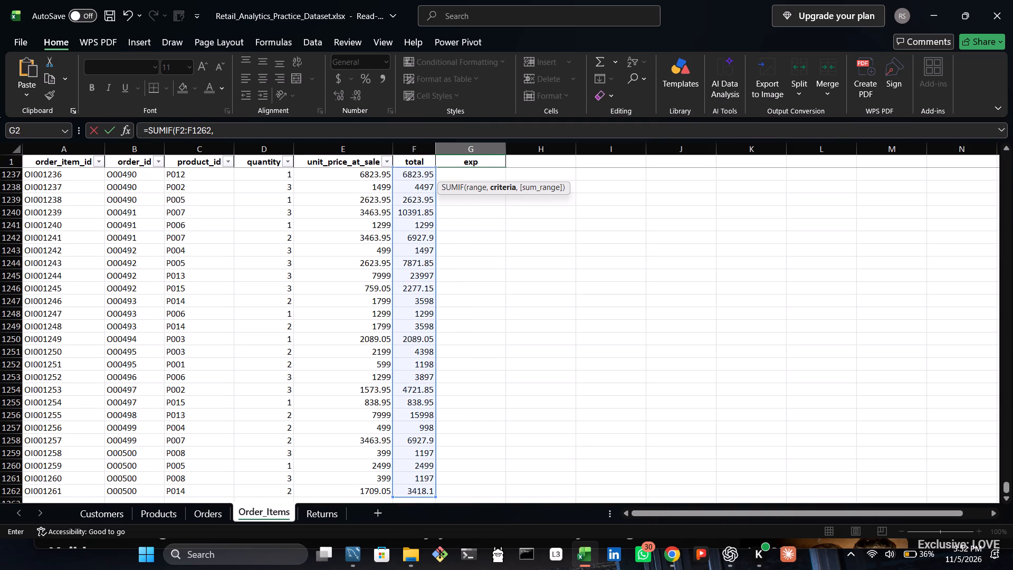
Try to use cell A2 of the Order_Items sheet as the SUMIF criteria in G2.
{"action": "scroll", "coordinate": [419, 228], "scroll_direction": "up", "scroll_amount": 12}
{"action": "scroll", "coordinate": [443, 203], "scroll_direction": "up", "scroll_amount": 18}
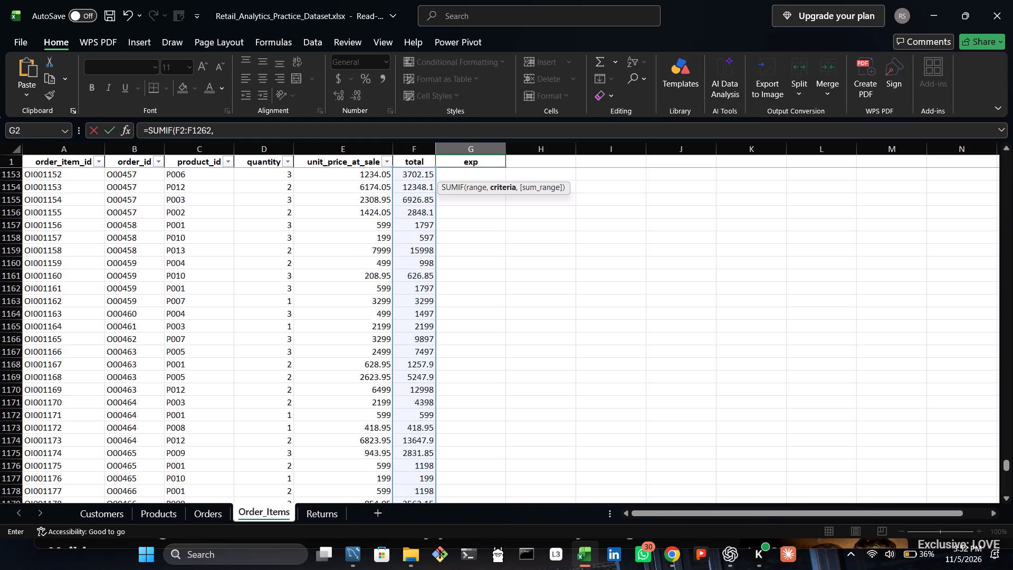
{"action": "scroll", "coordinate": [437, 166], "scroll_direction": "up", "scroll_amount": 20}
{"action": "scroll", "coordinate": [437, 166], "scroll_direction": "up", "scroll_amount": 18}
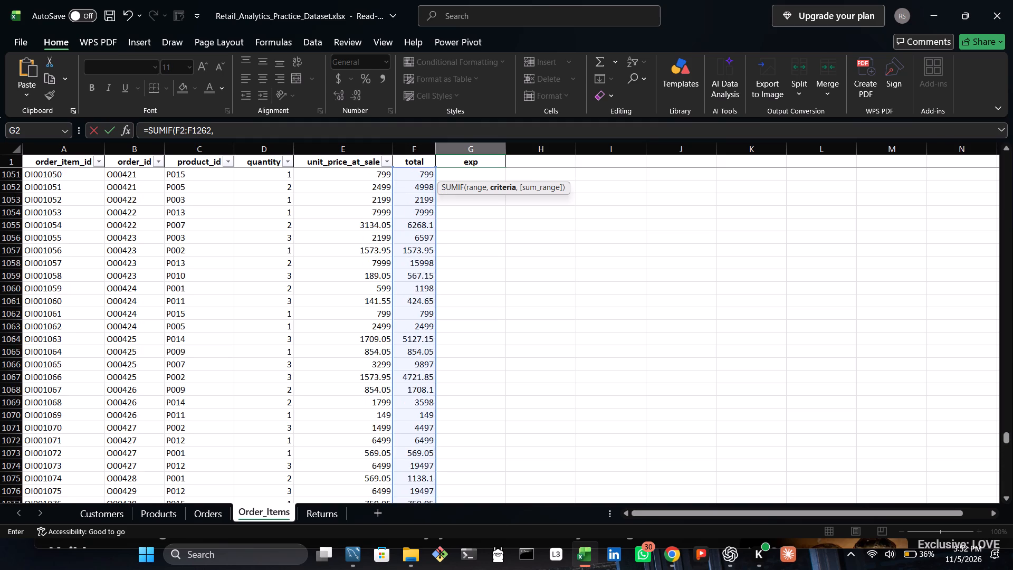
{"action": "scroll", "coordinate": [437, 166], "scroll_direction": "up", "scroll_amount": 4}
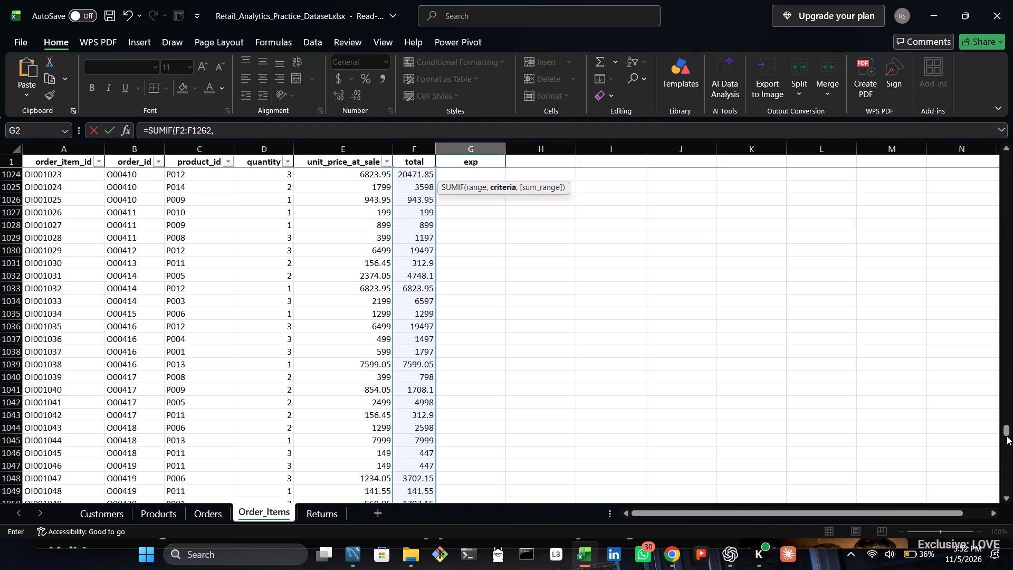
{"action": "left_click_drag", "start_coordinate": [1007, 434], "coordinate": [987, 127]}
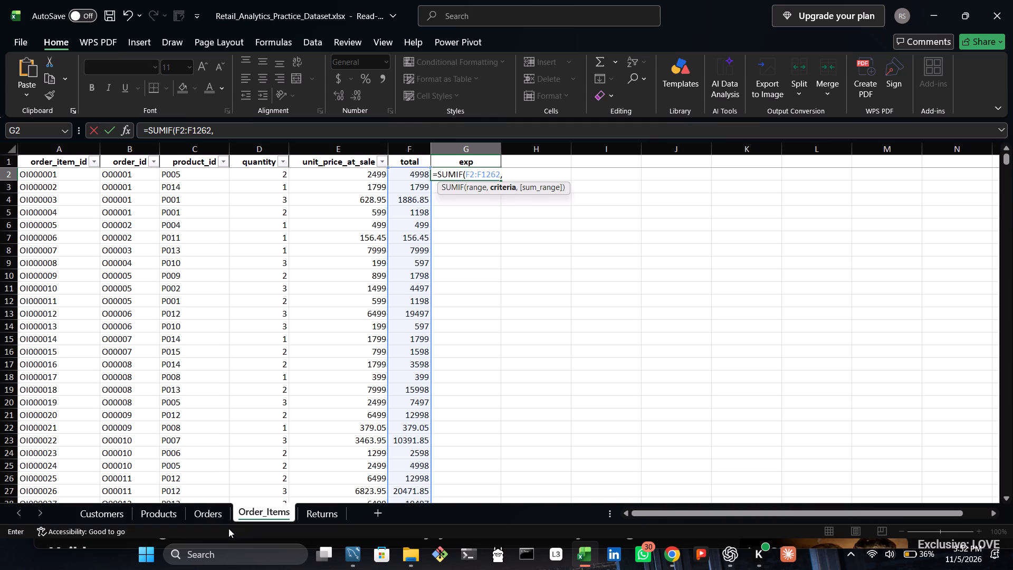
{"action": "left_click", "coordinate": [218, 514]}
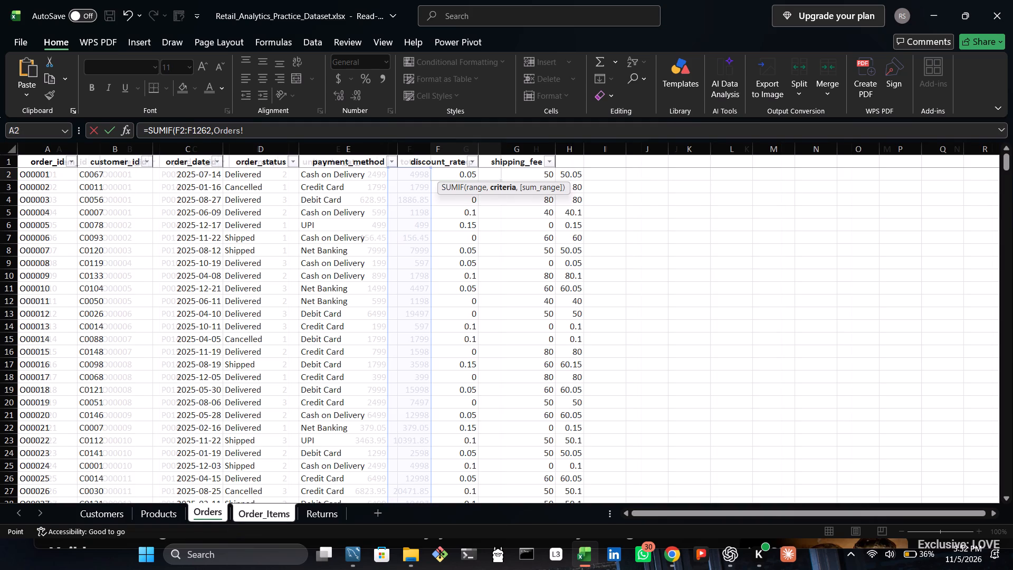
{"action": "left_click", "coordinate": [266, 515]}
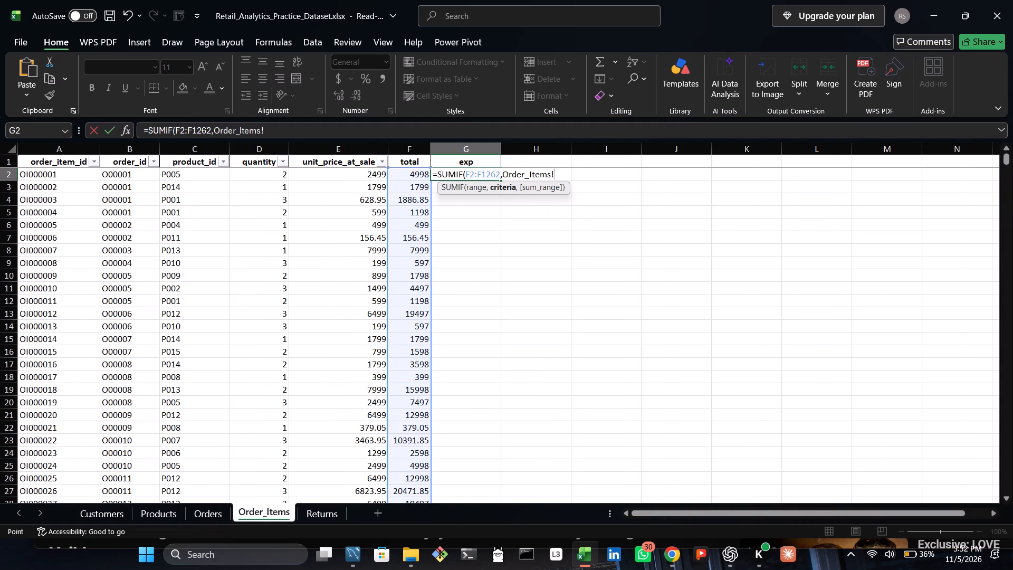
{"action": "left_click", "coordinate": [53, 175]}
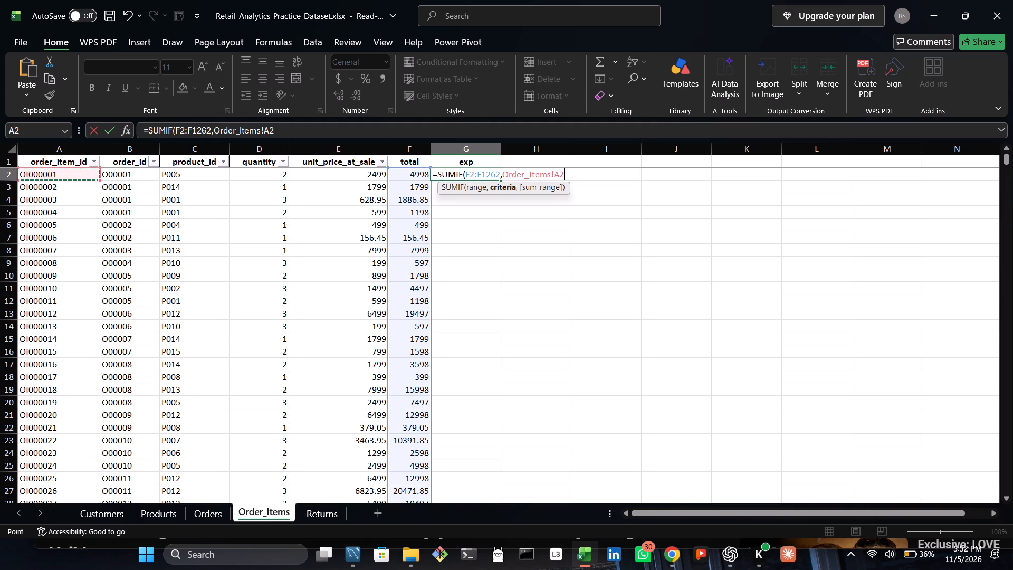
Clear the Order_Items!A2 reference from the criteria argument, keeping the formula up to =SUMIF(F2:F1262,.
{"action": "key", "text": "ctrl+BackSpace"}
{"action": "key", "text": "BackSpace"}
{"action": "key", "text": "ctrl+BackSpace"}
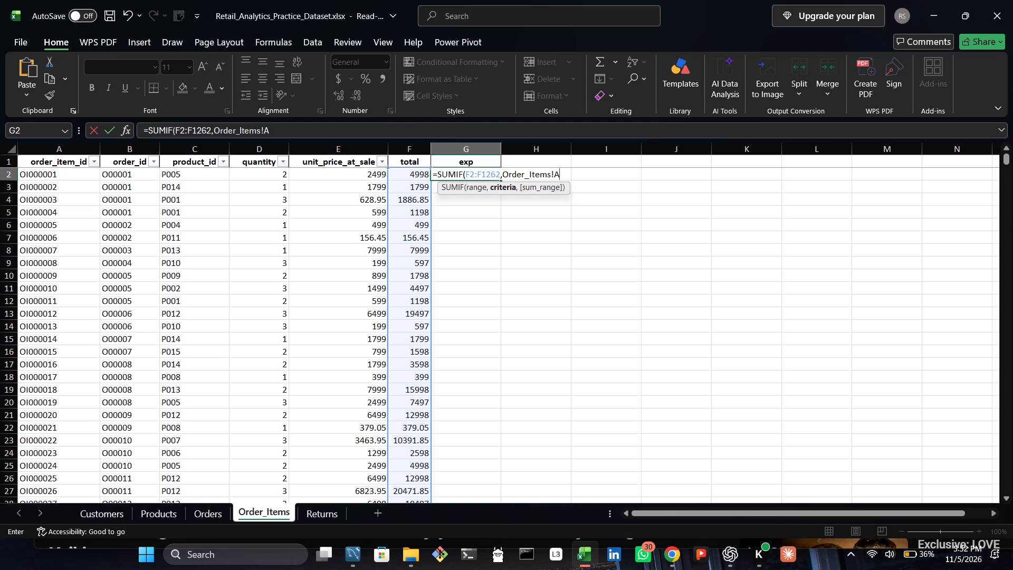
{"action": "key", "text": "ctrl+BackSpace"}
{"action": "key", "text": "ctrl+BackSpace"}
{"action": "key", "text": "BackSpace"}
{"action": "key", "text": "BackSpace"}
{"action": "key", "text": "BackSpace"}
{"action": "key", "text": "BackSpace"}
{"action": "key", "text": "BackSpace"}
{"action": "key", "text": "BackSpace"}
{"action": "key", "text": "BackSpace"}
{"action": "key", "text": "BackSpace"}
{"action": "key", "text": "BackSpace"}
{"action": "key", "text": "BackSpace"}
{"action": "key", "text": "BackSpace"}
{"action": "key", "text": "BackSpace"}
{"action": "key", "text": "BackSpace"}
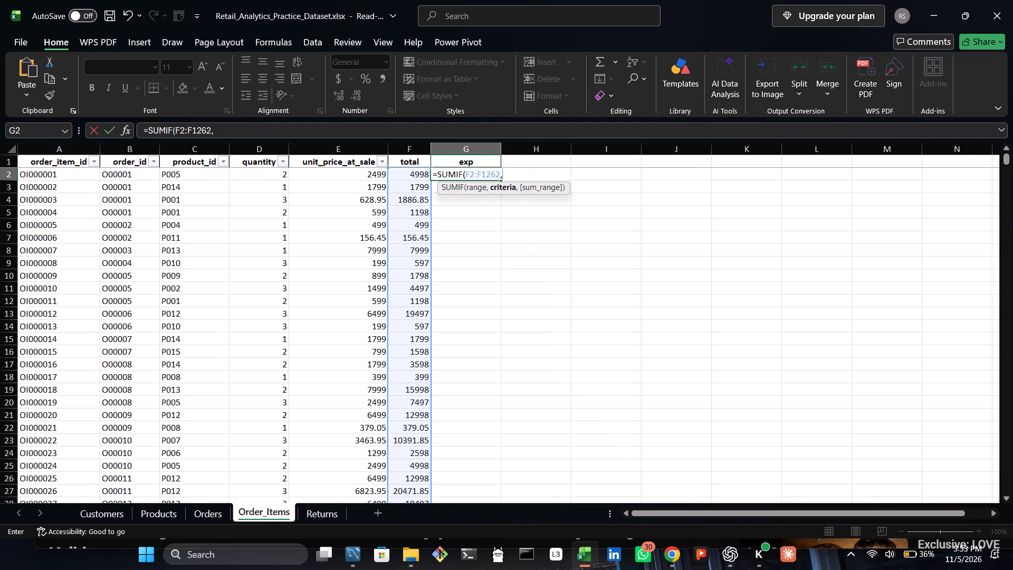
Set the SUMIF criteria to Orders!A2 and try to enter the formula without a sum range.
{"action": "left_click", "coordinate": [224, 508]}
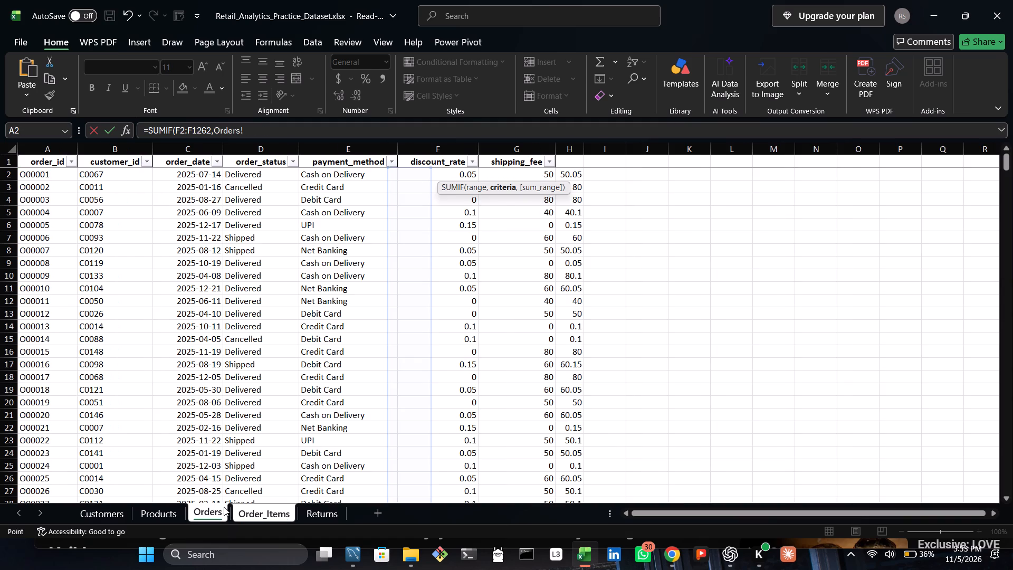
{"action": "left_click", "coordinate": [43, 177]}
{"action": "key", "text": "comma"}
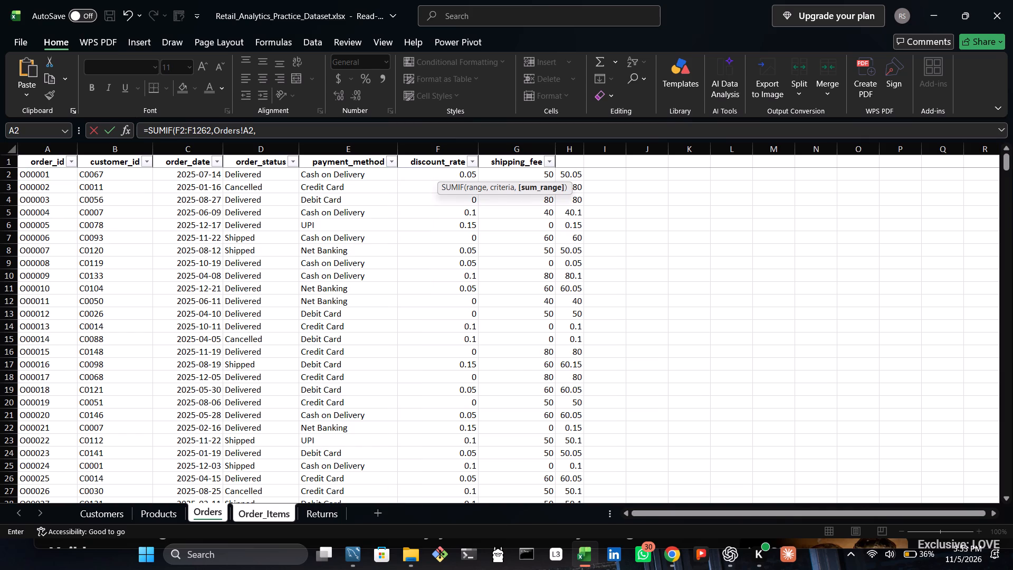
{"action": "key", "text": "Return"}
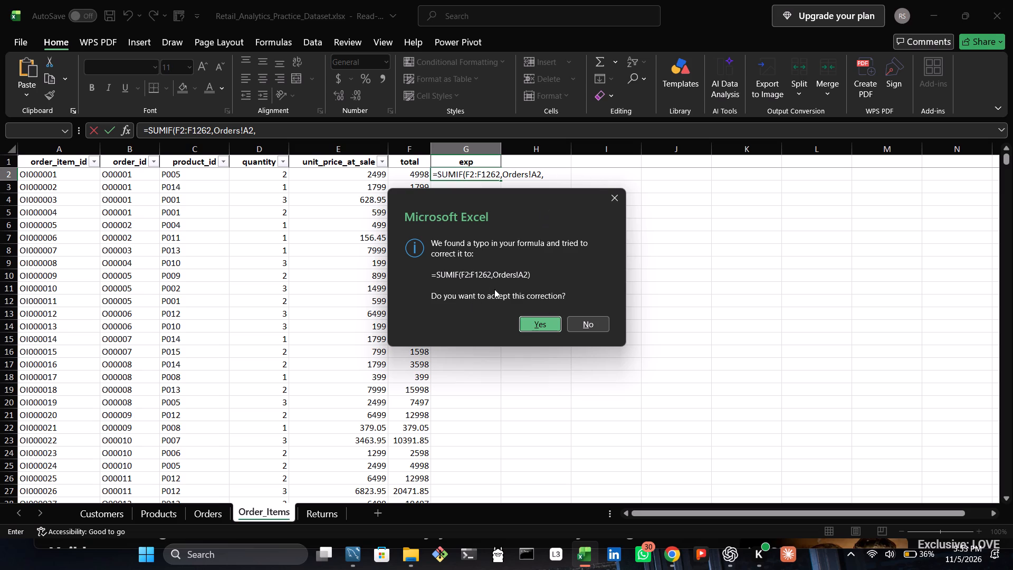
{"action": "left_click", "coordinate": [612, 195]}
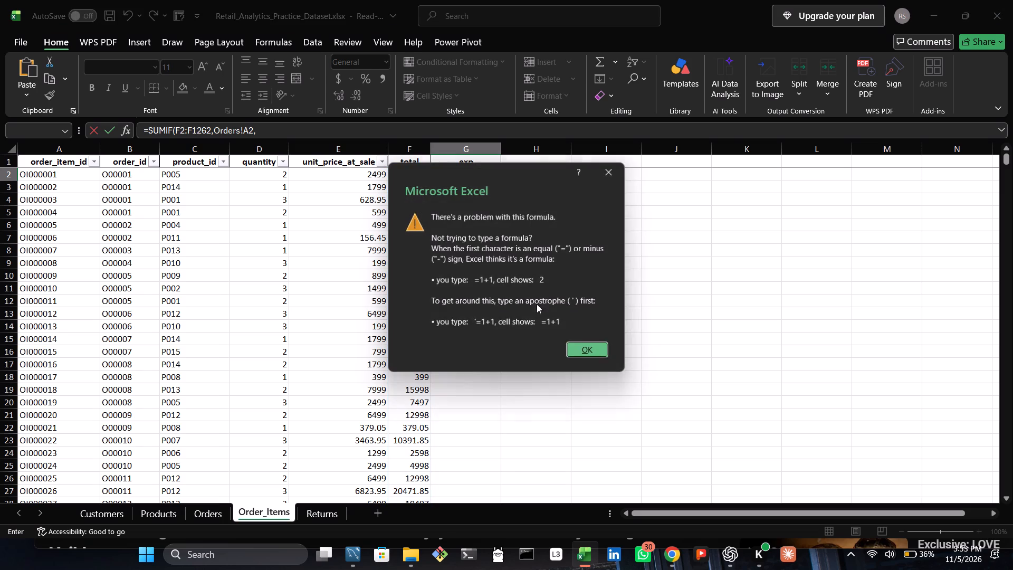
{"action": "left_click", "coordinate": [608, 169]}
Cut the unfinished SUMIF formula out of cell G2 on the Order_Items sheet and remove the remaining equals sign.
{"action": "right_click", "coordinate": [523, 178]}
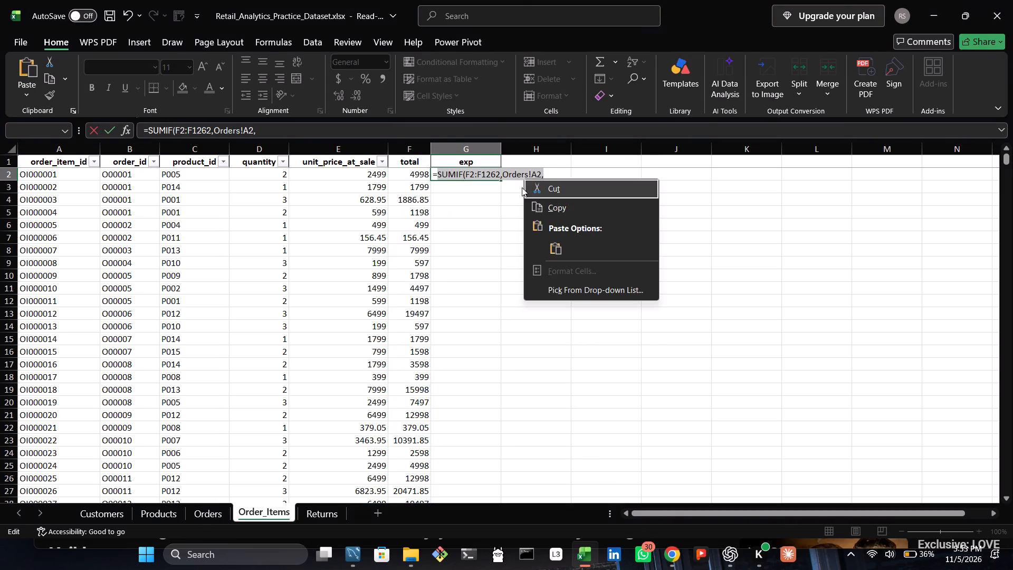
{"action": "left_click", "coordinate": [545, 183]}
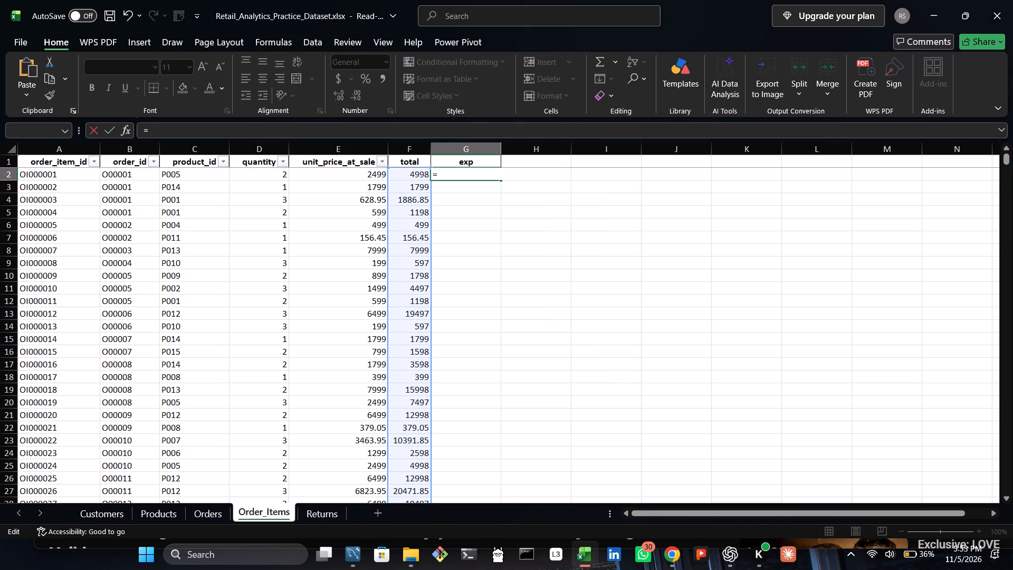
{"action": "key", "text": "BackSpace"}
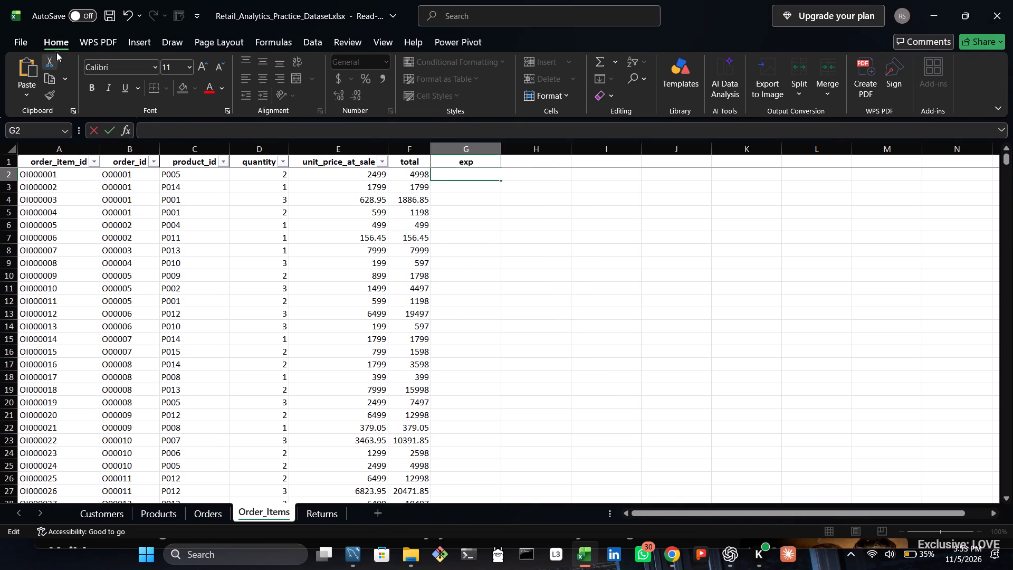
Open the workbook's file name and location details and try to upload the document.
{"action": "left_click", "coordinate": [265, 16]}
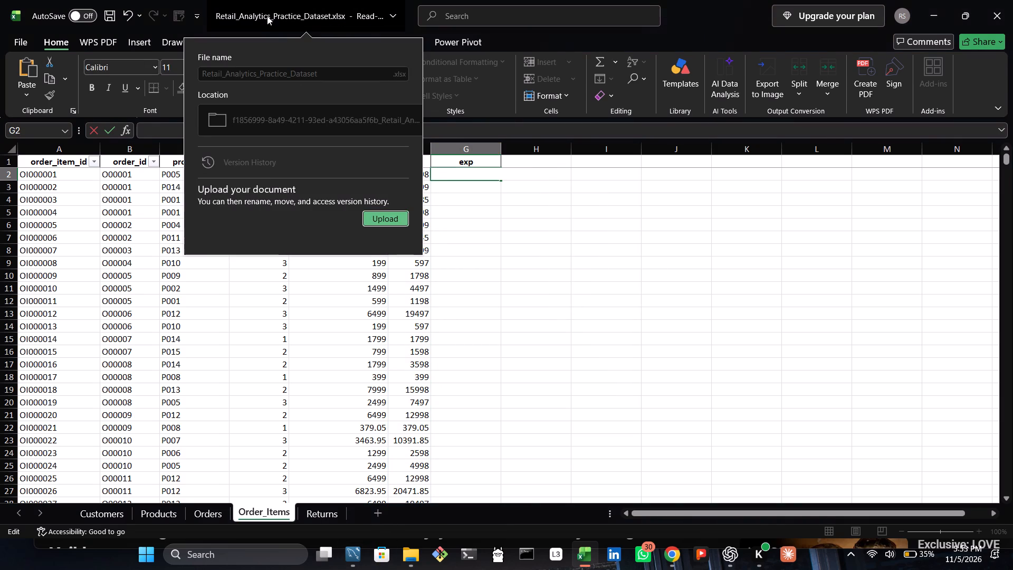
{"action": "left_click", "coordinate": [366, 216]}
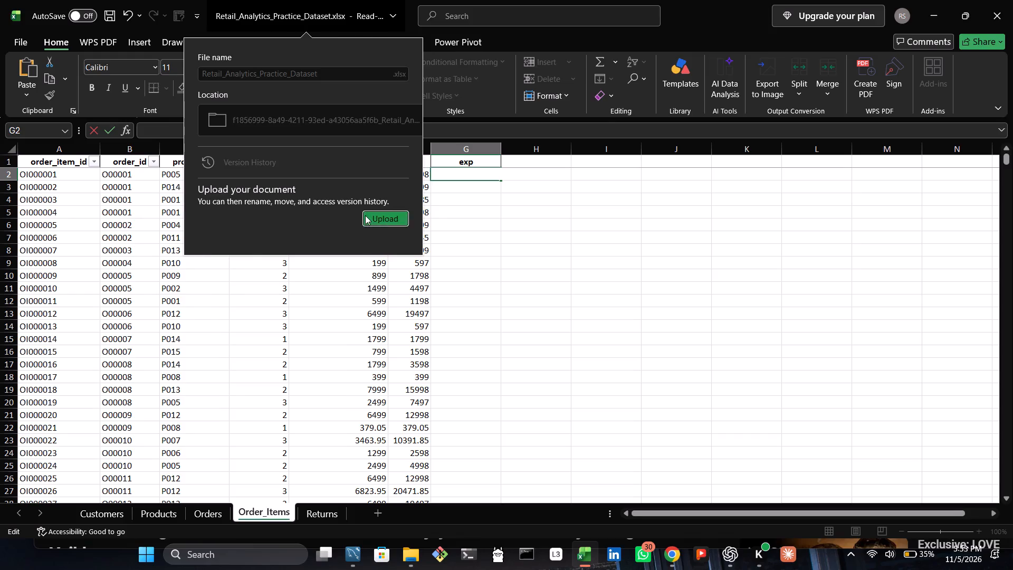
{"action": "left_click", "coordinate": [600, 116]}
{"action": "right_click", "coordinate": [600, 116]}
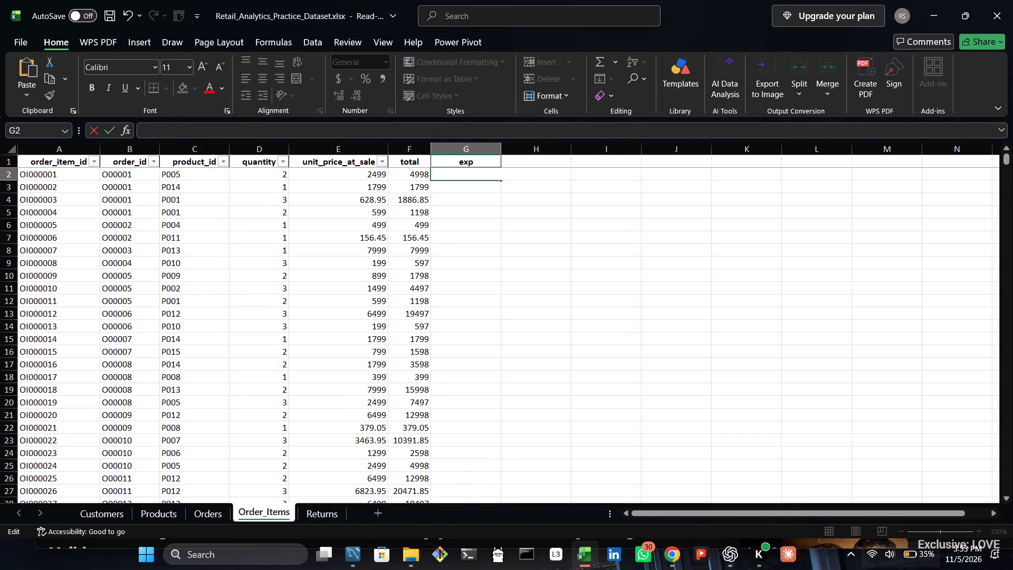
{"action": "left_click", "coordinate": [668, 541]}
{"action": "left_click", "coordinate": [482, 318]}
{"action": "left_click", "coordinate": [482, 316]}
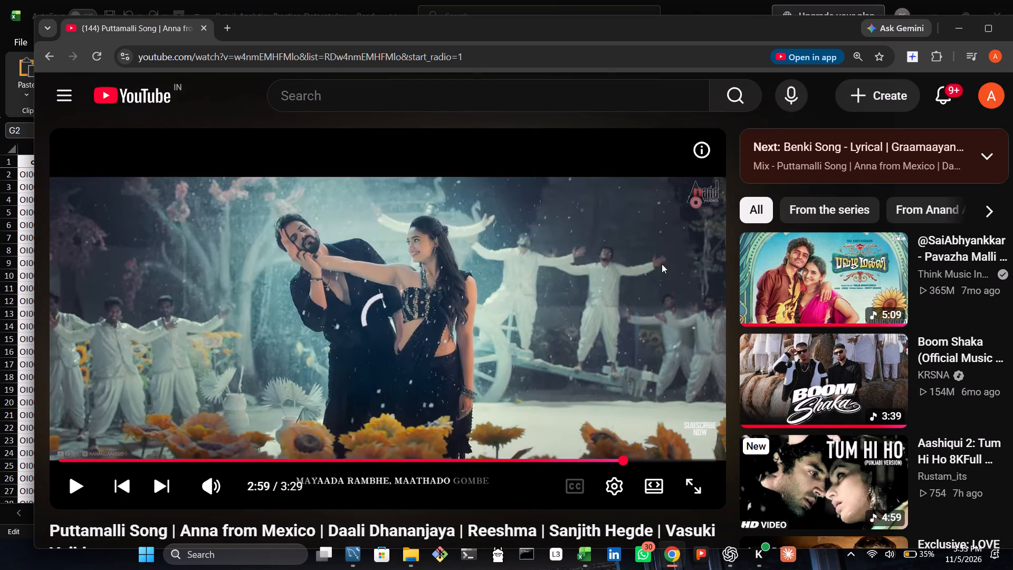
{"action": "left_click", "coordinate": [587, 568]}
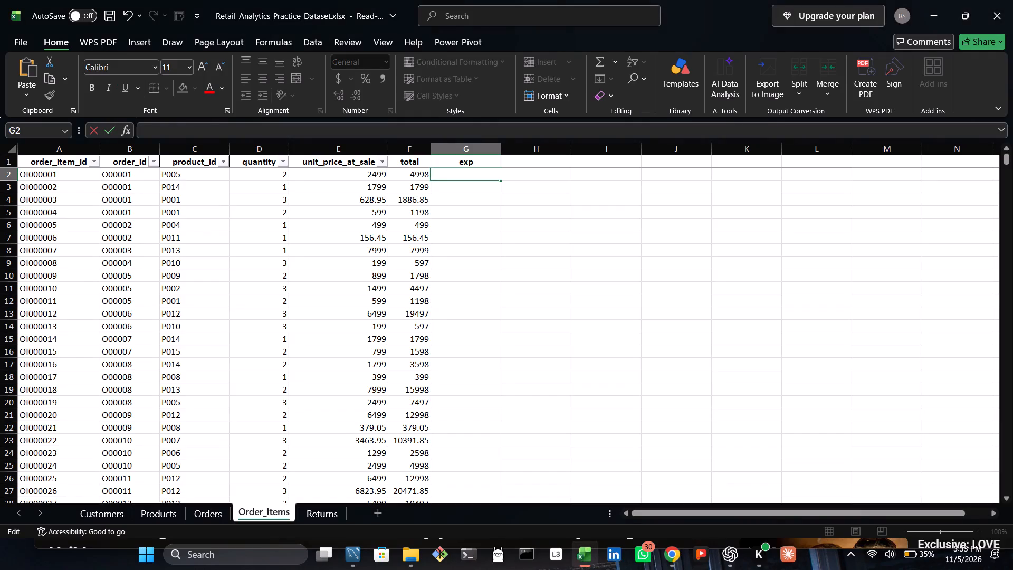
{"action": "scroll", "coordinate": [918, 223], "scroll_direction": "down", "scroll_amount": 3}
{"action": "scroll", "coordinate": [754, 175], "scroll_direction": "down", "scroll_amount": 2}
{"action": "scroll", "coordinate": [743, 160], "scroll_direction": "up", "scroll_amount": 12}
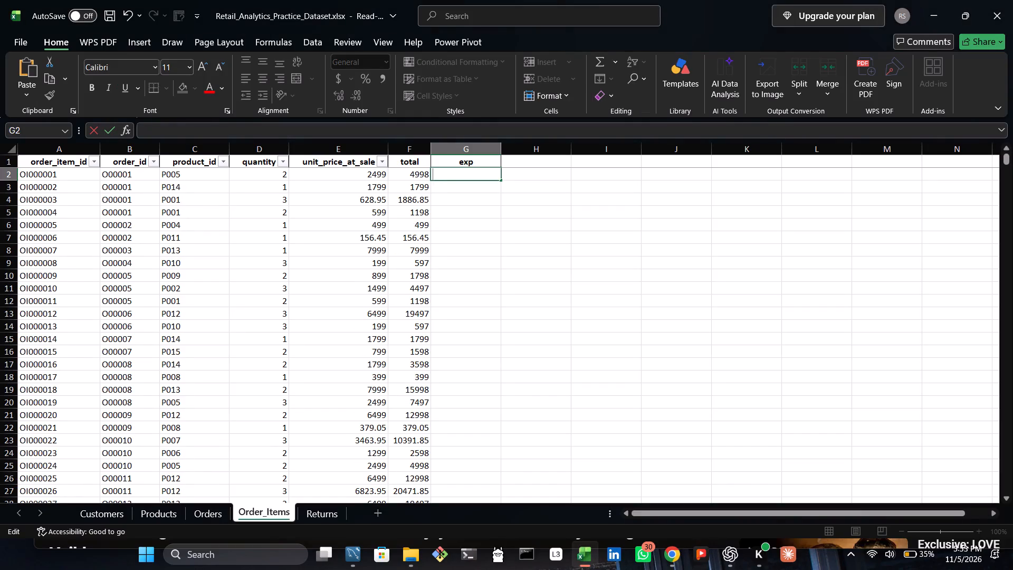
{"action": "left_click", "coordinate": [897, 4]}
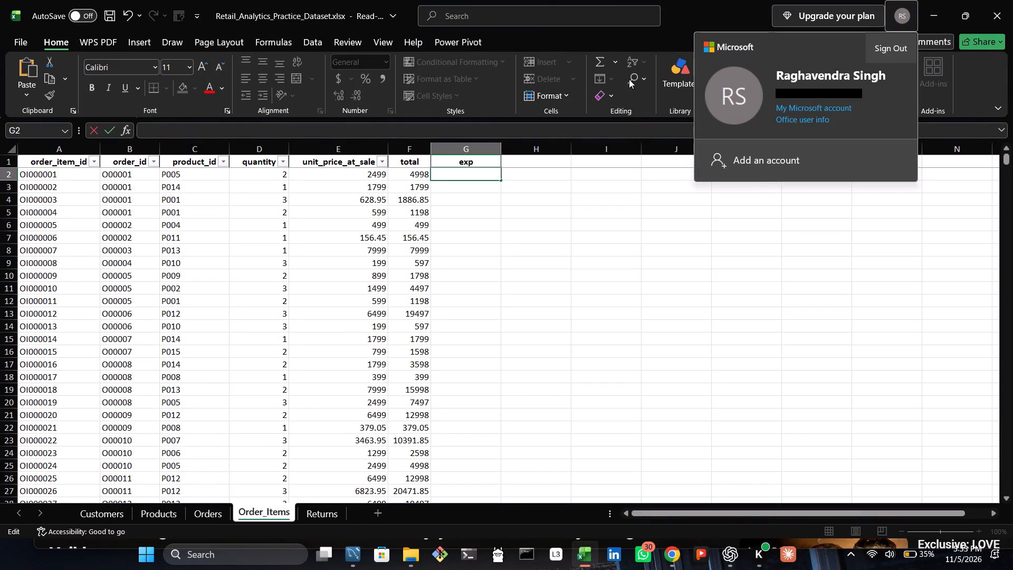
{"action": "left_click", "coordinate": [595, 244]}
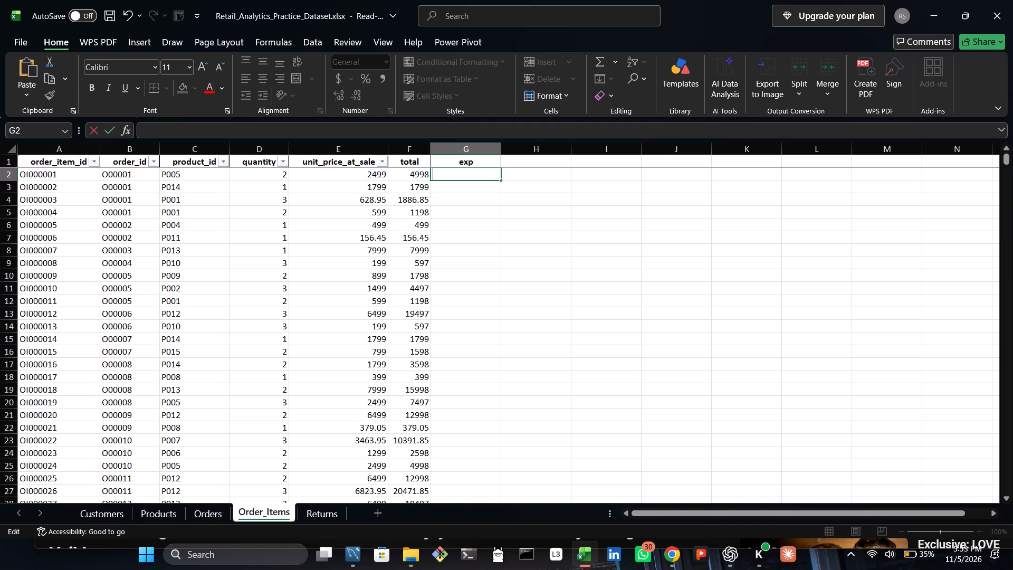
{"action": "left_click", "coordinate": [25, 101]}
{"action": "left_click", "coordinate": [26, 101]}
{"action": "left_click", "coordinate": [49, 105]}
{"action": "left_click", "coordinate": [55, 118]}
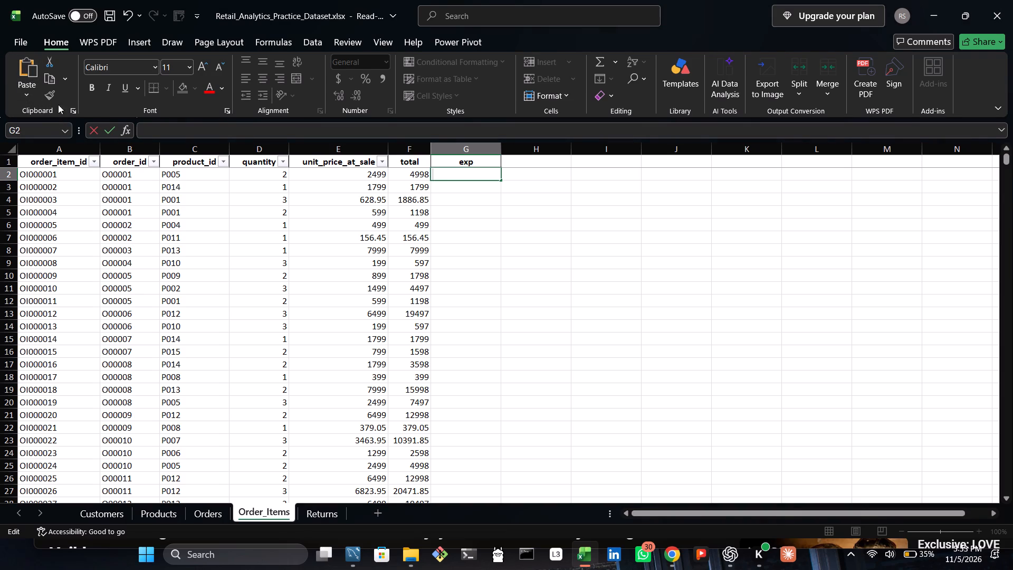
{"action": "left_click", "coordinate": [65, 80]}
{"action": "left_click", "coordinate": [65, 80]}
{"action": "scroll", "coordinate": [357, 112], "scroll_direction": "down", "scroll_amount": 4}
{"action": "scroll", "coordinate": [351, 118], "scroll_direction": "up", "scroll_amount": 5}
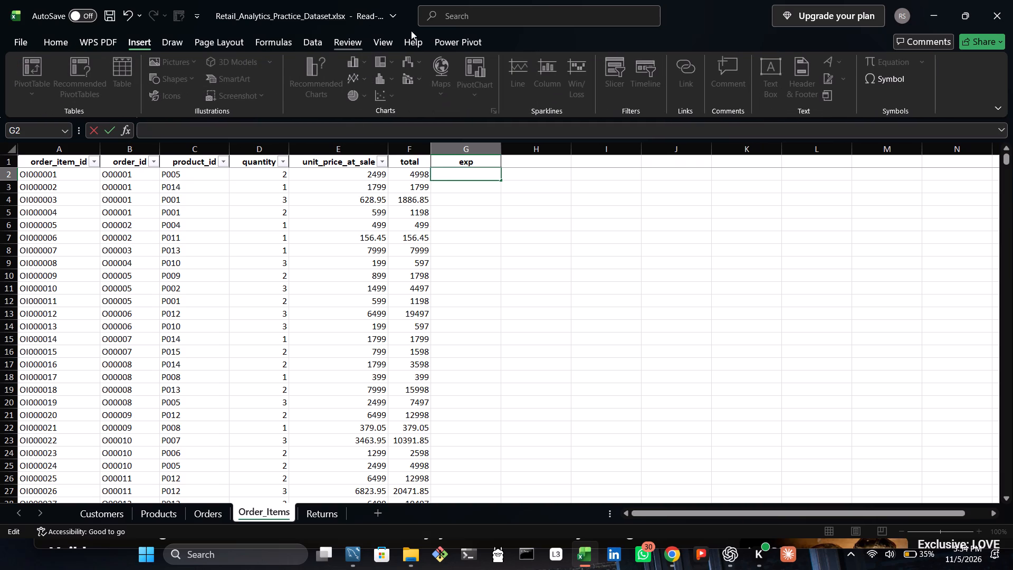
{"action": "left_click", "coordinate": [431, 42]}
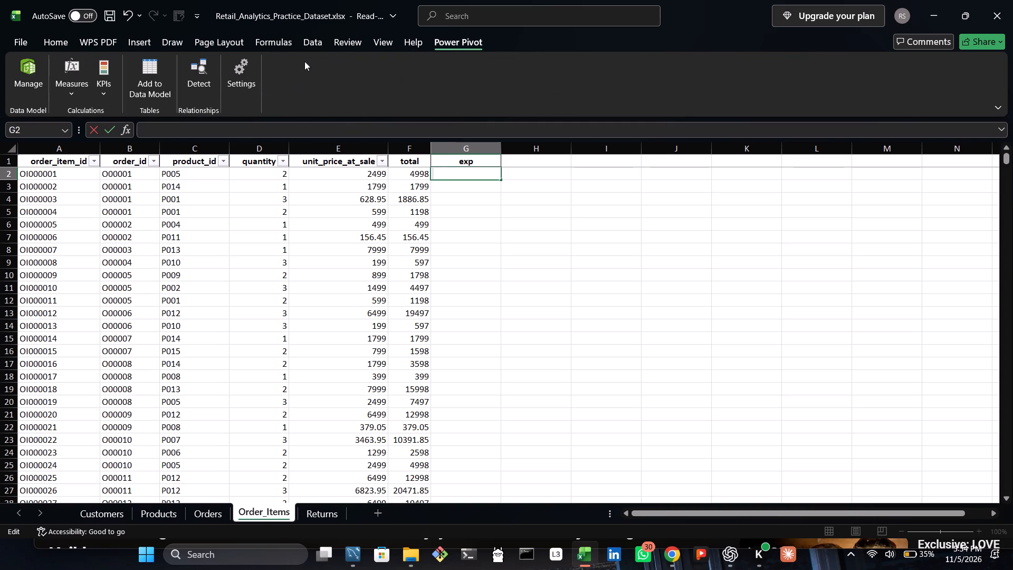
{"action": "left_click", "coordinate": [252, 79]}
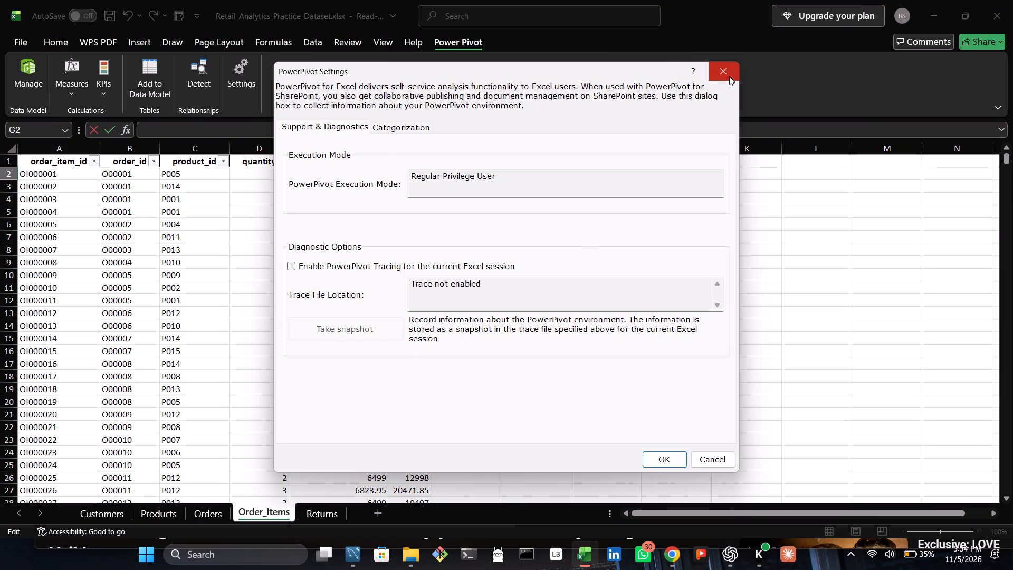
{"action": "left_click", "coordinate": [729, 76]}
Search the available commands for a read-only option using the term "read", and clear the search text.
{"action": "left_click", "coordinate": [541, 19]}
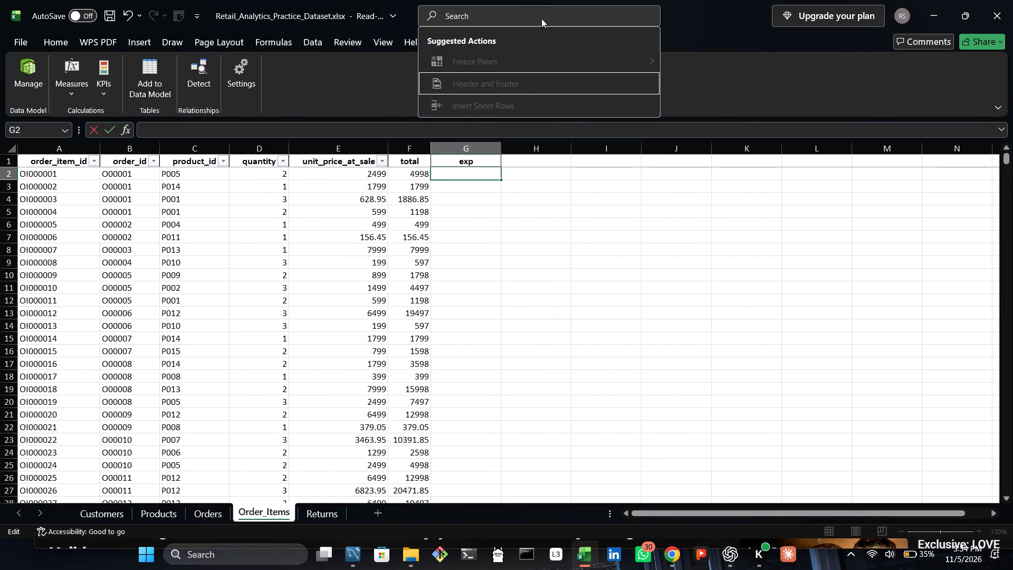
{"action": "type", "text": "readss"}
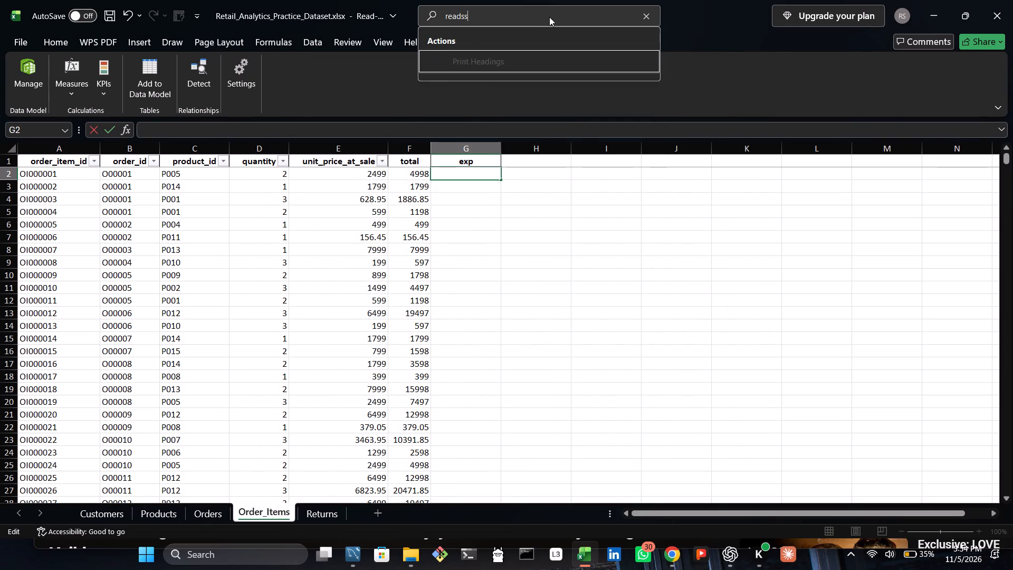
{"action": "key", "text": "BackSpace"}
{"action": "key", "text": "BackSpace"}
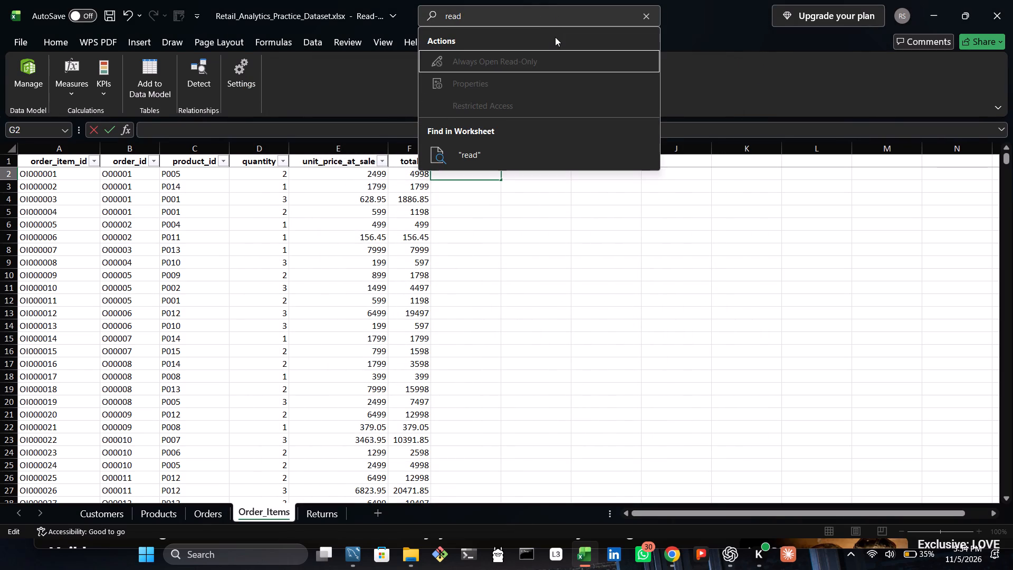
{"action": "key", "text": "space"}
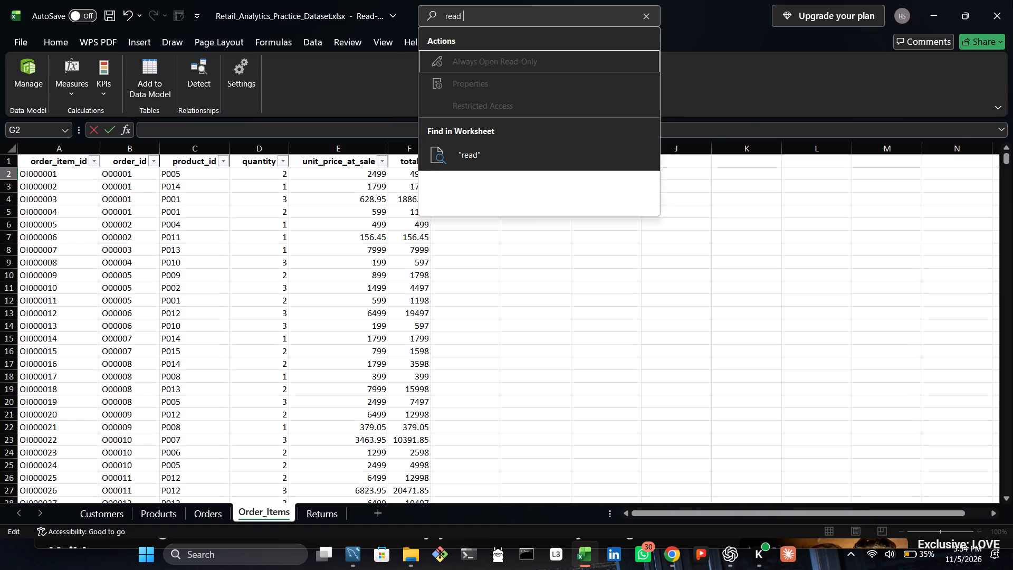
{"action": "type", "text": "om"}
{"action": "key", "text": "BackSpace"}
{"action": "key", "text": "BackSpace"}
{"action": "key", "text": "BackSpace"}
{"action": "key", "text": "BackSpace"}
{"action": "key", "text": "BackSpace"}
{"action": "key", "text": "BackSpace"}
{"action": "key", "text": "BackSpace"}
{"action": "key", "text": "BackSpace"}
{"action": "key", "text": "BackSpace"}
{"action": "key", "text": "BackSpace"}
{"action": "key", "text": "BackSpace"}
{"action": "key", "text": "BackSpace"}
{"action": "key", "text": "BackSpace"}
{"action": "key", "text": "BackSpace"}
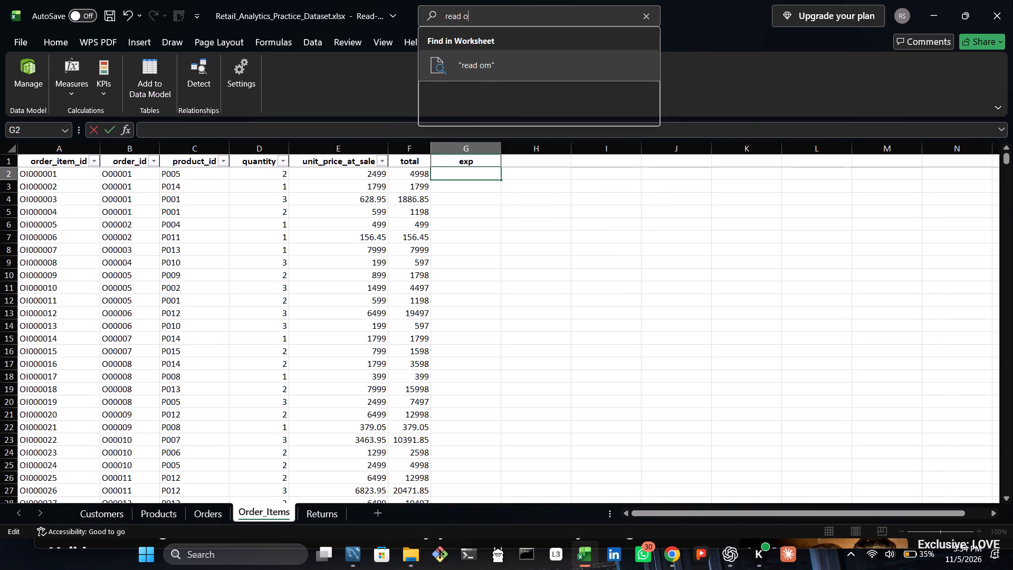
Search for "enable editing" among the commands and across the Order_Items sheet, and close the search.
{"action": "type", "text": "en"}
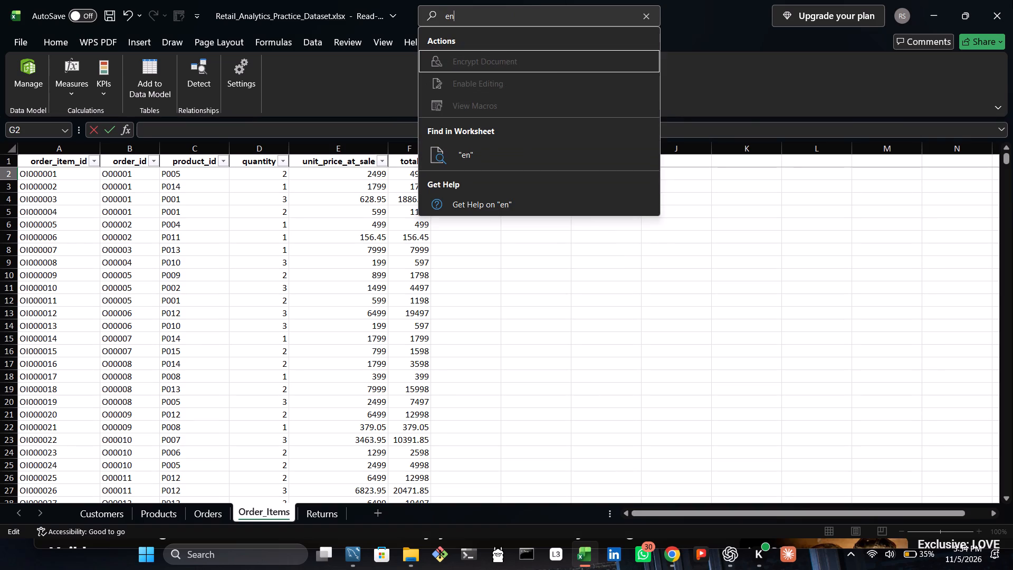
{"action": "type", "text": "able"}
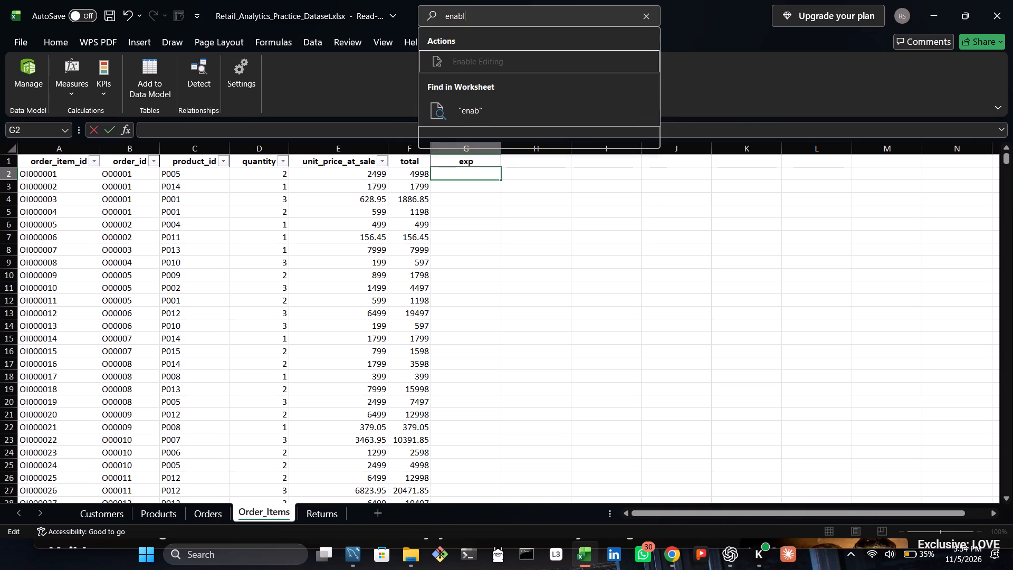
{"action": "key", "text": "space"}
{"action": "type", "text": "ediy"}
{"action": "key", "text": "BackSpace"}
{"action": "type", "text": "ting"}
{"action": "key", "text": "space"}
{"action": "key", "text": "Return"}
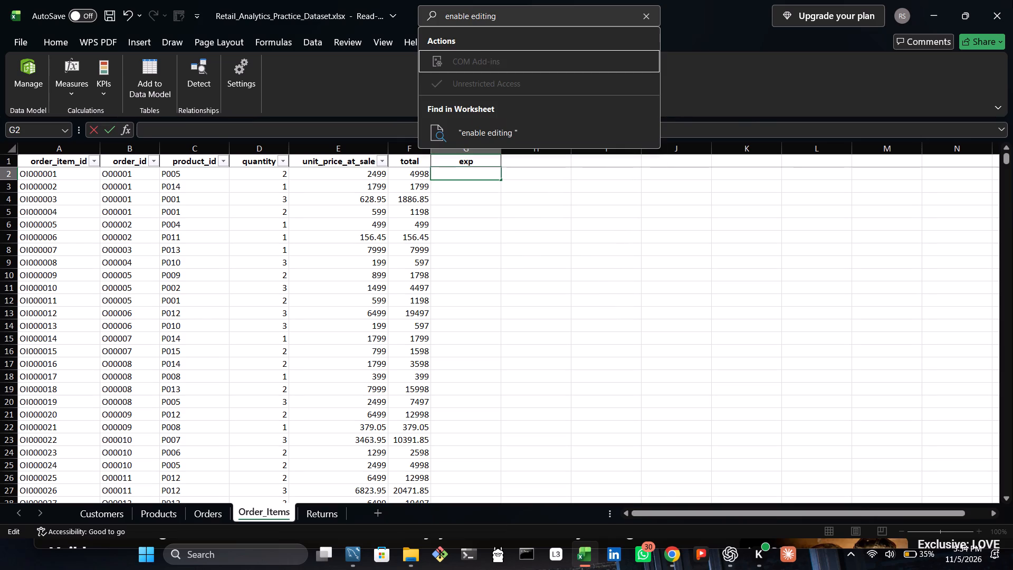
{"action": "double_click", "coordinate": [601, 133]}
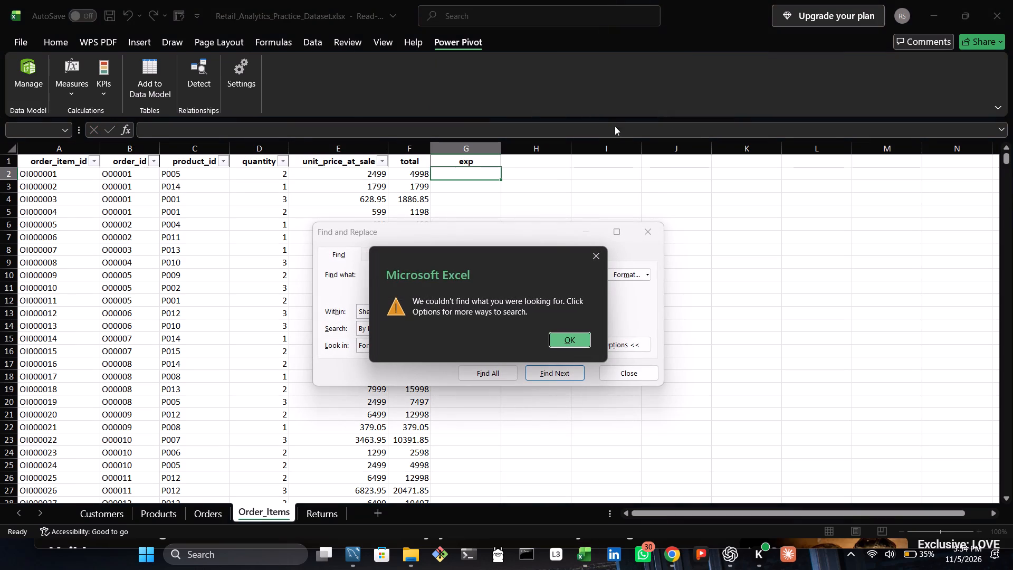
{"action": "left_click", "coordinate": [602, 252]}
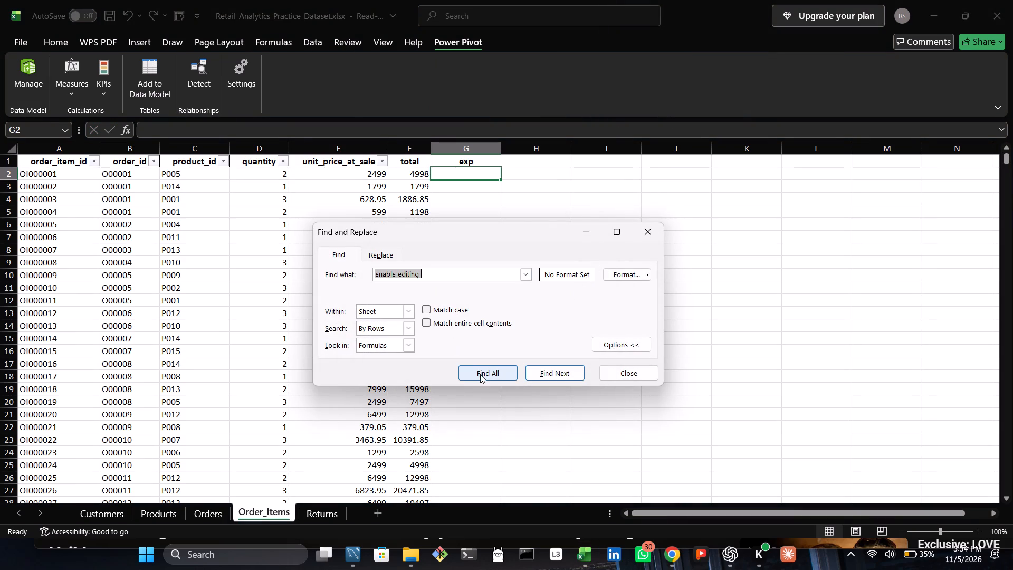
{"action": "left_click", "coordinate": [480, 374]}
{"action": "left_click", "coordinate": [594, 253]}
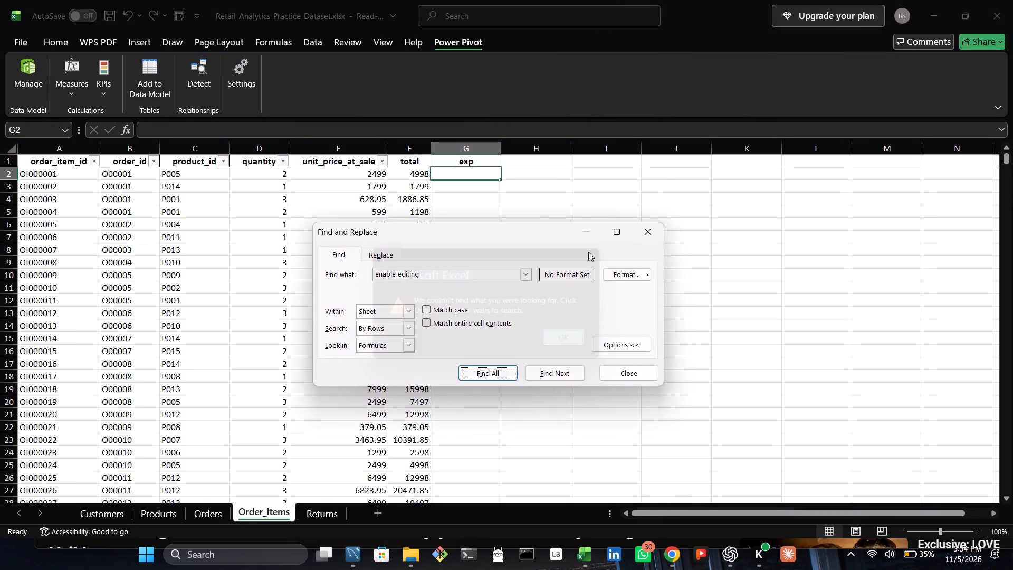
{"action": "left_click", "coordinate": [638, 221]}
{"action": "left_click", "coordinate": [653, 239]}
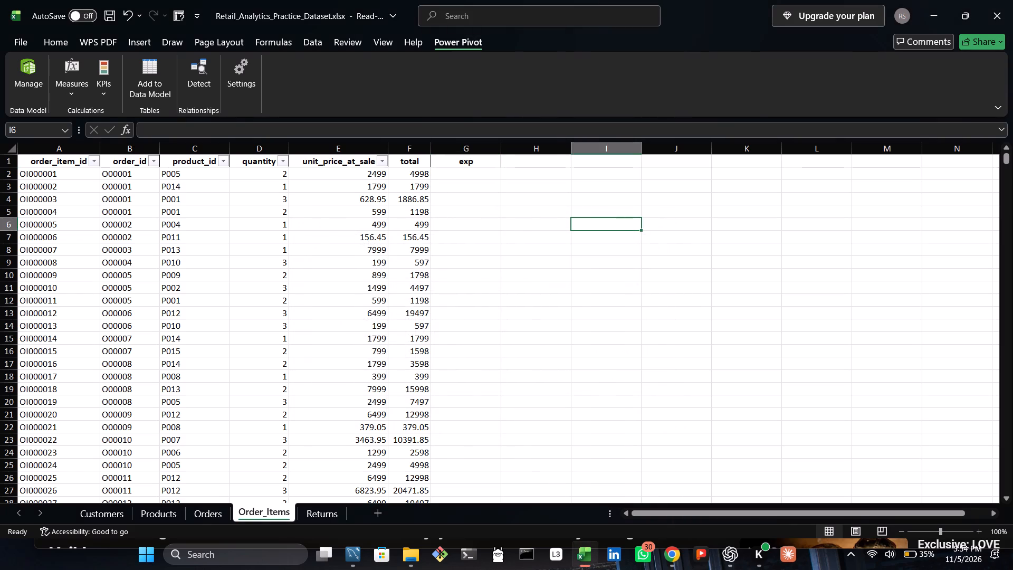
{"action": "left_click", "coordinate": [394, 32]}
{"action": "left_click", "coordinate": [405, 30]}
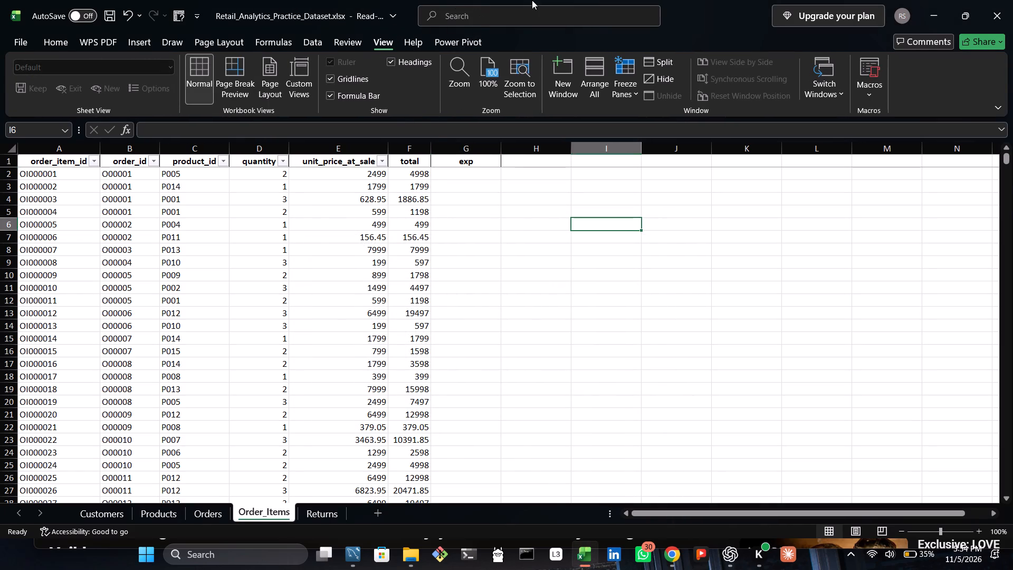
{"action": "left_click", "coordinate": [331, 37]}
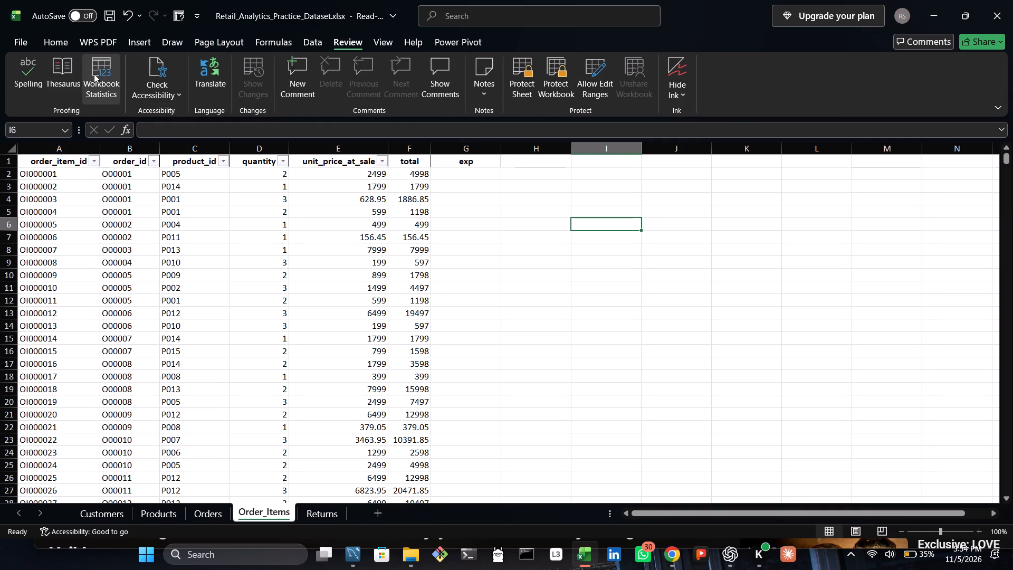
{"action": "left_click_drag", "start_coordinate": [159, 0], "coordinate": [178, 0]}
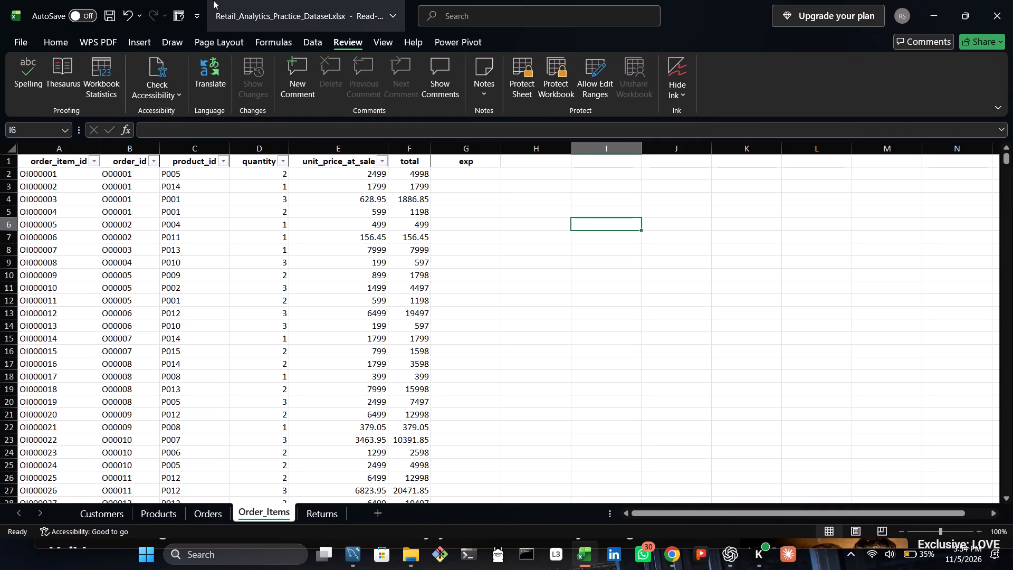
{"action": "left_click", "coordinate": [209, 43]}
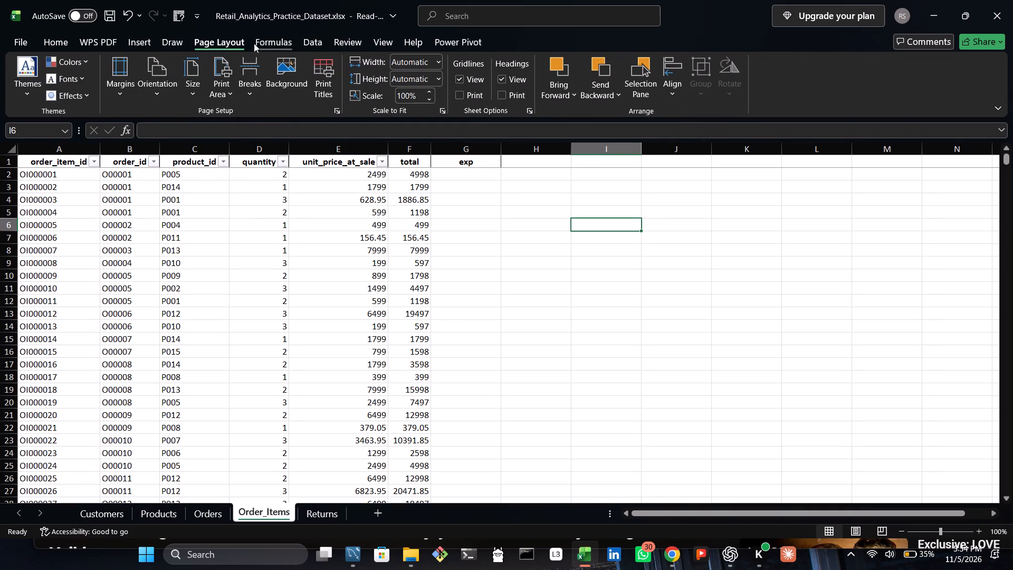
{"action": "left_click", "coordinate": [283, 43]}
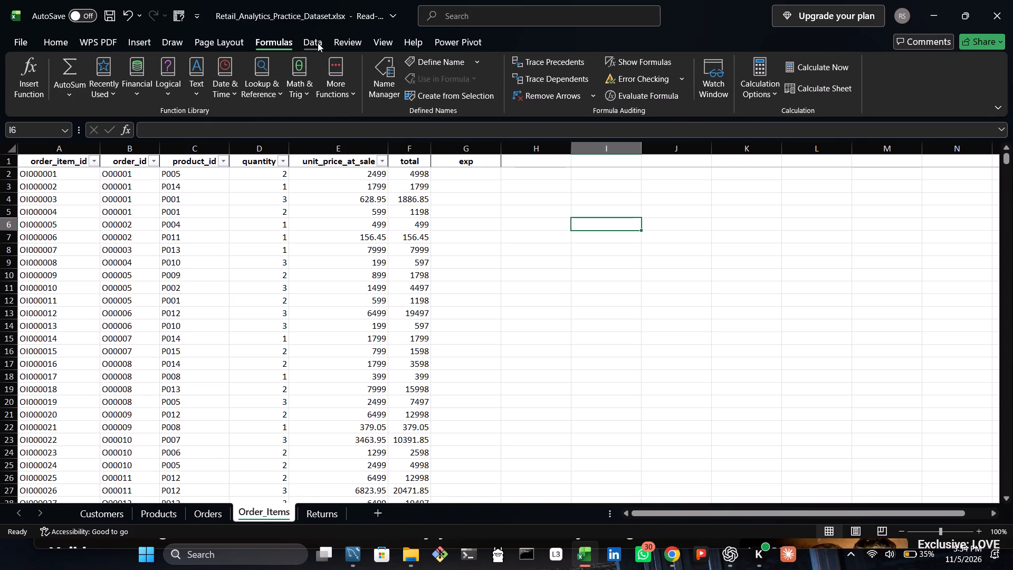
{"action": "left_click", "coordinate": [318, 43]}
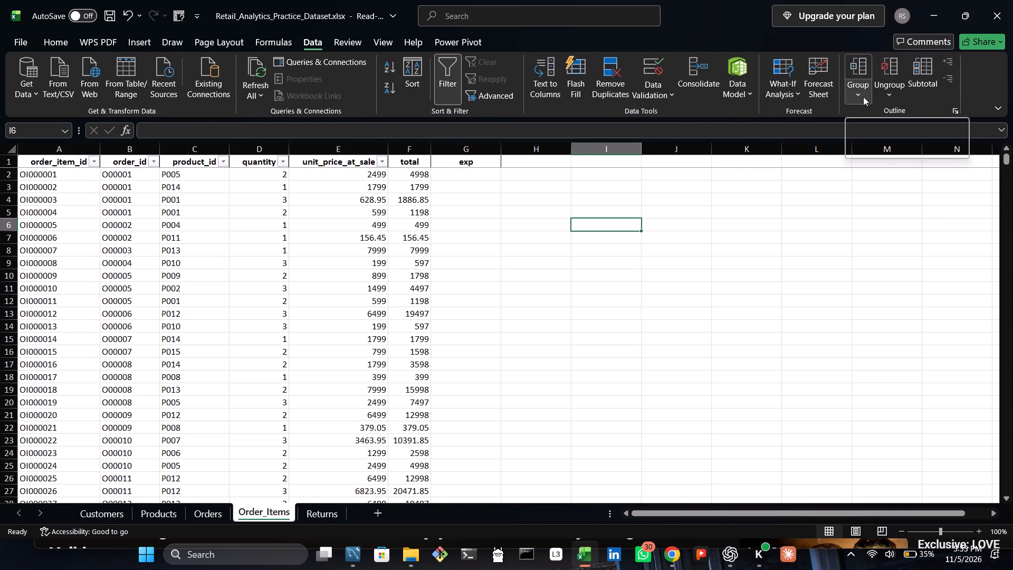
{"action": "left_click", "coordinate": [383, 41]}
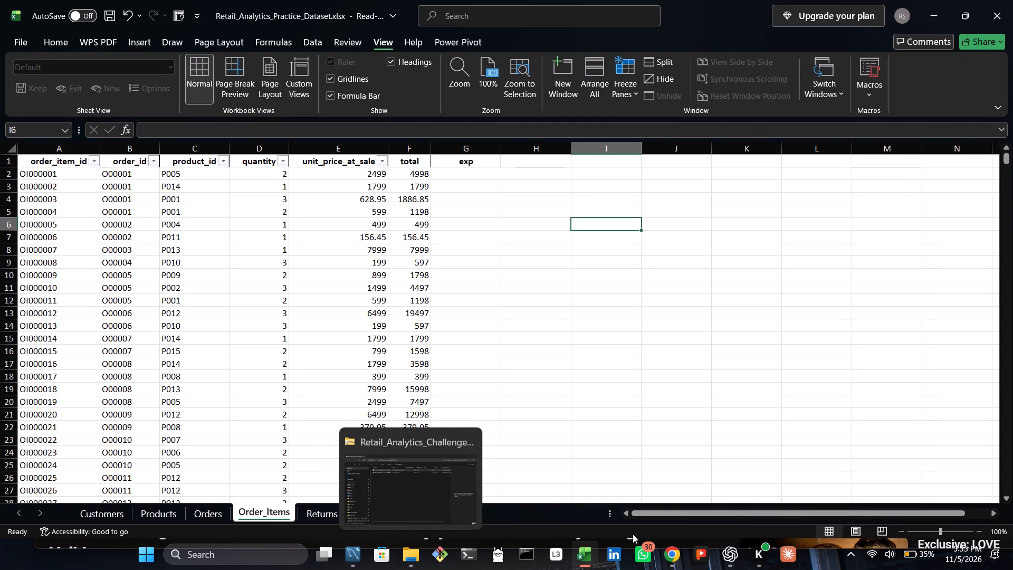
{"action": "left_click", "coordinate": [724, 559]}
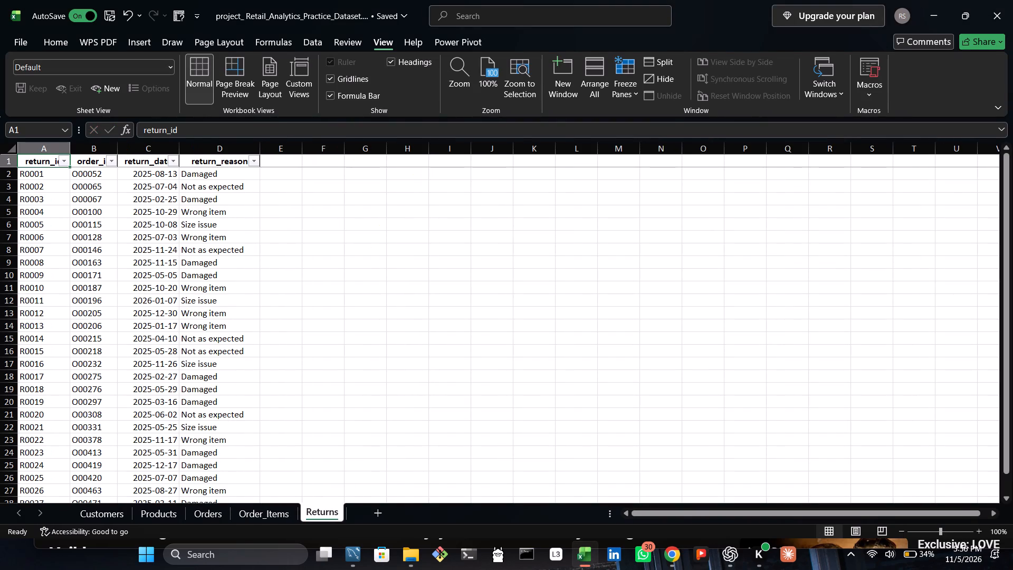
{"action": "left_click", "coordinate": [18, 153]}
{"action": "left_click", "coordinate": [12, 149]}
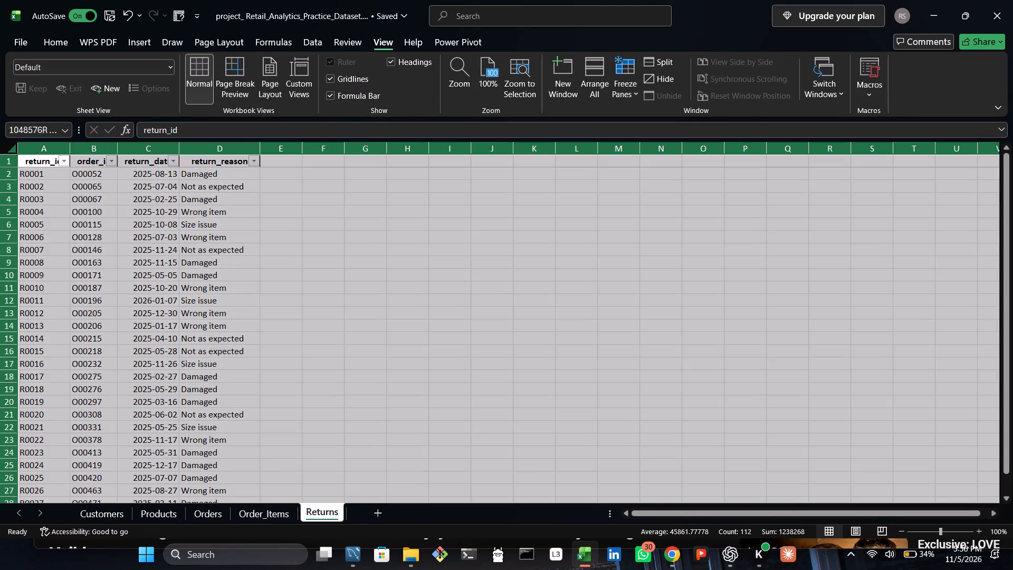
{"action": "double_click", "coordinate": [71, 151]}
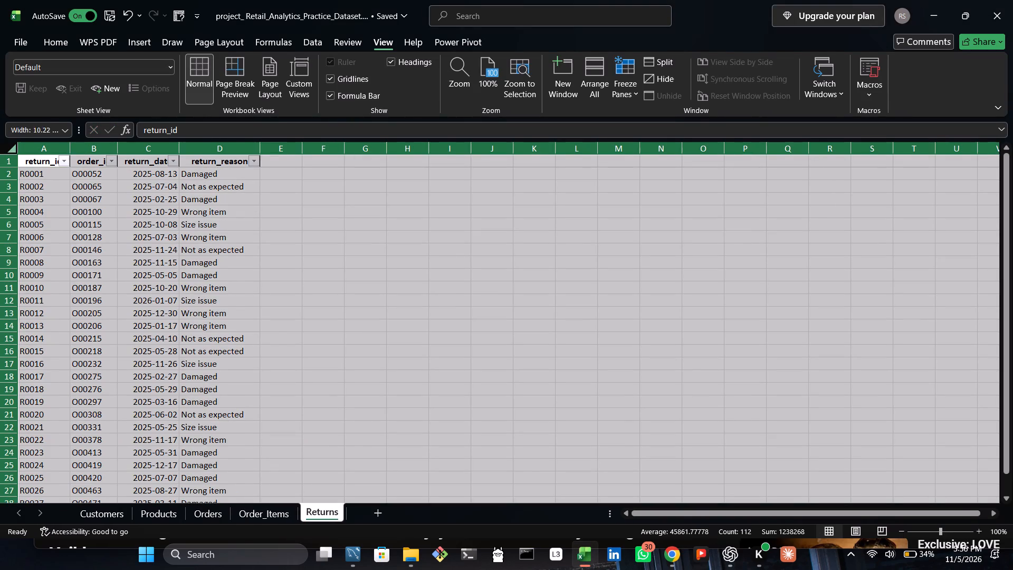
{"action": "triple_click", "coordinate": [322, 249]}
{"action": "left_click", "coordinate": [322, 249]}
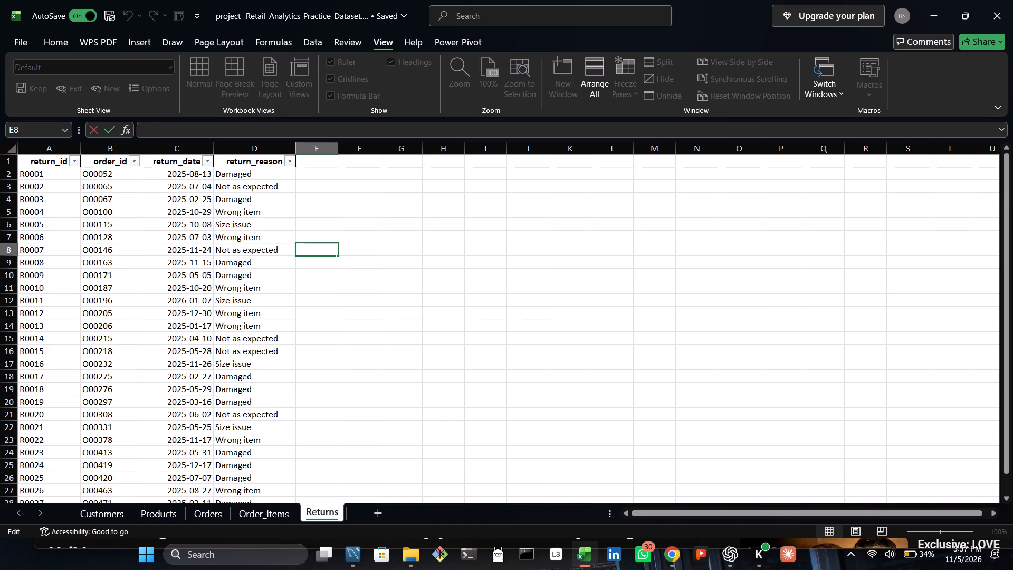
{"action": "left_click", "coordinate": [358, 307]}
On the Orders sheet, enter the header "total exp" in cell H1 and autofit column H to it.
{"action": "left_click", "coordinate": [209, 517]}
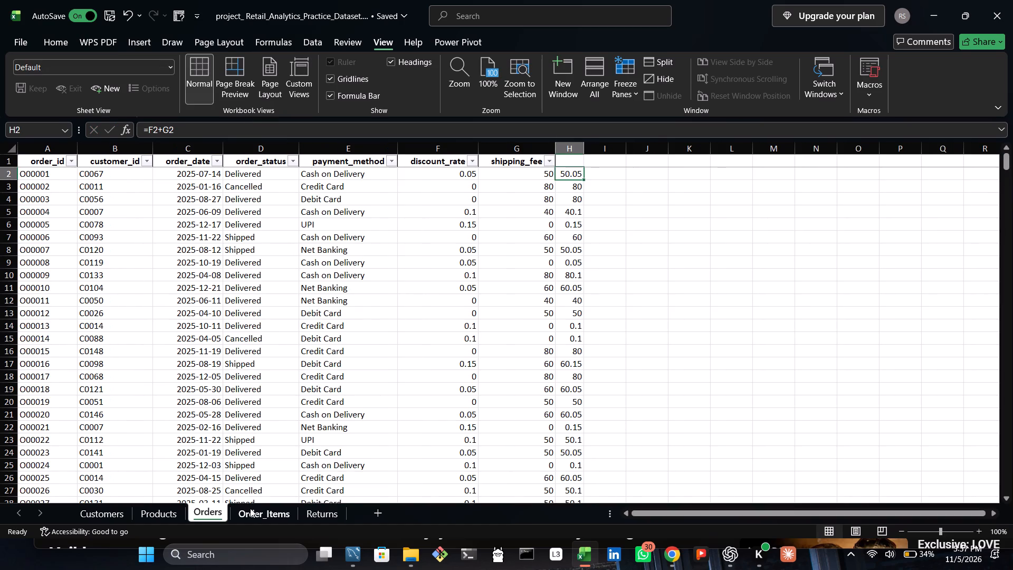
{"action": "double_click", "coordinate": [568, 156]}
{"action": "double_click", "coordinate": [572, 158]}
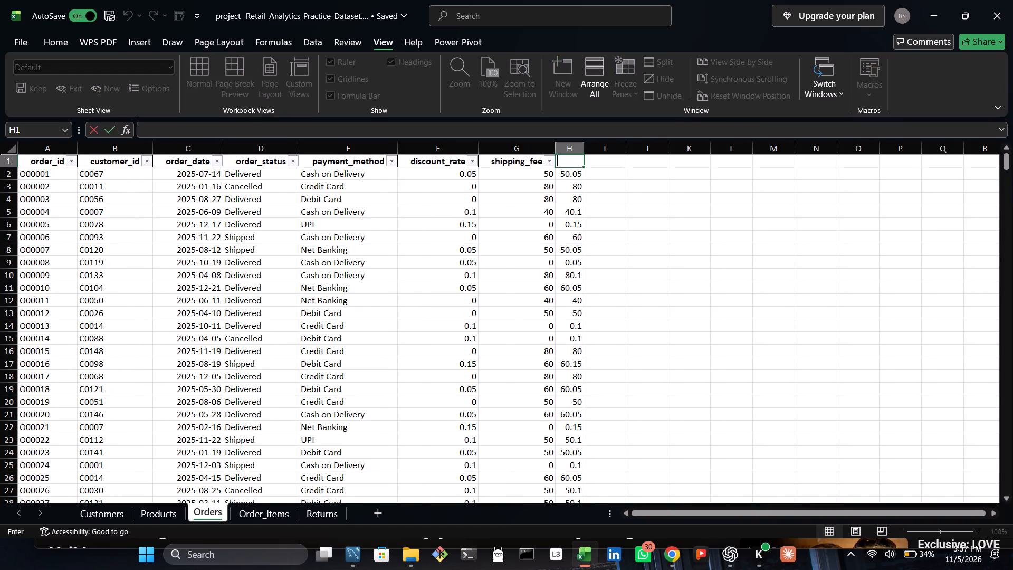
{"action": "type", "text": "total exp"}
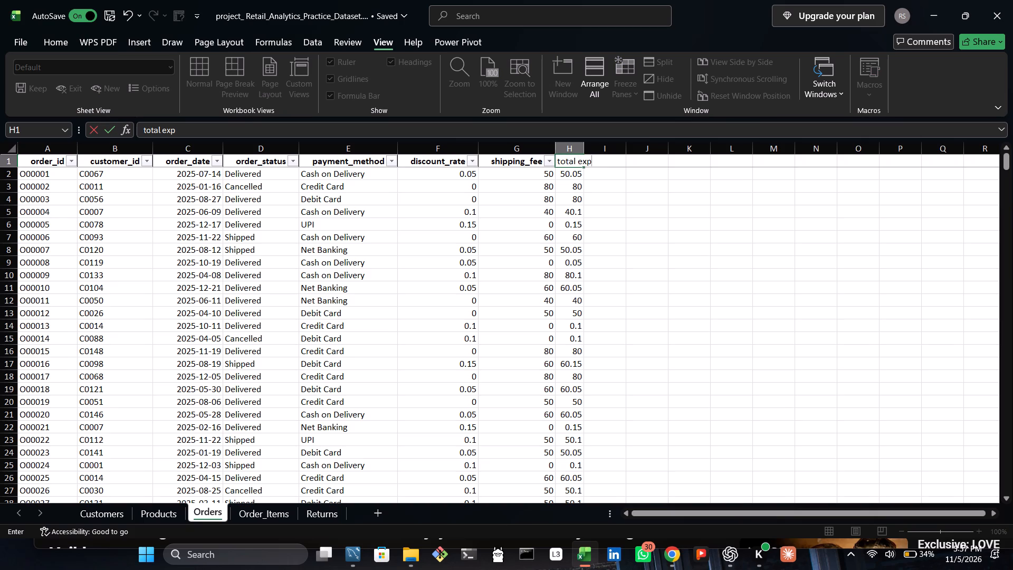
{"action": "left_click_drag", "start_coordinate": [634, 201], "coordinate": [634, 186]}
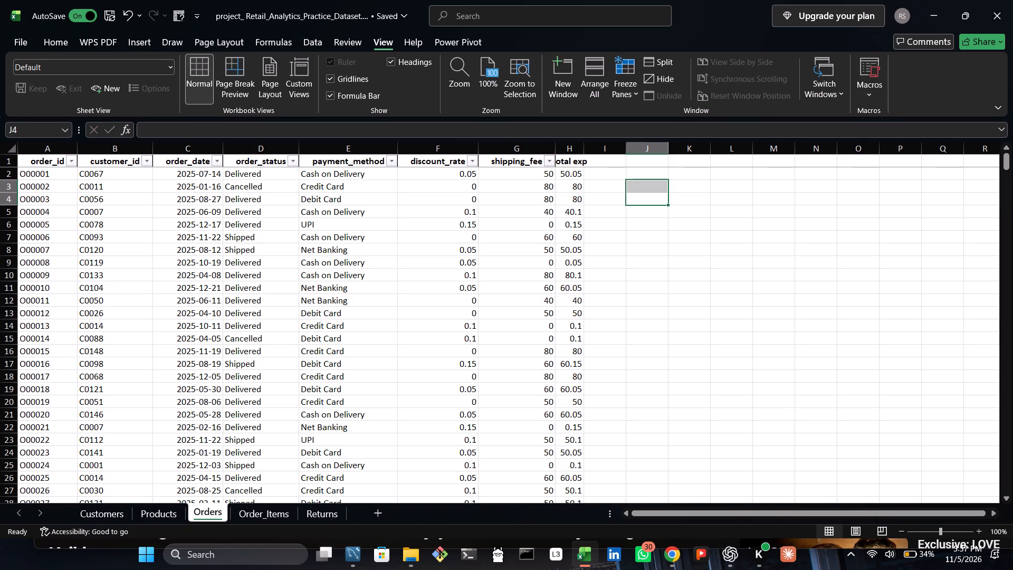
{"action": "double_click", "coordinate": [582, 144]}
{"action": "left_click", "coordinate": [631, 217]}
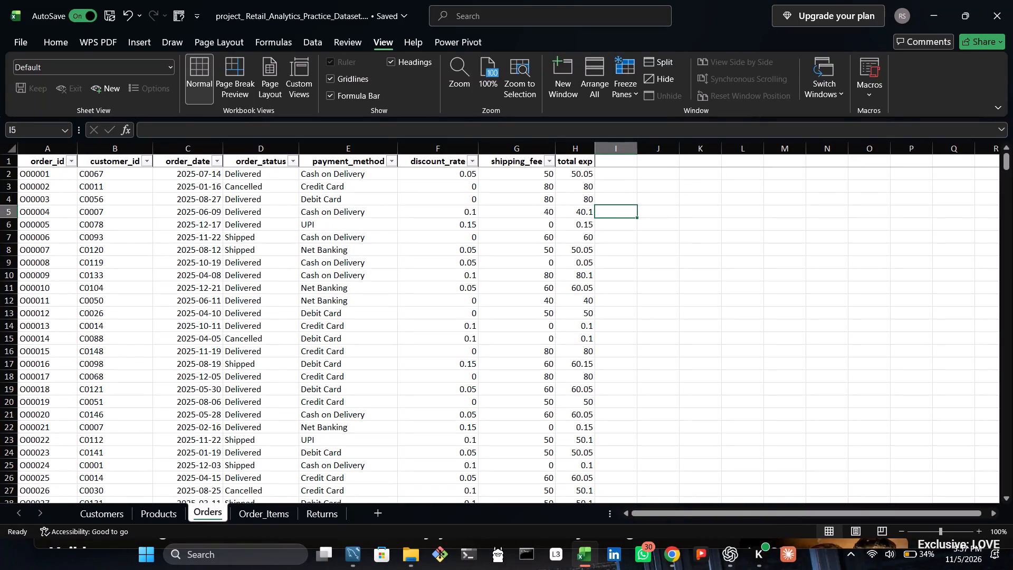
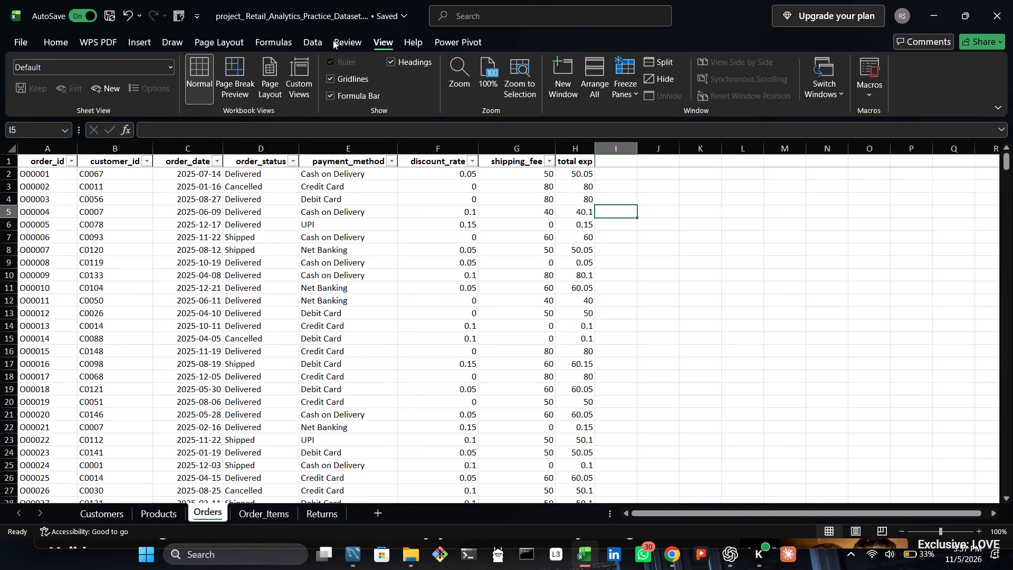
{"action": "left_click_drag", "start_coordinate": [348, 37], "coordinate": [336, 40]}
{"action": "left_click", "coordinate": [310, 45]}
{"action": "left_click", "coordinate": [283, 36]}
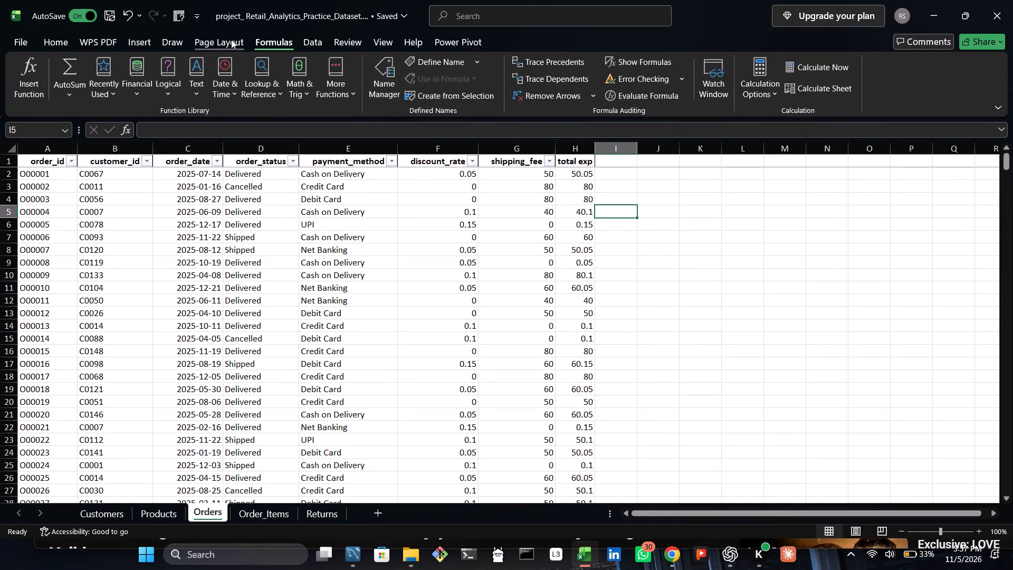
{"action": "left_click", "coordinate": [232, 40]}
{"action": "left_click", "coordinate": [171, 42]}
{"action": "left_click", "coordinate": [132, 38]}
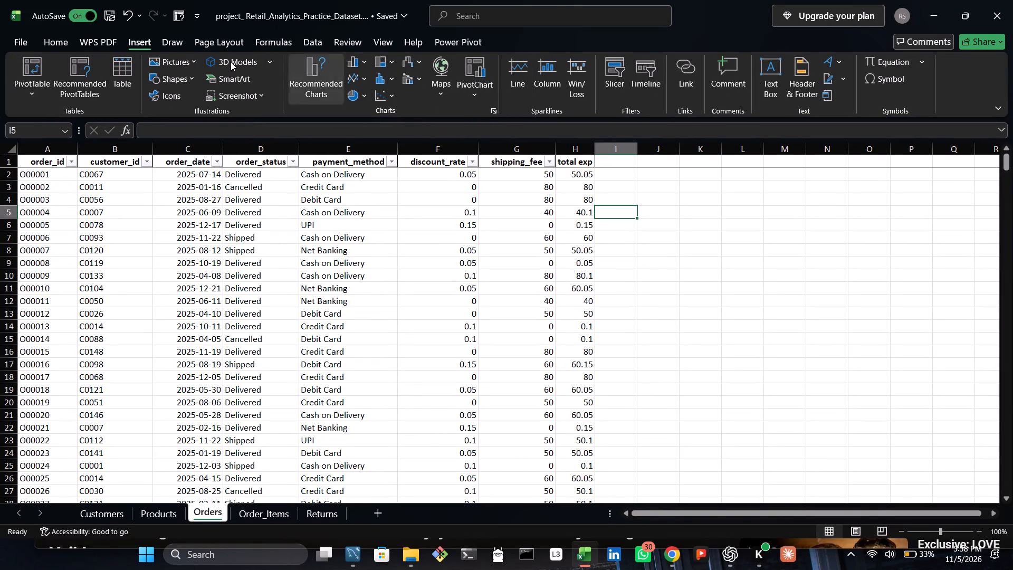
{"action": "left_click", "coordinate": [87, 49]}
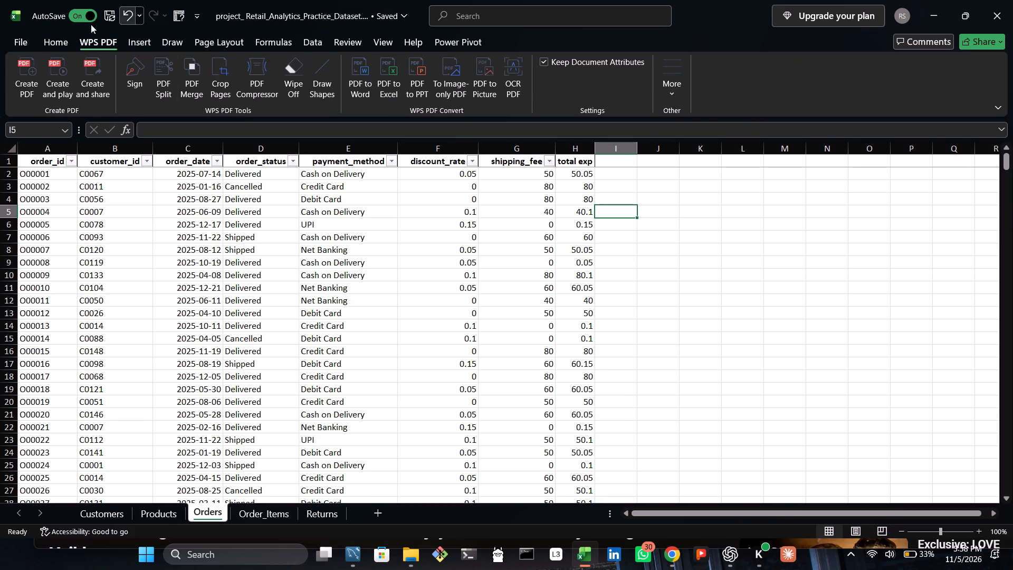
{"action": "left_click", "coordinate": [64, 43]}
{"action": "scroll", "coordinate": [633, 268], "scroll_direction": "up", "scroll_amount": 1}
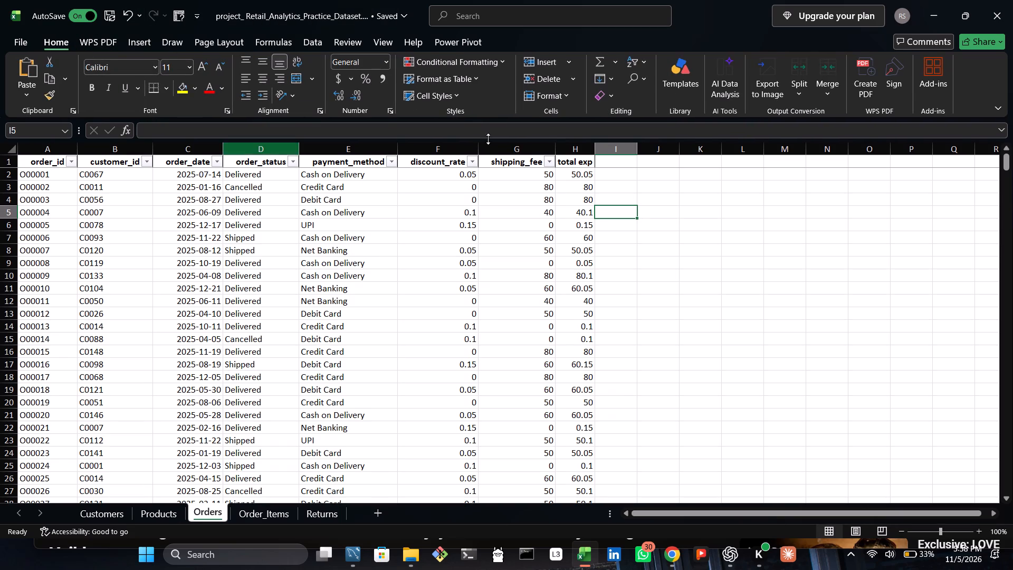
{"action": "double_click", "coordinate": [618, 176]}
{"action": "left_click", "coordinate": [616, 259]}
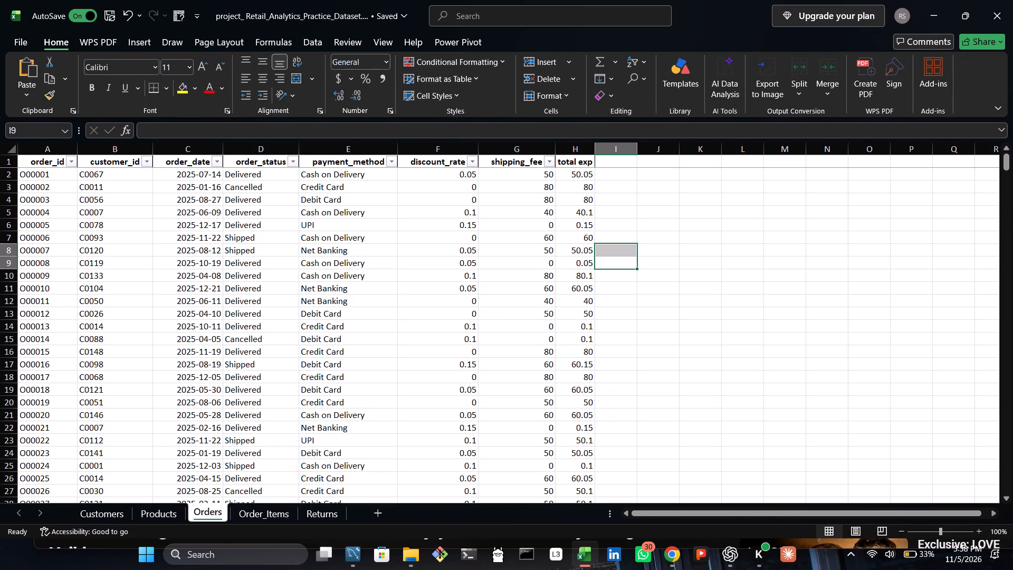
Open the empty cell I2 beside the total exp column on the Orders sheet for editing.
{"action": "left_click", "coordinate": [616, 172]}
{"action": "left_click", "coordinate": [616, 172]}
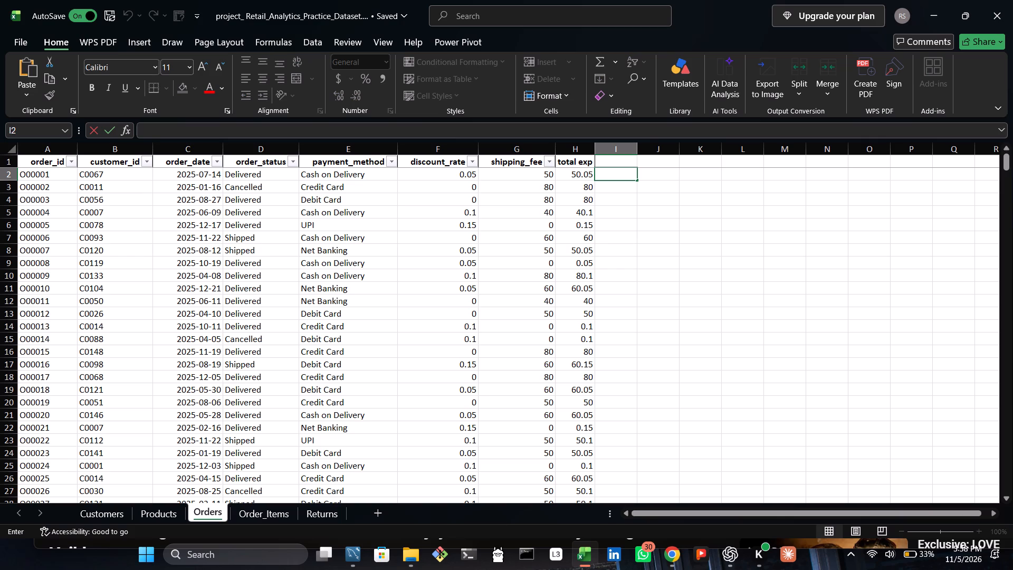
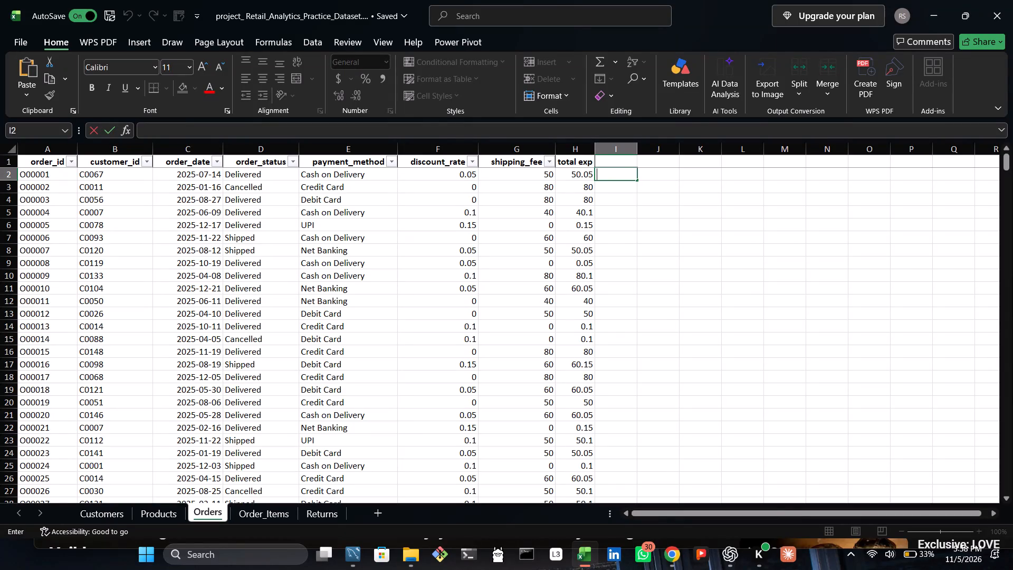
Start a SUMIF formula in cell G2, the first cell of the exp column on the Order_Items sheet.
{"action": "left_click", "coordinate": [393, 277]}
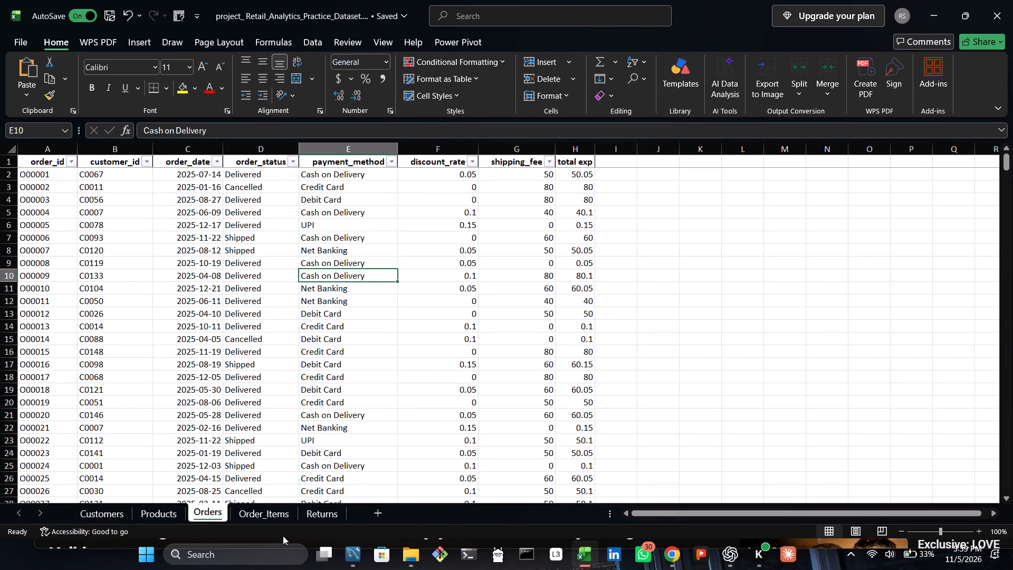
{"action": "left_click", "coordinate": [271, 511]}
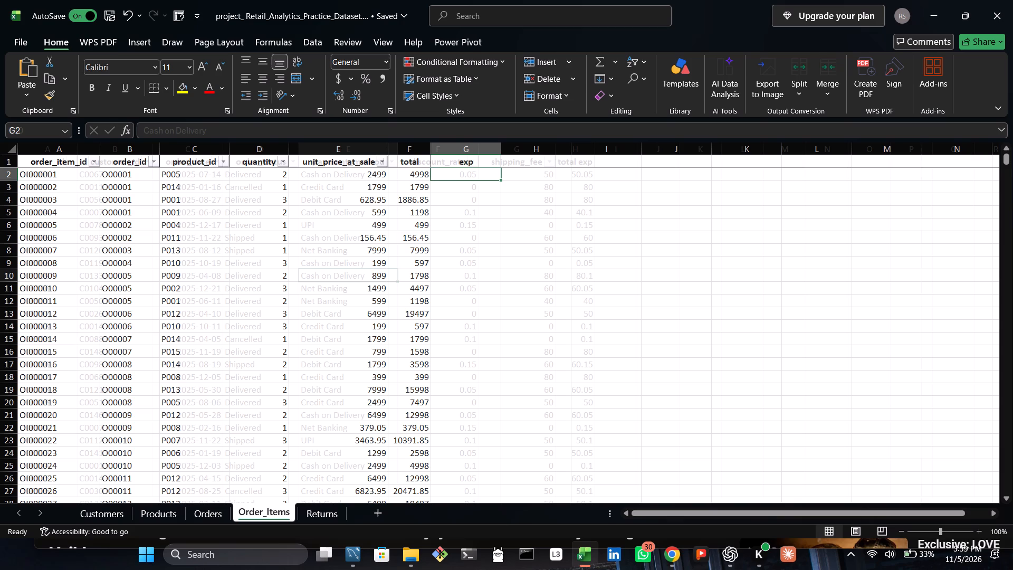
{"action": "double_click", "coordinate": [451, 183]}
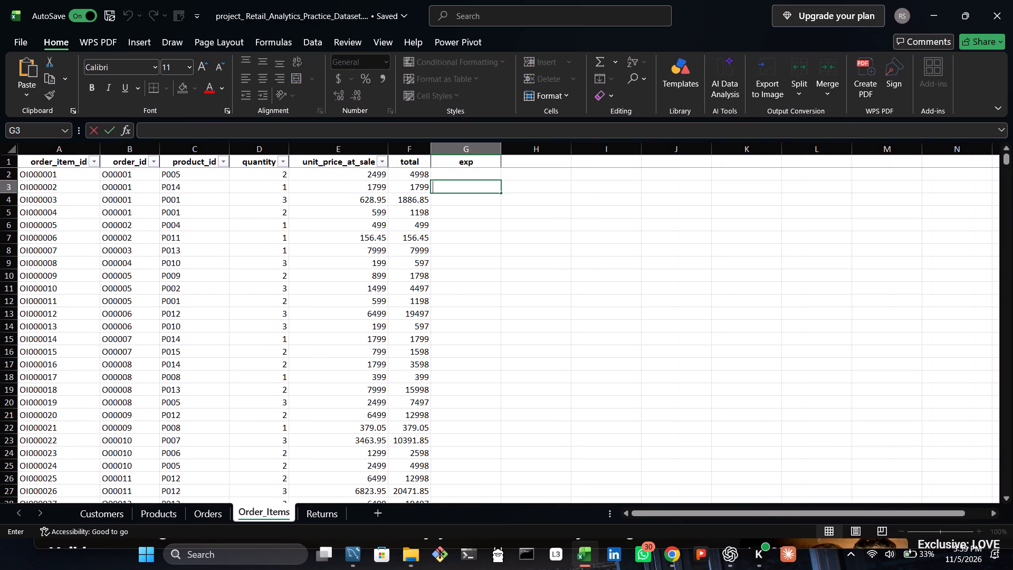
{"action": "left_click", "coordinate": [421, 174]}
{"action": "double_click", "coordinate": [447, 179]}
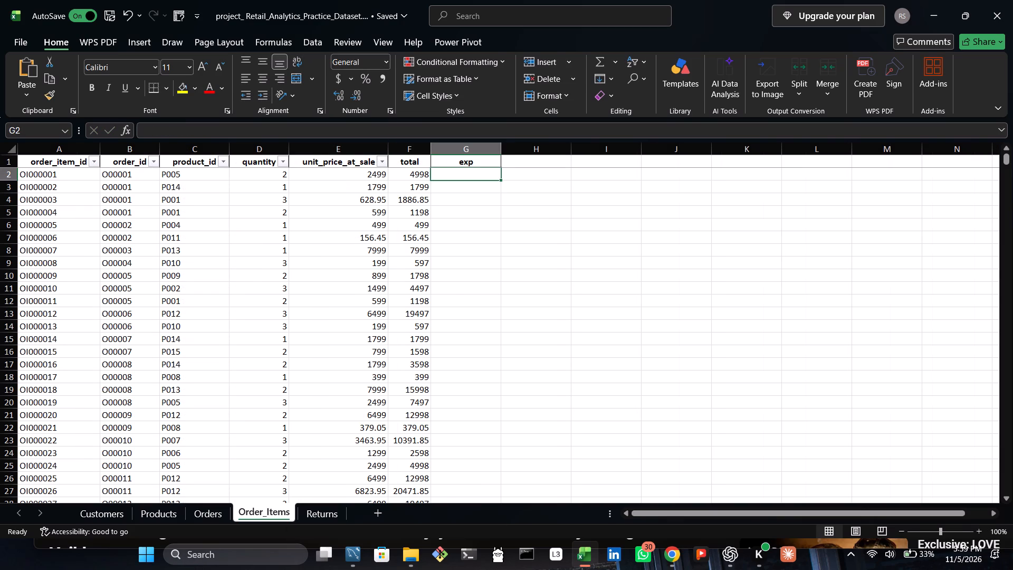
{"action": "double_click", "coordinate": [453, 174]}
{"action": "key", "text": "equal"}
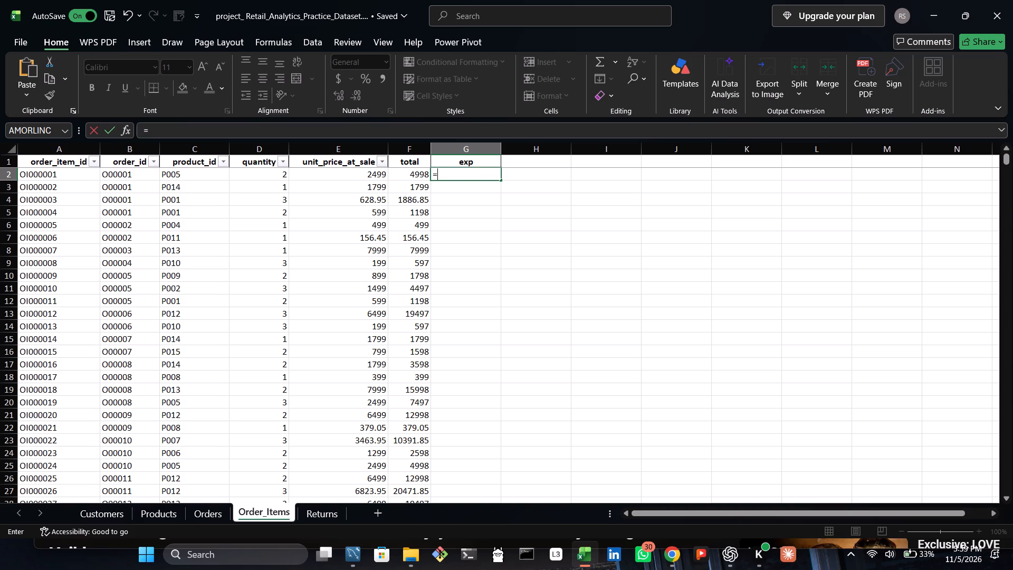
{"action": "key", "text": "BackSpace"}
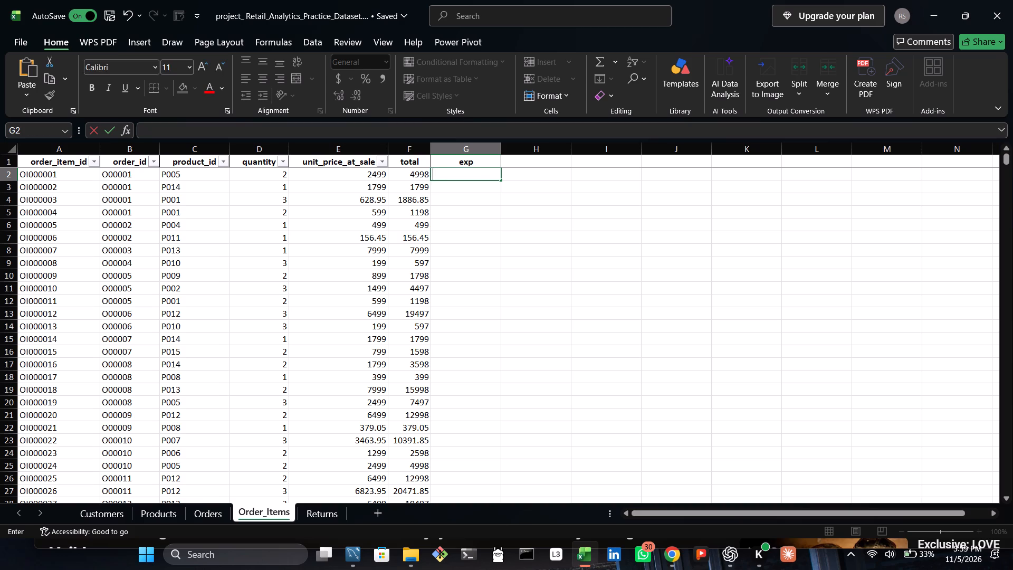
{"action": "key", "text": "equal"}
{"action": "key", "text": "s"}
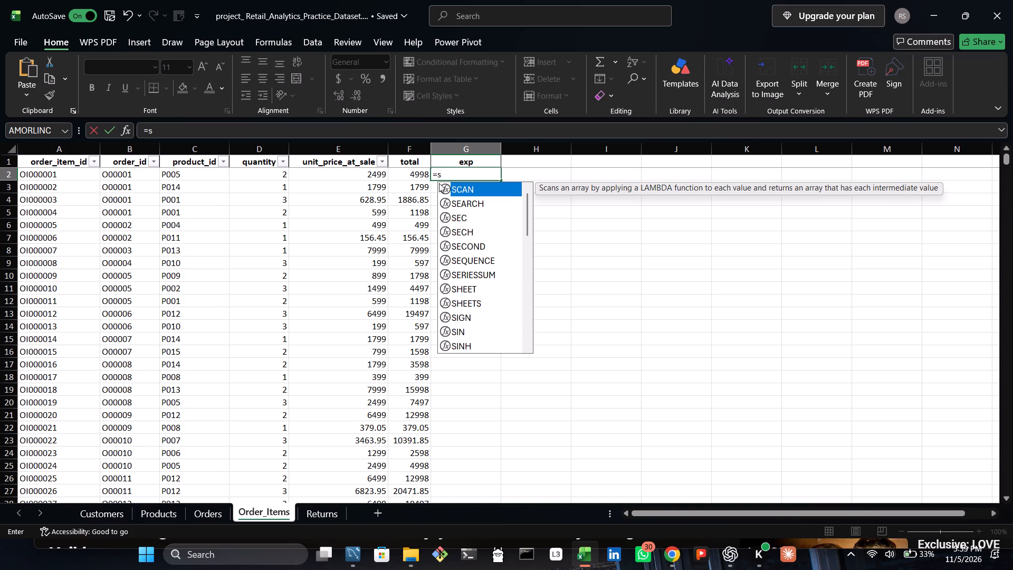
{"action": "type", "text": "um"}
{"action": "scroll", "coordinate": [439, 183], "scroll_direction": "up", "scroll_amount": 2}
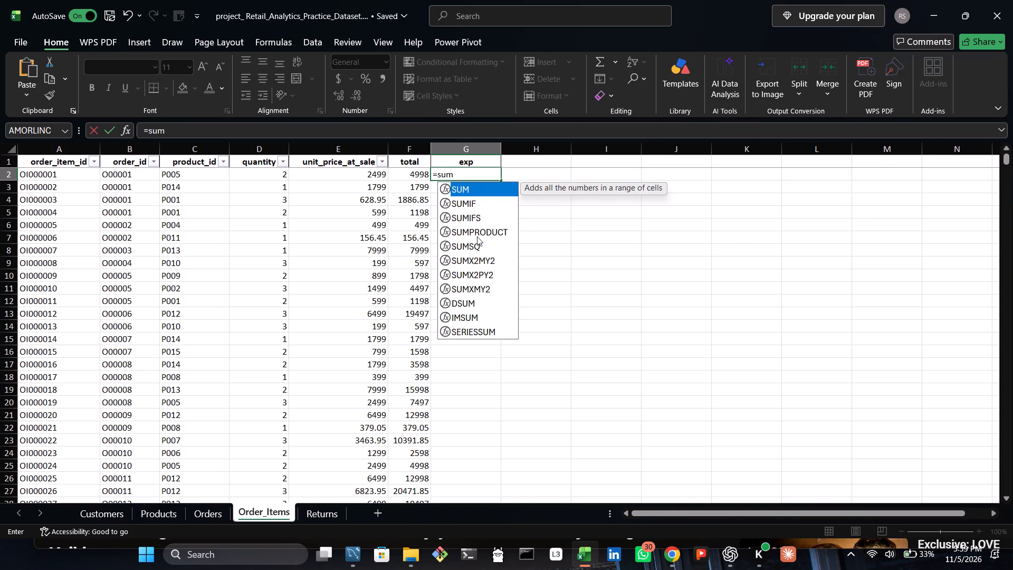
{"action": "left_click", "coordinate": [474, 203]}
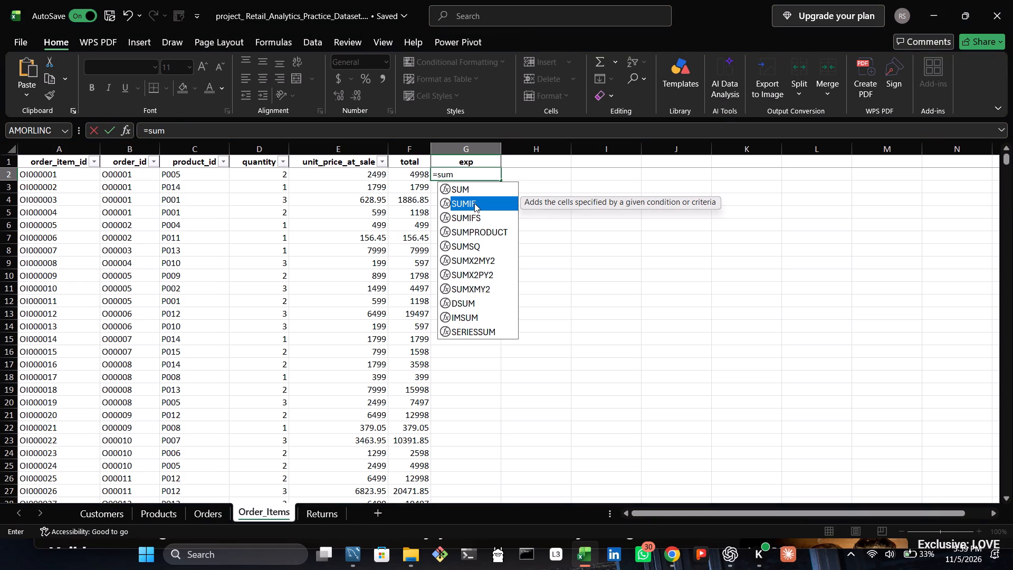
{"action": "double_click", "coordinate": [474, 203]}
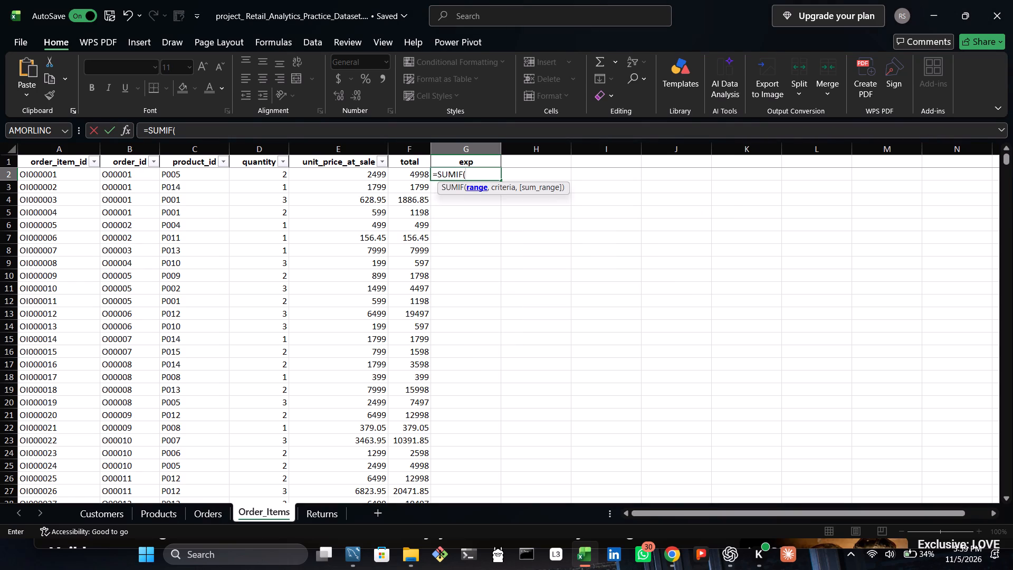
{"action": "right_click", "coordinate": [480, 186]}
{"action": "right_click", "coordinate": [480, 186]}
{"action": "triple_click", "coordinate": [480, 186]}
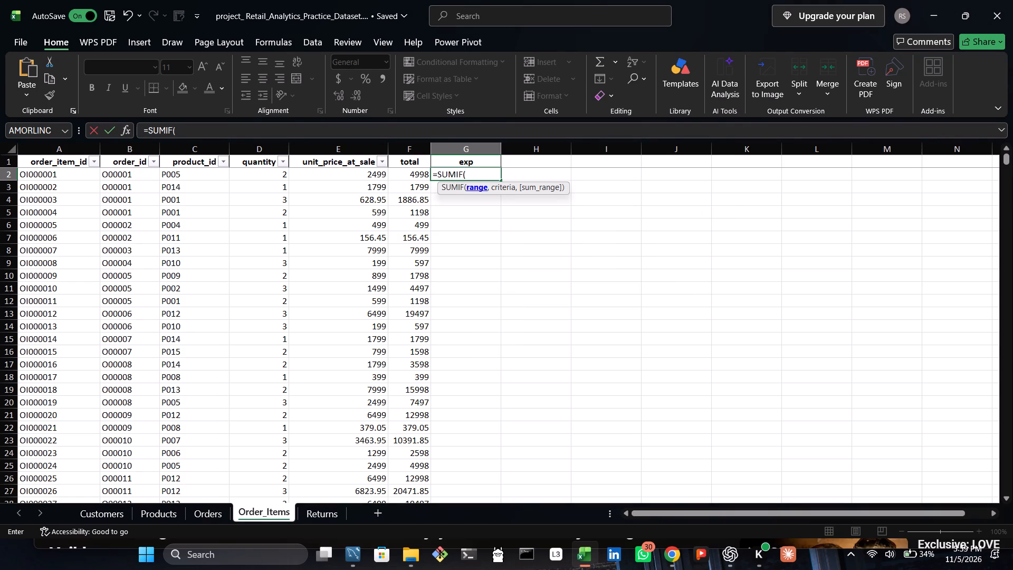
{"action": "double_click", "coordinate": [480, 186]}
Set the SUMIF range argument to the total column's values, Order_Items!F2:F1262.
{"action": "left_click", "coordinate": [219, 507]}
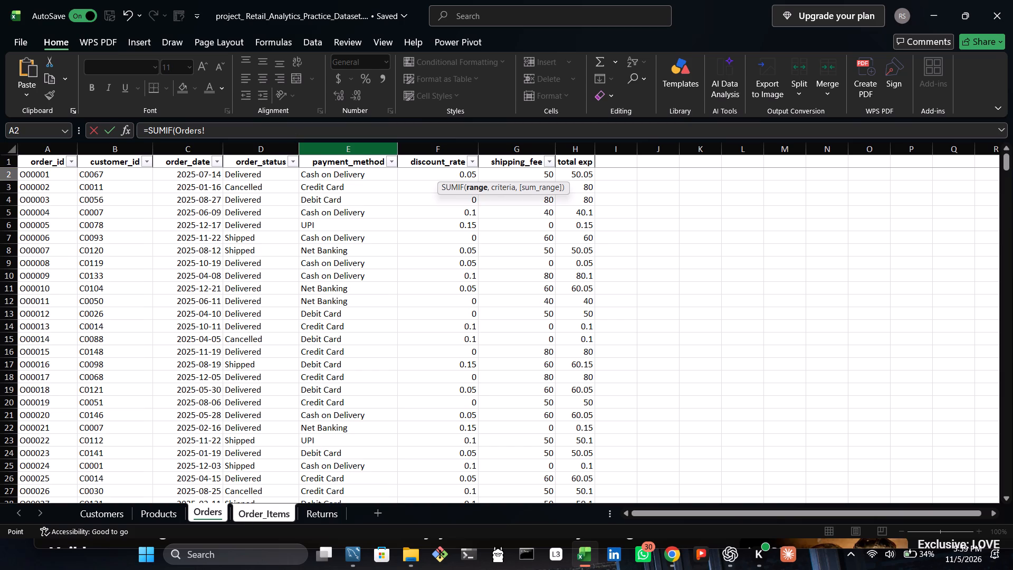
{"action": "left_click", "coordinate": [268, 509]}
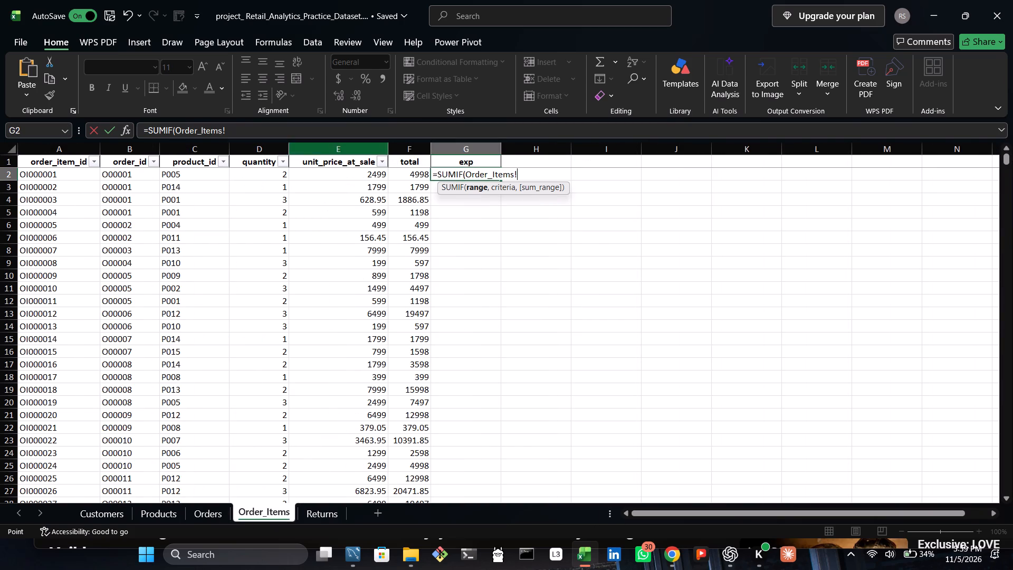
{"action": "left_click", "coordinate": [413, 175]}
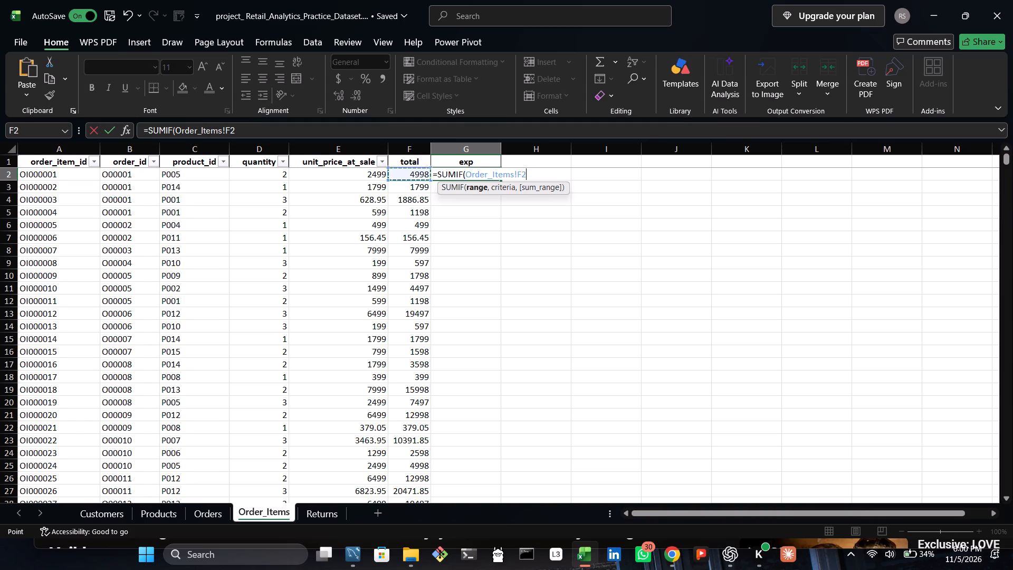
{"action": "key", "text": "ctrl+shift+Down"}
{"action": "key", "text": "comma"}
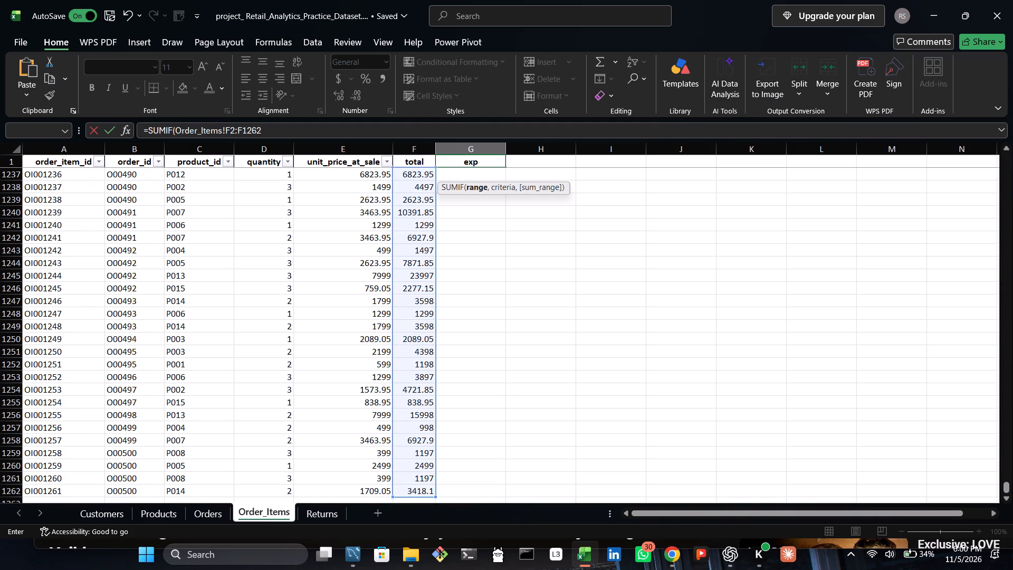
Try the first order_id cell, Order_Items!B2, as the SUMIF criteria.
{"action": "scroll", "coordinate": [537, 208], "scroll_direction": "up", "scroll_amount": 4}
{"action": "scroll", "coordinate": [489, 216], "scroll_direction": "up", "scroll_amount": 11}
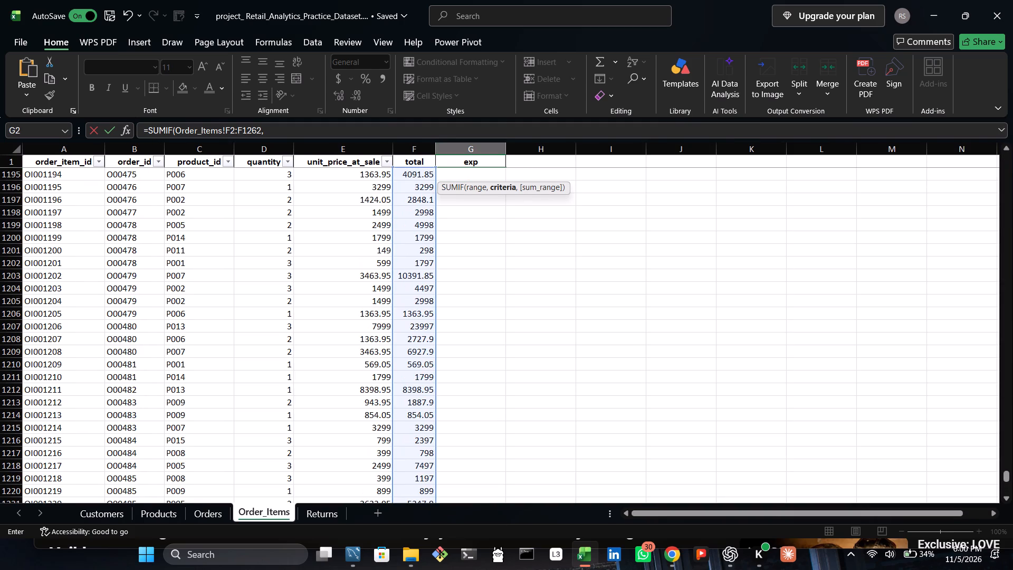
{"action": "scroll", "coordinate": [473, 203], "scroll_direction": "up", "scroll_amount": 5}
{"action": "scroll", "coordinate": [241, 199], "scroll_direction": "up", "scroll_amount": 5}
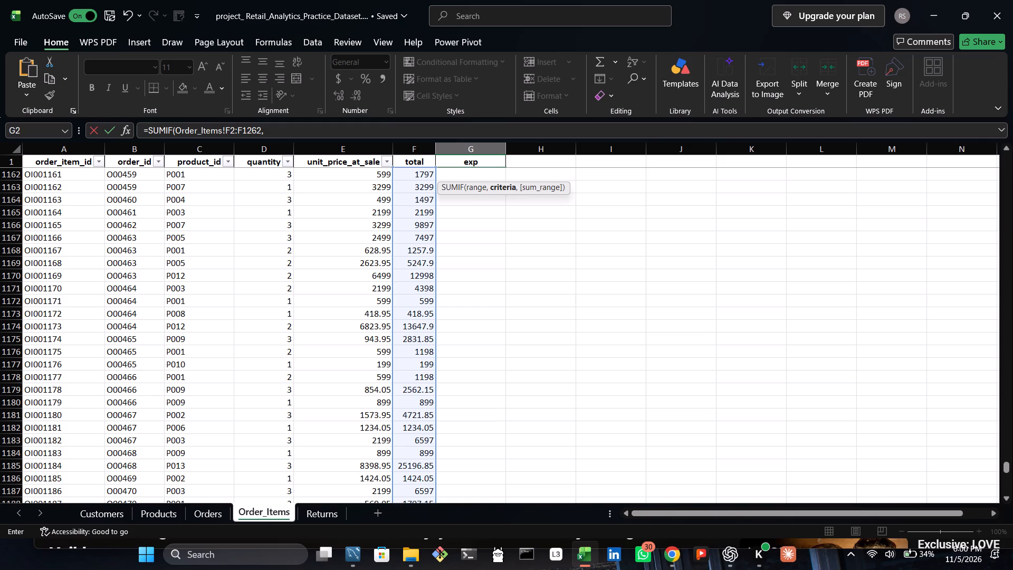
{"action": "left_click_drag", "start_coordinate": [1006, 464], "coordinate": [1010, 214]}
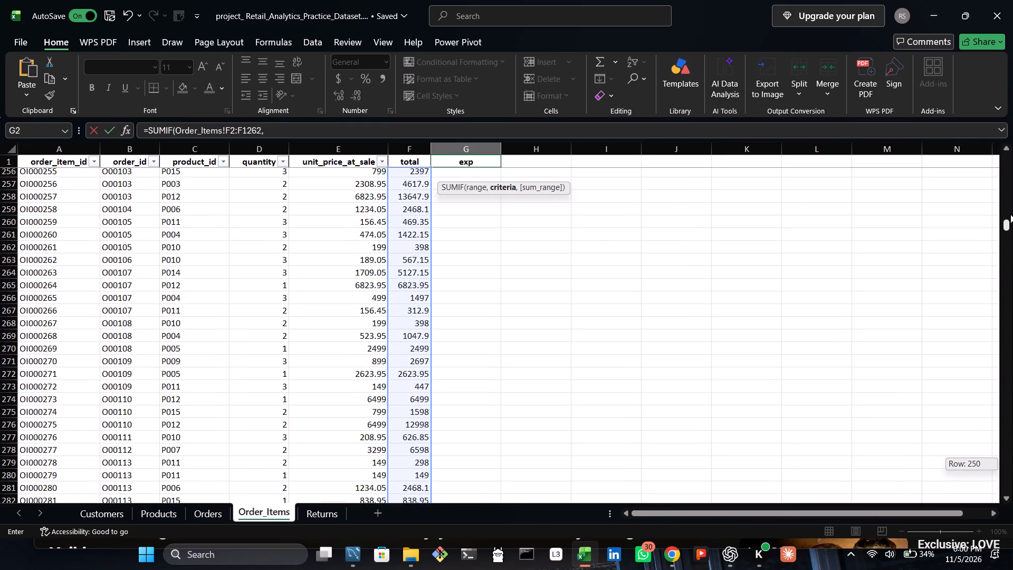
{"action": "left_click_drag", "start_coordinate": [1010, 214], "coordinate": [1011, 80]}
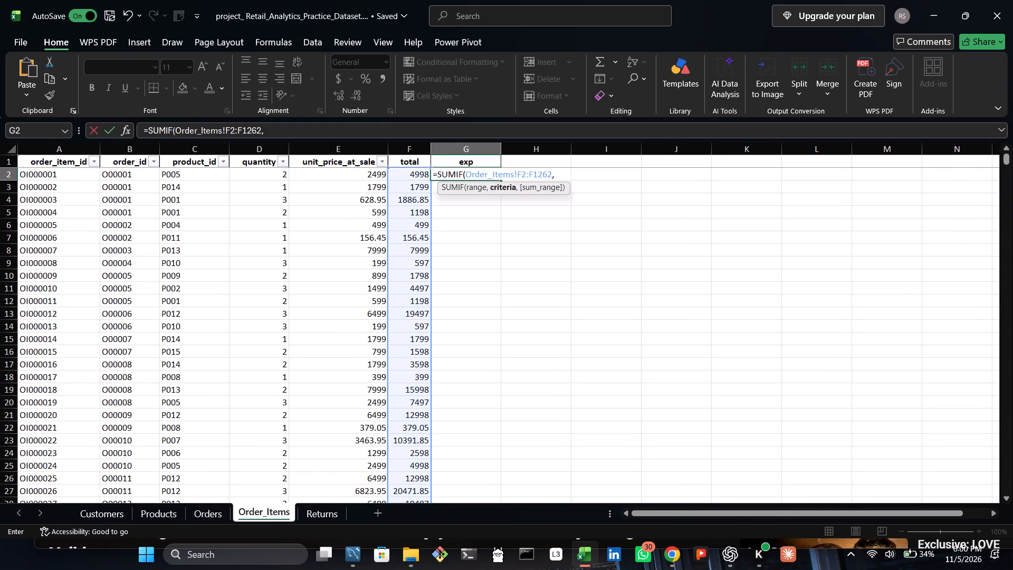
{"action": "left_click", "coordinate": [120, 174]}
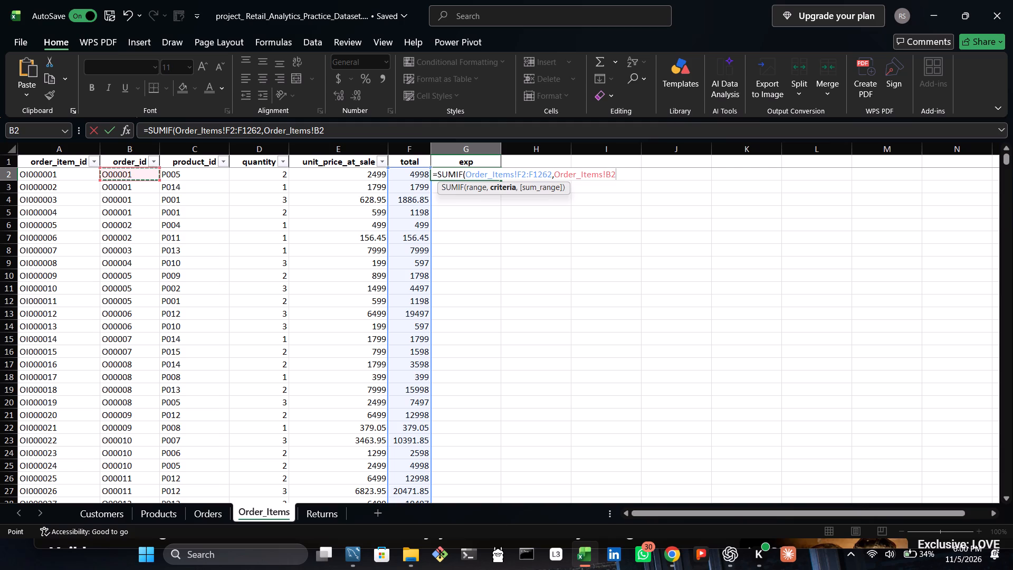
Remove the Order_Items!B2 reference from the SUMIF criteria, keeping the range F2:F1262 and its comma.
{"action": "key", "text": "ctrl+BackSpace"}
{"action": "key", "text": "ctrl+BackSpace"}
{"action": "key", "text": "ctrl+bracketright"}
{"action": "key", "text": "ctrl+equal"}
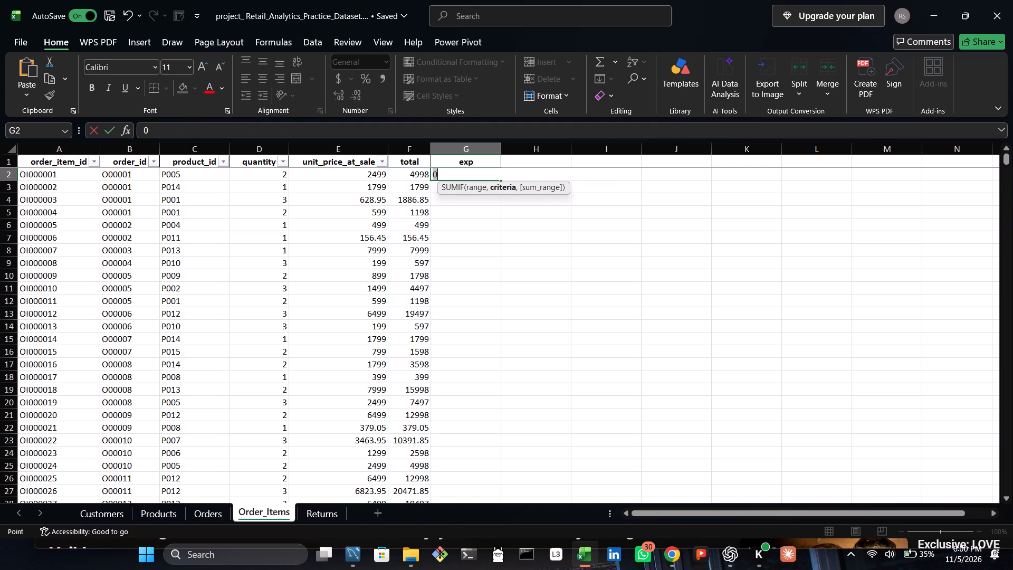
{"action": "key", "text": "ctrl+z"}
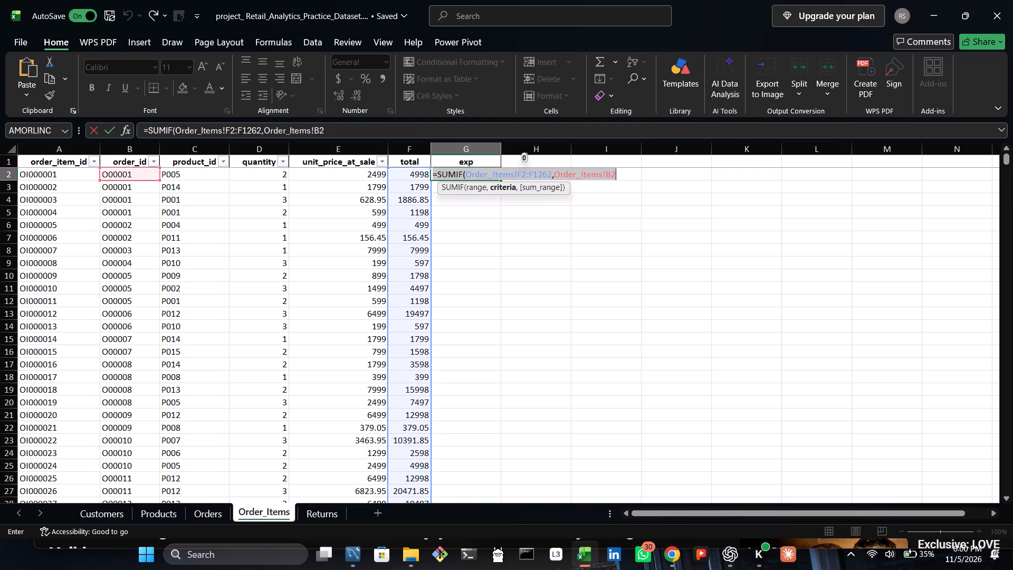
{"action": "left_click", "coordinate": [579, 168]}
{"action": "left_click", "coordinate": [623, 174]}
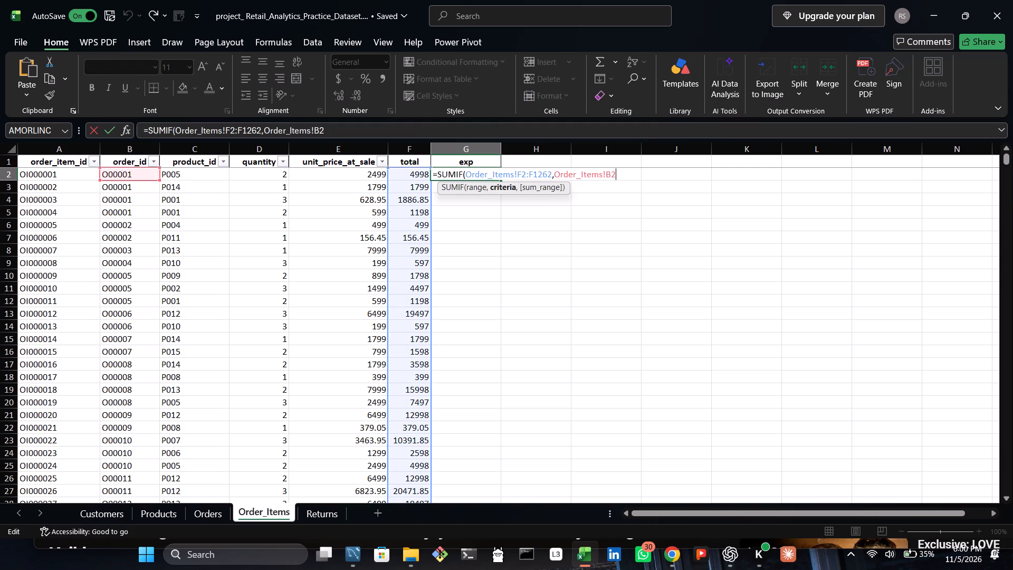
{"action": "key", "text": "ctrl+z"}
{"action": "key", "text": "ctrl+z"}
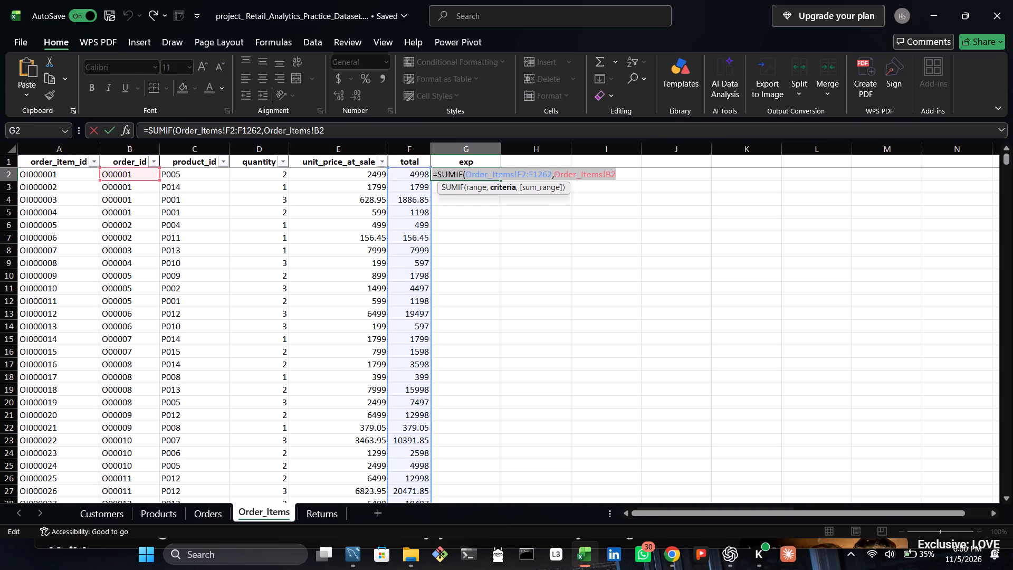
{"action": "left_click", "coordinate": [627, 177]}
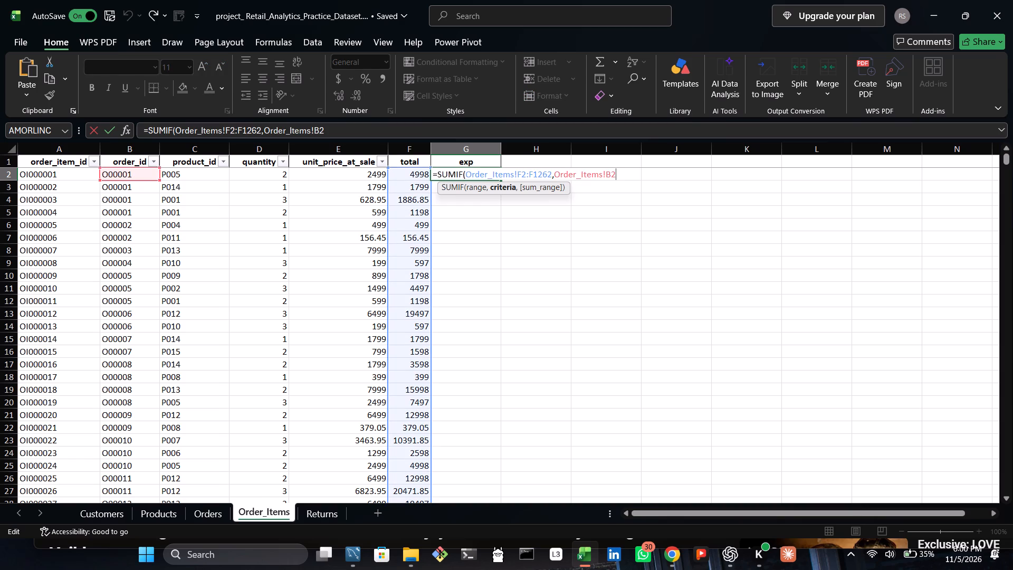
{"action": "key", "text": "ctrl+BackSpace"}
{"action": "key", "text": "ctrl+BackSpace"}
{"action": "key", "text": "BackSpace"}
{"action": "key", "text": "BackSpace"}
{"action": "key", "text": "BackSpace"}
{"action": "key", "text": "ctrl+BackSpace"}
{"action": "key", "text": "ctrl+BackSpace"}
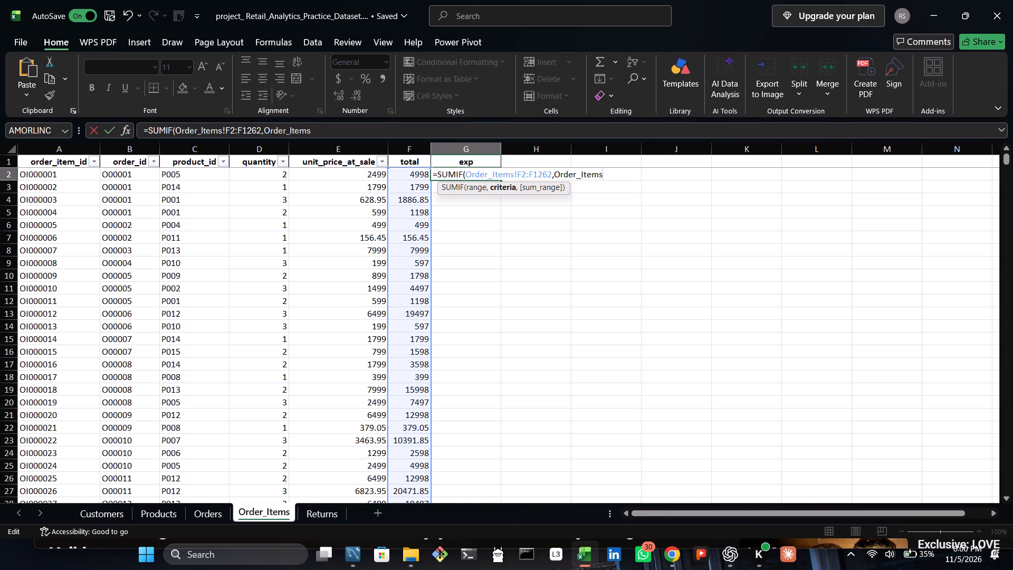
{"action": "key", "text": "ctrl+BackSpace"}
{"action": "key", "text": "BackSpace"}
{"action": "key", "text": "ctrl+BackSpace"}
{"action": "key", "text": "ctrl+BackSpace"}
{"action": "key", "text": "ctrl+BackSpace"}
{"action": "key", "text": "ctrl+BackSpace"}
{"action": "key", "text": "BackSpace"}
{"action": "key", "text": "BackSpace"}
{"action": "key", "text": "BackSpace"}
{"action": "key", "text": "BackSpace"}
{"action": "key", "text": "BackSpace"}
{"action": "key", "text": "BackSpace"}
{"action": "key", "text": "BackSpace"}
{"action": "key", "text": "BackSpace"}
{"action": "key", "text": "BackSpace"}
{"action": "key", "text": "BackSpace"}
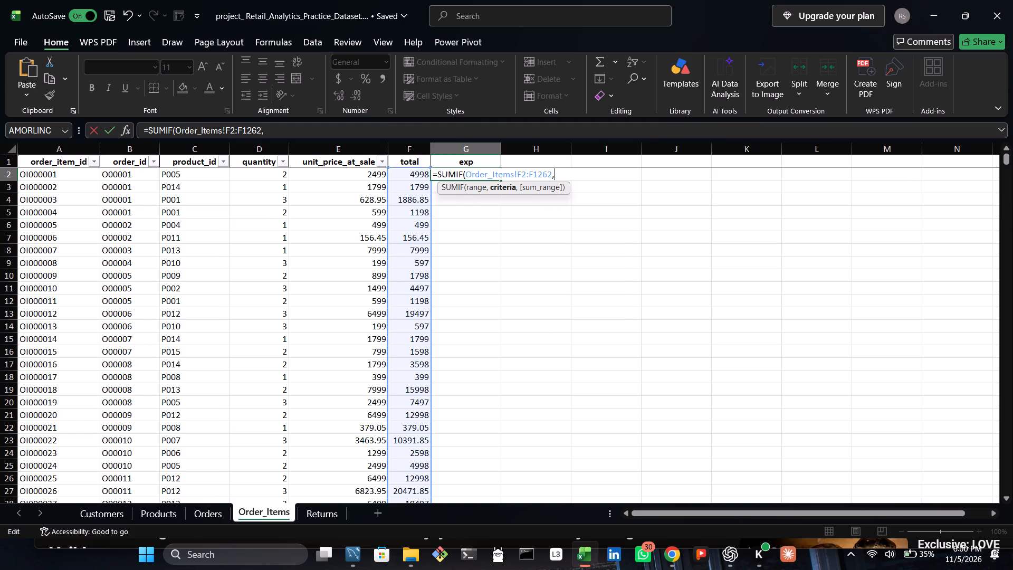
Set the SUMIF criteria to the Orders sheet's order_id values, Orders!A2:A501, and move on to the sum_range argument.
{"action": "left_click", "coordinate": [225, 512]}
{"action": "left_click", "coordinate": [33, 173]}
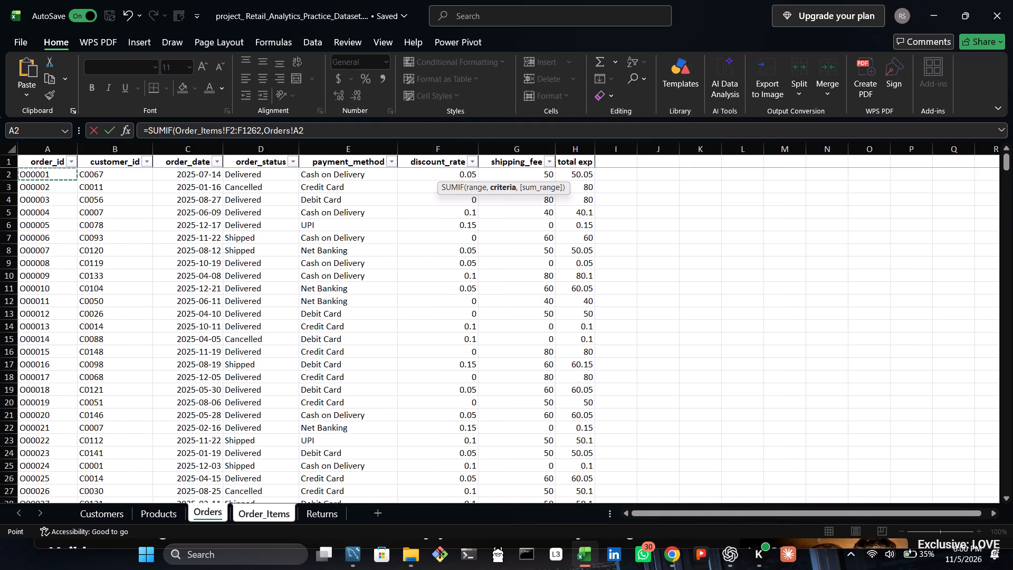
{"action": "key", "text": "ctrl+shift+Down"}
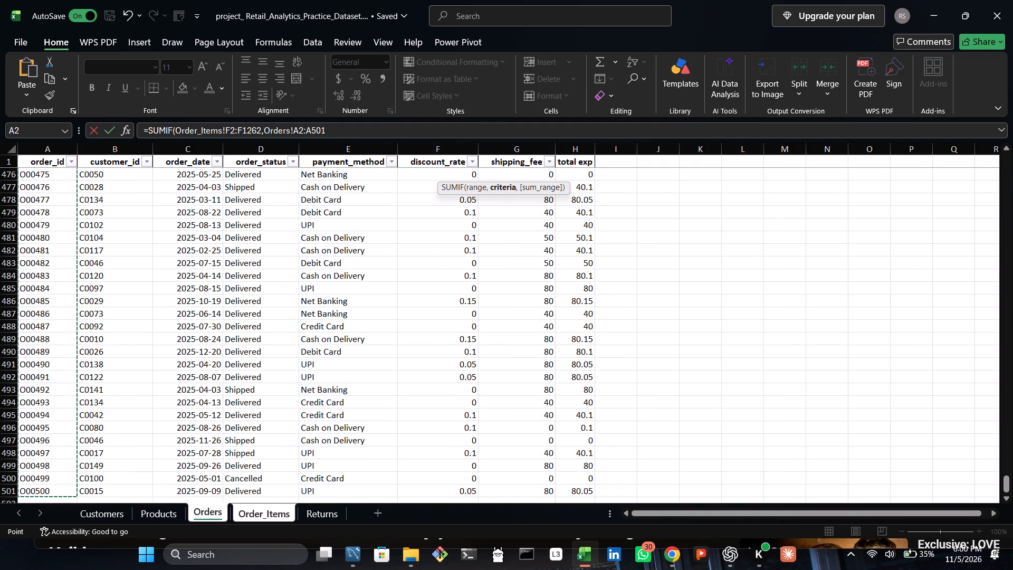
{"action": "key", "text": "comma"}
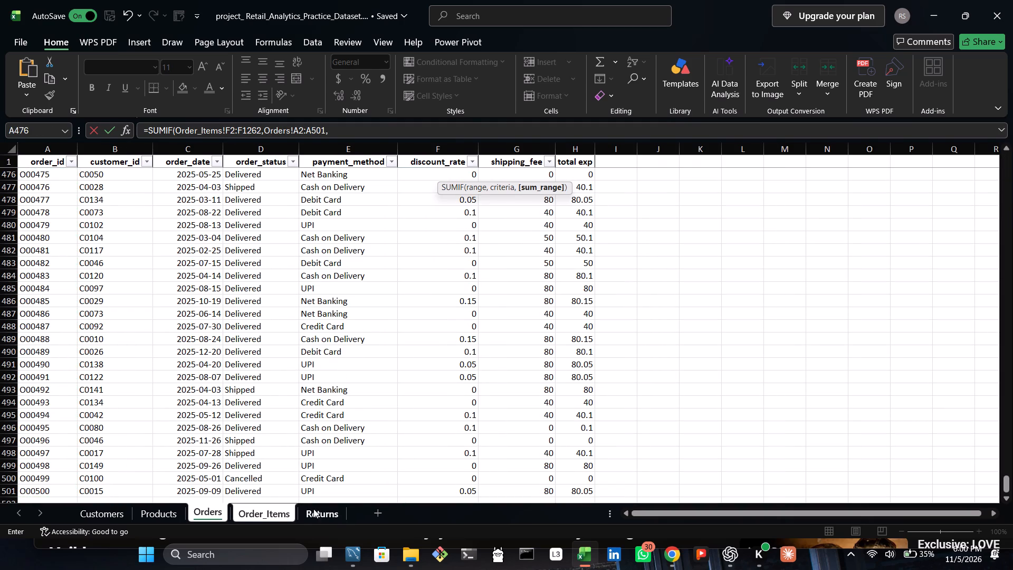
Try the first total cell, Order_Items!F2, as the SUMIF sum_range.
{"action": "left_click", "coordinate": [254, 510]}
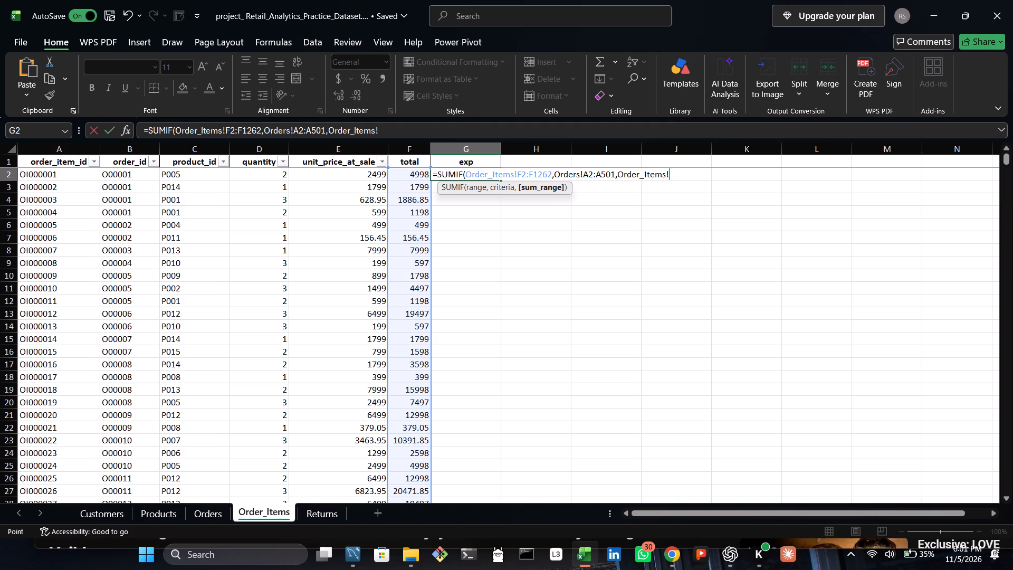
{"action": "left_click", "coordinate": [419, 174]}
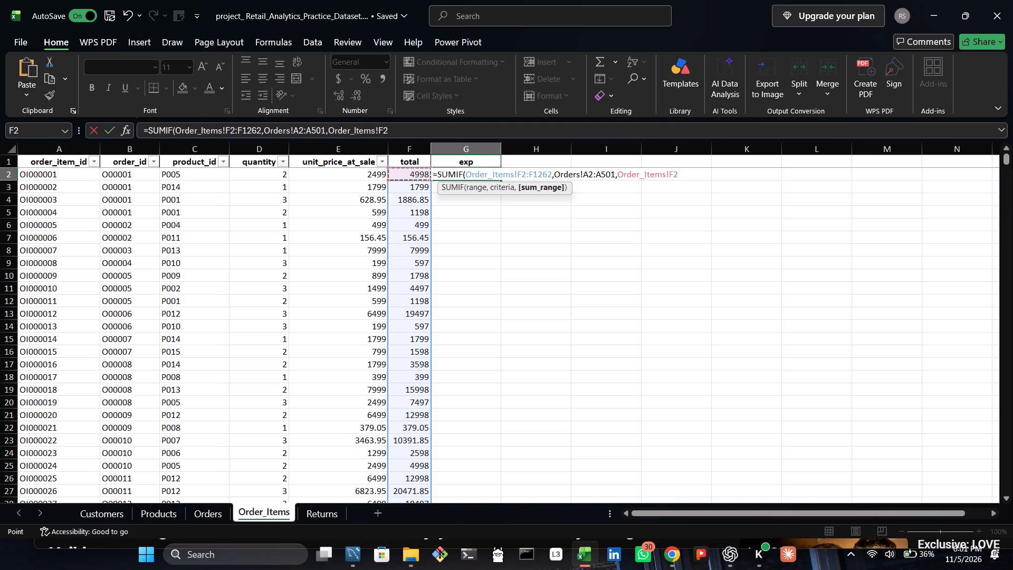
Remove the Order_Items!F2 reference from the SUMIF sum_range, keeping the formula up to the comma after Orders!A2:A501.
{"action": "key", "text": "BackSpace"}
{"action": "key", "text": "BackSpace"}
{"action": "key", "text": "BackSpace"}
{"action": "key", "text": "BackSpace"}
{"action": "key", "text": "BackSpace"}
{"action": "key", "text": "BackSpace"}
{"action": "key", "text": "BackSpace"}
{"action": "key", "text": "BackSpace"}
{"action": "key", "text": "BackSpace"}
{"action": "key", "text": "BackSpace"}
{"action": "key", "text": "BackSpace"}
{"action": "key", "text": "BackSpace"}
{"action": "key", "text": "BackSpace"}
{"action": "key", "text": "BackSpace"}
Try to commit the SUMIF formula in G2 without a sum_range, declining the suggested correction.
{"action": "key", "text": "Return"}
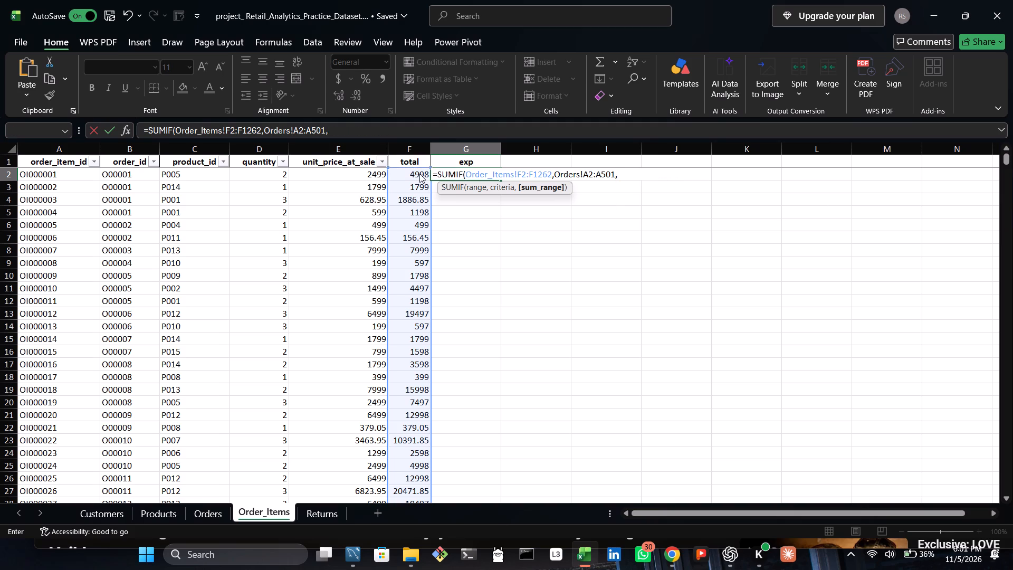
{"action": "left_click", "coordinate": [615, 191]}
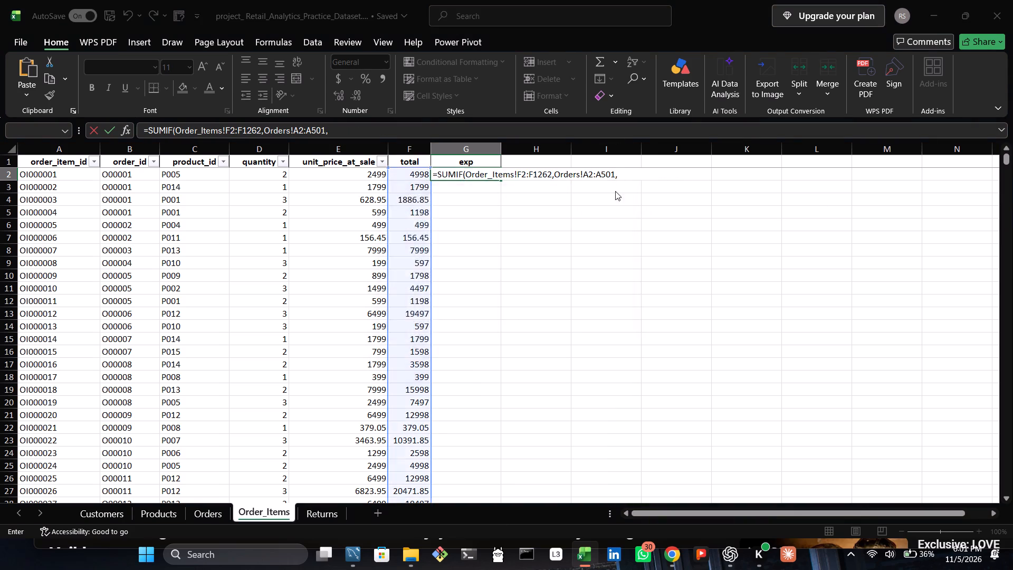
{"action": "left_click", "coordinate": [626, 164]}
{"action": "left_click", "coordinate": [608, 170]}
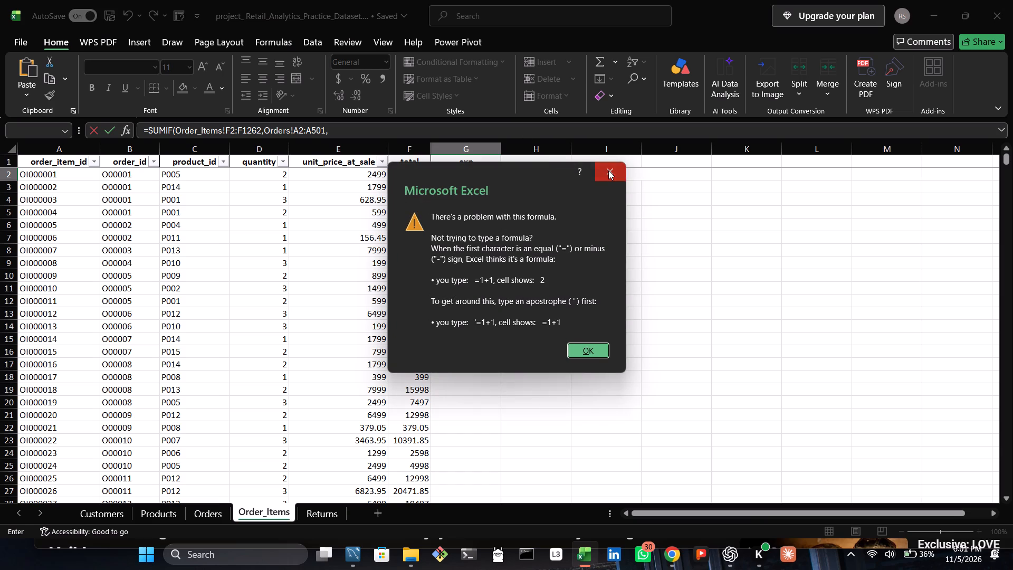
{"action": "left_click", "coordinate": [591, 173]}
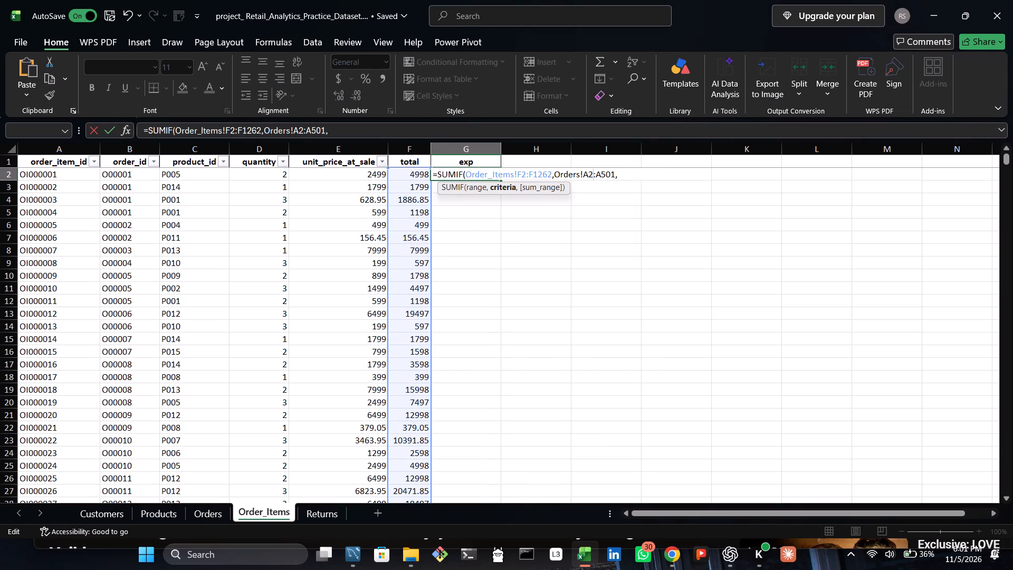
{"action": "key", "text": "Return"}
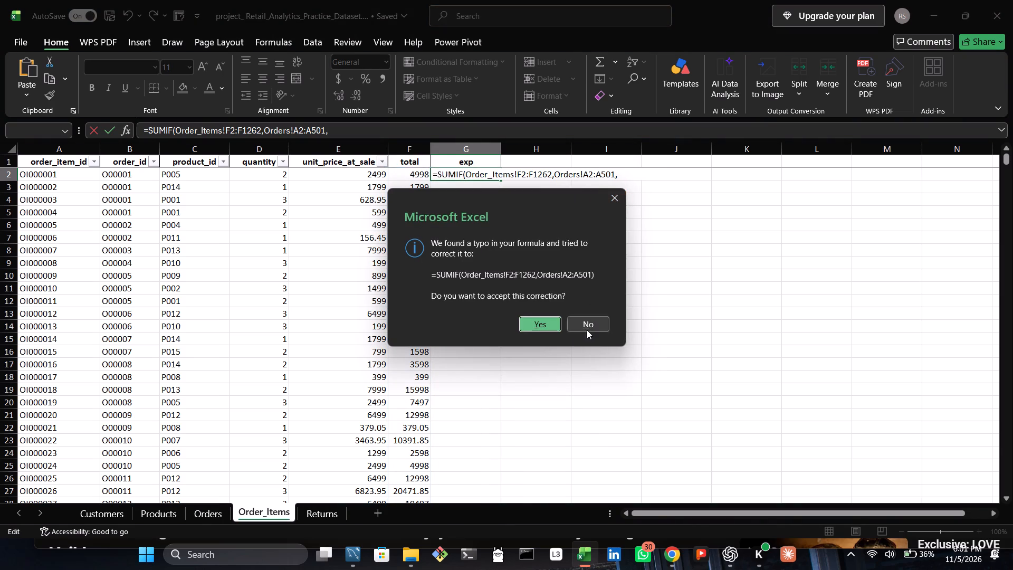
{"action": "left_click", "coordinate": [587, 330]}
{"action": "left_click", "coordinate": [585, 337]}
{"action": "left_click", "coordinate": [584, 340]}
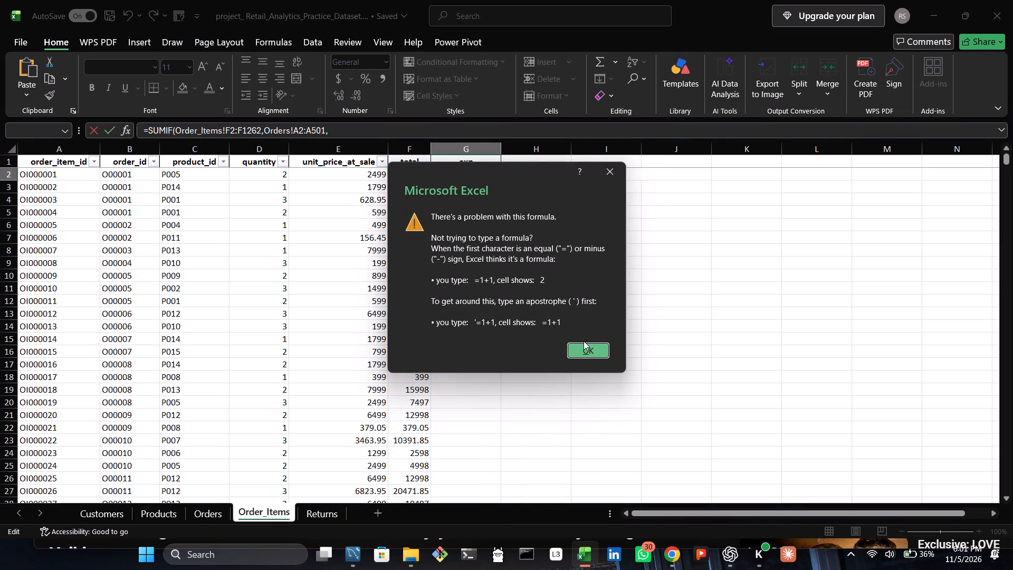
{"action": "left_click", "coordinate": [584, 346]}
Replace the SUMIF formula in G2 with a reference to the first unit_price_at_sale cell, Order_Items!E2.
{"action": "left_click", "coordinate": [358, 173]}
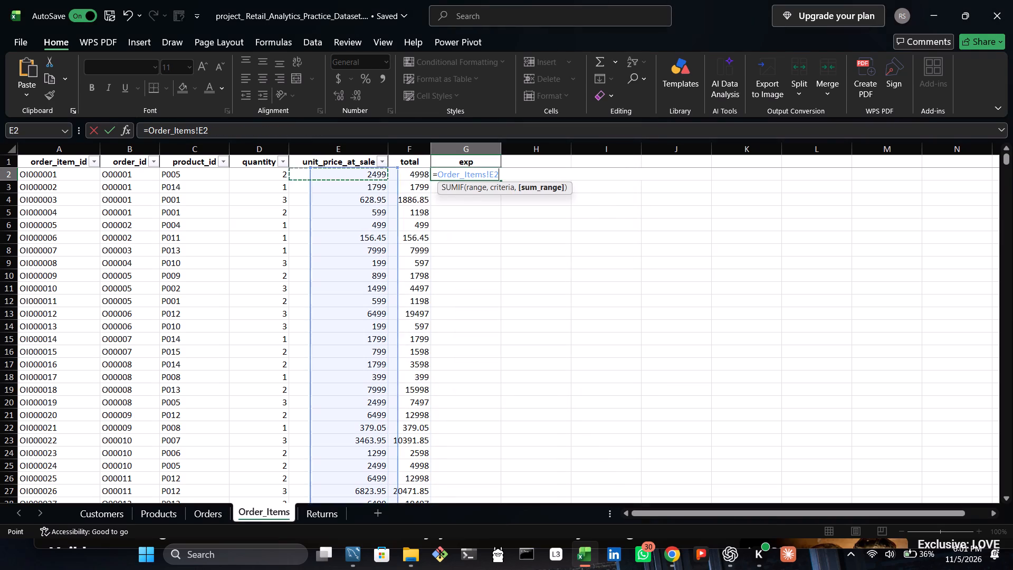
{"action": "key", "text": "Return"}
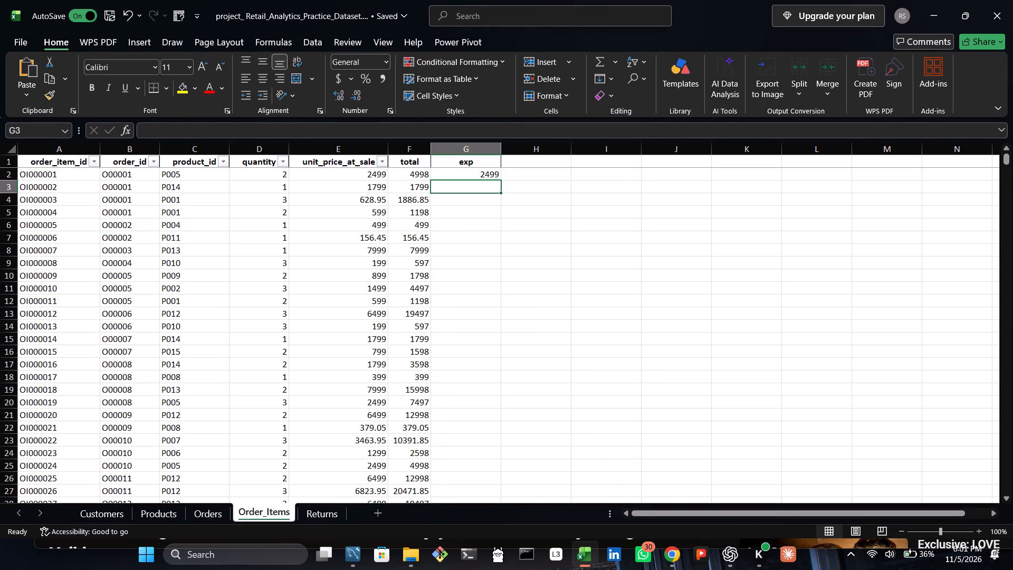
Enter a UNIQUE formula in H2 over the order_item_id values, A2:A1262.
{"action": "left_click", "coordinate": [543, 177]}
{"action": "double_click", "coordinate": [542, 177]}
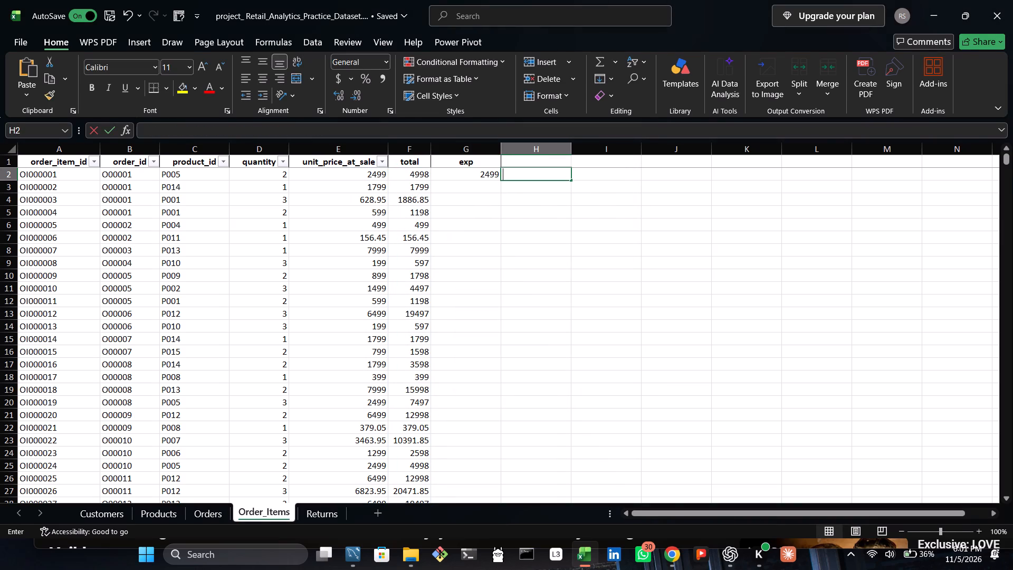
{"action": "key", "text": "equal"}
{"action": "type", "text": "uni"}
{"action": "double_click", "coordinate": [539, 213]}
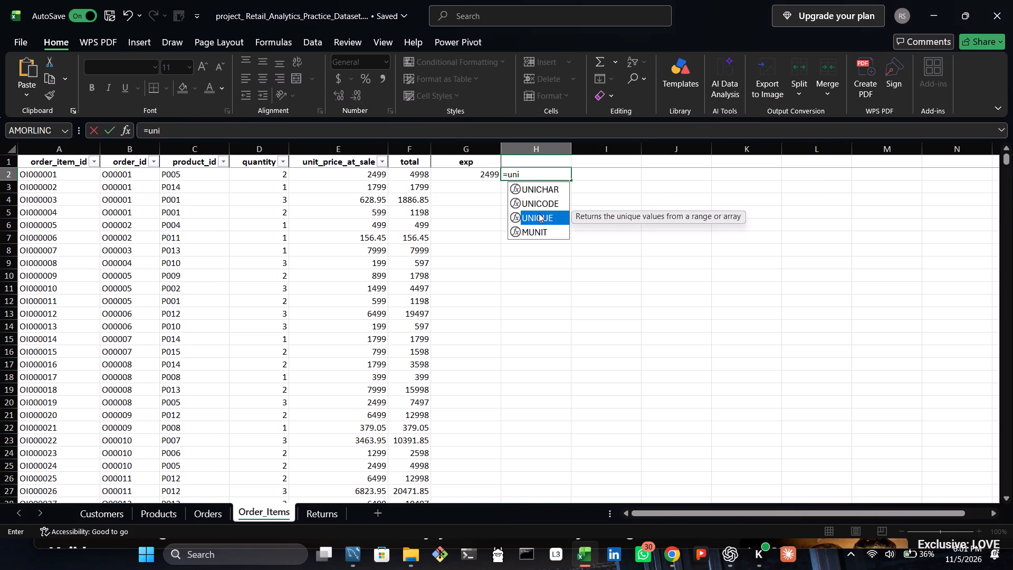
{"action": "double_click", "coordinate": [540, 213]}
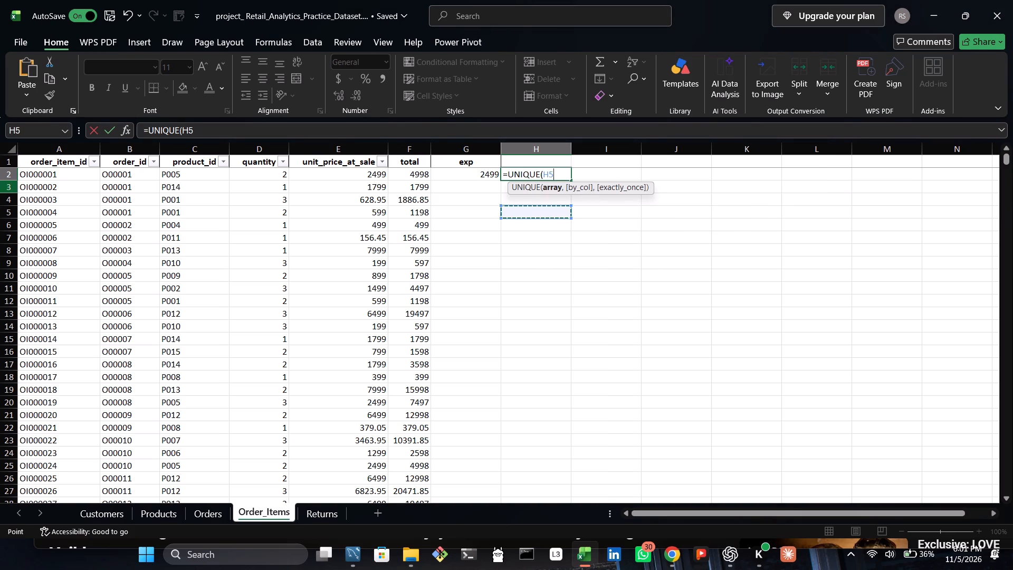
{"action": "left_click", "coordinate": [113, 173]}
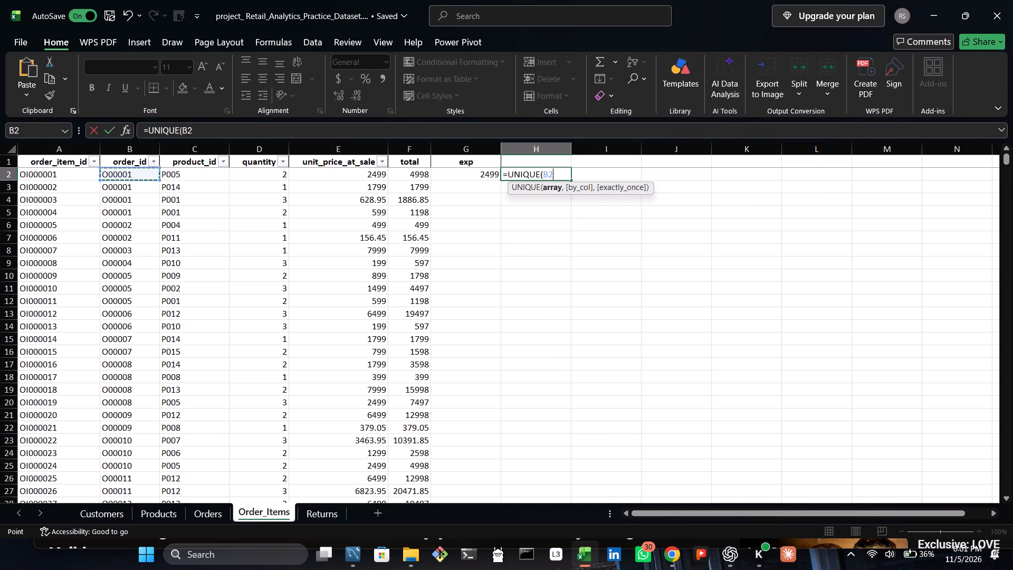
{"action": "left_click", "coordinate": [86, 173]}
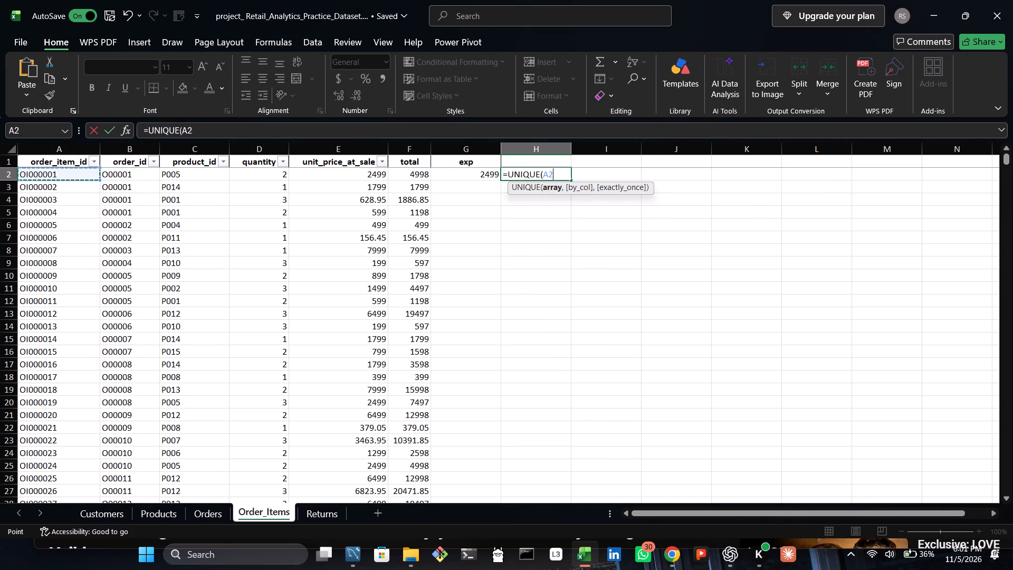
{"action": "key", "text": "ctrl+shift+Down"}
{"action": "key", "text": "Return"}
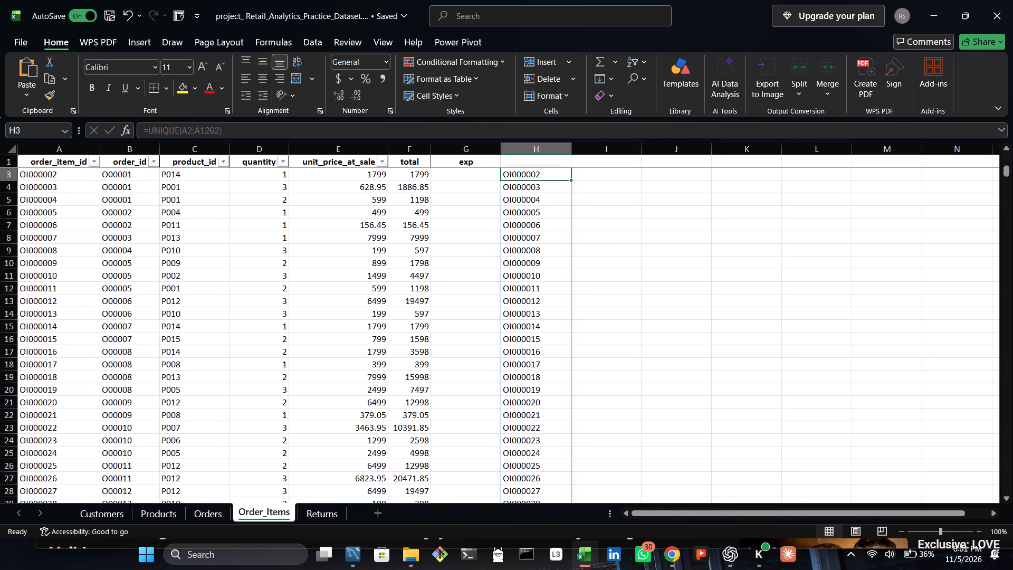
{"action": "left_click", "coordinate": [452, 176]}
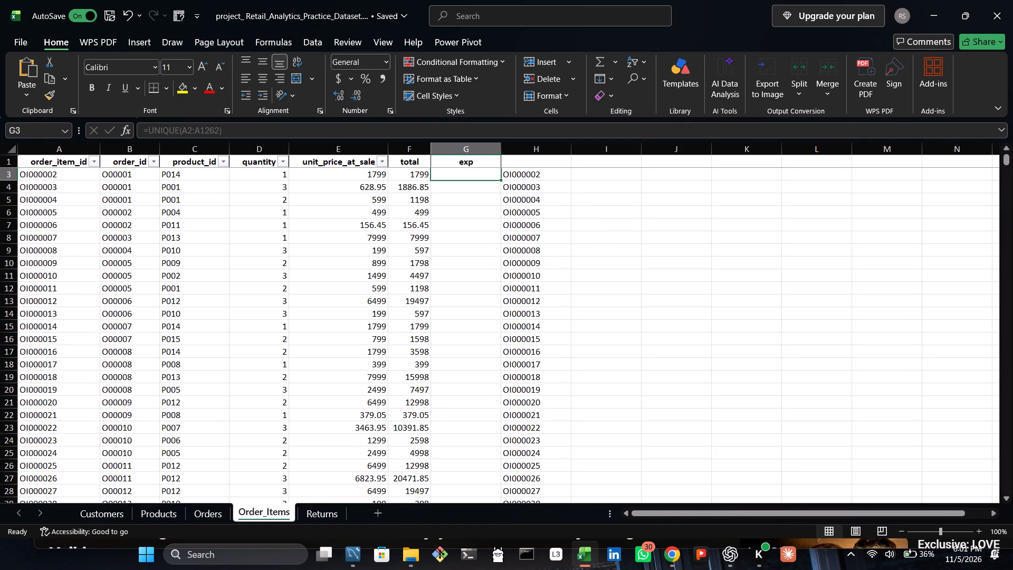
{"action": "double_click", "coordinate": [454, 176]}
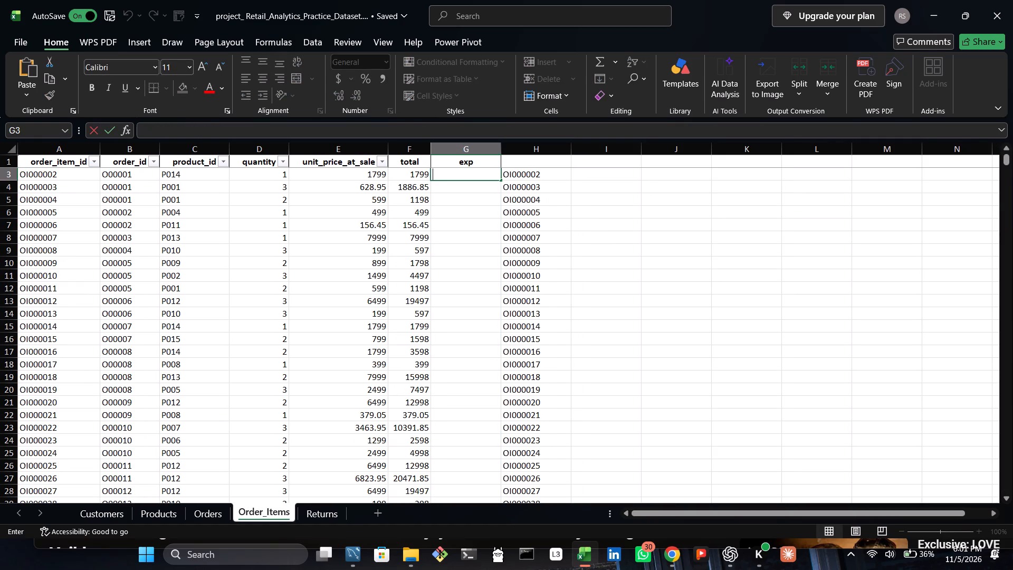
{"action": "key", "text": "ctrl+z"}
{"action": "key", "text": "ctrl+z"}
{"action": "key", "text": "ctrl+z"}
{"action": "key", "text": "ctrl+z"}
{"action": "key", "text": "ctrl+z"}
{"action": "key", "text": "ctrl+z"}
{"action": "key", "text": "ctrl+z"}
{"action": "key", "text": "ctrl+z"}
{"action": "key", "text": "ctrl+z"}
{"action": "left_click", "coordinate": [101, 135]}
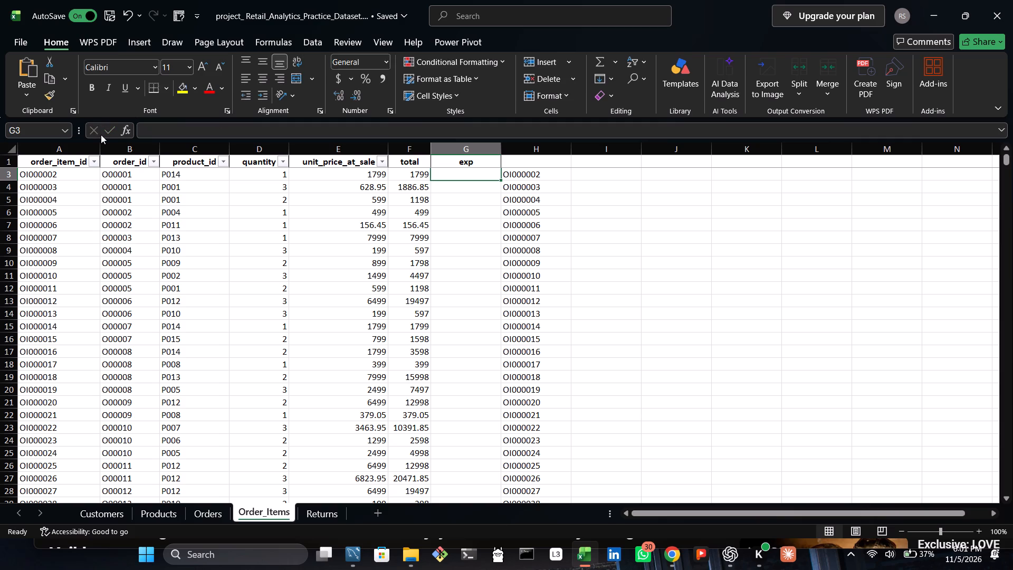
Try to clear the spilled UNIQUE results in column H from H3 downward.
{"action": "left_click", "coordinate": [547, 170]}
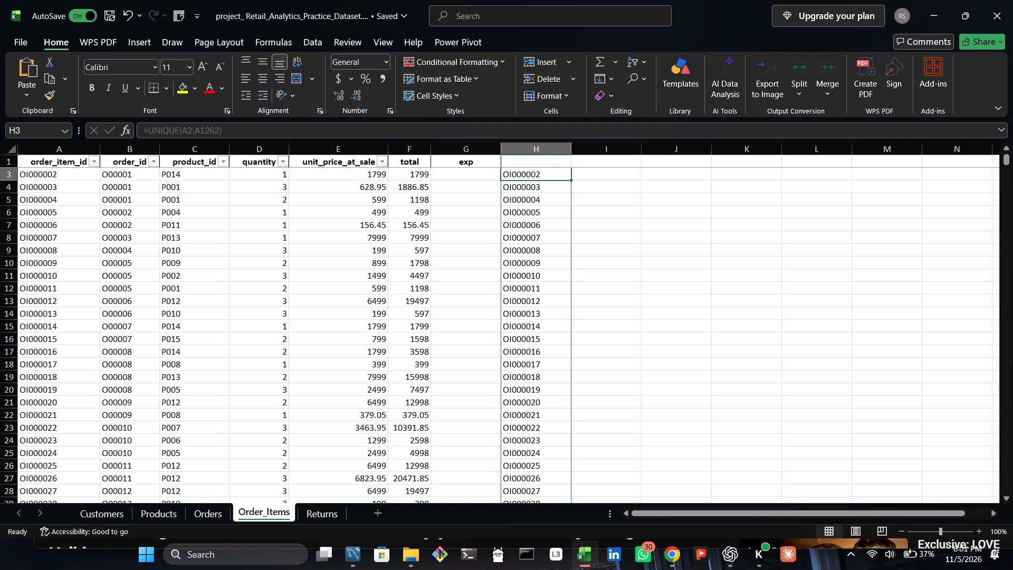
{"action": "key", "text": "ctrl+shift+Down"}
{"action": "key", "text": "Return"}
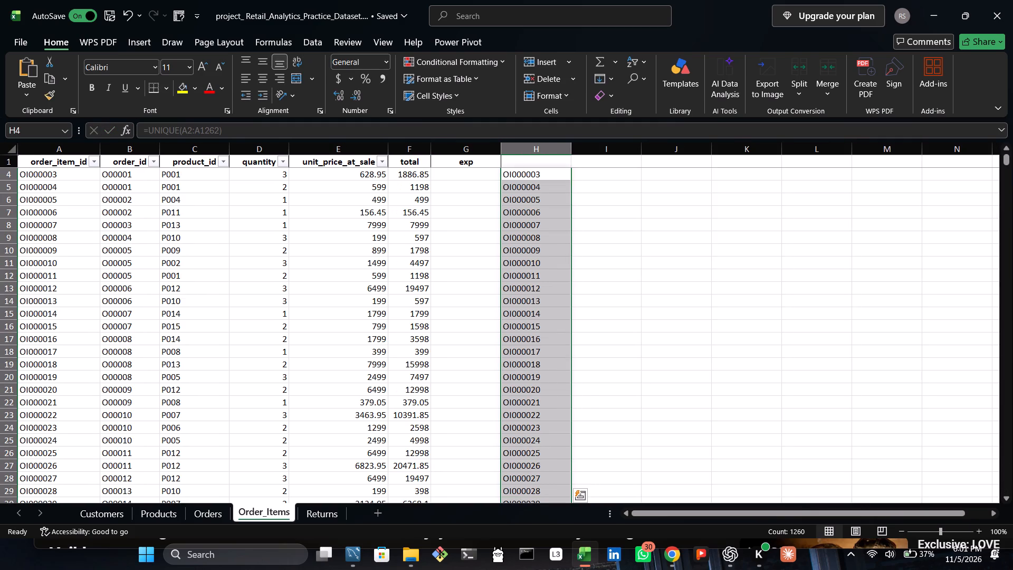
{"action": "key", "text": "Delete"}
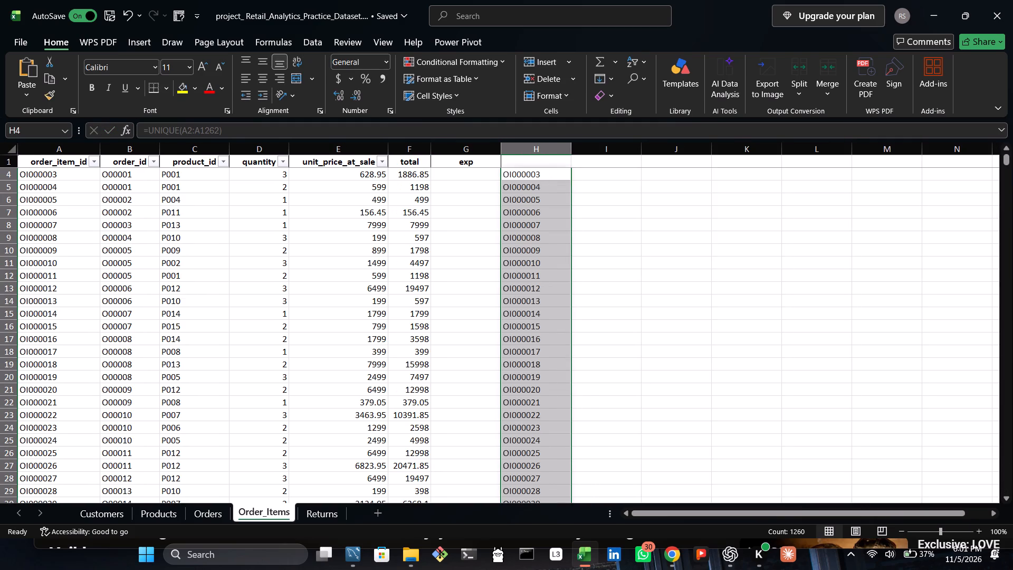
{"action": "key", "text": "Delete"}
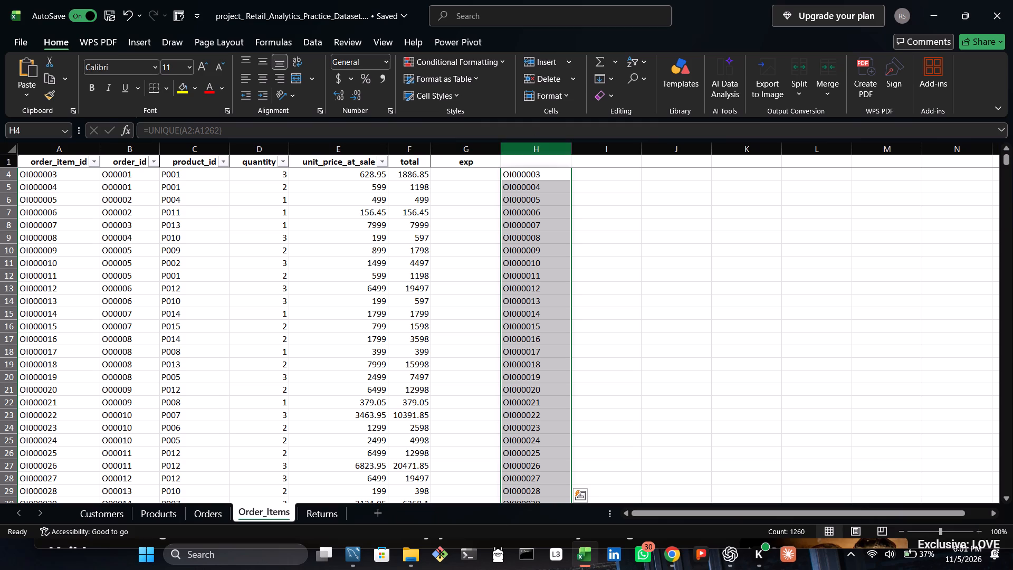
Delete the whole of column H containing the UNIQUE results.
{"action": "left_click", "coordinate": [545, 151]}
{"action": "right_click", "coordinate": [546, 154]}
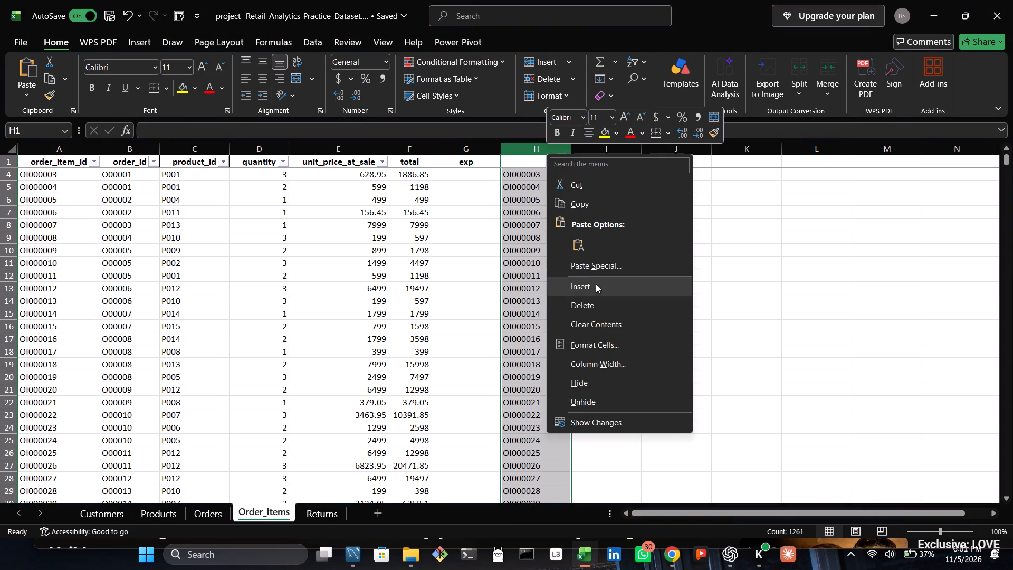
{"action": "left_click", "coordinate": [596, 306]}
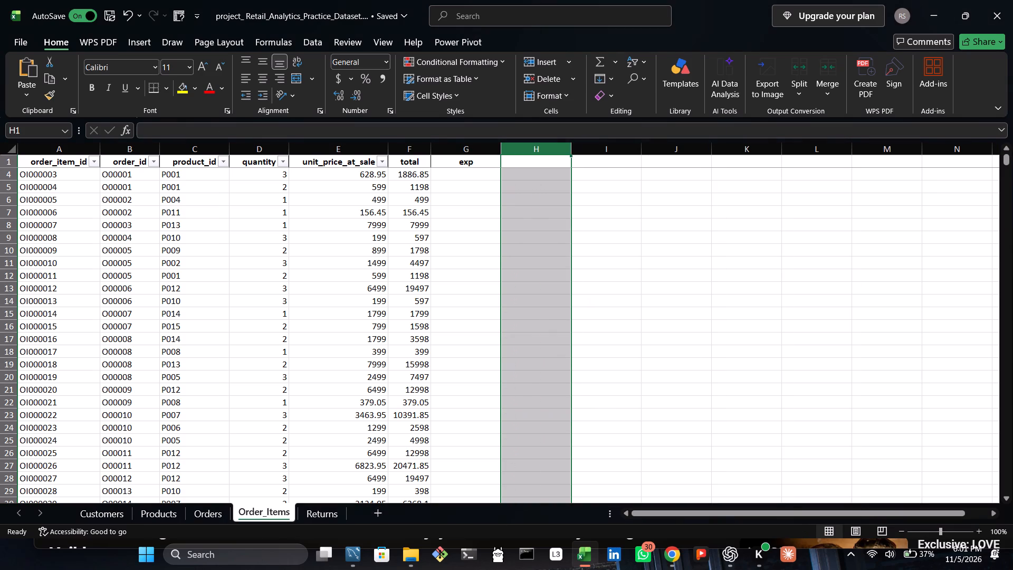
Enter a UNIQUE formula in H4 over the order_item_id values, A2:A1262.
{"action": "left_click", "coordinate": [537, 169]}
{"action": "left_click_drag", "start_coordinate": [537, 171], "coordinate": [537, 176]}
{"action": "triple_click", "coordinate": [537, 176]}
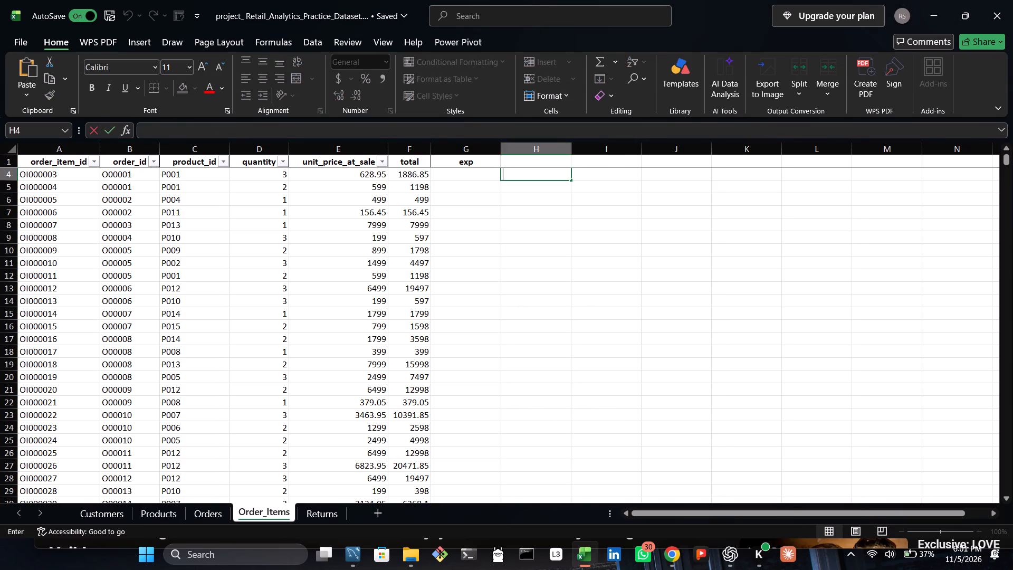
{"action": "key", "text": "equal"}
{"action": "type", "text": "un"}
{"action": "double_click", "coordinate": [543, 217]}
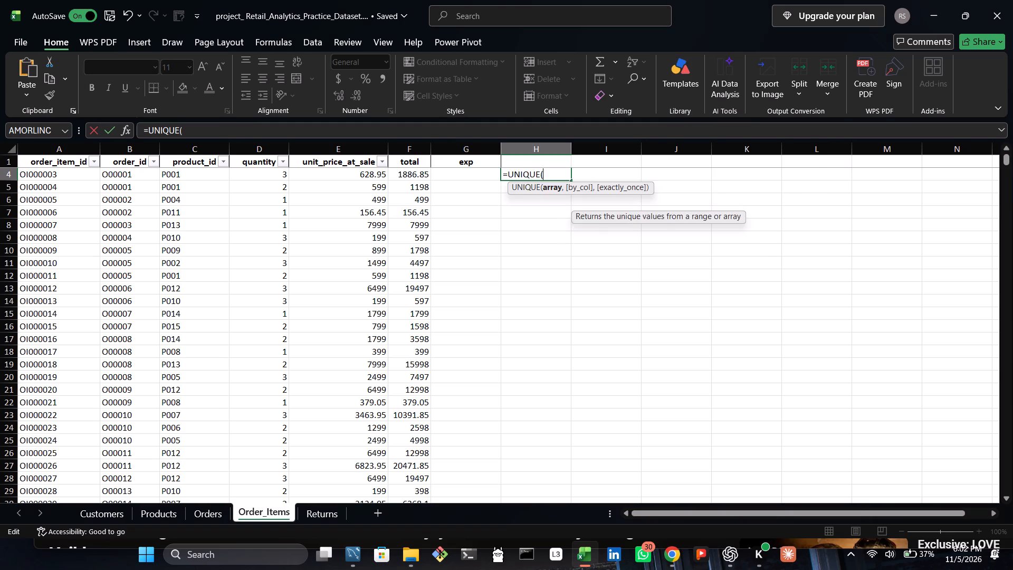
{"action": "scroll", "coordinate": [386, 175], "scroll_direction": "up", "scroll_amount": 4}
{"action": "scroll", "coordinate": [0, 150], "scroll_direction": "up", "scroll_amount": 5}
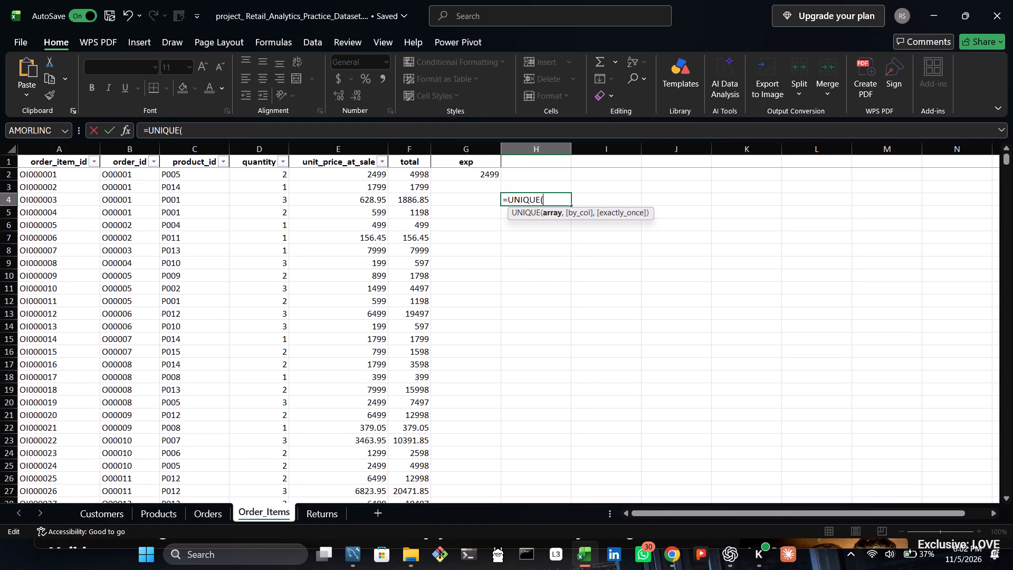
{"action": "left_click", "coordinate": [50, 173]}
{"action": "key", "text": "ctrl+shift+Down"}
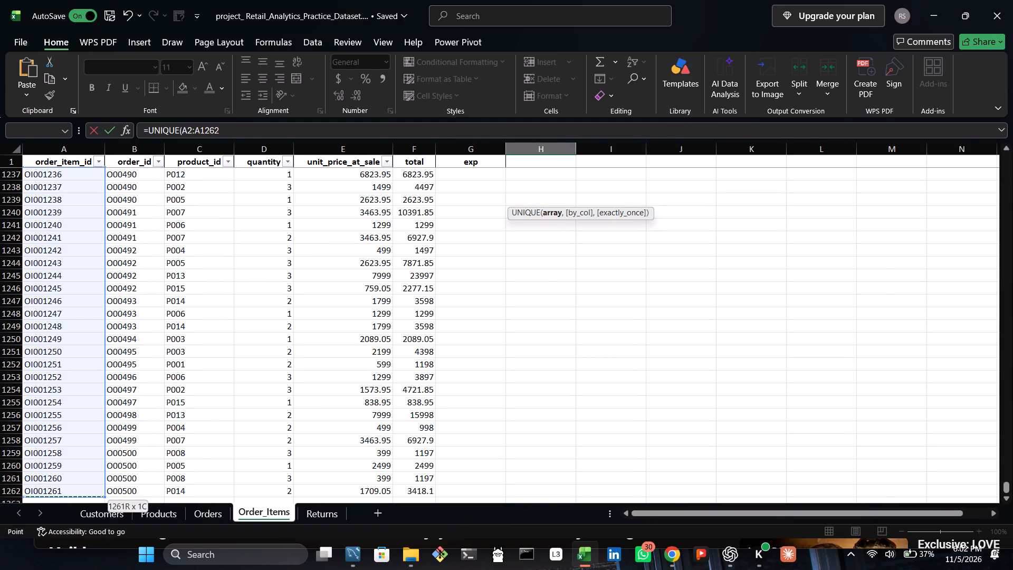
{"action": "key", "text": "Return"}
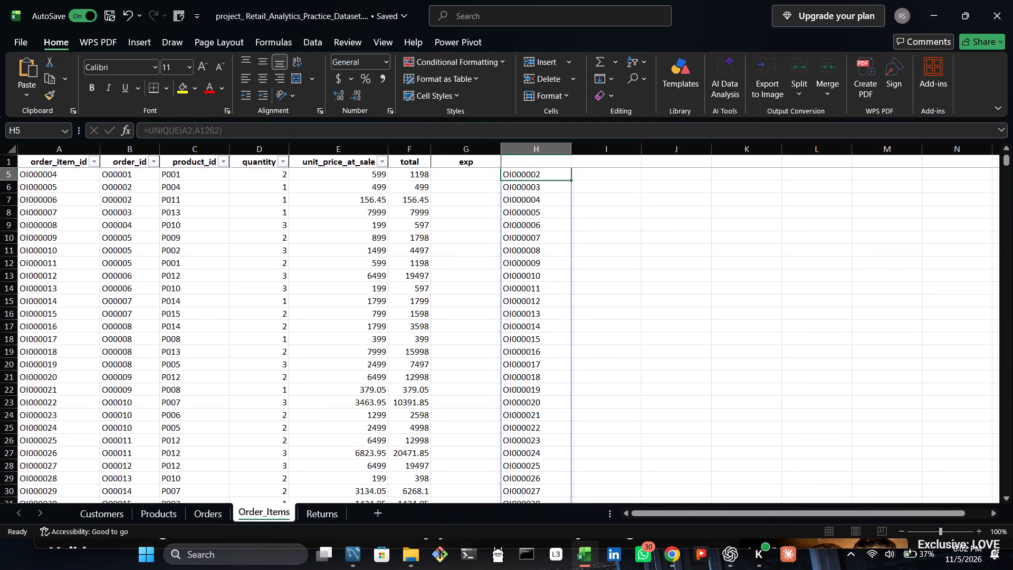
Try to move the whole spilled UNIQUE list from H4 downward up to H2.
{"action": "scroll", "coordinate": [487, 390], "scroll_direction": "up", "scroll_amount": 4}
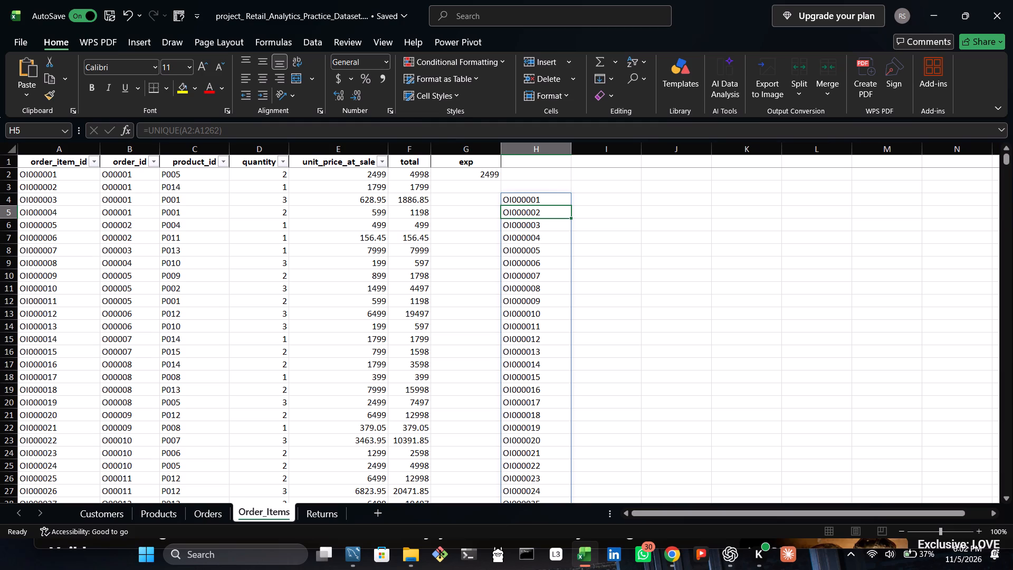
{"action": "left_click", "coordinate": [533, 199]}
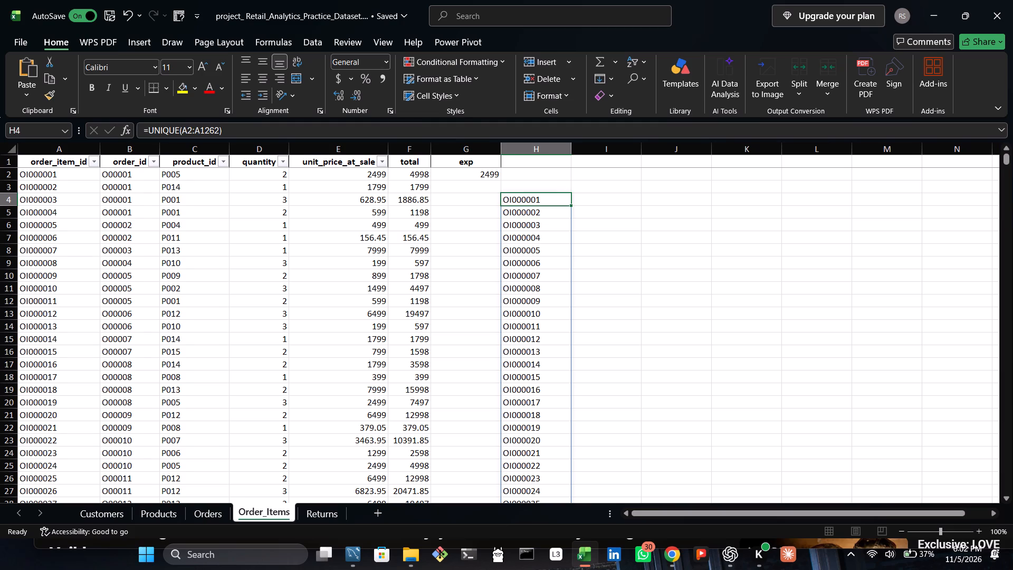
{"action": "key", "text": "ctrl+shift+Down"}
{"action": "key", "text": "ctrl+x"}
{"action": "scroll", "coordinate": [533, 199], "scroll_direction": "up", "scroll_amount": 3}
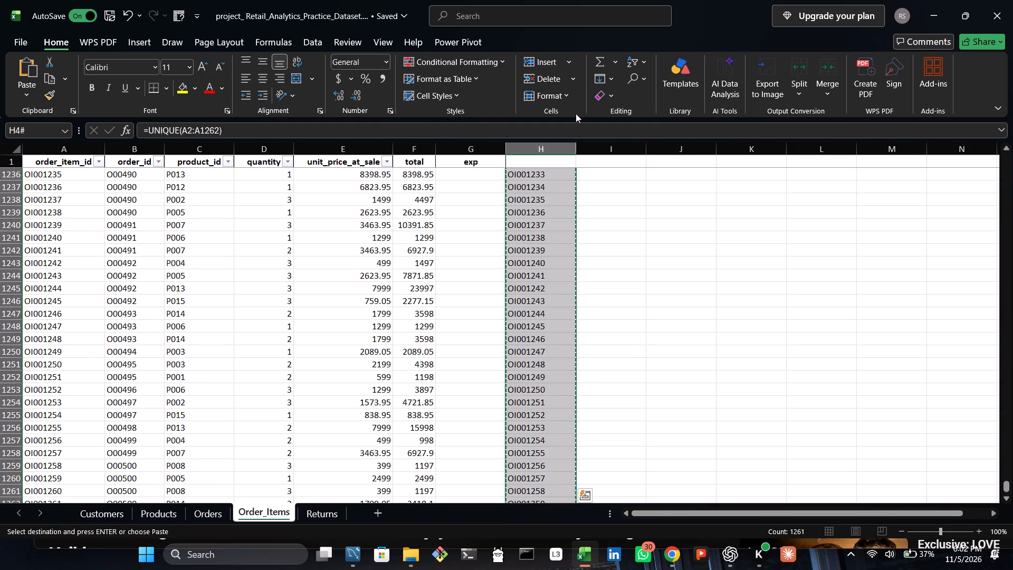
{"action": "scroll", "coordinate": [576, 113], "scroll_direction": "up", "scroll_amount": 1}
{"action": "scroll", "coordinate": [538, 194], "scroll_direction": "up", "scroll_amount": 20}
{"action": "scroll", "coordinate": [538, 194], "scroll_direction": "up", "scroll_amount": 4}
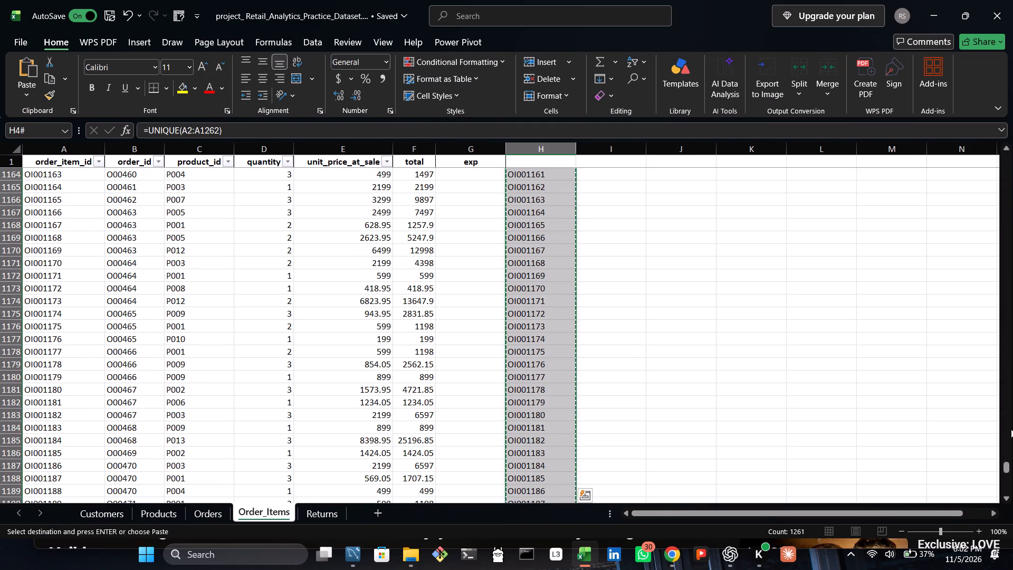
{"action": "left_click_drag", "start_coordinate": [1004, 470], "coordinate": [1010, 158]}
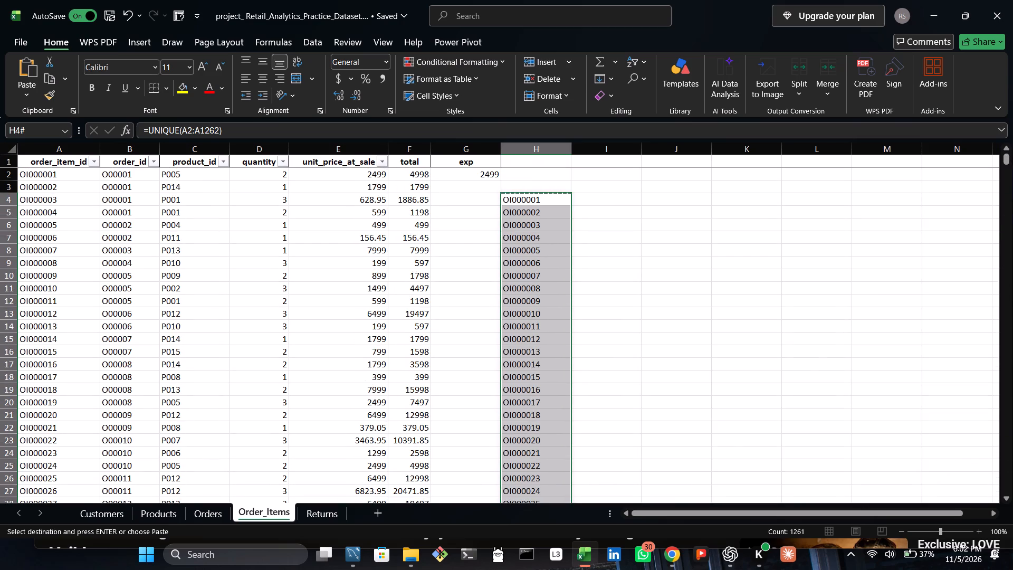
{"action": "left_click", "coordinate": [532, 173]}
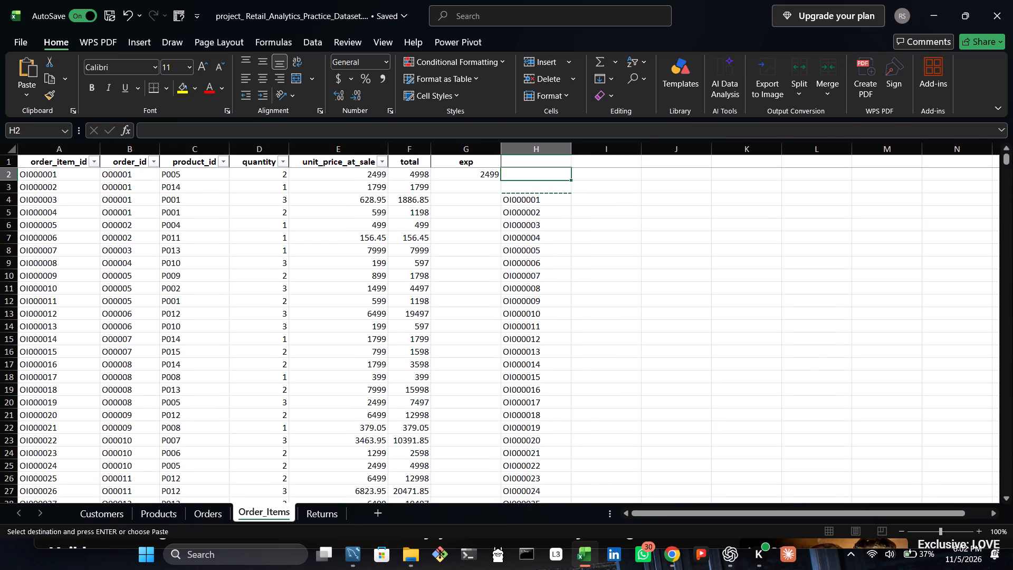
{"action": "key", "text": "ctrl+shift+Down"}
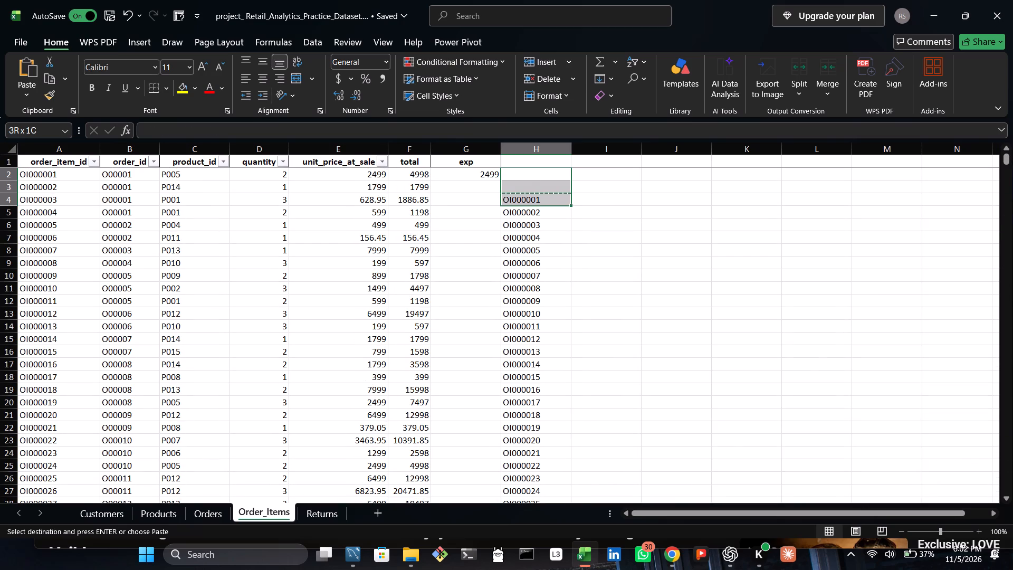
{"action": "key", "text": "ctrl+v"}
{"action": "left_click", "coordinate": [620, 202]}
Move the UNIQUE formula from H4 to I2.
{"action": "left_click", "coordinate": [557, 199]}
{"action": "right_click", "coordinate": [552, 200]}
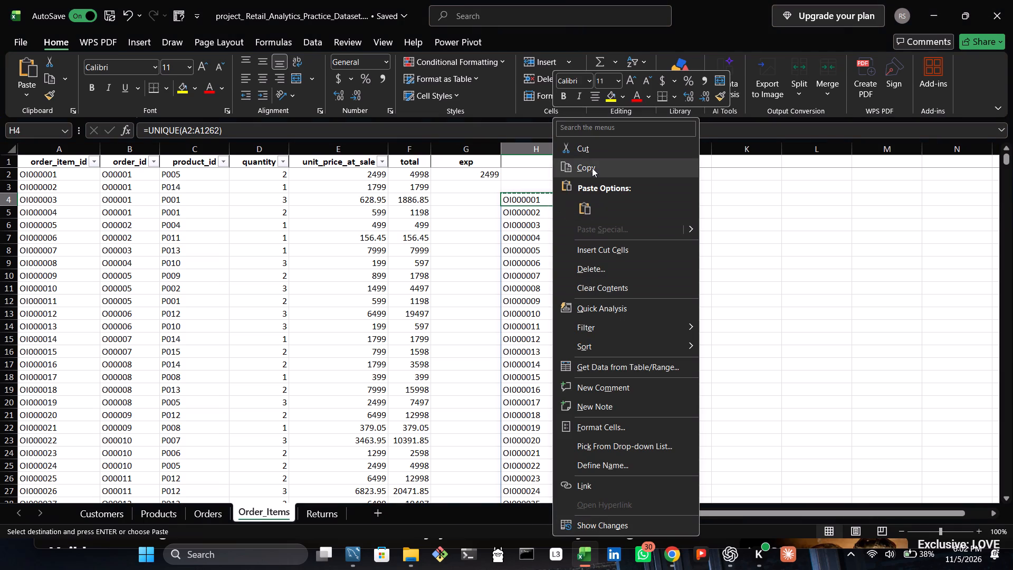
{"action": "left_click", "coordinate": [589, 139]}
{"action": "left_click", "coordinate": [588, 142]}
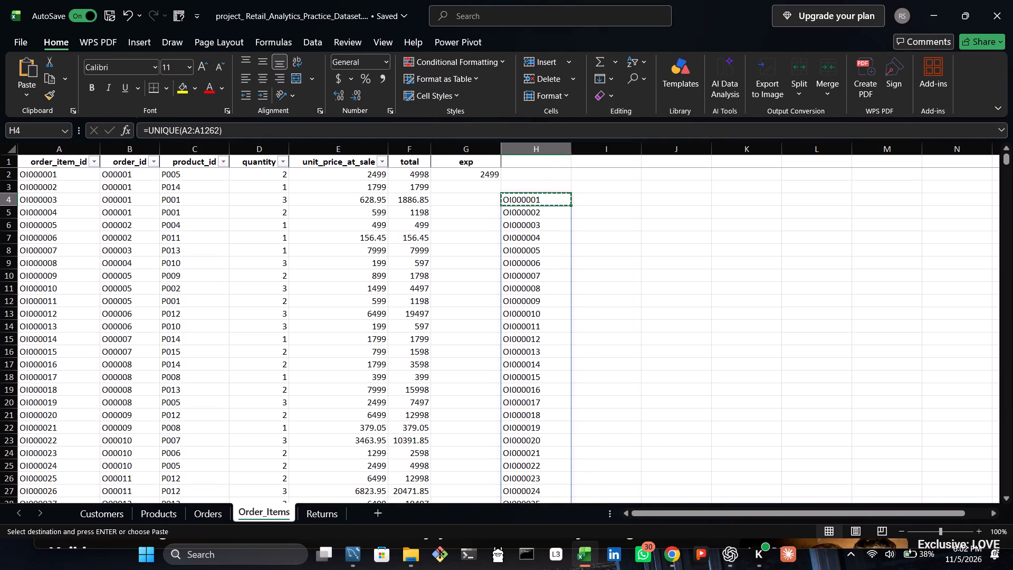
{"action": "left_click", "coordinate": [580, 173]}
{"action": "right_click", "coordinate": [580, 173]}
{"action": "left_click", "coordinate": [615, 206]}
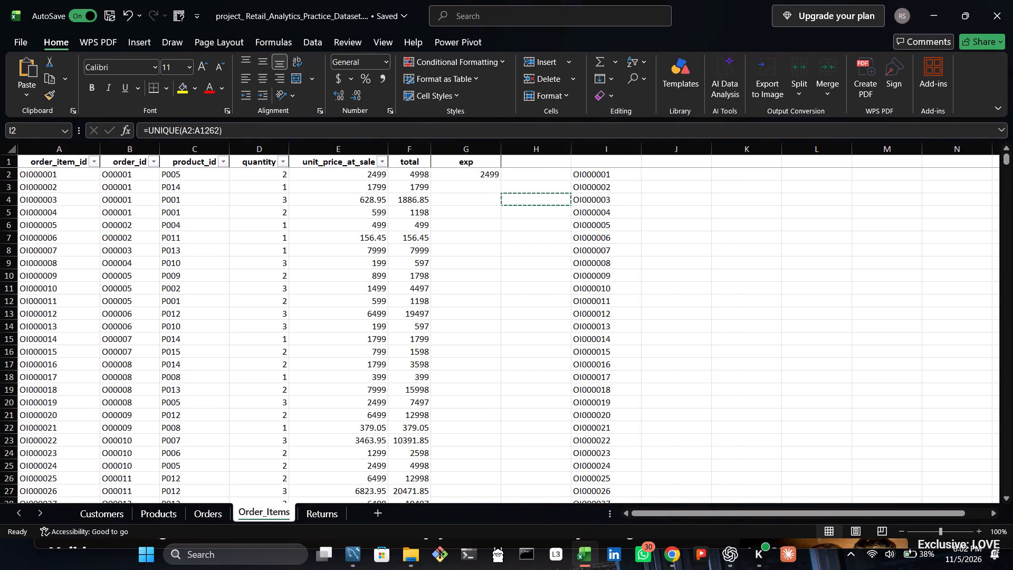
Replace the formula in exp cell G2 with a SUMIF using range B2, criteria I2 and sum range F2.
{"action": "left_click", "coordinate": [493, 172]}
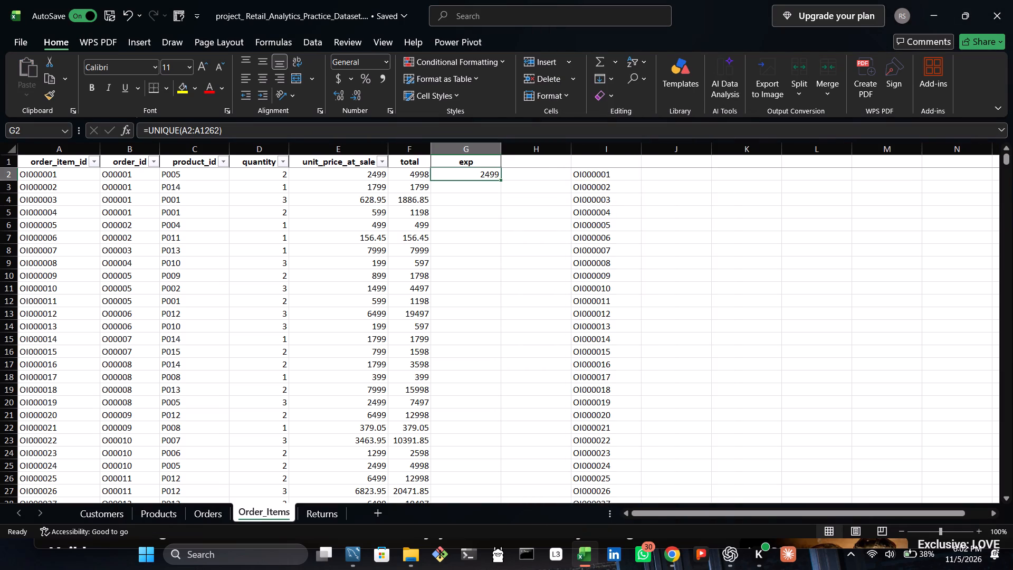
{"action": "right_click", "coordinate": [491, 173]}
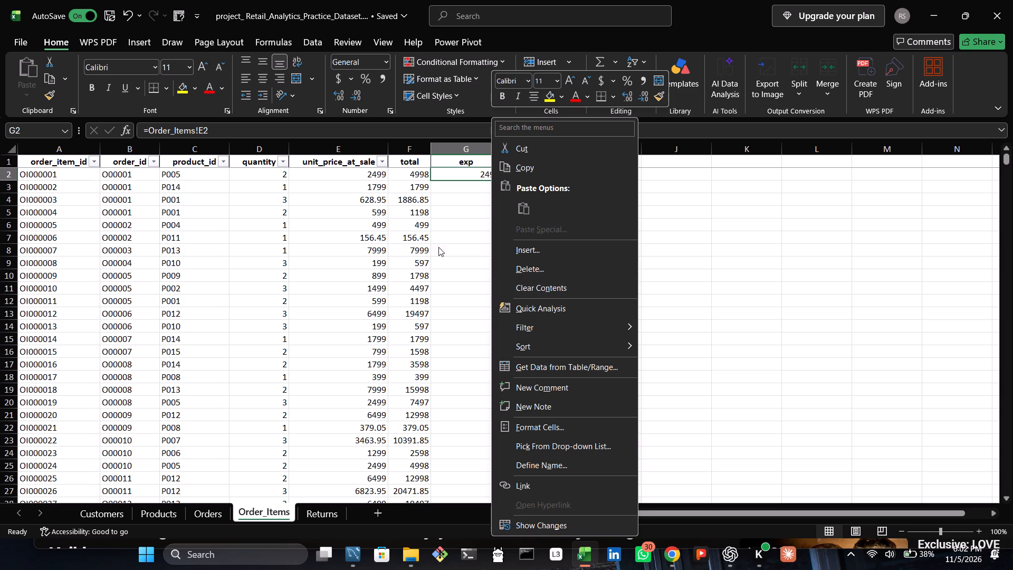
{"action": "double_click", "coordinate": [465, 172]}
{"action": "double_click", "coordinate": [468, 172]}
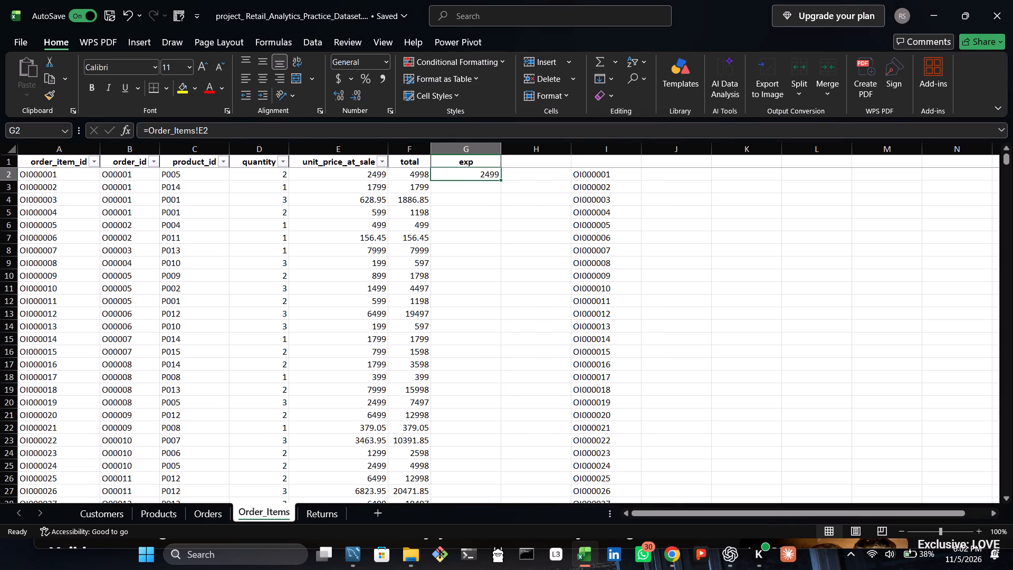
{"action": "double_click", "coordinate": [480, 176]}
{"action": "right_click", "coordinate": [480, 176]}
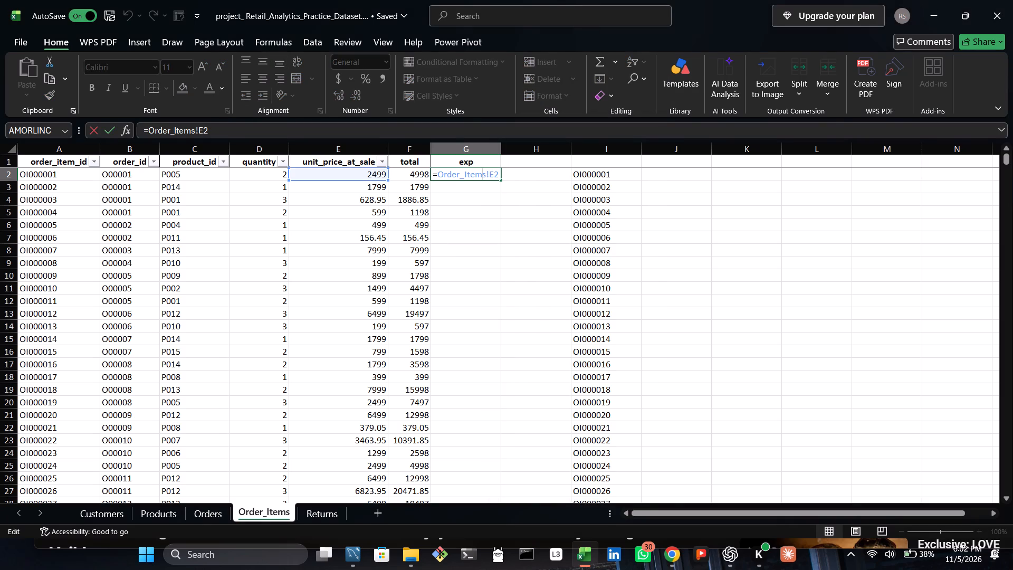
{"action": "left_click_drag", "start_coordinate": [435, 174], "coordinate": [482, 175]}
{"action": "double_click", "coordinate": [477, 175]}
{"action": "key", "text": "BackSpace"}
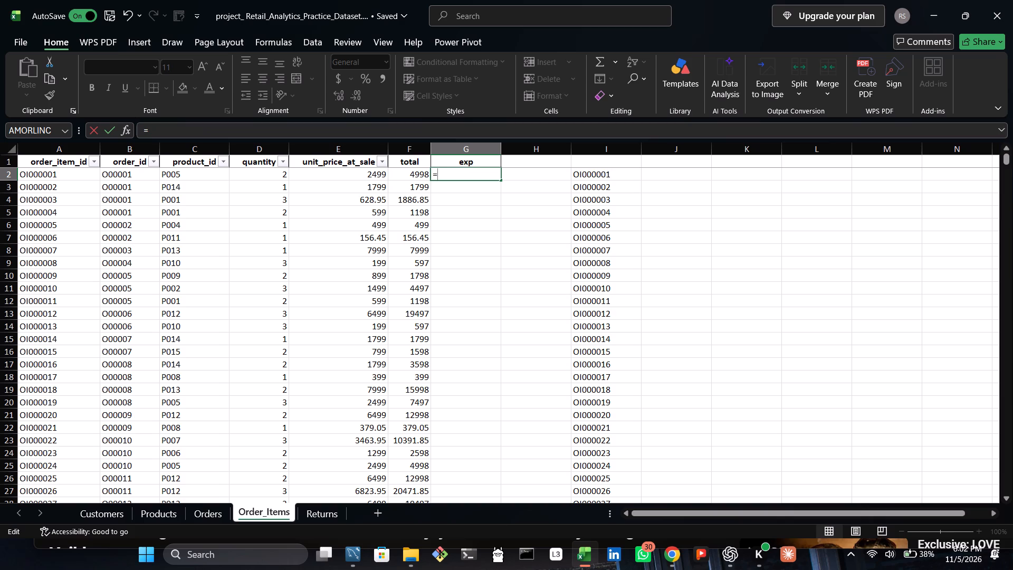
{"action": "type", "text": "sa"}
{"action": "key", "text": "BackSpace"}
{"action": "key", "text": "u"}
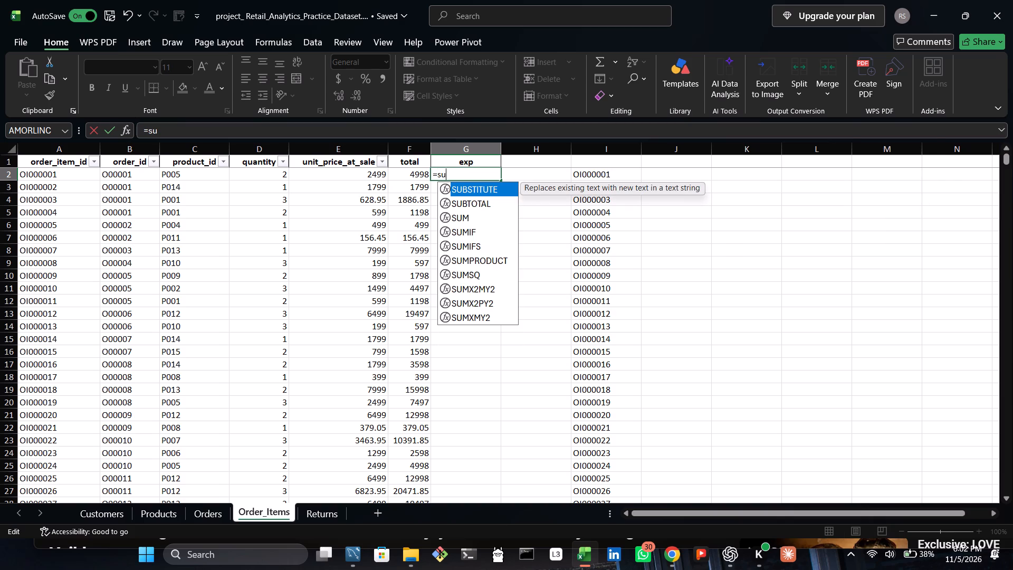
{"action": "double_click", "coordinate": [472, 211]}
{"action": "left_click", "coordinate": [474, 210]}
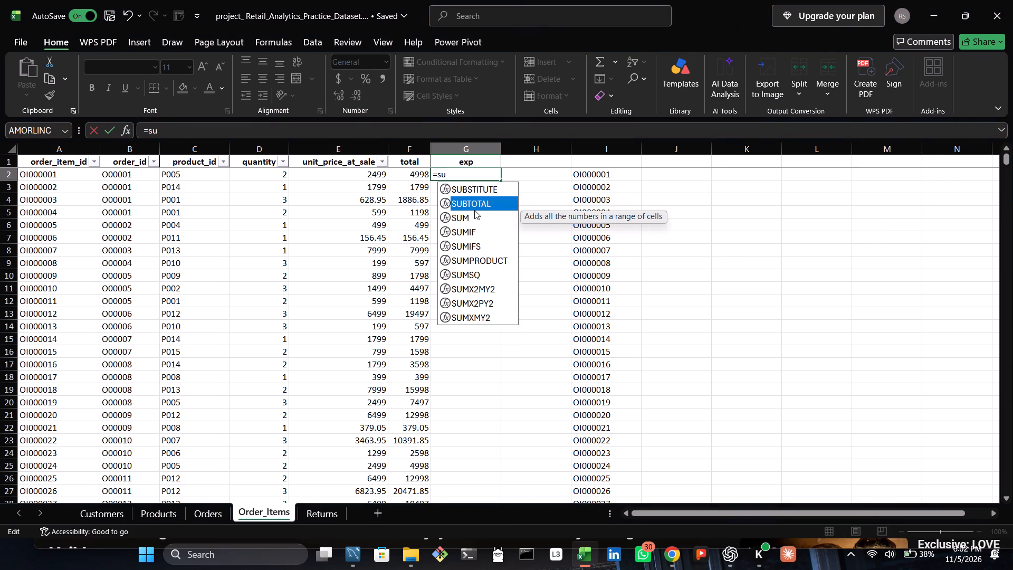
{"action": "double_click", "coordinate": [474, 216]}
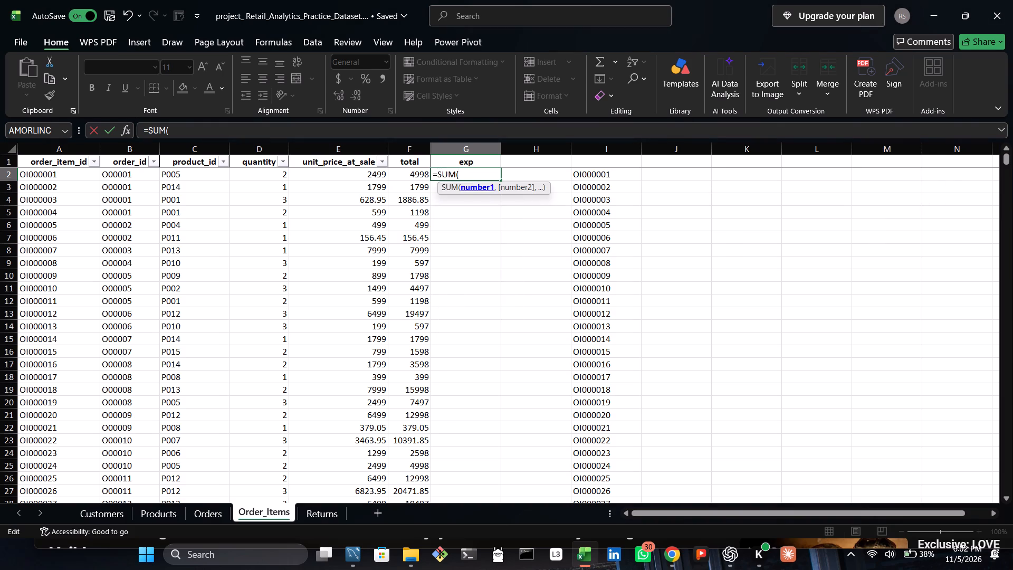
{"action": "key", "text": "BackSpace"}
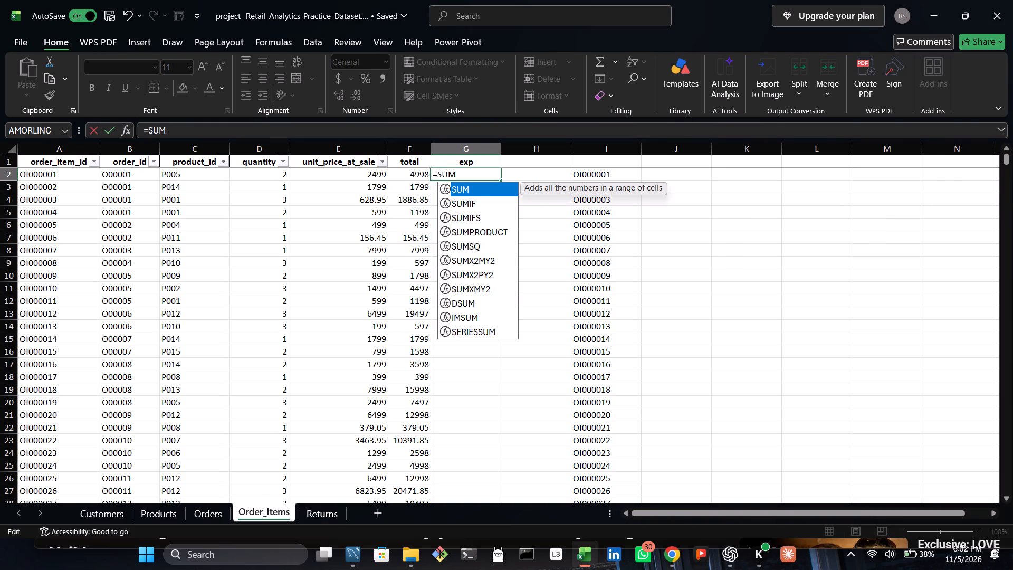
{"action": "double_click", "coordinate": [466, 206]}
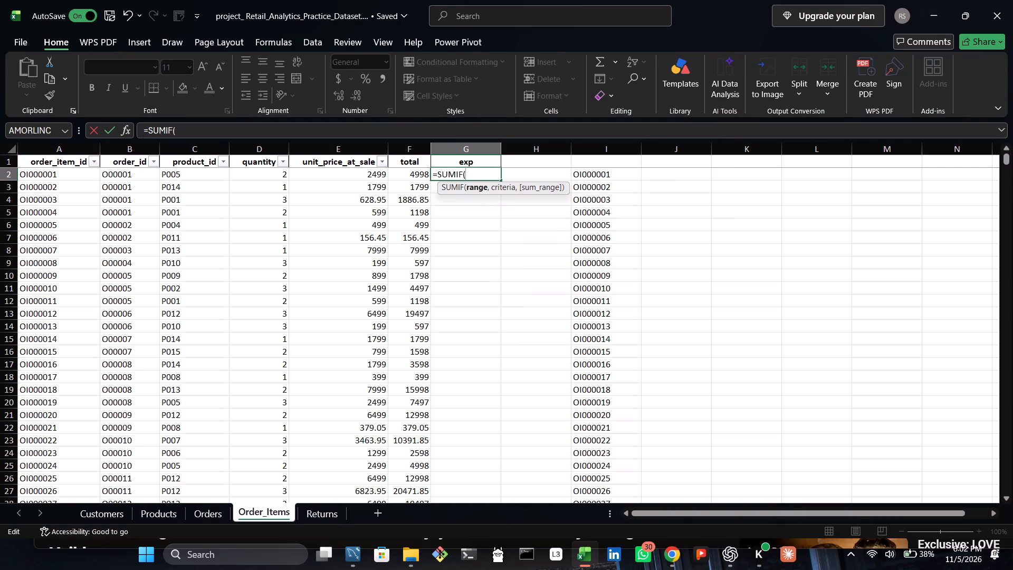
{"action": "left_click", "coordinate": [127, 170]}
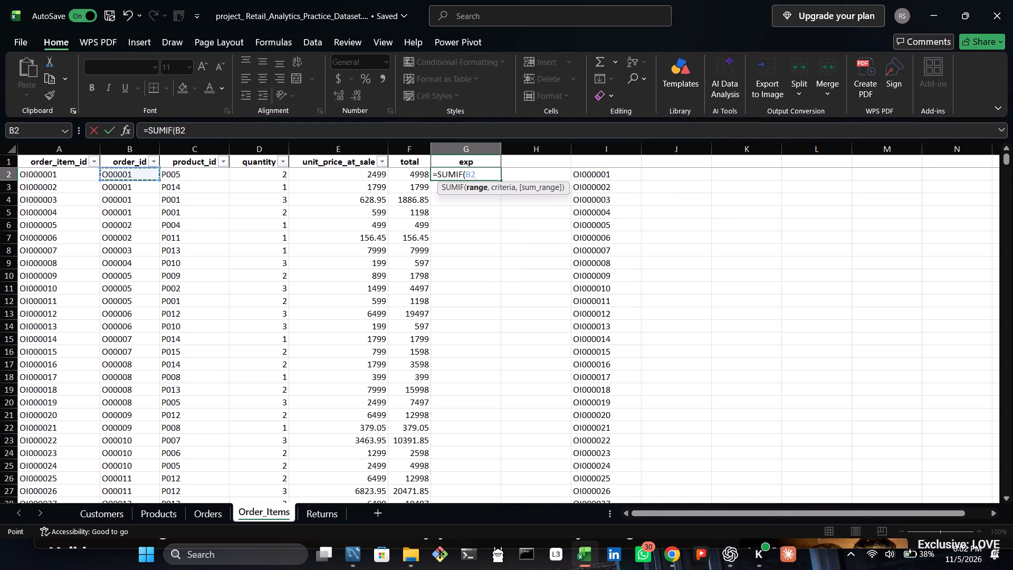
{"action": "key", "text": "comma"}
{"action": "scroll", "coordinate": [113, 172], "scroll_direction": "up", "scroll_amount": 2}
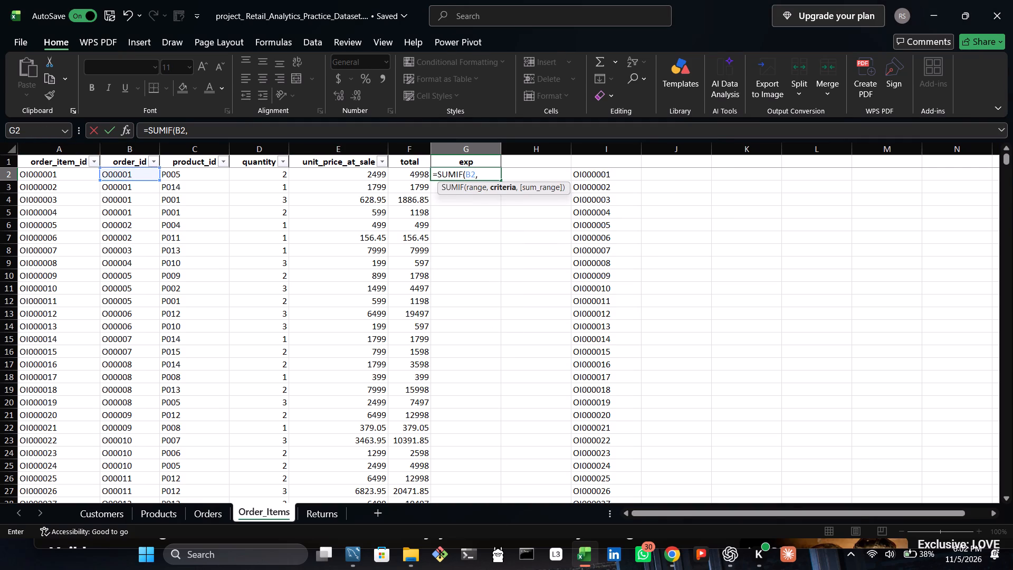
{"action": "left_click", "coordinate": [584, 177]}
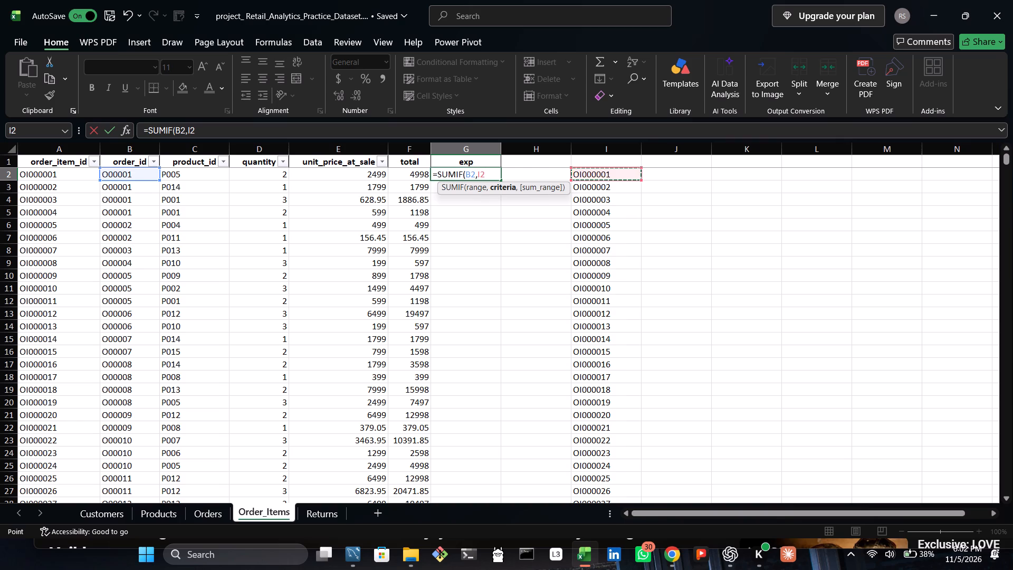
{"action": "key", "text": "comma"}
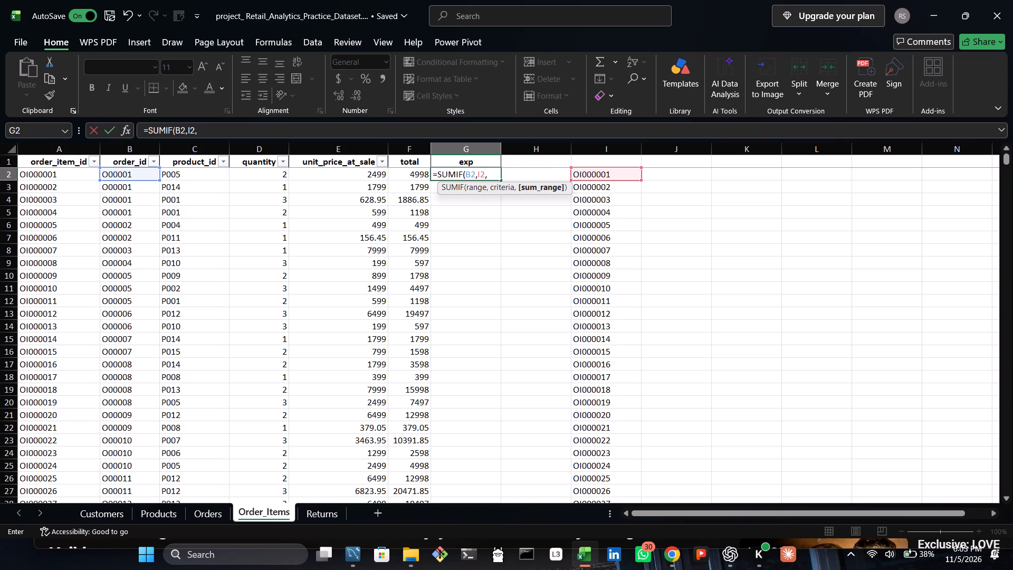
{"action": "left_click", "coordinate": [412, 172]}
{"action": "key", "text": "Return"}
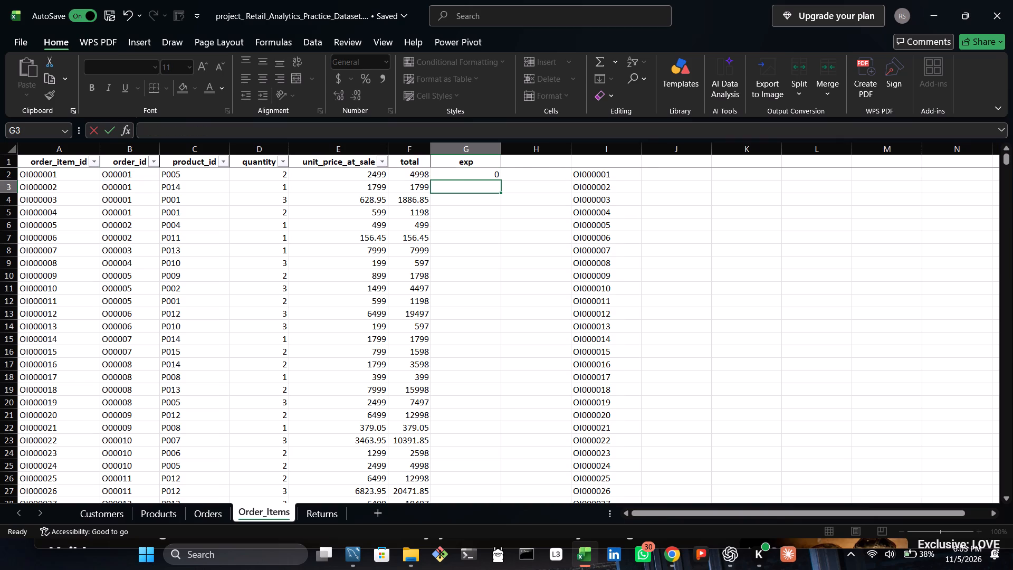
Extend the sum range of G2's SUMIF formula from F2 down through the last value in the total column.
{"action": "double_click", "coordinate": [492, 170]}
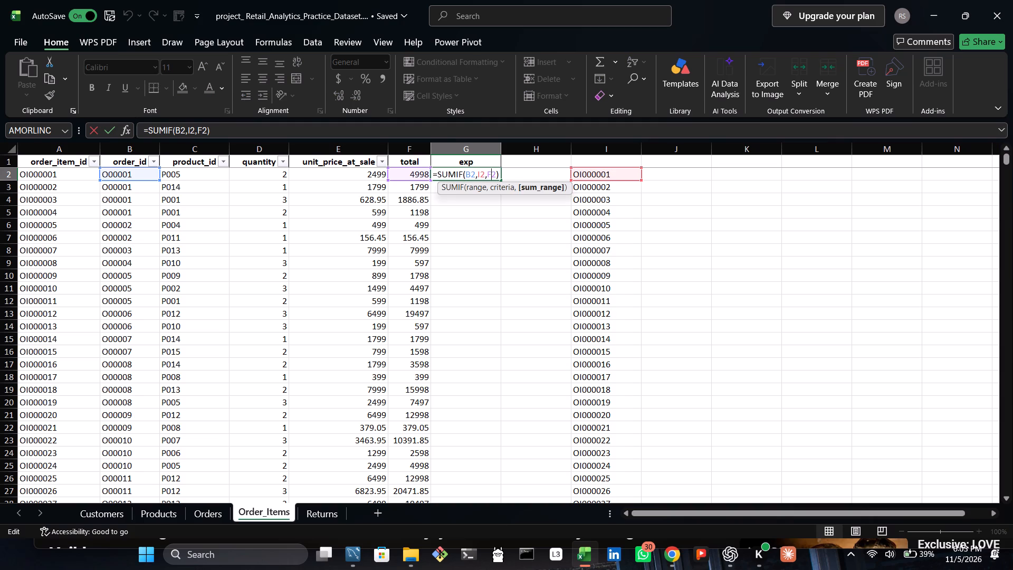
{"action": "left_click", "coordinate": [498, 173]}
{"action": "key", "text": "Down"}
{"action": "key", "text": "Left"}
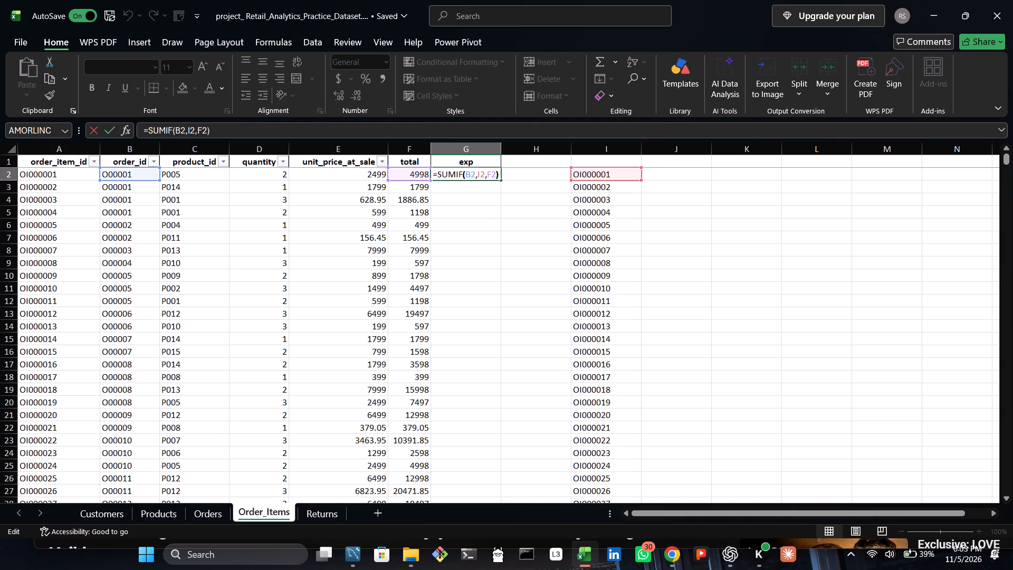
{"action": "key", "text": "BackSpace"}
{"action": "key", "text": "BackSpace"}
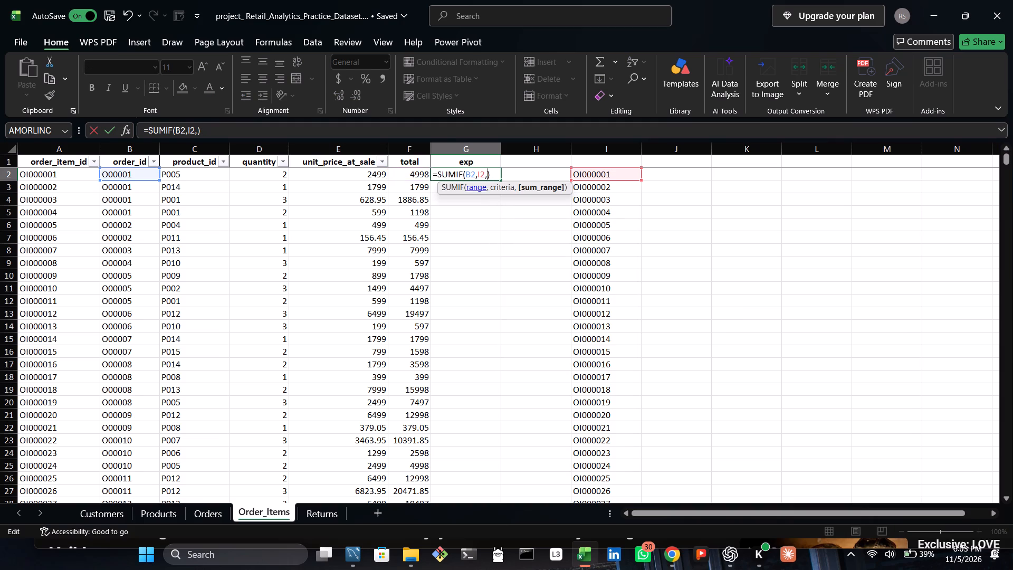
{"action": "left_click", "coordinate": [422, 176]}
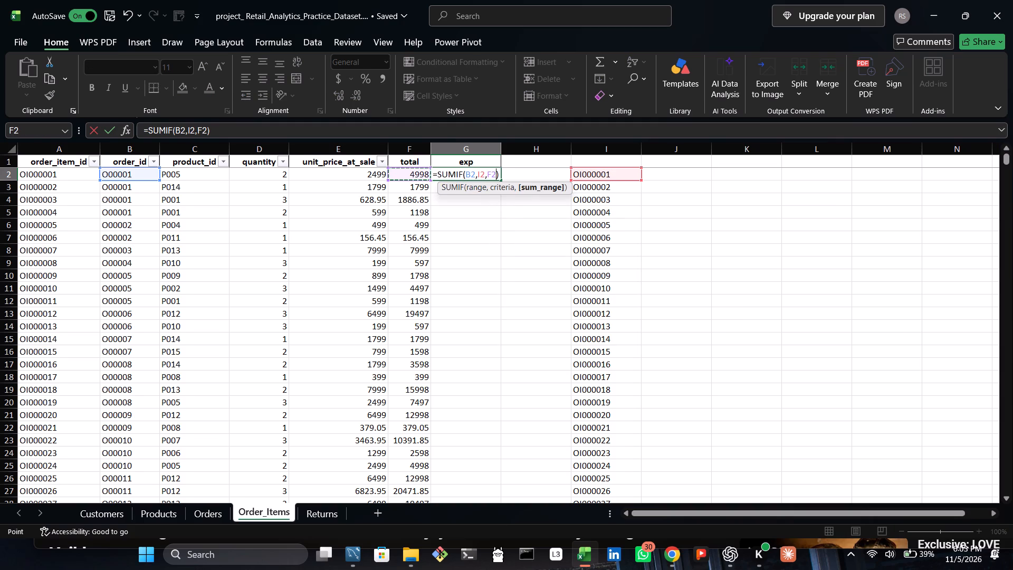
{"action": "key", "text": "ctrl+shift+Down"}
{"action": "key", "text": "Return"}
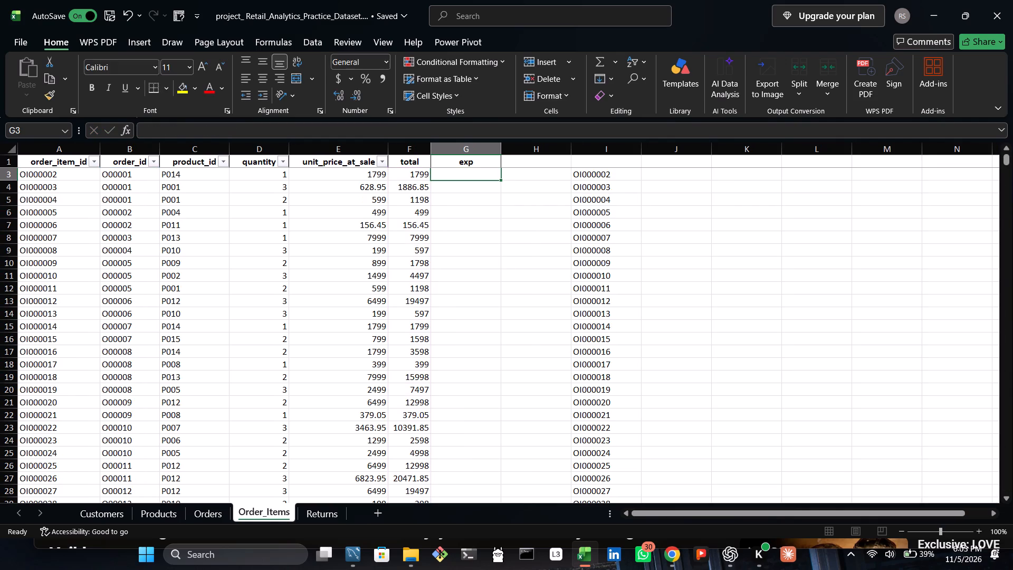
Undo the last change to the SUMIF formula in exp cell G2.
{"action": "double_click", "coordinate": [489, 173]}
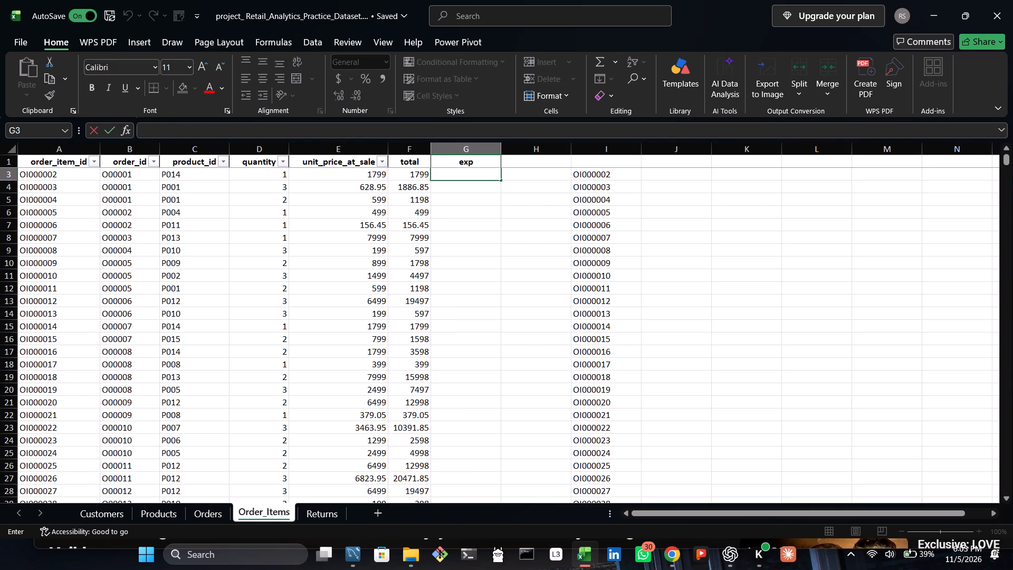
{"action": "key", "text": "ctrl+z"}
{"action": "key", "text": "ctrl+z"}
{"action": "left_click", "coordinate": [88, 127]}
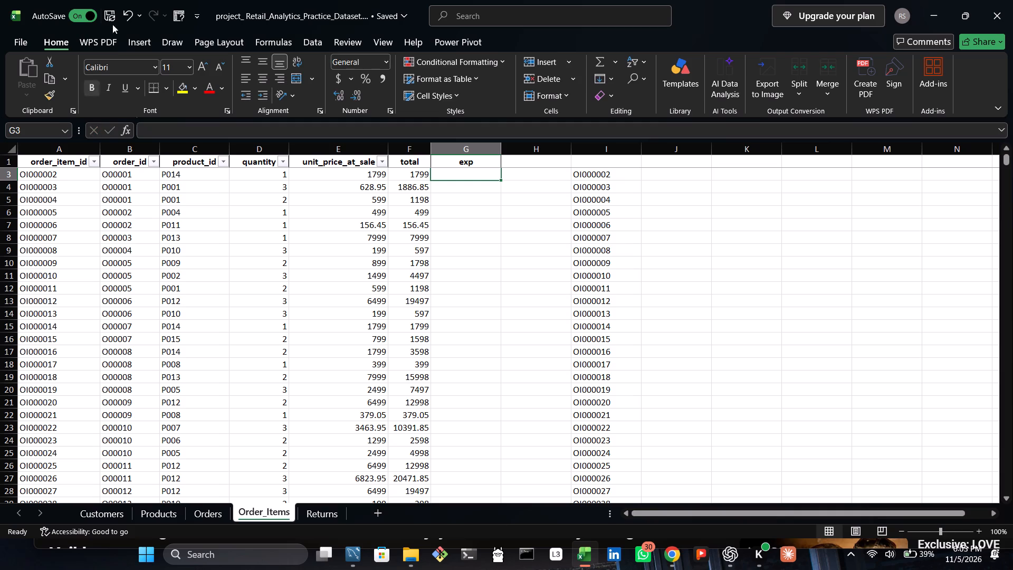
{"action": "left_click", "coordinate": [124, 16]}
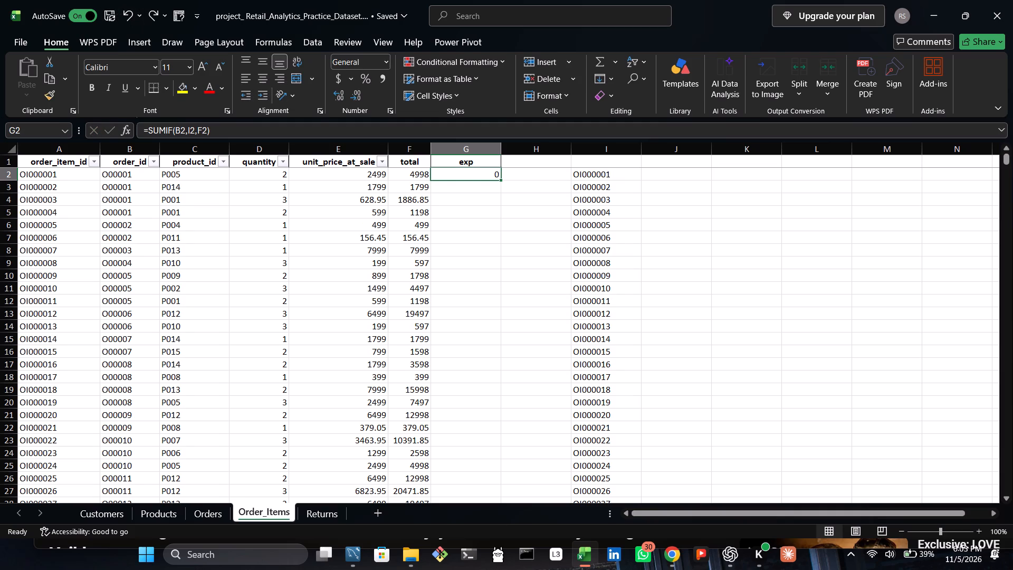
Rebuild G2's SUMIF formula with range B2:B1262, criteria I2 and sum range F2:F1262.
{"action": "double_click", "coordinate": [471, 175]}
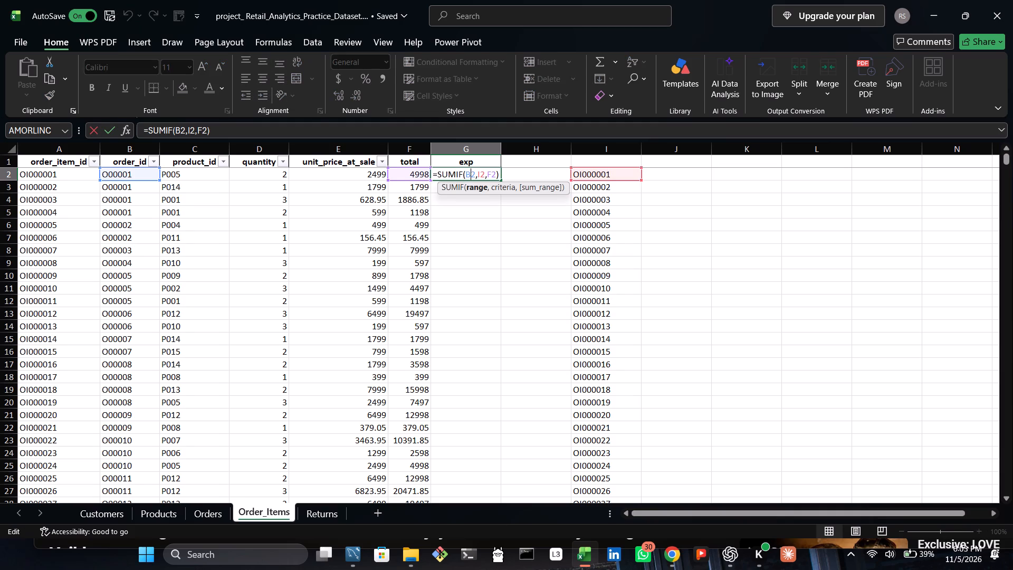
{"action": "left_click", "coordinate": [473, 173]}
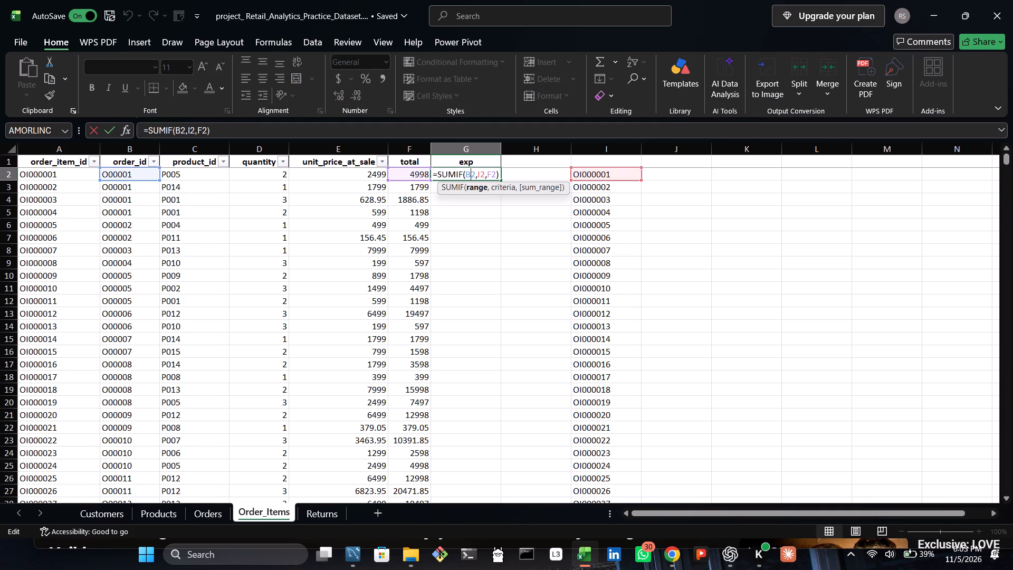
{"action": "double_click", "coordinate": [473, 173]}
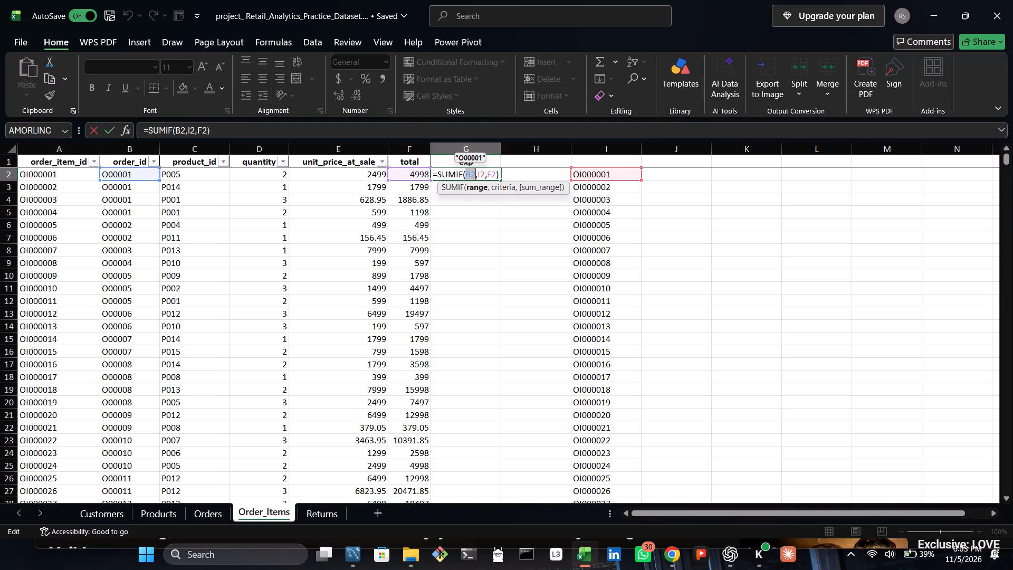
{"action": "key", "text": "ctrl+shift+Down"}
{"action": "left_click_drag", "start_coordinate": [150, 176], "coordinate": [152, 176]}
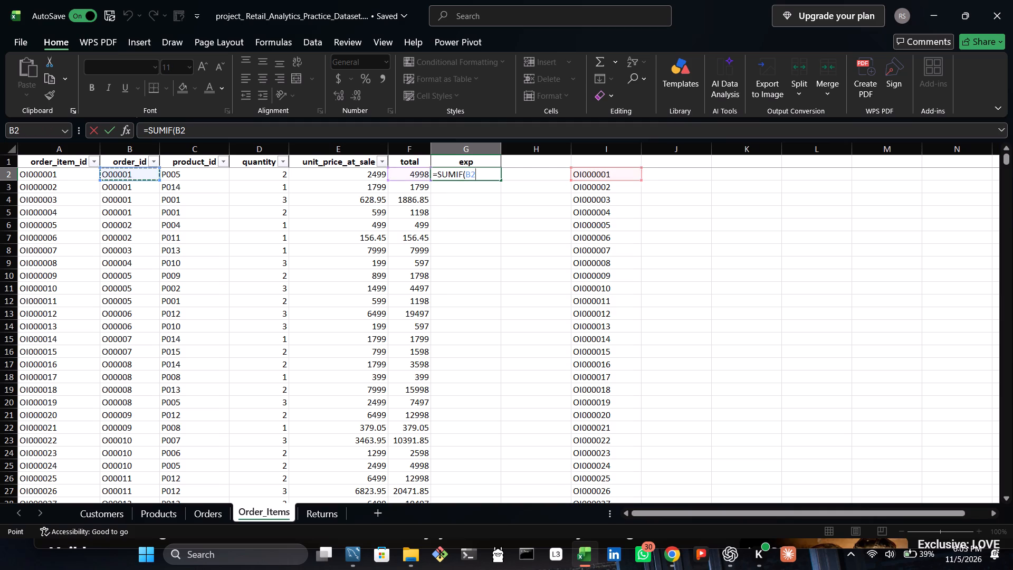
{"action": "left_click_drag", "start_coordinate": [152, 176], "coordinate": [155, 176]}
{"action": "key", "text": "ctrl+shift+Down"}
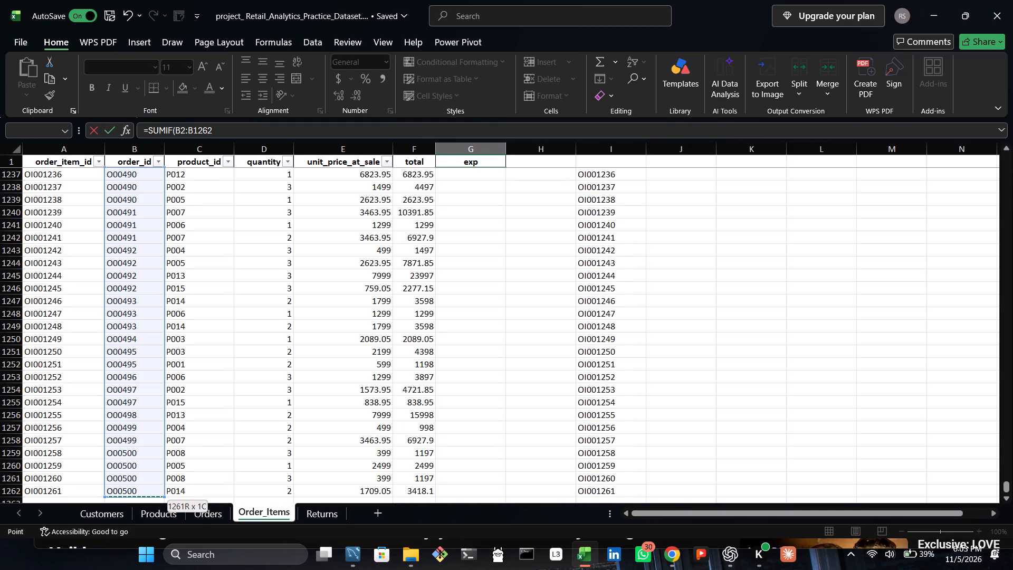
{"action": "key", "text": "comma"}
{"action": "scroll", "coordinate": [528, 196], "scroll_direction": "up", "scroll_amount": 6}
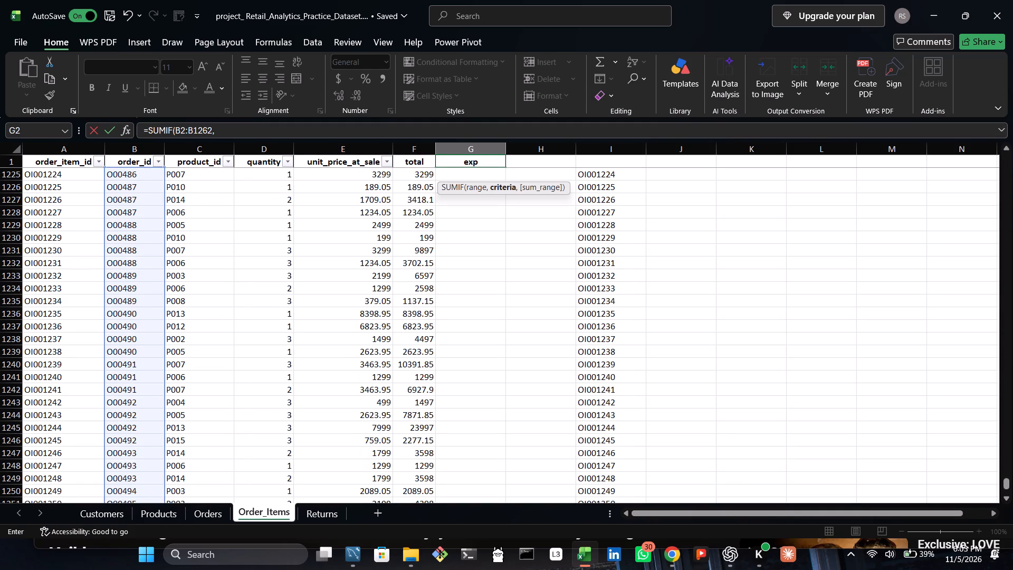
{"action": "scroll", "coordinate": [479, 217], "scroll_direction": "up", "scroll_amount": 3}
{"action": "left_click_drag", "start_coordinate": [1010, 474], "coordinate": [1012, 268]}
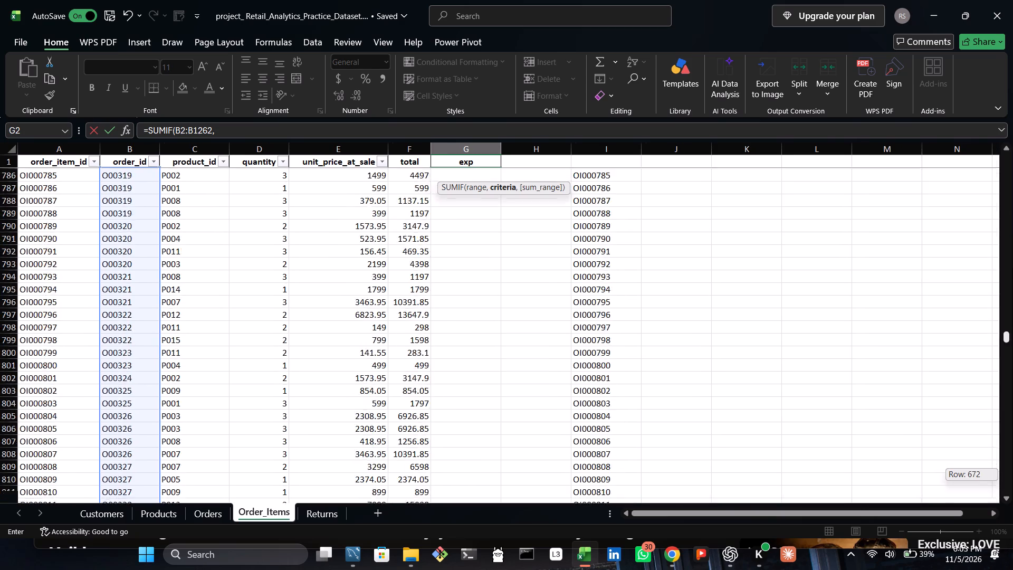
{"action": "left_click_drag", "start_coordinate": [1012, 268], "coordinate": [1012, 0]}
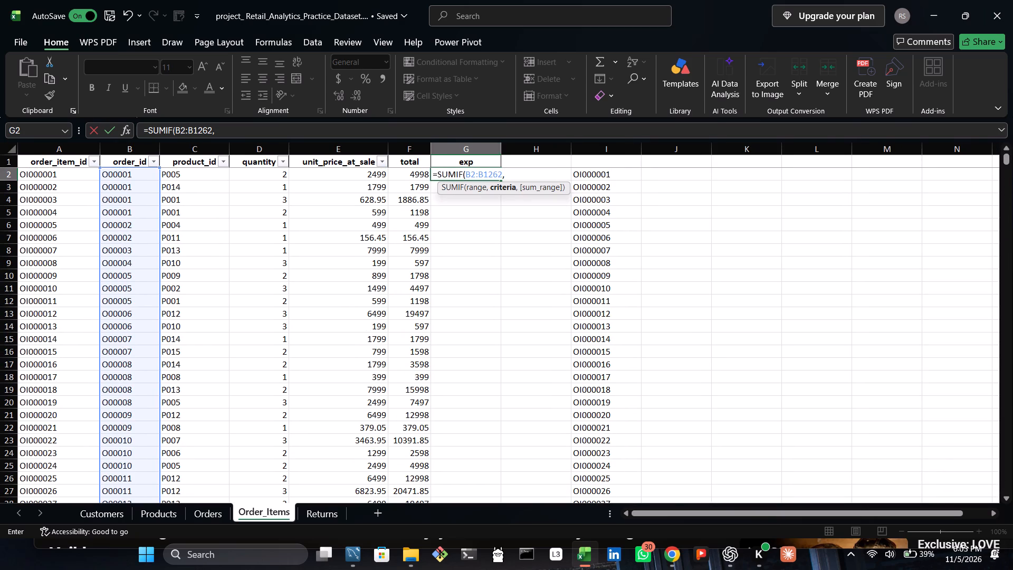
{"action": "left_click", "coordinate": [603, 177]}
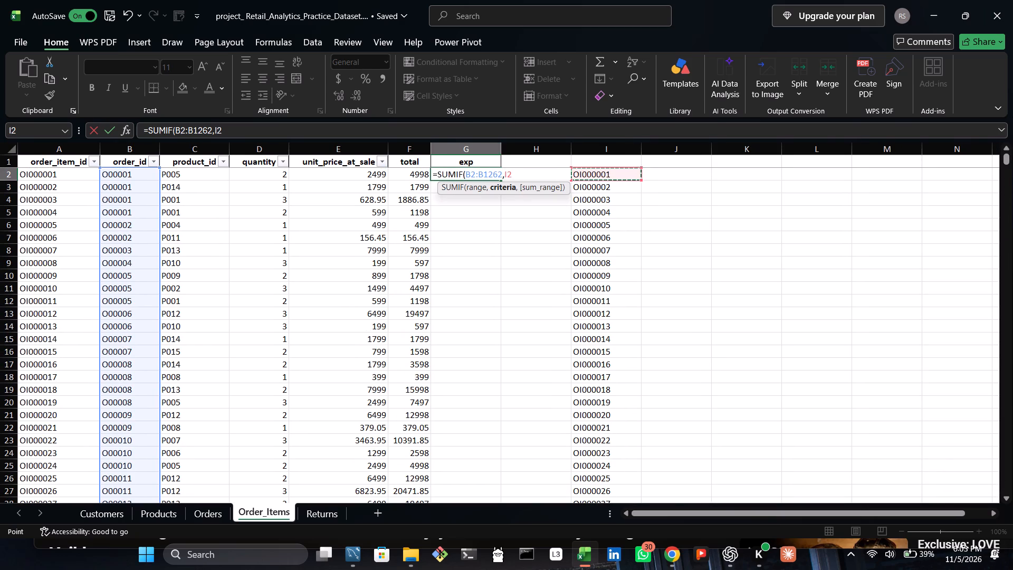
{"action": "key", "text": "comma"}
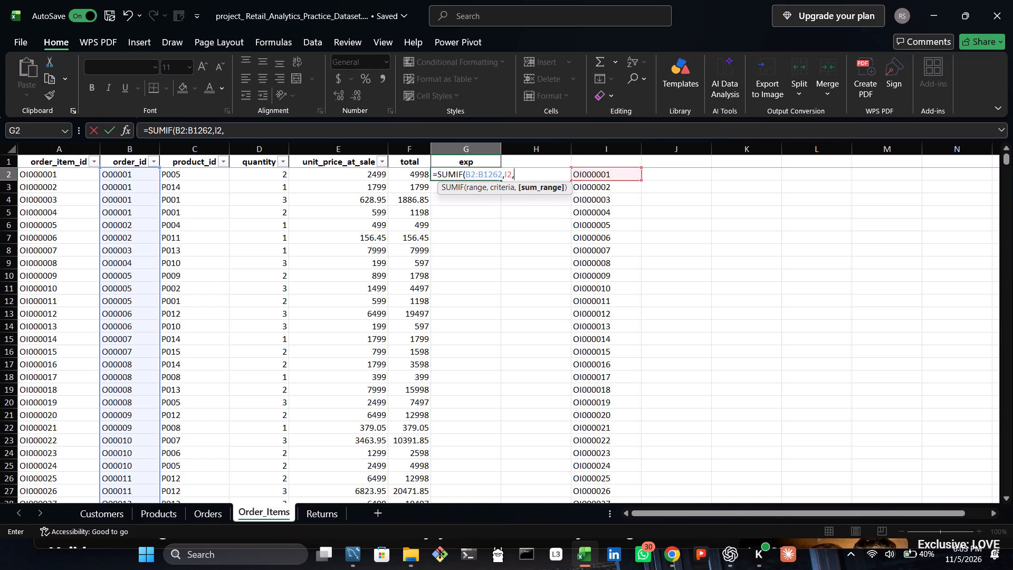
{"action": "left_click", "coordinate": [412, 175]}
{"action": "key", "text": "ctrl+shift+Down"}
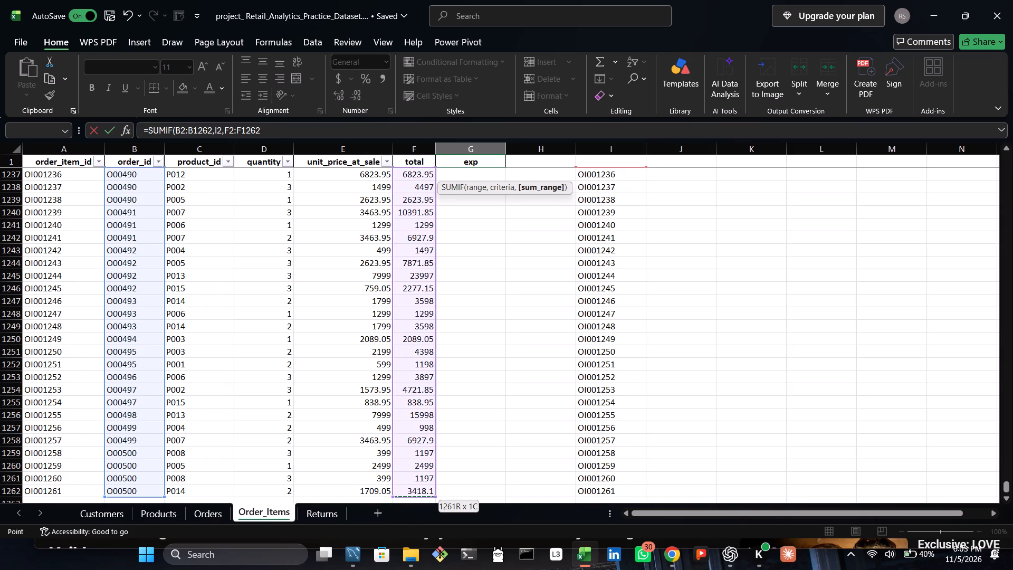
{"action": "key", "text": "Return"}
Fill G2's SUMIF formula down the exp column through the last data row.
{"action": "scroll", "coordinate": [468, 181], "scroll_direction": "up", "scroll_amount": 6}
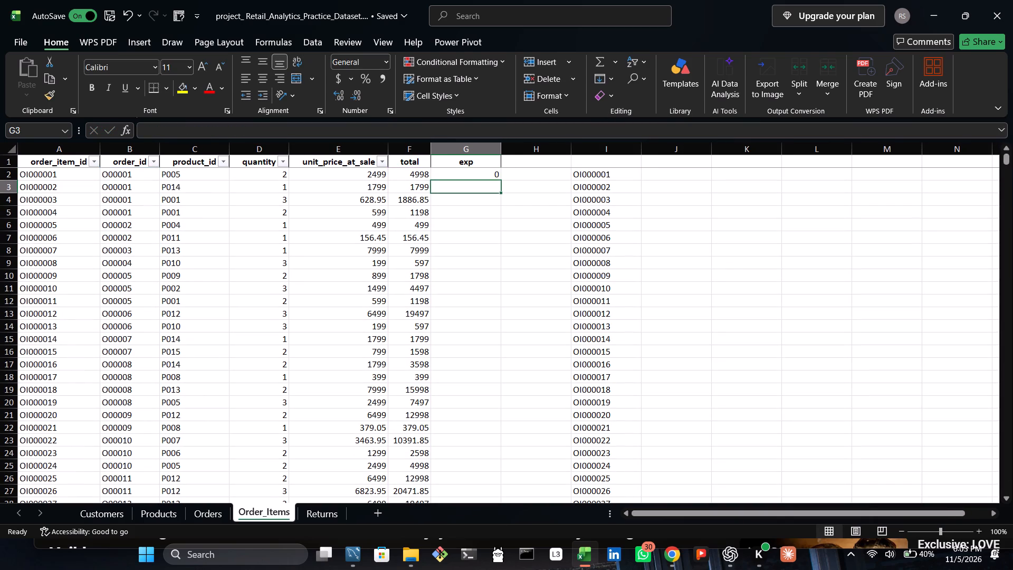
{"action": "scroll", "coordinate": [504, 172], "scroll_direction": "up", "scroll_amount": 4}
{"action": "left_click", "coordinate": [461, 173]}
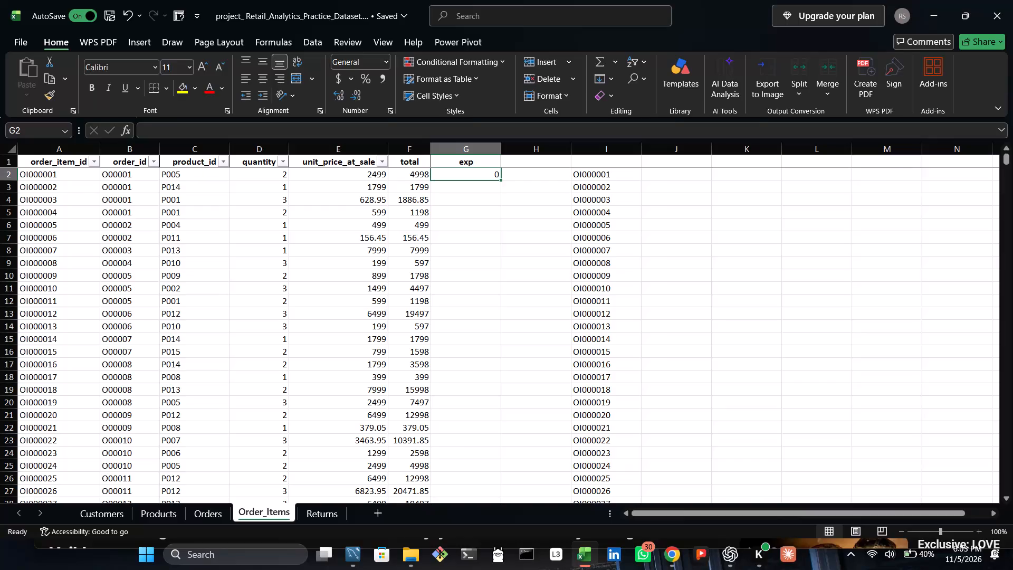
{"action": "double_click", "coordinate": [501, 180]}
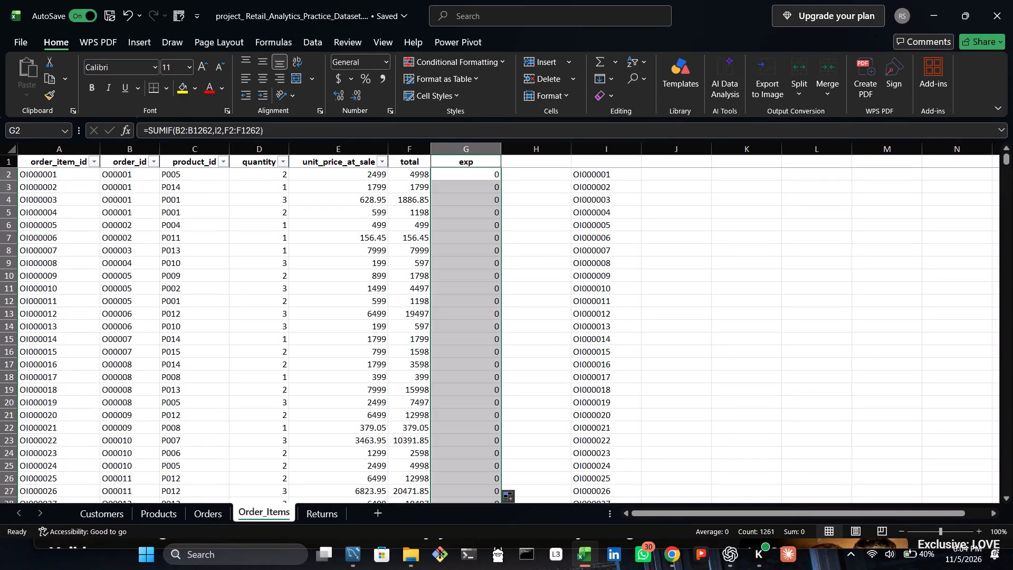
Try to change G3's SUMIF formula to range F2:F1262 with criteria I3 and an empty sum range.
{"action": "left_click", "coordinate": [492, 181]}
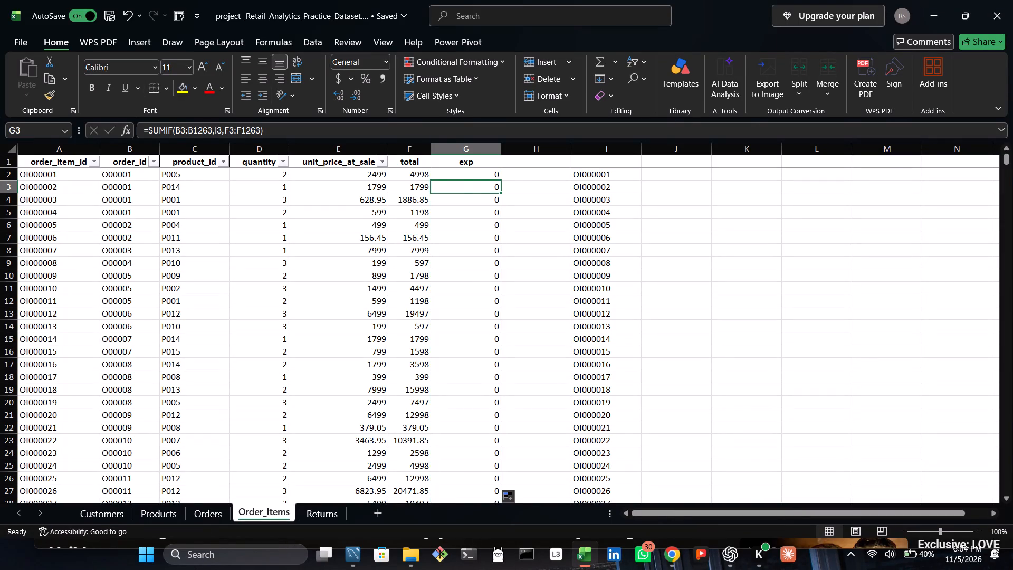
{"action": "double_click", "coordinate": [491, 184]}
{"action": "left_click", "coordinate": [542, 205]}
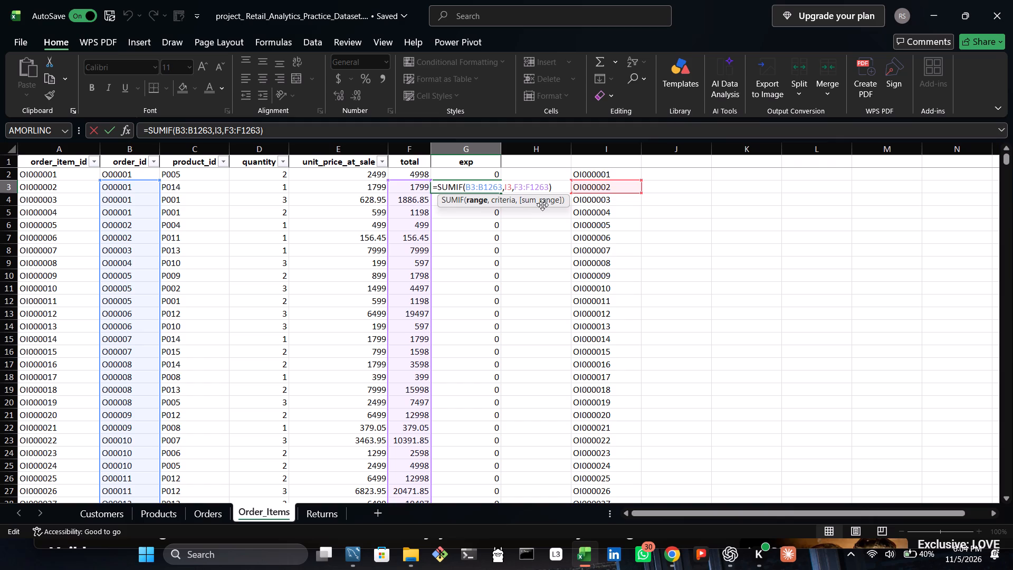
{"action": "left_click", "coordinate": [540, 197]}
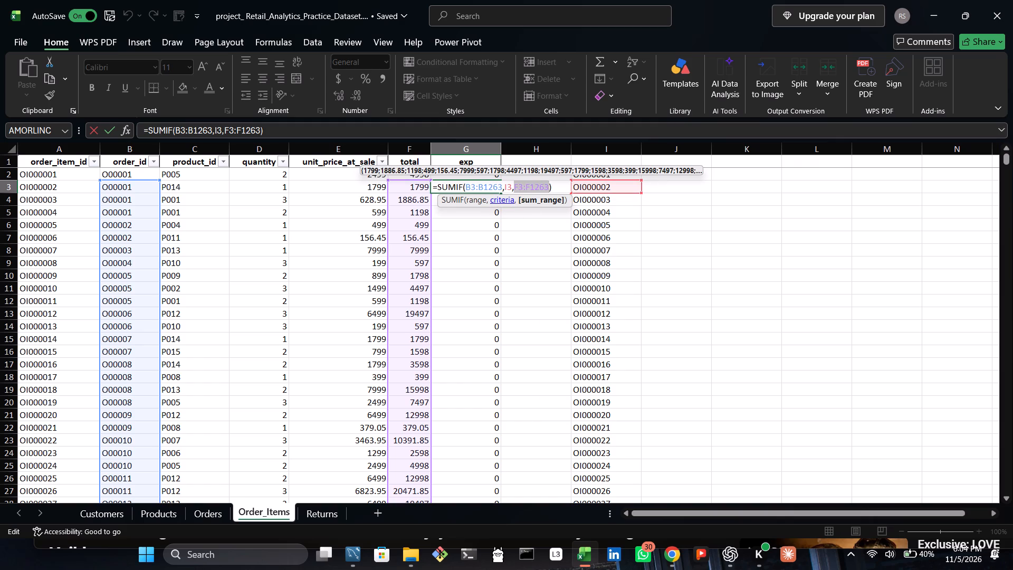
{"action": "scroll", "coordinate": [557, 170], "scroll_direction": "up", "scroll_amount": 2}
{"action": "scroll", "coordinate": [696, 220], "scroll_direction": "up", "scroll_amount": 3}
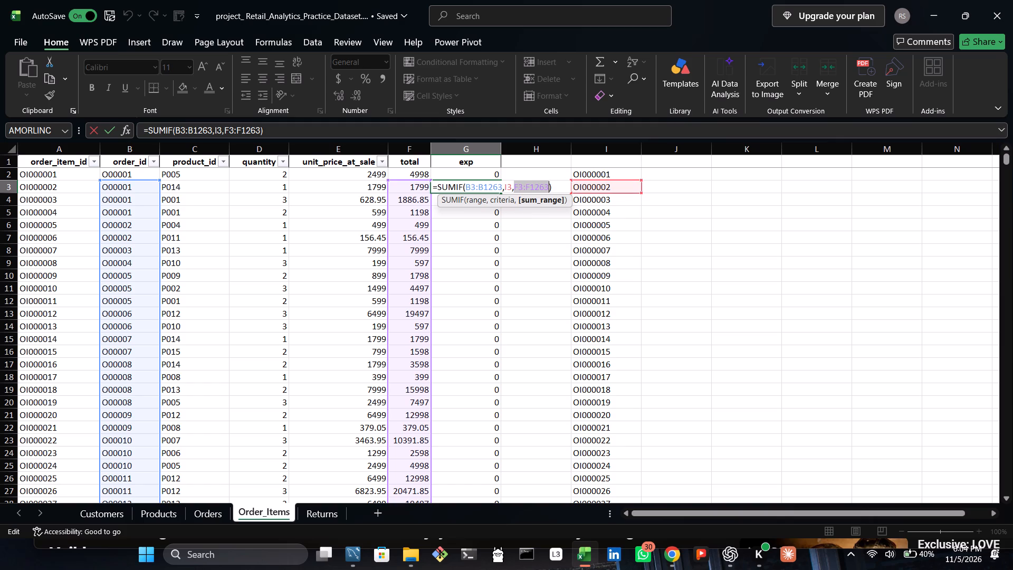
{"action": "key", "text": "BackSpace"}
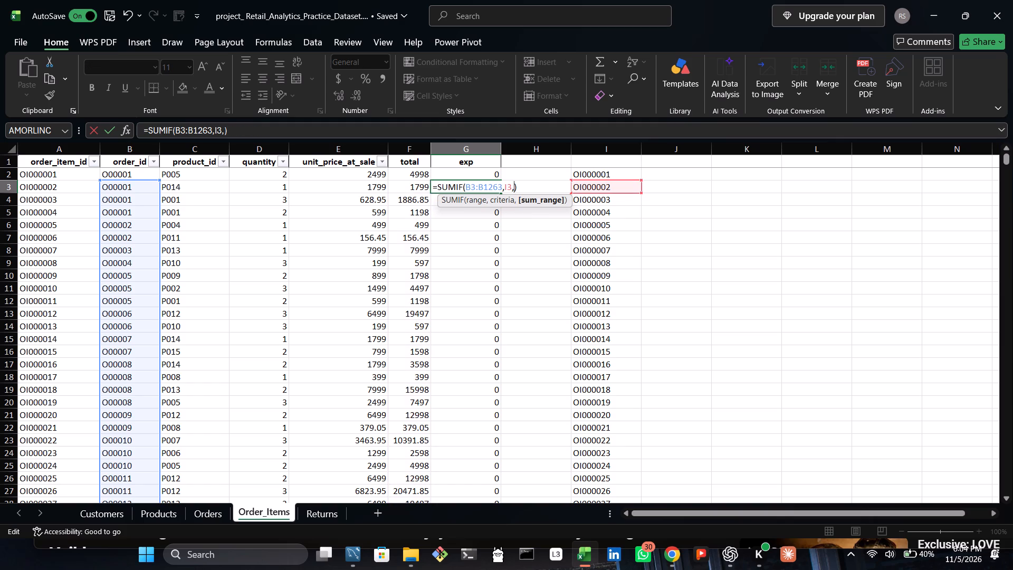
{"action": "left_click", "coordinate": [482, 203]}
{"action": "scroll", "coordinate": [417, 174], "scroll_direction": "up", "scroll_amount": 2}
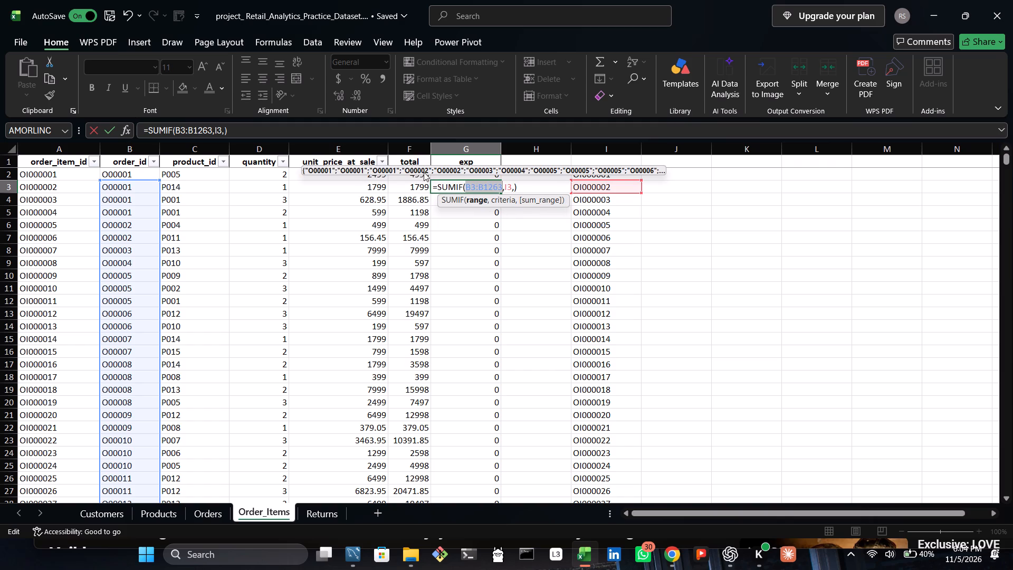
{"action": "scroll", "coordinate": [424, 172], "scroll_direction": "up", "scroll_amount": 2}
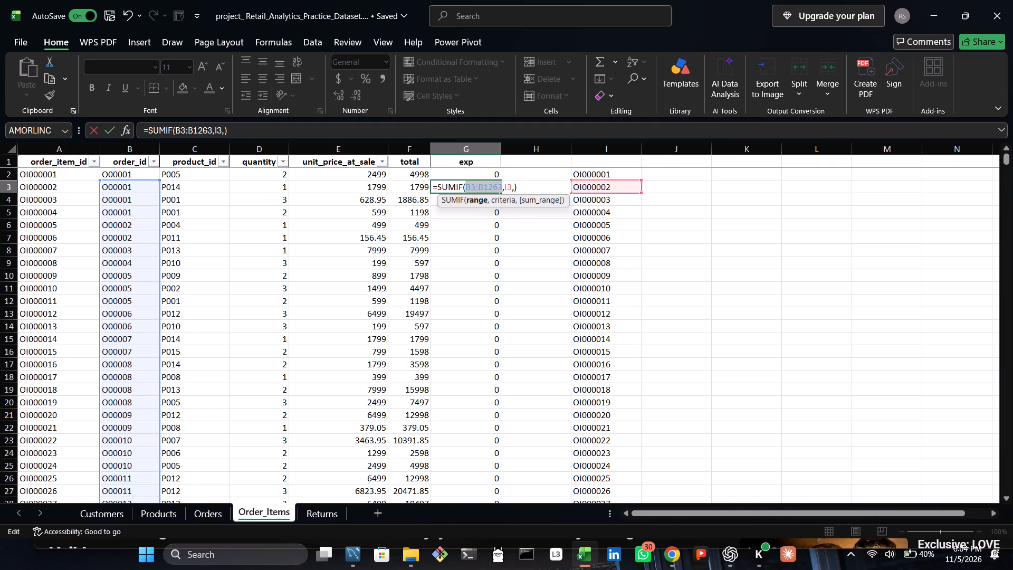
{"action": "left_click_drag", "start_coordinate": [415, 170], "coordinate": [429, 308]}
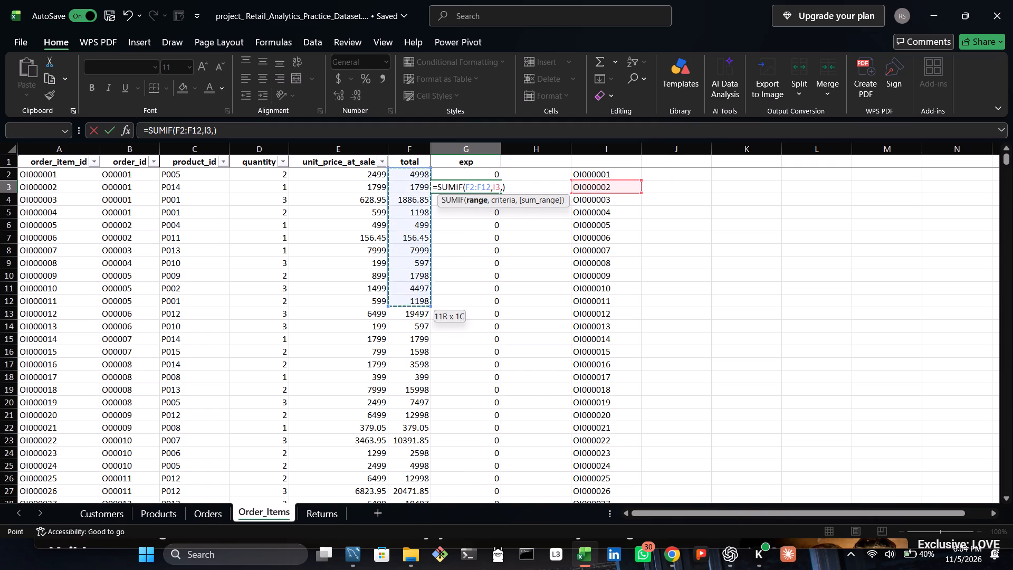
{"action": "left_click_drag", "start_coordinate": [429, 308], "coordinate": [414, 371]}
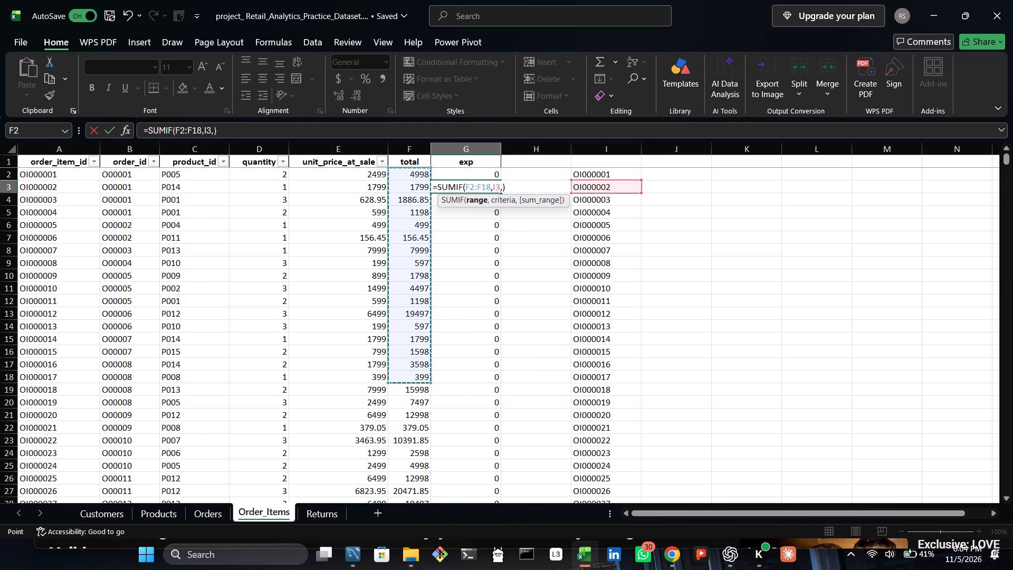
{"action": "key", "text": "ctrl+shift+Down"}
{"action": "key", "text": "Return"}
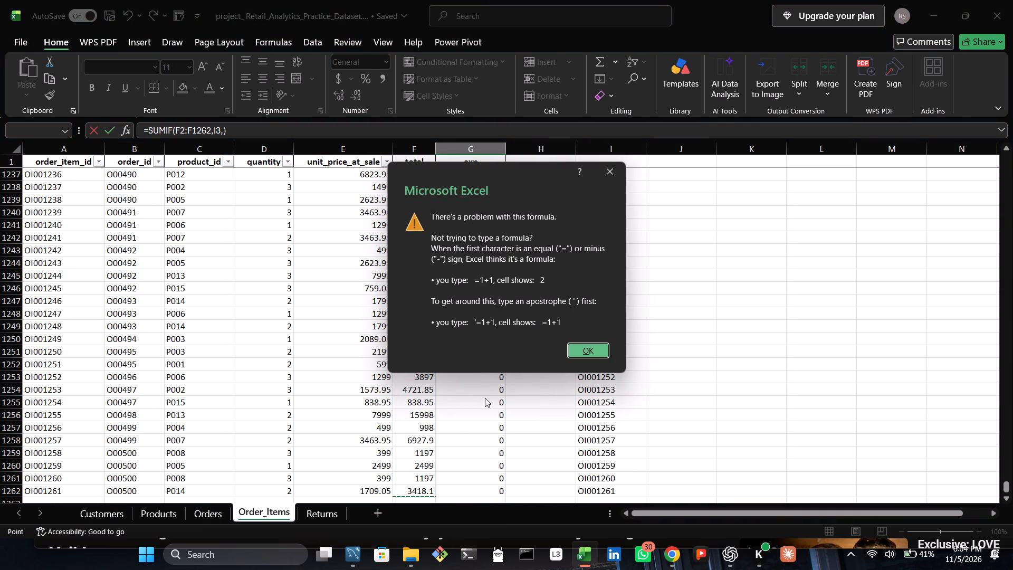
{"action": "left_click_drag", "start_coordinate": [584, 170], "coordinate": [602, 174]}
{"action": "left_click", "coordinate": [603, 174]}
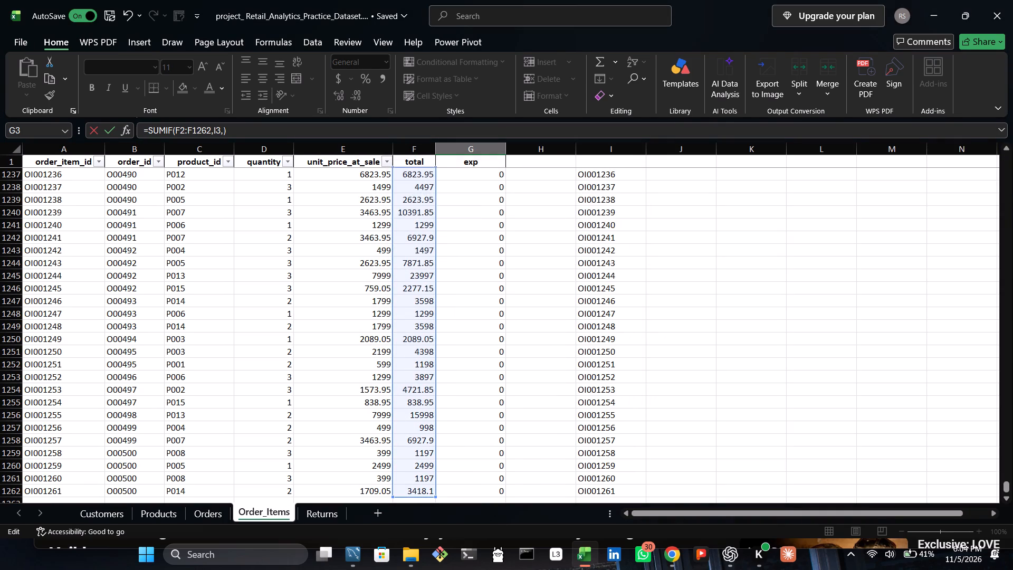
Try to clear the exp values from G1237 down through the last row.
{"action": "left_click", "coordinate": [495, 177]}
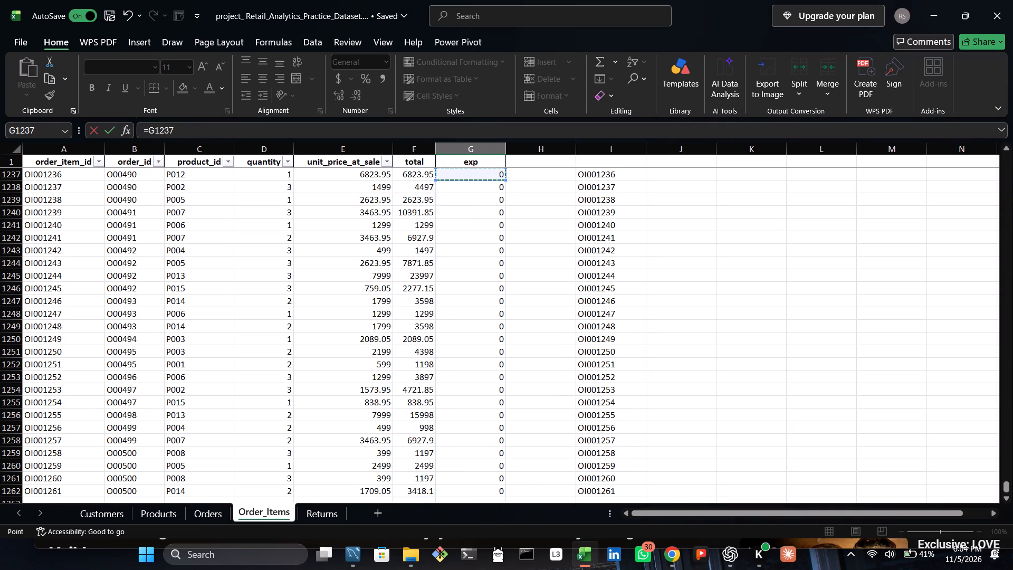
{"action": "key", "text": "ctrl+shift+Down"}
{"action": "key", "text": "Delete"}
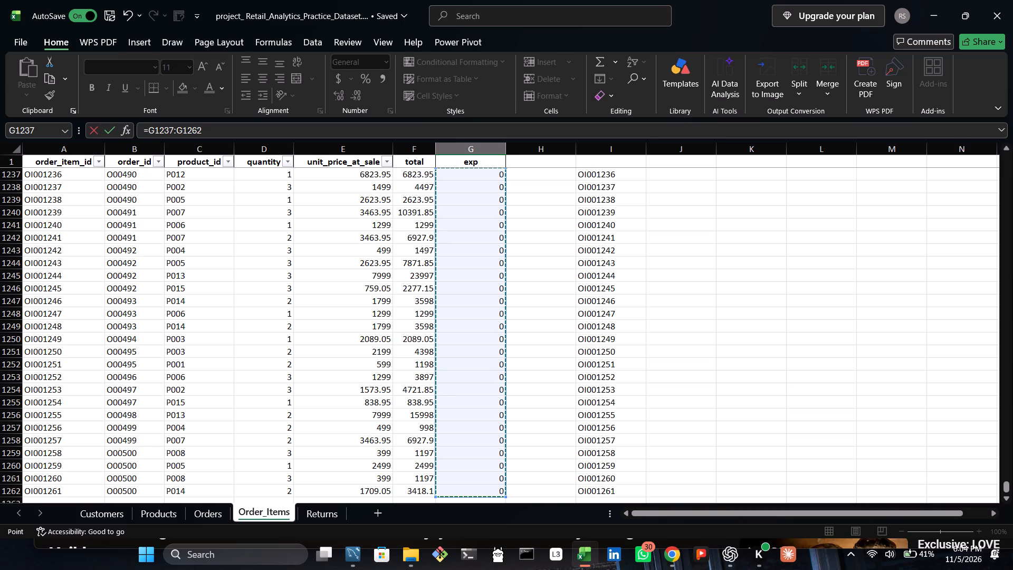
Delete the whole exp column (column G) from the Order_Items sheet.
{"action": "right_click", "coordinate": [470, 147]}
{"action": "right_click", "coordinate": [470, 147]}
{"action": "left_click", "coordinate": [470, 147]}
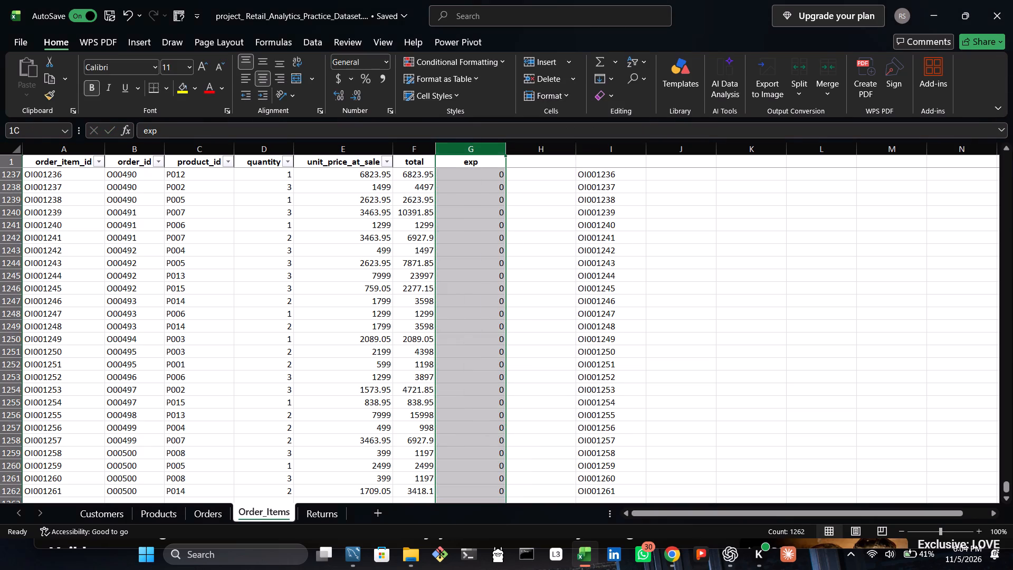
{"action": "right_click", "coordinate": [470, 147]}
{"action": "left_click", "coordinate": [505, 296]}
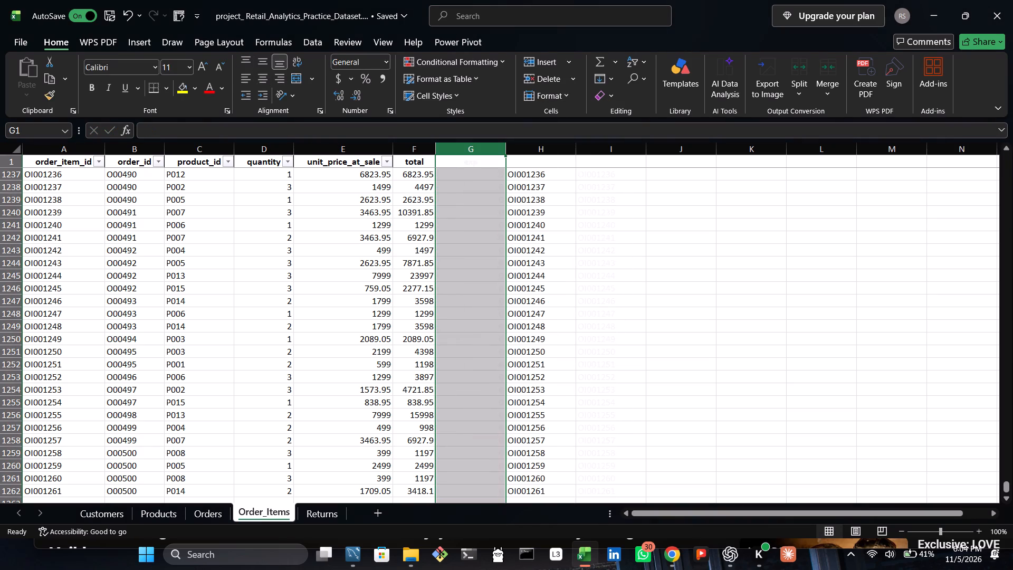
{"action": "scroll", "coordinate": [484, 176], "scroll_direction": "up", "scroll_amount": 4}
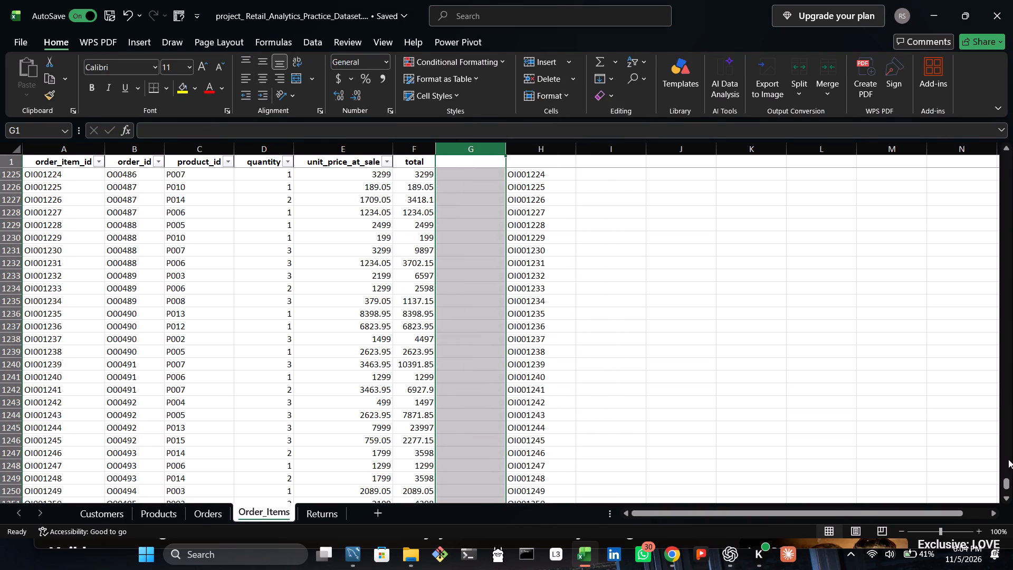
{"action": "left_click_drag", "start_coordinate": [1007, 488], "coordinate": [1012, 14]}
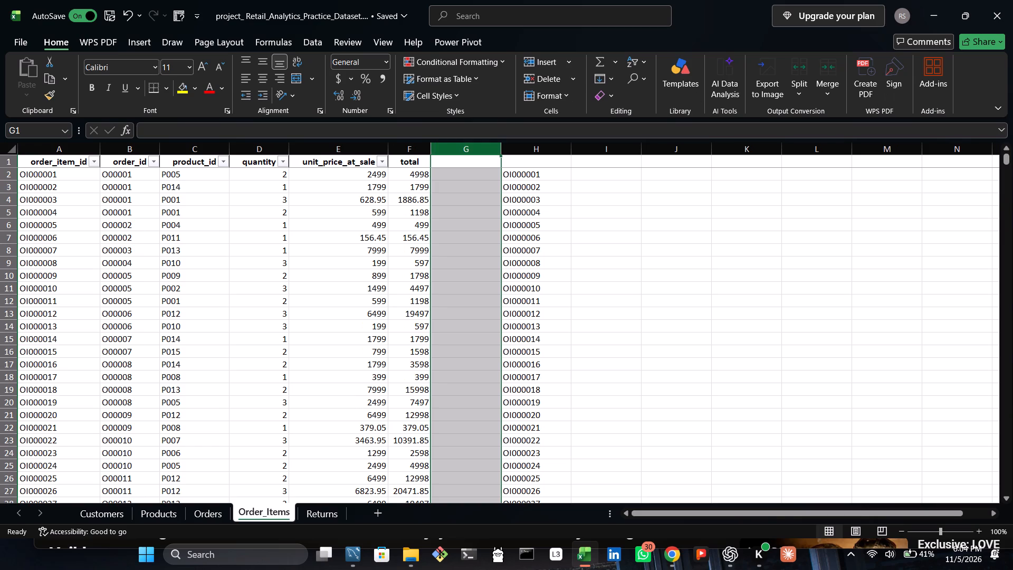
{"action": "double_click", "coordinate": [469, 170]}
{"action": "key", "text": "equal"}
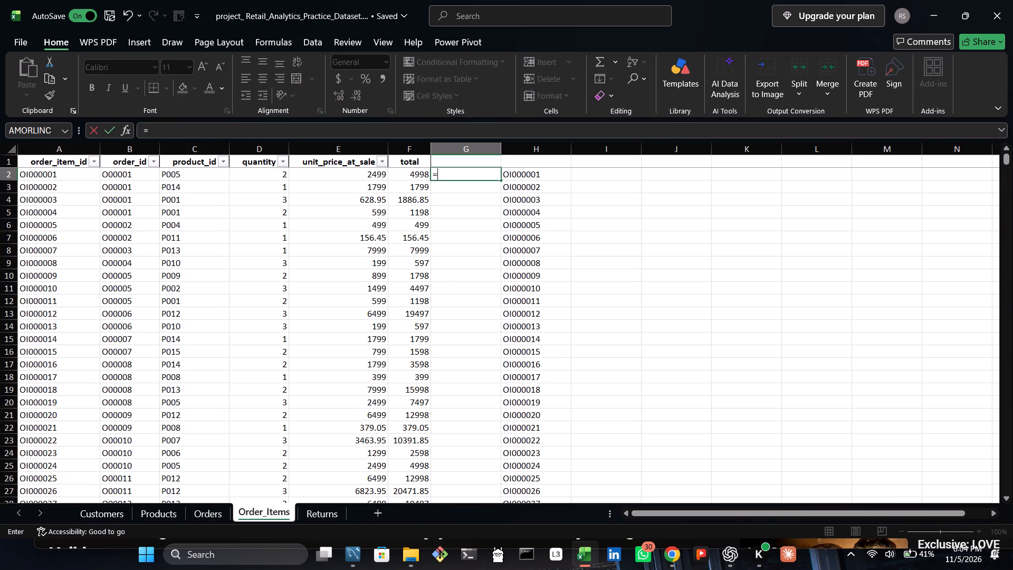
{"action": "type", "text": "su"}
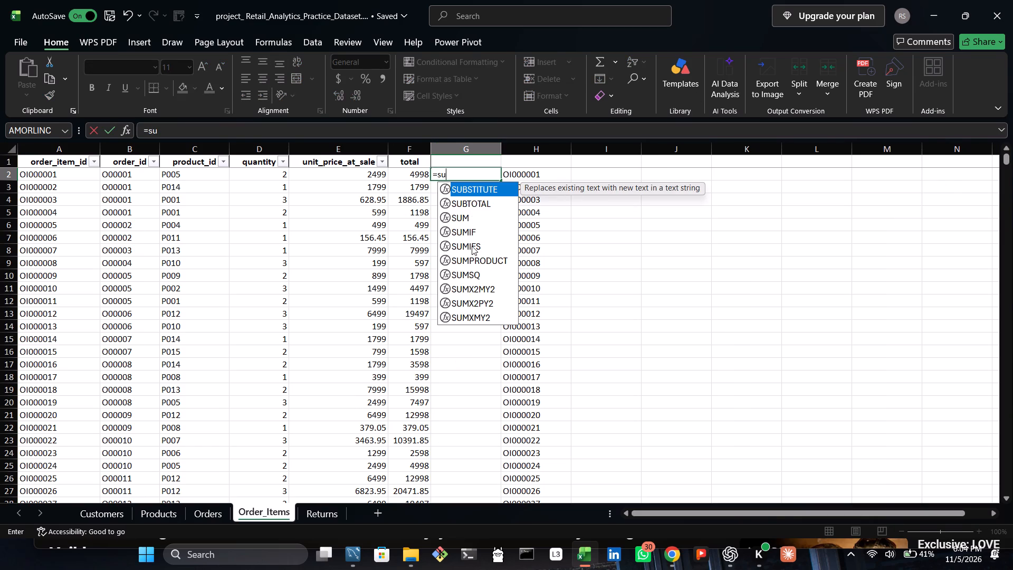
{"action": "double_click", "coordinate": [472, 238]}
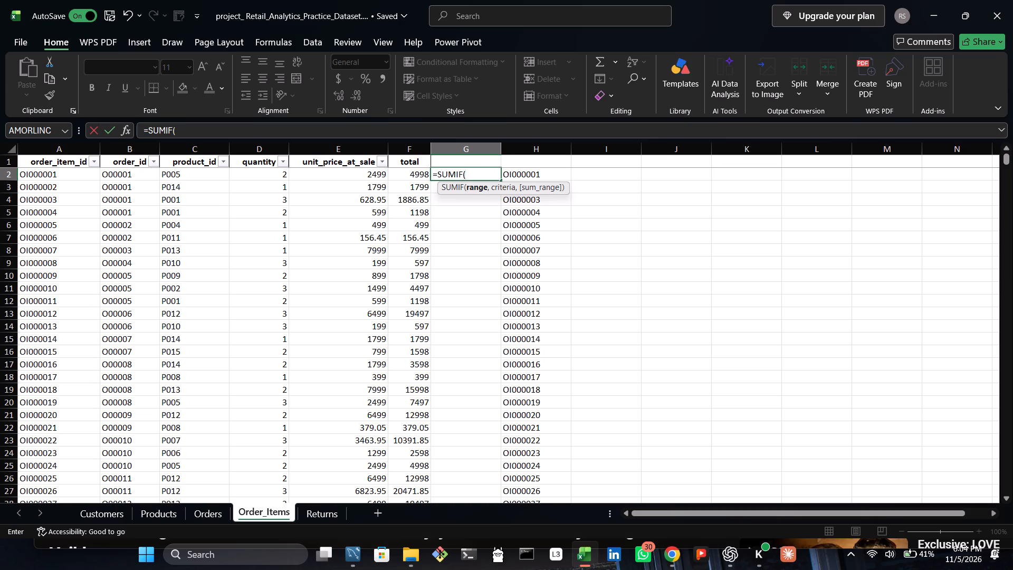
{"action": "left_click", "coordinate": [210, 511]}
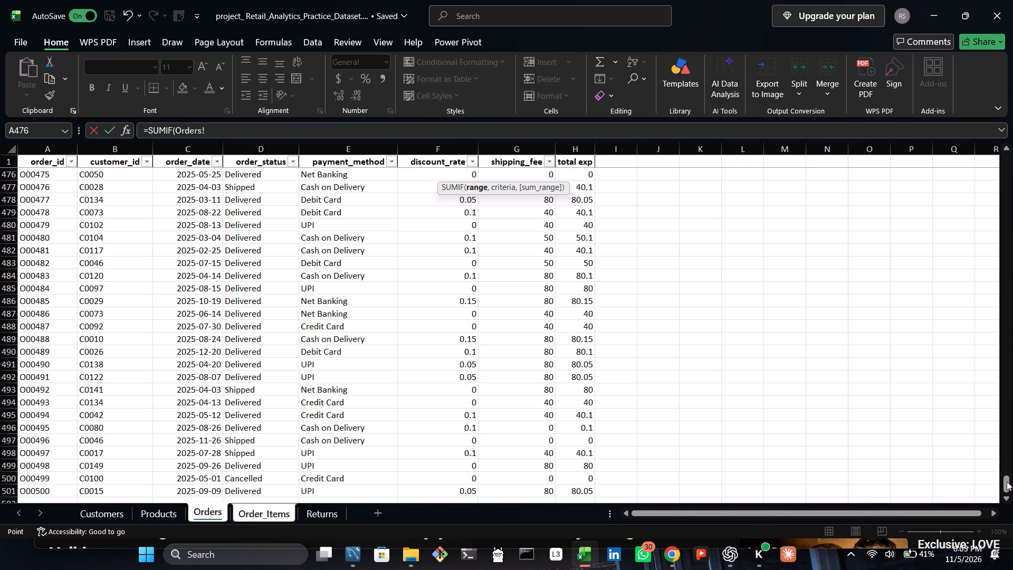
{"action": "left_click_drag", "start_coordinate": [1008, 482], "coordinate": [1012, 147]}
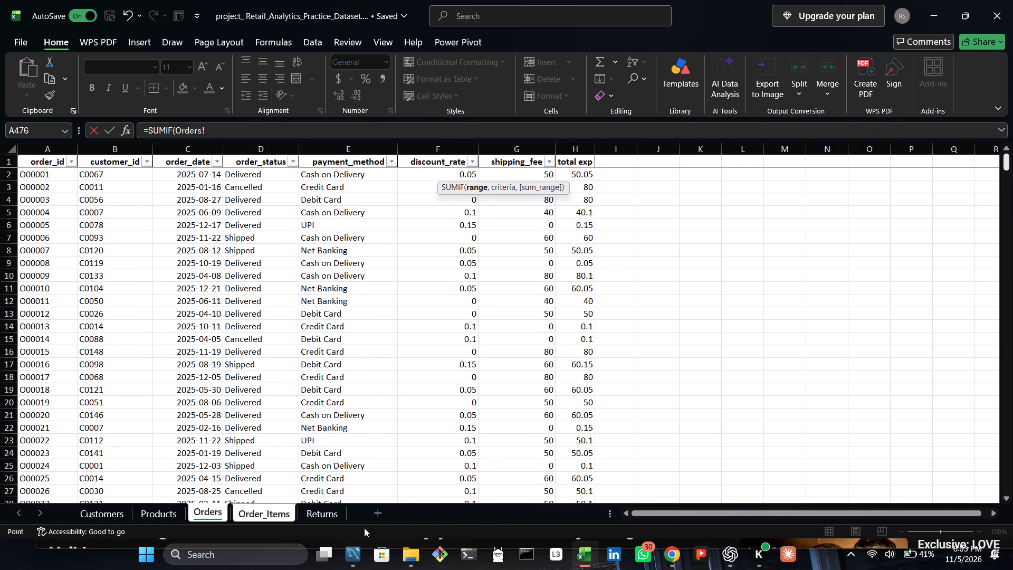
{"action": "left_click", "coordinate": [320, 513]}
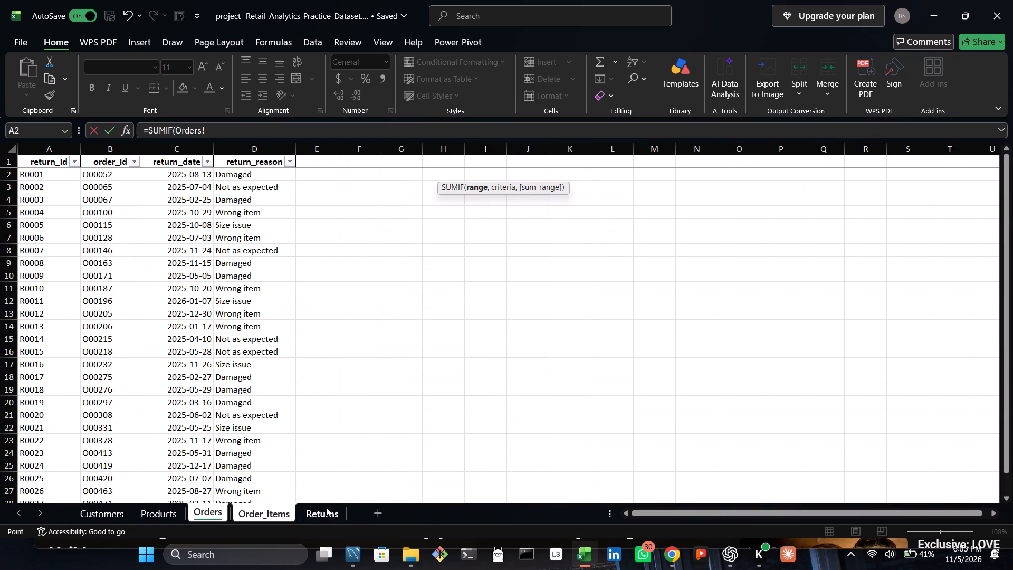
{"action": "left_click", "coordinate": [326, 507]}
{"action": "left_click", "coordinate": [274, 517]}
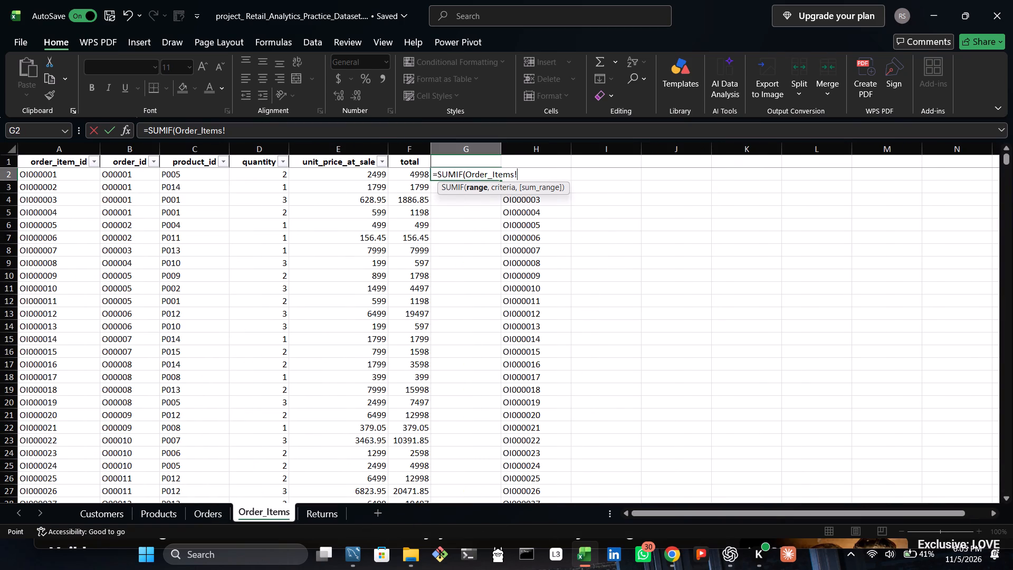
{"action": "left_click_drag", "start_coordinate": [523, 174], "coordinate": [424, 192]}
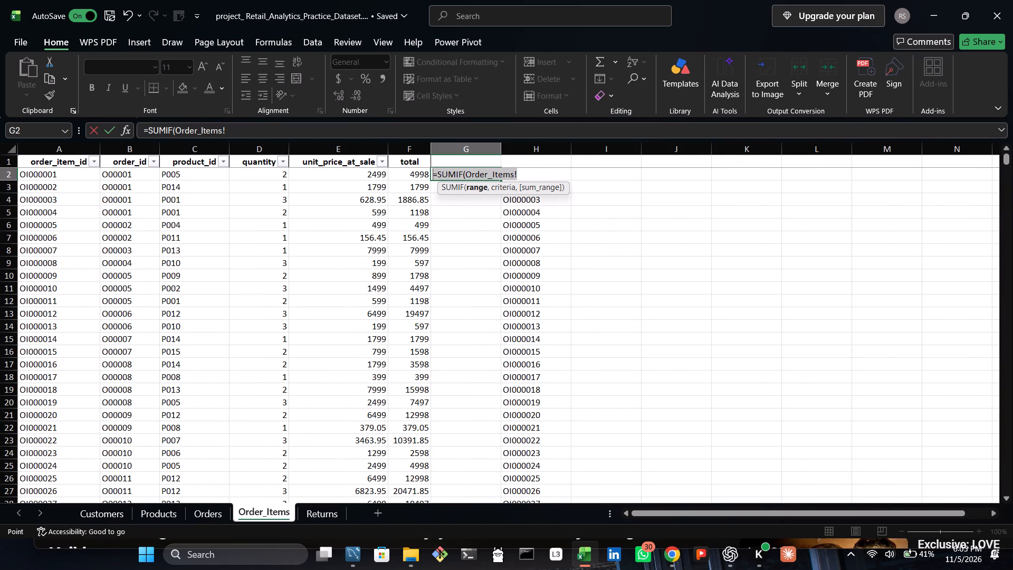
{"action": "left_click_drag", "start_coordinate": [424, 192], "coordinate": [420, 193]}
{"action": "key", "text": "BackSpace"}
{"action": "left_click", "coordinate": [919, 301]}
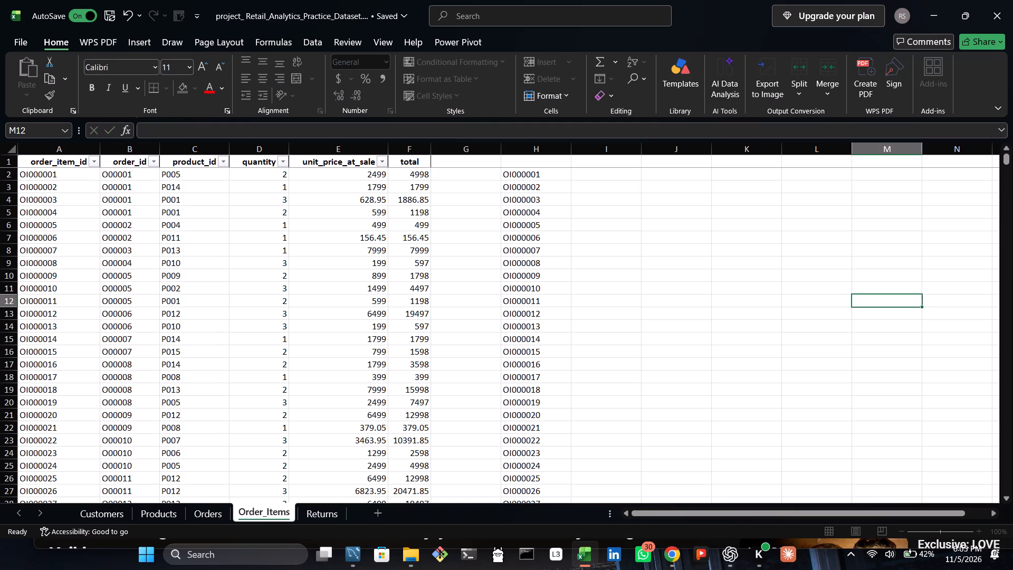
Change the UNIQUE formula in H2 of Order_Items to list unique order IDs from B2:B1262.
{"action": "left_click", "coordinate": [517, 165]}
{"action": "double_click", "coordinate": [520, 174]}
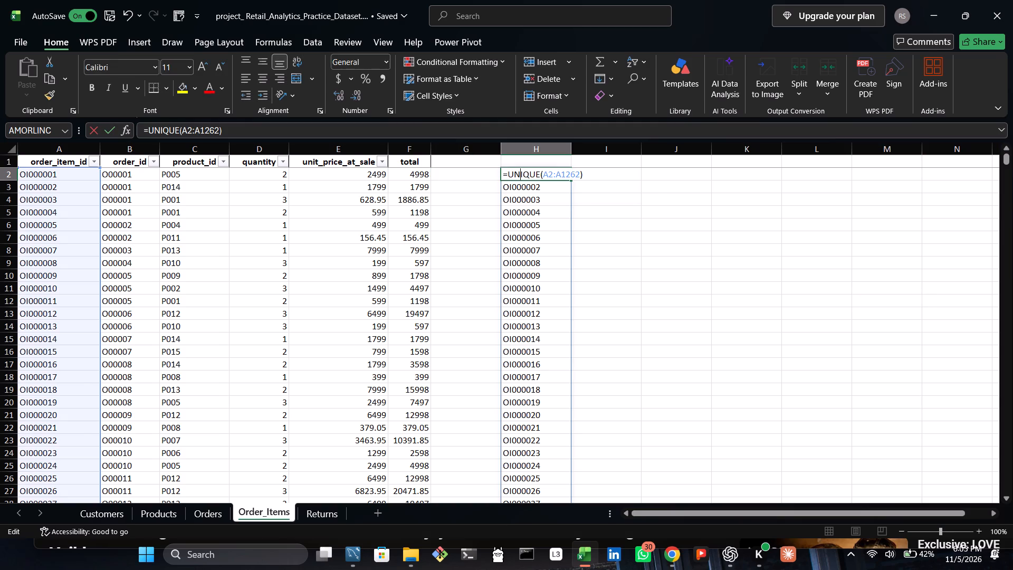
{"action": "left_click", "coordinate": [548, 171]}
{"action": "key", "text": "BackSpace"}
{"action": "key", "text": "b"}
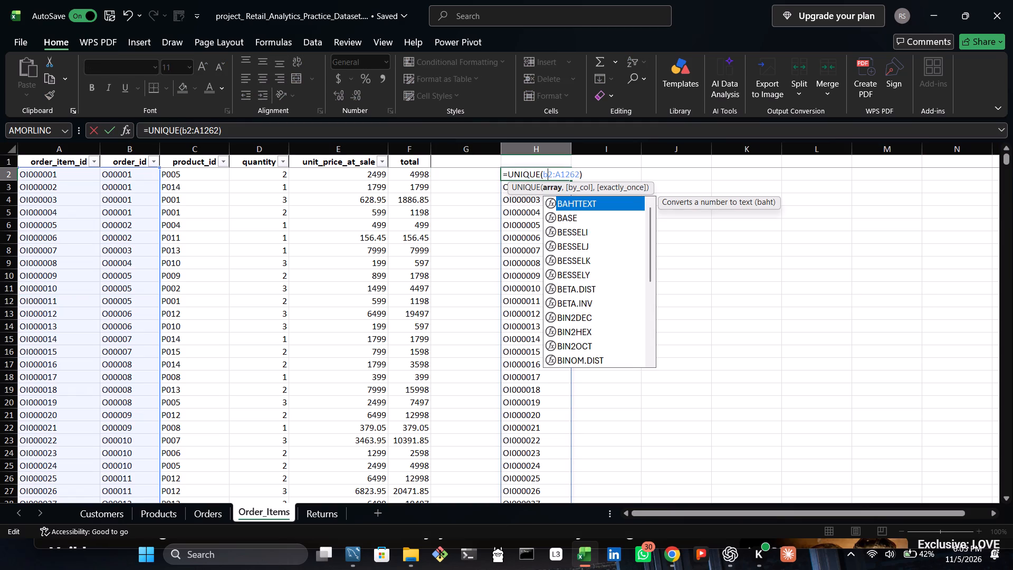
{"action": "key", "text": "Right"}
{"action": "key", "text": "Right"}
{"action": "key", "text": "Right"}
{"action": "key", "text": "Right"}
{"action": "key", "text": "Right"}
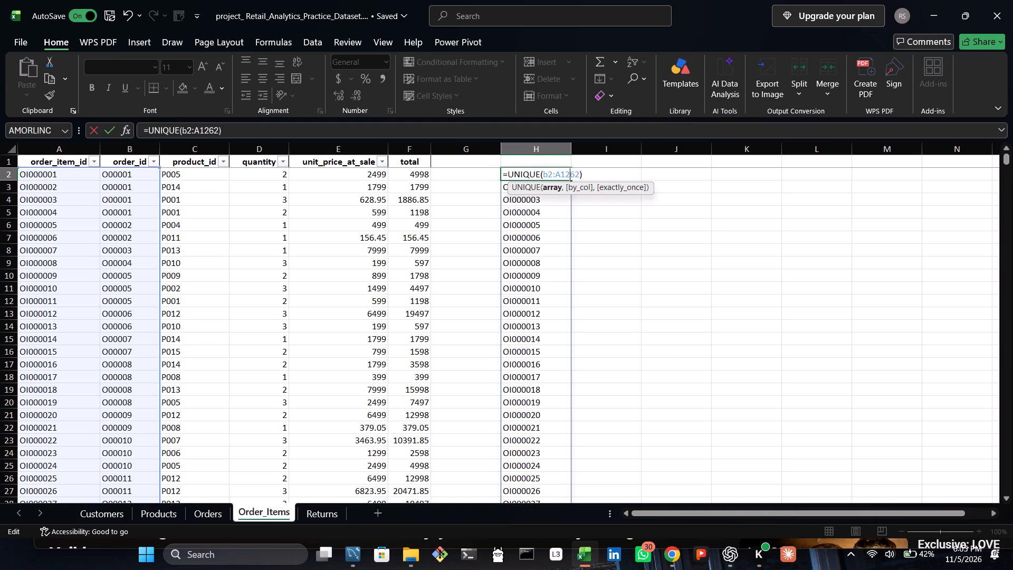
{"action": "key", "text": "Left"}
{"action": "key", "text": "Left"}
{"action": "key", "text": "BackSpace"}
{"action": "key", "text": "b"}
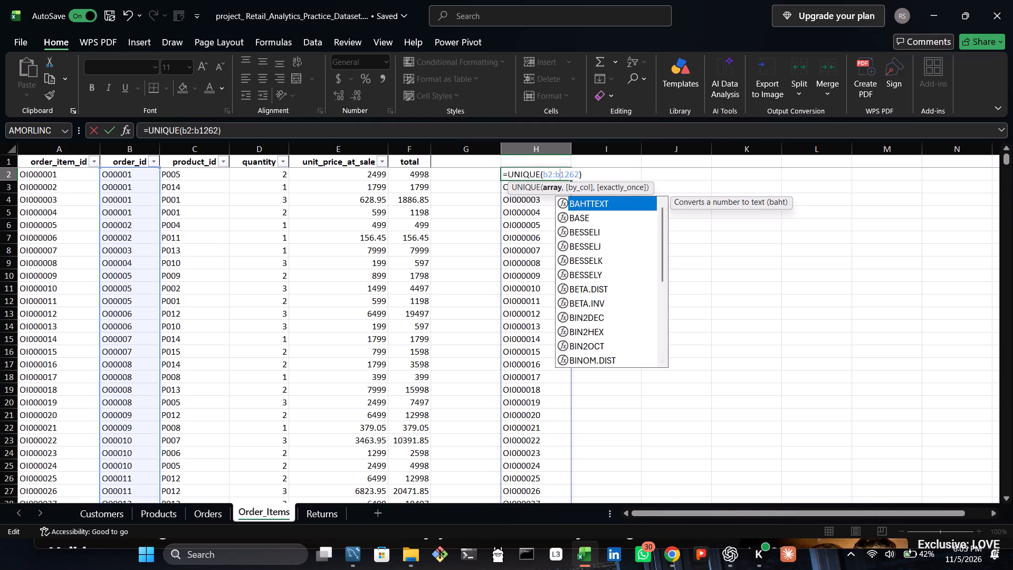
{"action": "left_click", "coordinate": [697, 325]}
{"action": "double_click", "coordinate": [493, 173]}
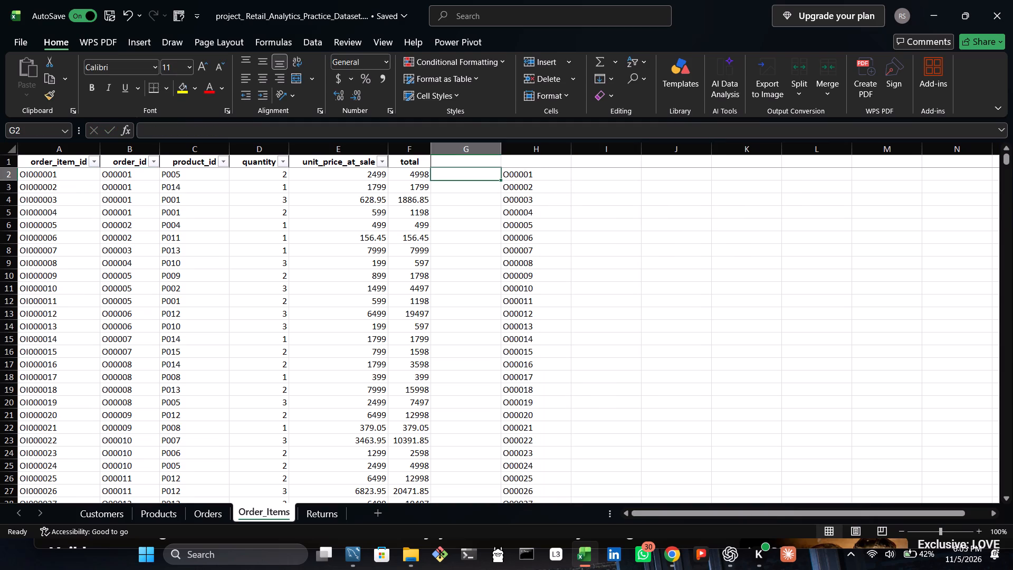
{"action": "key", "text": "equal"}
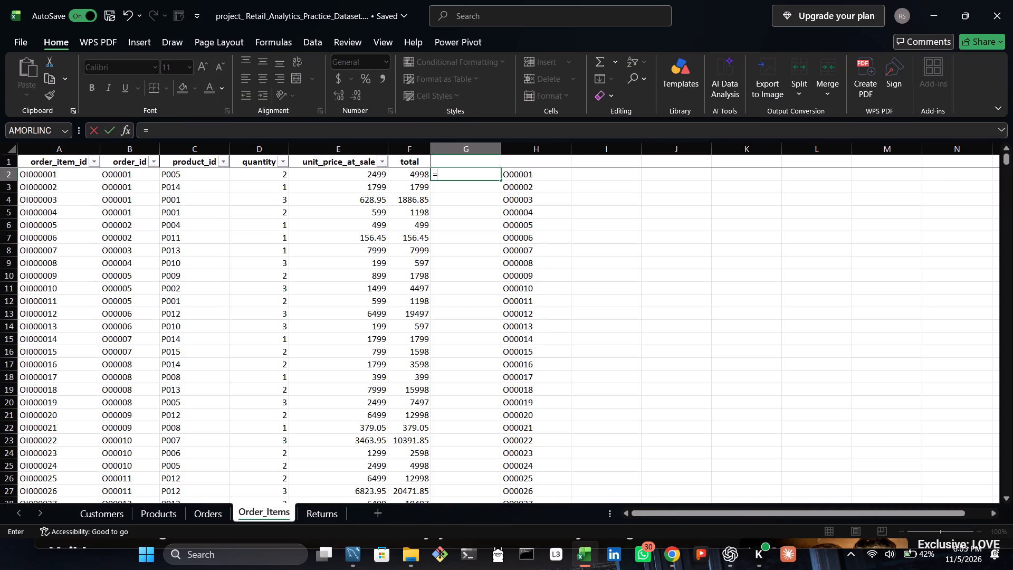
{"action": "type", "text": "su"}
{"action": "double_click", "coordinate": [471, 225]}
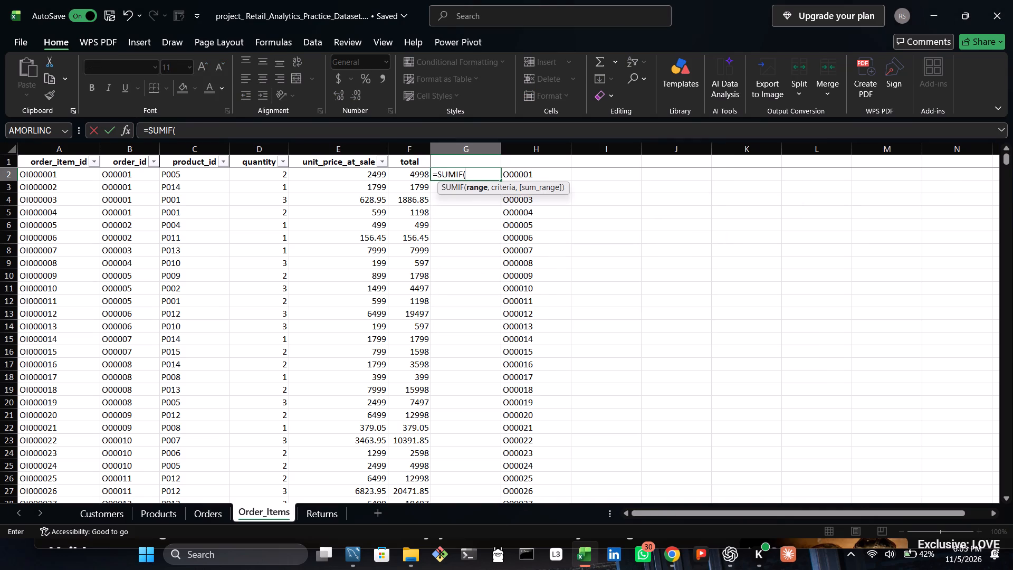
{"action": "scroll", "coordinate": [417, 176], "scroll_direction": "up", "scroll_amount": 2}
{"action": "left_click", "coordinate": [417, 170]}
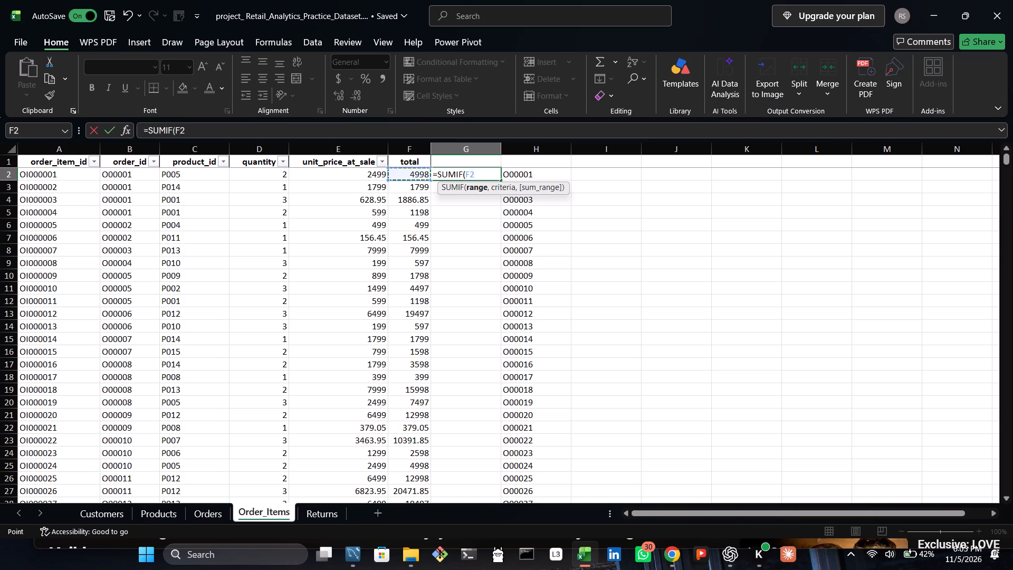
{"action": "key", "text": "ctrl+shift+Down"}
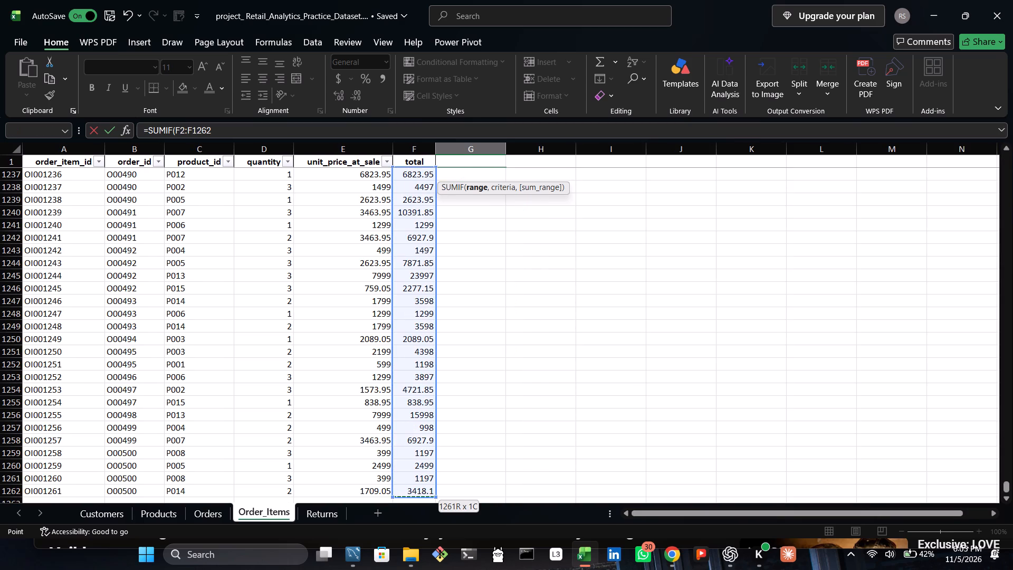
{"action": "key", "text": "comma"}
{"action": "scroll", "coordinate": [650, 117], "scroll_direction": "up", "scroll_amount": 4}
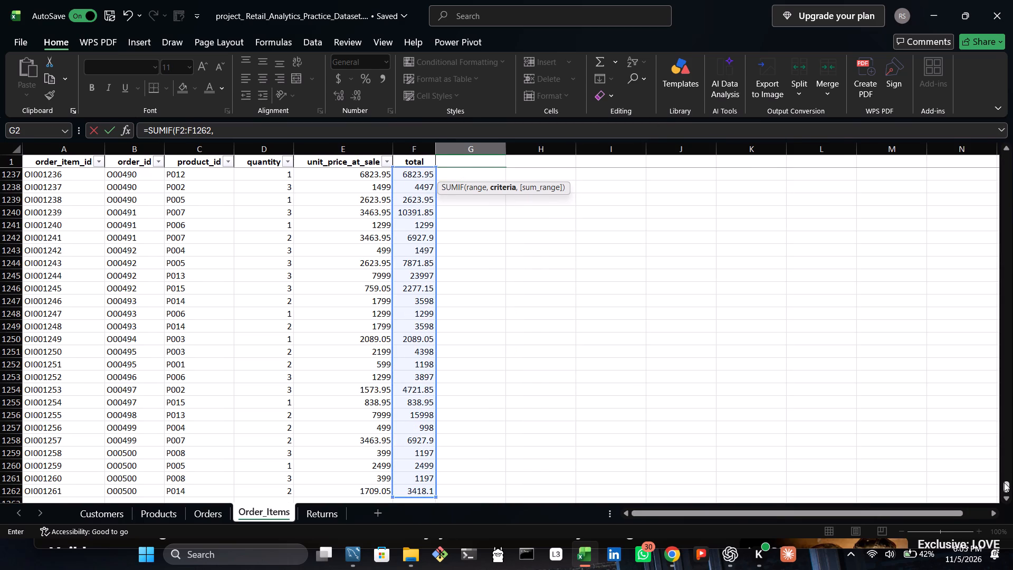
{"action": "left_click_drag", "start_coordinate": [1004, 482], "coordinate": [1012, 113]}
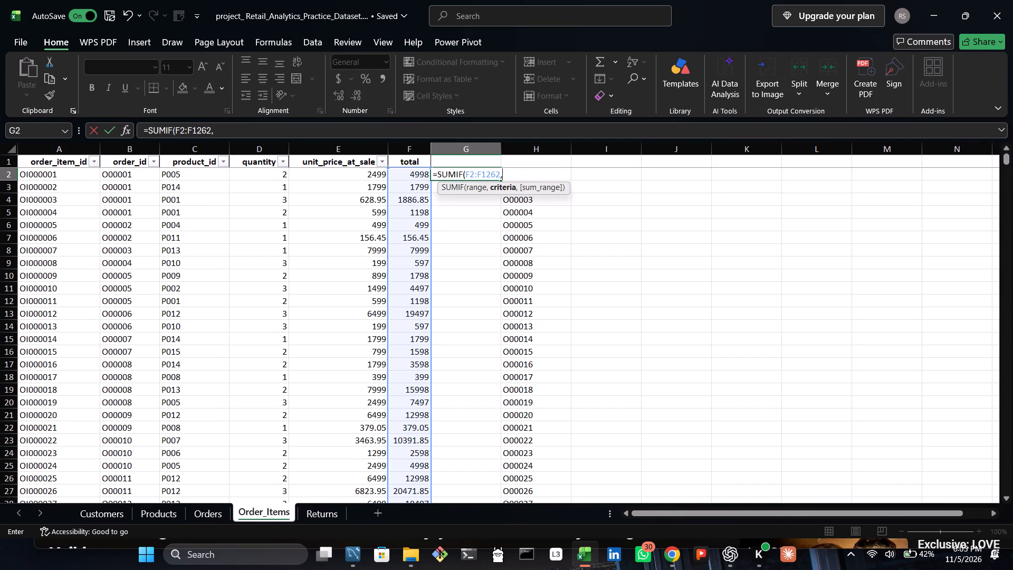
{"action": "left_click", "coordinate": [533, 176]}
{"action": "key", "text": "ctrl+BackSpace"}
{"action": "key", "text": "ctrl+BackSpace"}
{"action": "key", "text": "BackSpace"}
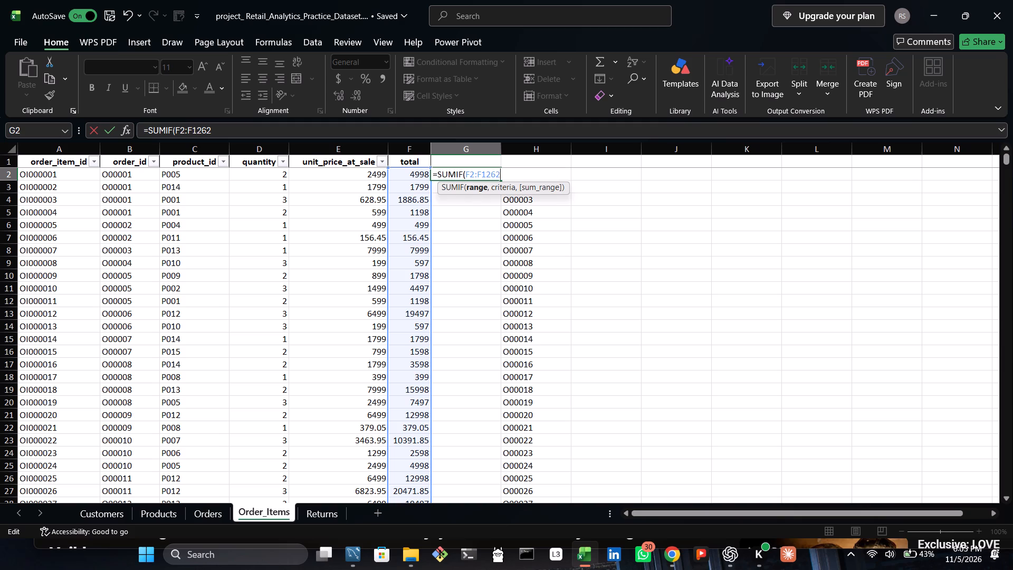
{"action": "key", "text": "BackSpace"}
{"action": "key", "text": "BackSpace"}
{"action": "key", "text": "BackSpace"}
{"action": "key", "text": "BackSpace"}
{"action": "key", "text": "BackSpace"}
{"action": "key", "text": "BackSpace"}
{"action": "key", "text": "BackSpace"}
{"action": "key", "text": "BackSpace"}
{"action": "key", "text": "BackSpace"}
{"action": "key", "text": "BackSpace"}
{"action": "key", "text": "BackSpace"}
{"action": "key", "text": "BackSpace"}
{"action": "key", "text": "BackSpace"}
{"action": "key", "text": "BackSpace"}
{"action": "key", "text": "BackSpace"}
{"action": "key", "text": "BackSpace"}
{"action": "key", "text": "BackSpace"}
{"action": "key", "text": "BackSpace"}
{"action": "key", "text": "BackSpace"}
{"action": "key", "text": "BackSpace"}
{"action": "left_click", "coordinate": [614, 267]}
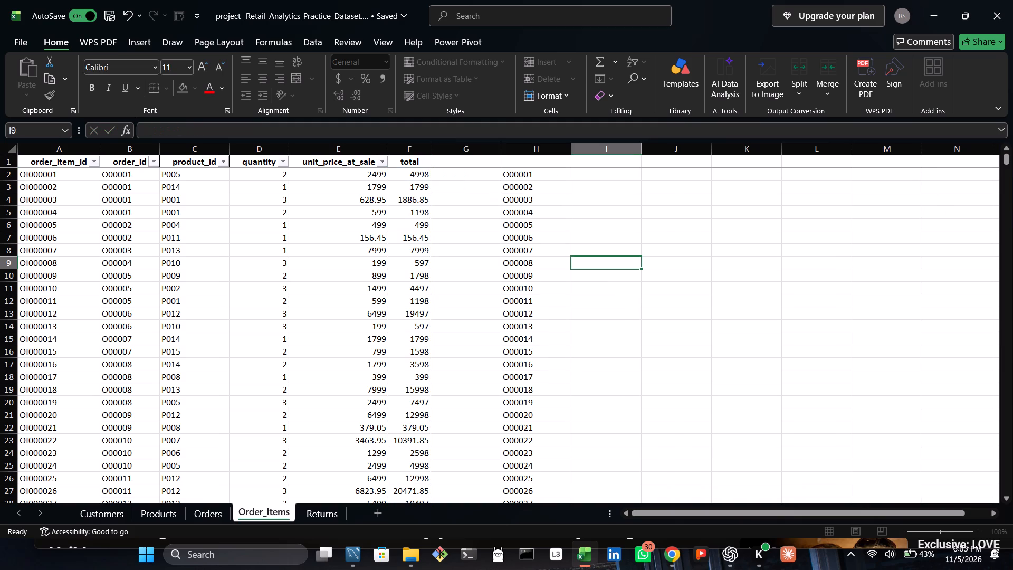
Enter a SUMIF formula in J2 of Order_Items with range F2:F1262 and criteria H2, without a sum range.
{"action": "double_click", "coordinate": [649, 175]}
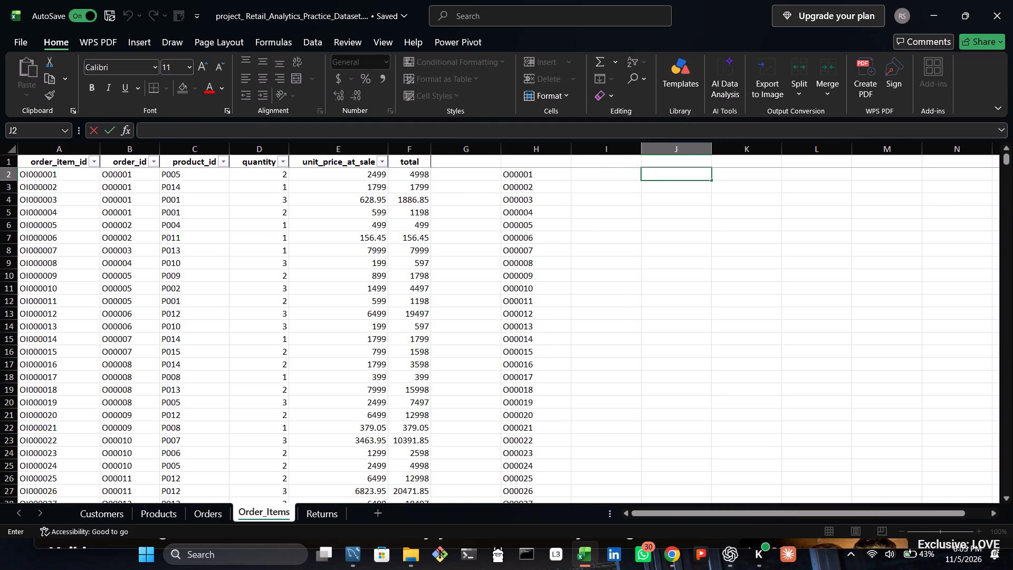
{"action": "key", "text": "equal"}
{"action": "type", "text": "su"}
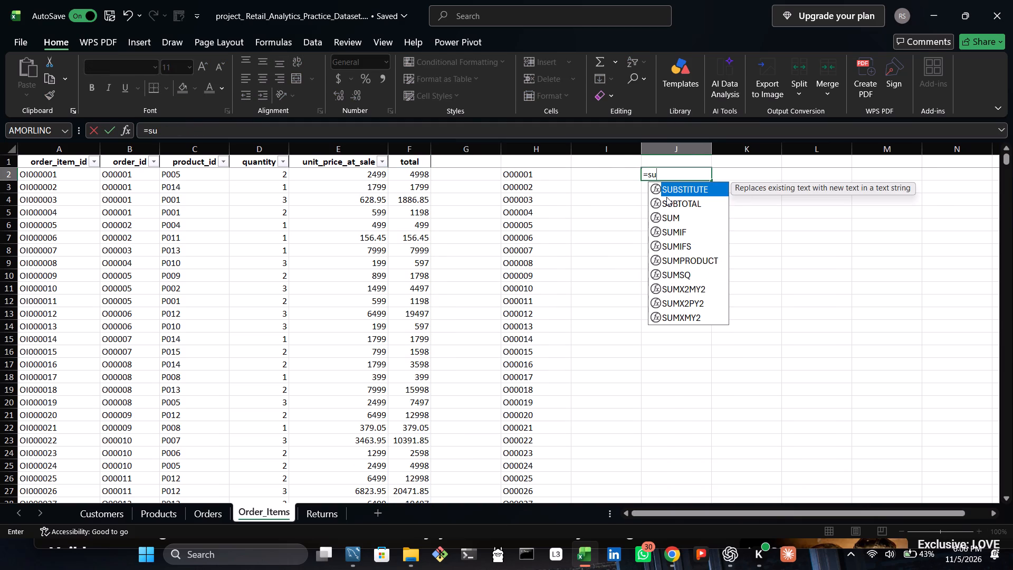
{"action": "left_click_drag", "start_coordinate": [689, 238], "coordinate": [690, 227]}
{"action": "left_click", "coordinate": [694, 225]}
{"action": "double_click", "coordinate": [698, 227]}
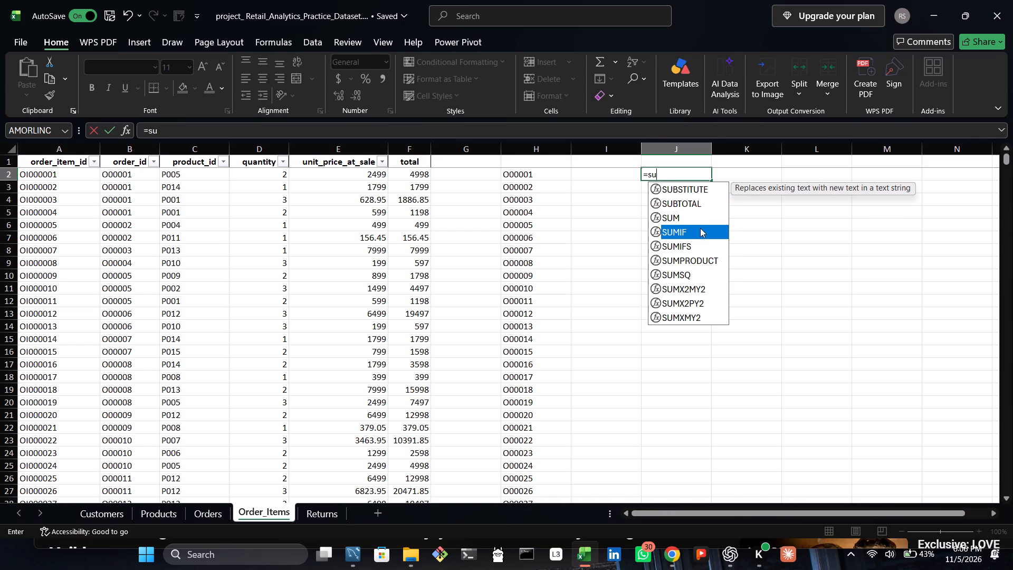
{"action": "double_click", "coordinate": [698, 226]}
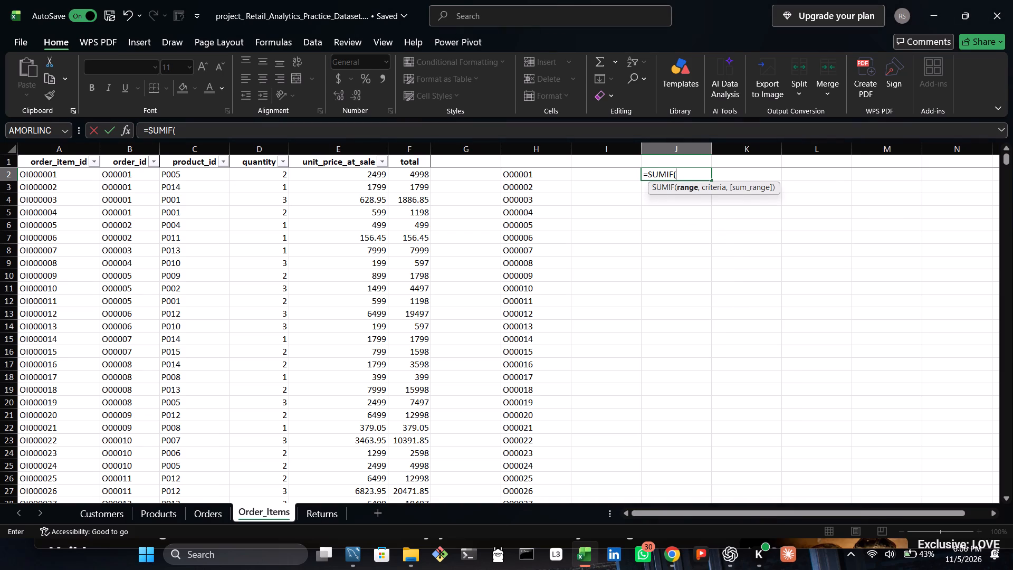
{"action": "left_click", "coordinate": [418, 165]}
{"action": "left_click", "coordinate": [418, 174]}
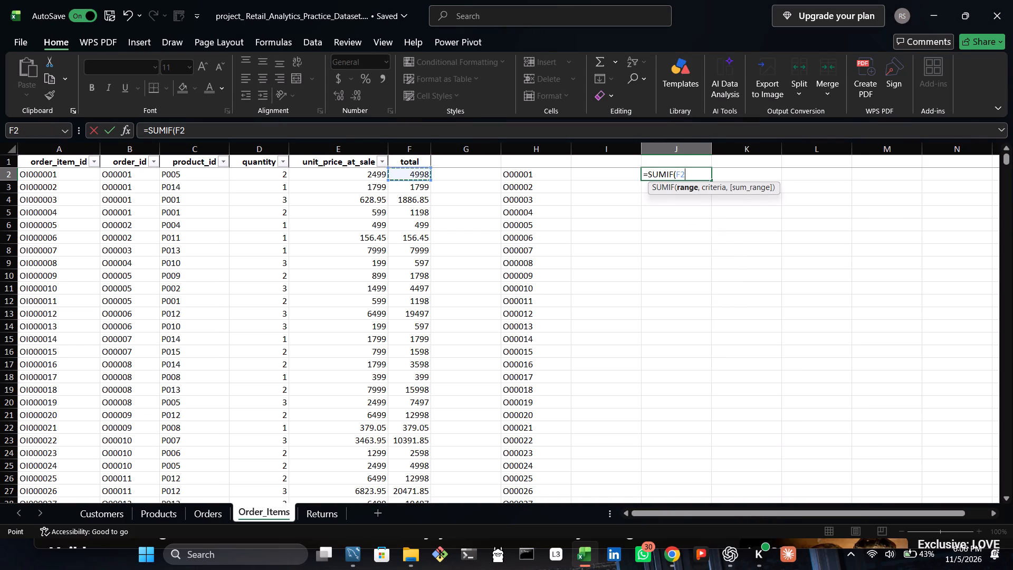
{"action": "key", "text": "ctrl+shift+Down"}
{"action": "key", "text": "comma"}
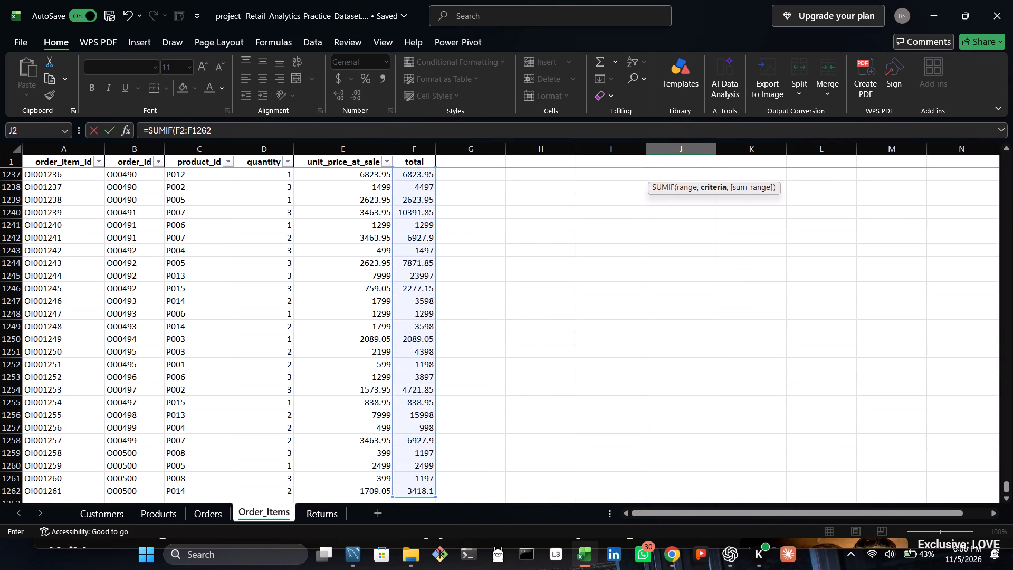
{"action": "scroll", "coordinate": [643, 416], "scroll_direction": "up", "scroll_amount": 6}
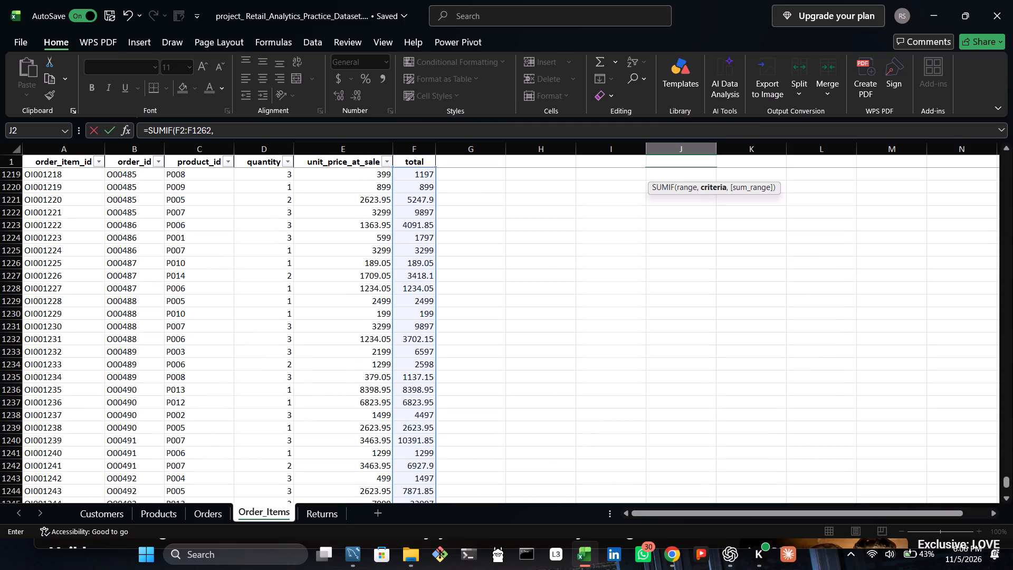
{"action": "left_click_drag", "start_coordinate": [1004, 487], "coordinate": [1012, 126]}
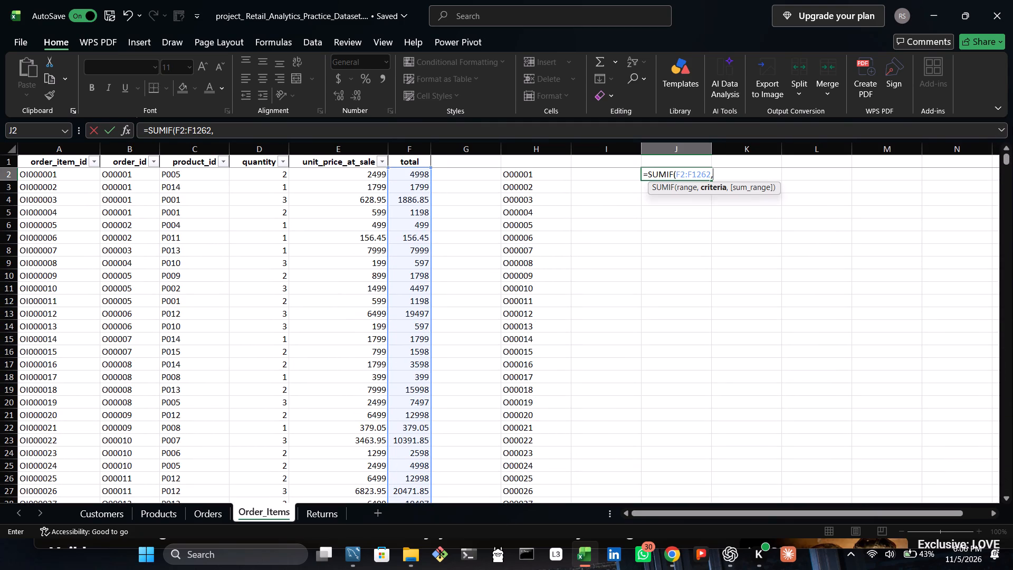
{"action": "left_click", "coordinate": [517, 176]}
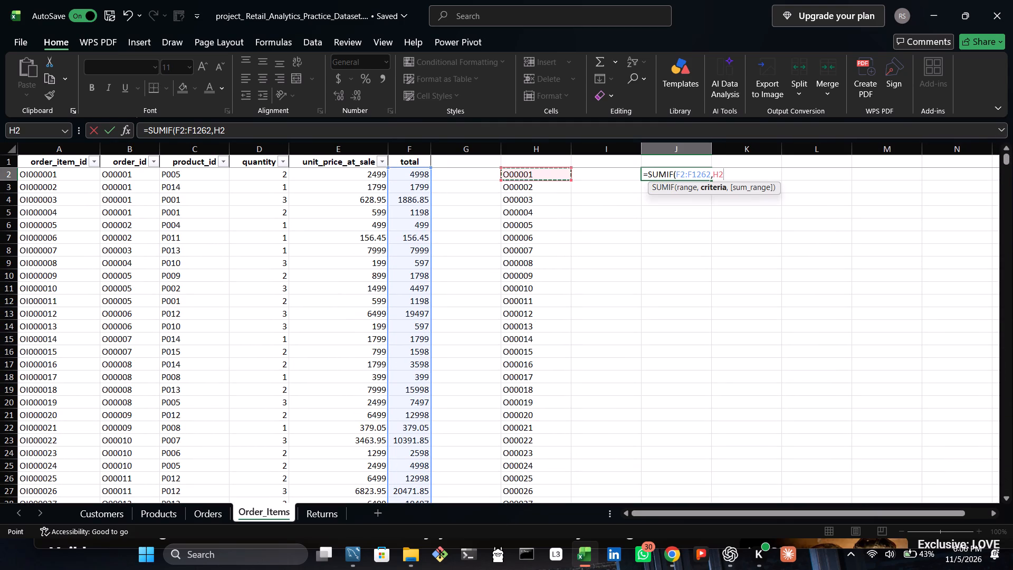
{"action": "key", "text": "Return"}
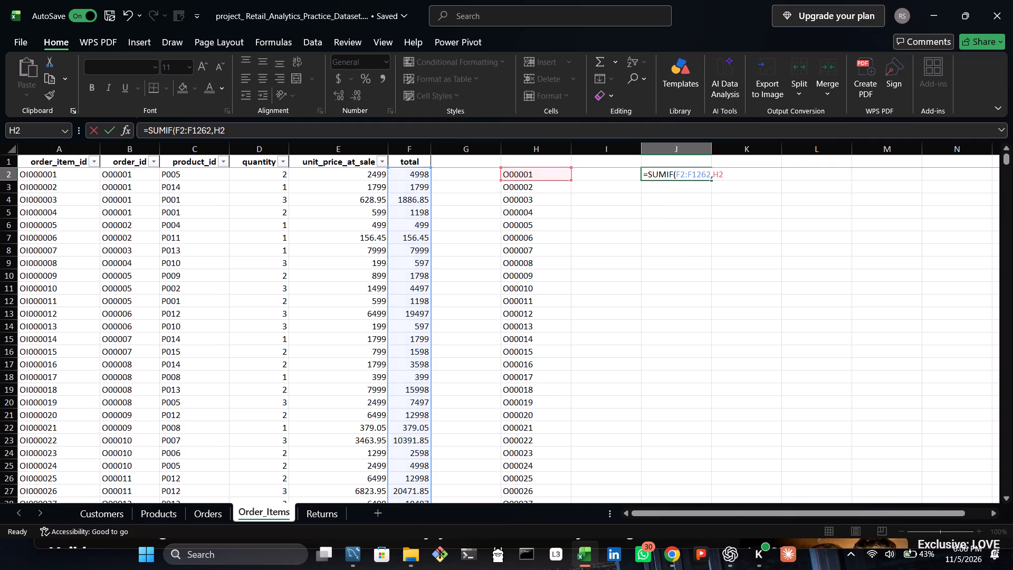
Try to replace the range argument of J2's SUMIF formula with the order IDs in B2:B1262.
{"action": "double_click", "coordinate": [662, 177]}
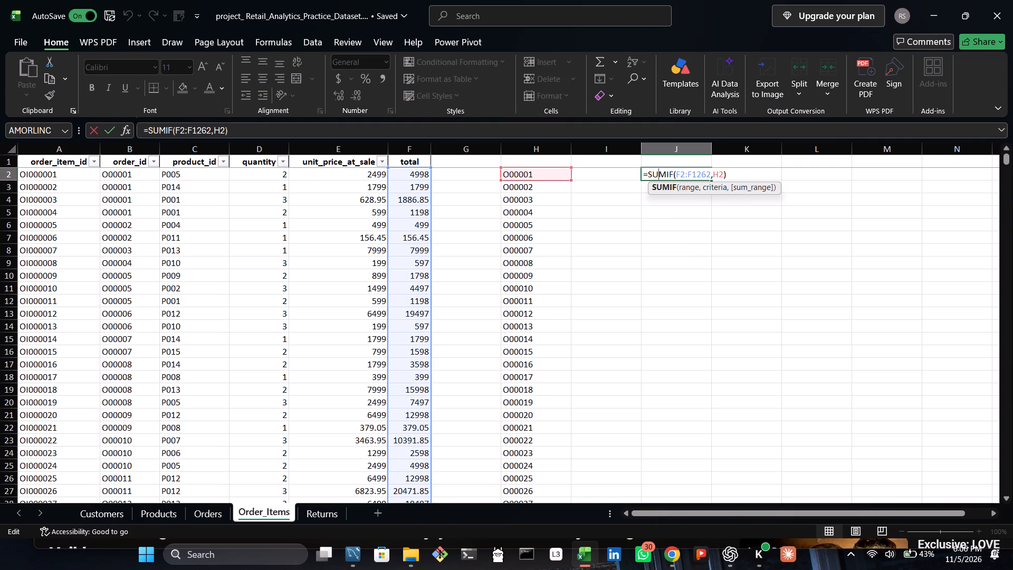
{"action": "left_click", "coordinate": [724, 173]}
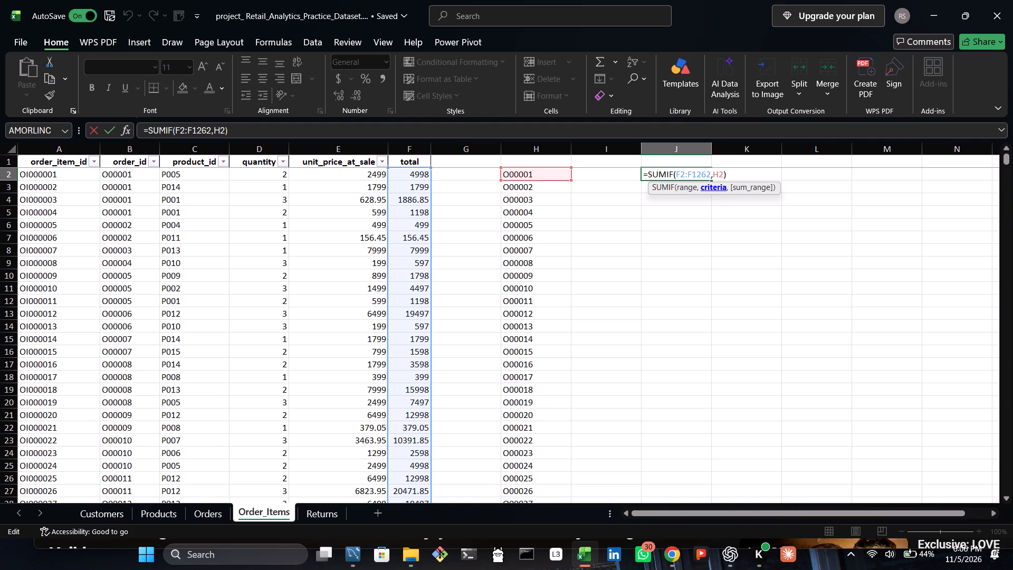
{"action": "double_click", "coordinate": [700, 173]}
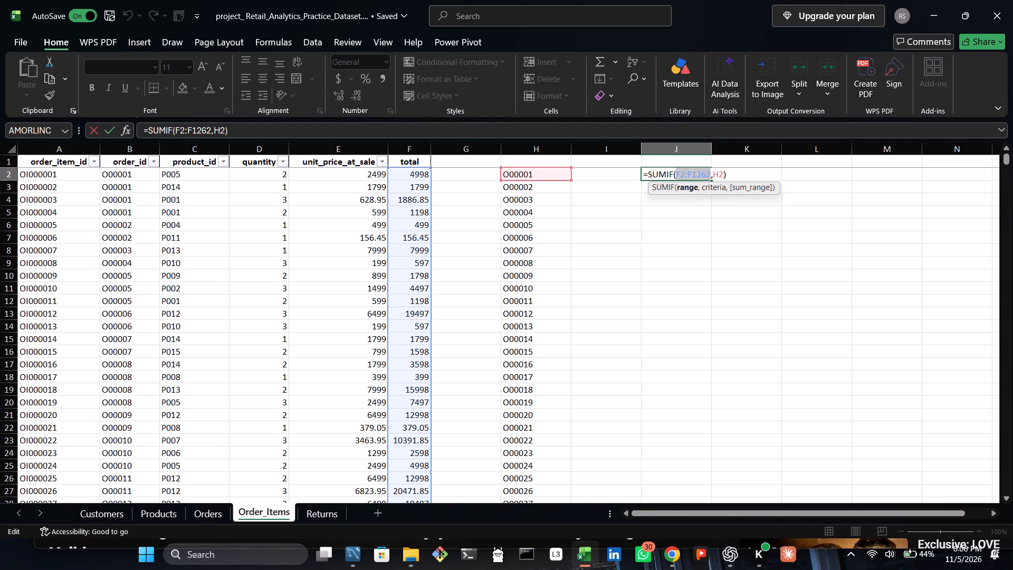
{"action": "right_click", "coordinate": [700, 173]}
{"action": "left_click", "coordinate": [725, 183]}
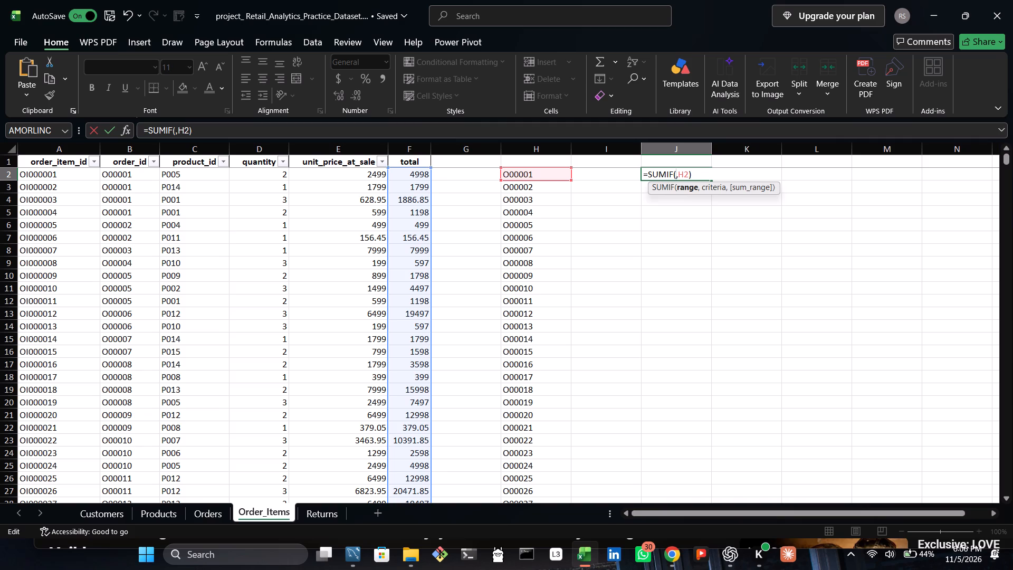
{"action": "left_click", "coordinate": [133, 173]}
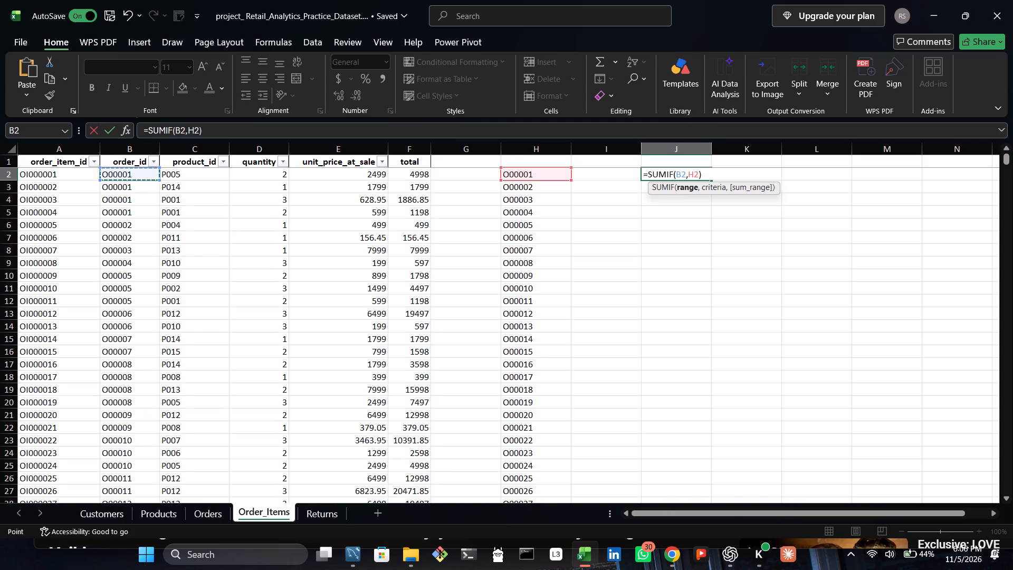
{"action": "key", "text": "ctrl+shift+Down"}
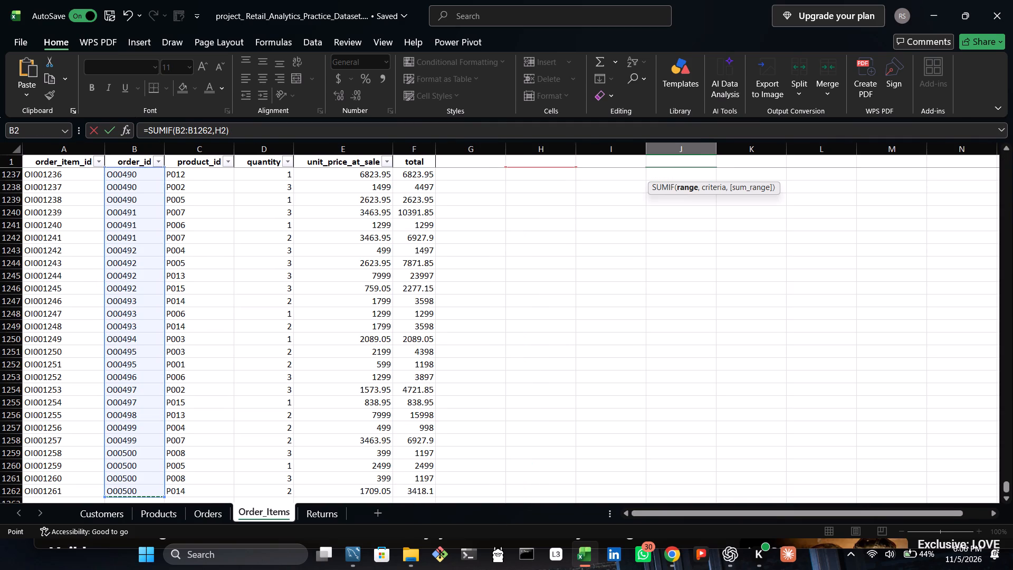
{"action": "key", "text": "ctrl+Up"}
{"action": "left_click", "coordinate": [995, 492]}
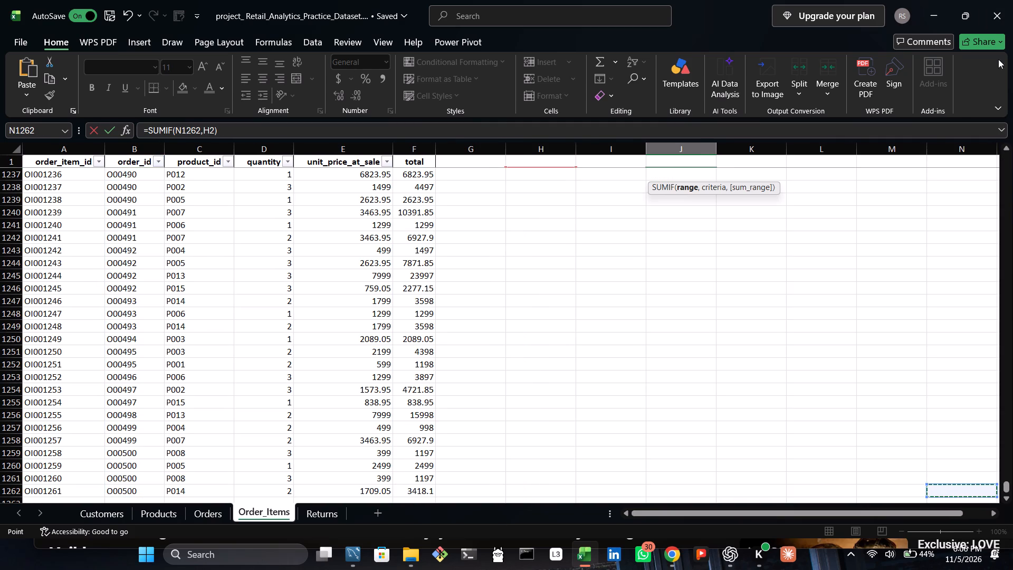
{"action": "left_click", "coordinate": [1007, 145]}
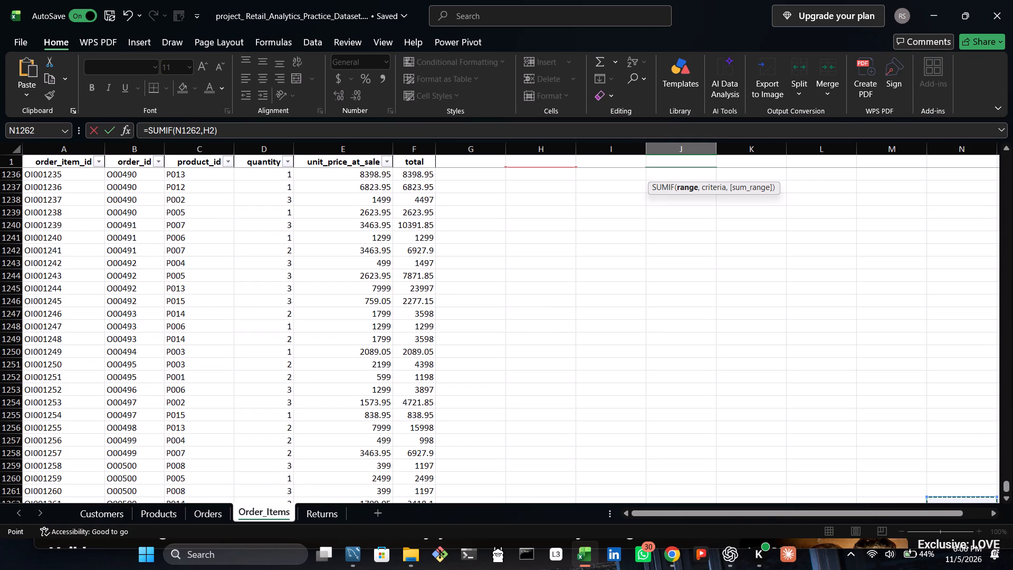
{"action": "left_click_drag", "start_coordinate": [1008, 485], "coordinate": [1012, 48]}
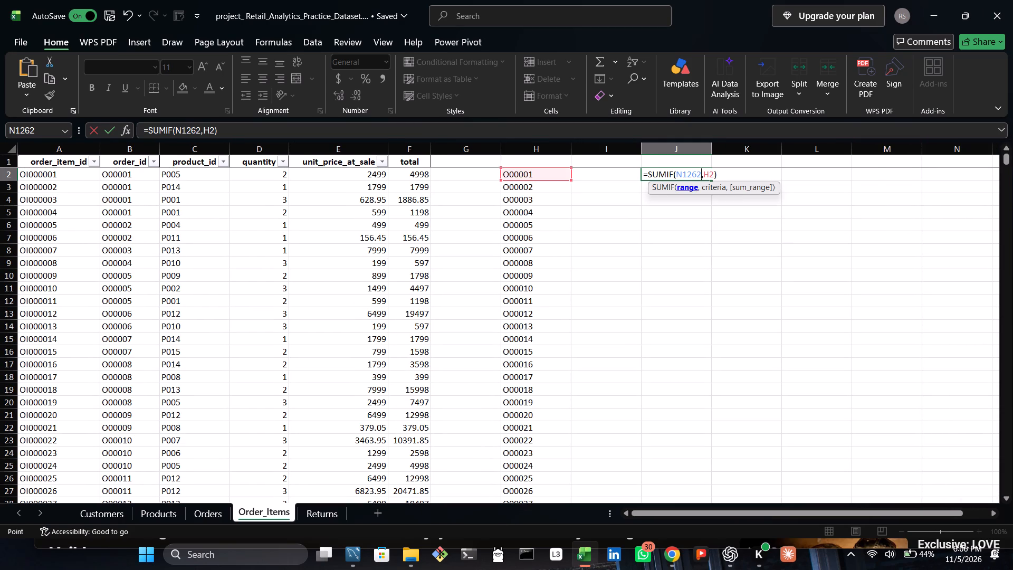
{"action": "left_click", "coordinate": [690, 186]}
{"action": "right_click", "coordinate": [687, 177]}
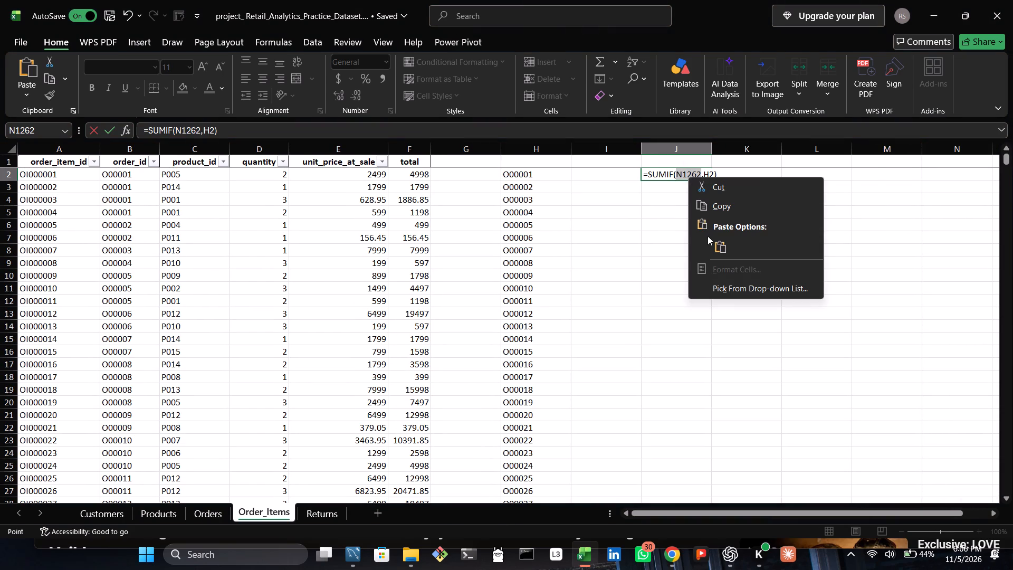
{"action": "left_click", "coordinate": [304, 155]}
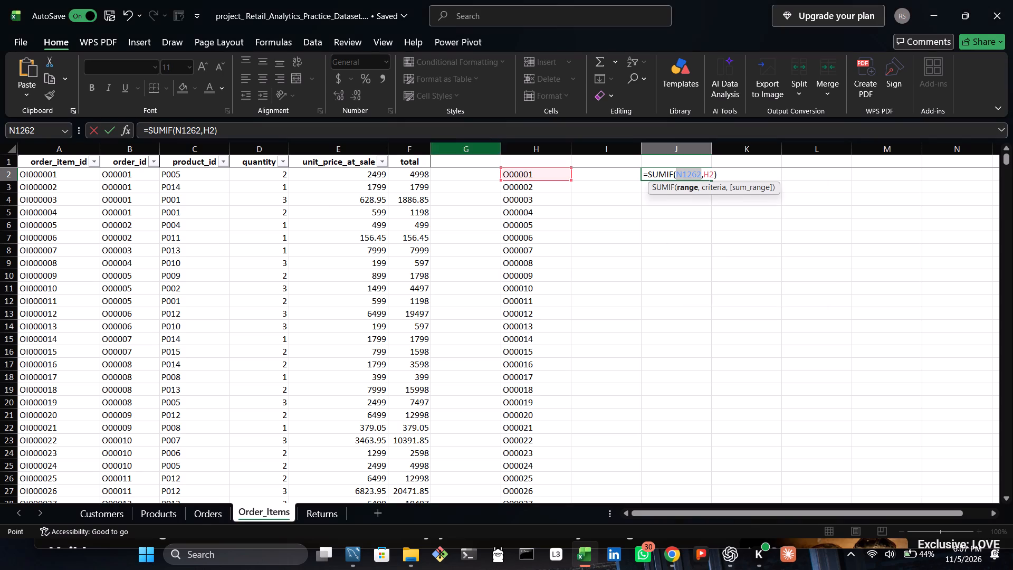
Clear the arguments of J2's SUMIF formula and set its range to the order_id column, B1:B1262.
{"action": "left_click_drag", "start_coordinate": [733, 175], "coordinate": [673, 179]}
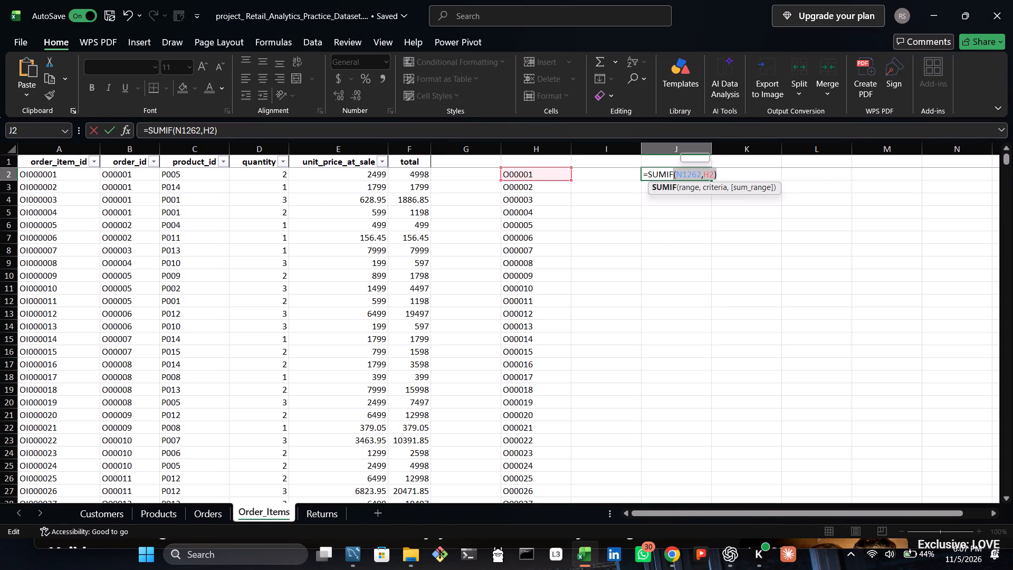
{"action": "key", "text": "BackSpace"}
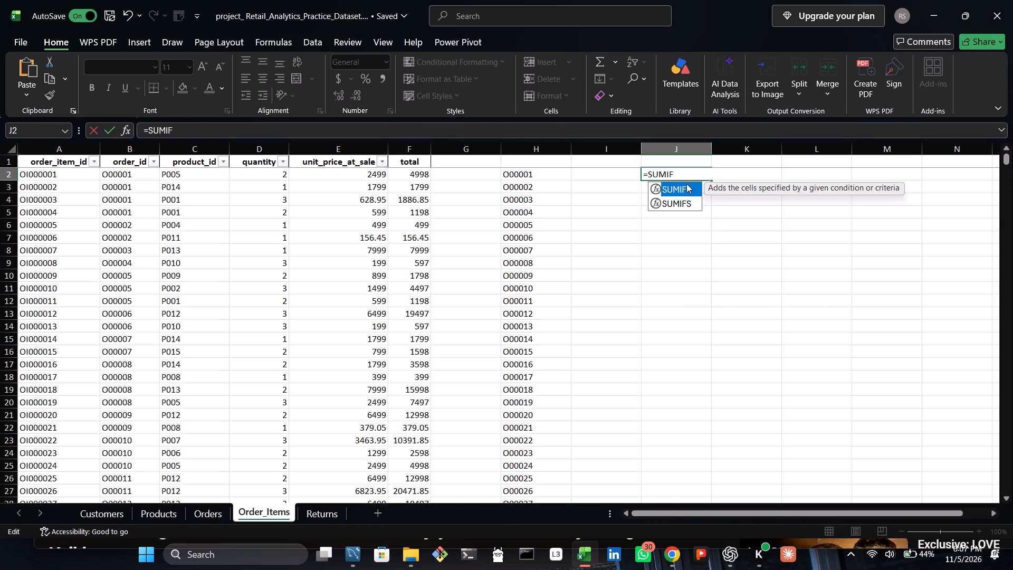
{"action": "double_click", "coordinate": [686, 184]}
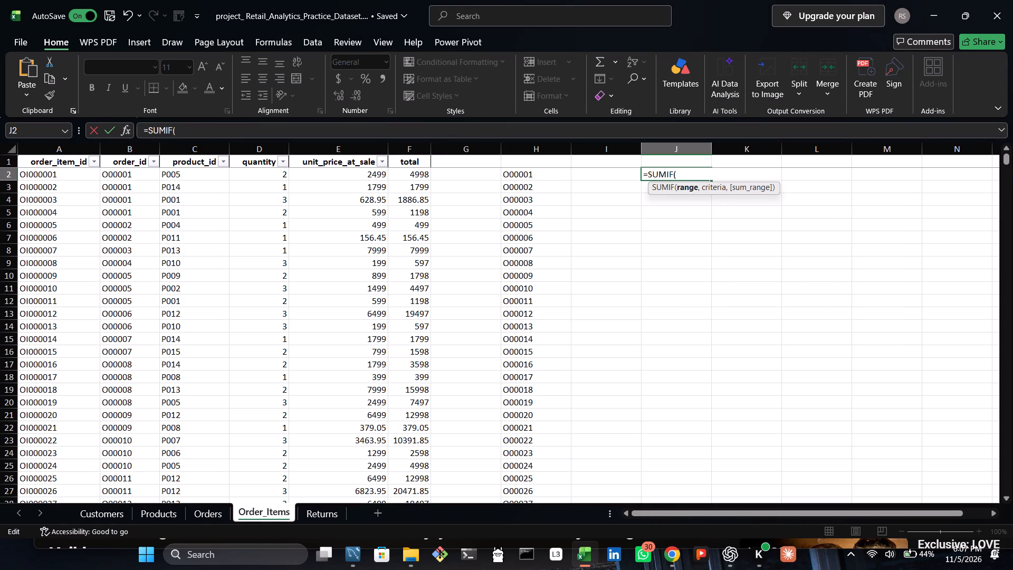
{"action": "scroll", "coordinate": [64, 179], "scroll_direction": "up", "scroll_amount": 3}
{"action": "left_click", "coordinate": [119, 174]}
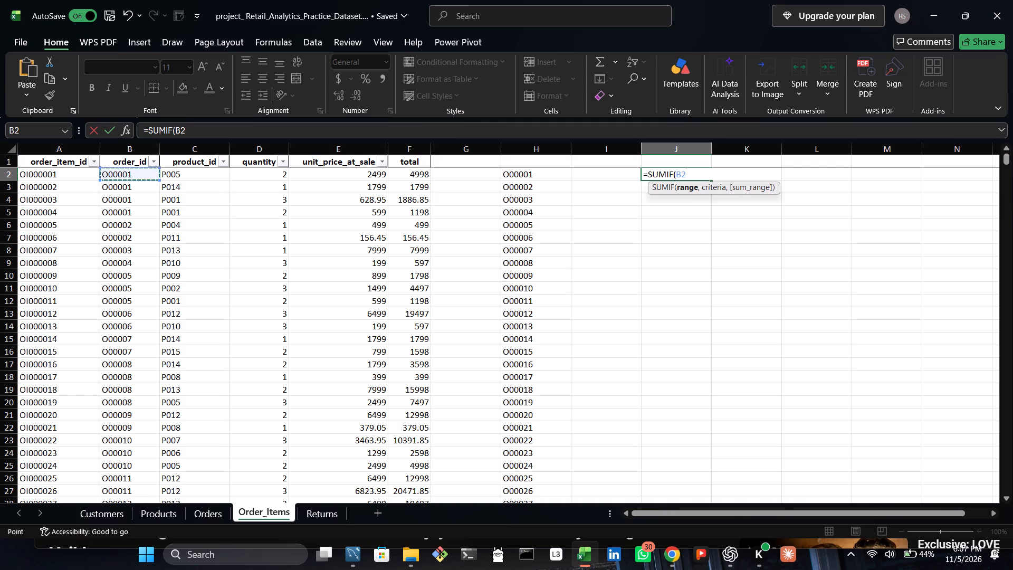
{"action": "key", "text": "ctrl+shift+Down"}
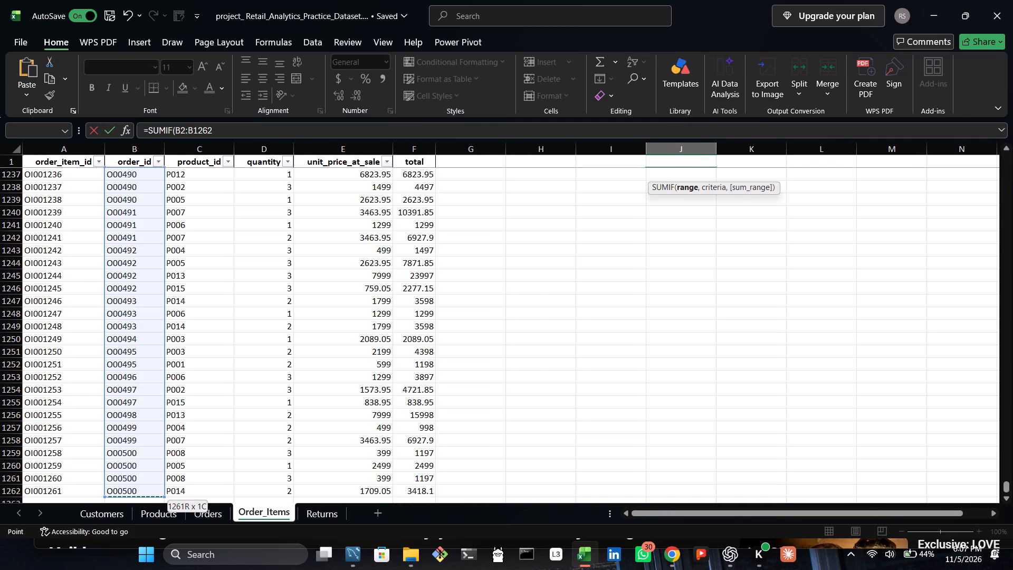
{"action": "key", "text": "ctrl+Up"}
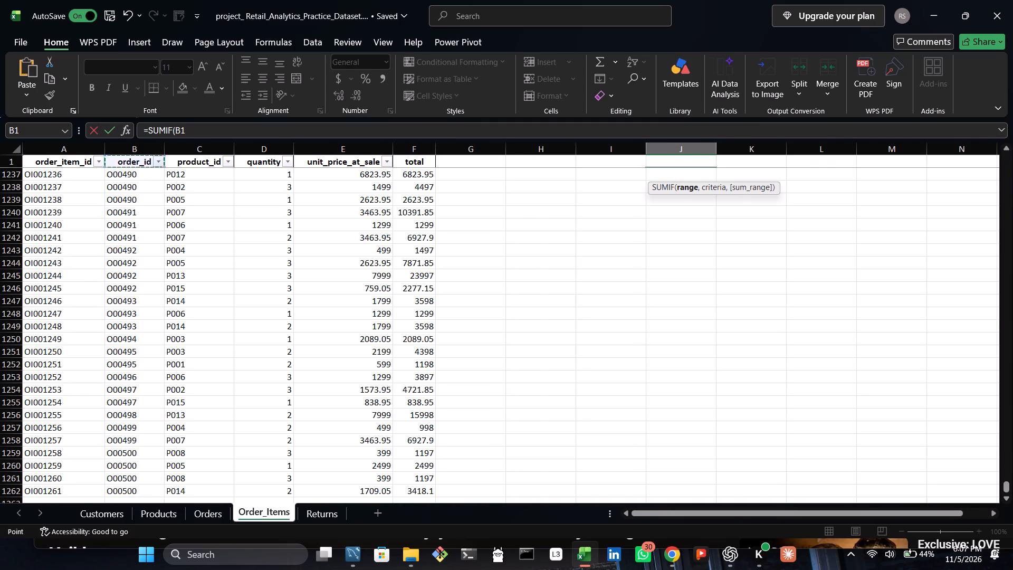
{"action": "key", "text": "Down"}
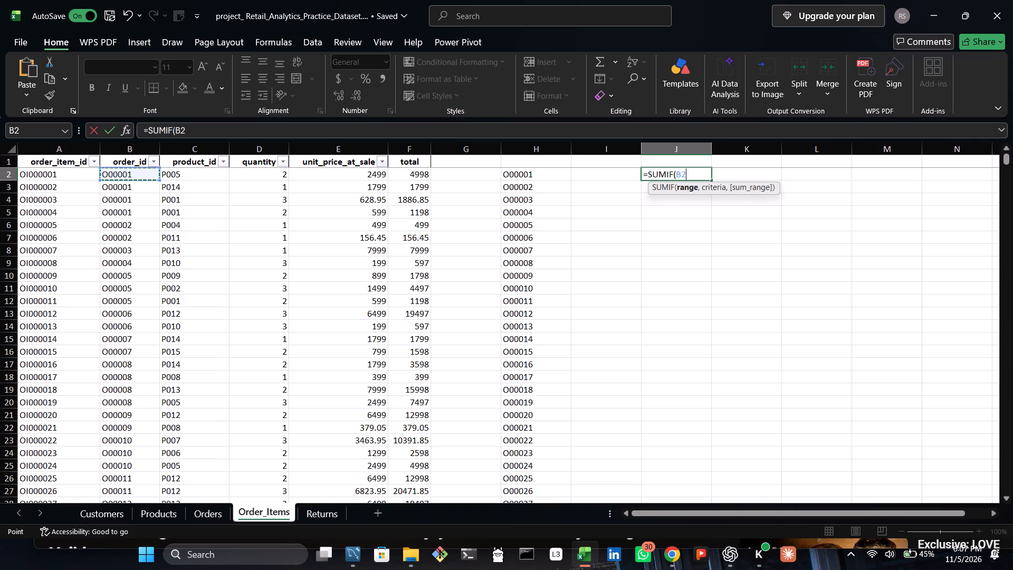
{"action": "key", "text": "ctrl+shift+Down"}
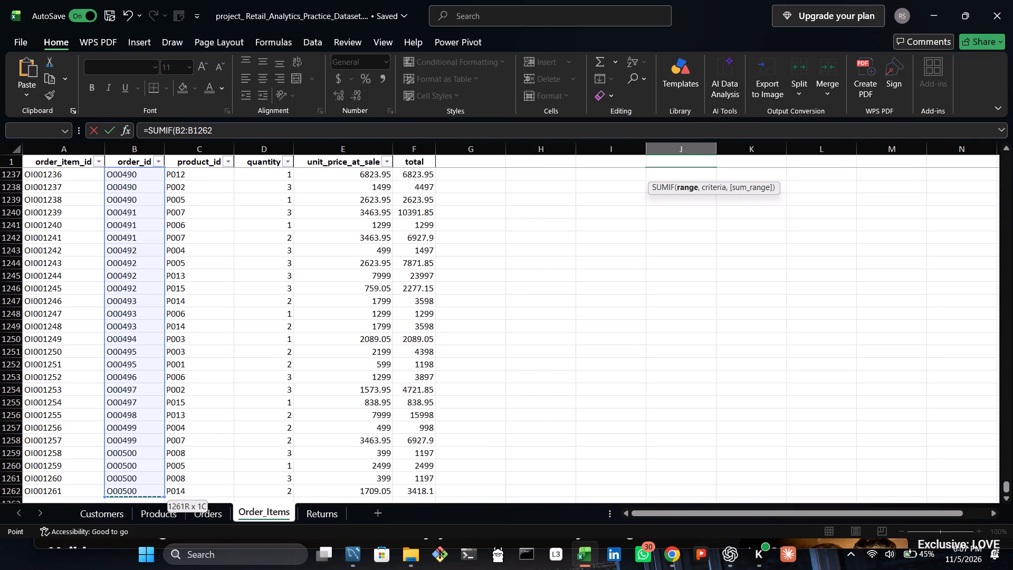
{"action": "key", "text": "Up"}
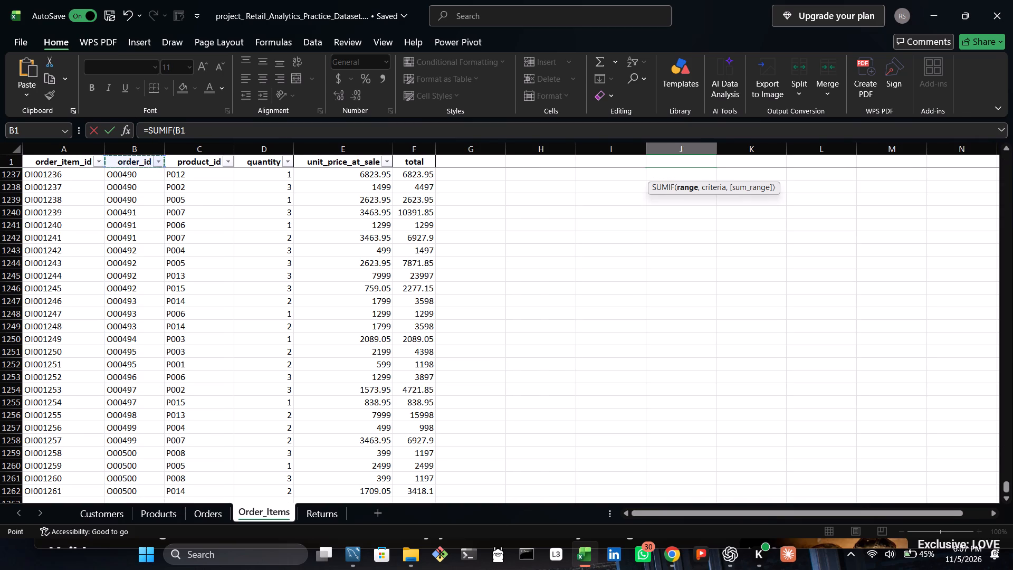
{"action": "key", "text": "ctrl+shift+Down"}
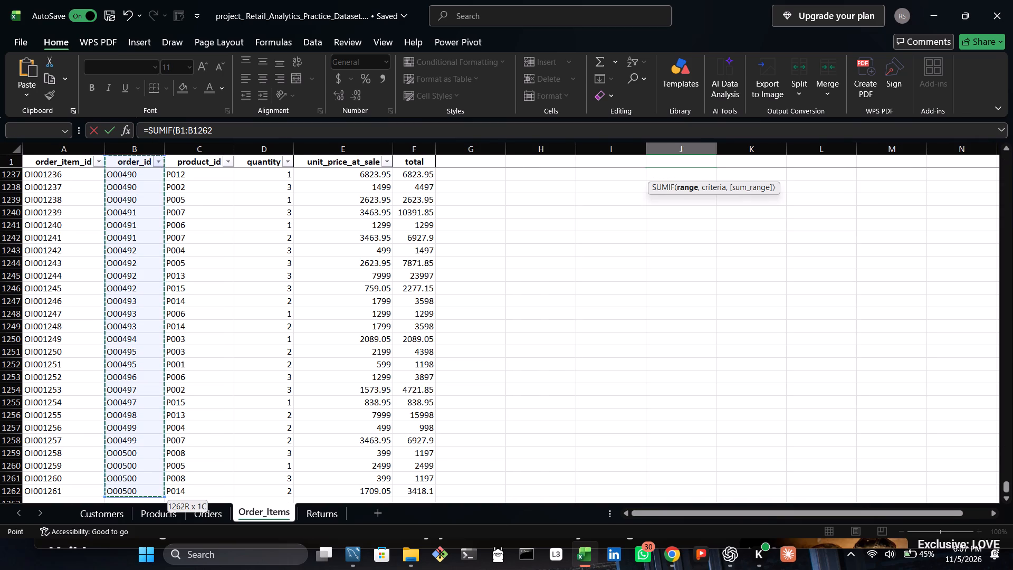
{"action": "key", "text": "comma"}
Complete J2's SUMIF formula with criteria H2 and sum range F2:F1262 from the total column.
{"action": "scroll", "coordinate": [119, 174], "scroll_direction": "up", "scroll_amount": 1}
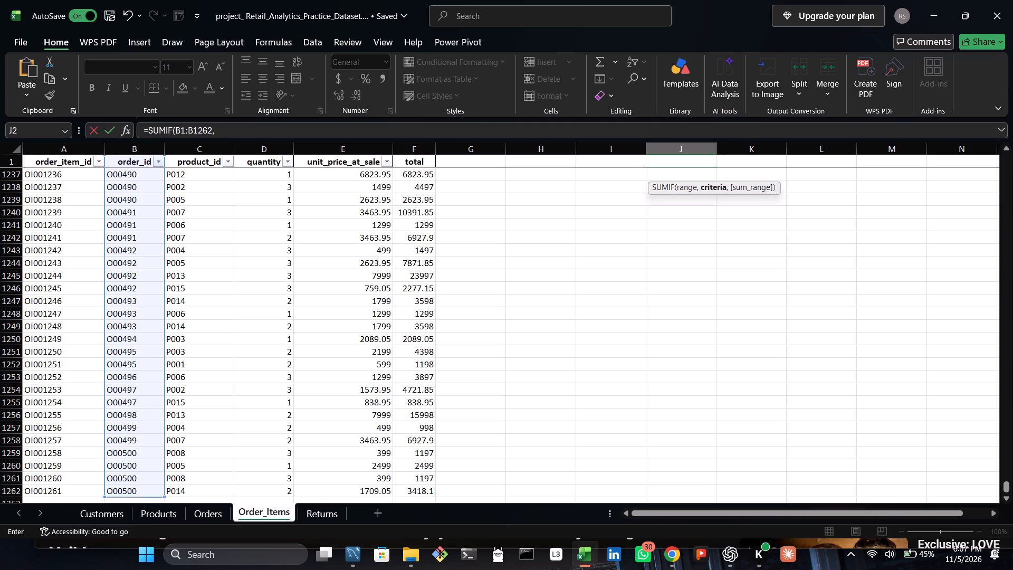
{"action": "scroll", "coordinate": [127, 169], "scroll_direction": "up", "scroll_amount": 1}
{"action": "left_click_drag", "start_coordinate": [1006, 487], "coordinate": [1011, 118]}
{"action": "left_click", "coordinate": [522, 178]}
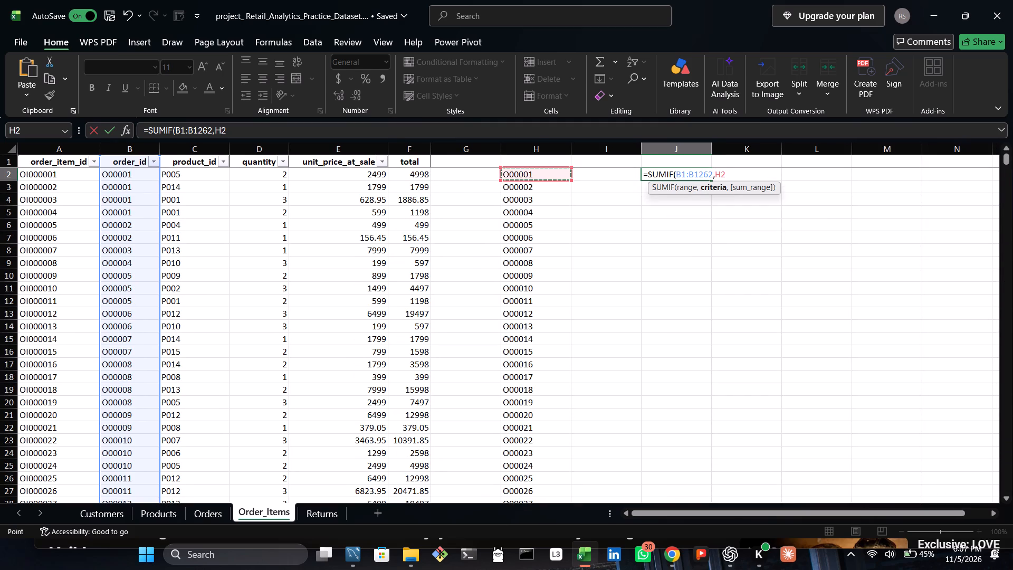
{"action": "key", "text": "comma"}
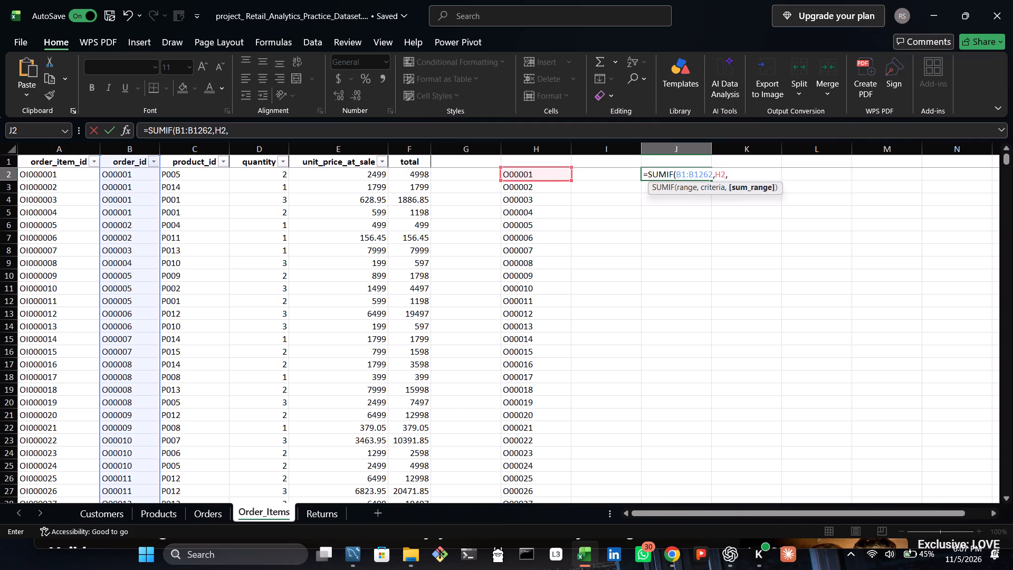
{"action": "left_click", "coordinate": [408, 177]}
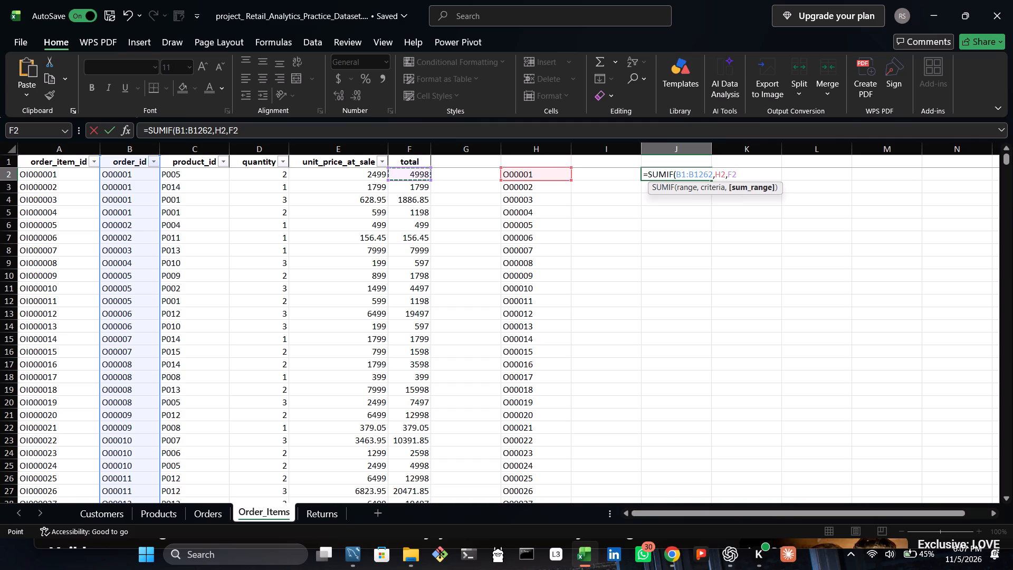
{"action": "key", "text": "ctrl+shift+Down"}
{"action": "key", "text": "Return"}
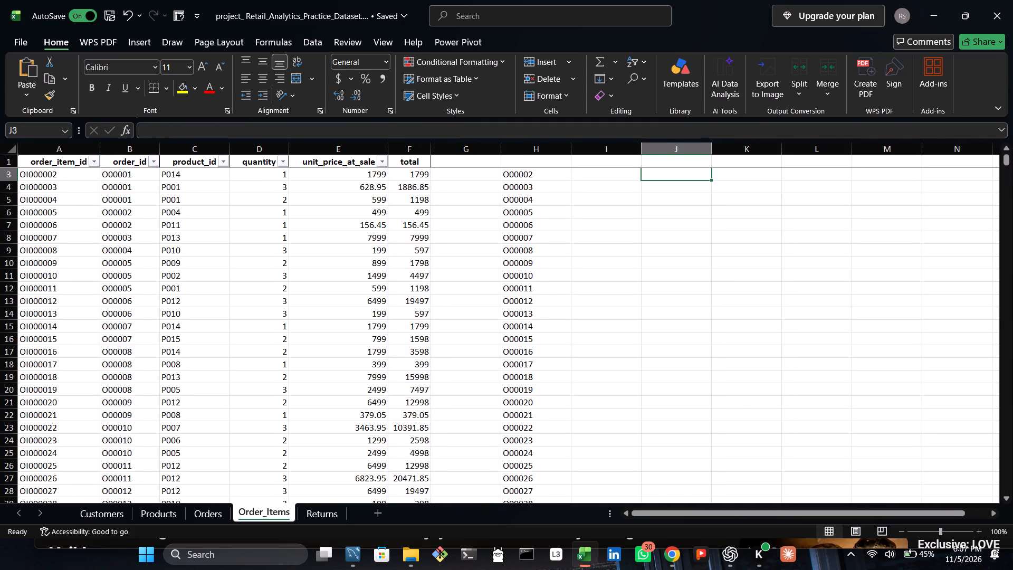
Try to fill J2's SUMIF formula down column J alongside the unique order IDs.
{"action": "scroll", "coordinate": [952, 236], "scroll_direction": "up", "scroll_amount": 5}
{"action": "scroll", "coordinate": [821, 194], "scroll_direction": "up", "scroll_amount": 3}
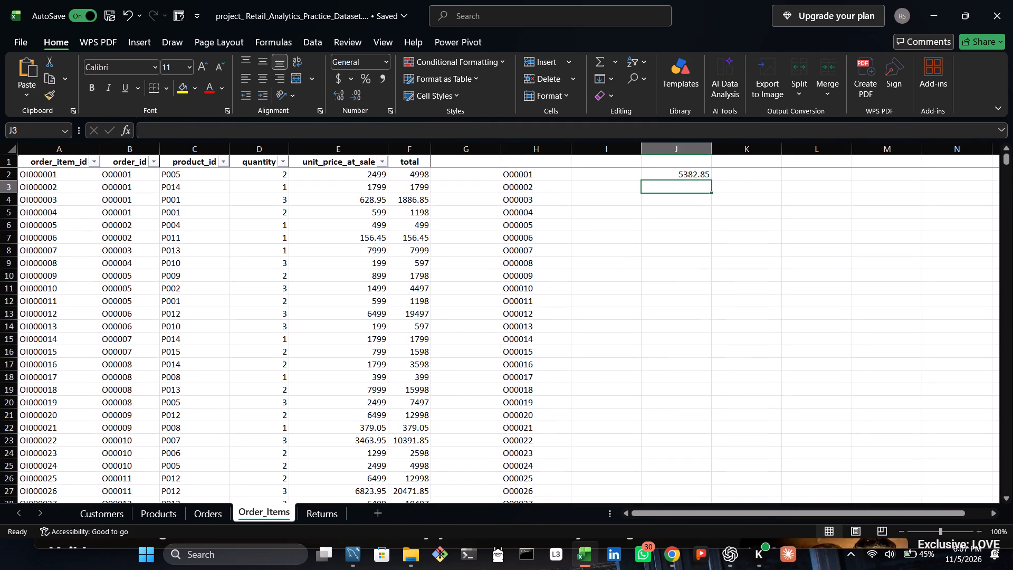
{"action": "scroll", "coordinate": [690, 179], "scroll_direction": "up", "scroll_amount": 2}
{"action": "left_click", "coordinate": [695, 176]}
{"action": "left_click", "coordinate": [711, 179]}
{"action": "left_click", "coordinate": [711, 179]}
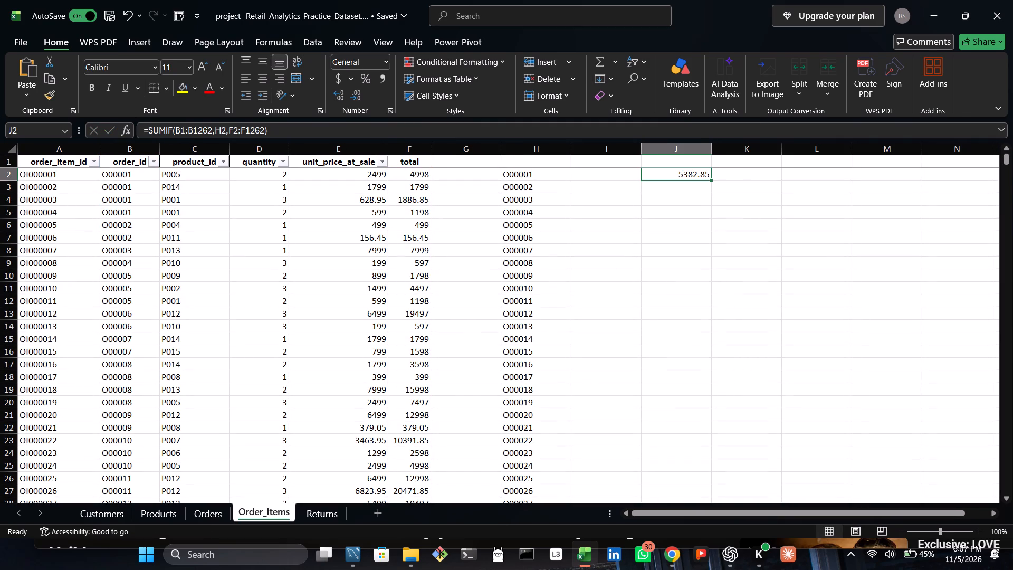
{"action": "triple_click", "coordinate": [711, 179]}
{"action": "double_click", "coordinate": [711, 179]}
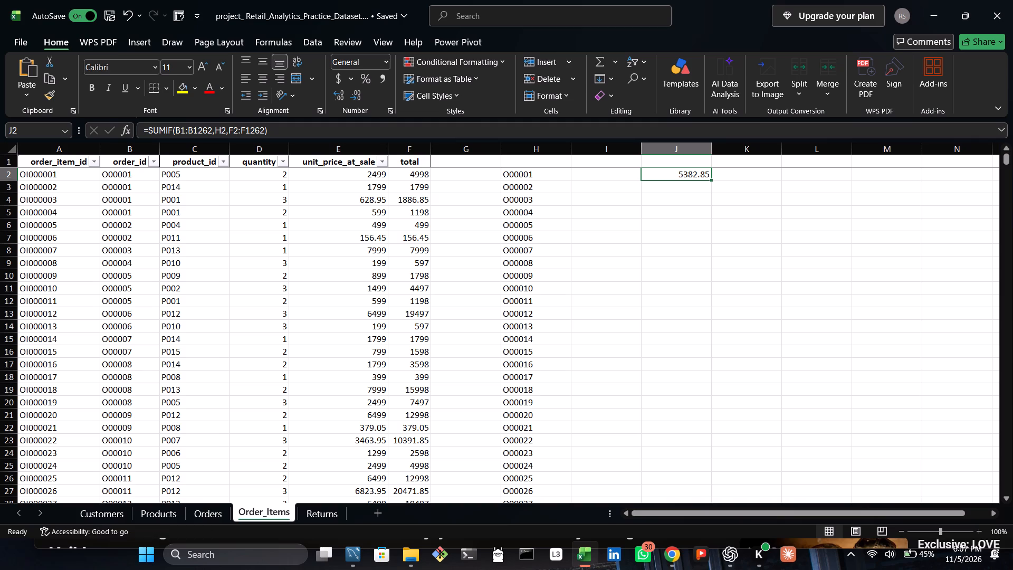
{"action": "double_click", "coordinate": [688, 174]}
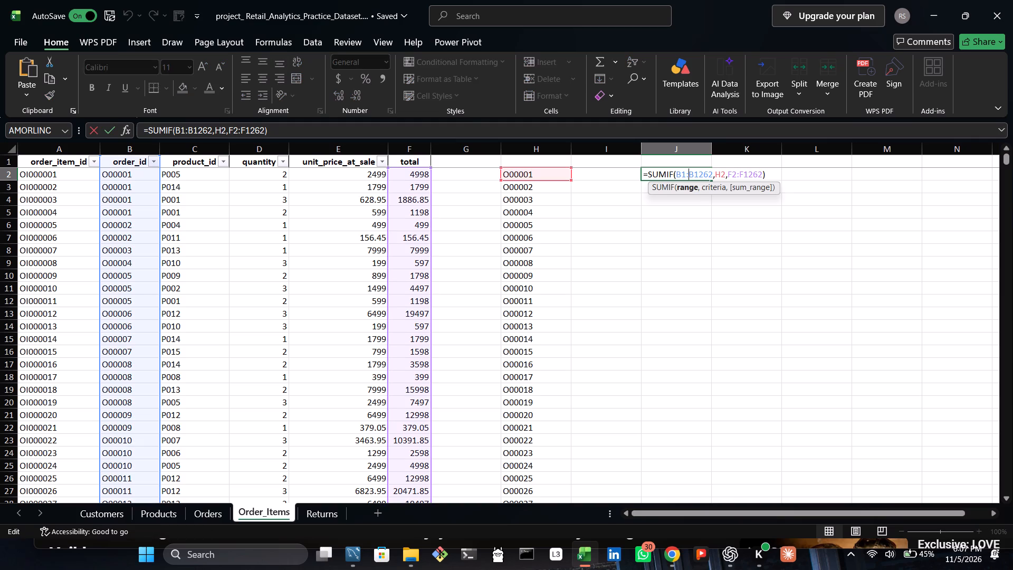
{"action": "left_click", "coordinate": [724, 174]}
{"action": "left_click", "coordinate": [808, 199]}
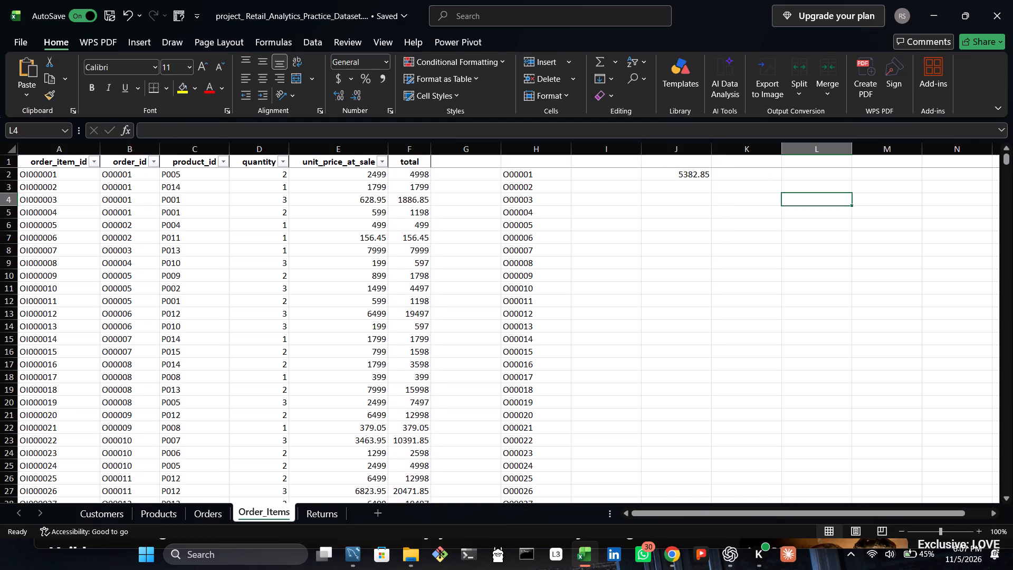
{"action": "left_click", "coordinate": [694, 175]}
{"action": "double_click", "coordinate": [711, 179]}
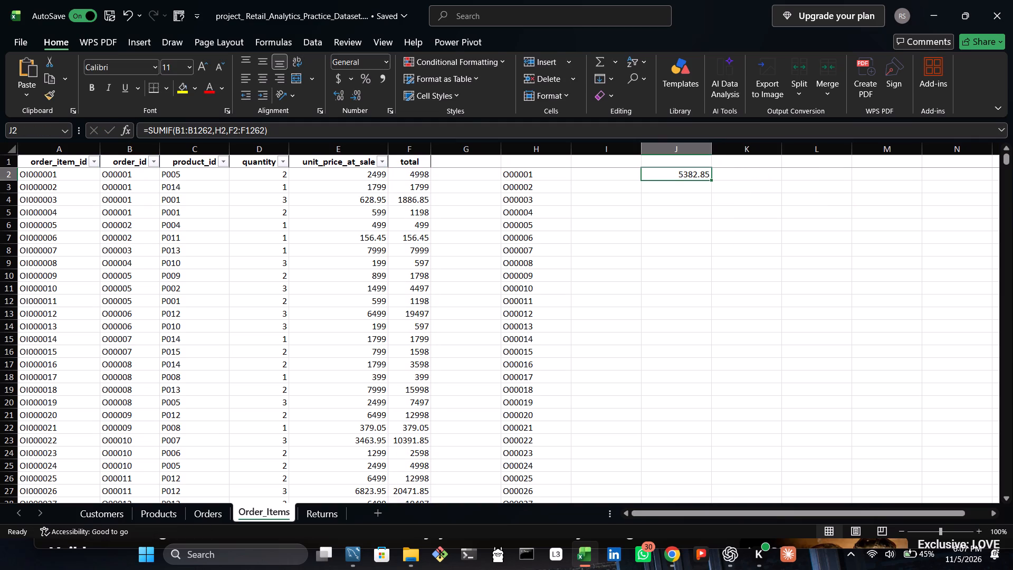
Change the criteria in J2's SUMIF formula to the whole unique order ID list, H2#.
{"action": "double_click", "coordinate": [703, 173]}
{"action": "double_click", "coordinate": [719, 176]}
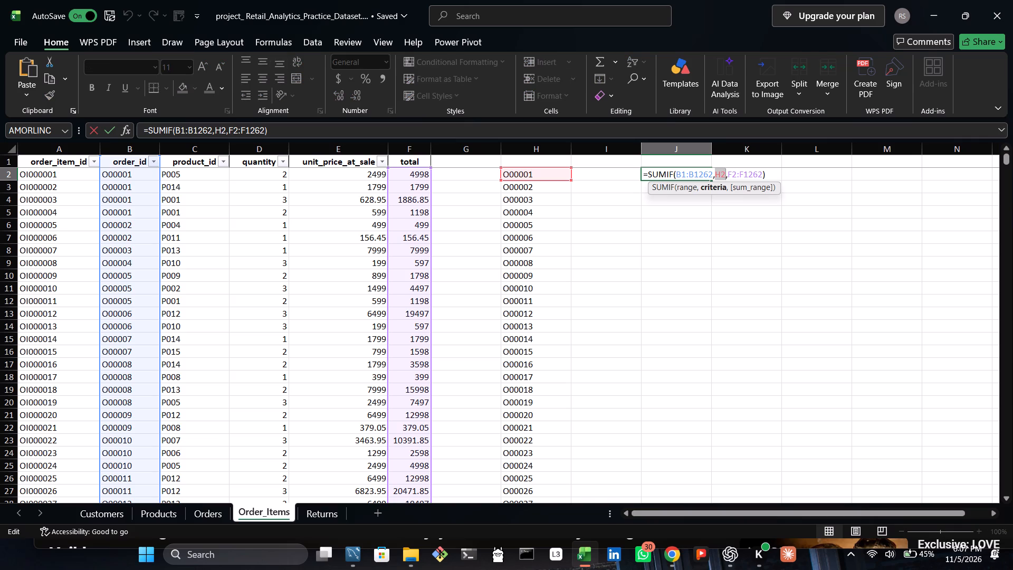
{"action": "left_click", "coordinate": [520, 176]}
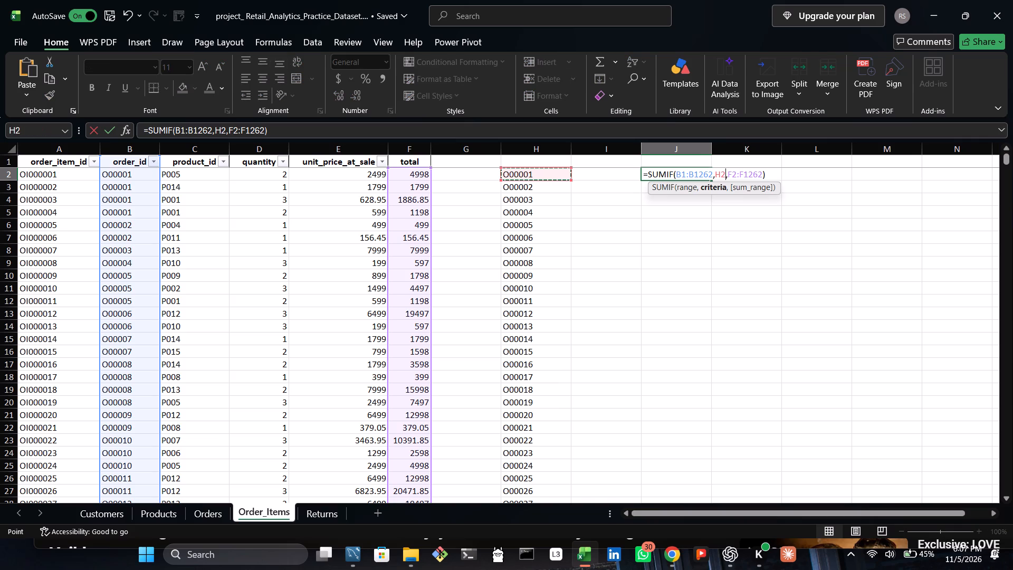
{"action": "key", "text": "ctrl+shift+Down"}
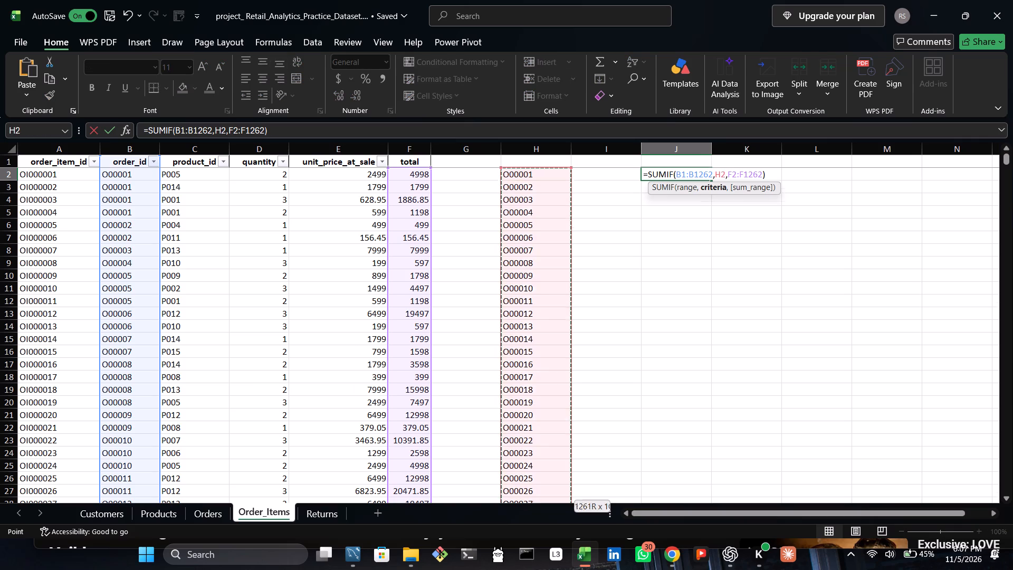
{"action": "key", "text": "Return"}
Compare the sum of the per-order SUMIF results in column J with the sum of the total column F.
{"action": "scroll", "coordinate": [520, 176], "scroll_direction": "up", "scroll_amount": 1}
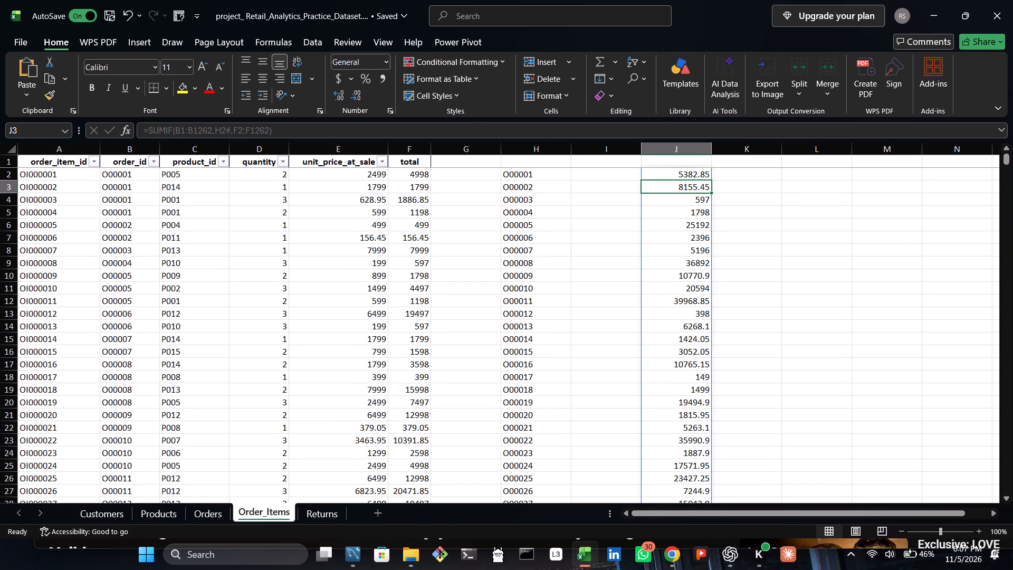
{"action": "scroll", "coordinate": [670, 183], "scroll_direction": "up", "scroll_amount": 4}
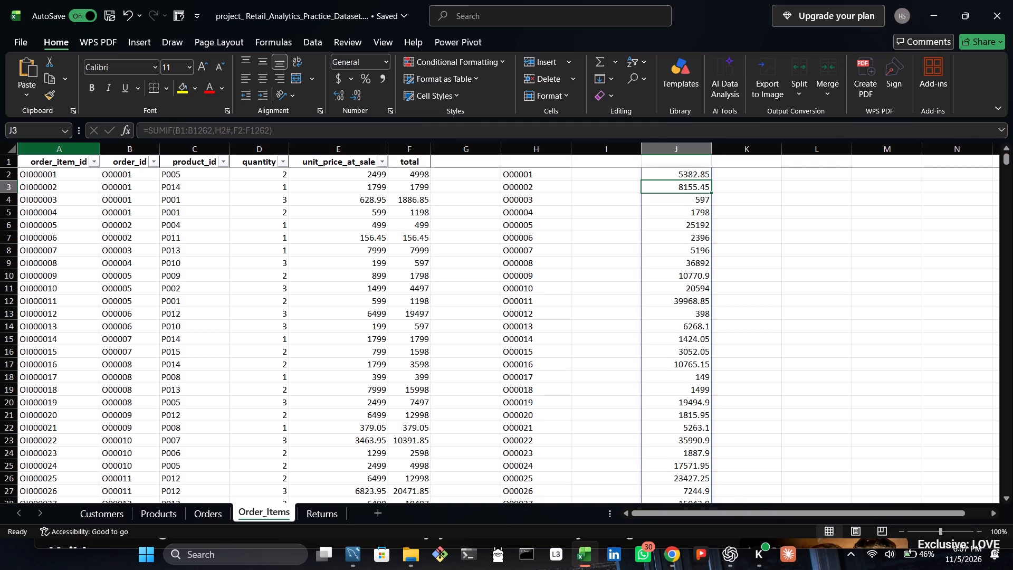
{"action": "scroll", "coordinate": [828, 340], "scroll_direction": "up", "scroll_amount": 2}
{"action": "scroll", "coordinate": [1008, 327], "scroll_direction": "up", "scroll_amount": 4}
{"action": "scroll", "coordinate": [1003, 167], "scroll_direction": "up", "scroll_amount": 3}
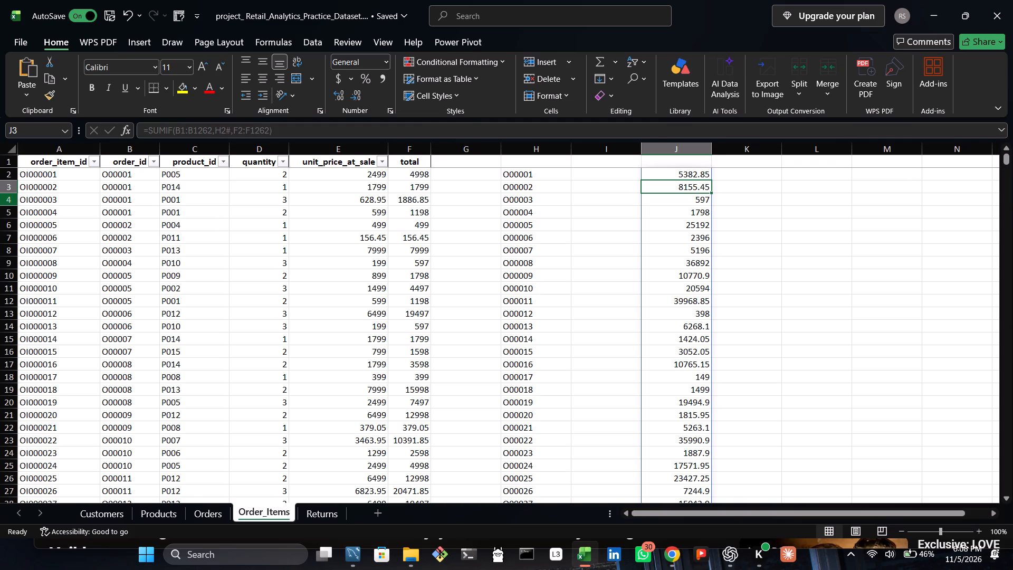
{"action": "scroll", "coordinate": [748, 177], "scroll_direction": "up", "scroll_amount": 7}
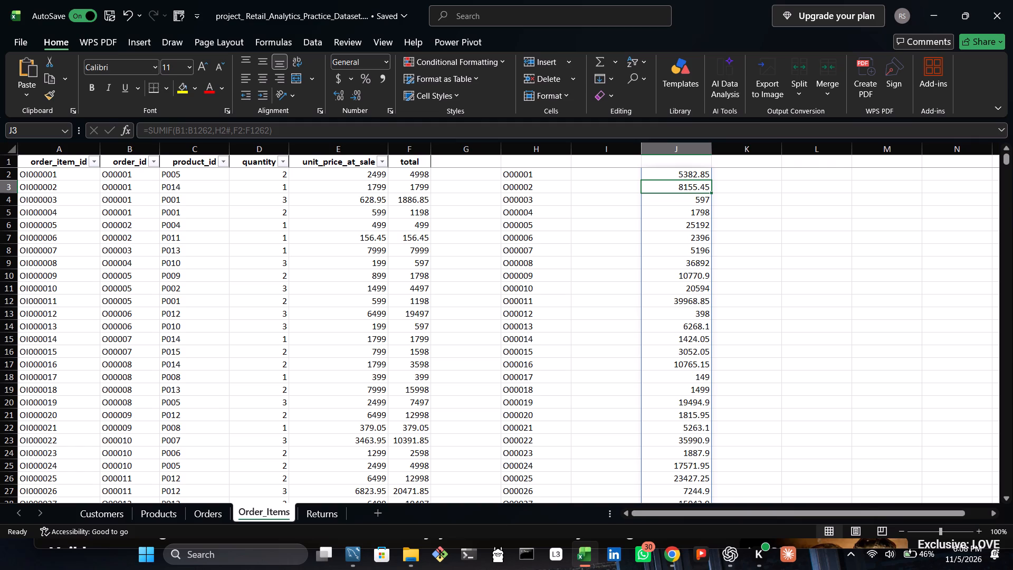
{"action": "left_click", "coordinate": [688, 174]}
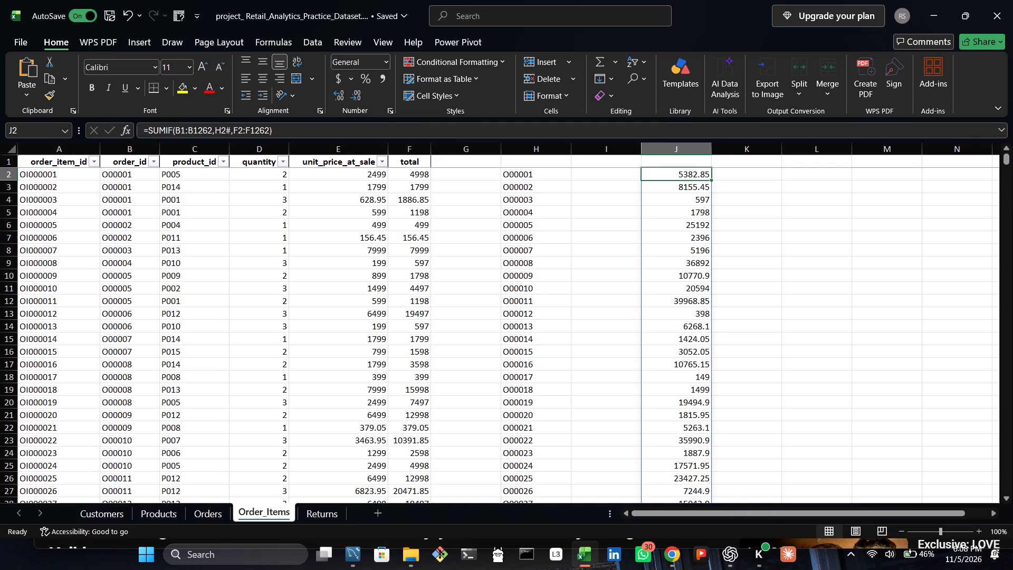
{"action": "key", "text": "ctrl+shift+Down"}
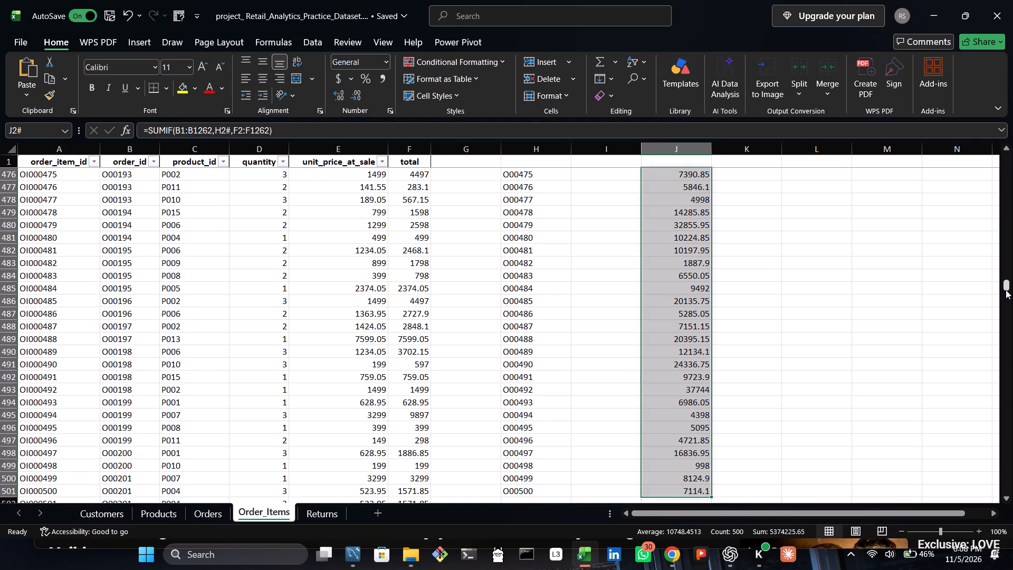
{"action": "left_click_drag", "start_coordinate": [1006, 290], "coordinate": [1005, 91]}
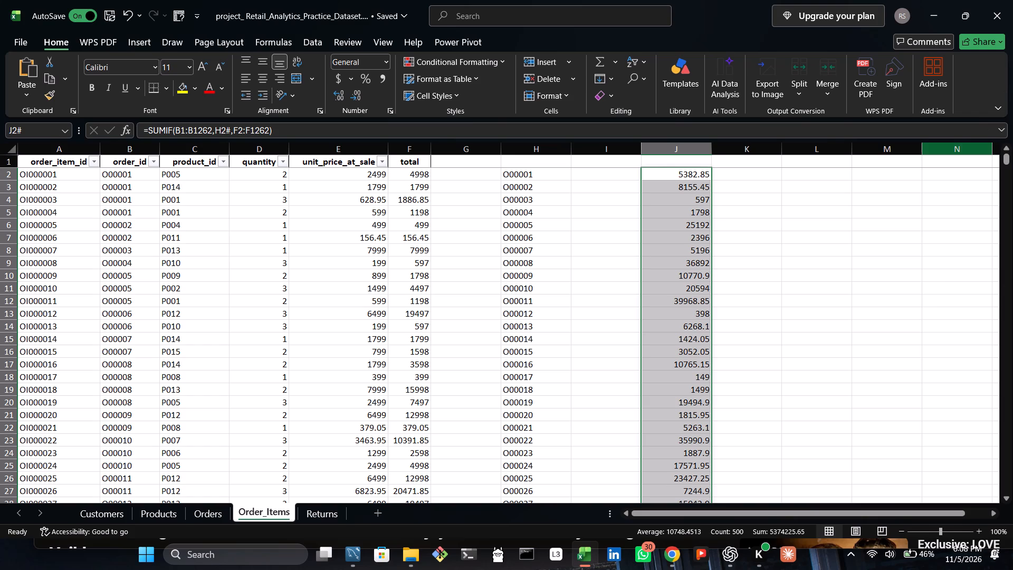
{"action": "left_click", "coordinate": [411, 173]}
{"action": "key", "text": "ctrl+shift+Down"}
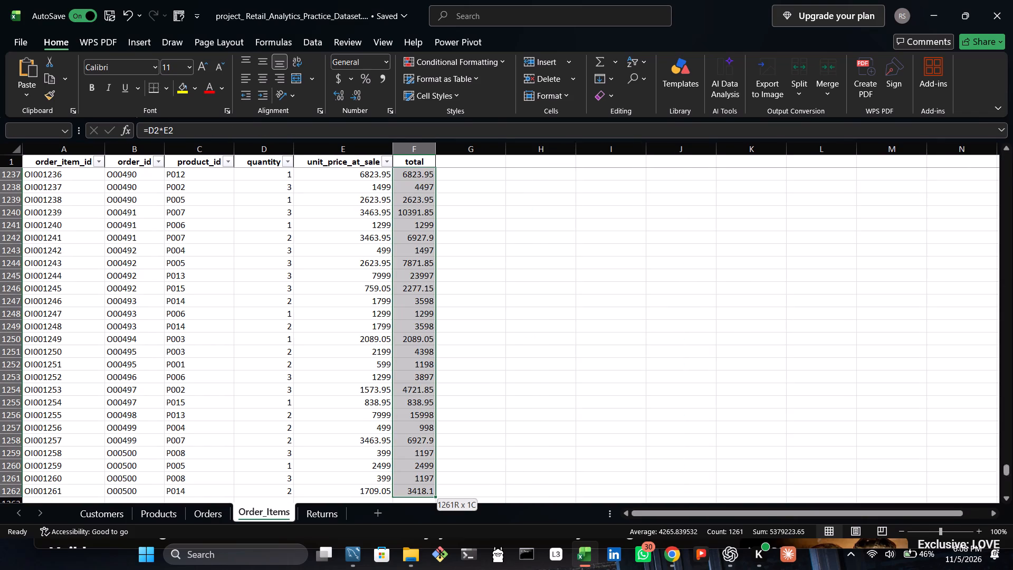
{"action": "left_click", "coordinate": [562, 164]}
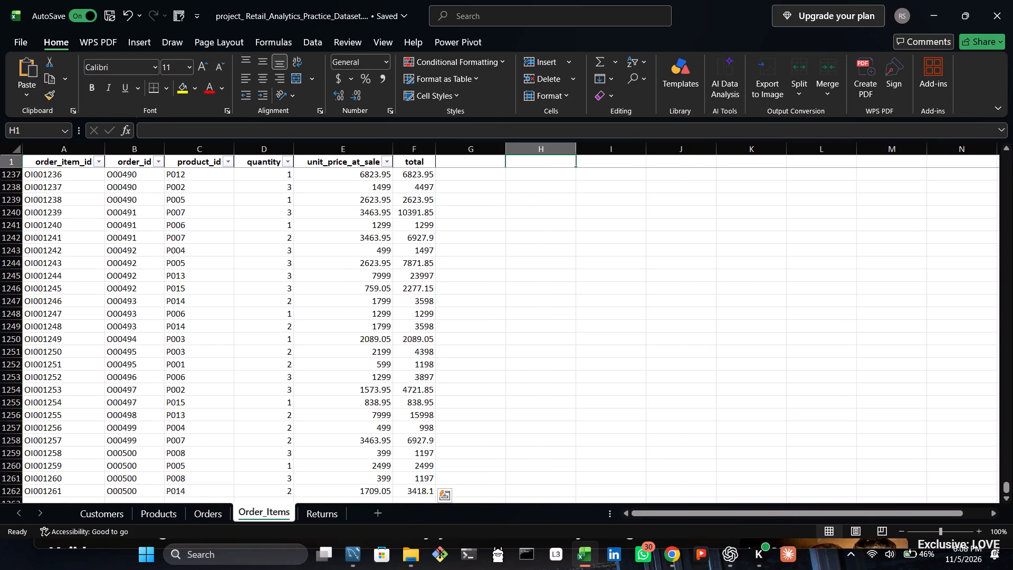
{"action": "scroll", "coordinate": [556, 211], "scroll_direction": "up", "scroll_amount": 4}
{"action": "left_click_drag", "start_coordinate": [1009, 480], "coordinate": [980, 103]}
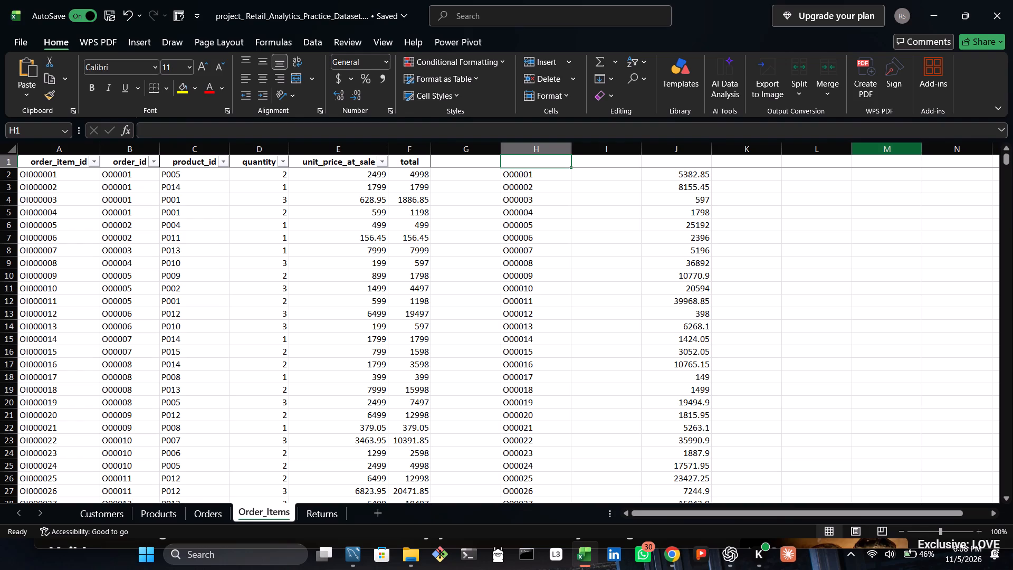
{"action": "left_click", "coordinate": [697, 176]}
{"action": "key", "text": "ctrl+shift+Down"}
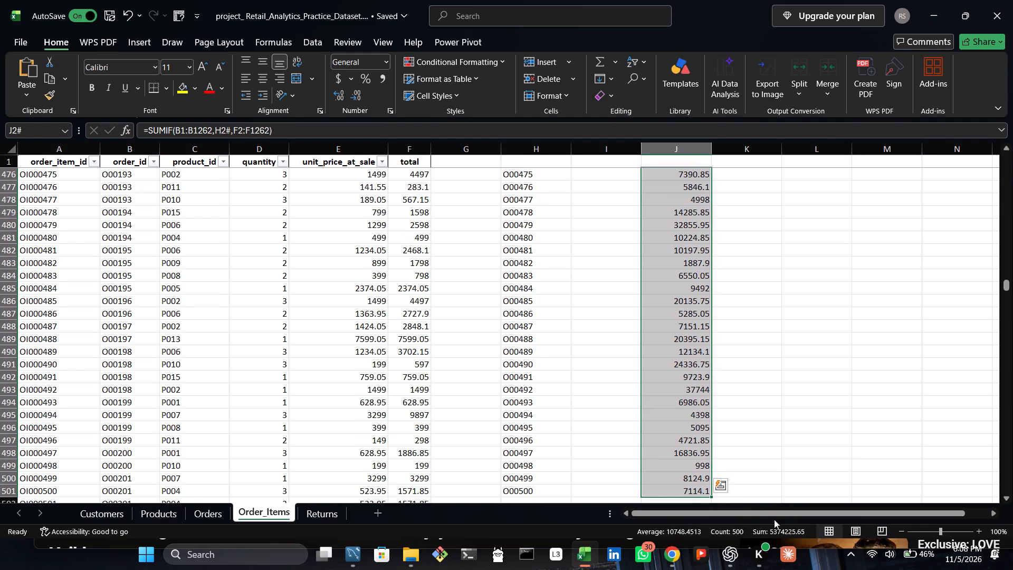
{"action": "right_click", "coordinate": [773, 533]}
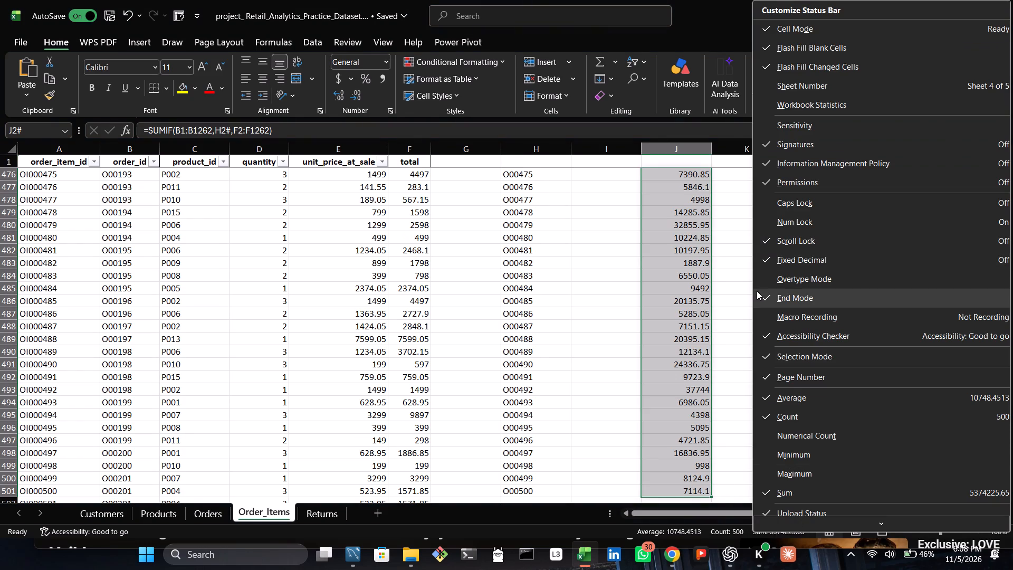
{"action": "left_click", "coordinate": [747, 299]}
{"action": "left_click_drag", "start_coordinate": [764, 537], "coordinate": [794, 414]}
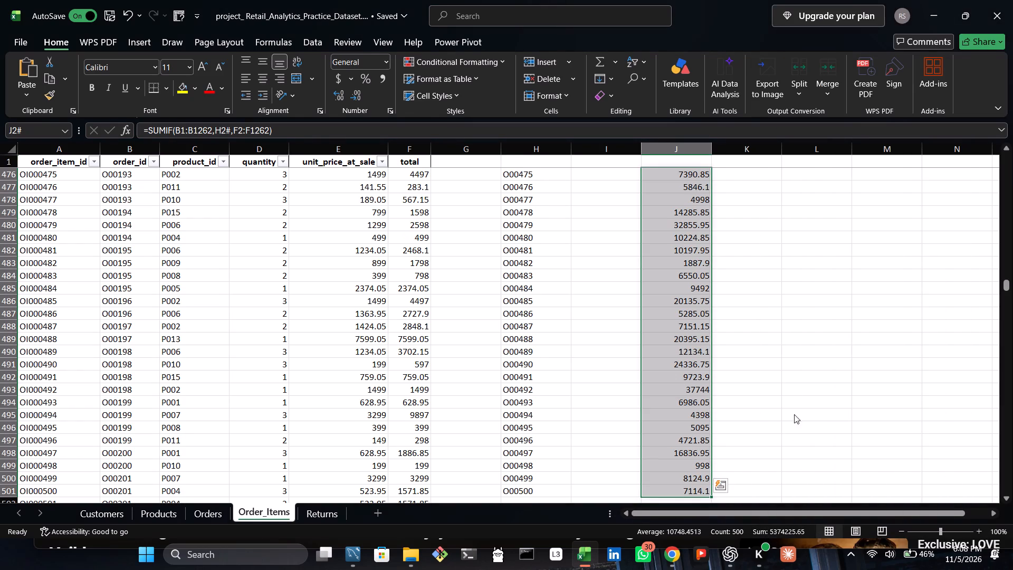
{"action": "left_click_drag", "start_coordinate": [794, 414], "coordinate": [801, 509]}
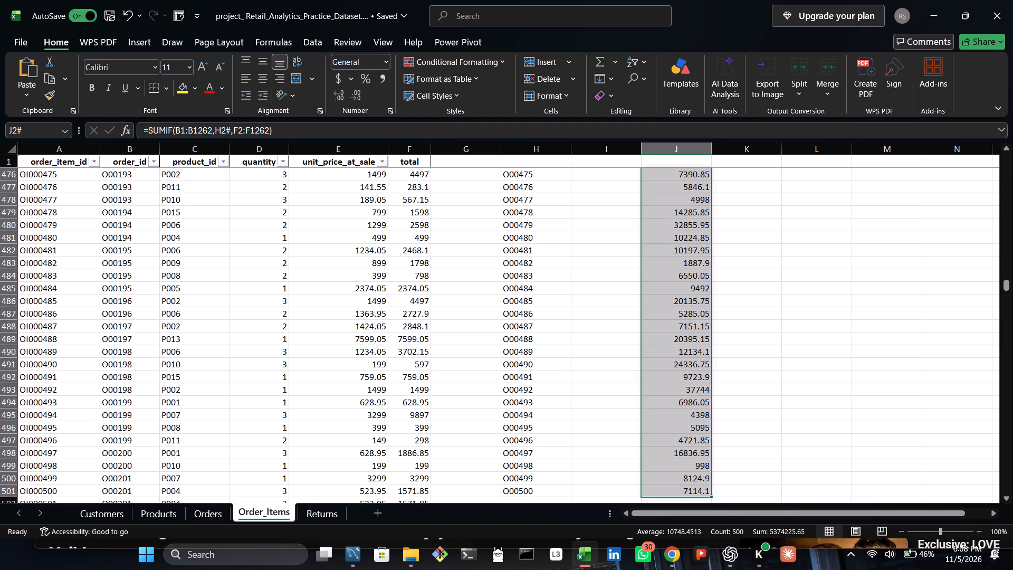
Examine the per-order SUMIF results in column J and where the list ends relative to the item rows.
{"action": "scroll", "coordinate": [931, 263], "scroll_direction": "up", "scroll_amount": 9}
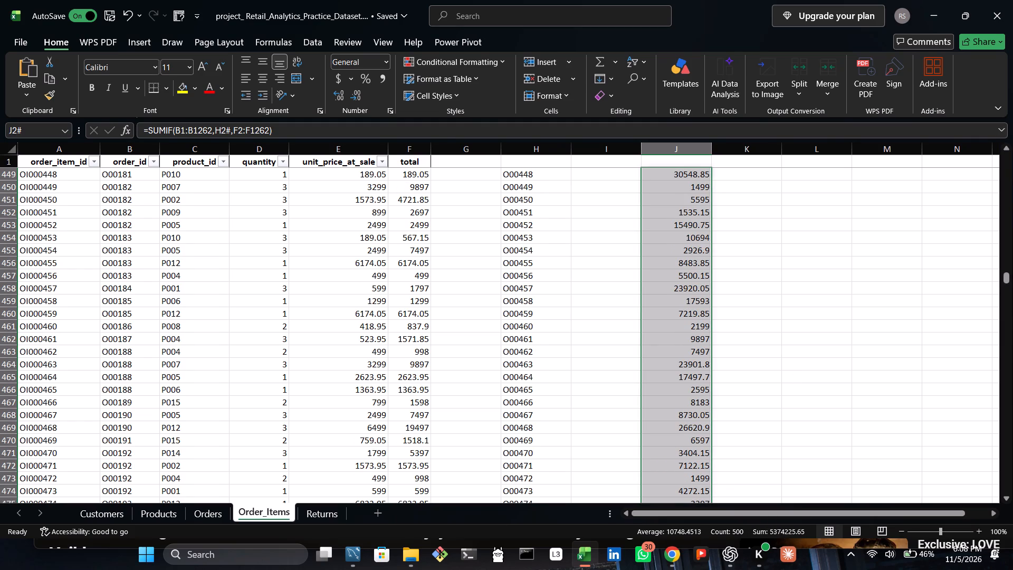
{"action": "left_click", "coordinate": [1012, 270]}
{"action": "left_click_drag", "start_coordinate": [1006, 271], "coordinate": [994, 139]}
{"action": "scroll", "coordinate": [933, 300], "scroll_direction": "down", "scroll_amount": 2}
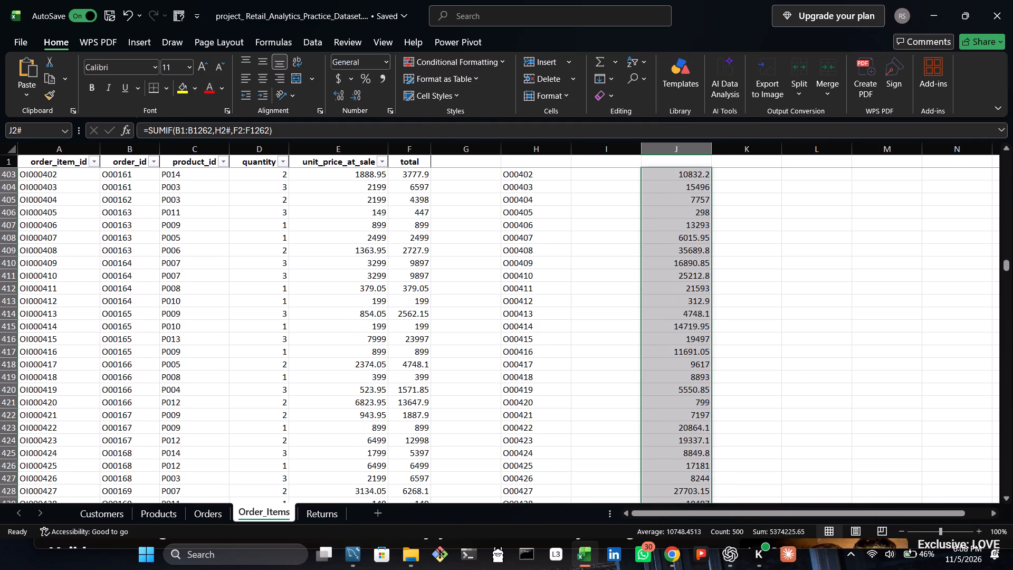
{"action": "left_click_drag", "start_coordinate": [1005, 267], "coordinate": [1002, 412]}
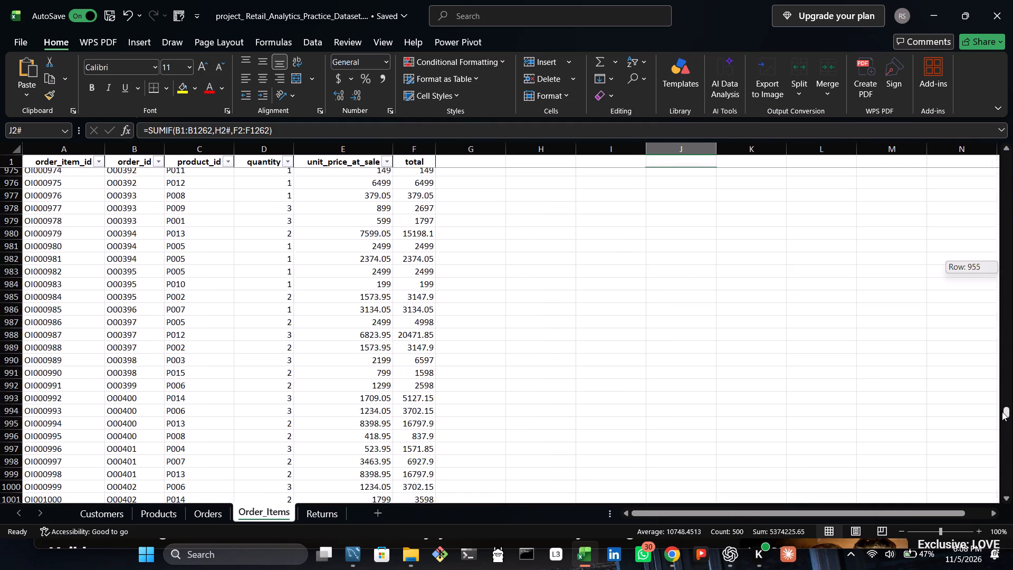
{"action": "left_click_drag", "start_coordinate": [1002, 412], "coordinate": [1012, 392]}
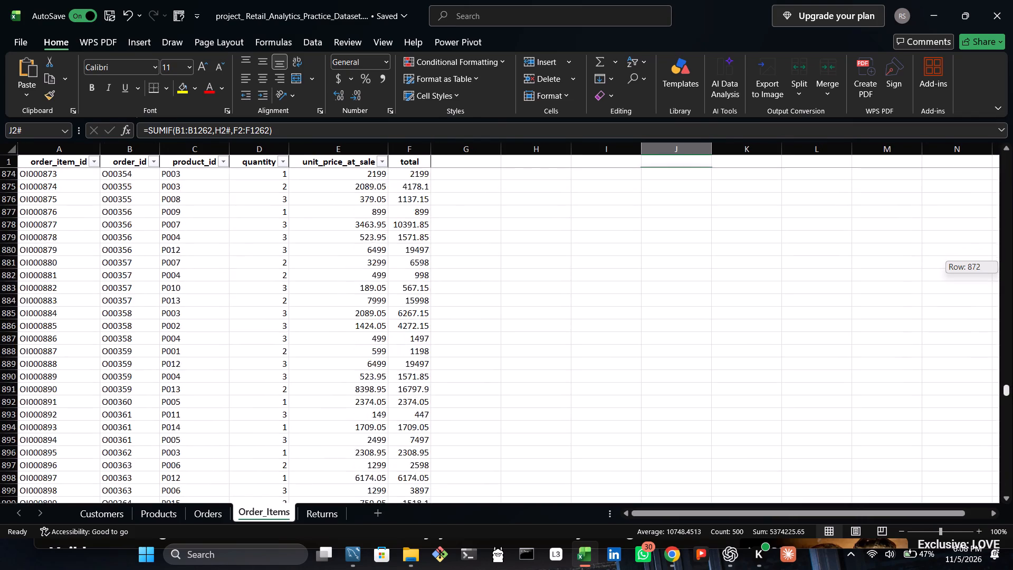
{"action": "left_click_drag", "start_coordinate": [1012, 392], "coordinate": [1012, 389]}
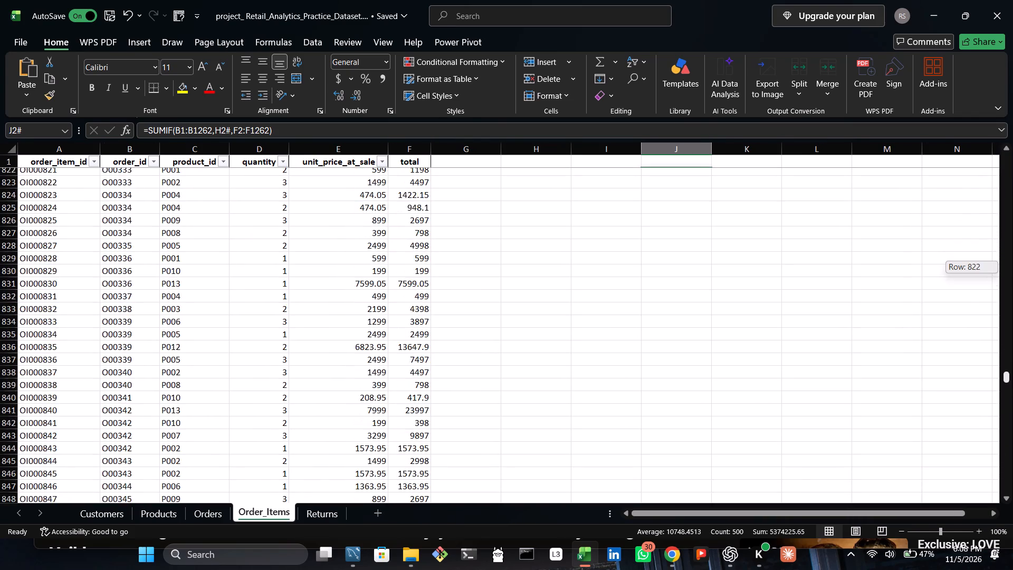
{"action": "left_click_drag", "start_coordinate": [1012, 389], "coordinate": [1012, 407]}
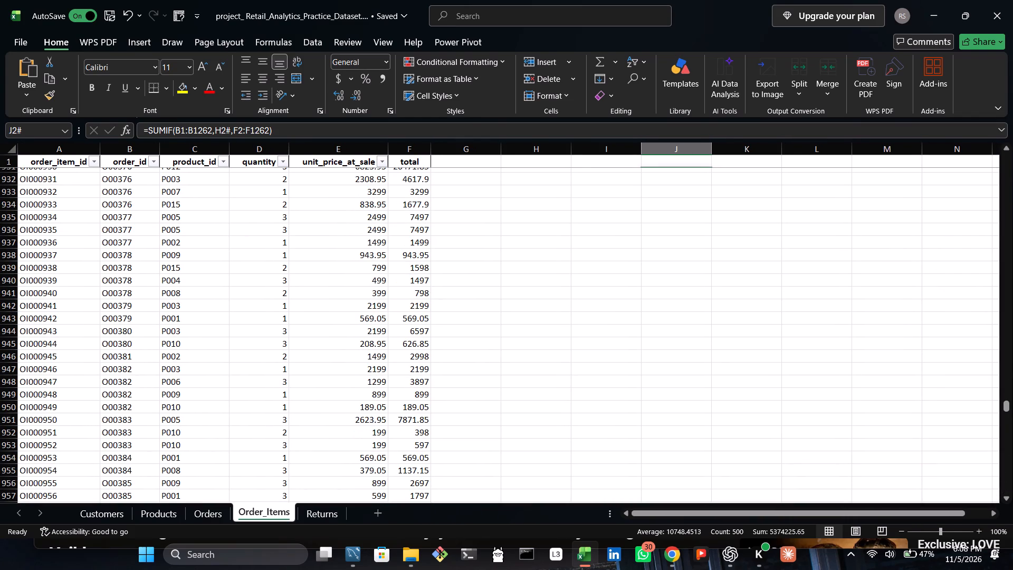
{"action": "left_click_drag", "start_coordinate": [1007, 405], "coordinate": [1010, 307]}
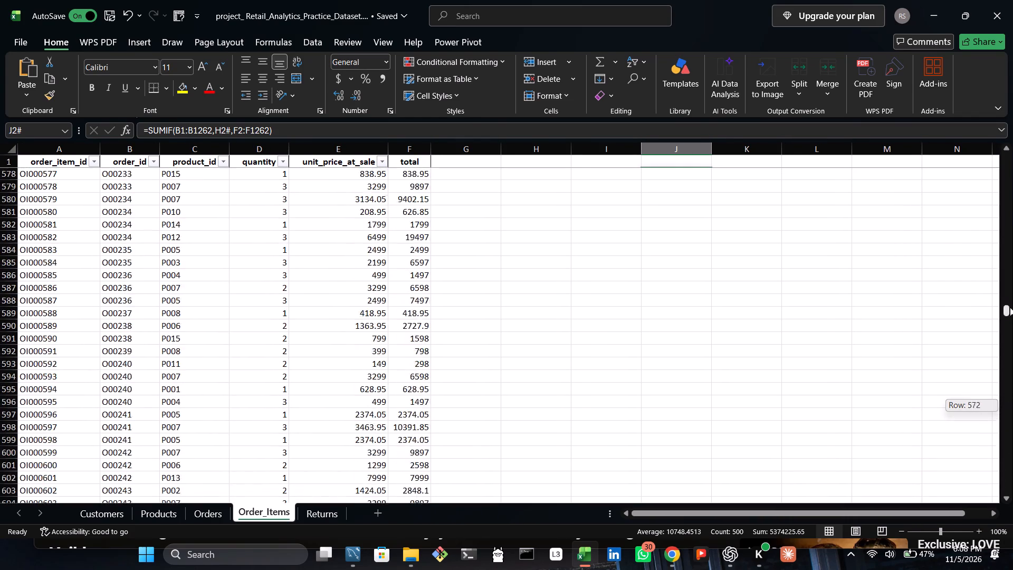
{"action": "left_click_drag", "start_coordinate": [1010, 307], "coordinate": [1012, 293]}
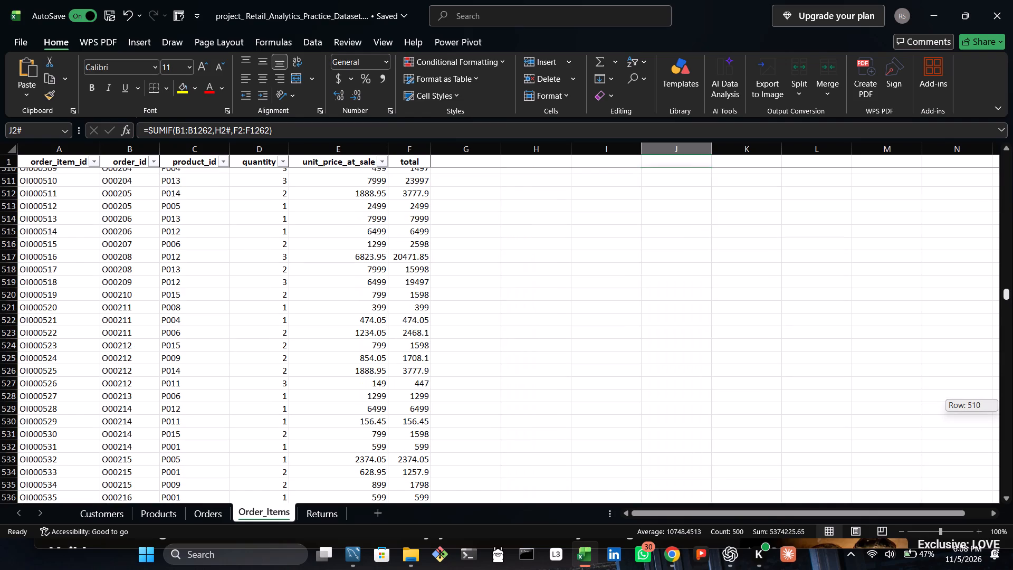
{"action": "left_click_drag", "start_coordinate": [1012, 293], "coordinate": [1012, 290]}
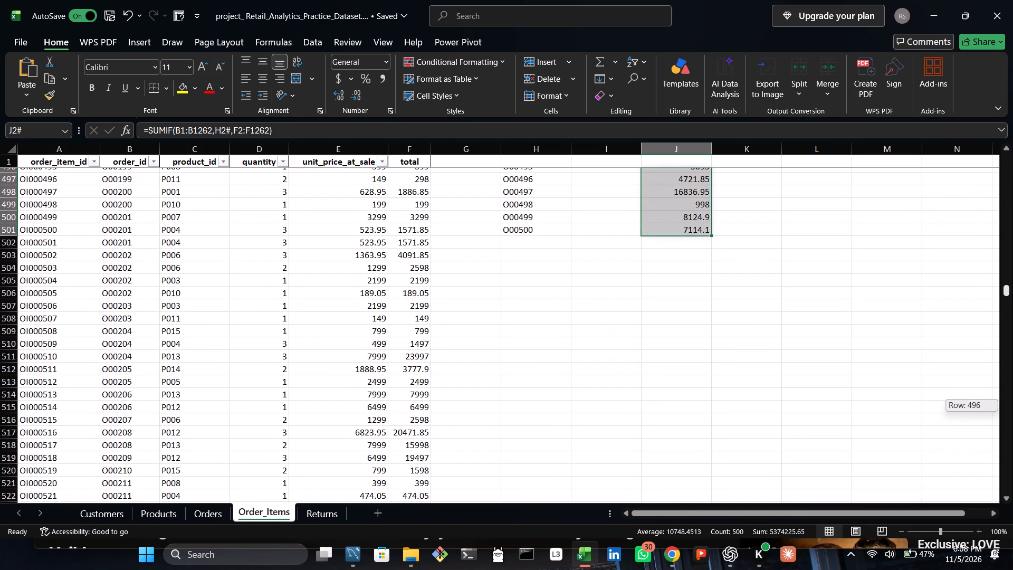
{"action": "left_click_drag", "start_coordinate": [1012, 290], "coordinate": [1009, 272]}
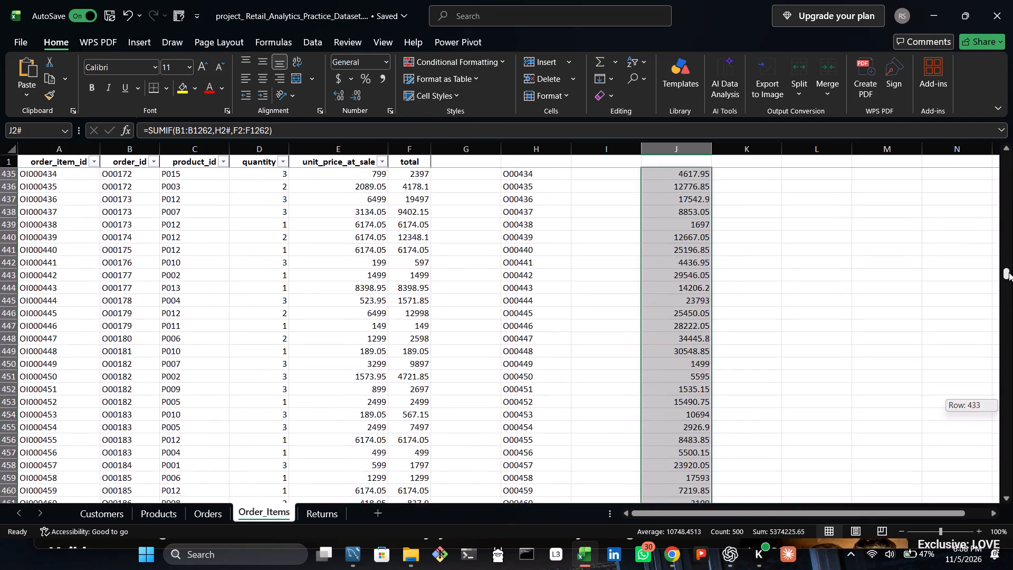
{"action": "left_click_drag", "start_coordinate": [1009, 272], "coordinate": [996, 208]}
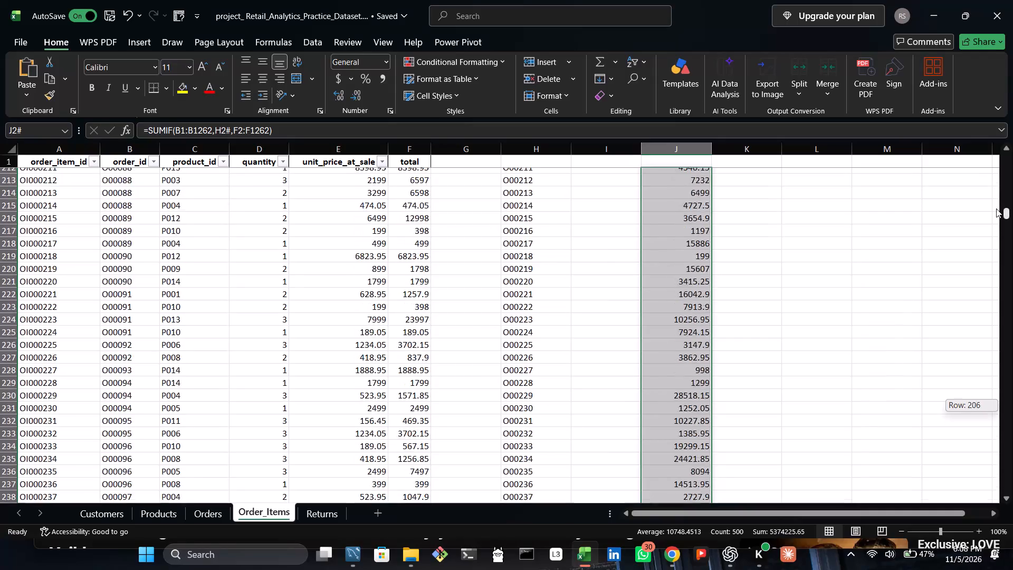
{"action": "left_click_drag", "start_coordinate": [996, 208], "coordinate": [991, 144]}
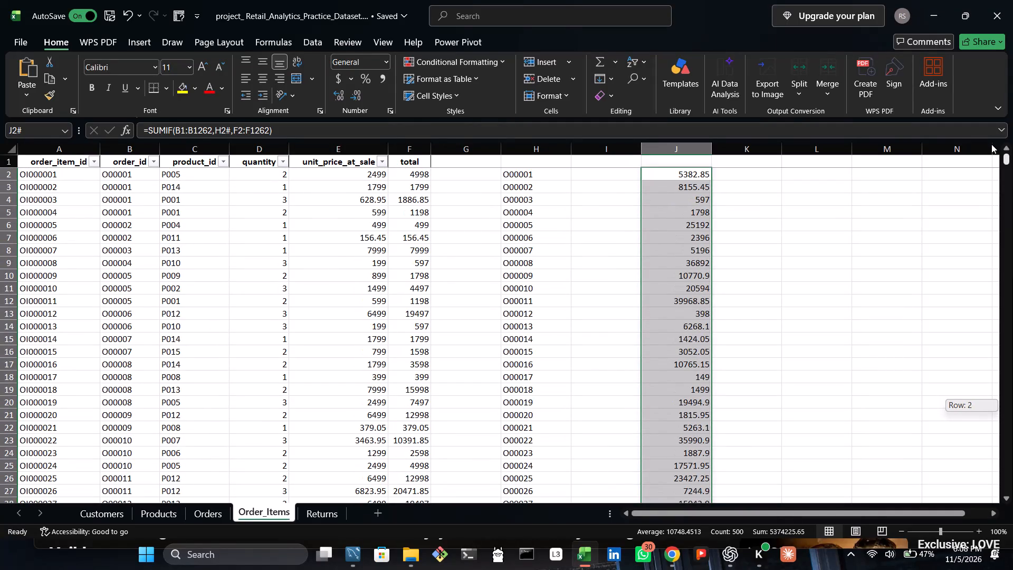
{"action": "left_click_drag", "start_coordinate": [991, 144], "coordinate": [991, 146]}
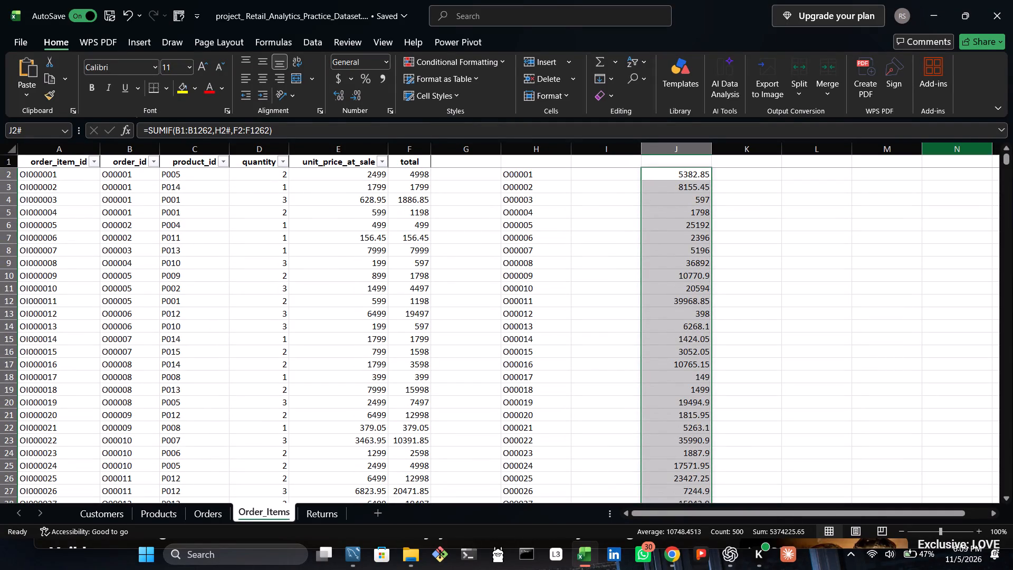
Check the sum of the item totals in column F from F2 to the last row.
{"action": "left_click", "coordinate": [792, 378]}
{"action": "left_click", "coordinate": [406, 171]}
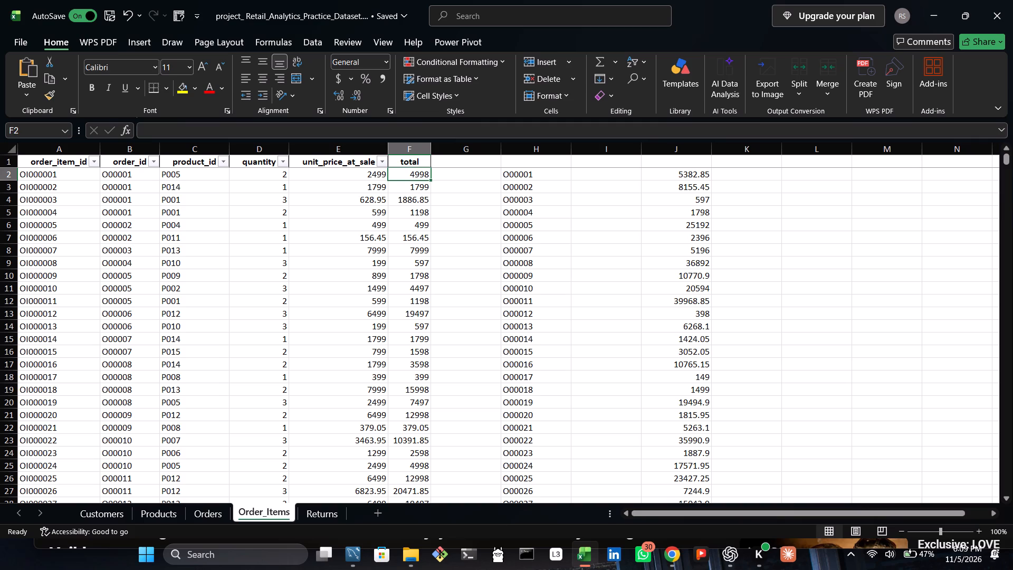
{"action": "key", "text": "ctrl+shift+Down"}
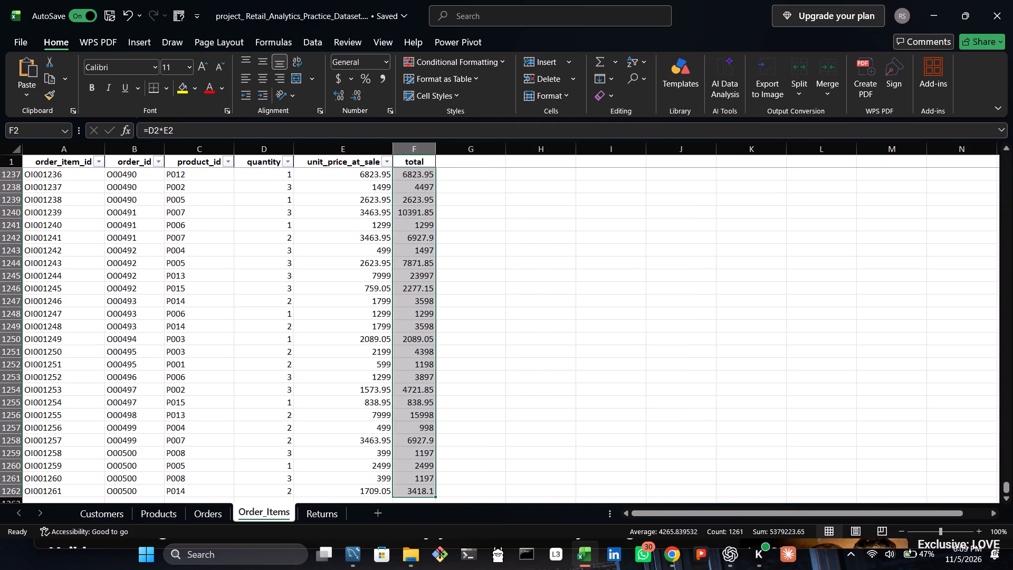
{"action": "scroll", "coordinate": [701, 458], "scroll_direction": "up", "scroll_amount": 8}
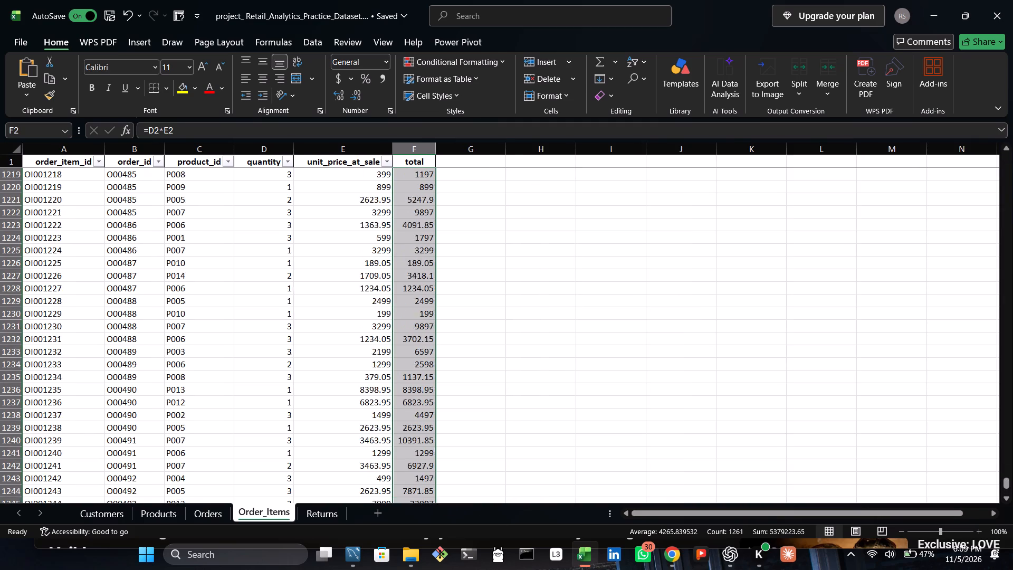
{"action": "left_click", "coordinate": [948, 468]}
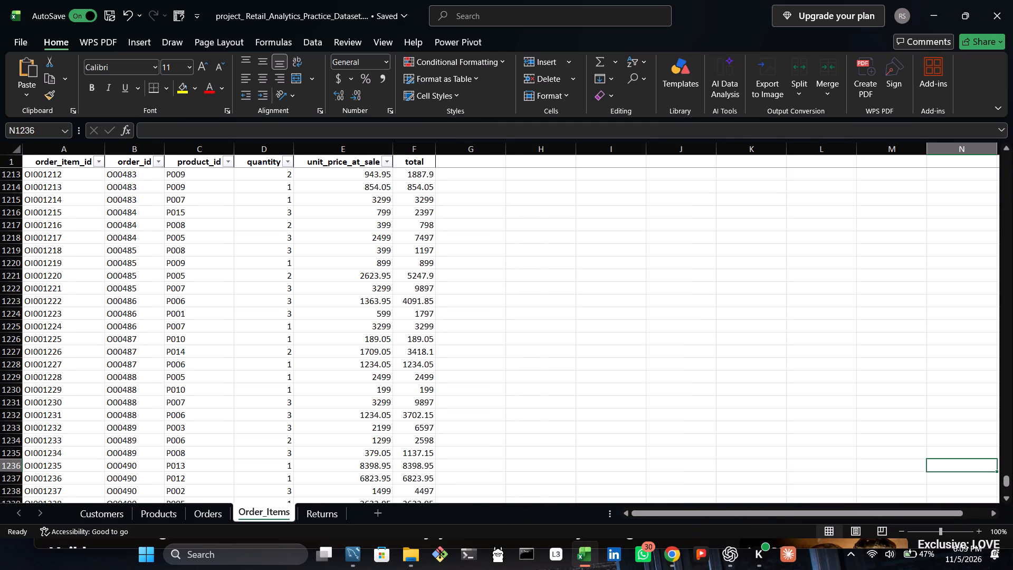
Compare the last item rows of the Order_Items table with the end of the unique order ID list.
{"action": "left_click", "coordinate": [1002, 480]}
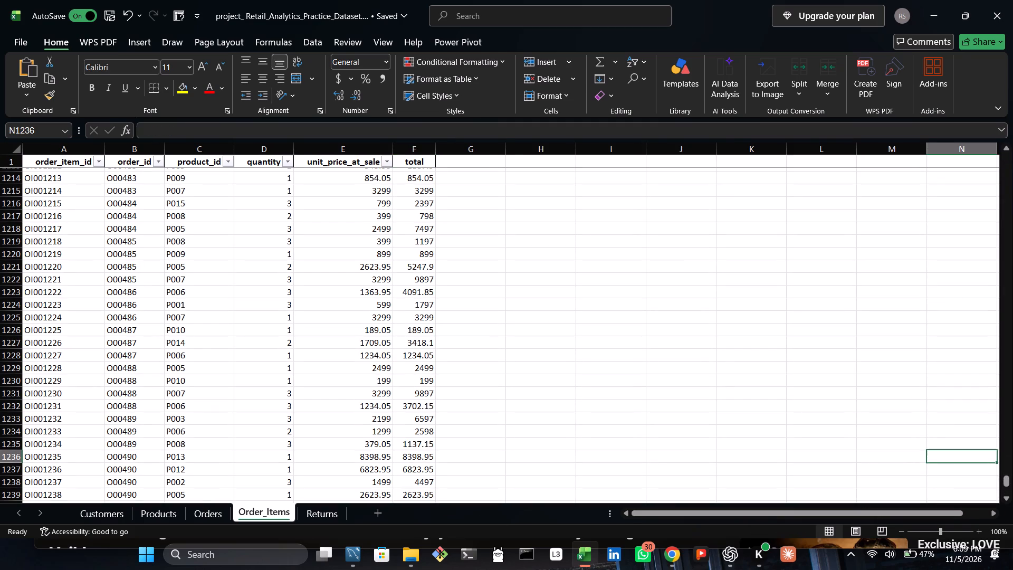
{"action": "scroll", "coordinate": [112, 475], "scroll_direction": "down", "scroll_amount": 12}
{"action": "scroll", "coordinate": [87, 476], "scroll_direction": "up", "scroll_amount": 5}
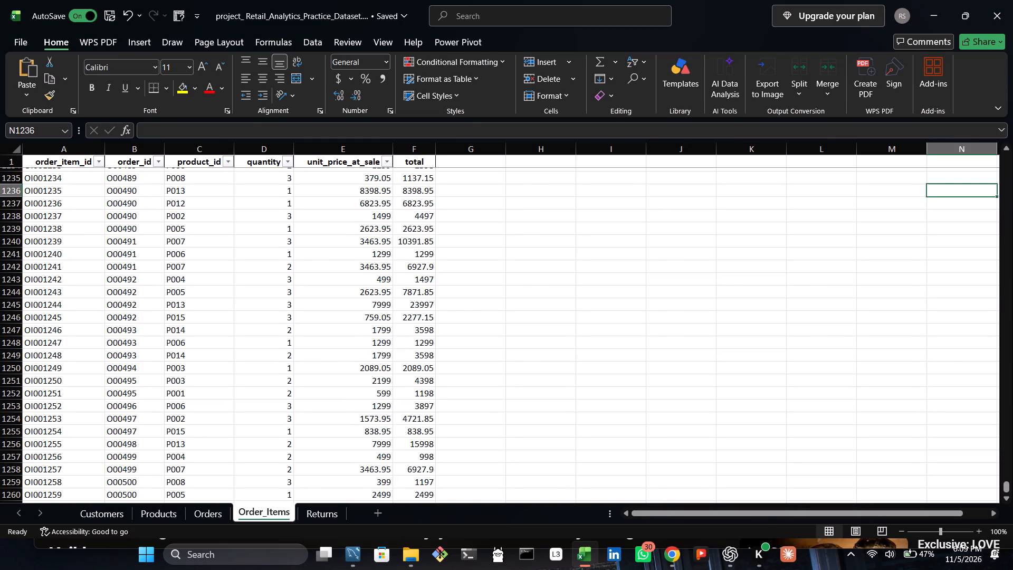
{"action": "left_click_drag", "start_coordinate": [1006, 487], "coordinate": [973, 339]}
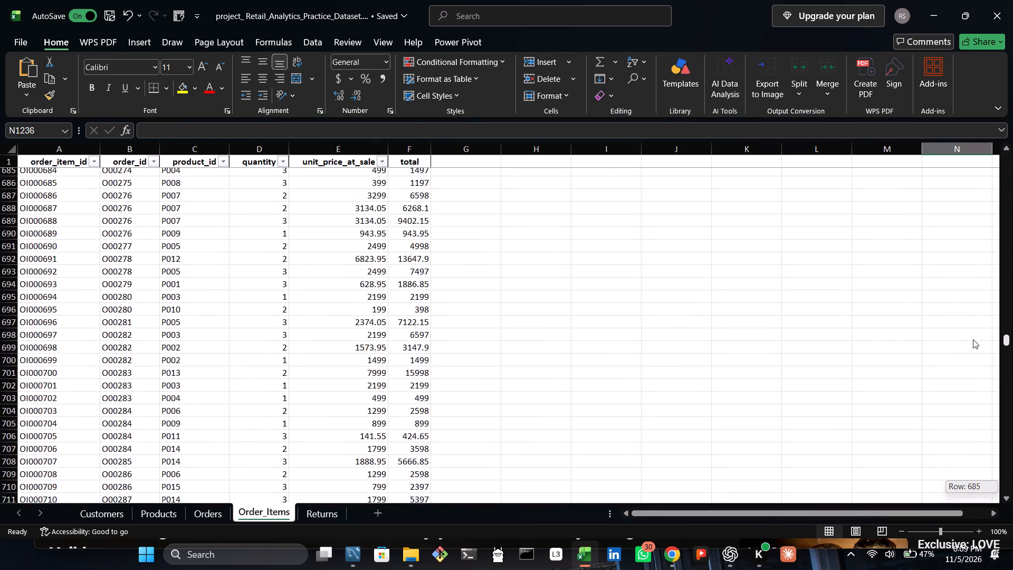
{"action": "left_click_drag", "start_coordinate": [973, 339], "coordinate": [982, 293]}
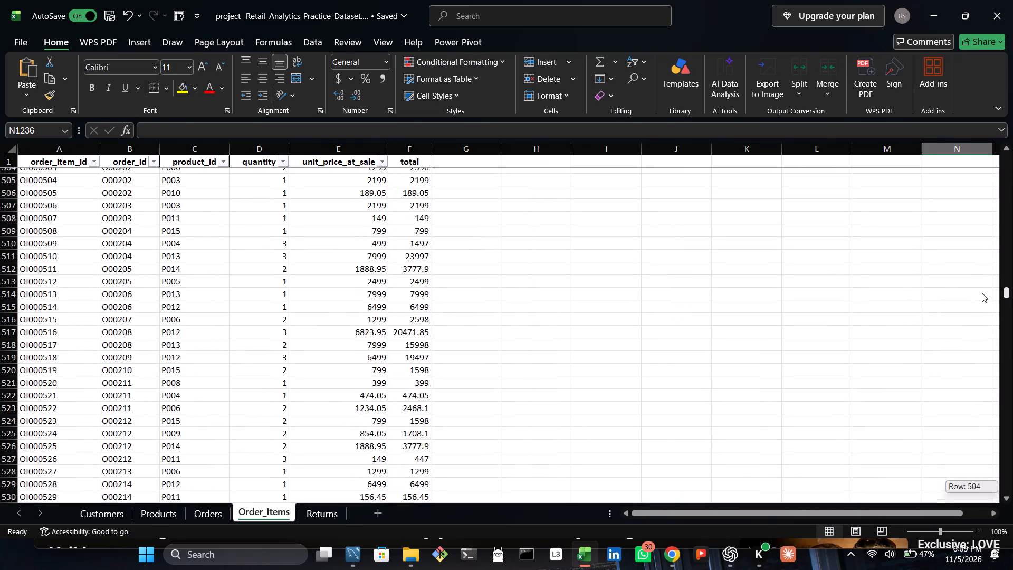
{"action": "left_click_drag", "start_coordinate": [982, 293], "coordinate": [985, 292]}
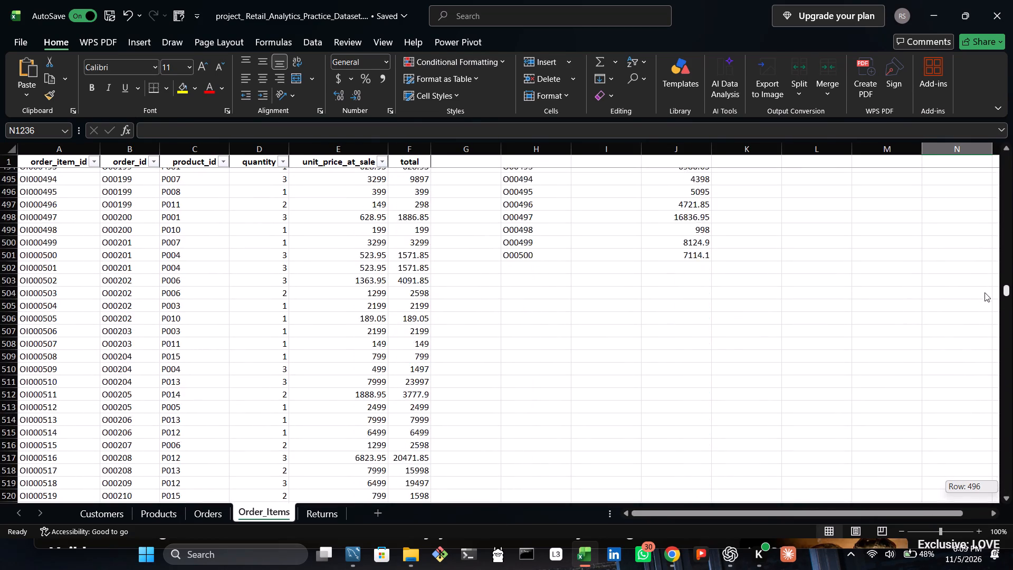
{"action": "left_click_drag", "start_coordinate": [985, 292], "coordinate": [1005, 417]}
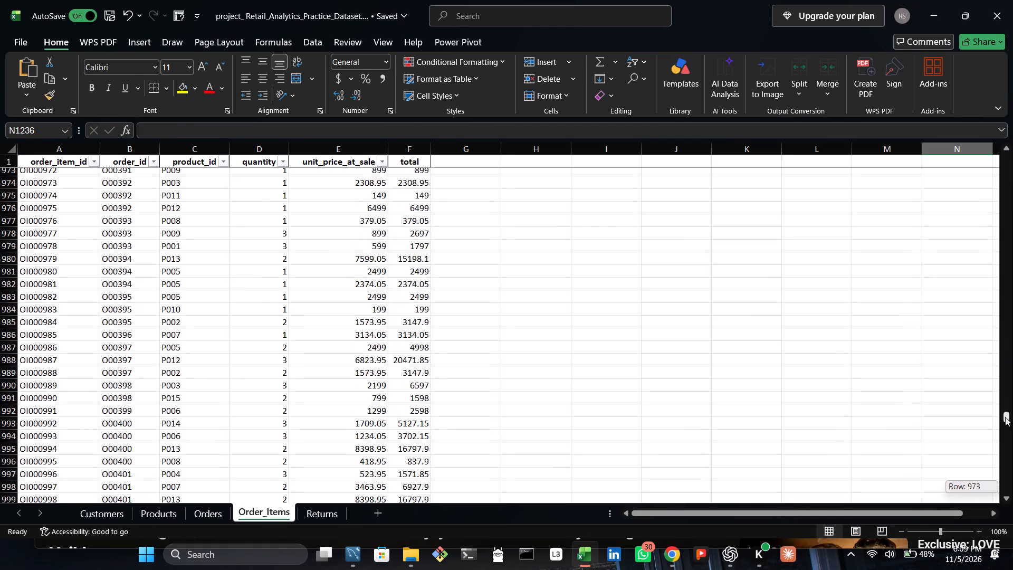
{"action": "left_click_drag", "start_coordinate": [1005, 417], "coordinate": [1012, 471]}
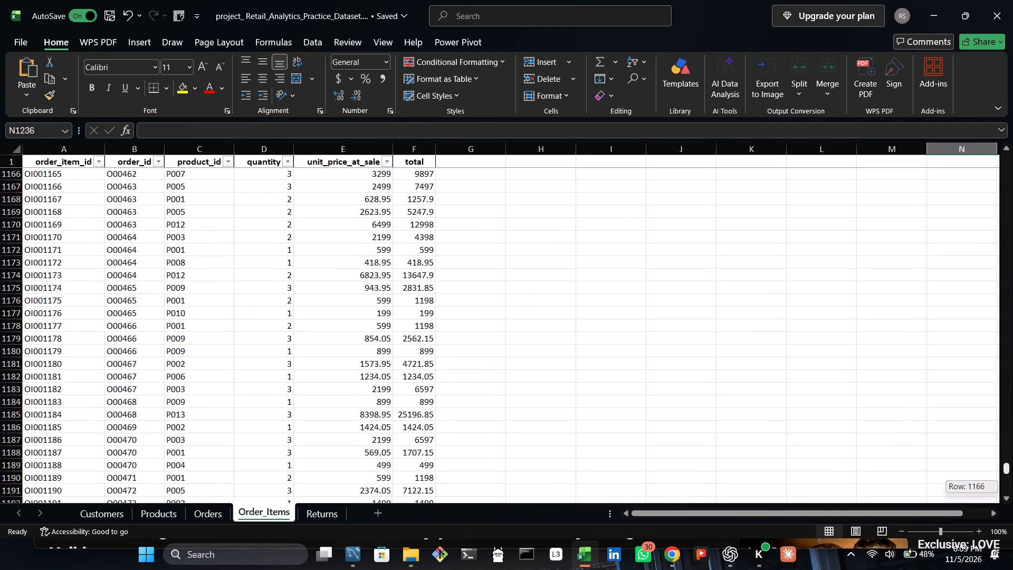
{"action": "left_click_drag", "start_coordinate": [1012, 471], "coordinate": [1006, 513]}
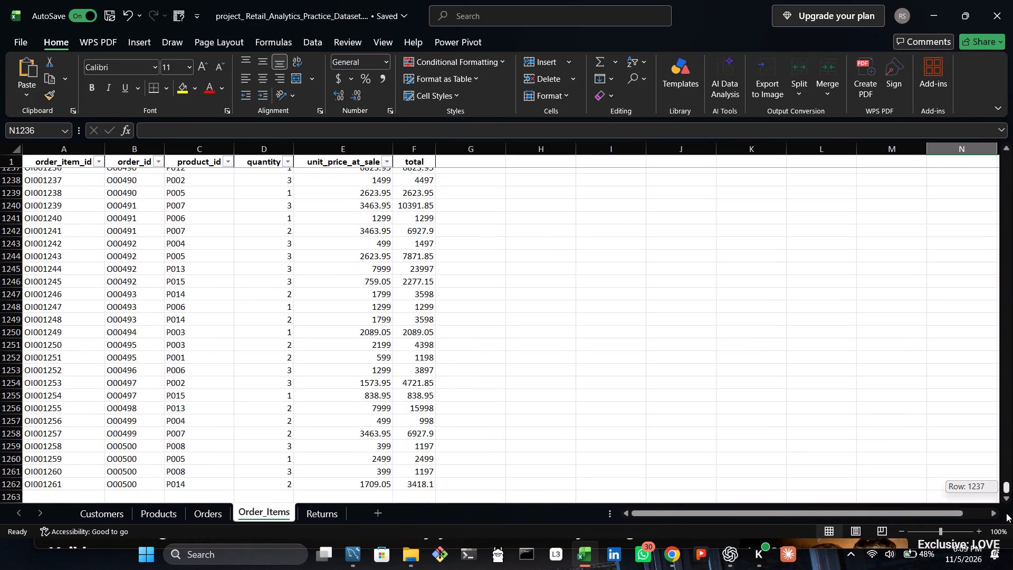
{"action": "left_click_drag", "start_coordinate": [1006, 513], "coordinate": [1012, 121]}
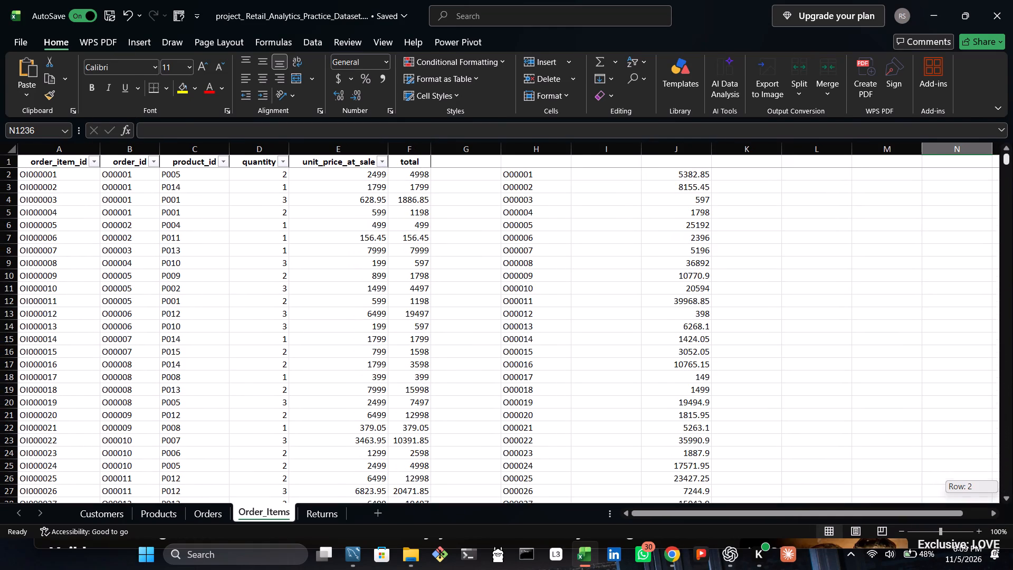
{"action": "left_click_drag", "start_coordinate": [1012, 121], "coordinate": [1001, 72]}
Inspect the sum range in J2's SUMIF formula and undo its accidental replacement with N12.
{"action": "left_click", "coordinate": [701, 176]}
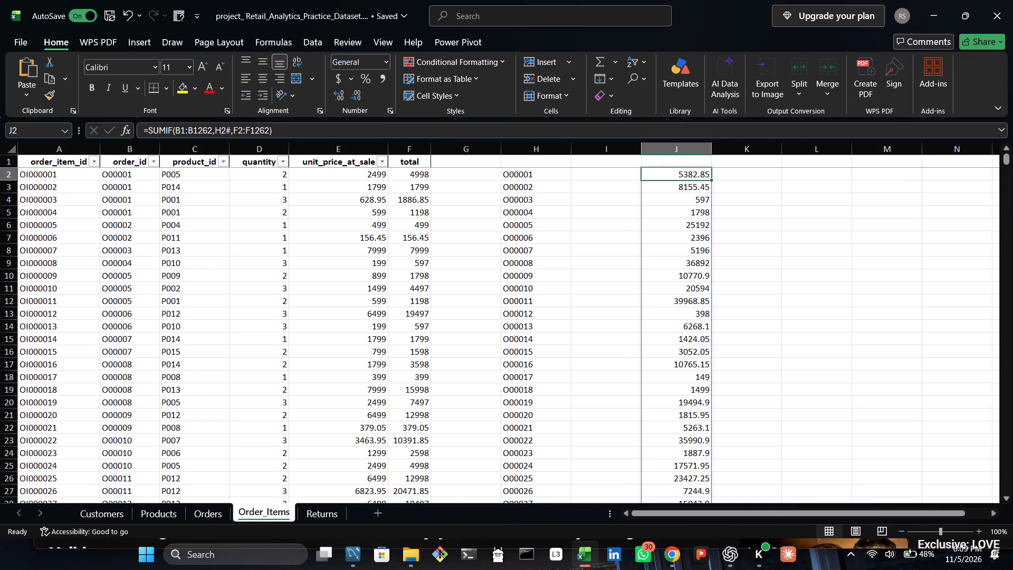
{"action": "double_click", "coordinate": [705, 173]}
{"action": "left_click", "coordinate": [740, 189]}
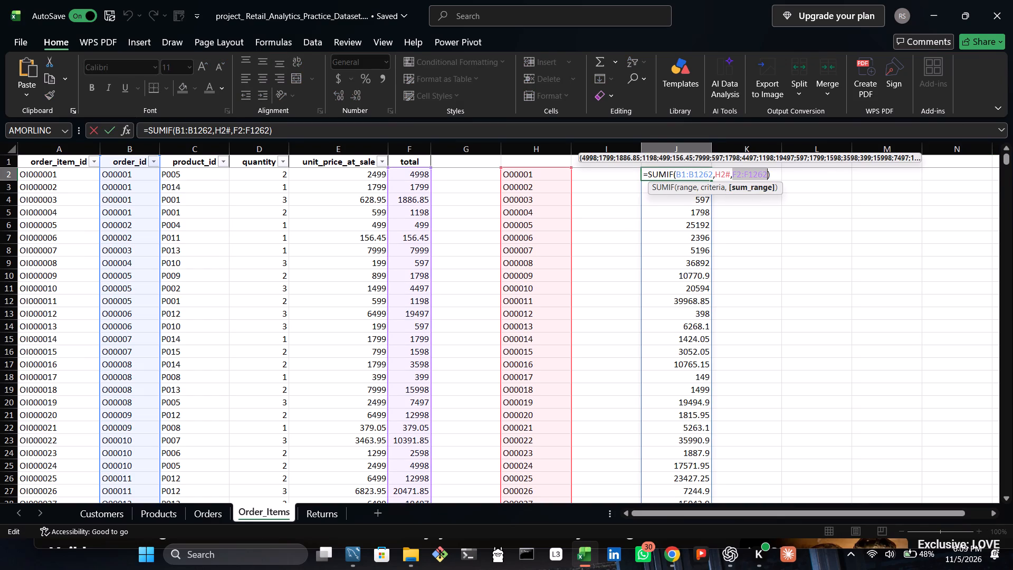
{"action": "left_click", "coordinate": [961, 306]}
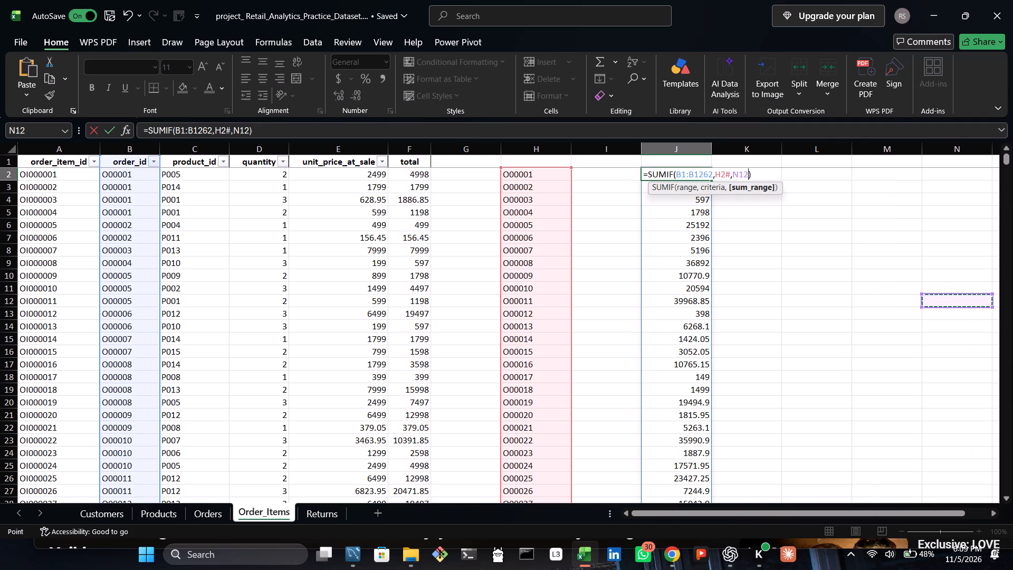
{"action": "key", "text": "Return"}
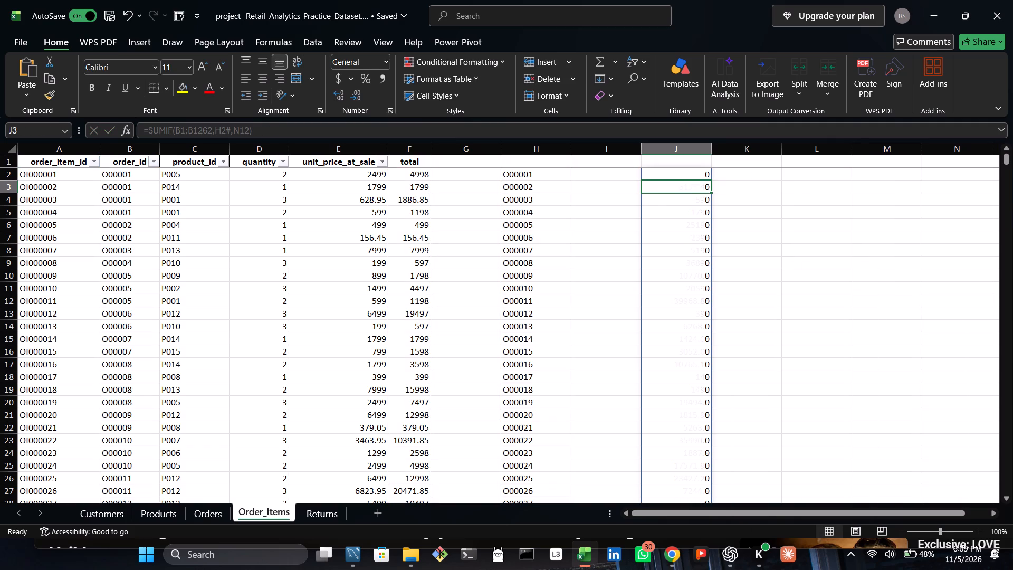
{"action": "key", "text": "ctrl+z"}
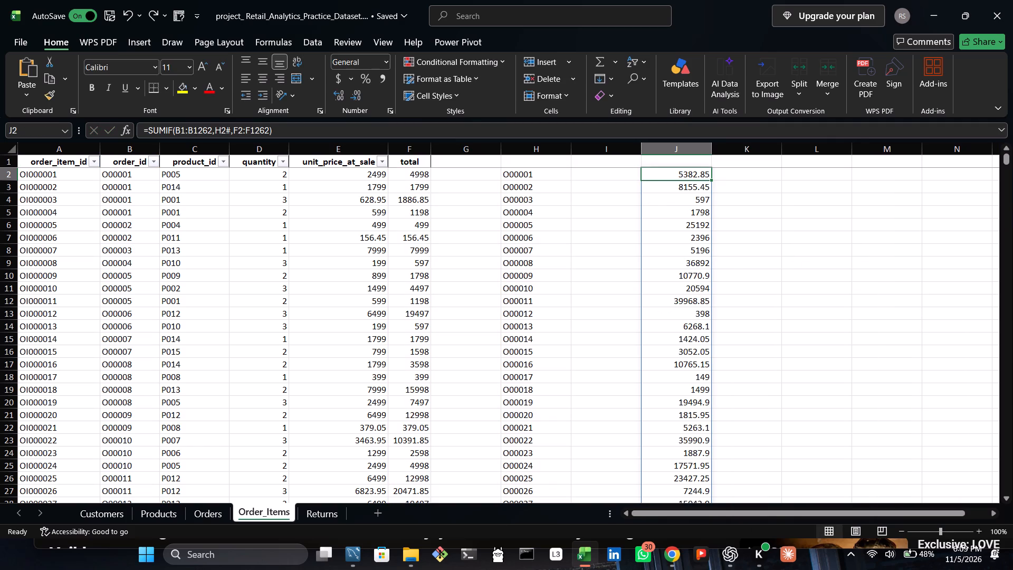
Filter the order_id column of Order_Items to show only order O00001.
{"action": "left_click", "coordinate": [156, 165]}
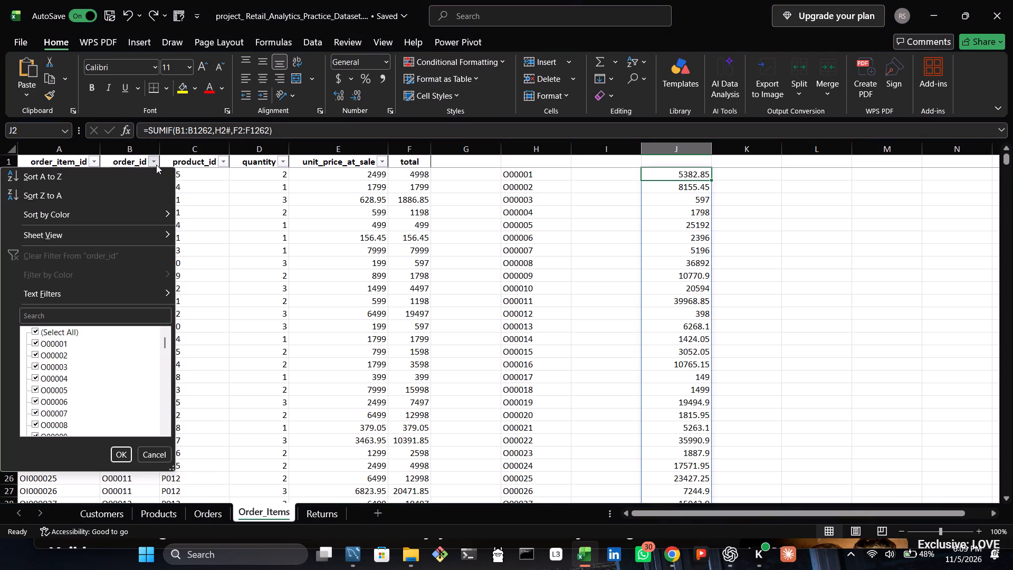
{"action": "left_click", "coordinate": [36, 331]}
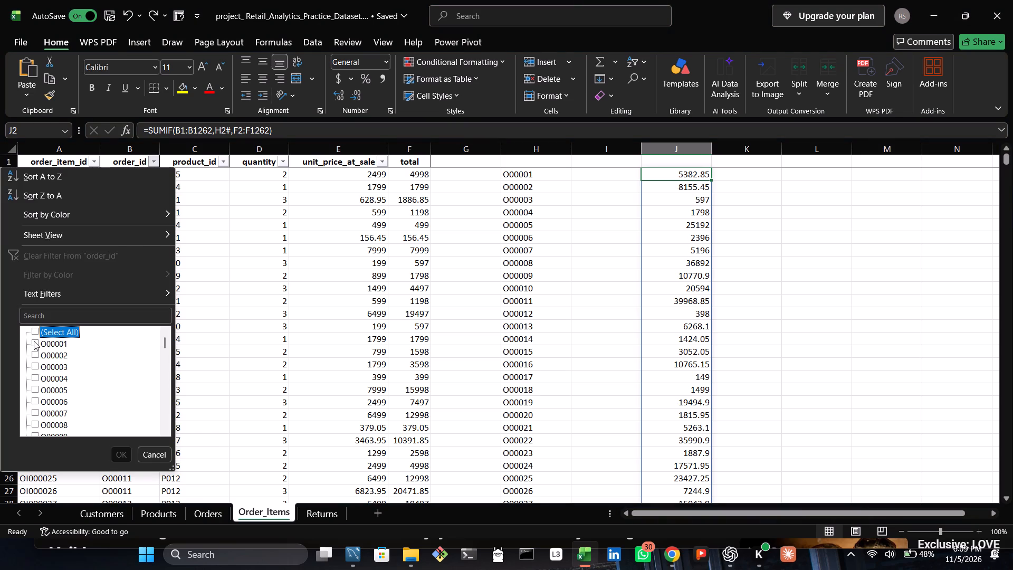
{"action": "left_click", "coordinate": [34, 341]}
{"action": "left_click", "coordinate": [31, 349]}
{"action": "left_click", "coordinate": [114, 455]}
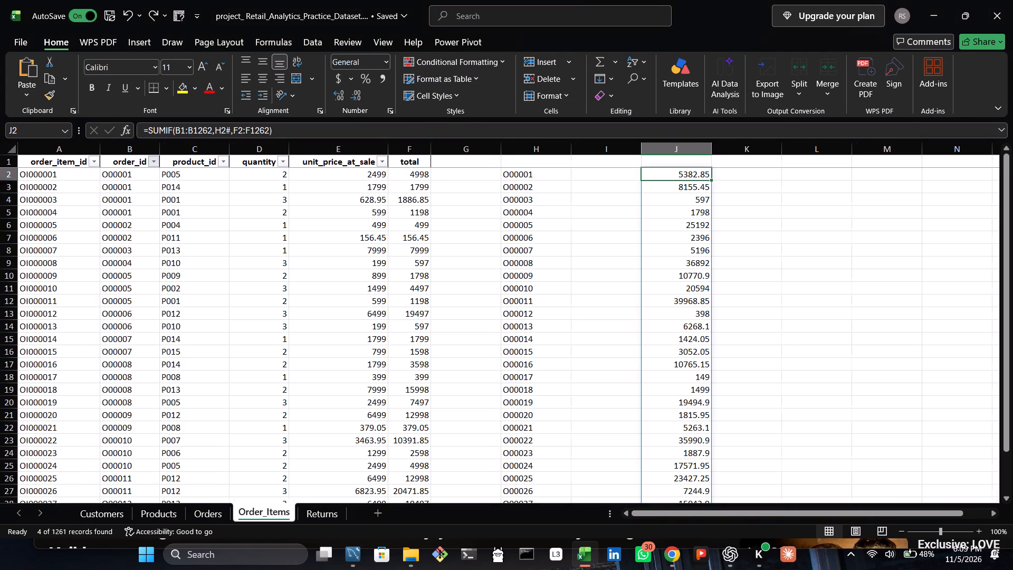
Check the sum of the filtered O00001 item totals in column F against the SUMIF results in column J.
{"action": "left_click_drag", "start_coordinate": [425, 174], "coordinate": [431, 214]}
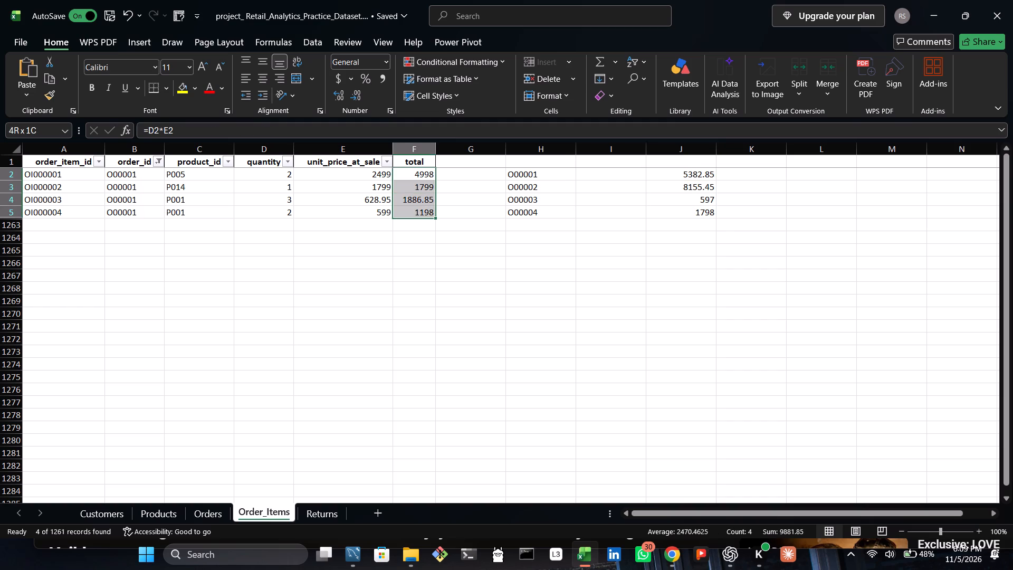
{"action": "left_click_drag", "start_coordinate": [431, 214], "coordinate": [431, 215]}
{"action": "left_click_drag", "start_coordinate": [430, 175], "coordinate": [433, 184]}
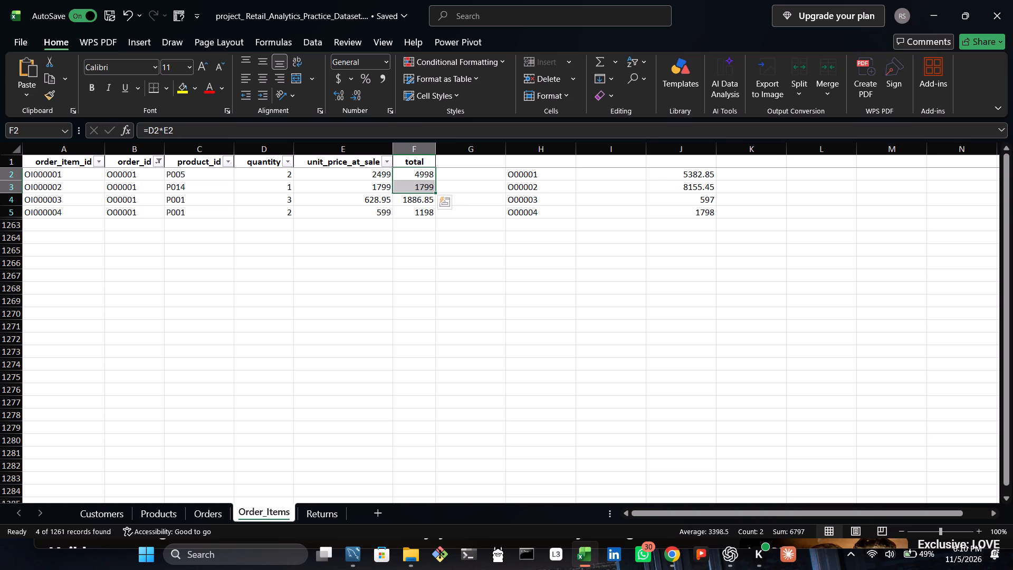
{"action": "left_click", "coordinate": [115, 249]}
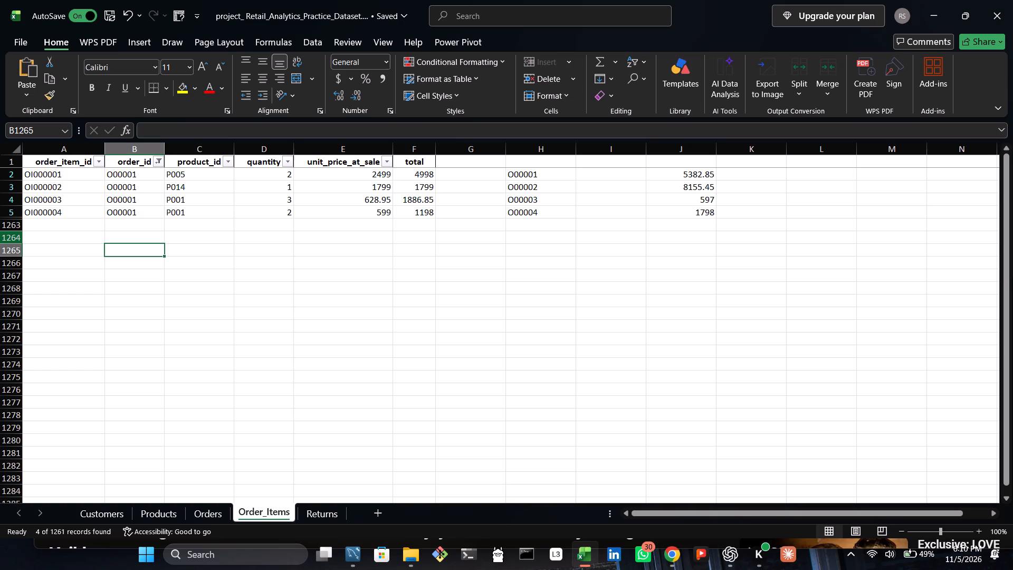
{"action": "left_click_drag", "start_coordinate": [531, 216], "coordinate": [537, 173]}
{"action": "left_click_drag", "start_coordinate": [537, 173], "coordinate": [546, 217]}
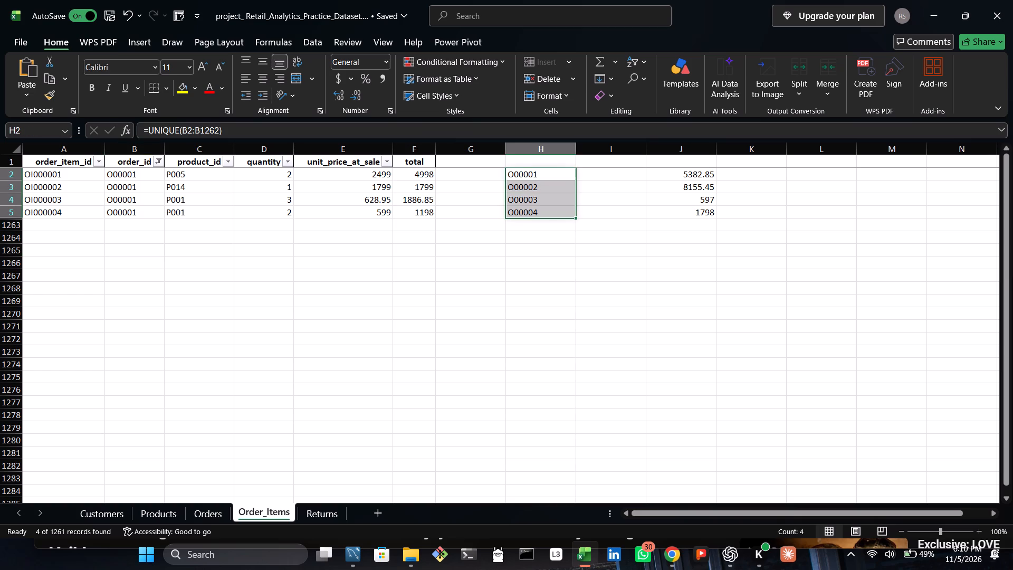
{"action": "left_click_drag", "start_coordinate": [430, 174], "coordinate": [426, 210]}
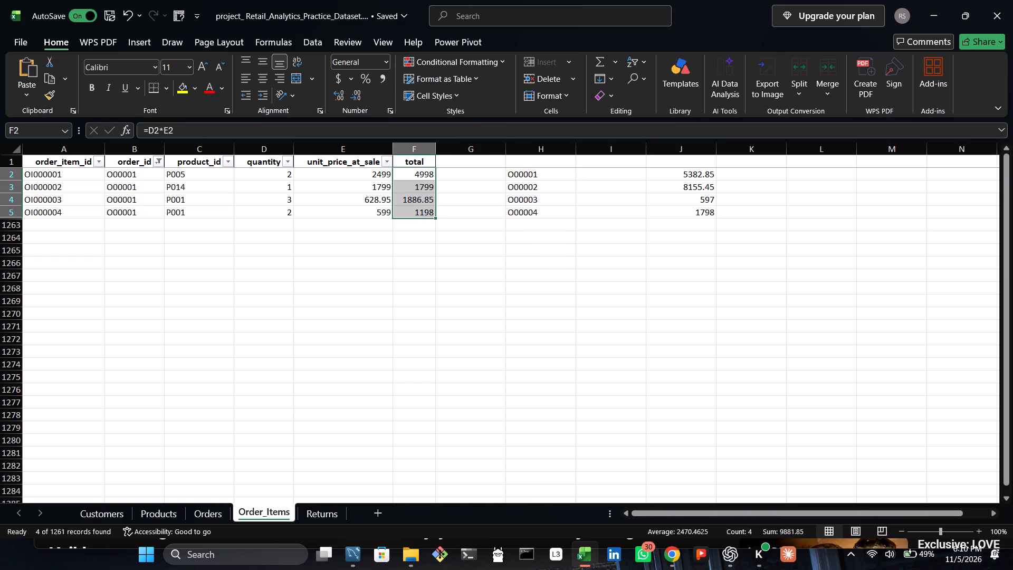
{"action": "left_click", "coordinate": [695, 186]}
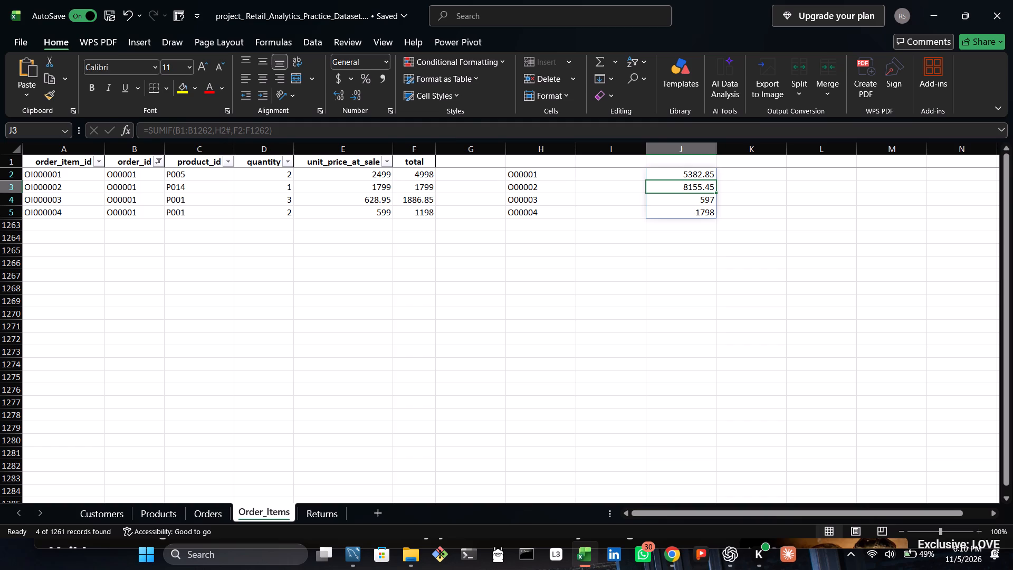
{"action": "left_click_drag", "start_coordinate": [358, 176], "coordinate": [357, 213]}
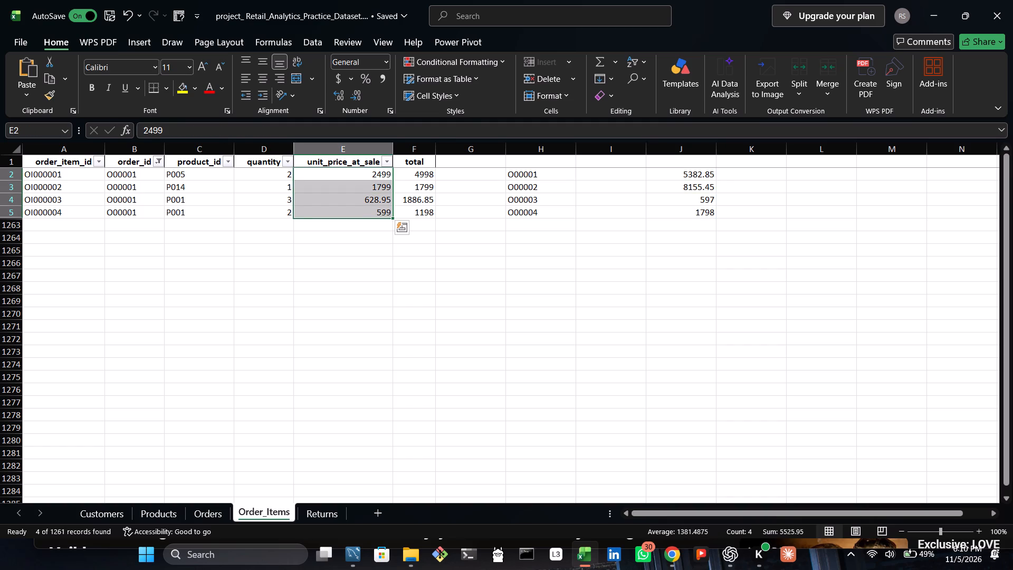
{"action": "left_click_drag", "start_coordinate": [414, 173], "coordinate": [425, 205]}
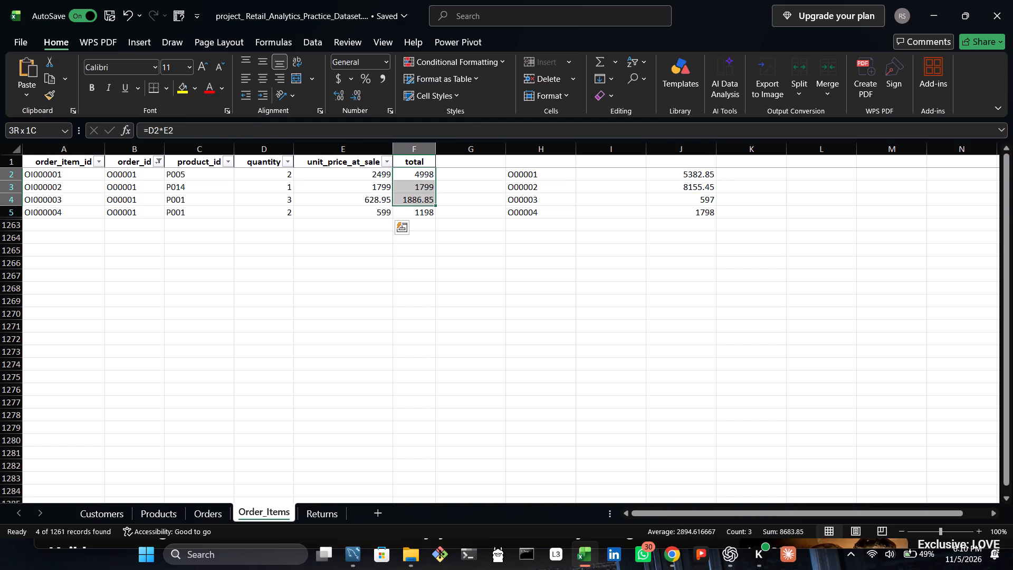
{"action": "left_click_drag", "start_coordinate": [425, 205], "coordinate": [425, 206]}
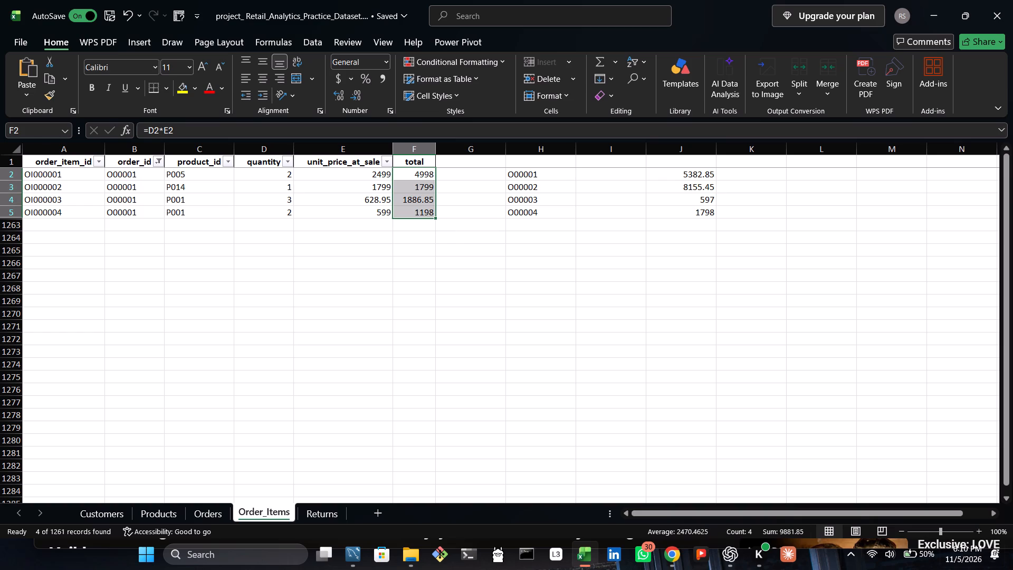
{"action": "left_click", "coordinate": [747, 233]}
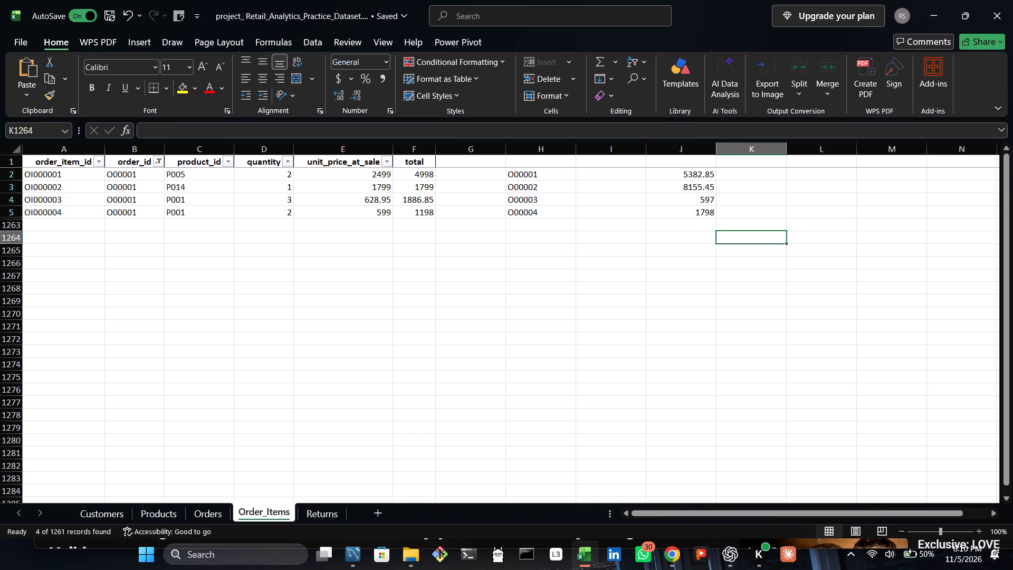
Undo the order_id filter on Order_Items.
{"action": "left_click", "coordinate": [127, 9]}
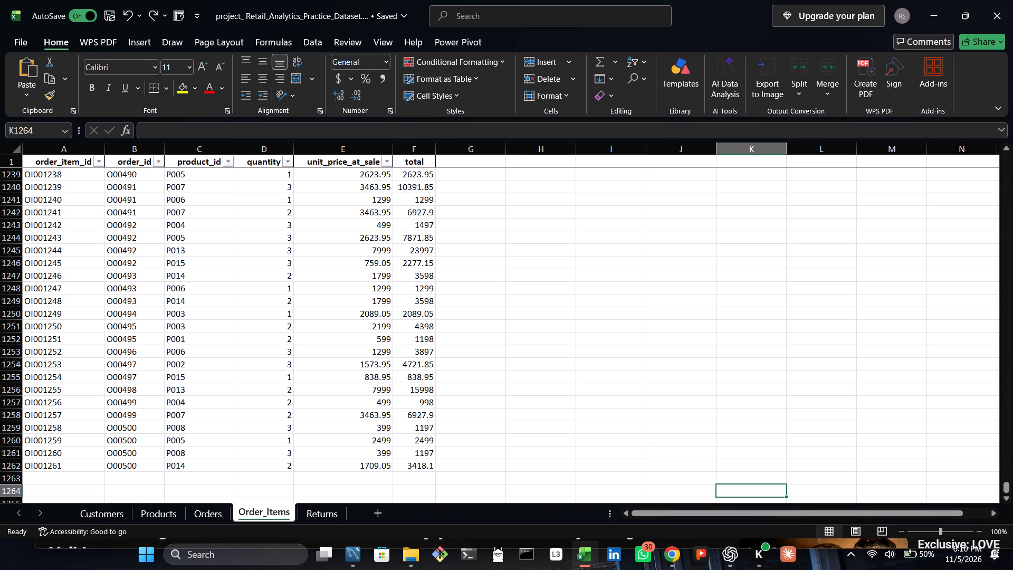
Inspect the spilled SUMIF result in J3 for order O00002 and look over the order_id filter values.
{"action": "scroll", "coordinate": [387, 402], "scroll_direction": "up", "scroll_amount": 3}
{"action": "left_click_drag", "start_coordinate": [1009, 483], "coordinate": [998, 153]}
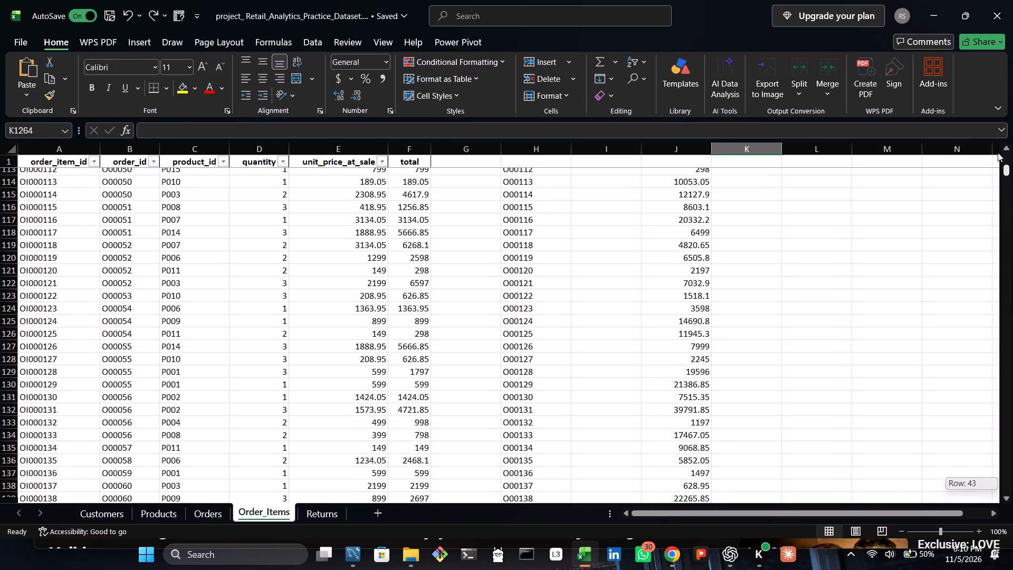
{"action": "left_click_drag", "start_coordinate": [998, 153], "coordinate": [1000, 49]}
{"action": "double_click", "coordinate": [685, 185]}
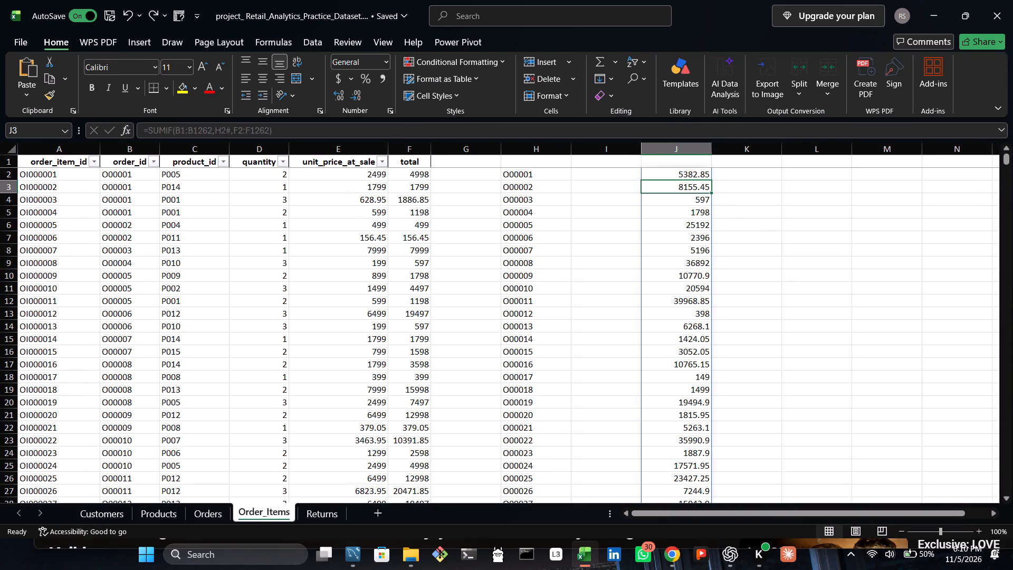
{"action": "left_click", "coordinate": [612, 197]}
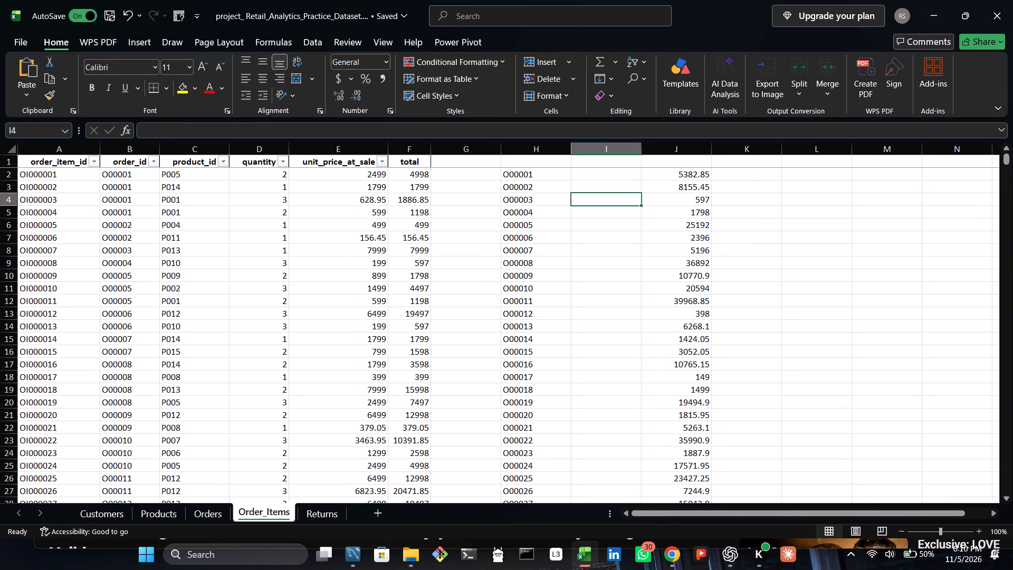
{"action": "left_click", "coordinate": [687, 188]}
{"action": "right_click", "coordinate": [675, 189]}
{"action": "double_click", "coordinate": [666, 190]}
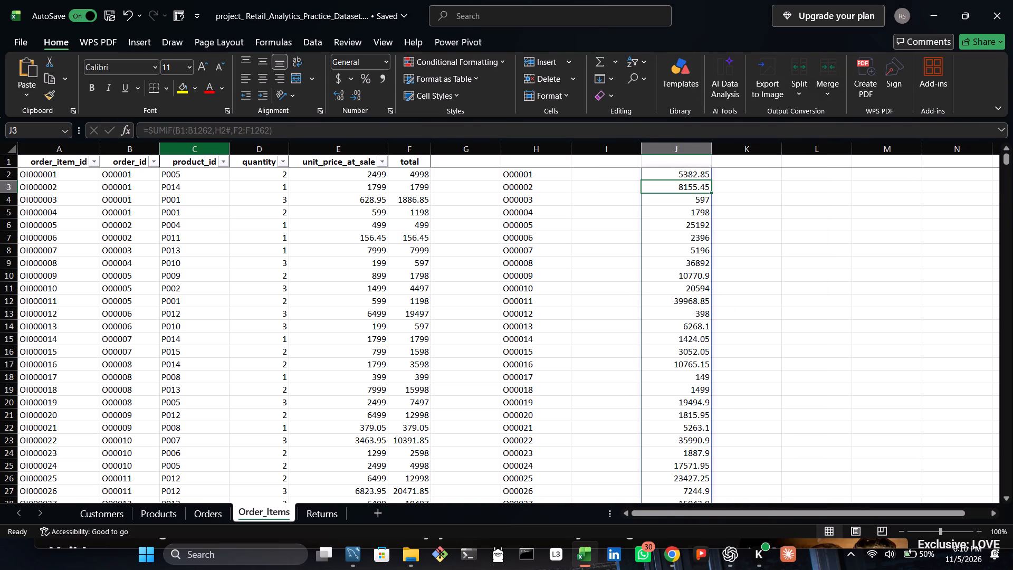
{"action": "left_click", "coordinate": [155, 165]}
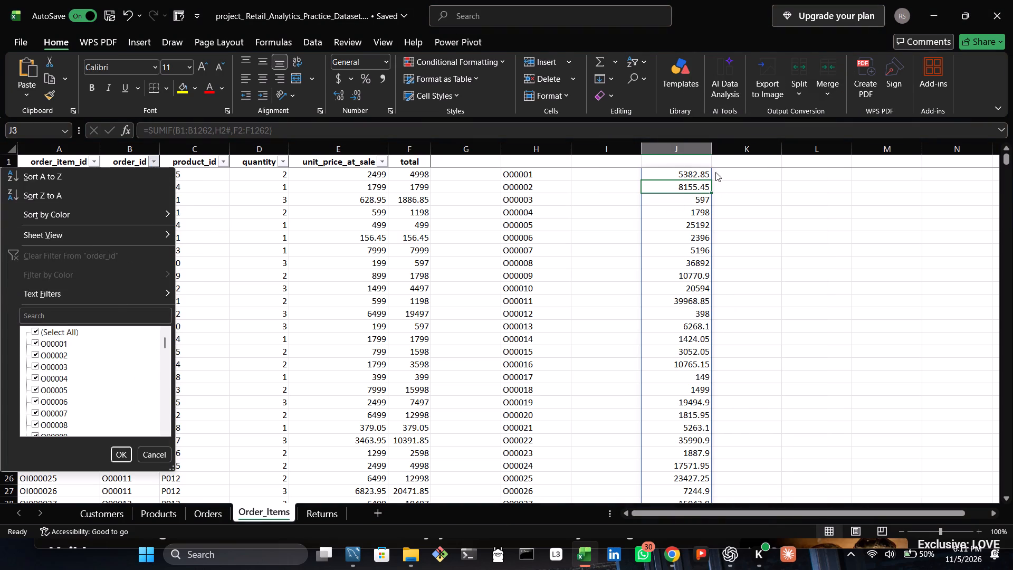
{"action": "left_click", "coordinate": [680, 171]}
{"action": "scroll", "coordinate": [705, 166], "scroll_direction": "up", "scroll_amount": 5}
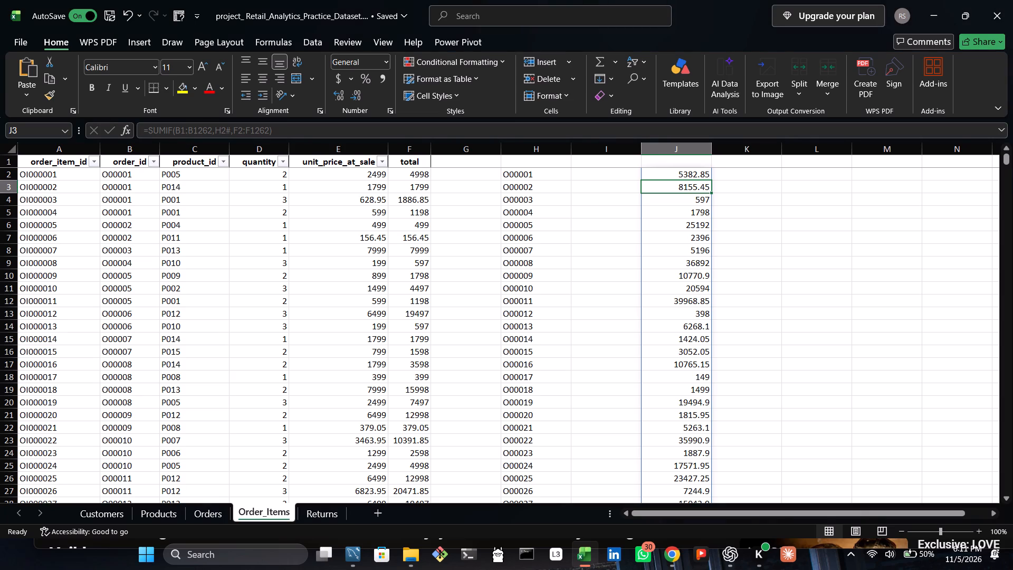
Move the SUMIF formula from J2 to I2, directly beside the unique order IDs in column H.
{"action": "left_click_drag", "start_coordinate": [680, 166], "coordinate": [678, 173]}
{"action": "left_click", "coordinate": [678, 174]}
{"action": "right_click", "coordinate": [678, 174]}
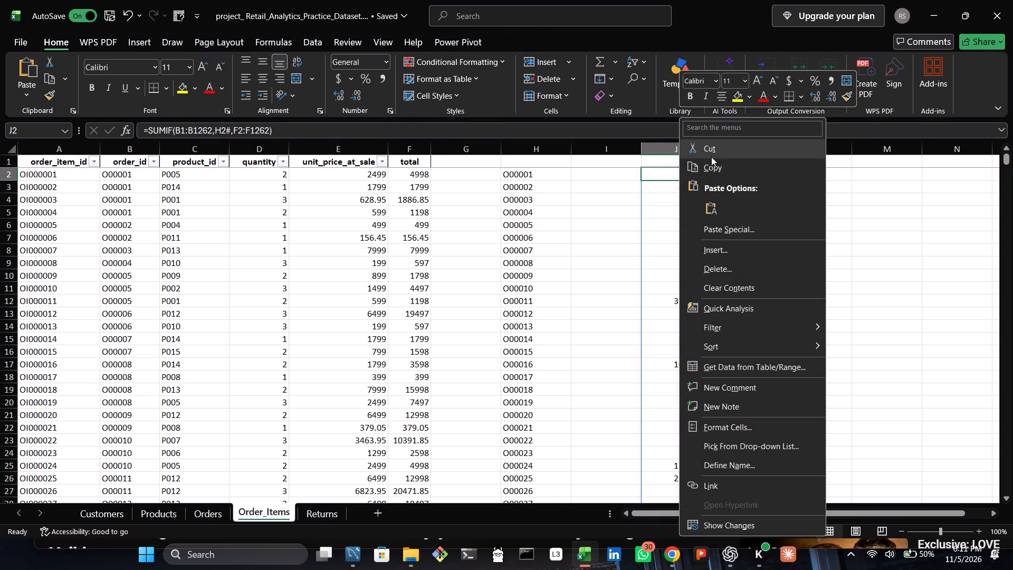
{"action": "left_click", "coordinate": [710, 154]}
{"action": "left_click", "coordinate": [609, 175]}
{"action": "right_click", "coordinate": [609, 175]}
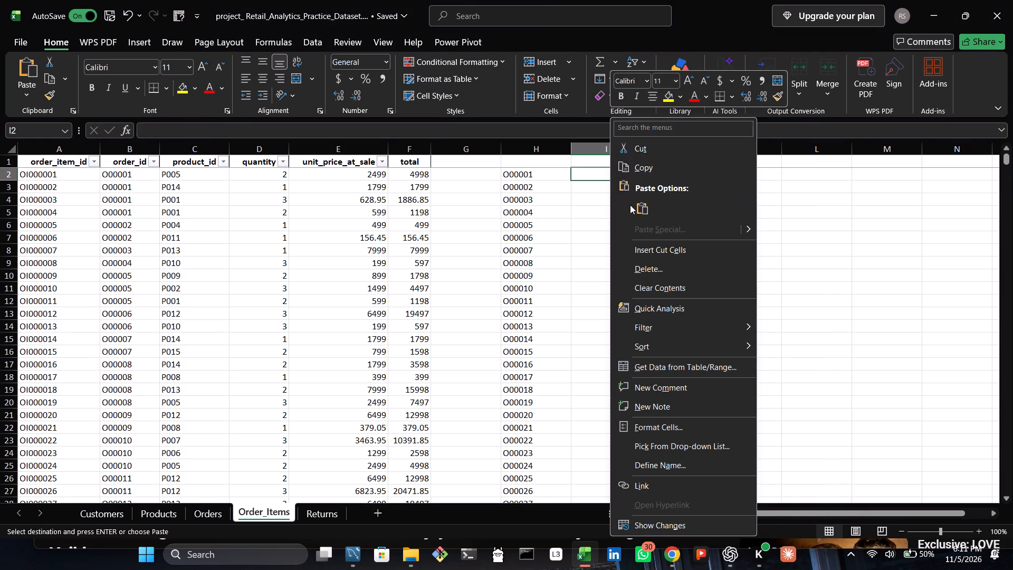
{"action": "left_click", "coordinate": [638, 206]}
{"action": "scroll", "coordinate": [639, 203], "scroll_direction": "down", "scroll_amount": 2}
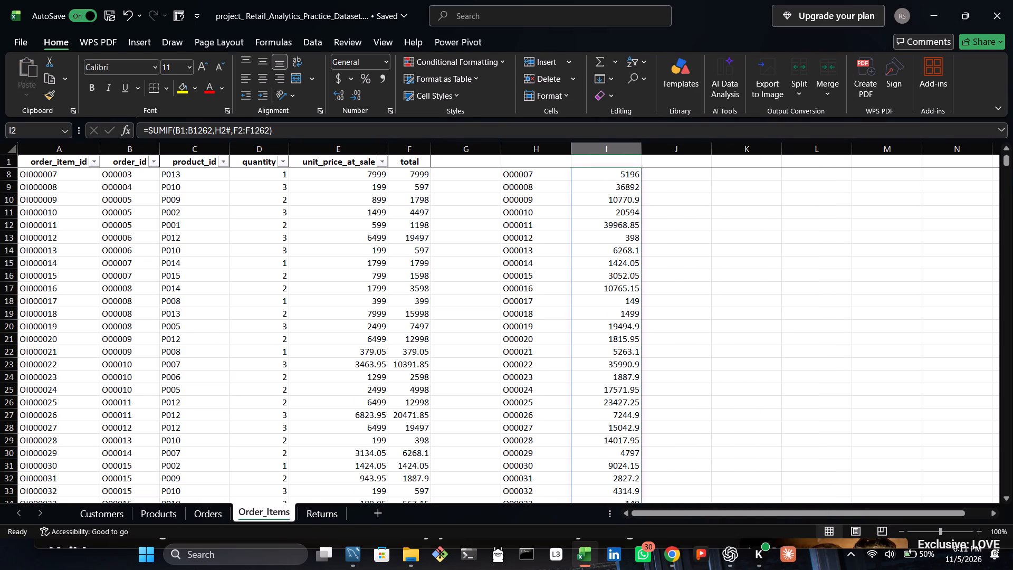
{"action": "scroll", "coordinate": [644, 207], "scroll_direction": "up", "scroll_amount": 11}
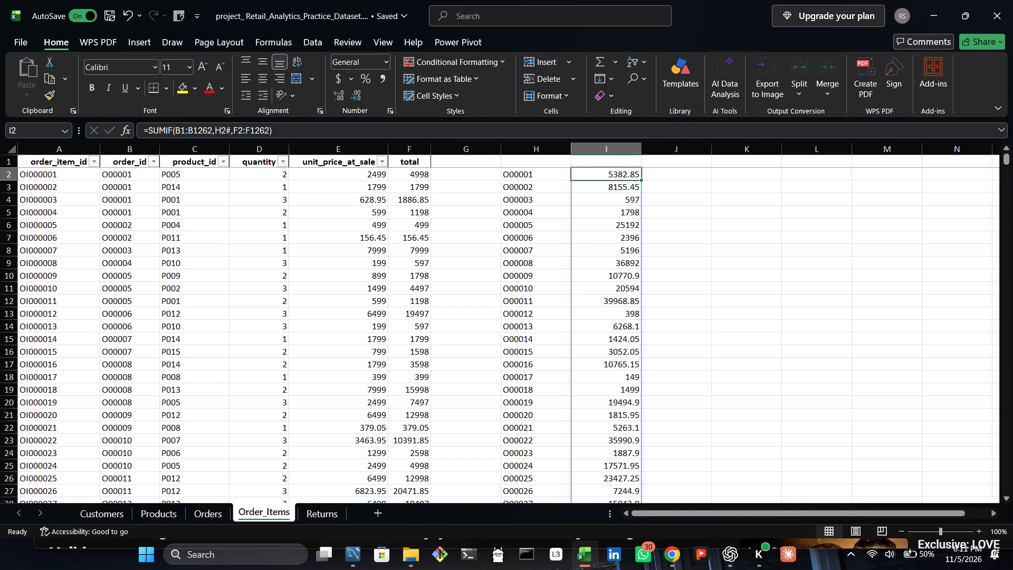
{"action": "scroll", "coordinate": [619, 229], "scroll_direction": "up", "scroll_amount": 3}
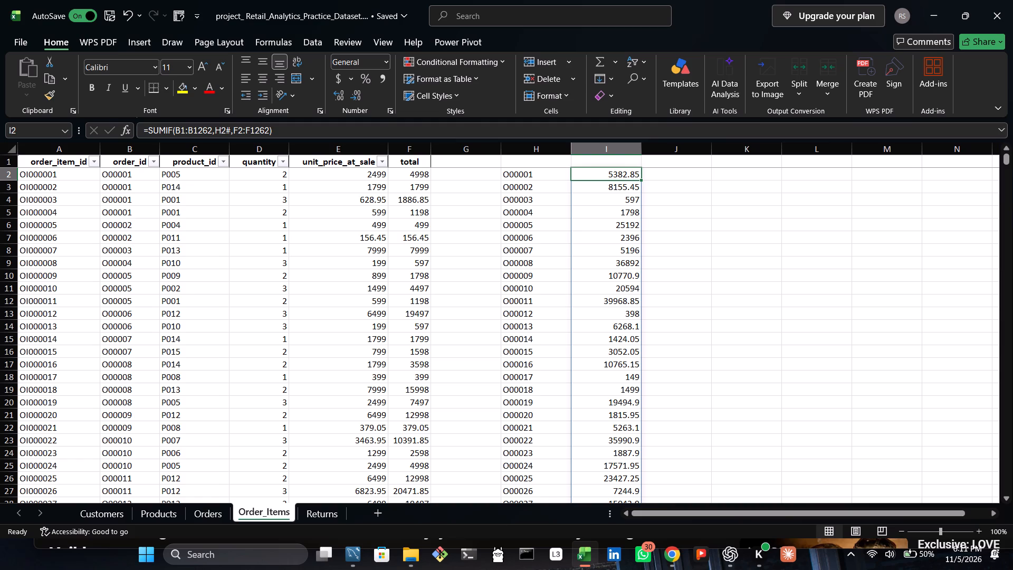
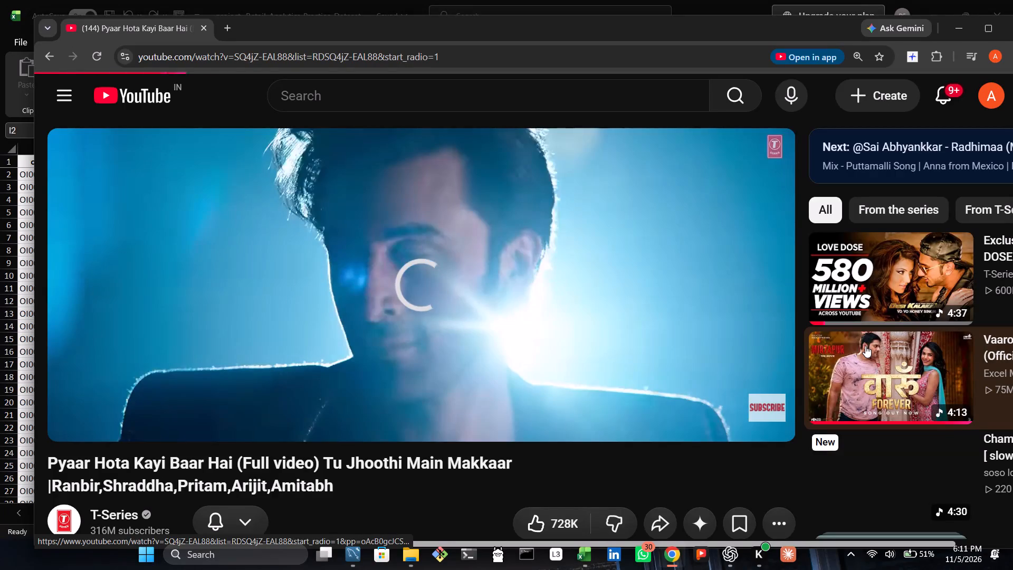
Open the suggested 4:13 "वारूँ Forever" music video on YouTube in place of the current song.
{"action": "left_click", "coordinate": [865, 346]}
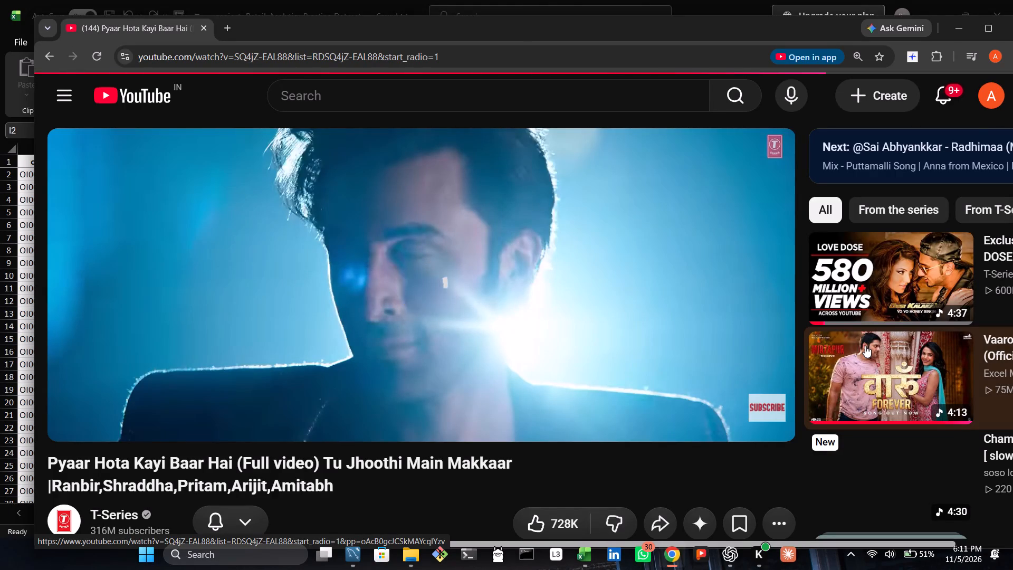
{"action": "triple_click", "coordinate": [865, 346]}
{"action": "left_click", "coordinate": [865, 346]}
{"action": "left_click_drag", "start_coordinate": [865, 347], "coordinate": [747, 545]}
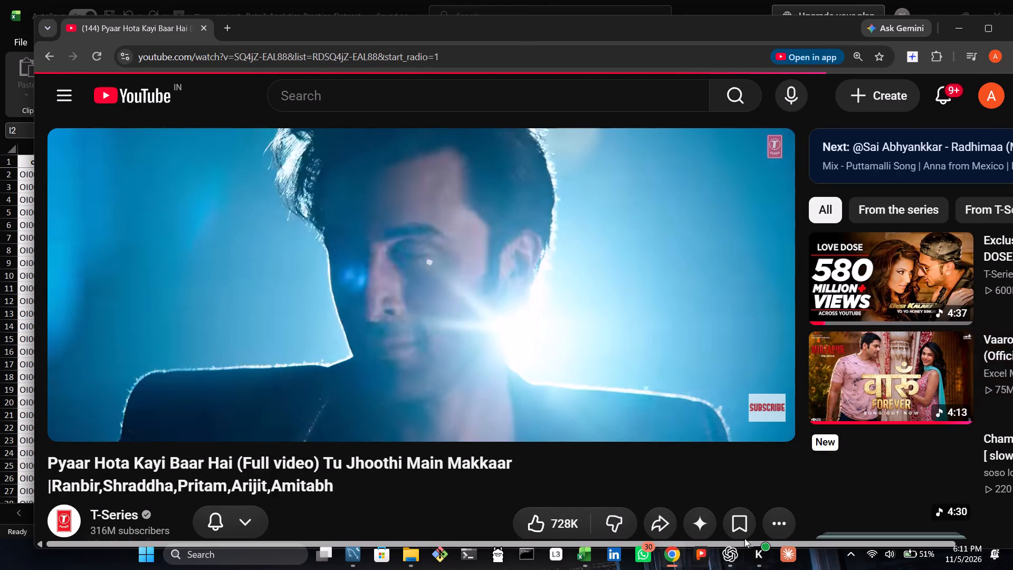
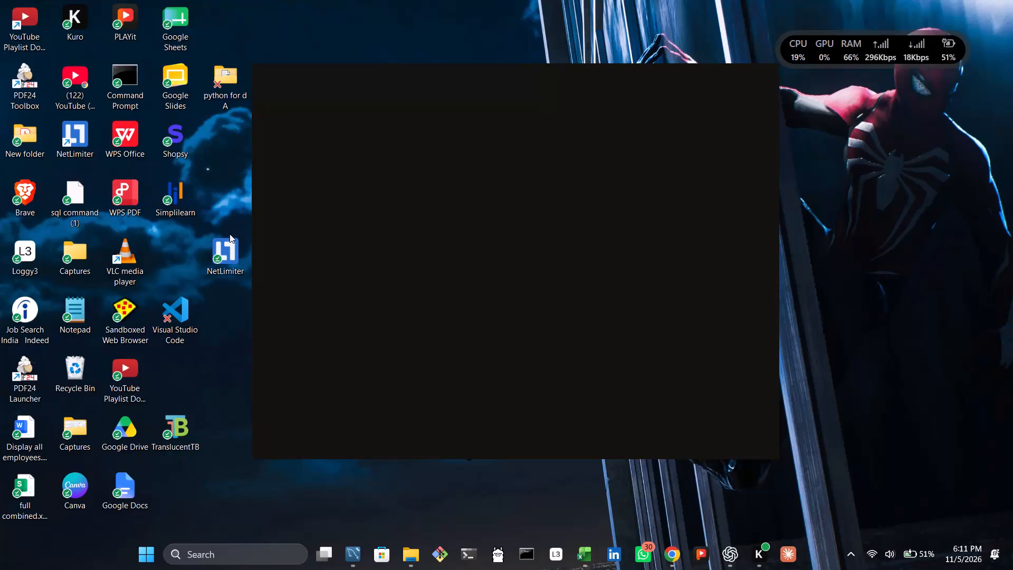
Open NetLimiter and save an enabled Priority rule for Google Chrome with the priority value High.
{"action": "double_click", "coordinate": [232, 235]}
{"action": "double_click", "coordinate": [228, 257]}
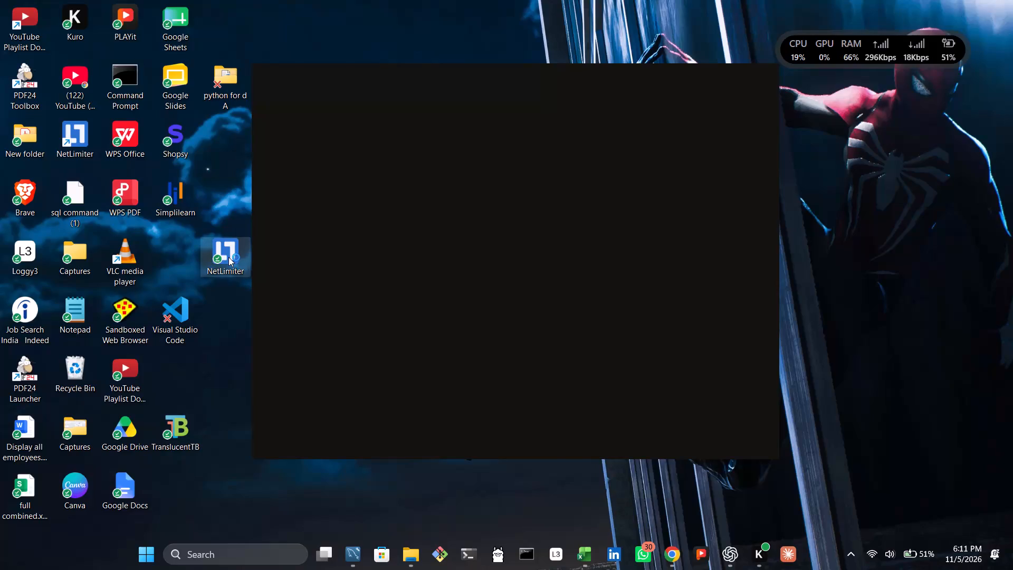
{"action": "left_click", "coordinate": [228, 257]}
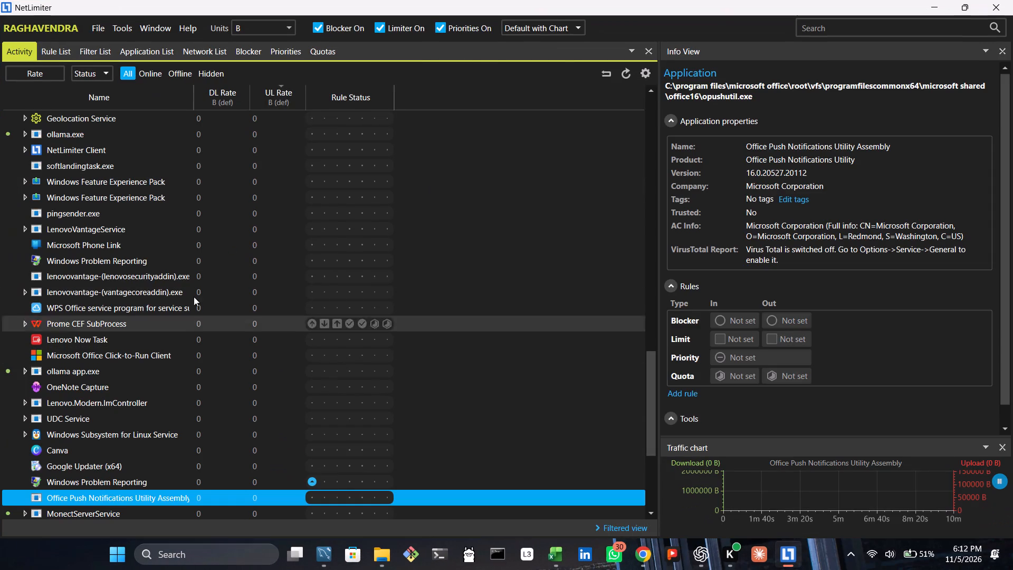
{"action": "scroll", "coordinate": [63, 309], "scroll_direction": "up", "scroll_amount": 20}
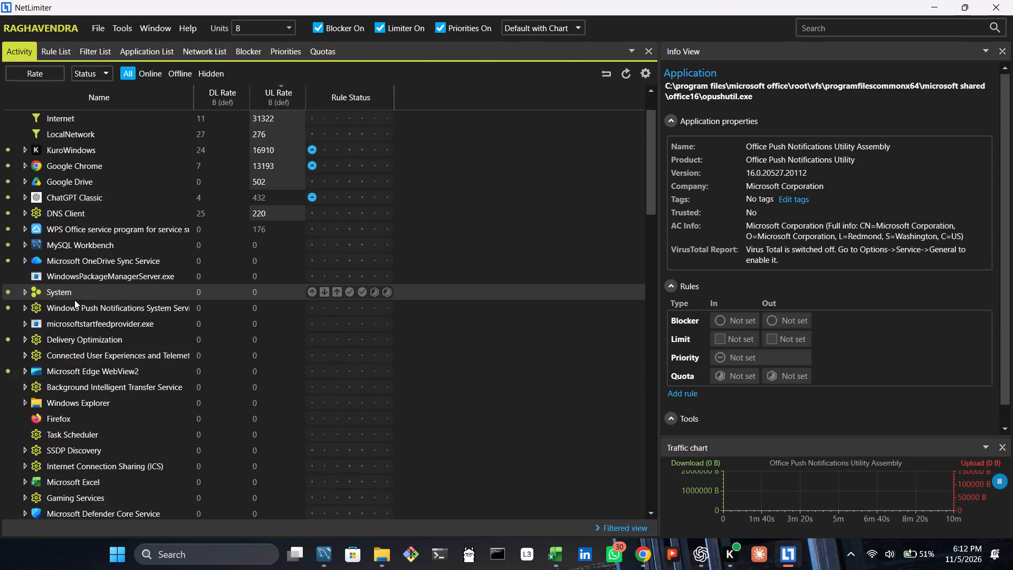
{"action": "scroll", "coordinate": [74, 300], "scroll_direction": "up", "scroll_amount": 5}
{"action": "right_click", "coordinate": [78, 211]}
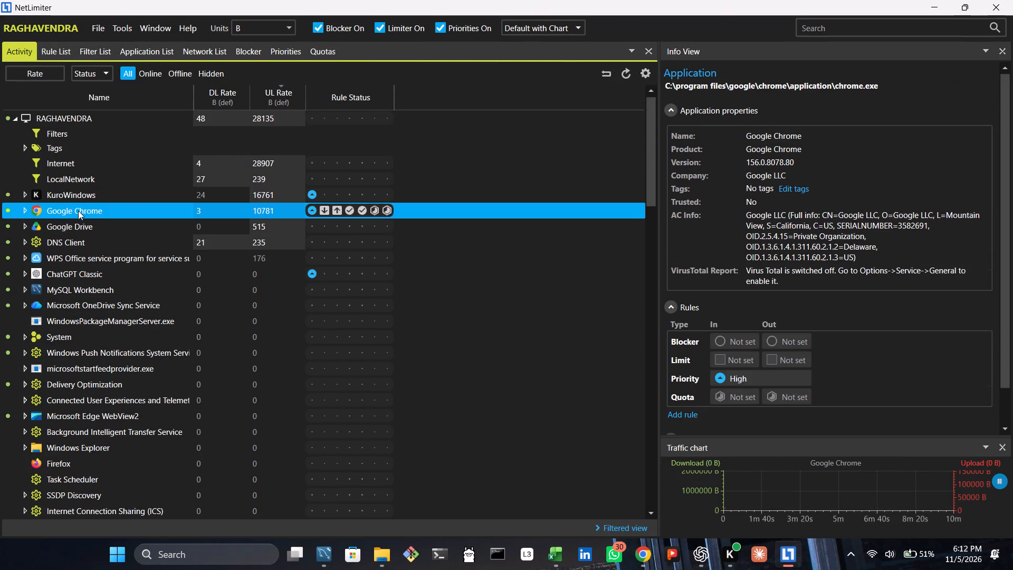
{"action": "left_click", "coordinate": [130, 331]}
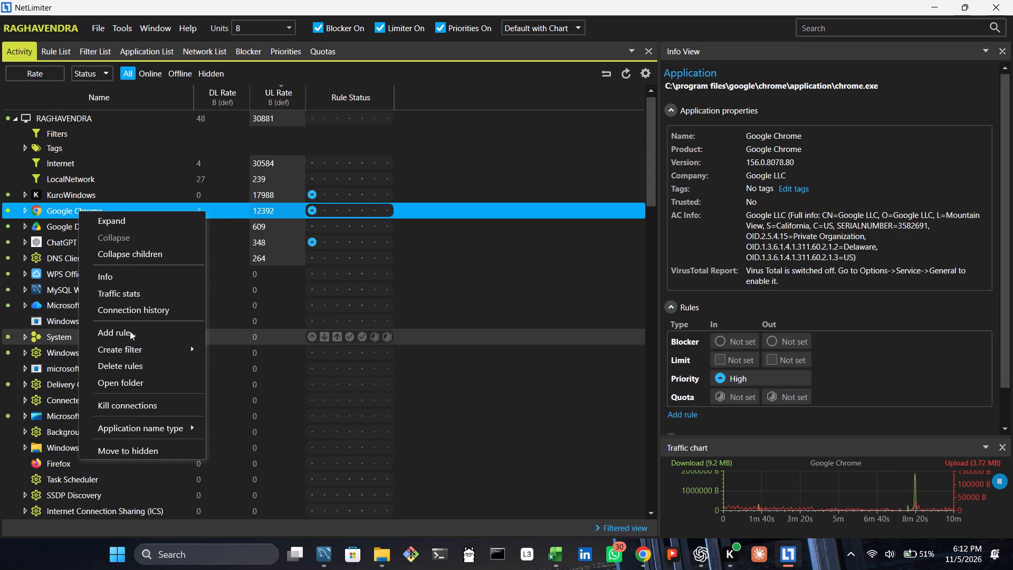
{"action": "left_click", "coordinate": [458, 170]}
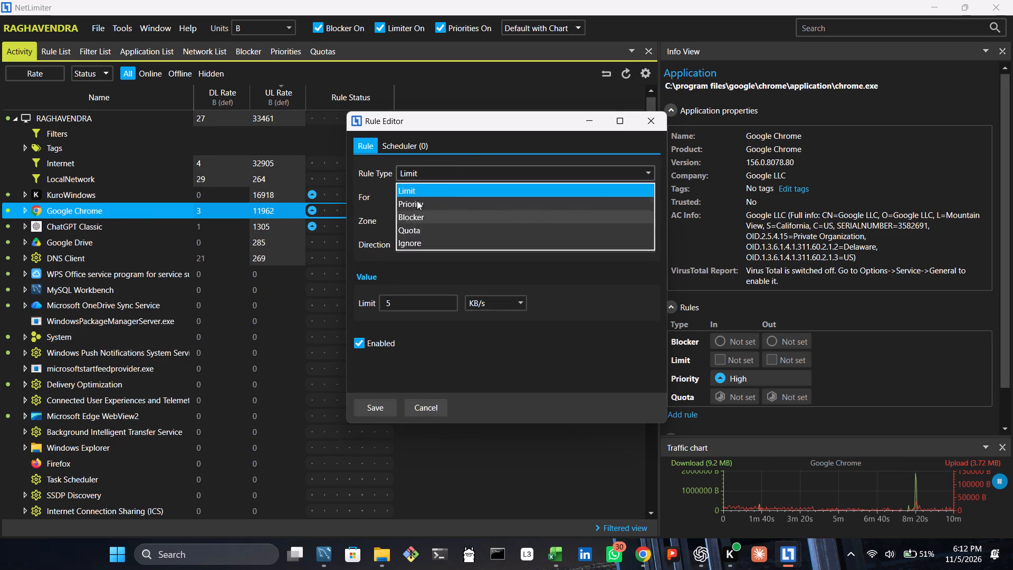
{"action": "left_click", "coordinate": [417, 198]}
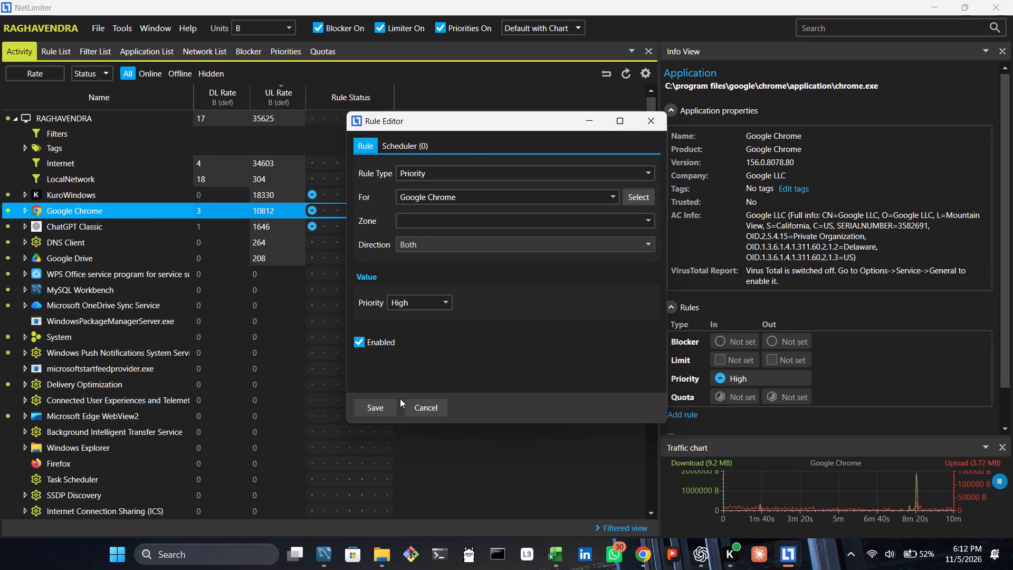
{"action": "left_click", "coordinate": [380, 403]}
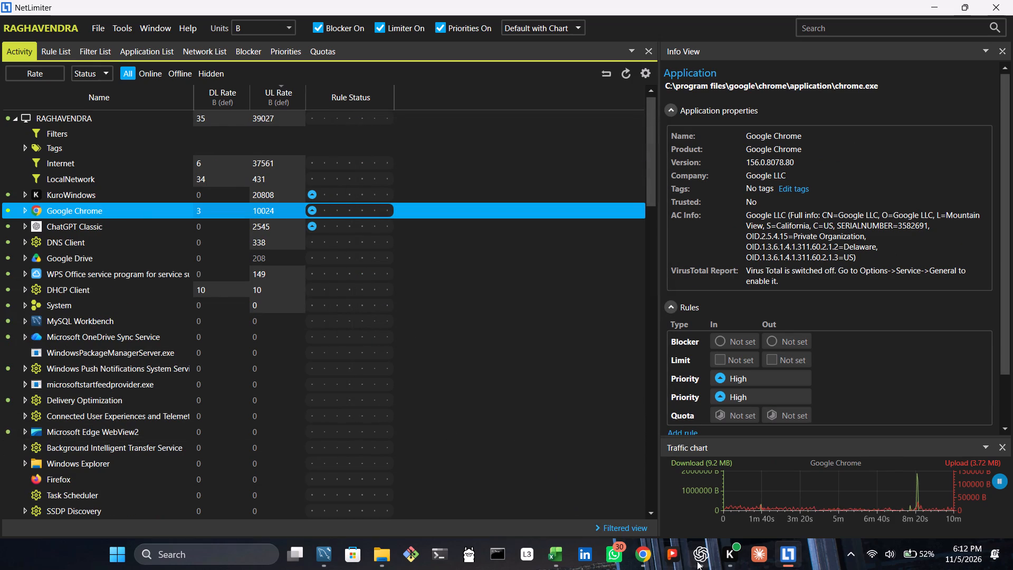
Change NetLimiter's traffic display units to MB.
{"action": "left_click", "coordinate": [245, 26]}
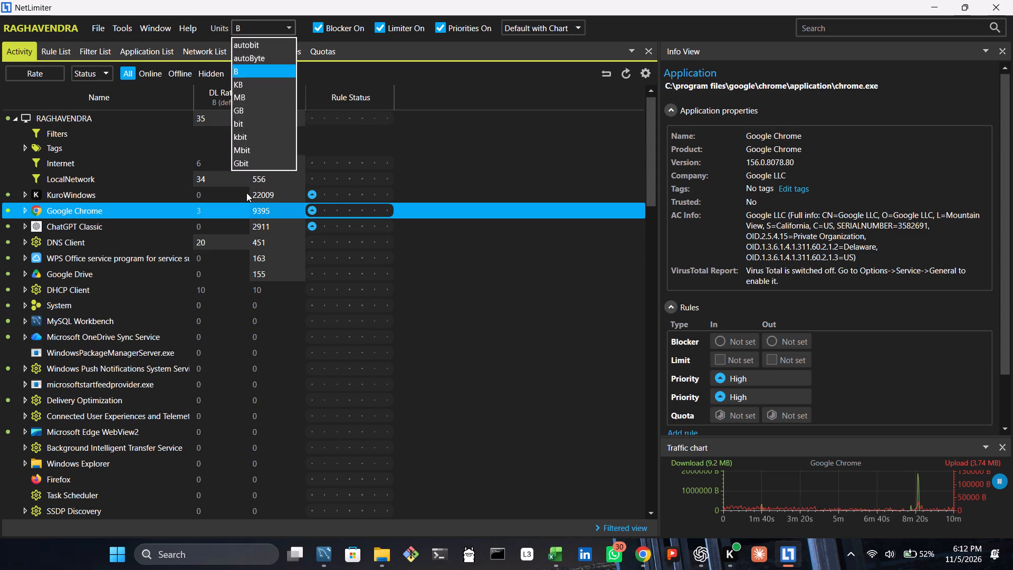
{"action": "left_click", "coordinate": [238, 103]}
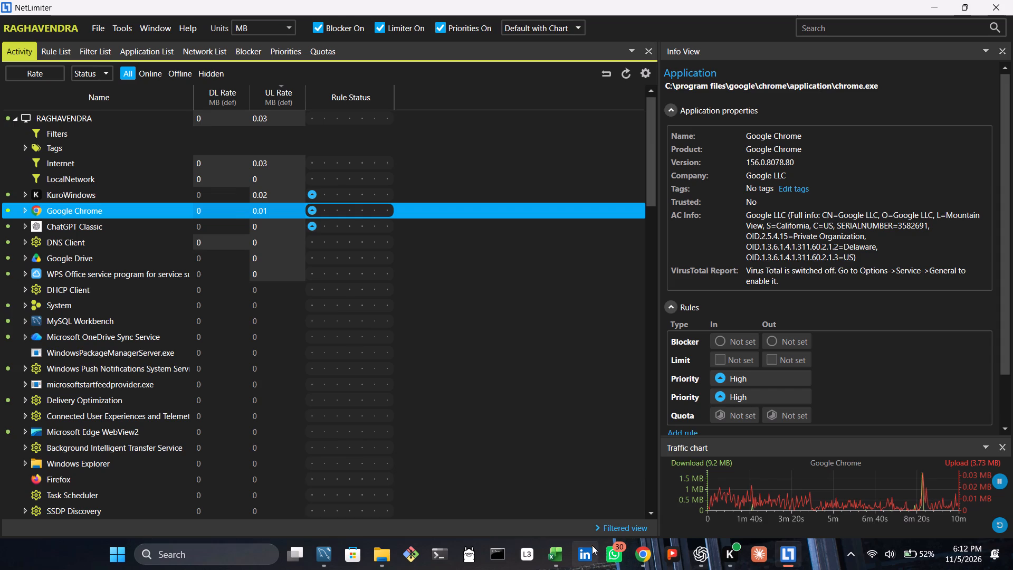
Switch to the retail analytics workbook in Excel and open the Orders sheet.
{"action": "left_click", "coordinate": [558, 548]}
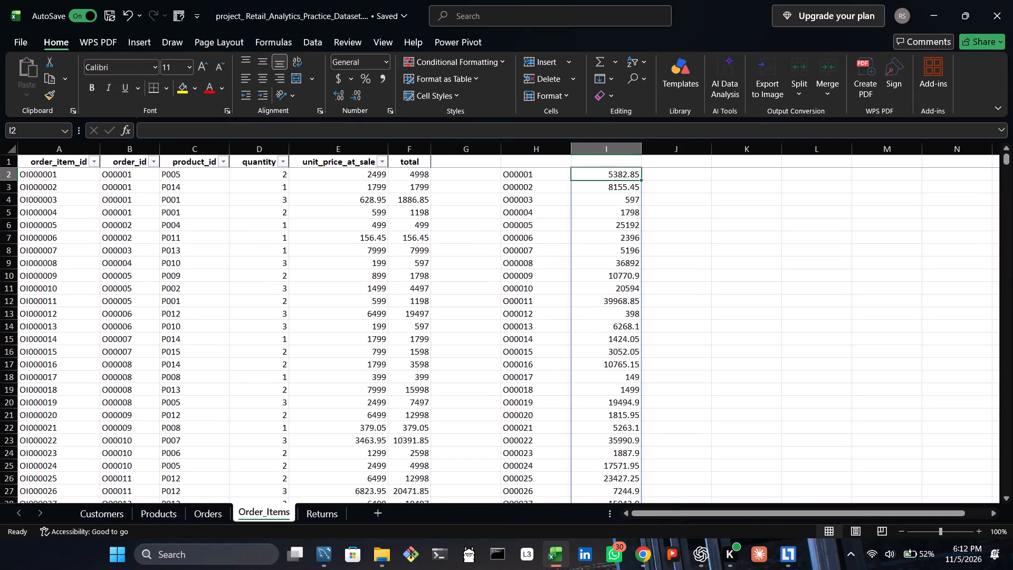
{"action": "left_click", "coordinate": [531, 170]}
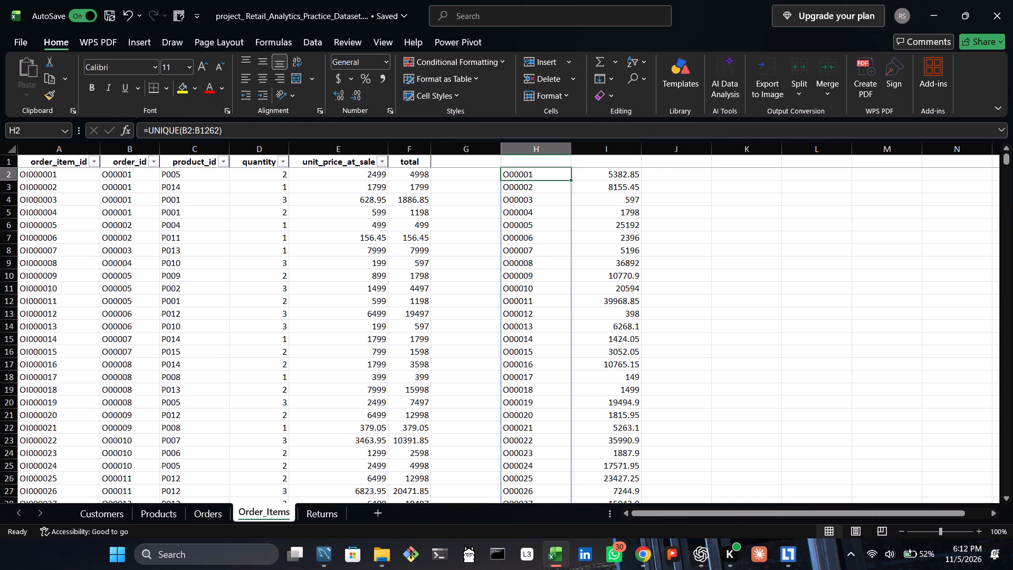
{"action": "left_click_drag", "start_coordinate": [216, 500], "coordinate": [215, 505]}
{"action": "left_click", "coordinate": [217, 512]}
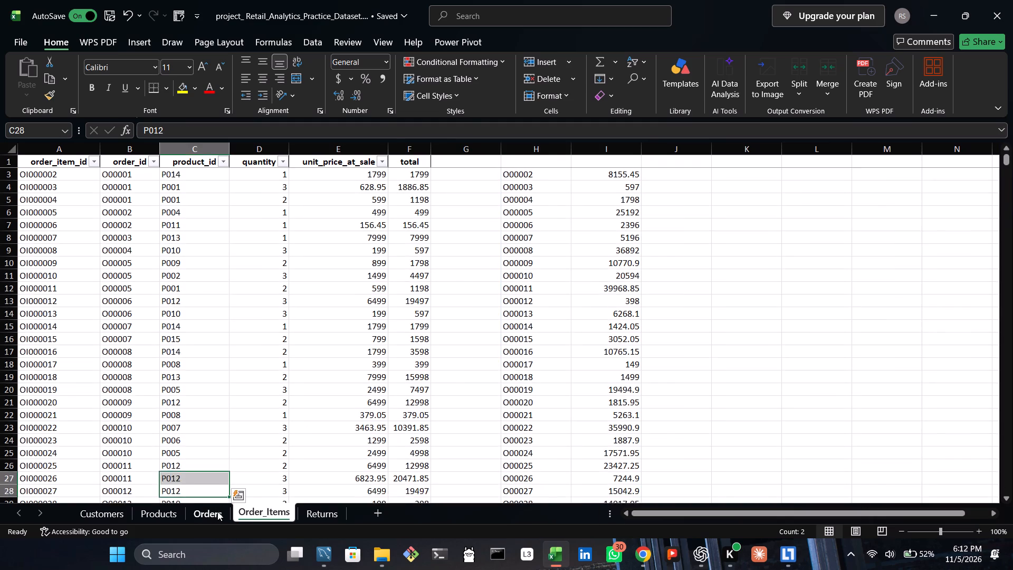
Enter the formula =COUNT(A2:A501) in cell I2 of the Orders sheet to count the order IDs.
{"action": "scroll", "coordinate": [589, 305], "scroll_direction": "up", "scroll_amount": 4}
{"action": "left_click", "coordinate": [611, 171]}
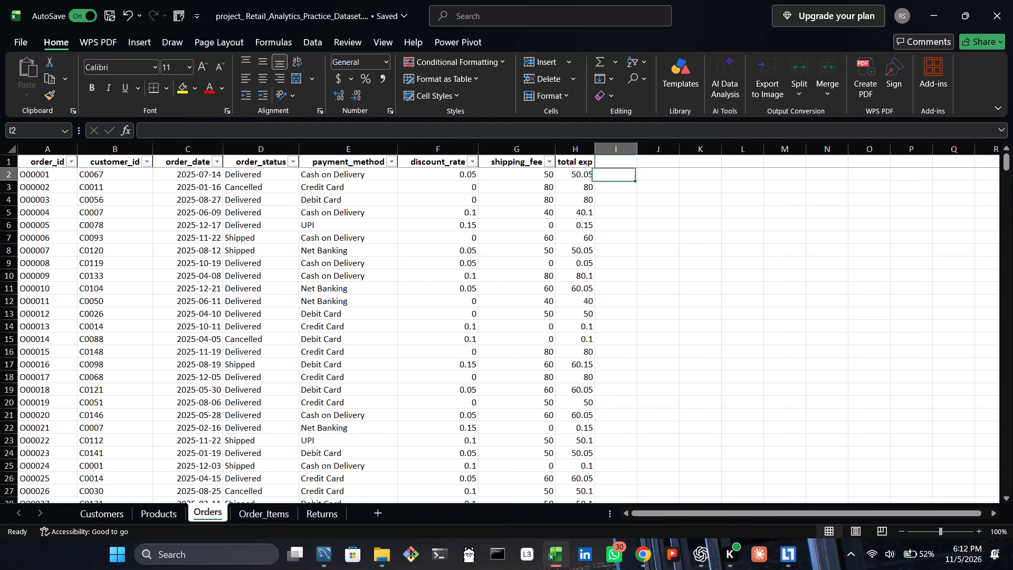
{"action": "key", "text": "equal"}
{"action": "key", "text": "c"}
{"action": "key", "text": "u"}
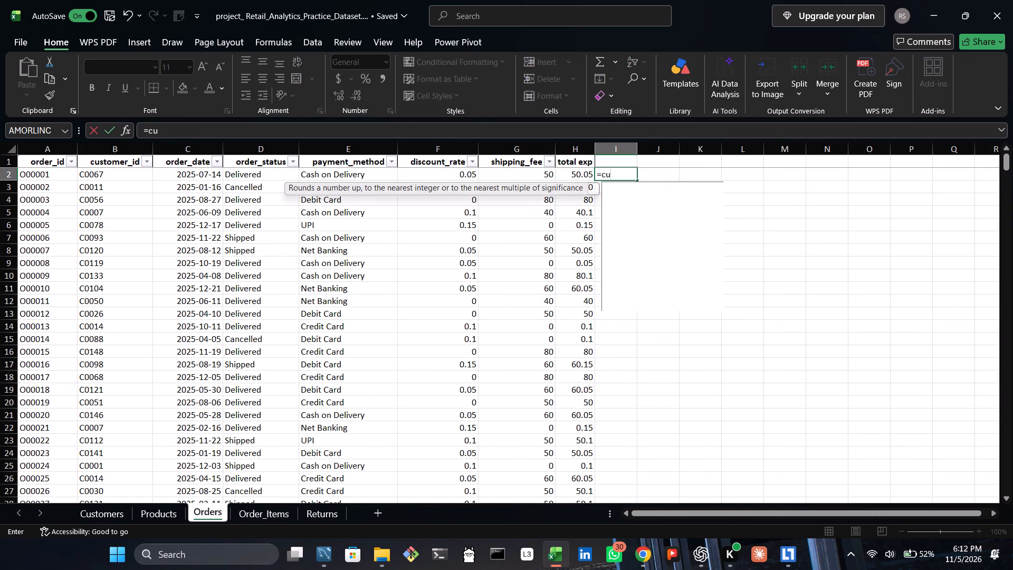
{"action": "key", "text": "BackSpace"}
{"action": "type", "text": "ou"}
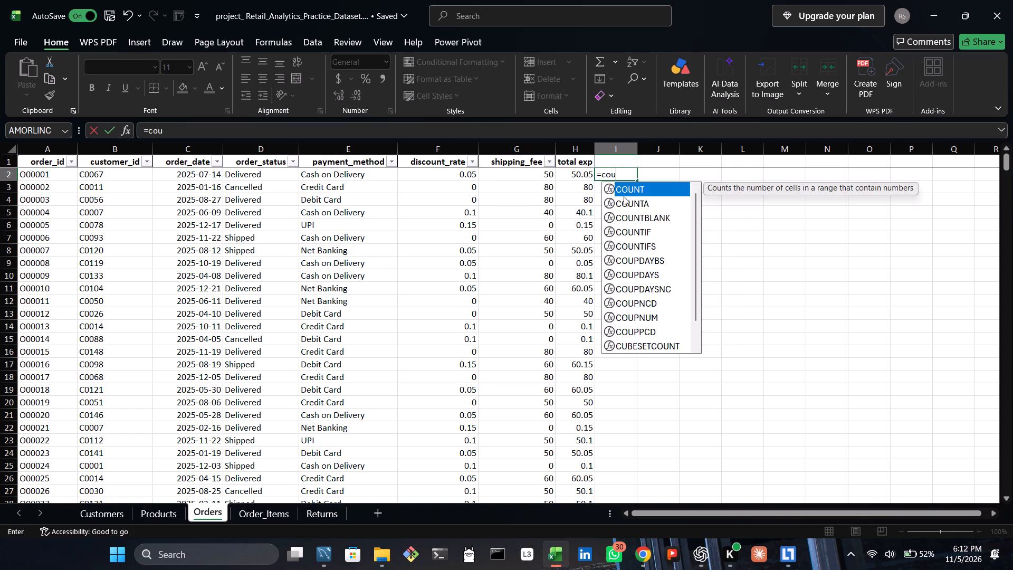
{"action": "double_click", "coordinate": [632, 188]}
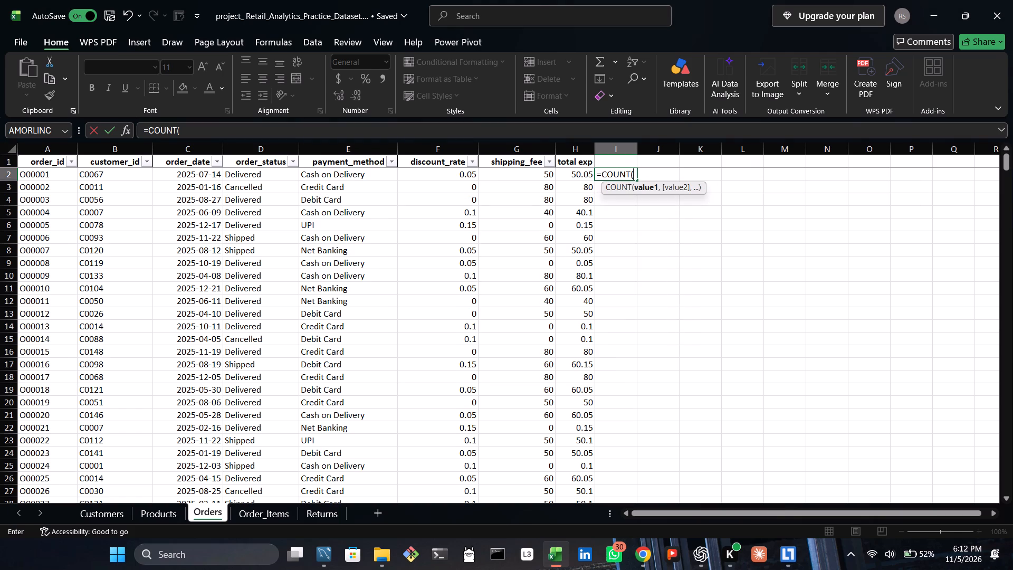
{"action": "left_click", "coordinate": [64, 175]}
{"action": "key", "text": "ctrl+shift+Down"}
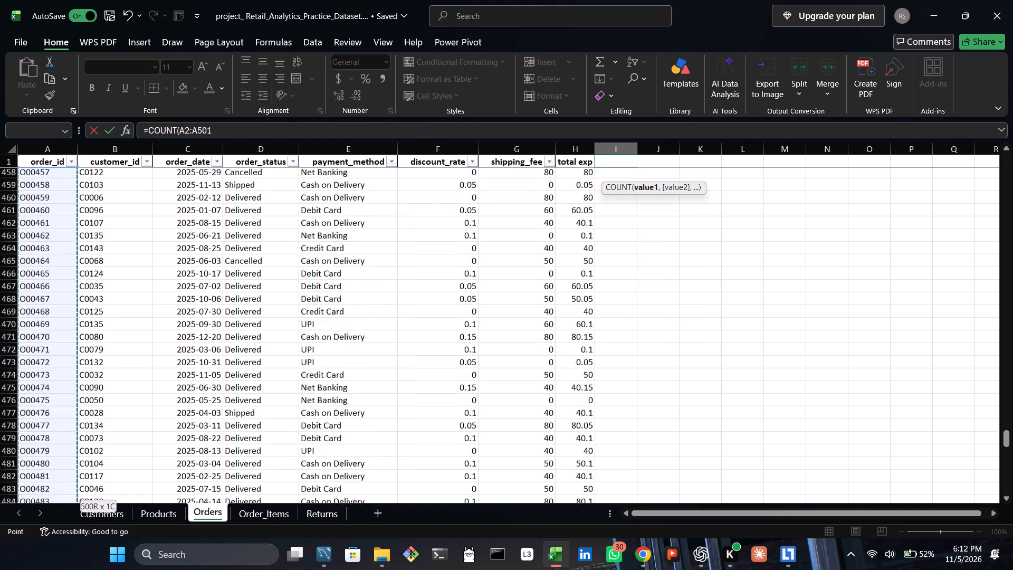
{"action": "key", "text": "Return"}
Examine the COUNT formula in cell I2 and the range it references.
{"action": "scroll", "coordinate": [134, 249], "scroll_direction": "up", "scroll_amount": 7}
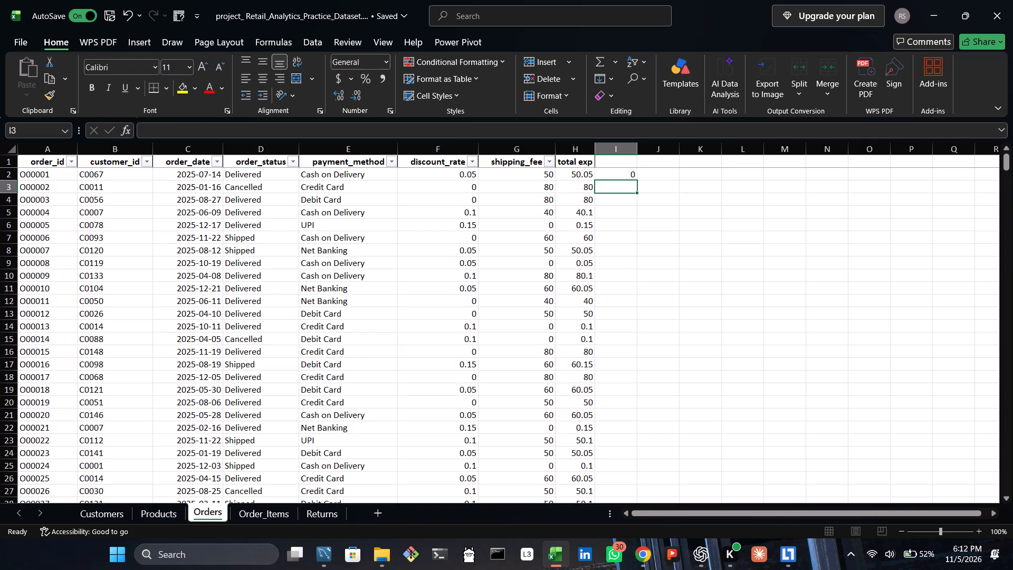
{"action": "scroll", "coordinate": [136, 249], "scroll_direction": "up", "scroll_amount": 3}
{"action": "double_click", "coordinate": [628, 176]}
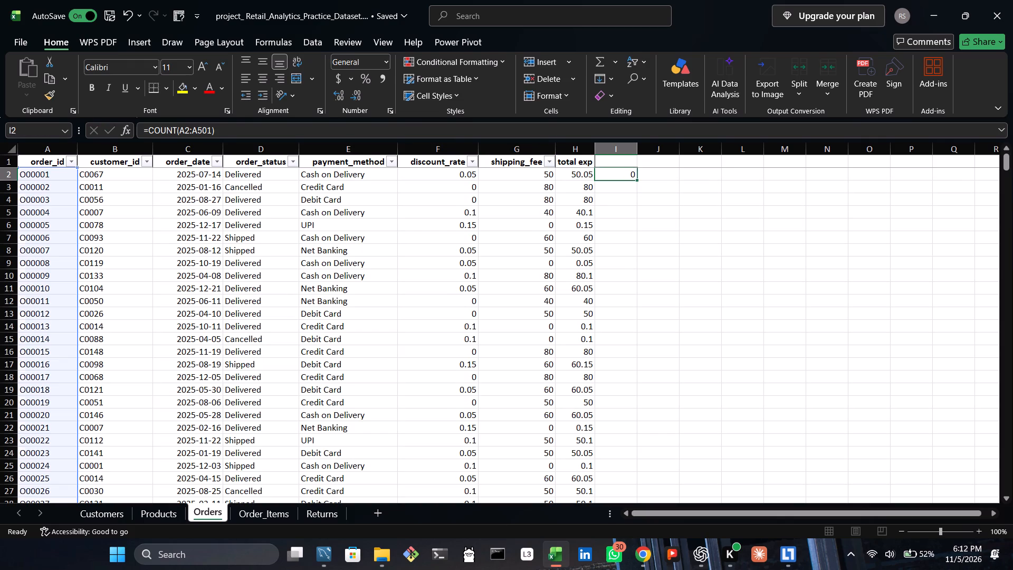
{"action": "double_click", "coordinate": [646, 172]}
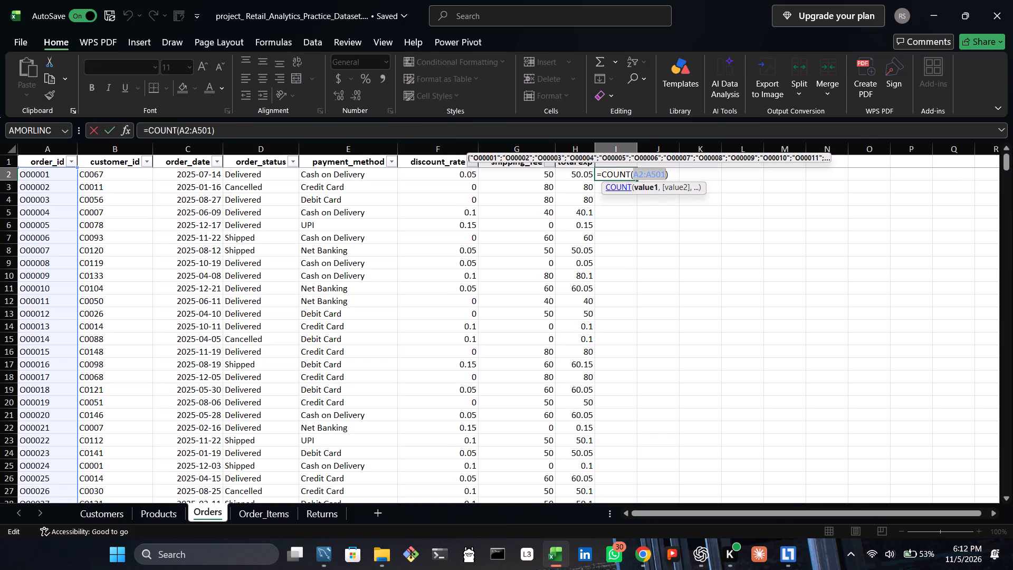
{"action": "key", "text": "Return"}
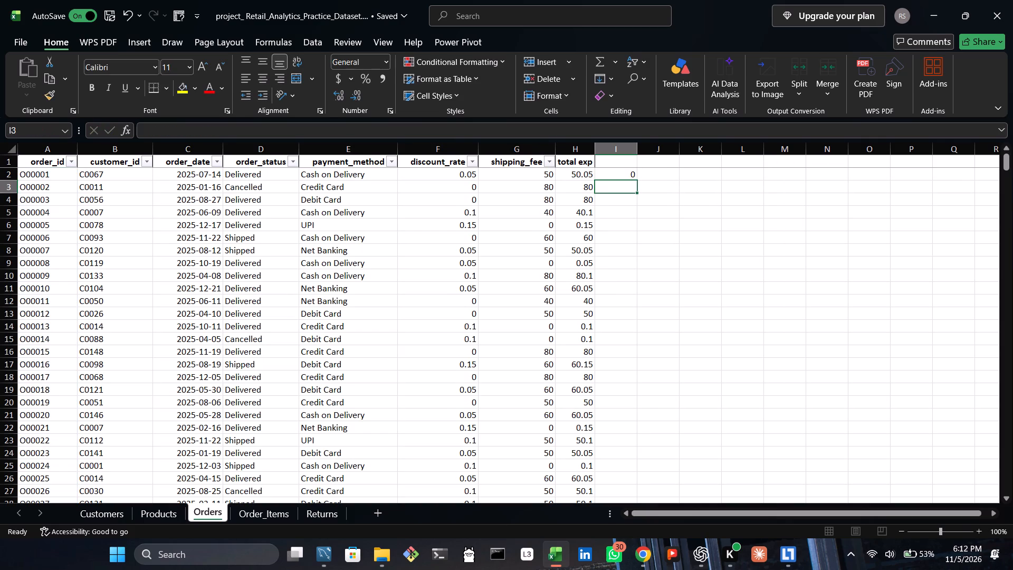
{"action": "double_click", "coordinate": [636, 175]}
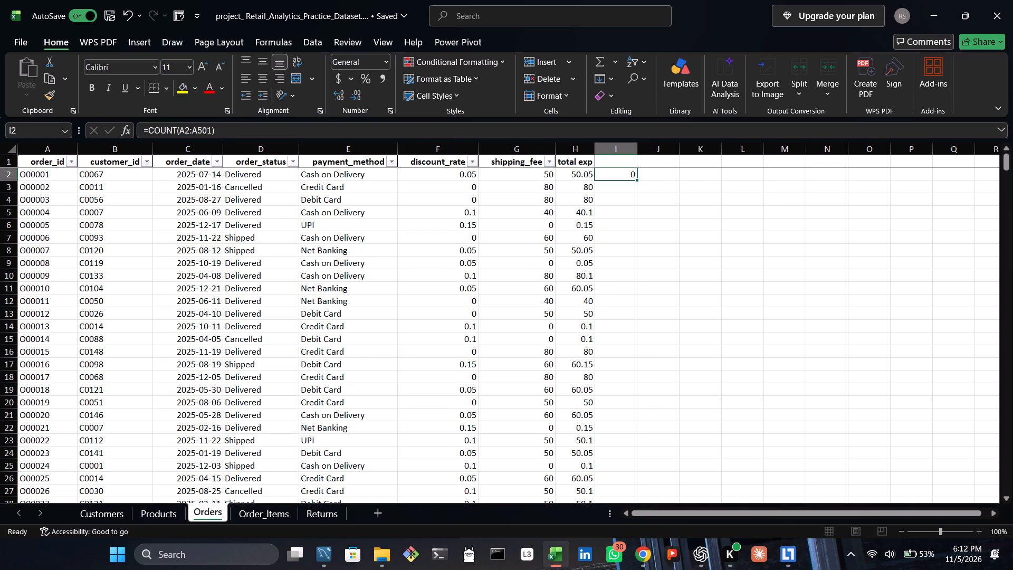
{"action": "double_click", "coordinate": [844, 16]}
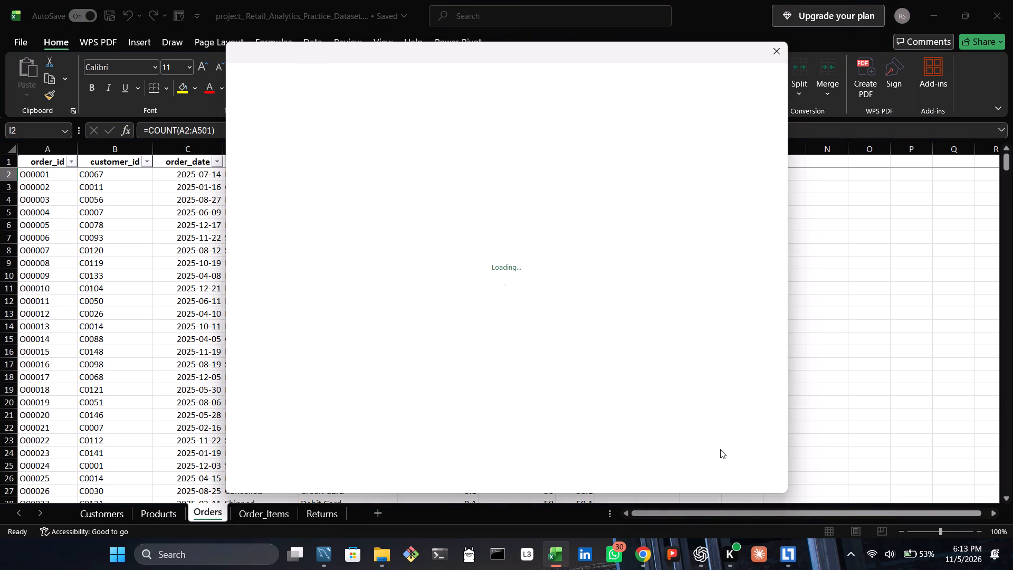
{"action": "left_click", "coordinate": [781, 47]}
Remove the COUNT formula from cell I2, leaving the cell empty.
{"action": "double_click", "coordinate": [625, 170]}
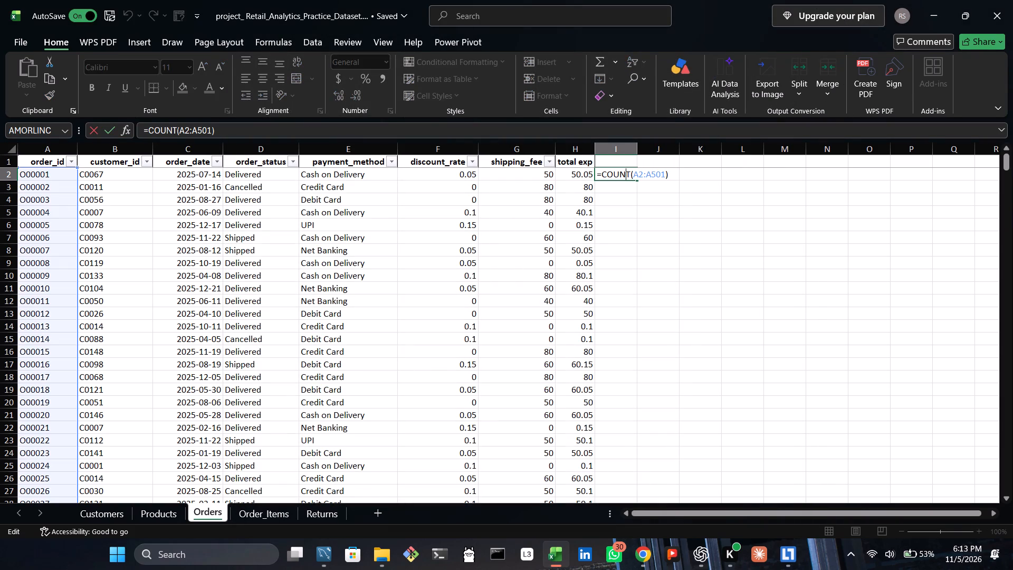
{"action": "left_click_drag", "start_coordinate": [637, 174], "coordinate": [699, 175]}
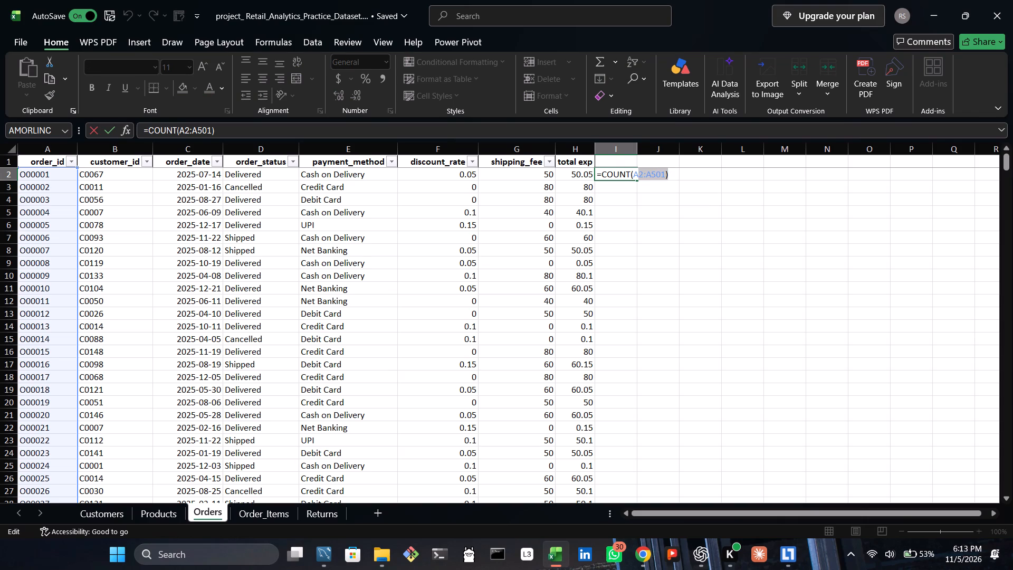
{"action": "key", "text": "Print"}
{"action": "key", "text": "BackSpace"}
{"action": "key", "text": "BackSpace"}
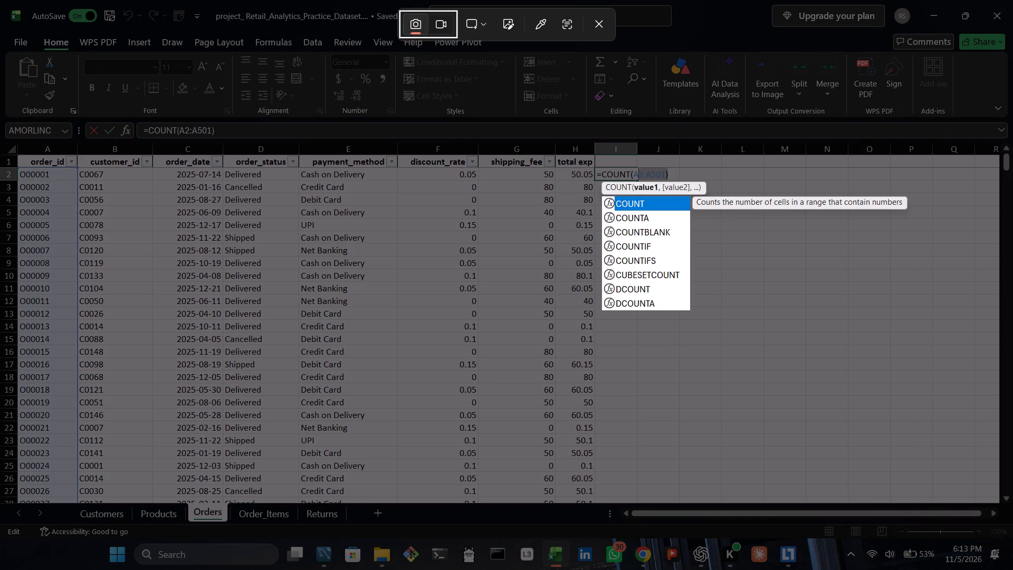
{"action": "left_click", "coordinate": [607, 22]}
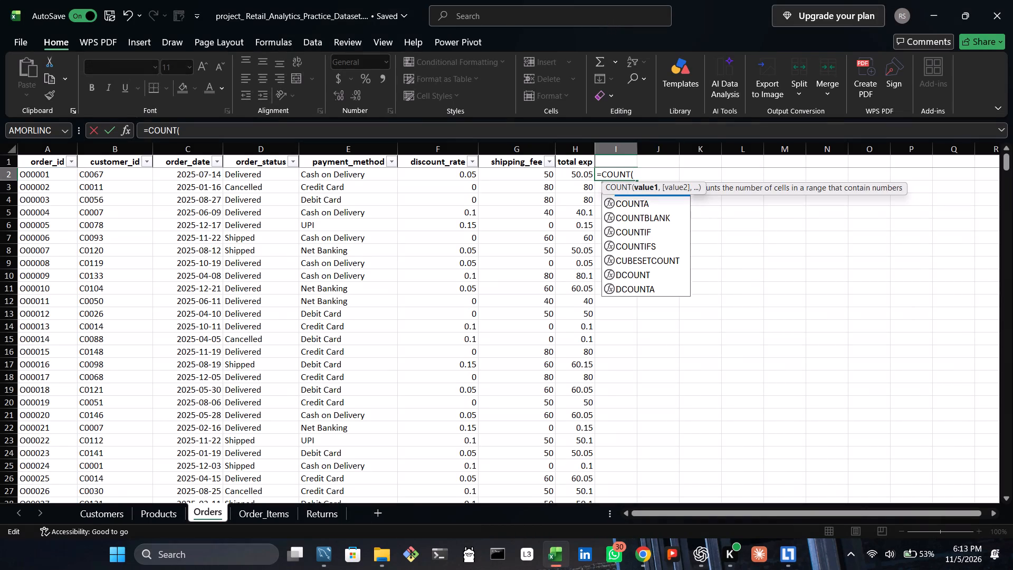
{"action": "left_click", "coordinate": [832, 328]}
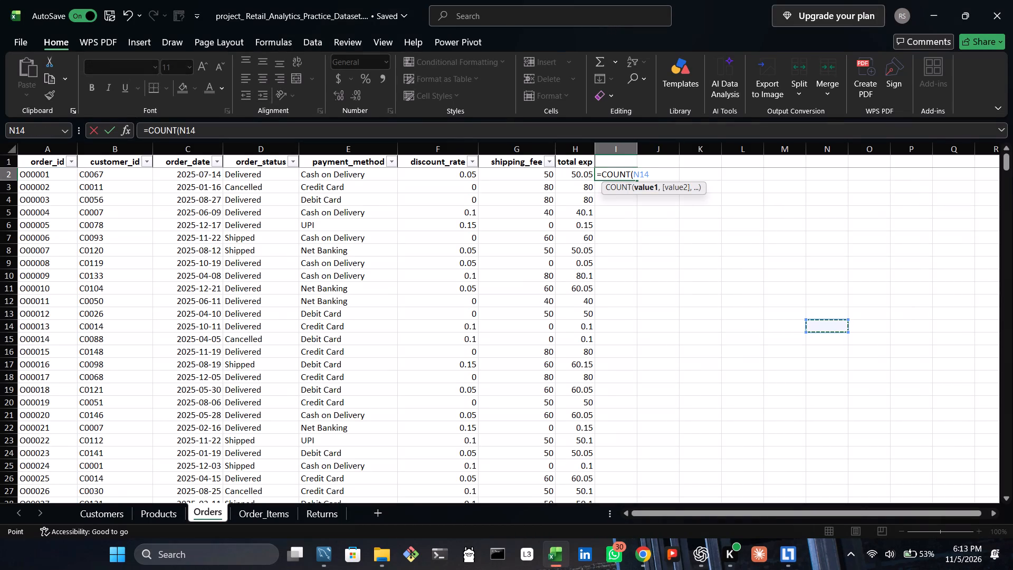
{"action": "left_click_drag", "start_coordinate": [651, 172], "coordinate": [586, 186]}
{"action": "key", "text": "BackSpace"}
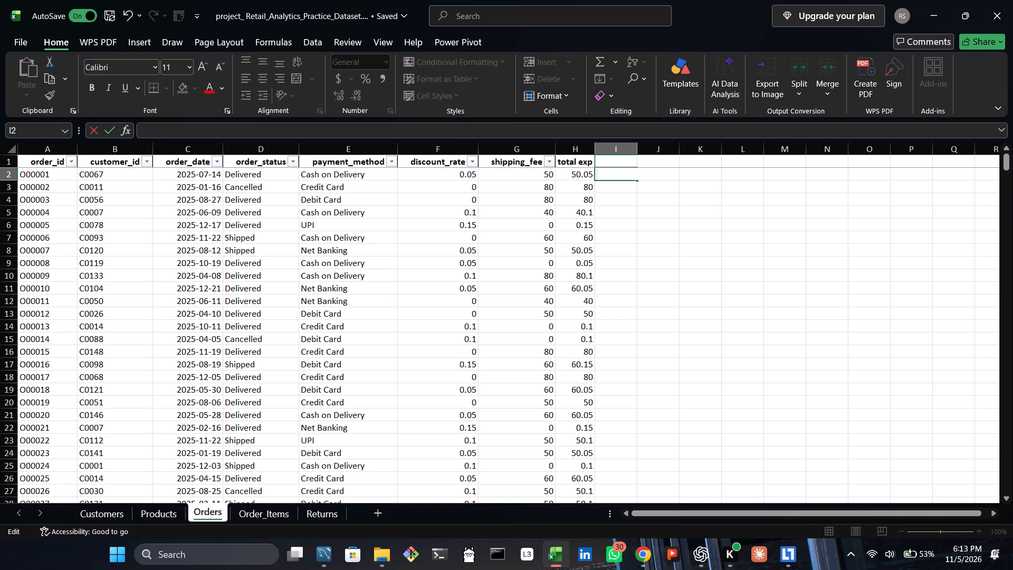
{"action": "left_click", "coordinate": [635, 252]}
Enter the formula =COUNT(A2:A501) in cell I3 of the Orders sheet to count the order IDs.
{"action": "double_click", "coordinate": [615, 184]}
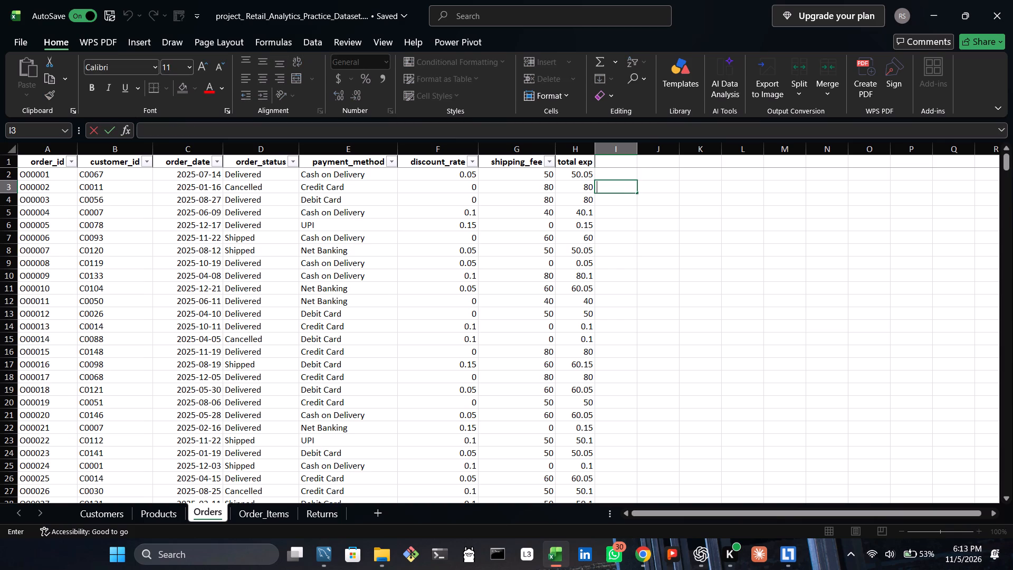
{"action": "key", "text": "equal"}
{"action": "type", "text": "co"}
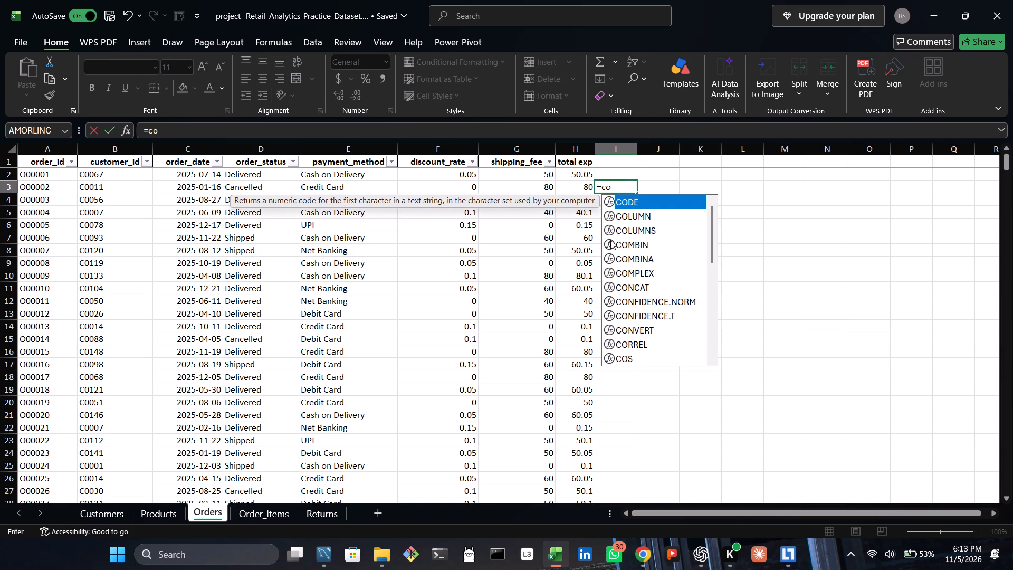
{"action": "type", "text": "unt"}
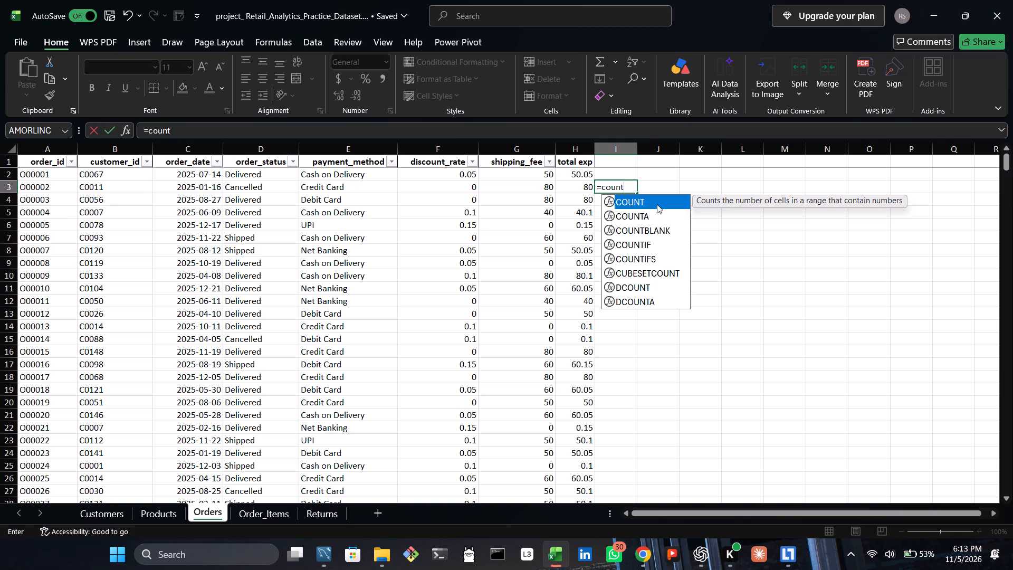
{"action": "double_click", "coordinate": [657, 204]}
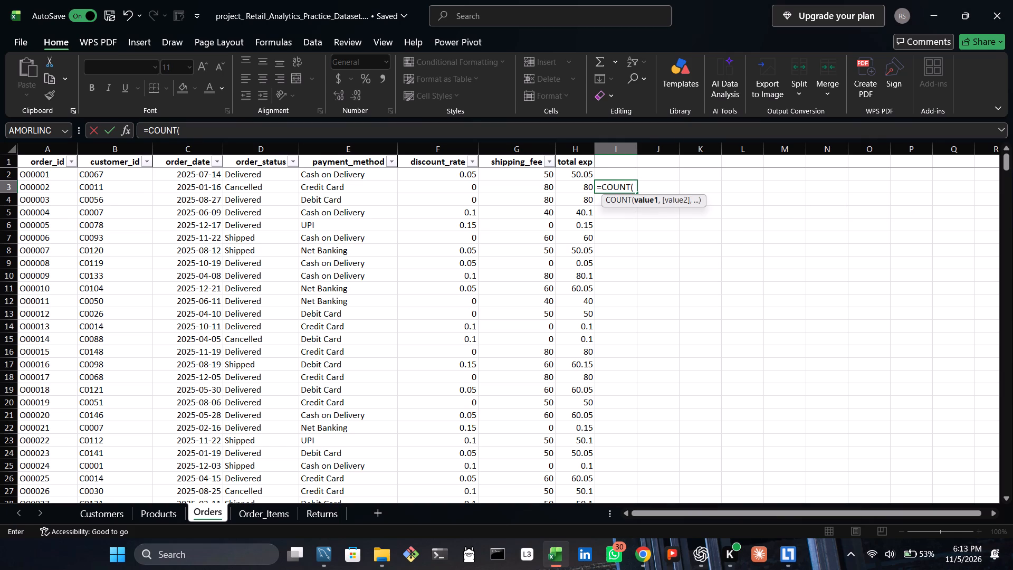
{"action": "left_click", "coordinate": [47, 176]}
{"action": "key", "text": "ctrl+shift+Down"}
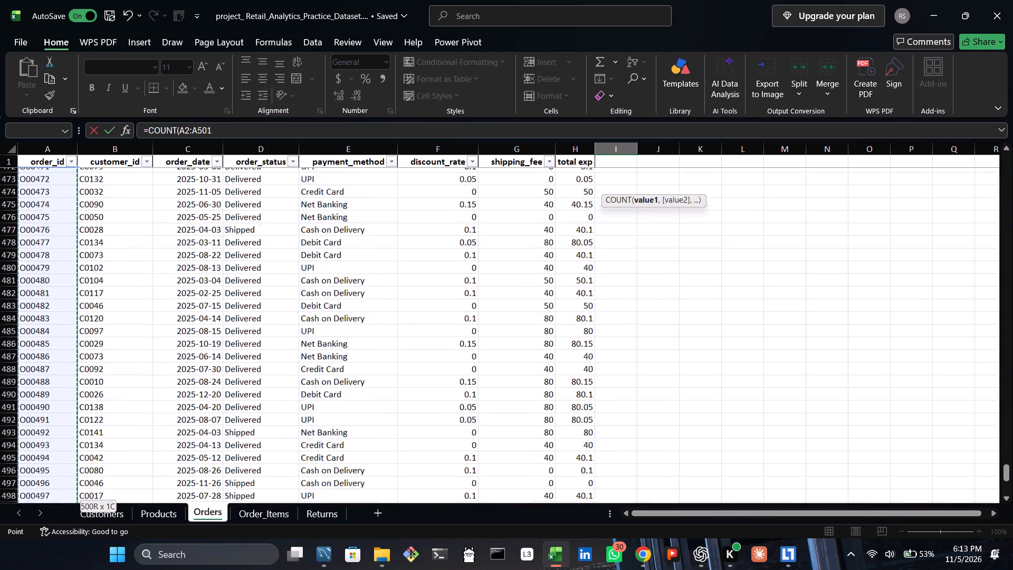
{"action": "key", "text": "Return"}
{"action": "scroll", "coordinate": [47, 176], "scroll_direction": "up", "scroll_amount": 8}
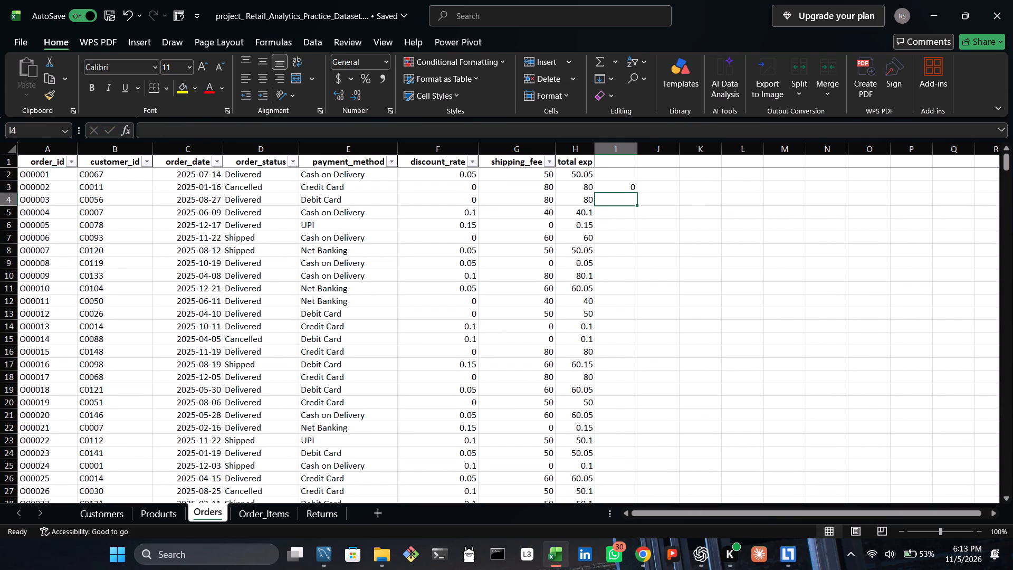
Edit the COUNT formula in cell I3 so its range ends at A300.
{"action": "double_click", "coordinate": [619, 191]}
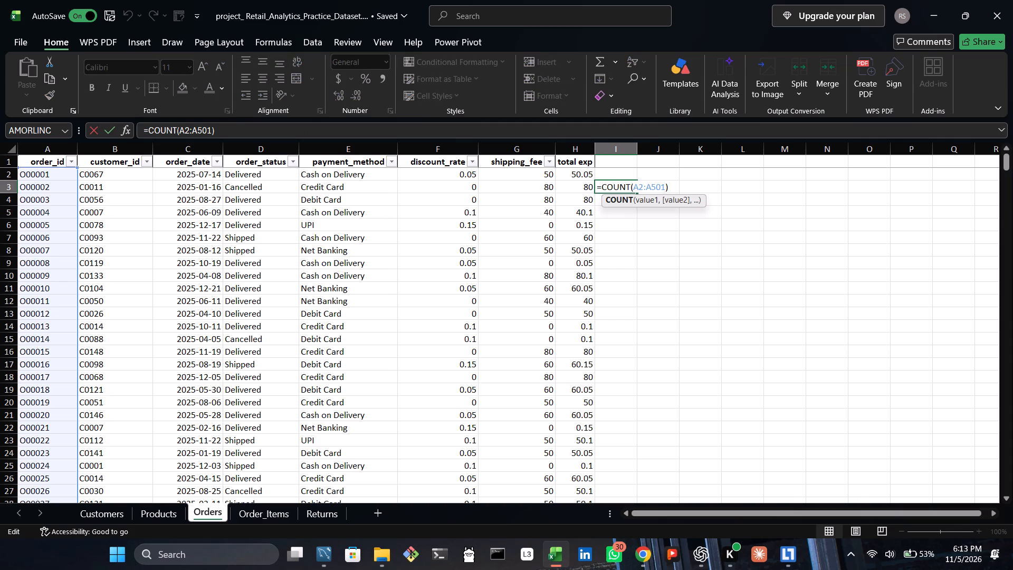
{"action": "left_click", "coordinate": [642, 185]}
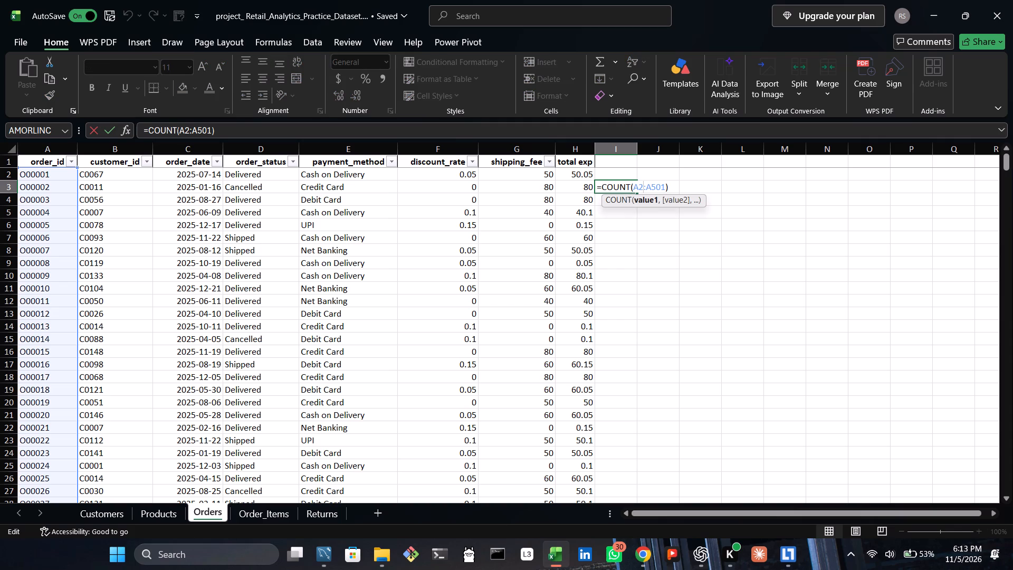
{"action": "left_click", "coordinate": [647, 186]}
{"action": "left_click", "coordinate": [662, 188]}
{"action": "key", "text": "Right"}
{"action": "key", "text": "BackSpace"}
{"action": "key", "text": "BackSpace"}
{"action": "key", "text": "BackSpace"}
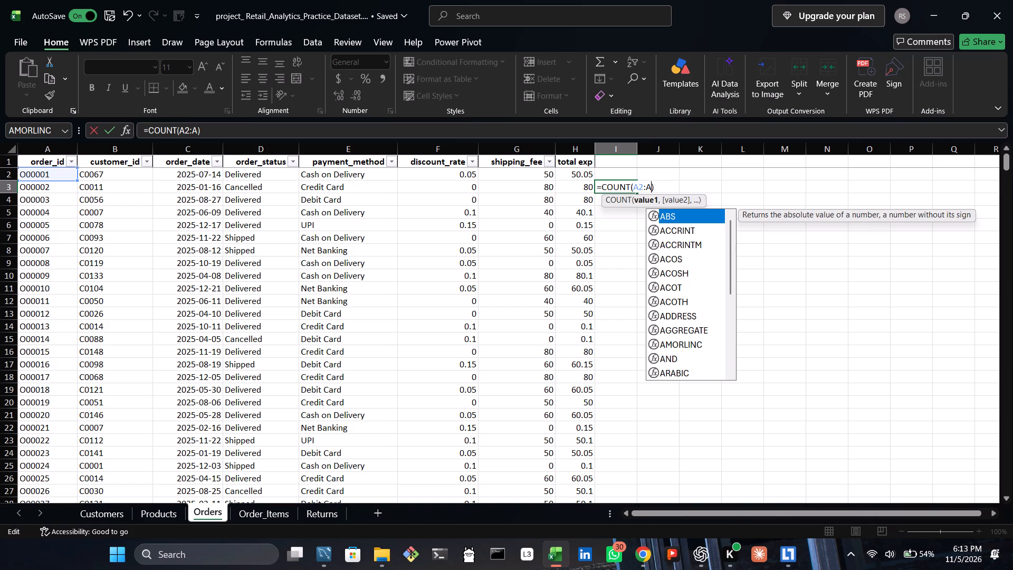
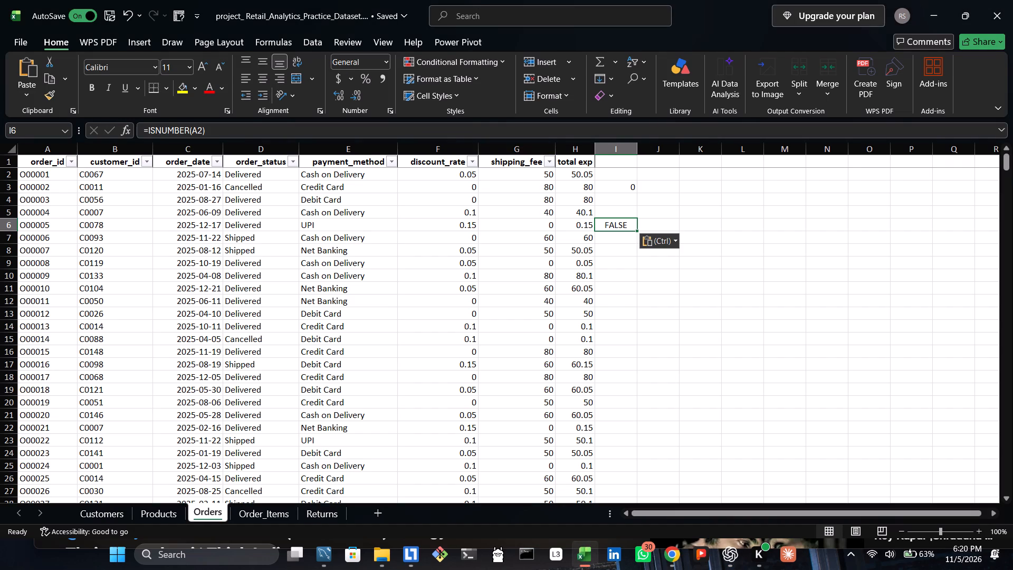
{"action": "left_click", "coordinate": [265, 513]}
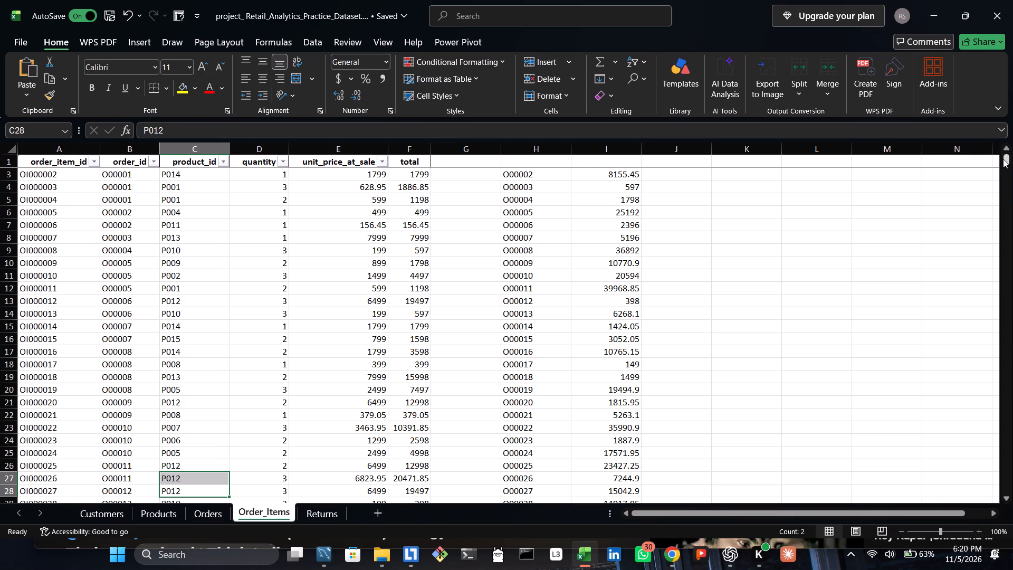
{"action": "left_click_drag", "start_coordinate": [1003, 159], "coordinate": [998, 135]}
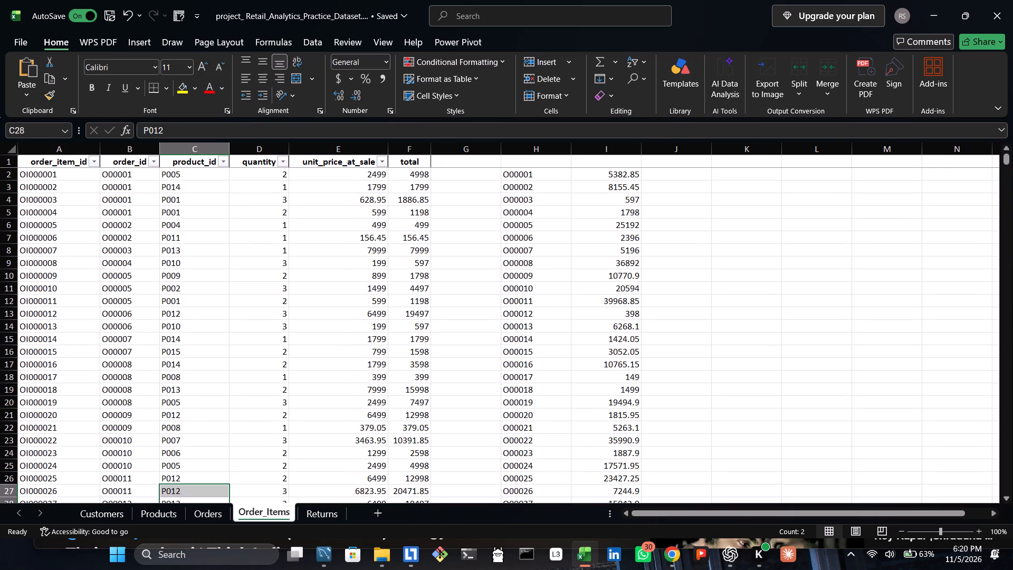
{"action": "left_click", "coordinate": [661, 173]}
{"action": "right_click", "coordinate": [661, 173]}
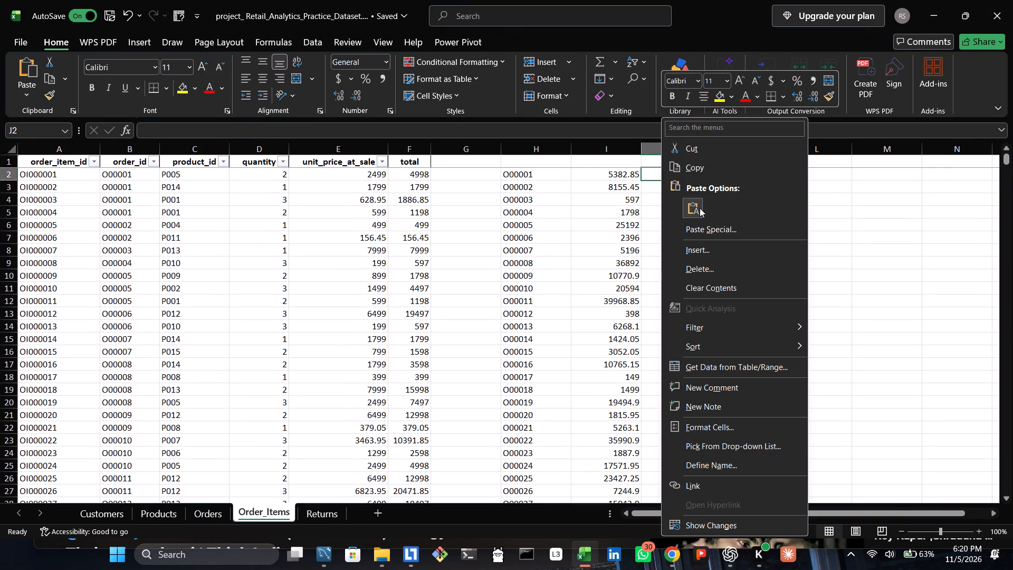
{"action": "left_click", "coordinate": [699, 208]}
Change the formula in cell J2 to test the first value of the total column, making it =ISNUMBER(F2).
{"action": "double_click", "coordinate": [674, 174]}
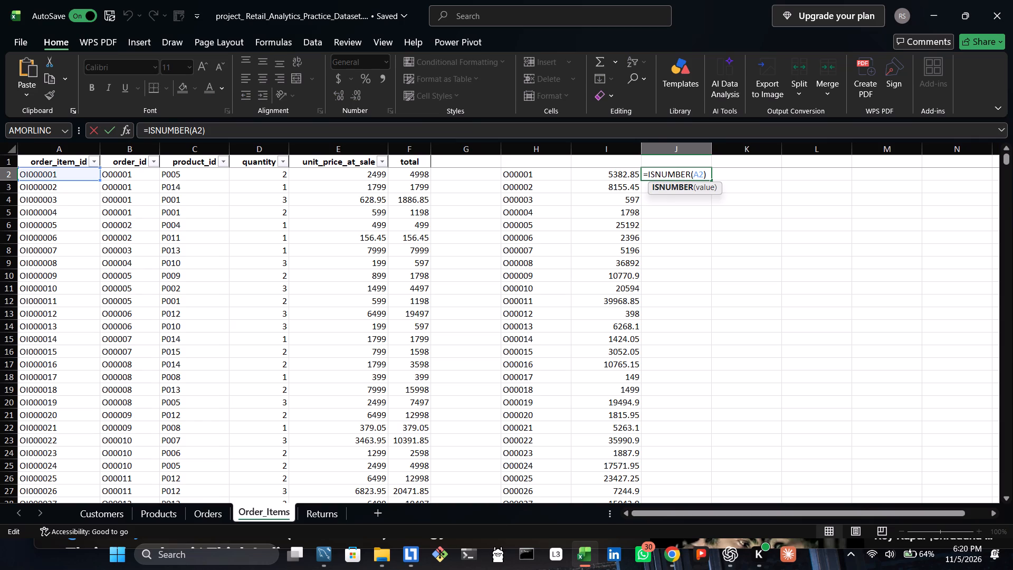
{"action": "double_click", "coordinate": [697, 175]}
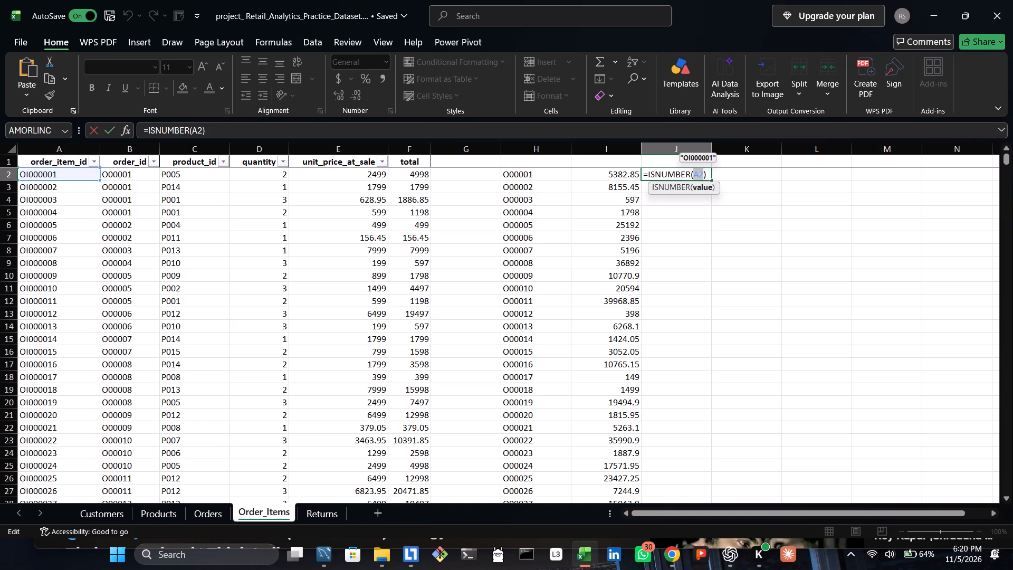
{"action": "left_click", "coordinate": [404, 174]}
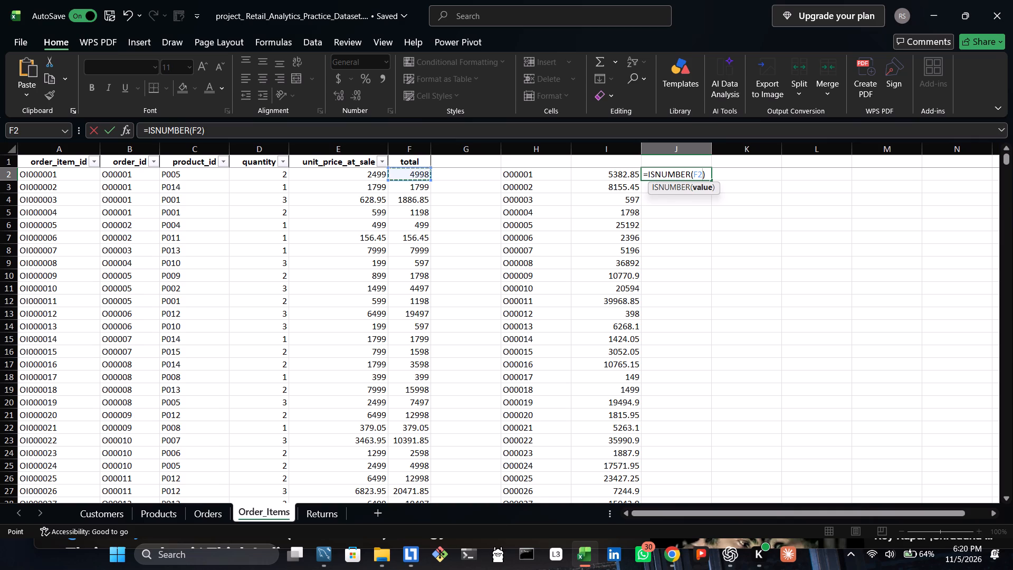
{"action": "key", "text": "Return"}
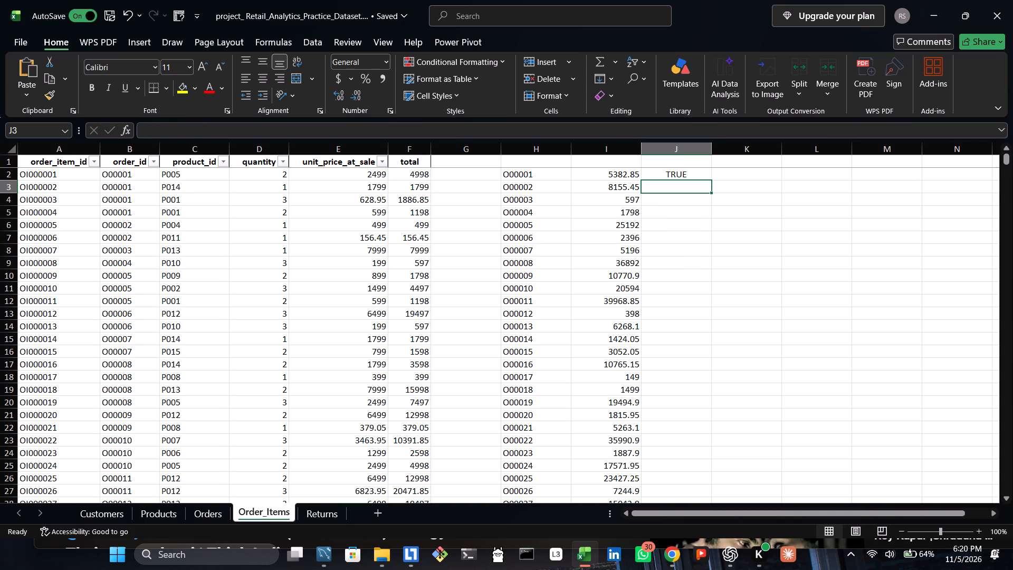
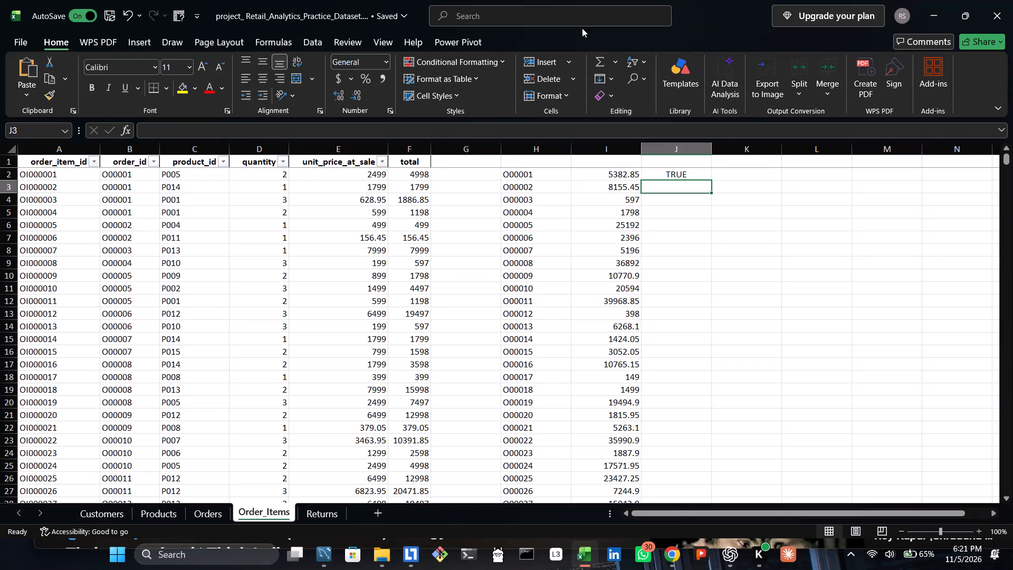
Open the SUMIF formula in cell I2 of the Order_Items sheet and inspect its range, criteria and sum_range arguments one by one.
{"action": "left_click", "coordinate": [632, 173]}
{"action": "double_click", "coordinate": [632, 173]}
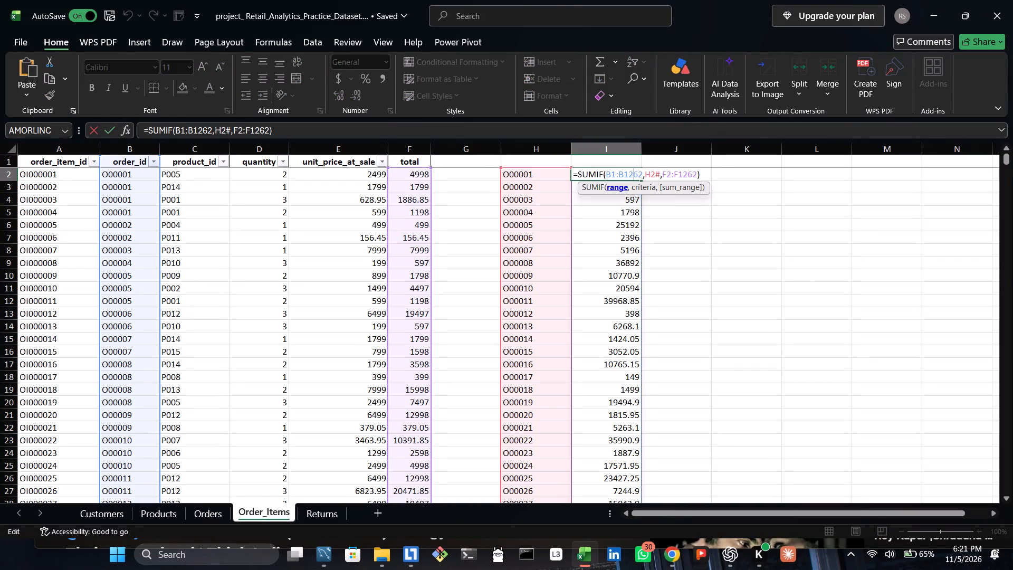
{"action": "left_click", "coordinate": [618, 191]}
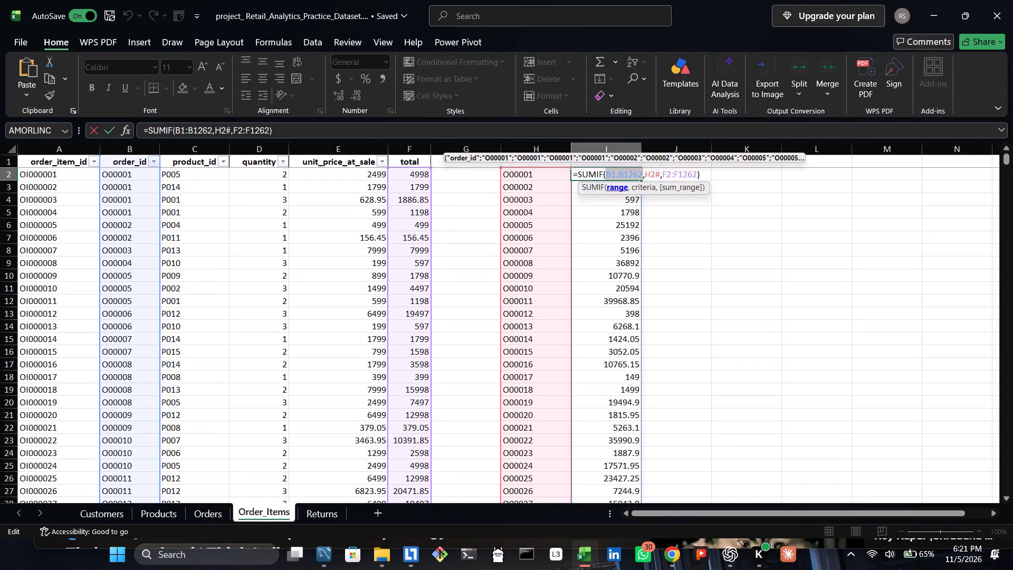
{"action": "left_click", "coordinate": [647, 189]}
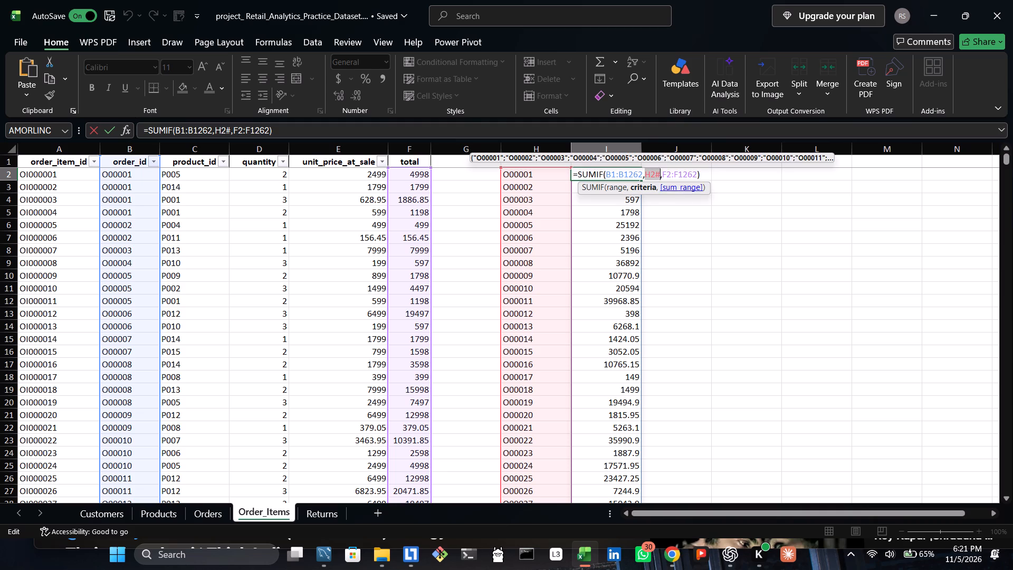
{"action": "left_click", "coordinate": [687, 192]}
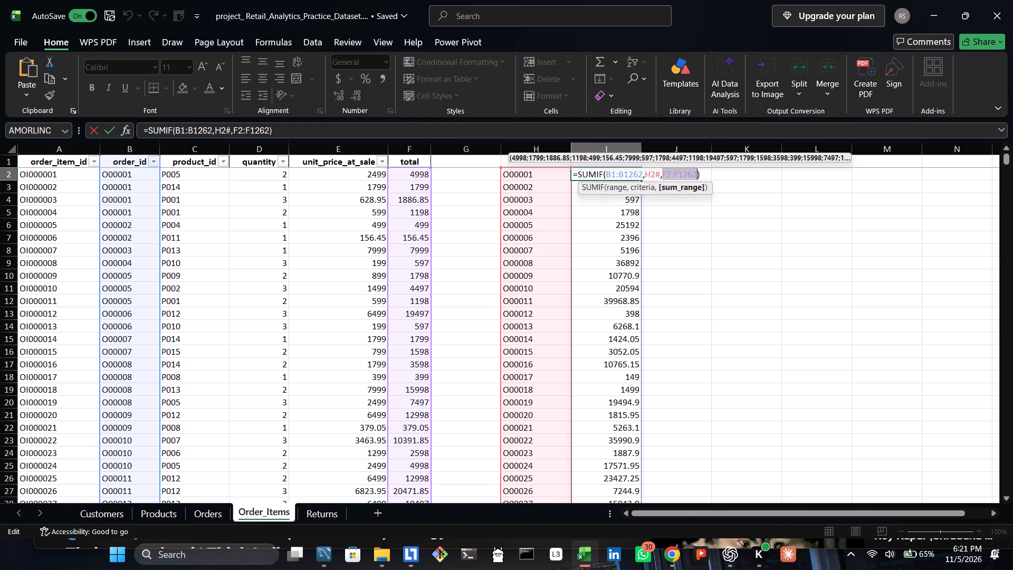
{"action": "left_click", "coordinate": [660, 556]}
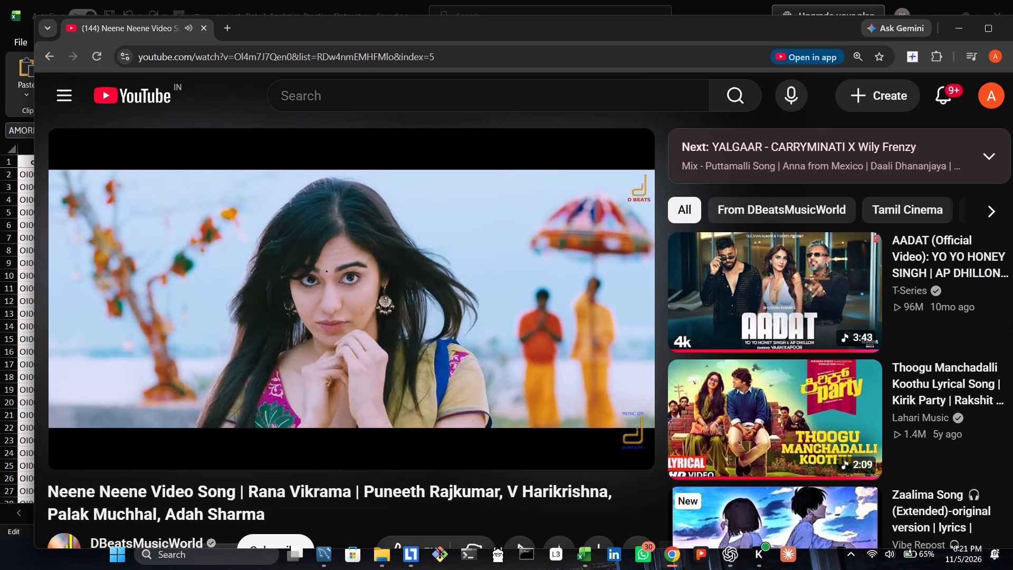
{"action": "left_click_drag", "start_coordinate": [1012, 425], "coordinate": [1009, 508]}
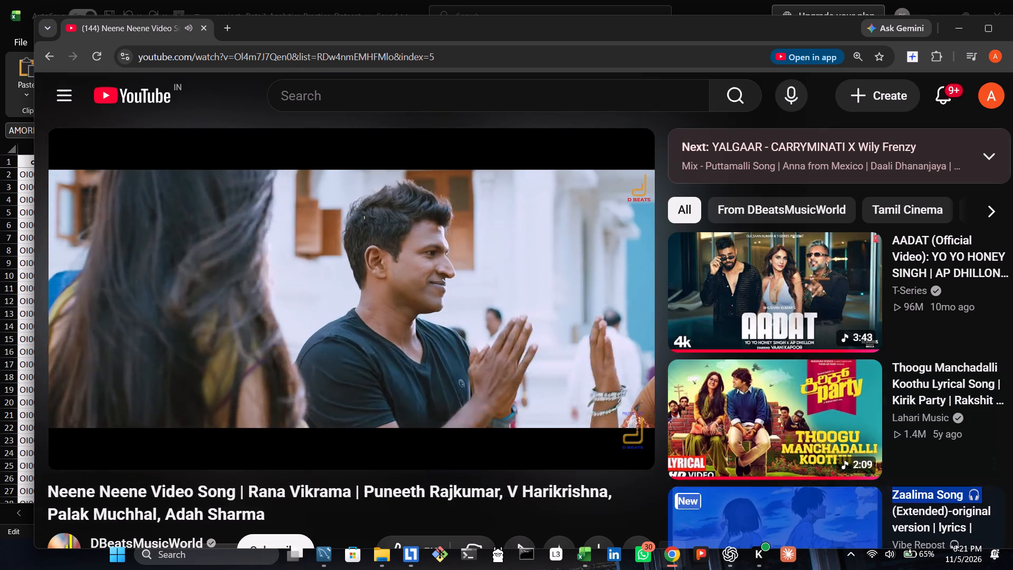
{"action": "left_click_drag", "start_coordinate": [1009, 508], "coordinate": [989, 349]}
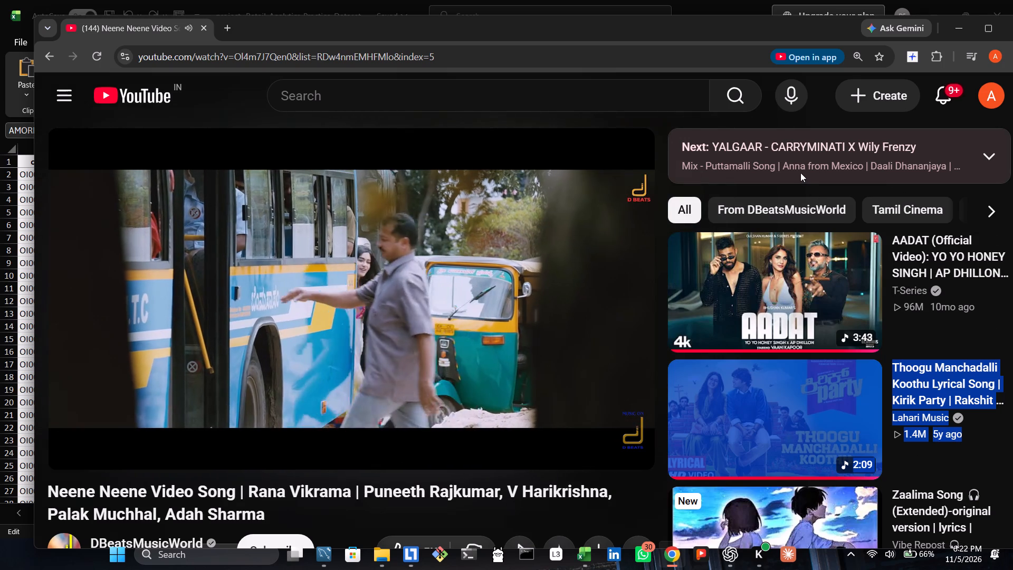
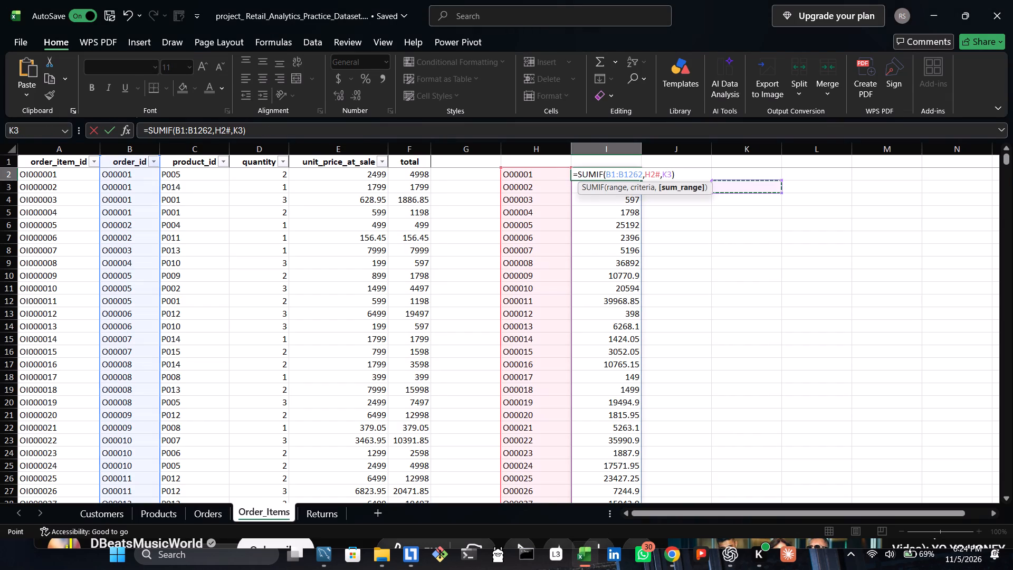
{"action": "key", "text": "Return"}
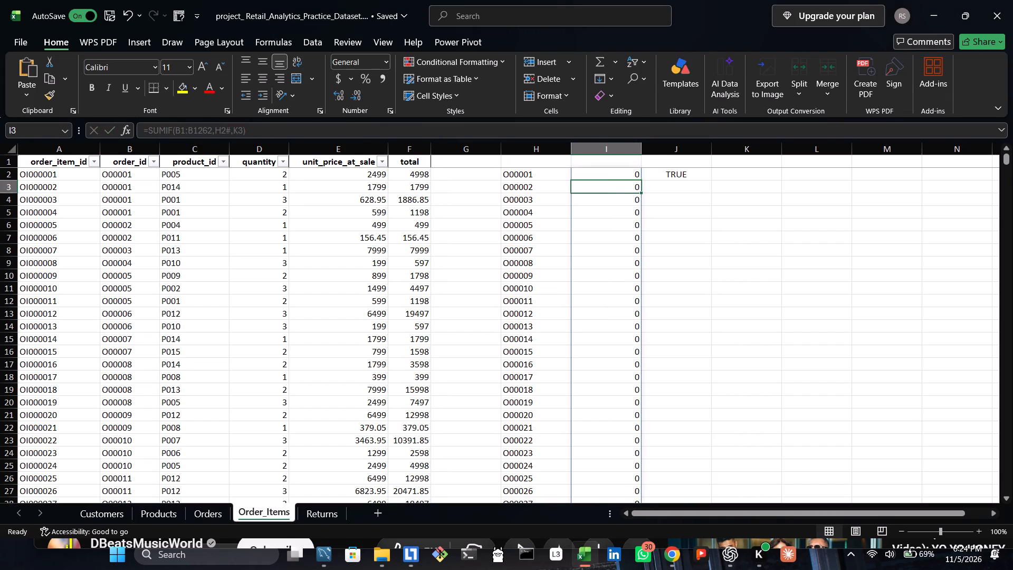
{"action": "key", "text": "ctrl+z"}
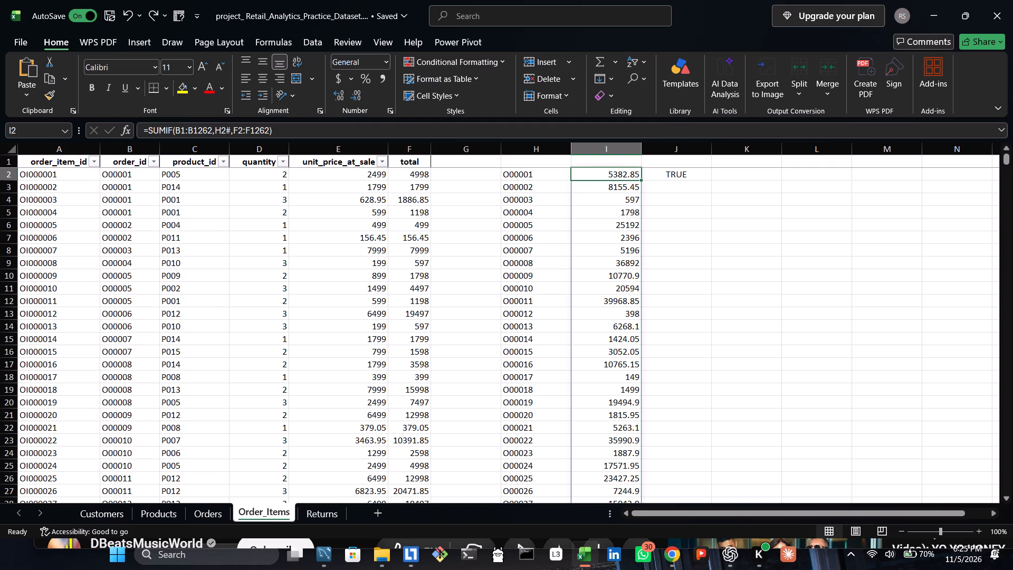
Look through the SUMIF results in column I row by row, from I2 down to I11.
{"action": "key", "text": "Return"}
{"action": "key", "text": "Return"}
{"action": "key", "text": "Return"}
{"action": "key", "text": "Return"}
{"action": "key", "text": "Return"}
{"action": "key", "text": "Return"}
{"action": "key", "text": "Return"}
{"action": "key", "text": "Return"}
{"action": "key", "text": "Return"}
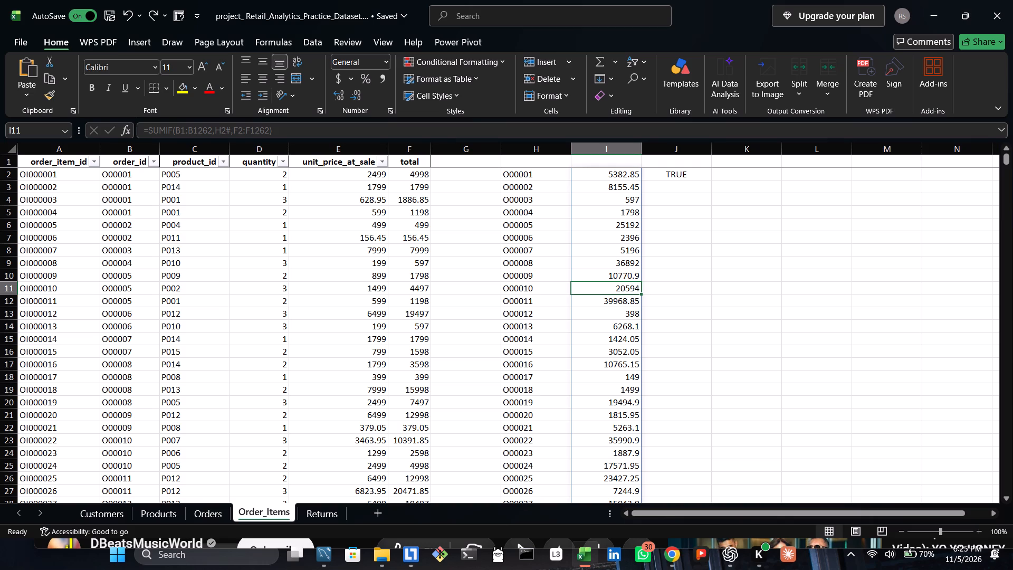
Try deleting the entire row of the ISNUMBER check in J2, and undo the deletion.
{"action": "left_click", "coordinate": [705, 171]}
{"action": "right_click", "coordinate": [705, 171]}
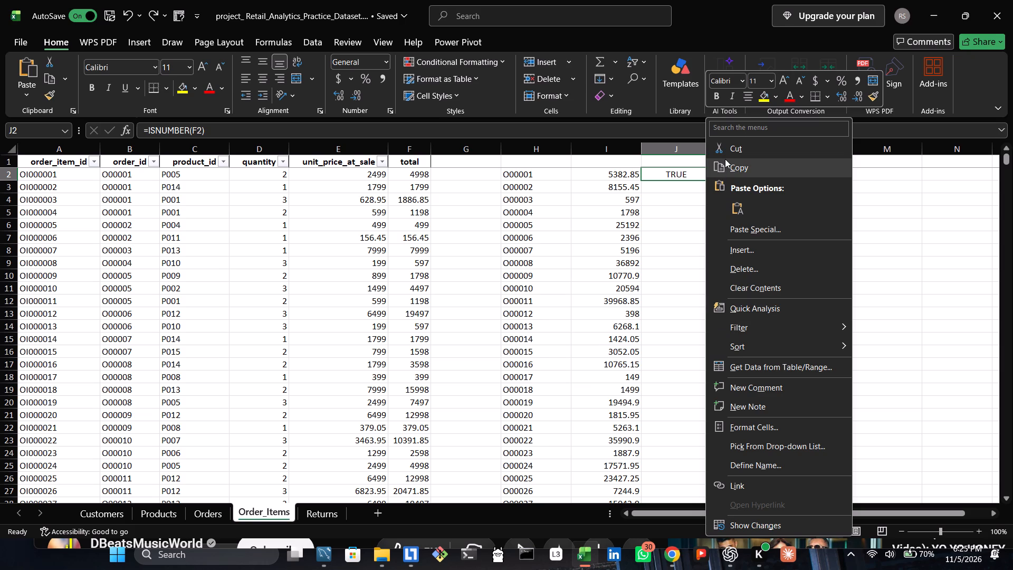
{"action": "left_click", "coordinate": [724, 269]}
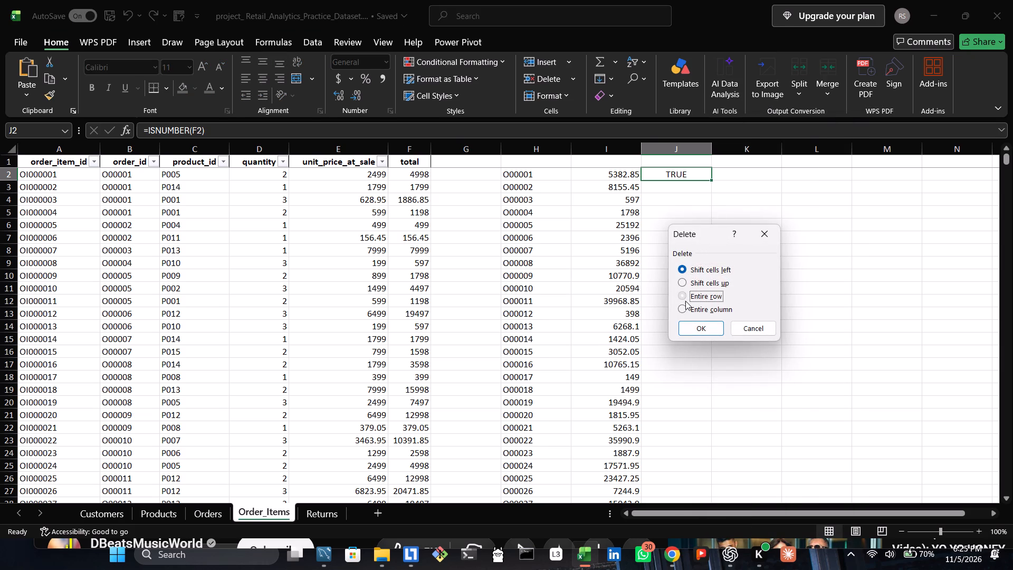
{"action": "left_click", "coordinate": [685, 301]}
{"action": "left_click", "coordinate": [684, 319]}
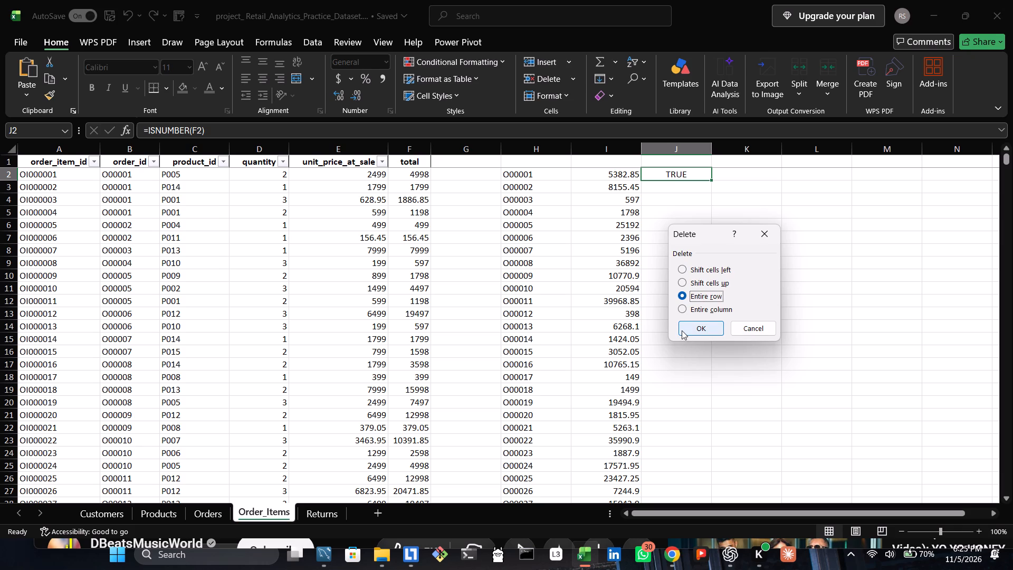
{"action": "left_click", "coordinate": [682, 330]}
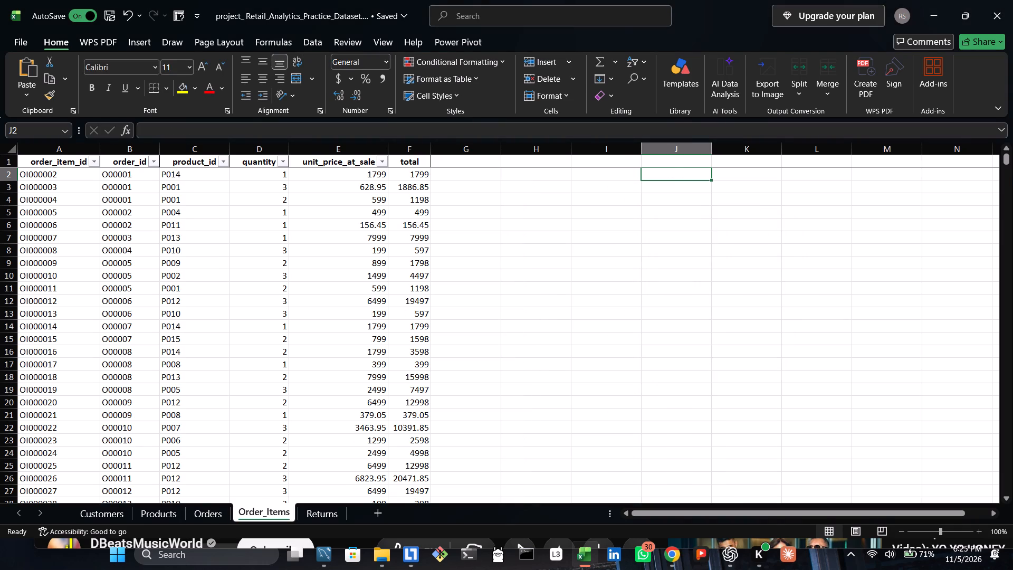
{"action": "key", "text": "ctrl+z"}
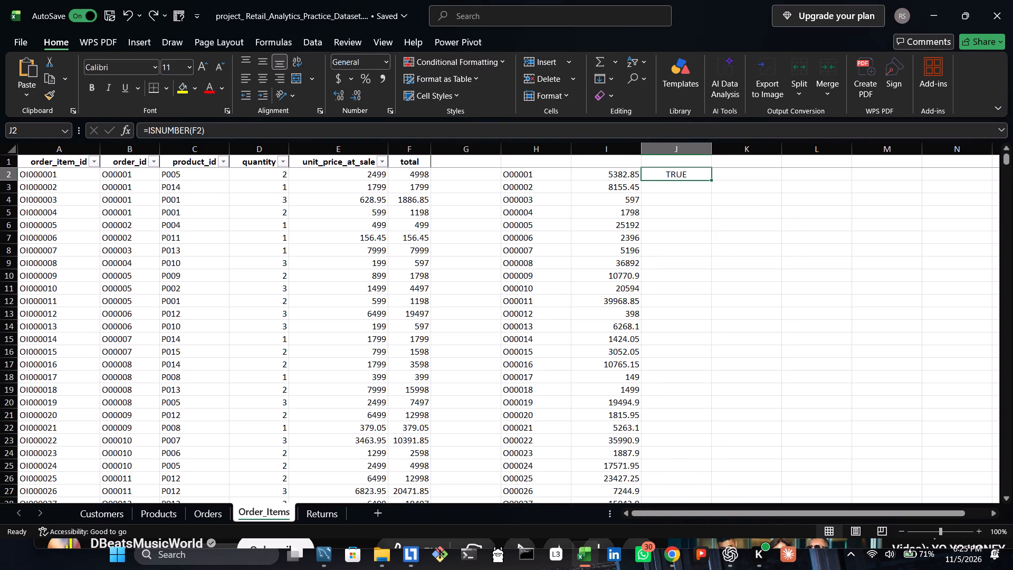
Clear the contents of the whole column J to remove the ISNUMBER check.
{"action": "left_click", "coordinate": [662, 146]}
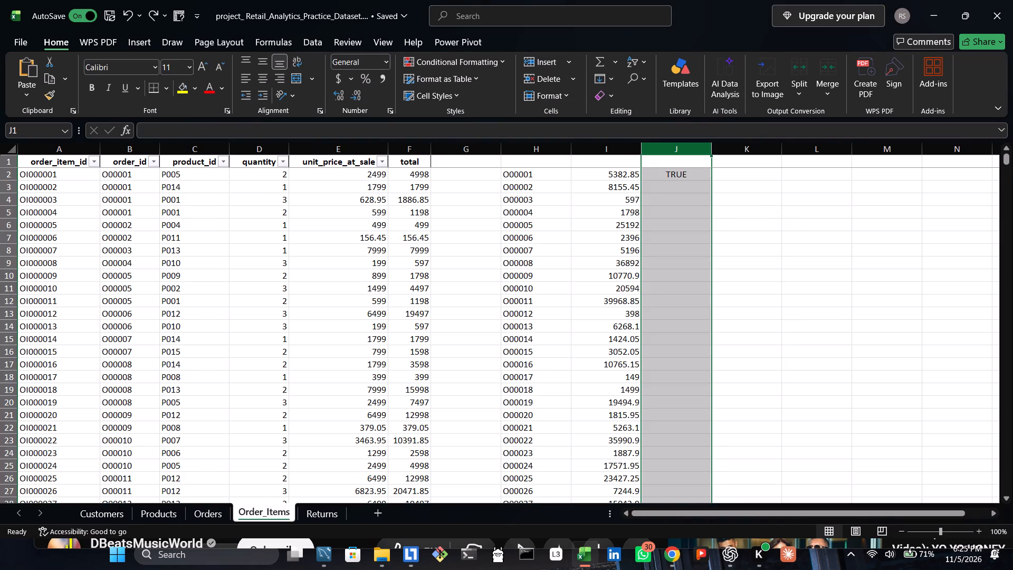
{"action": "key", "text": "Delete"}
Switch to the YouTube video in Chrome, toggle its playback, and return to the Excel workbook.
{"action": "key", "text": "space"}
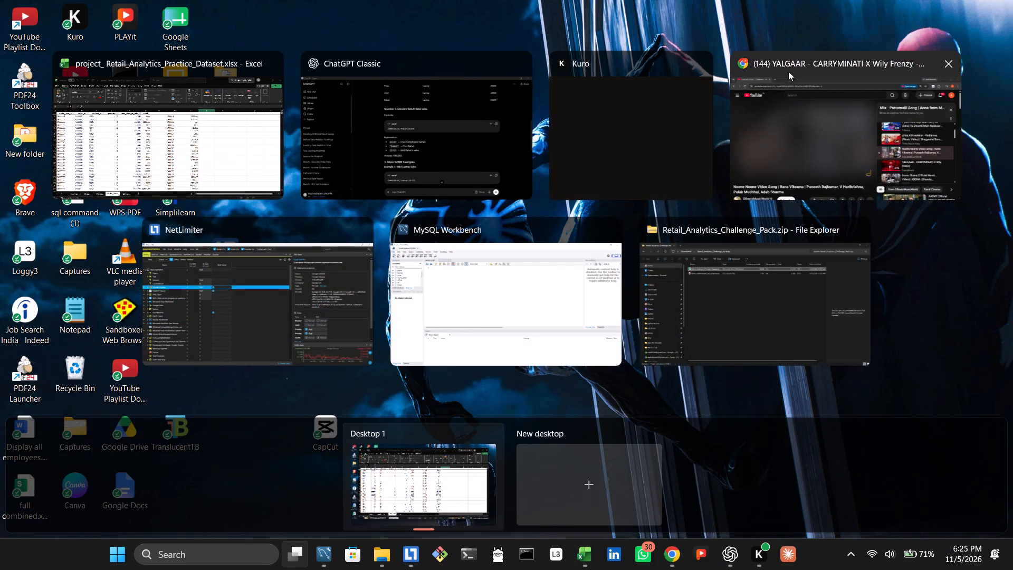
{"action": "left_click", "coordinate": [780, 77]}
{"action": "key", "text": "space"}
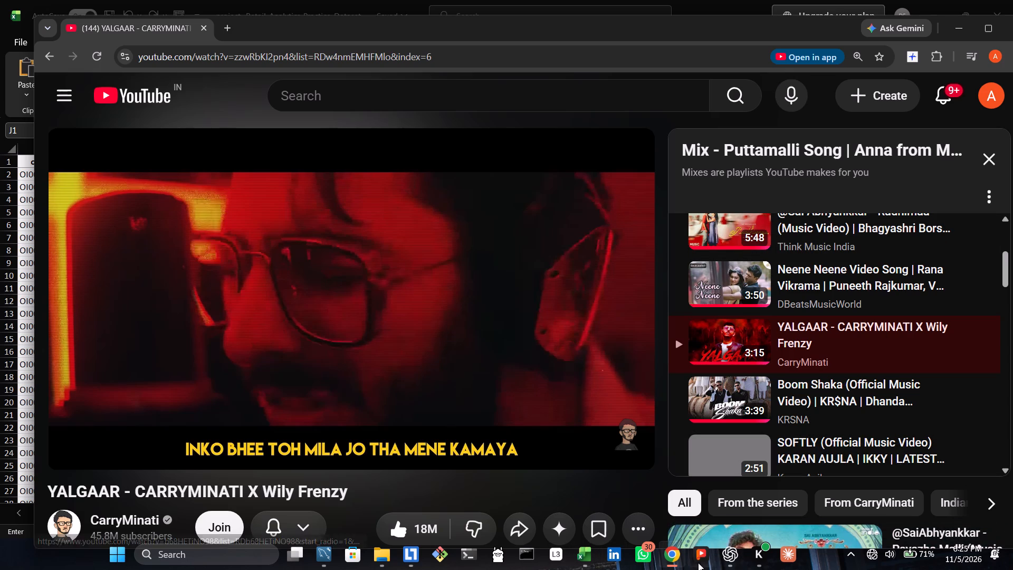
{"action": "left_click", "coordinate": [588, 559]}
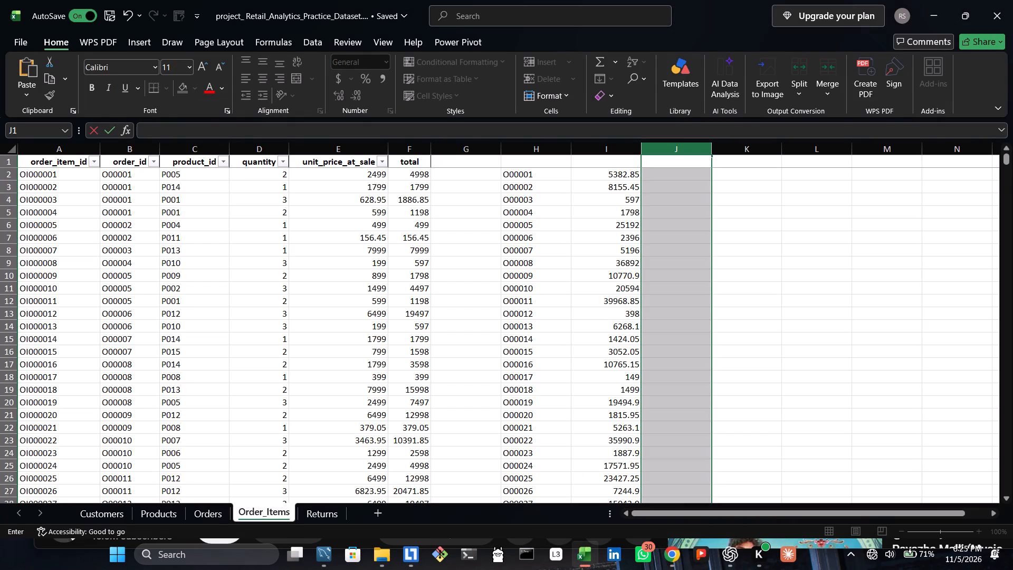
Paste the copied example formula =SUMIF(A2:A7,"Rahul",C2:C7) into cell J2 of the Order_Items sheet.
{"action": "left_click", "coordinate": [648, 176]}
{"action": "right_click", "coordinate": [648, 176]}
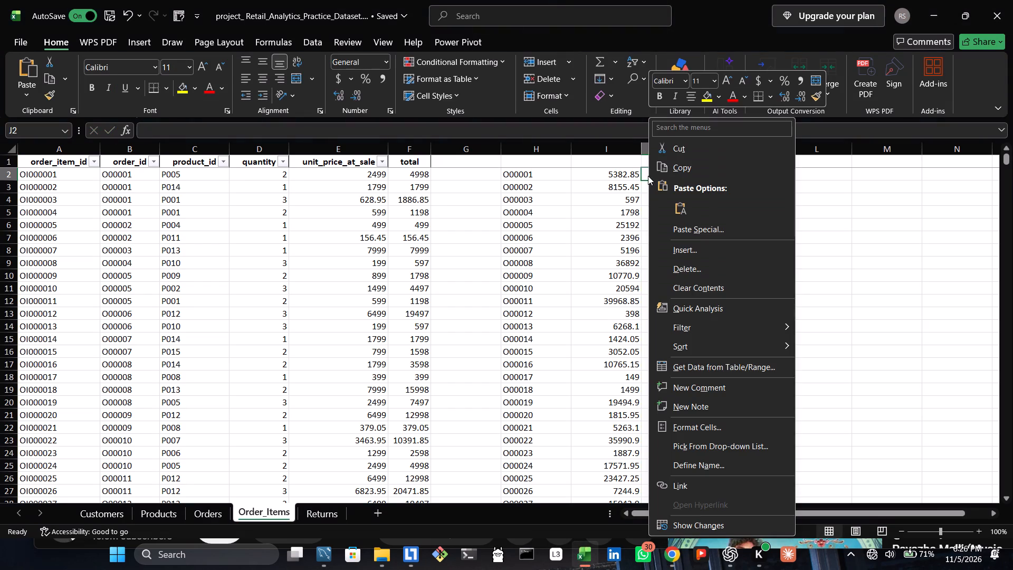
{"action": "left_click", "coordinate": [678, 207]}
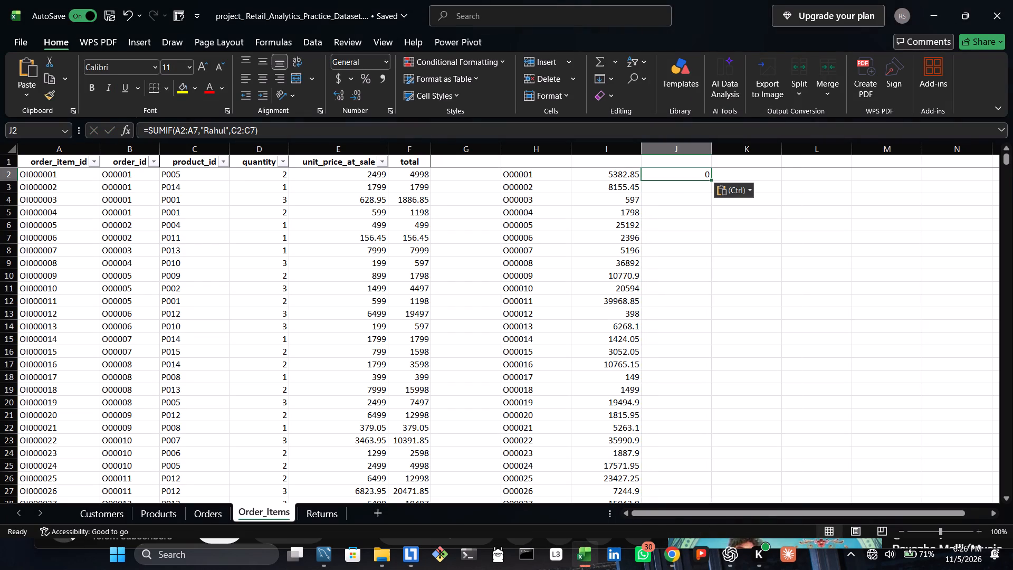
Open the SUMIF in J2 for editing and replace its range argument with A2:A1262, followed by an extra comma.
{"action": "double_click", "coordinate": [683, 176]}
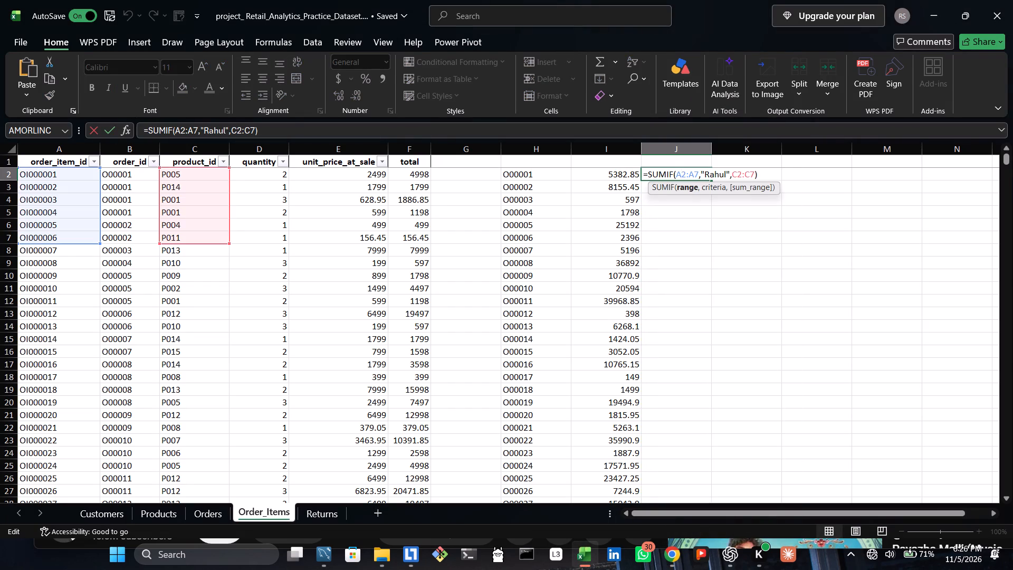
{"action": "left_click", "coordinate": [683, 176]}
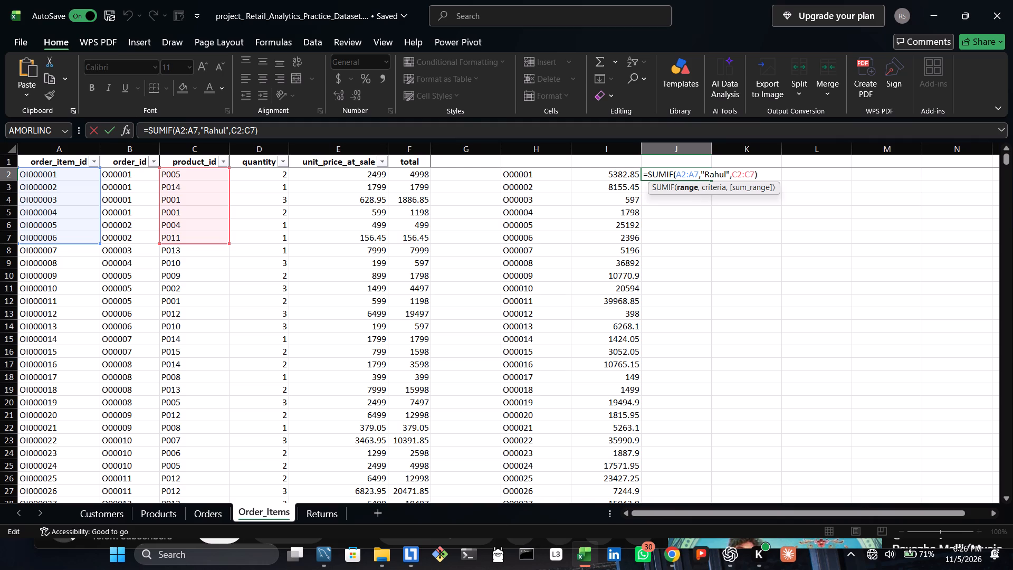
{"action": "double_click", "coordinate": [683, 176]}
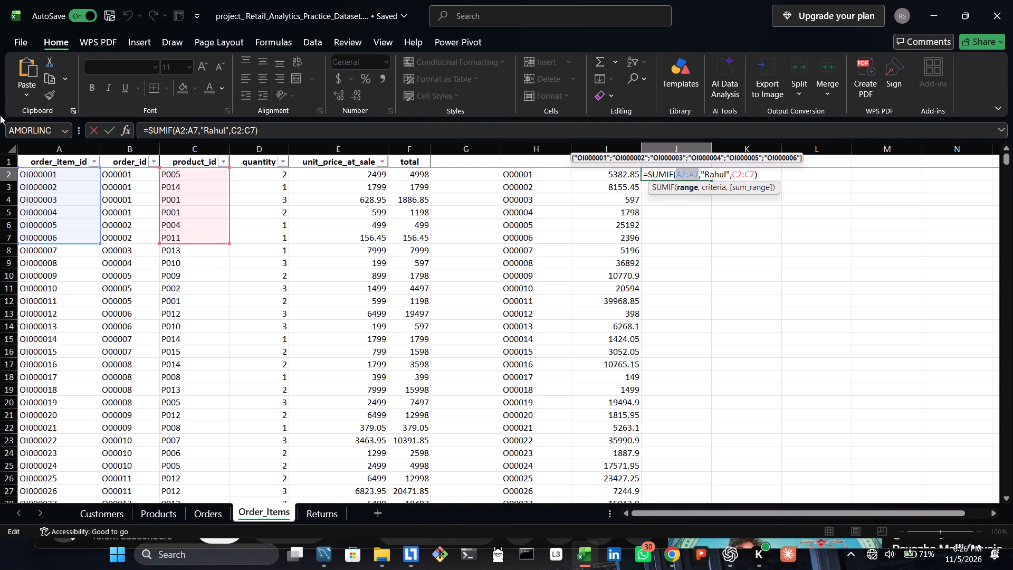
{"action": "left_click", "coordinate": [41, 175]}
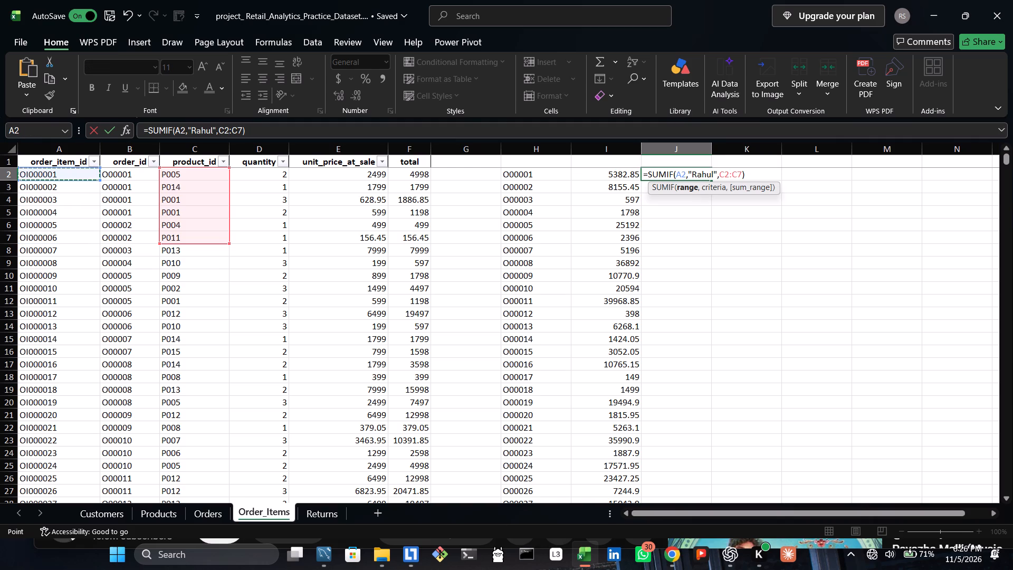
{"action": "key", "text": "ctrl+shift+Down"}
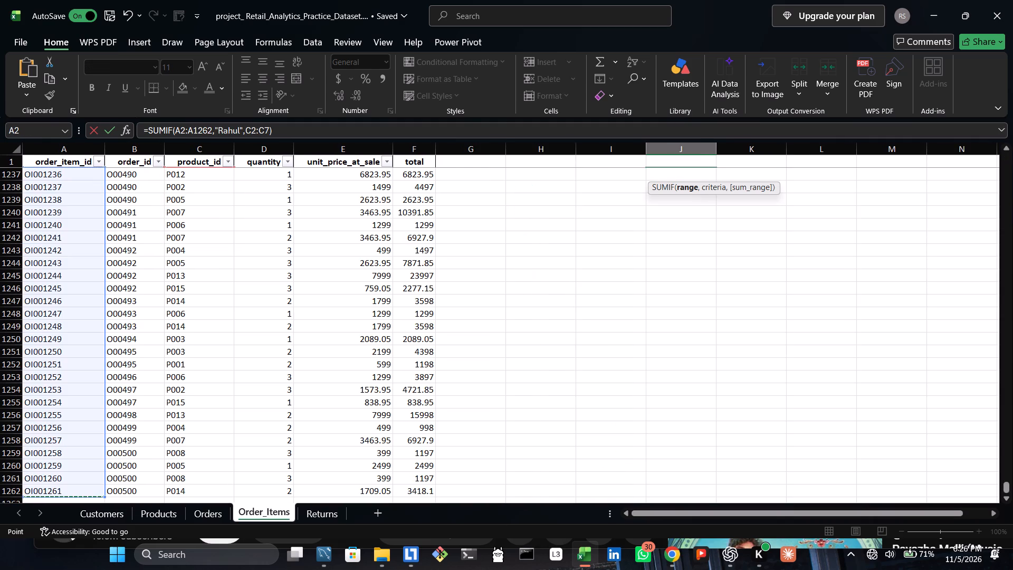
{"action": "key", "text": "comma"}
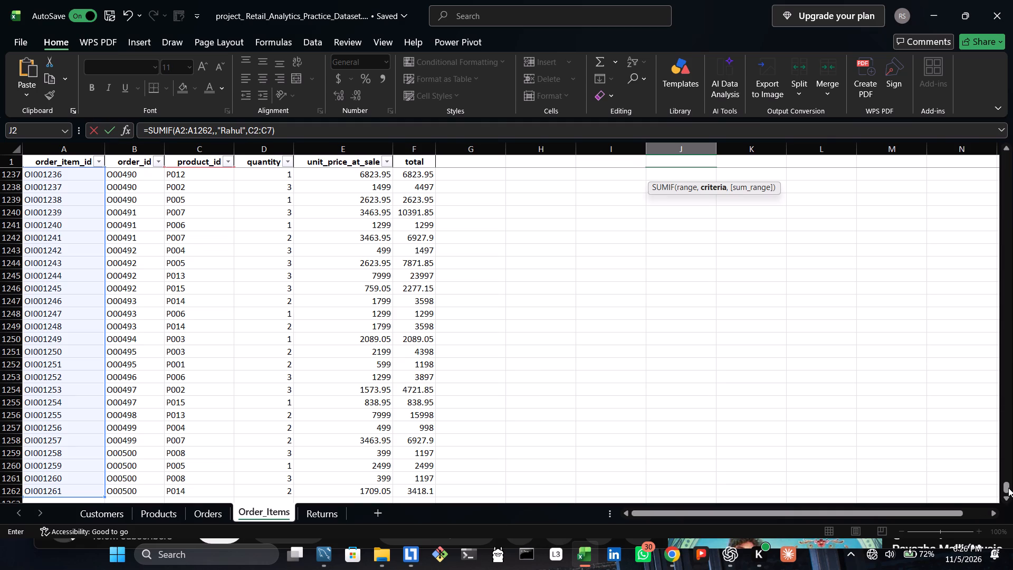
Change the SUMIF range in J2 to the order_id column, B2:B1262.
{"action": "left_click_drag", "start_coordinate": [1008, 488], "coordinate": [1010, 98]}
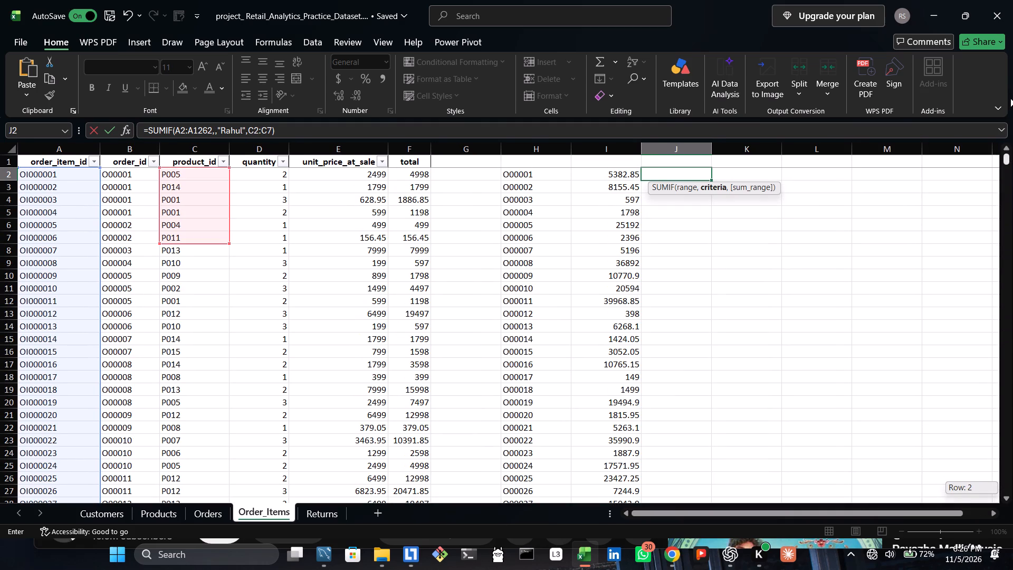
{"action": "left_click_drag", "start_coordinate": [1010, 98], "coordinate": [1009, 83]}
{"action": "left_click", "coordinate": [683, 174]}
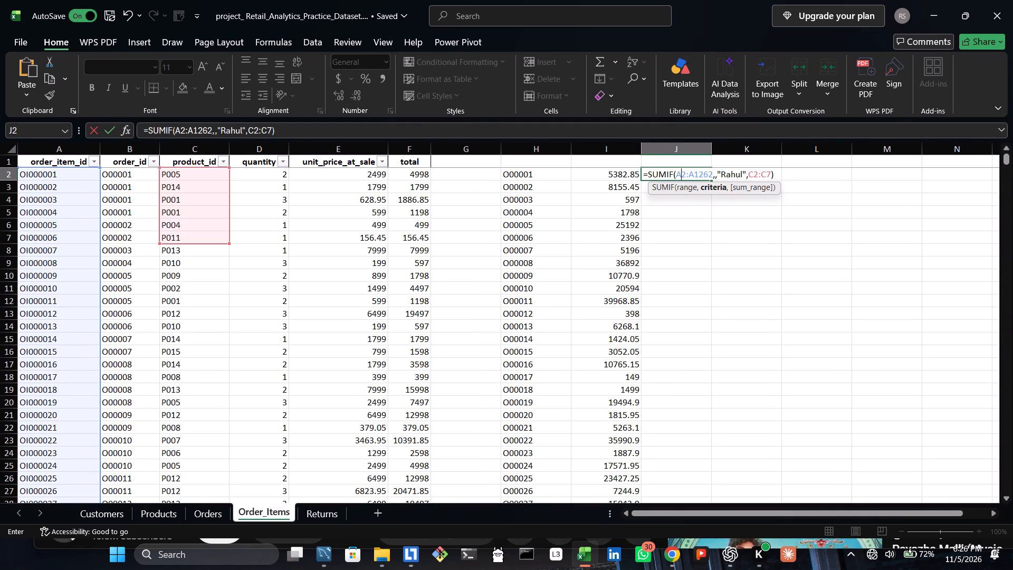
{"action": "key", "text": "BackSpace"}
{"action": "key", "text": "b"}
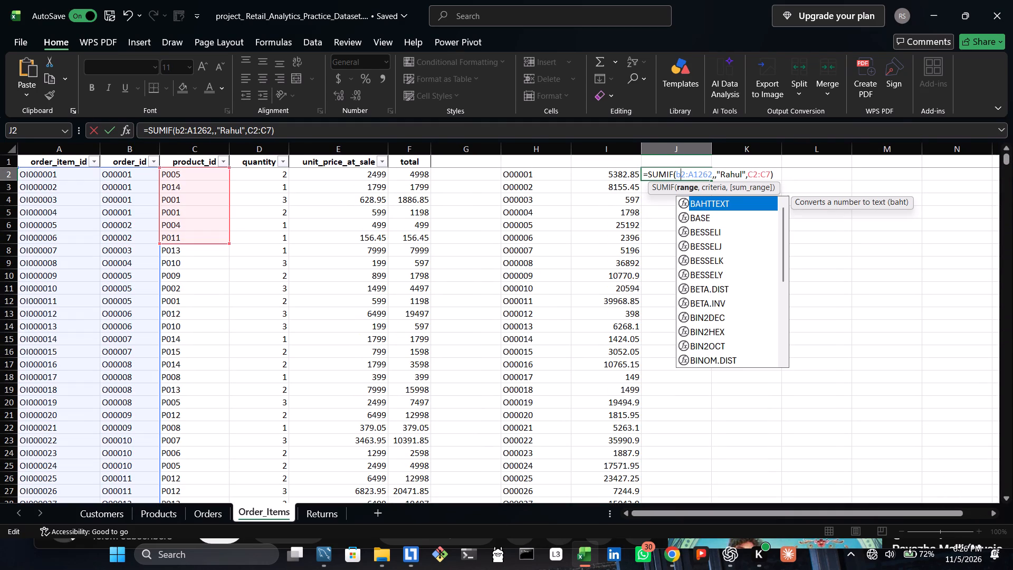
{"action": "key", "text": "Right"}
{"action": "key", "text": "Right"}
{"action": "key", "text": "Right"}
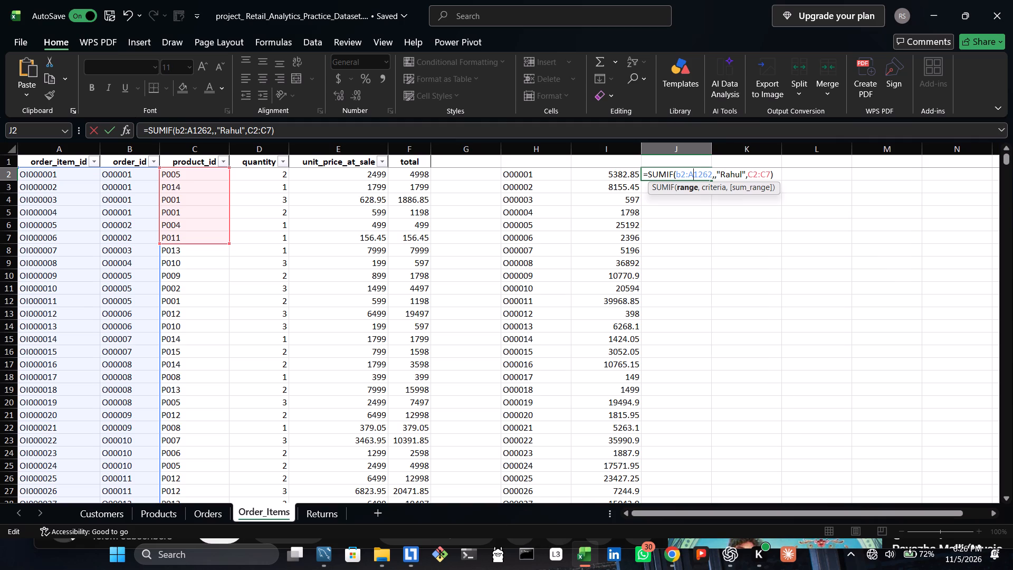
{"action": "key", "text": "BackSpace"}
{"action": "key", "text": "b"}
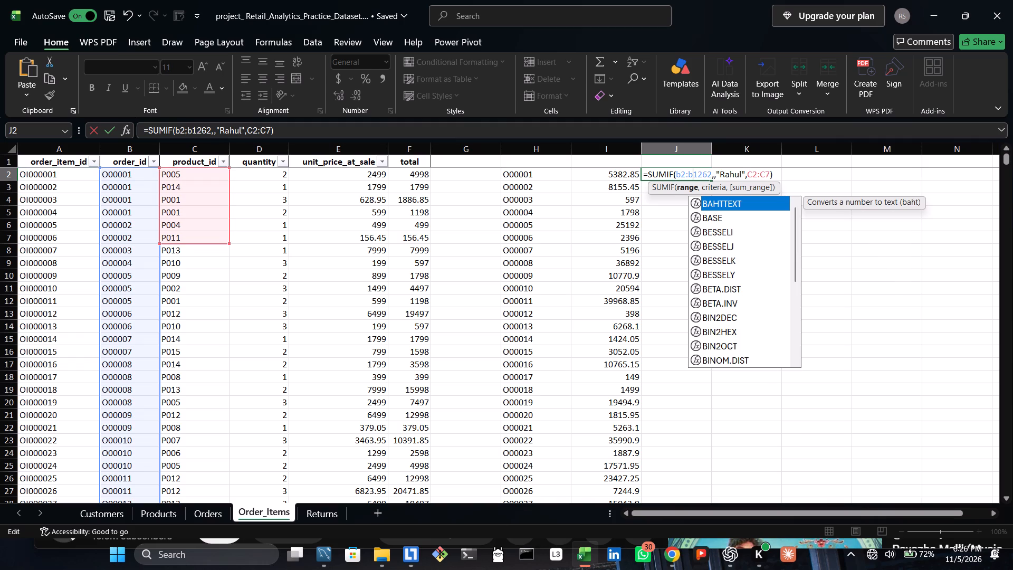
Remove the "Rahul" criterion and the extra comma from the SUMIF formula in J2.
{"action": "key", "text": "Right"}
{"action": "key", "text": "Right"}
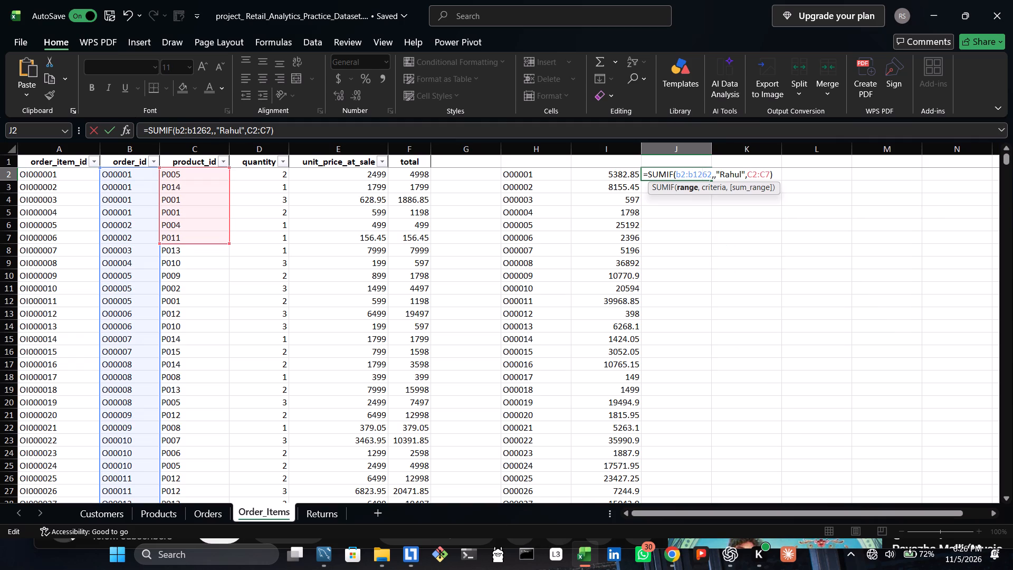
{"action": "key", "text": "Right"}
{"action": "key", "text": "Right"}
{"action": "key", "text": "Right"}
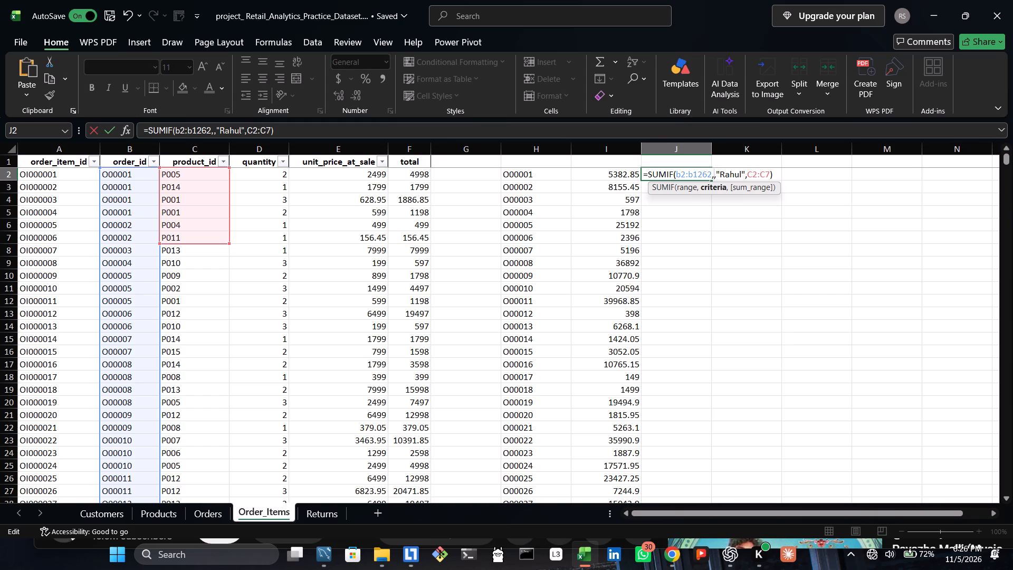
{"action": "key", "text": "Right"}
{"action": "left_click_drag", "start_coordinate": [744, 173], "coordinate": [725, 175]}
{"action": "left_click_drag", "start_coordinate": [725, 175], "coordinate": [718, 174]}
{"action": "key", "text": "BackSpace"}
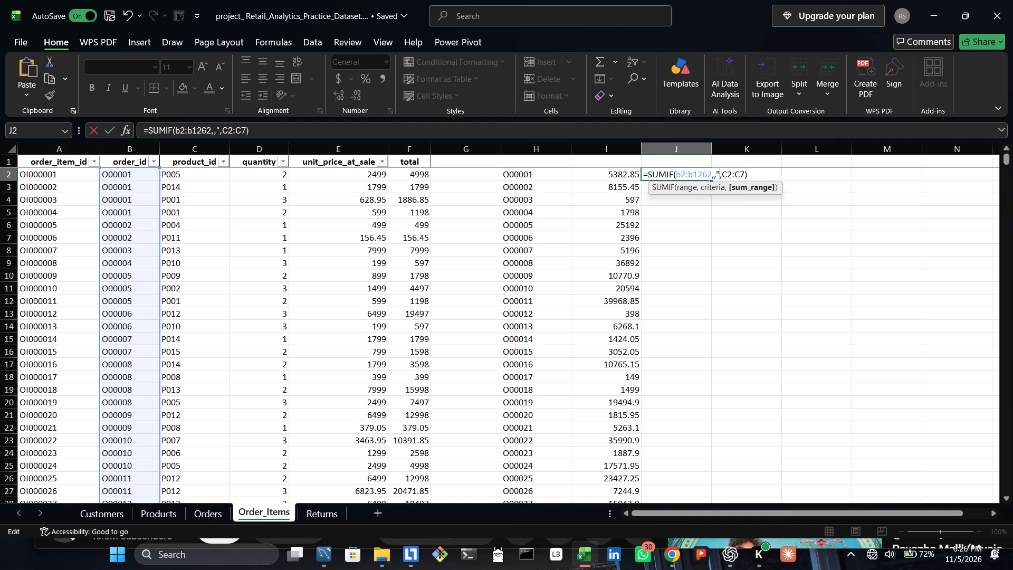
{"action": "key", "text": "BackSpace"}
{"action": "key", "text": "BackSpace"}
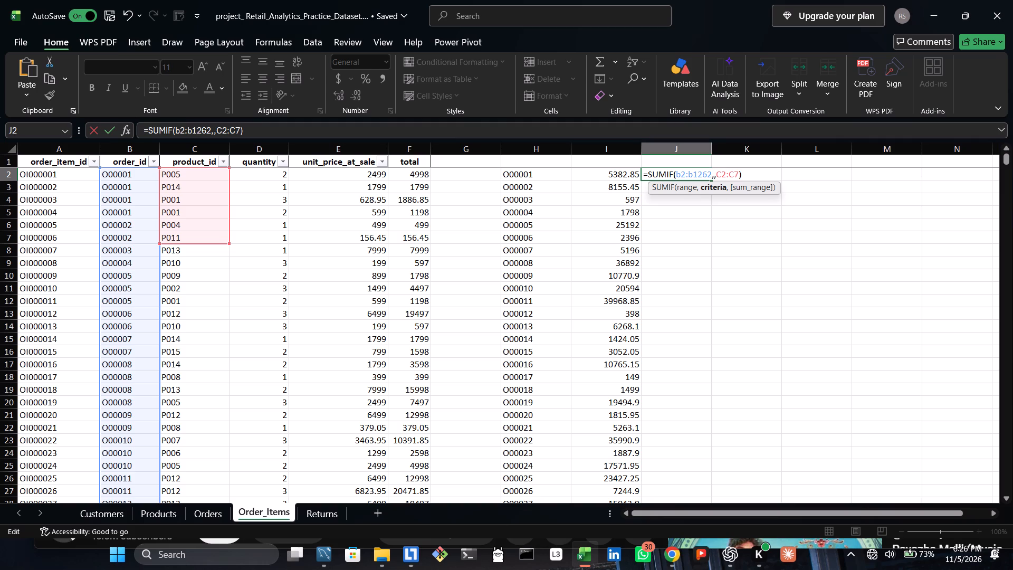
{"action": "key", "text": "BackSpace"}
{"action": "key", "text": "Right"}
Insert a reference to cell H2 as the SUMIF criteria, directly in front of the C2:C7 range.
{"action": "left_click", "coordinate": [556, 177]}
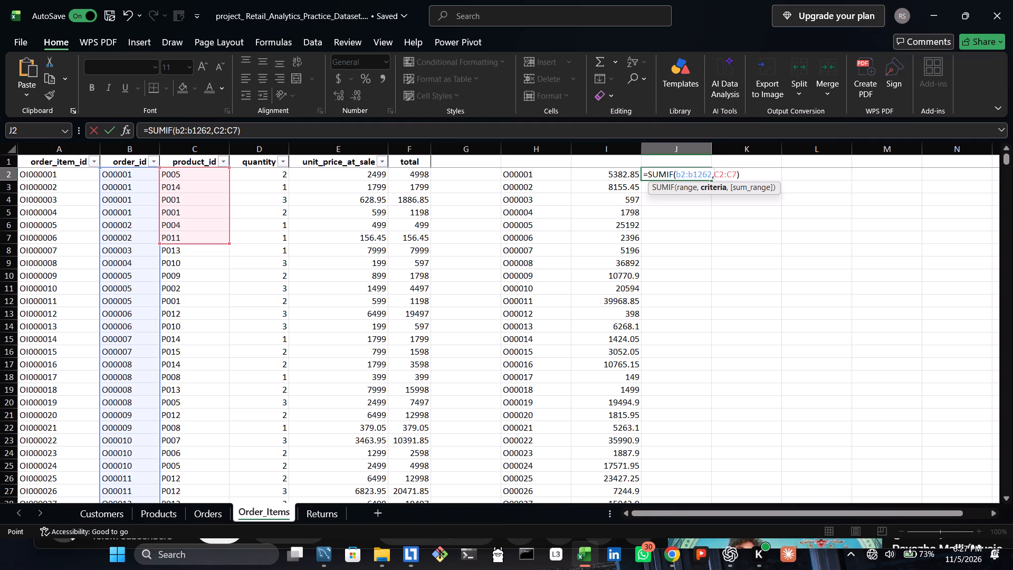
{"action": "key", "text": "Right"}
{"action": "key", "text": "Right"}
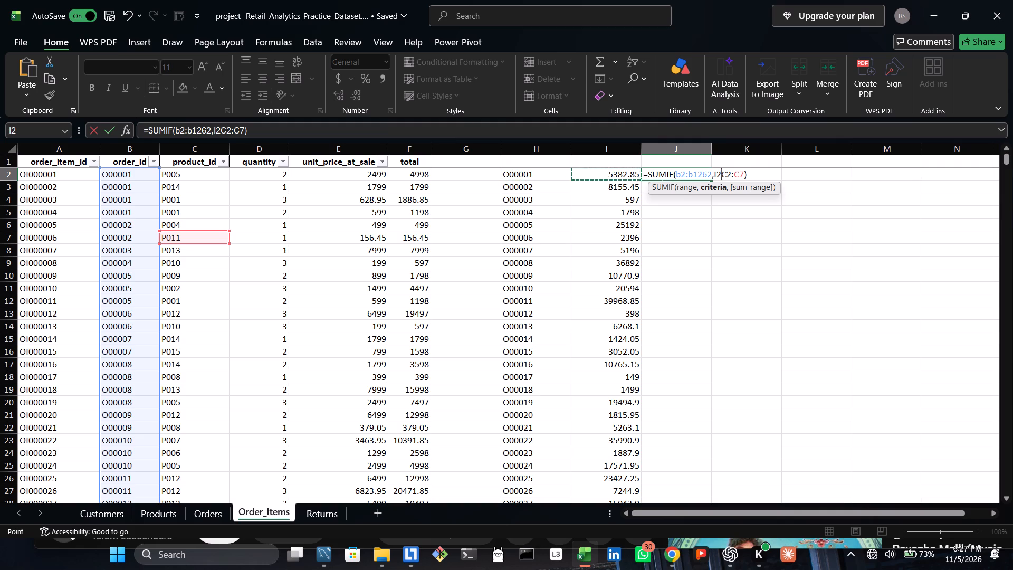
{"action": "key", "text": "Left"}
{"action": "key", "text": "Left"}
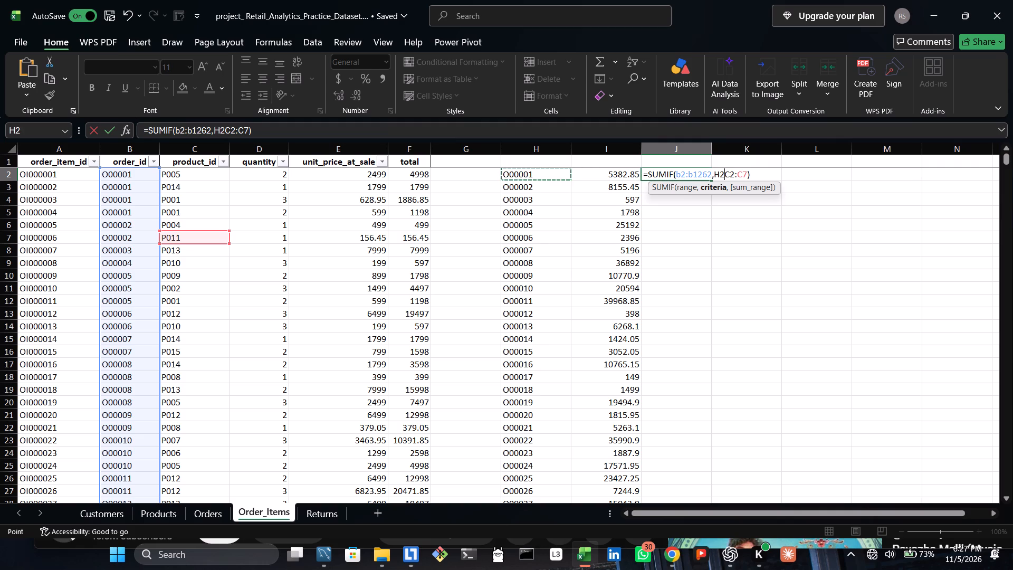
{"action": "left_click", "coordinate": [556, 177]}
Replace everything after the B2:B1262 range in J2's SUMIF with H2 as the criteria, followed by a comma.
{"action": "left_click", "coordinate": [735, 173]}
{"action": "key", "text": "comma"}
{"action": "key", "text": "Right"}
{"action": "key", "text": "Right"}
{"action": "key", "text": "Right"}
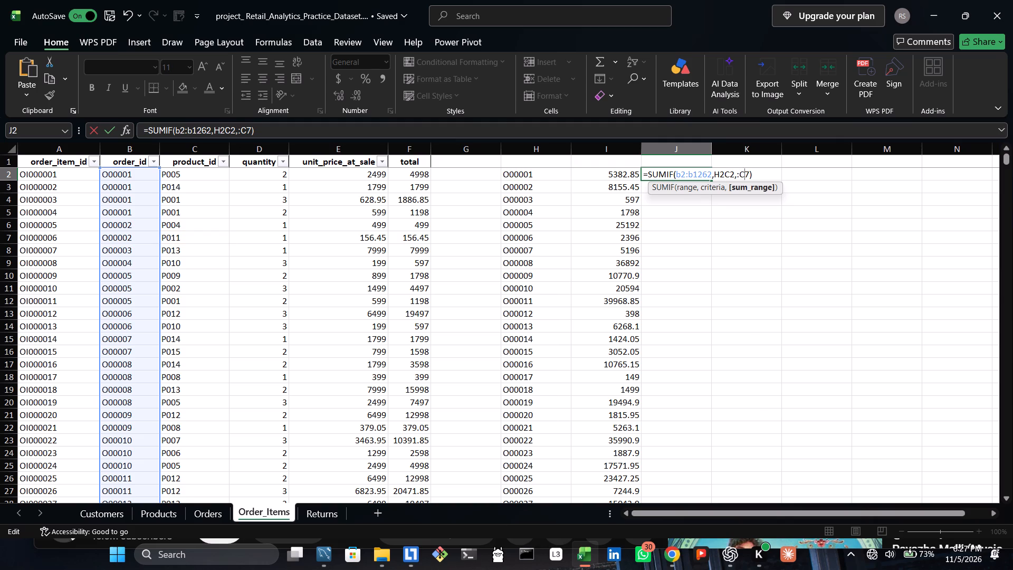
{"action": "key", "text": "BackSpace"}
{"action": "key", "text": "BackSpace"}
{"action": "key", "text": "BackSpace"}
{"action": "key", "text": "BackSpace"}
{"action": "key", "text": "BackSpace"}
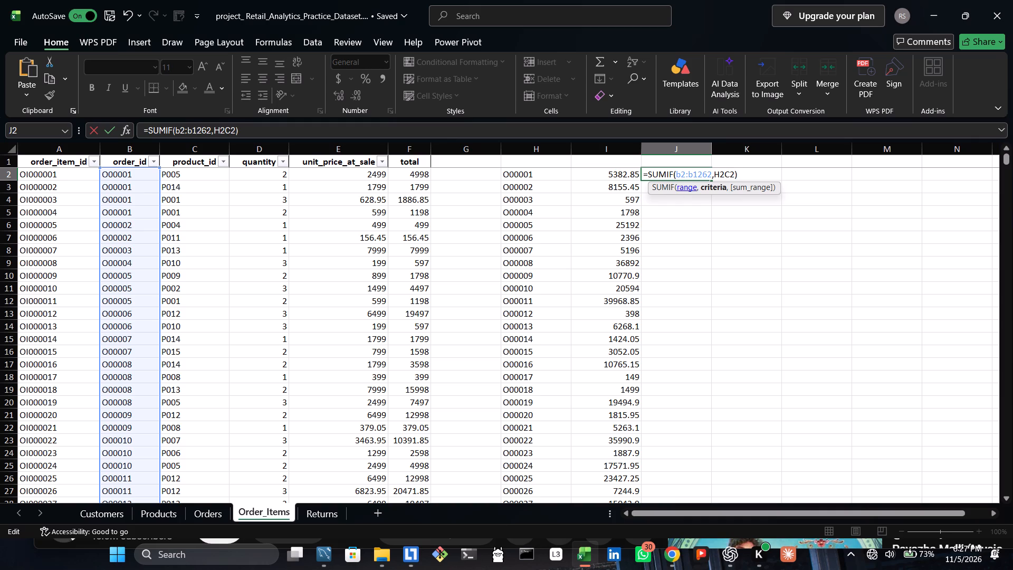
{"action": "key", "text": "BackSpace"}
{"action": "key", "text": "BackSpace"}
{"action": "key", "text": "BackSpace"}
{"action": "left_click", "coordinate": [504, 174]}
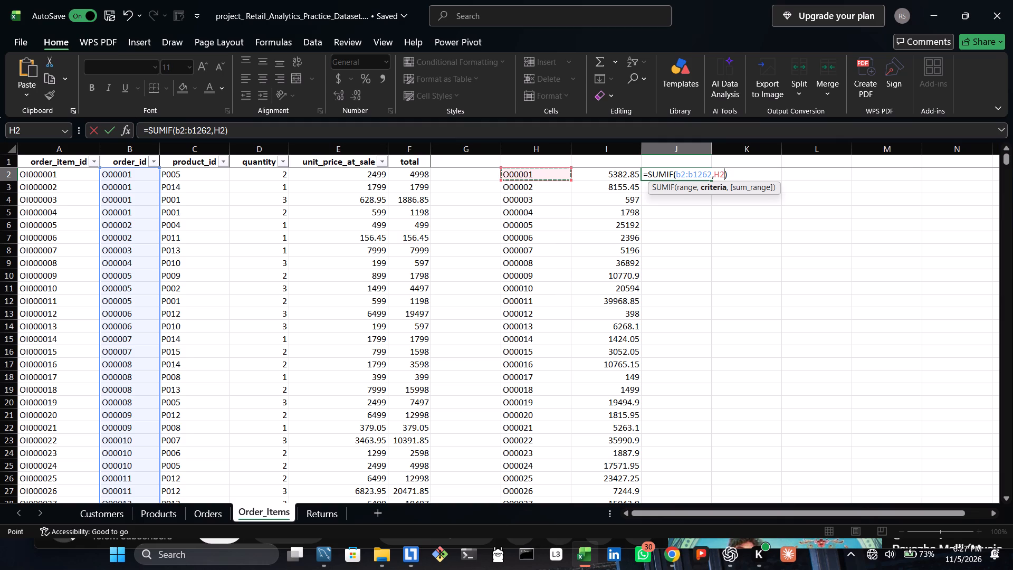
{"action": "key", "text": "comma"}
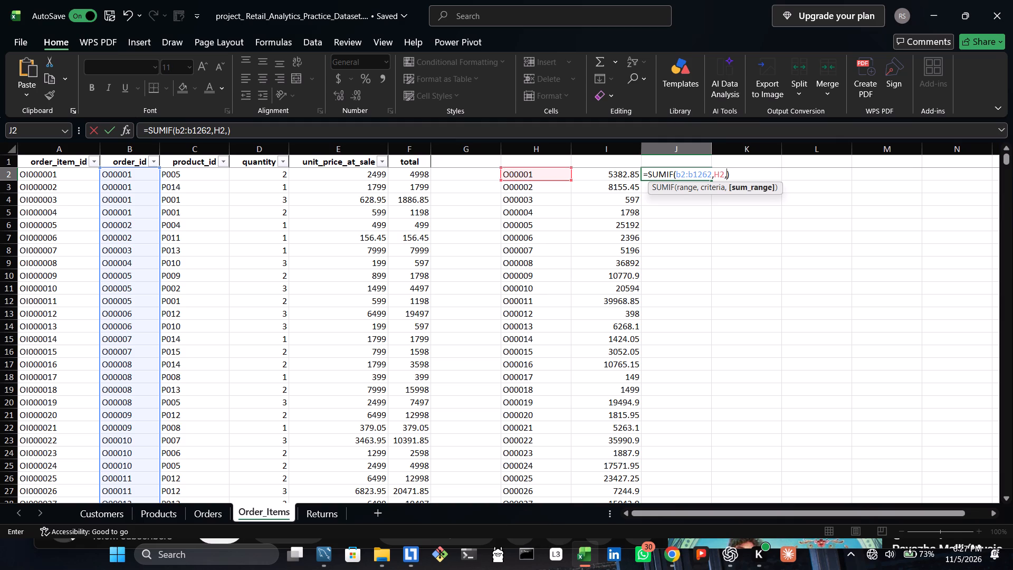
Set the SUMIF sum range to the total column, F2:F1262, and enter the formula in J2.
{"action": "left_click", "coordinate": [416, 175]}
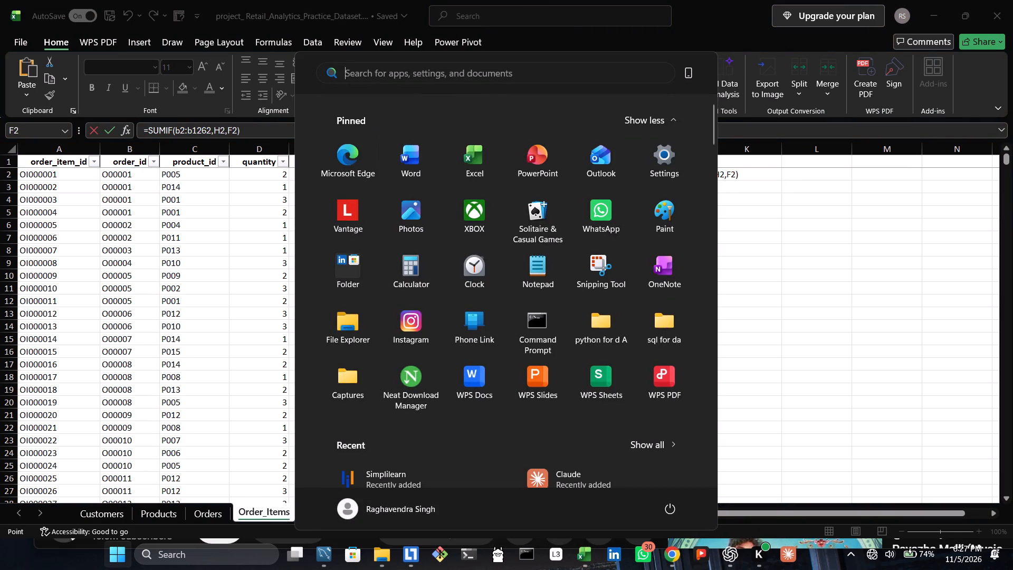
{"action": "left_click", "coordinate": [993, 264]}
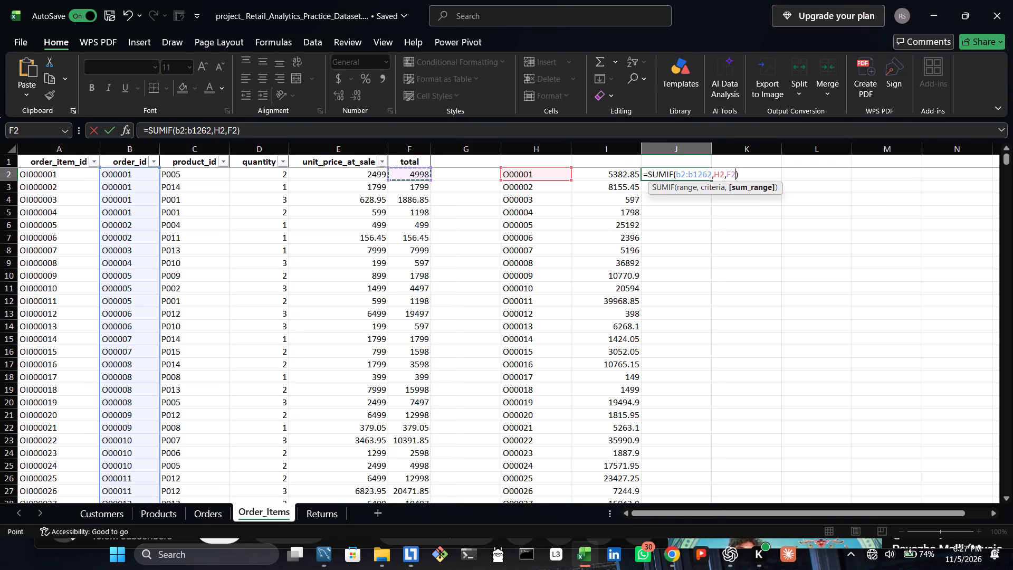
{"action": "key", "text": "BackSpace"}
{"action": "key", "text": "BackSpace"}
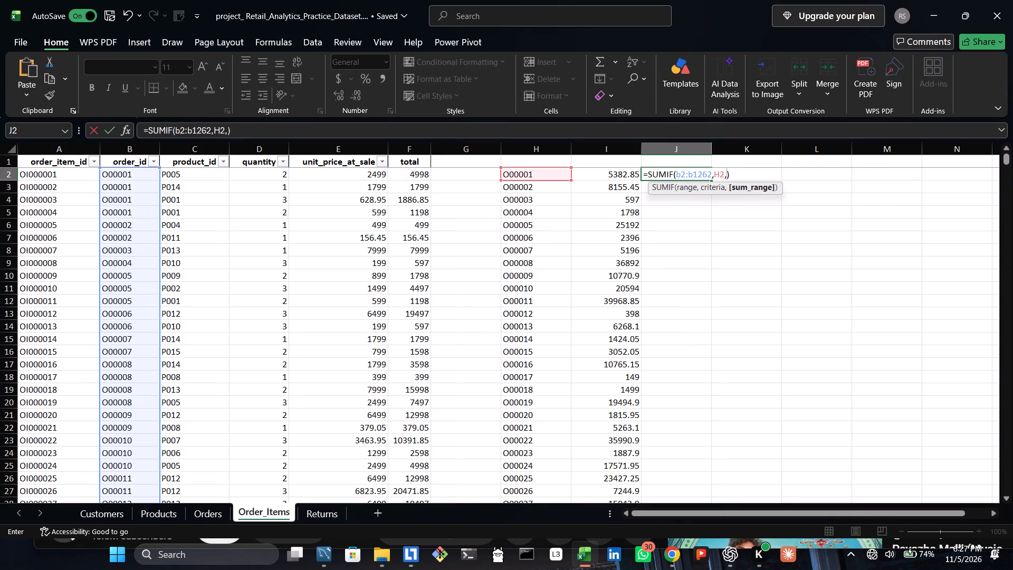
{"action": "left_click", "coordinate": [410, 176]}
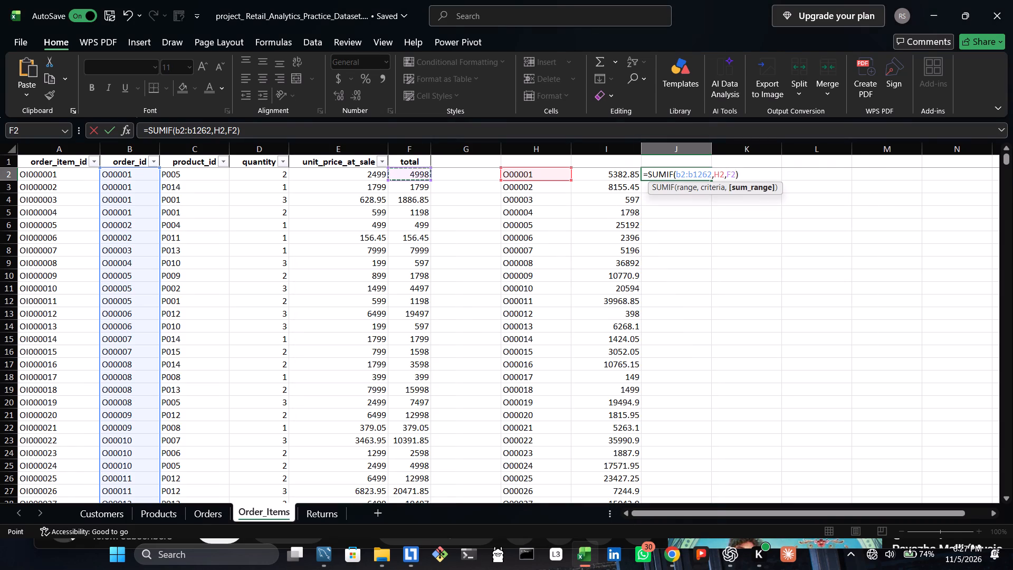
{"action": "left_click", "coordinate": [752, 154]}
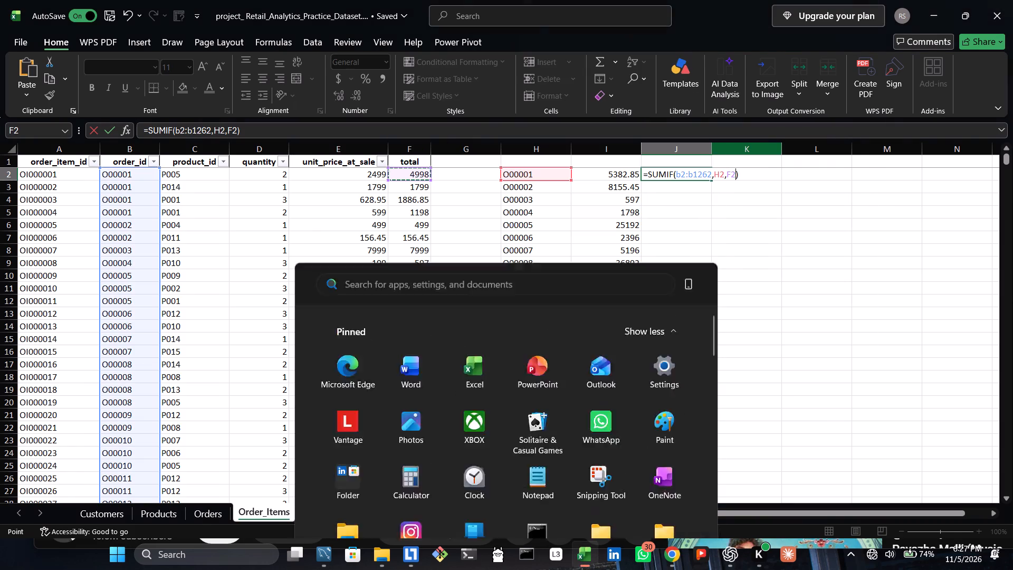
{"action": "key", "text": "ctrl+shift+Down"}
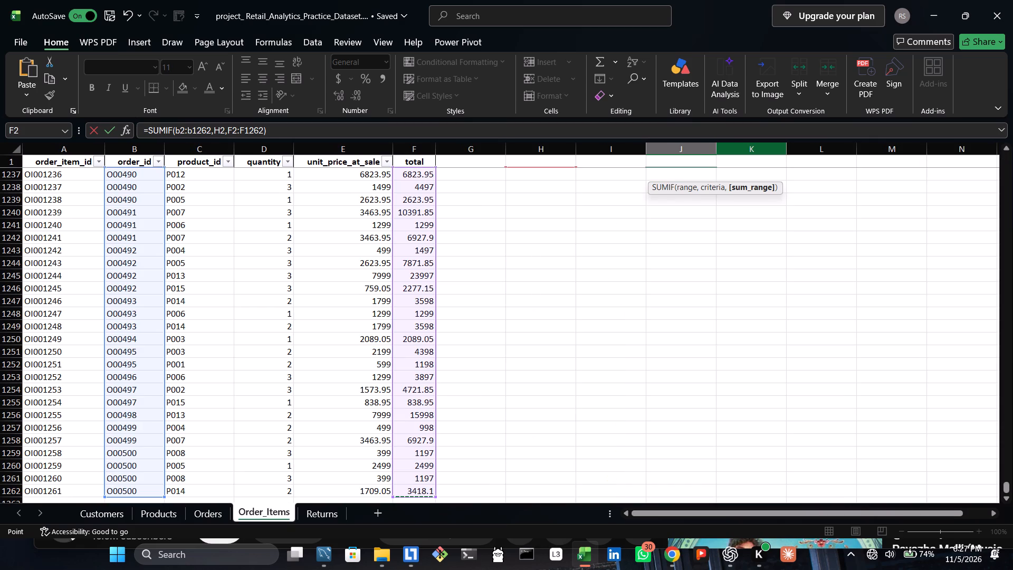
{"action": "key", "text": "Return"}
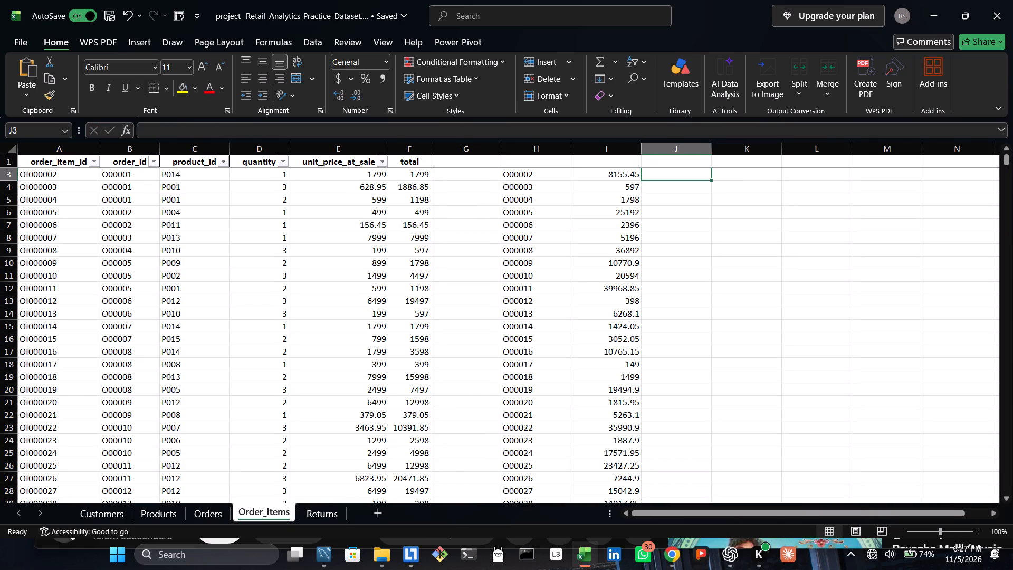
Inspect the formula behind the order totals in column I, starting from cell I3.
{"action": "left_click", "coordinate": [605, 176]}
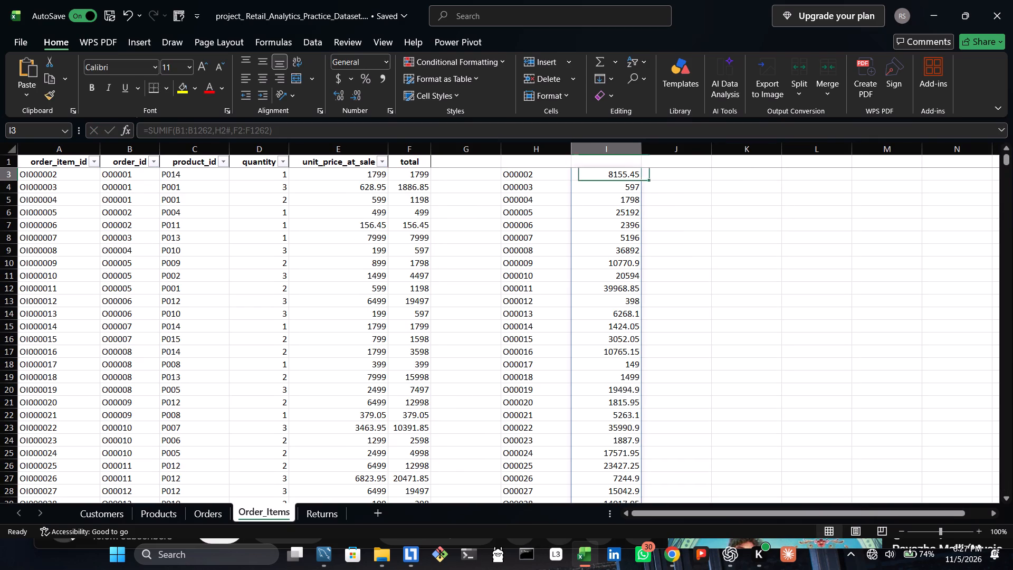
{"action": "double_click", "coordinate": [605, 176]}
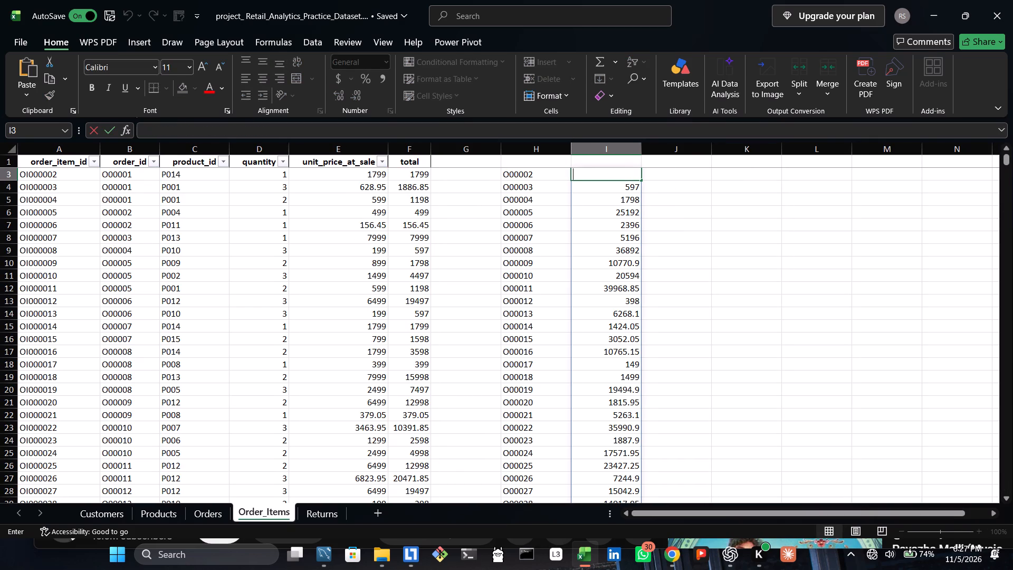
{"action": "left_click", "coordinate": [704, 236]}
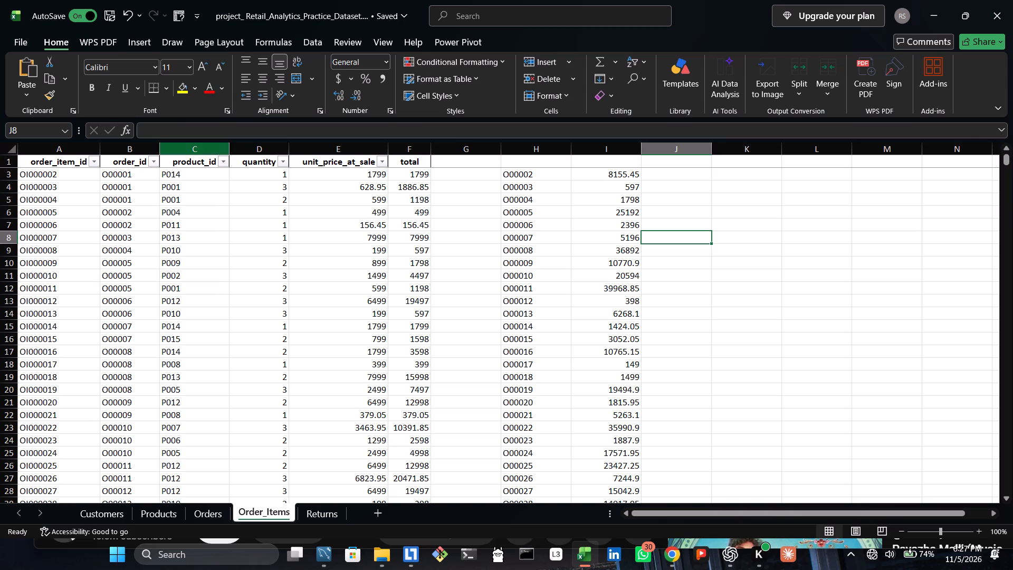
{"action": "left_click", "coordinate": [149, 160]}
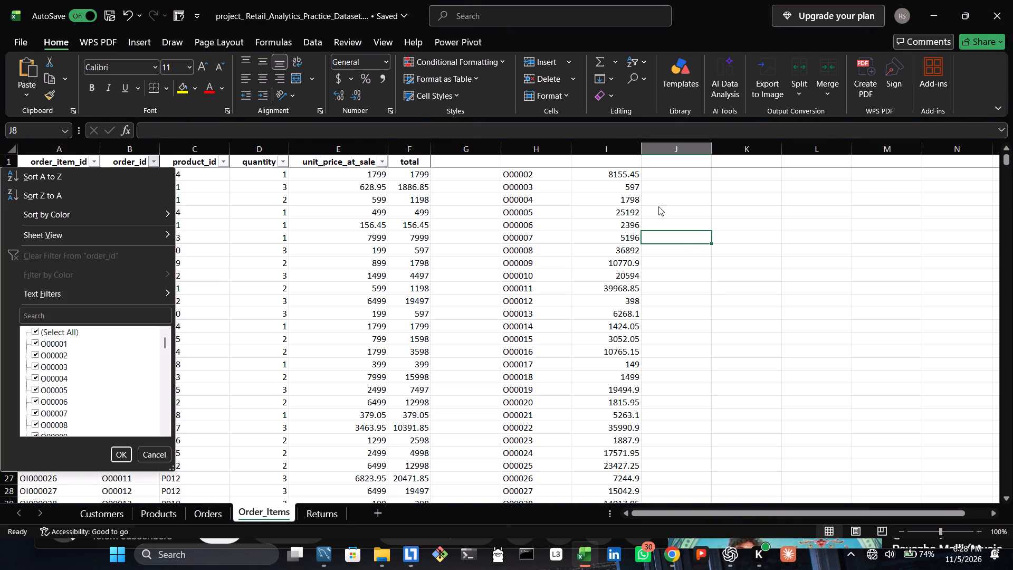
{"action": "left_click", "coordinate": [616, 176]}
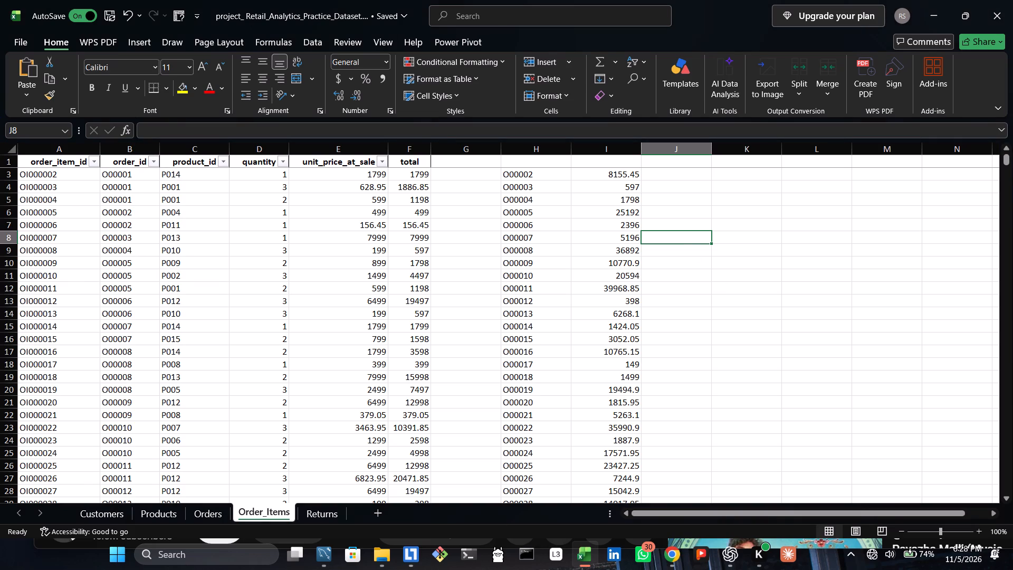
{"action": "left_click", "coordinate": [608, 149]}
{"action": "left_click", "coordinate": [608, 149]}
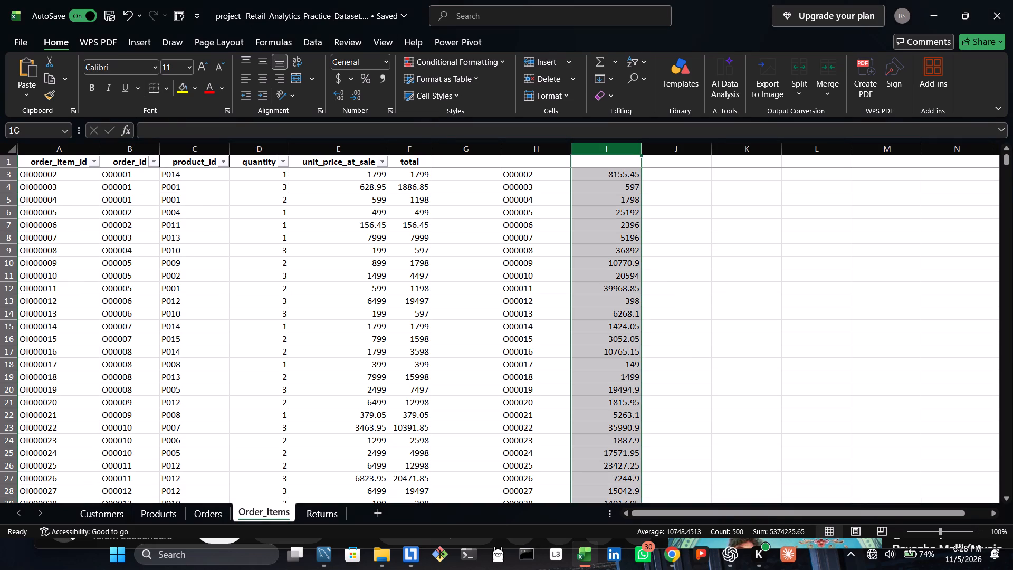
{"action": "left_click", "coordinate": [805, 199]}
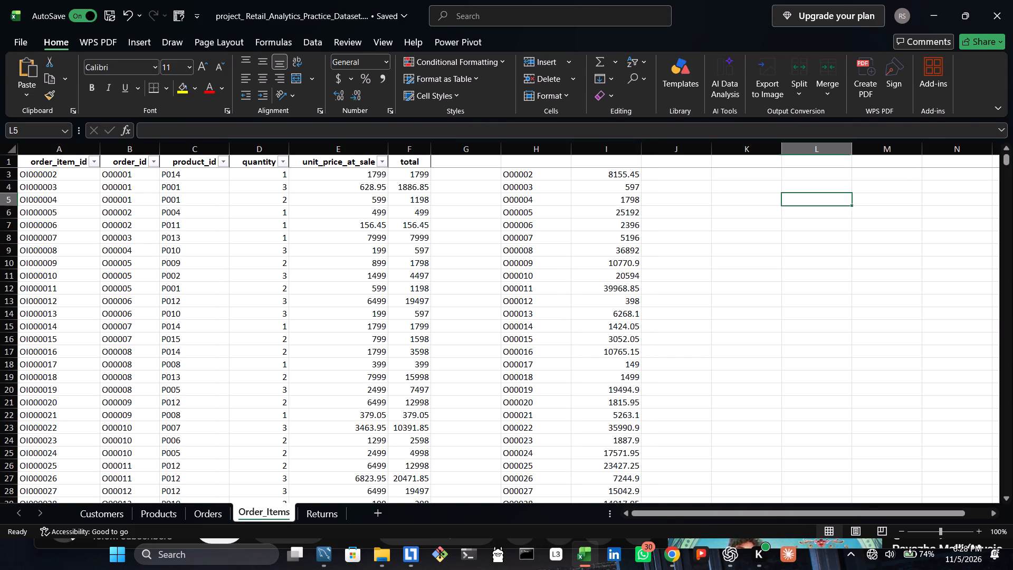
{"action": "double_click", "coordinate": [634, 178]}
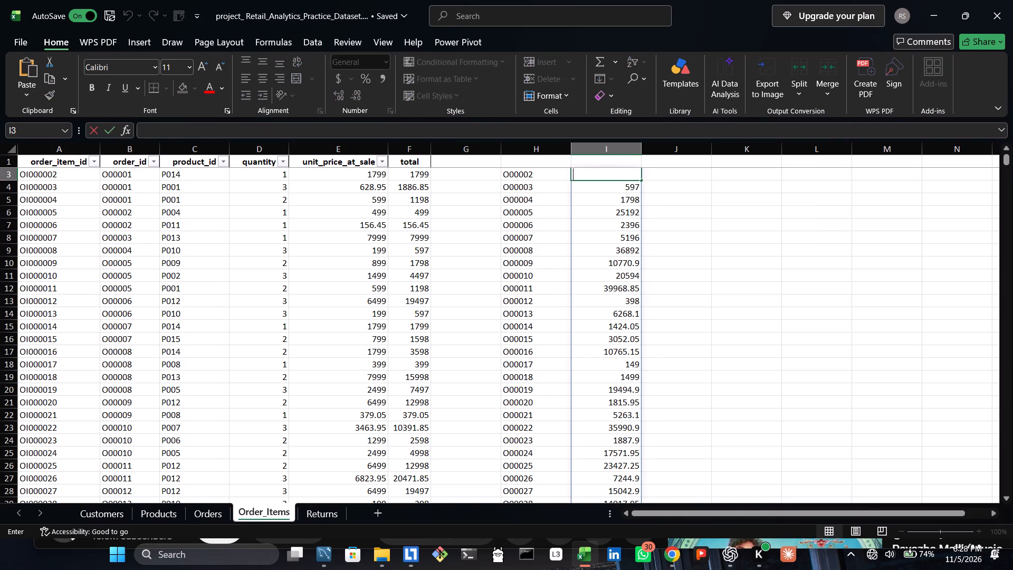
{"action": "left_click", "coordinate": [775, 216]}
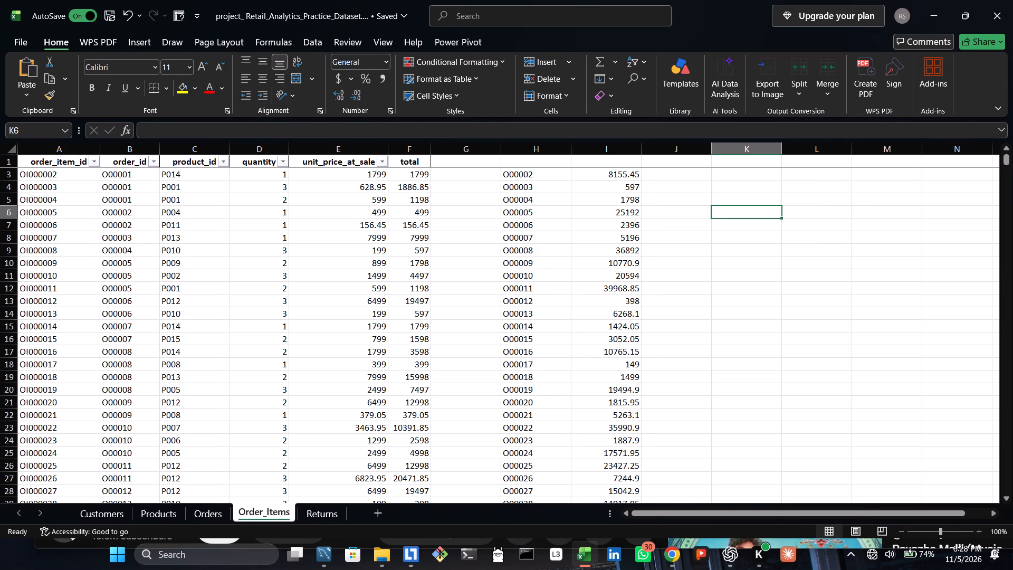
{"action": "double_click", "coordinate": [606, 176]}
{"action": "double_click", "coordinate": [606, 176]}
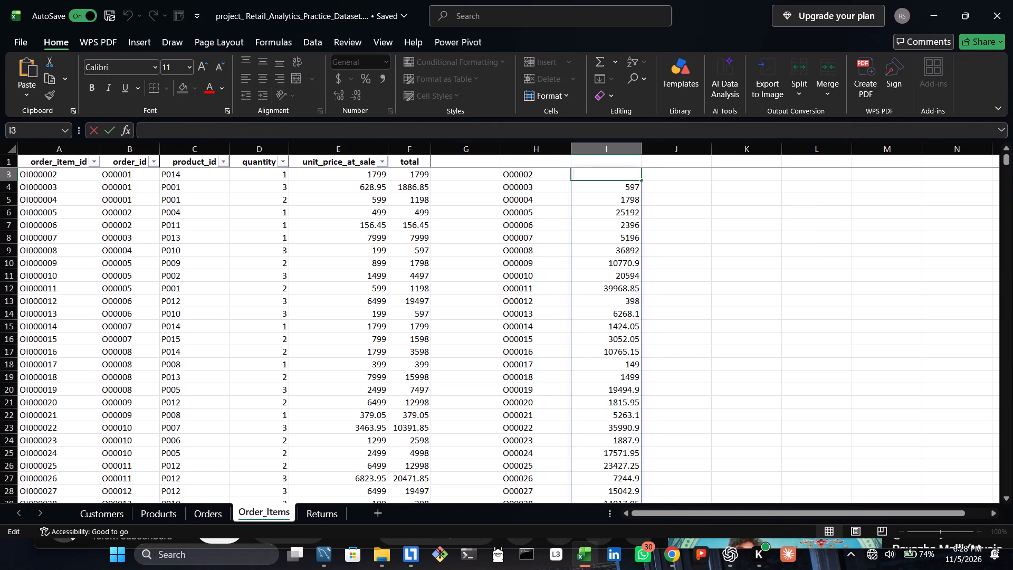
{"action": "left_click", "coordinate": [88, 132]}
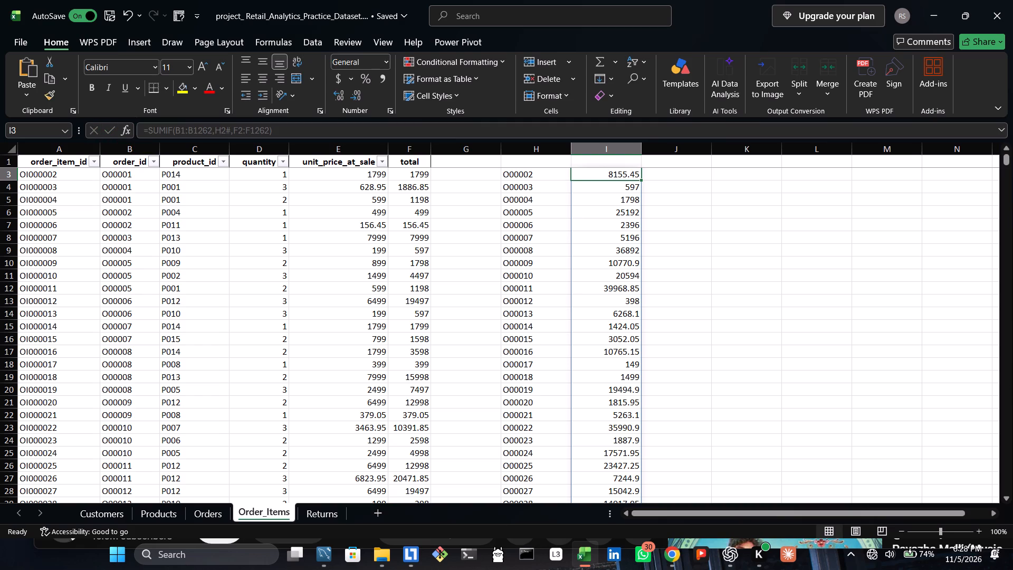
Examine the range, criteria and sum_range arguments of the SUMIF formula in I2.
{"action": "double_click", "coordinate": [609, 282]}
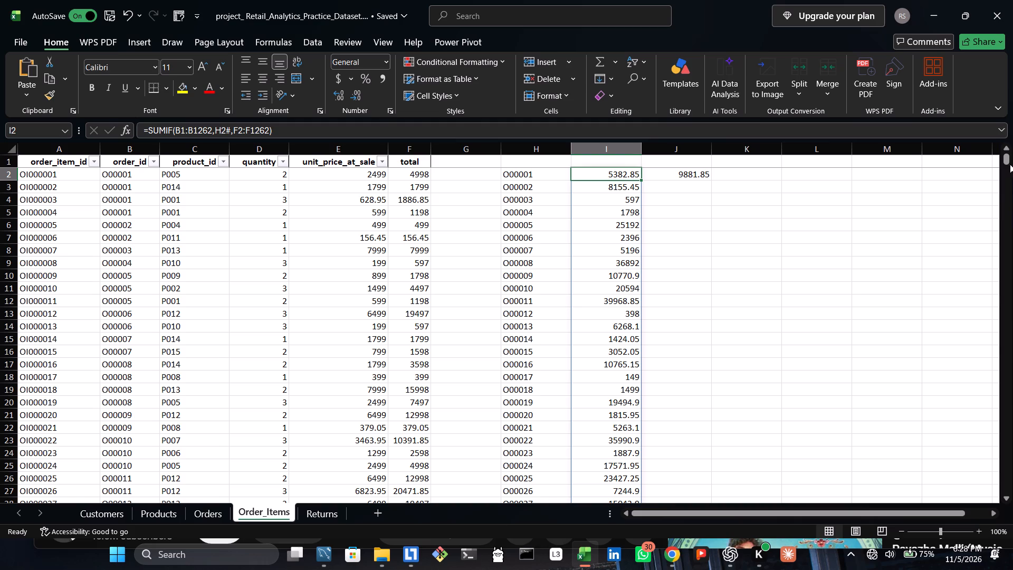
{"action": "left_click", "coordinate": [782, 229]}
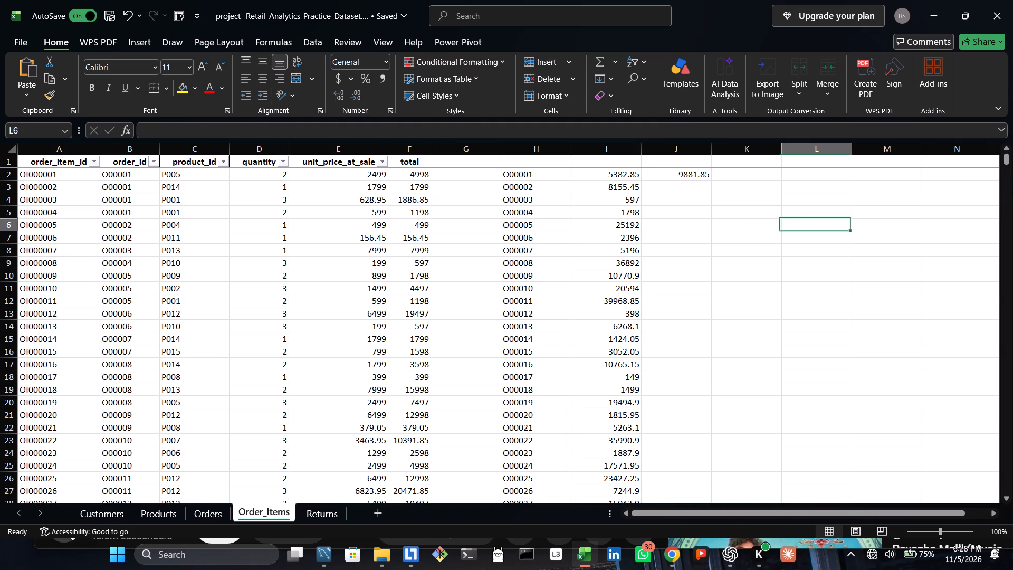
{"action": "right_click", "coordinate": [629, 172]}
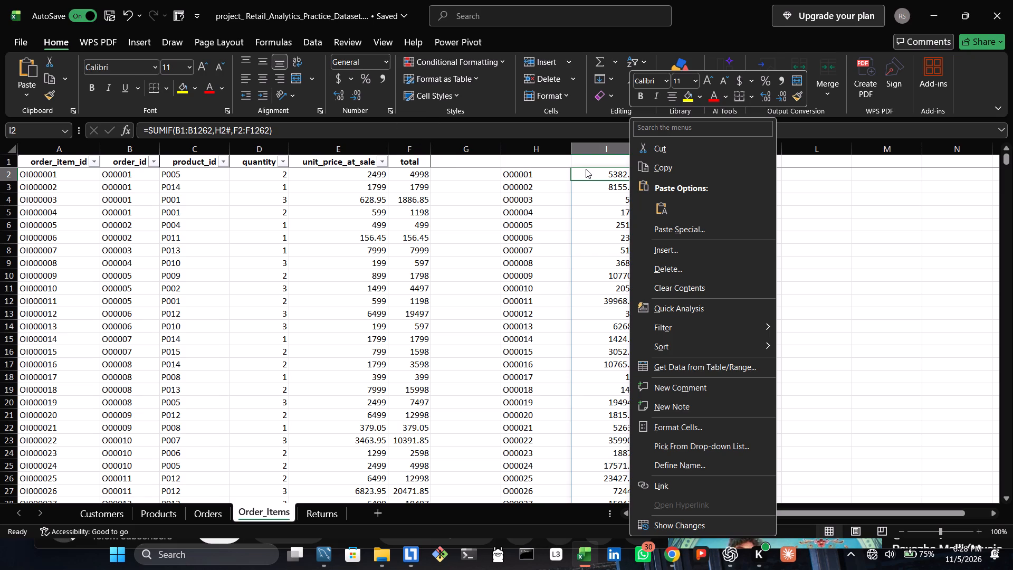
{"action": "left_click", "coordinate": [591, 168]}
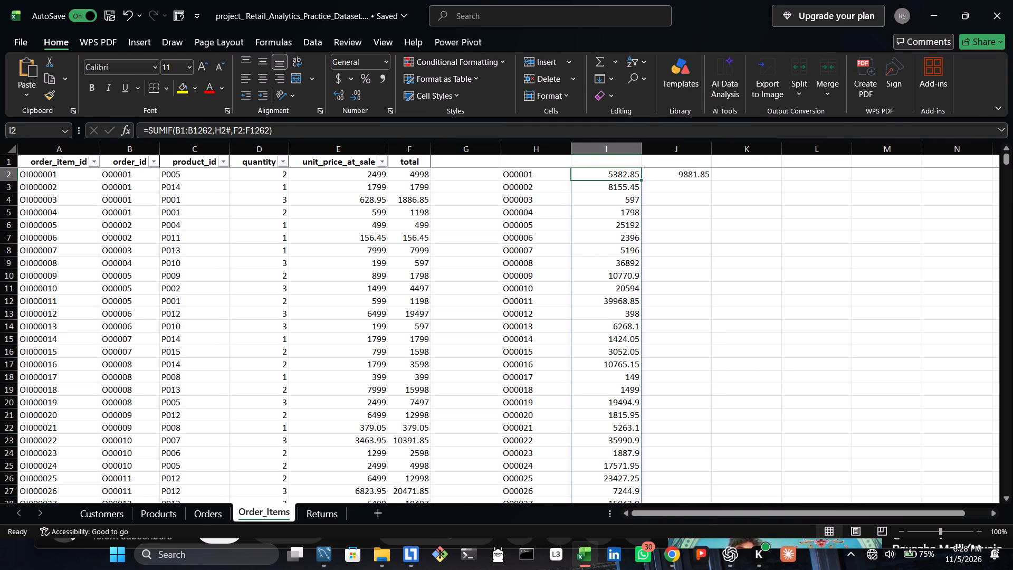
{"action": "double_click", "coordinate": [591, 169]}
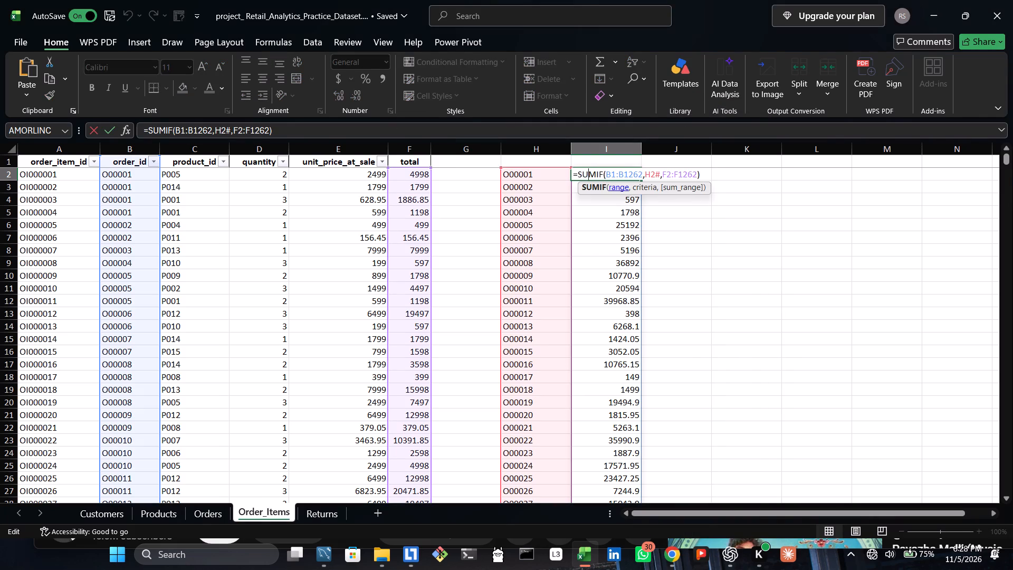
{"action": "left_click", "coordinate": [620, 191]}
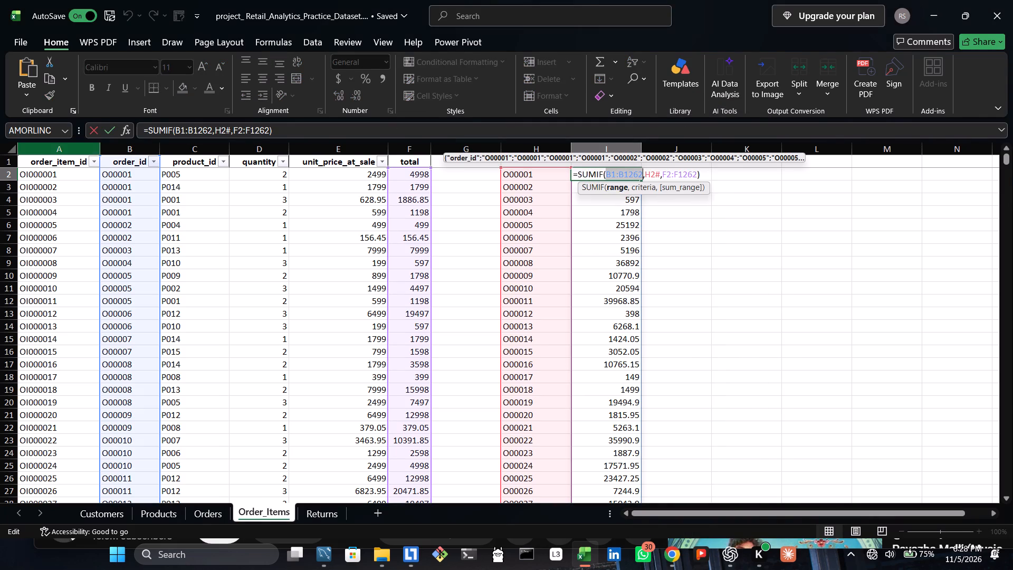
{"action": "left_click", "coordinate": [647, 183]}
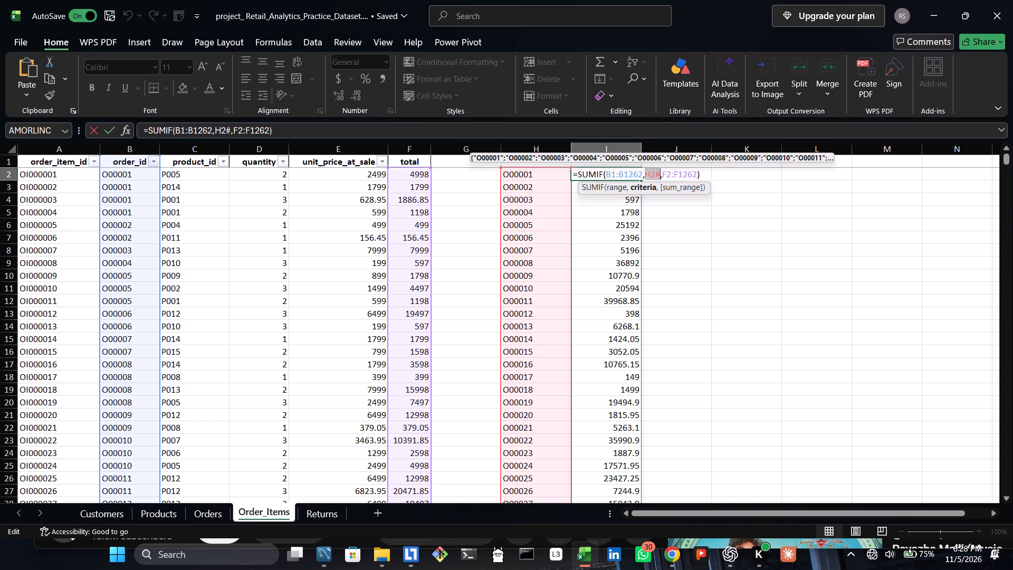
{"action": "left_click", "coordinate": [678, 191]}
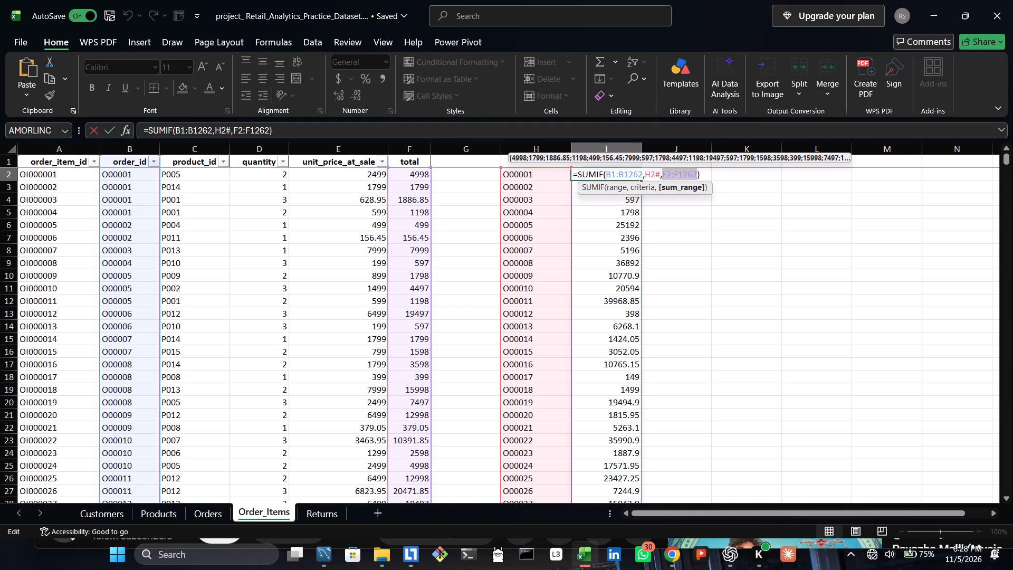
{"action": "key", "text": "Return"}
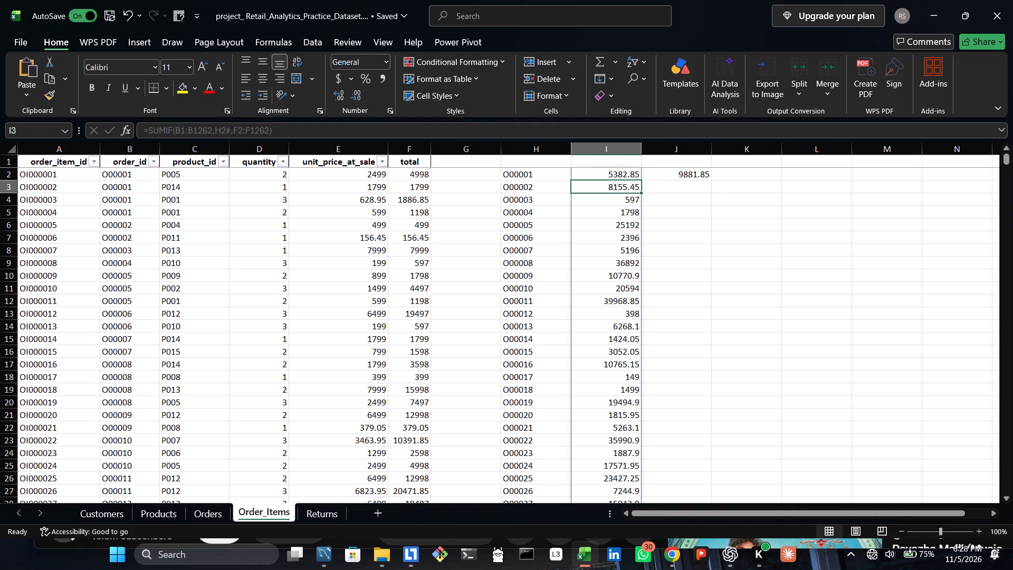
Compare the sum of the order totals in column I with the sum of the total column, F2:F1262.
{"action": "left_click", "coordinate": [607, 146]}
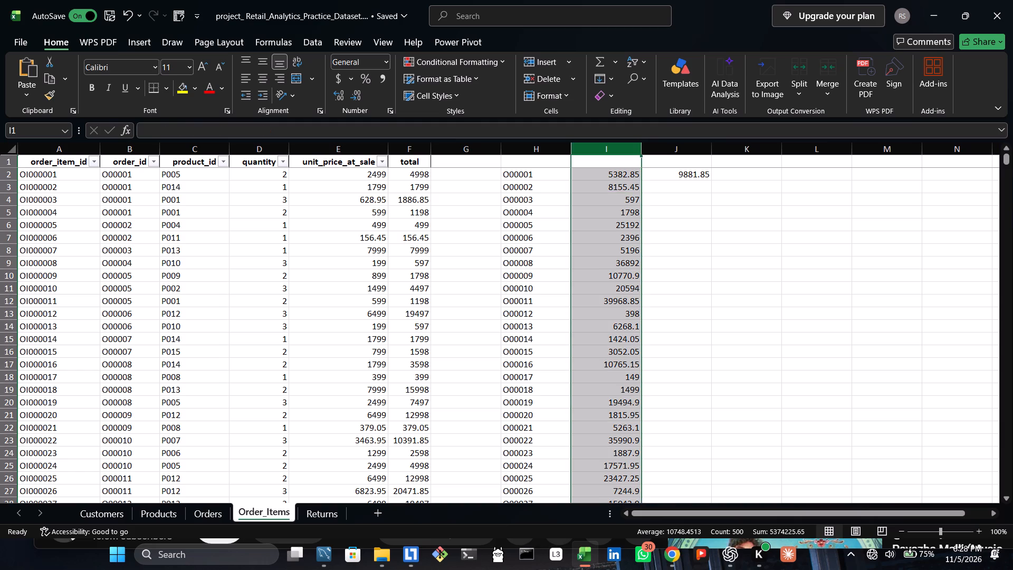
{"action": "left_click", "coordinate": [751, 242]}
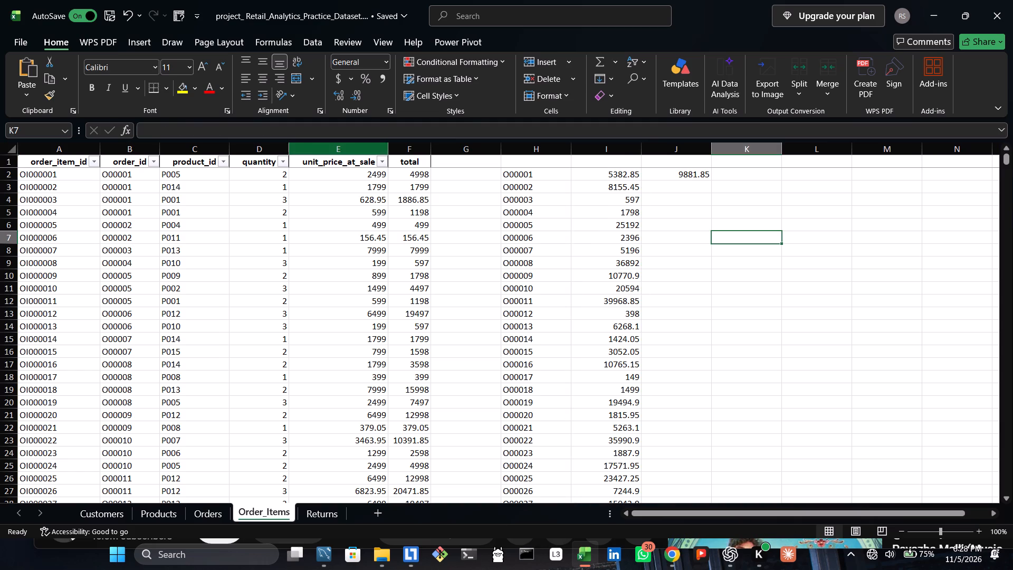
{"action": "left_click", "coordinate": [410, 171]}
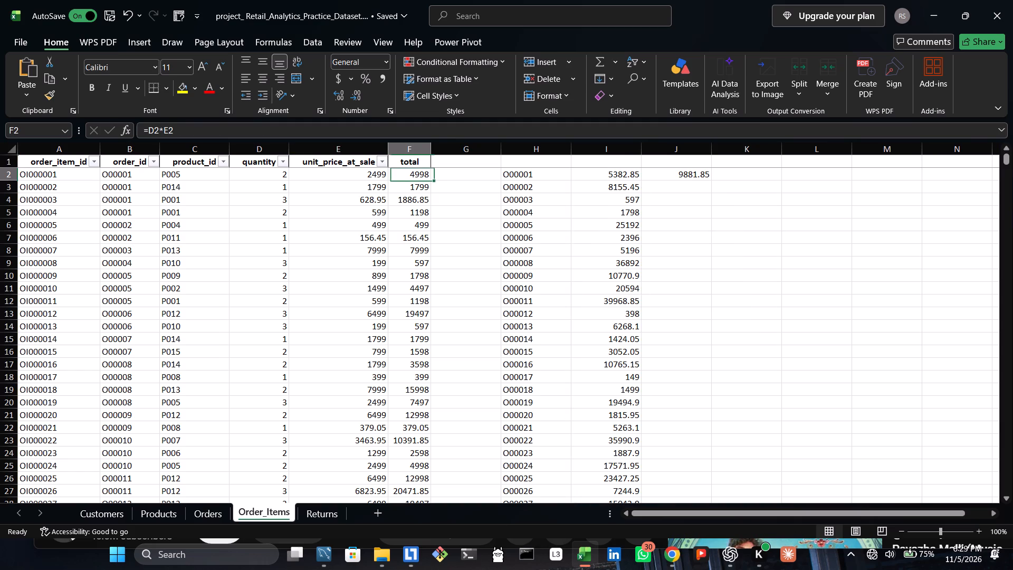
{"action": "key", "text": "ctrl+shift+Down"}
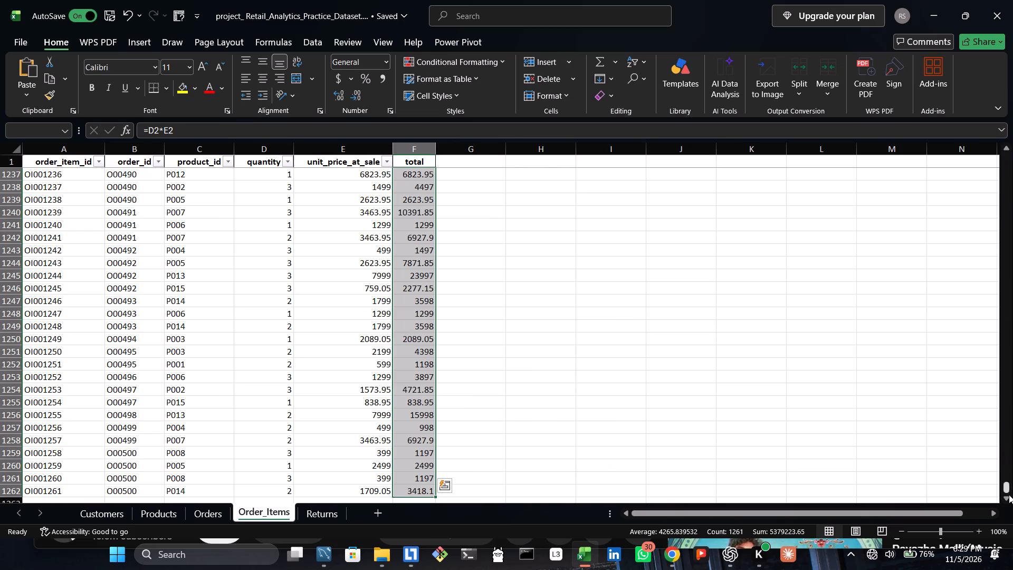
{"action": "left_click_drag", "start_coordinate": [1007, 486], "coordinate": [998, 212]}
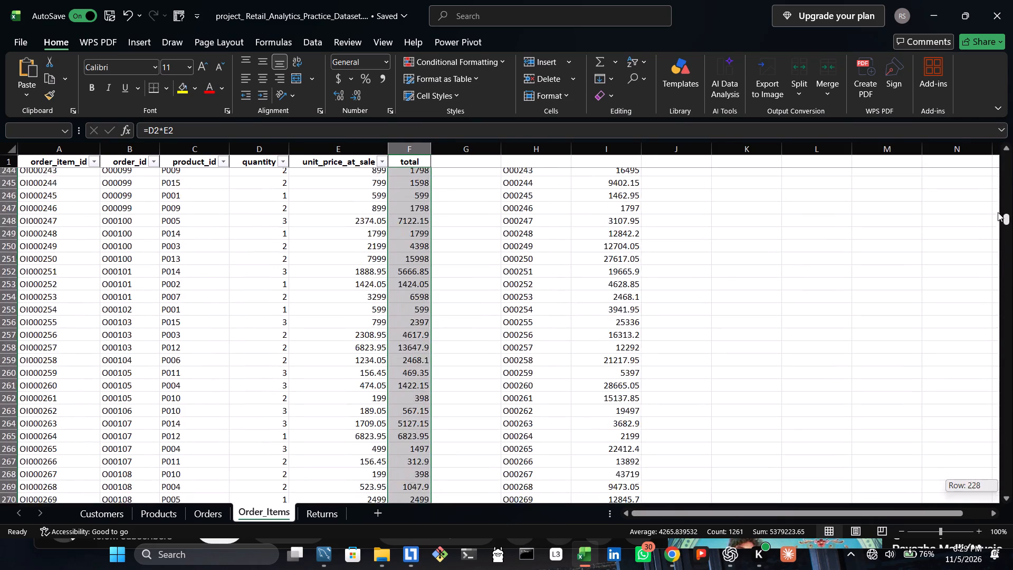
{"action": "left_click_drag", "start_coordinate": [998, 212], "coordinate": [989, 85]}
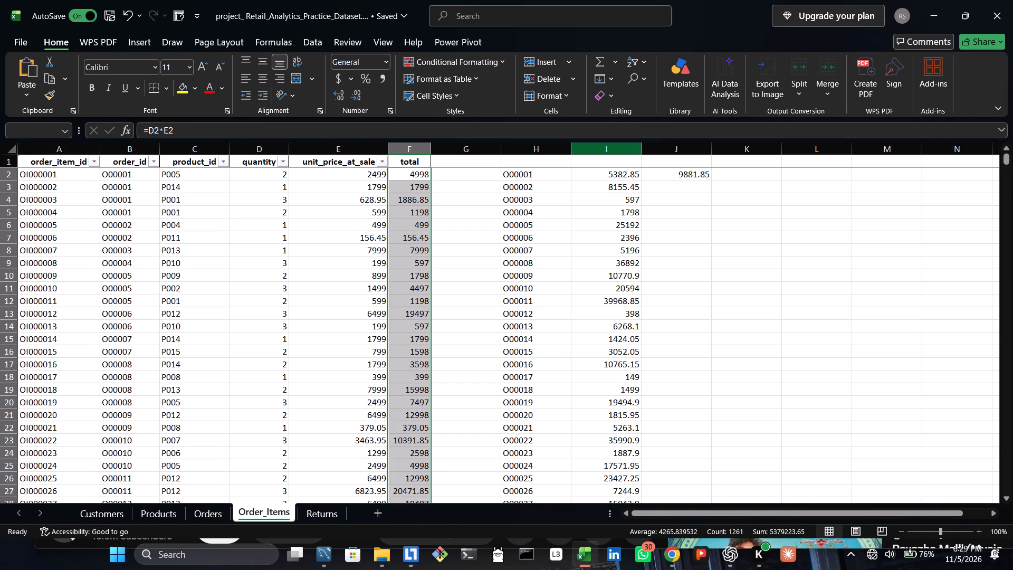
{"action": "left_click", "coordinate": [622, 146]}
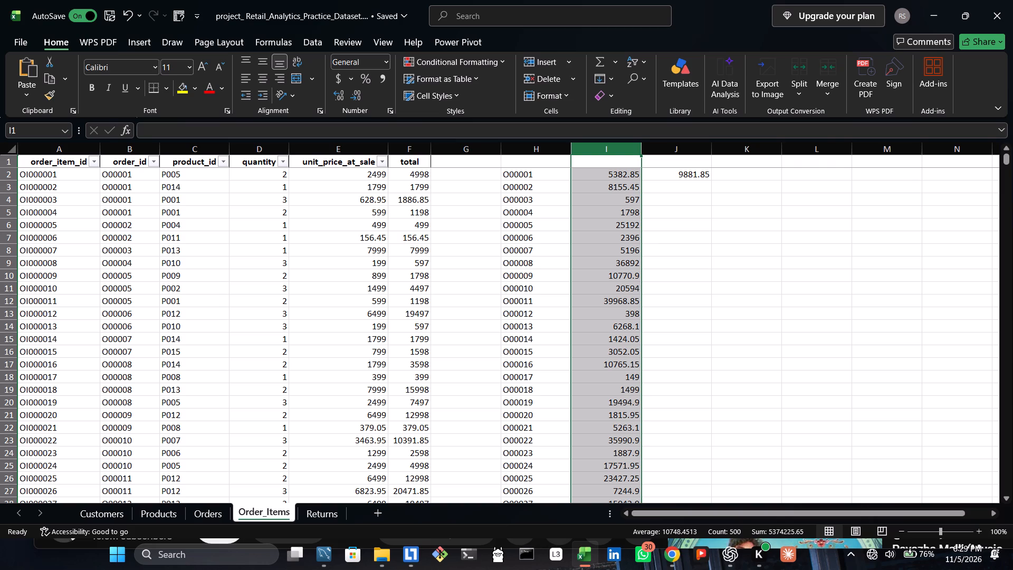
Undo the recent edits back to before the trial SUMIF formula was entered in J2.
{"action": "key", "text": "ctrl+z"}
{"action": "key", "text": "ctrl+z"}
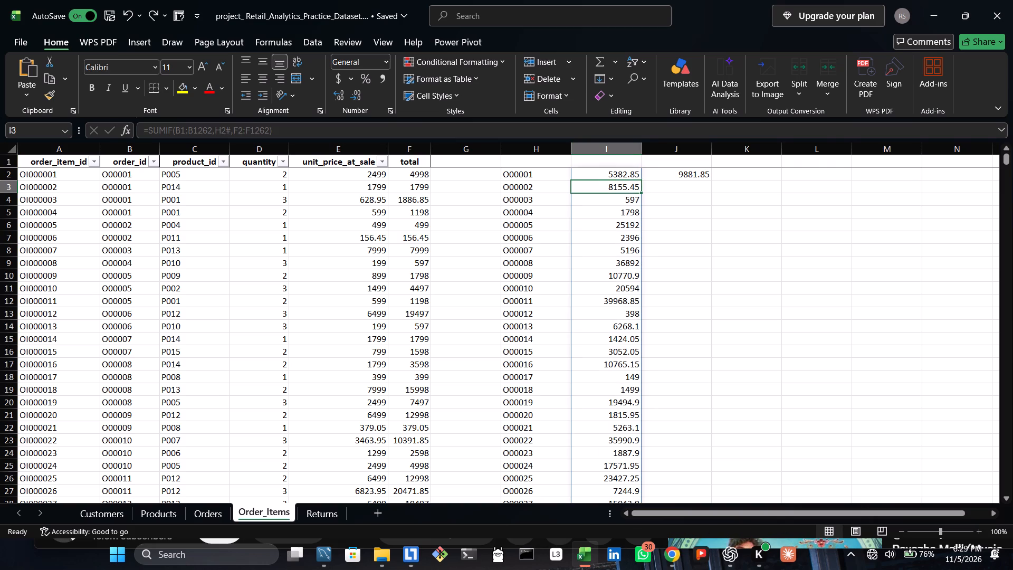
{"action": "key", "text": "ctrl+z"}
{"action": "key", "text": "ctrl+z"}
{"action": "key", "text": "ctrl+z"}
{"action": "key", "text": "ctrl+z"}
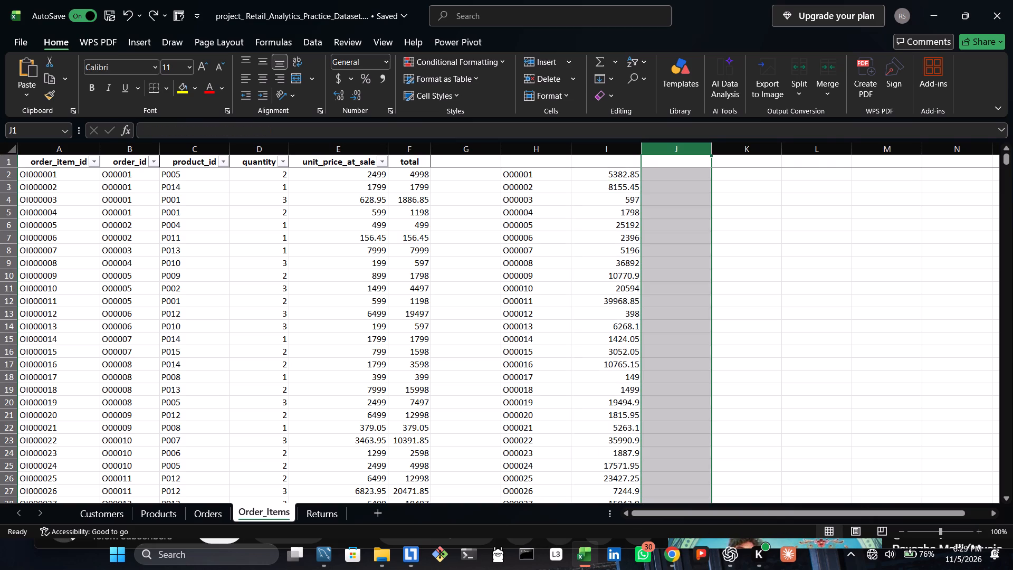
{"action": "key", "text": "ctrl+z"}
{"action": "key", "text": "ctrl+z"}
{"action": "key", "text": "ctrl+z"}
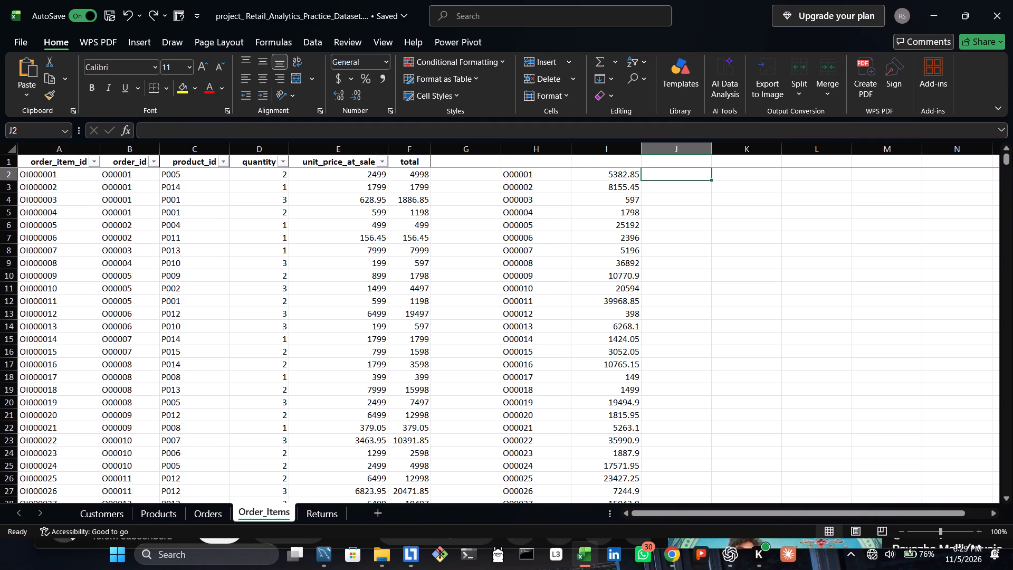
Start a formula in J2 that references the whole of column I, =I:I.
{"action": "double_click", "coordinate": [646, 173]}
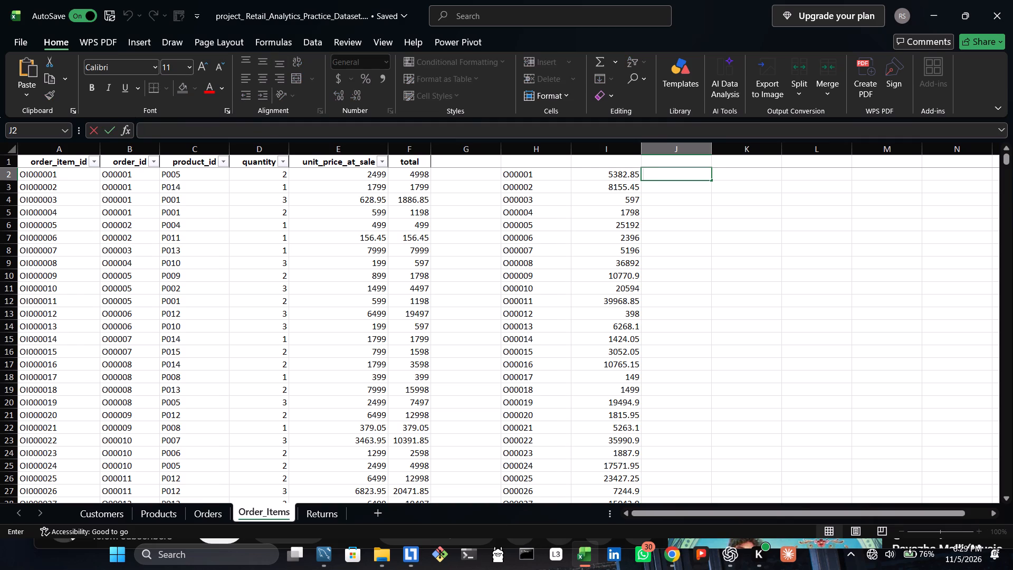
{"action": "key", "text": "equal"}
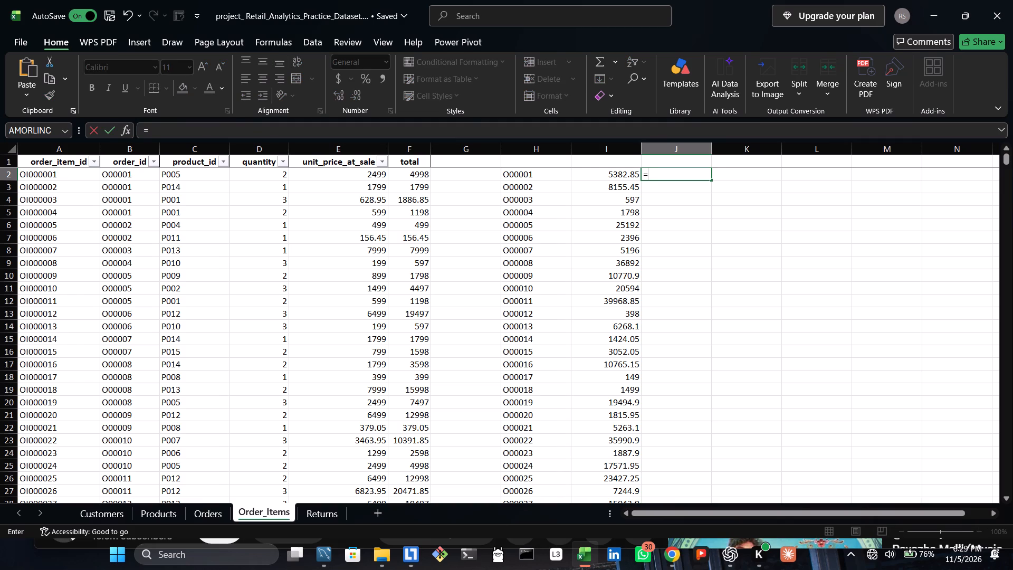
{"action": "left_click", "coordinate": [625, 154]}
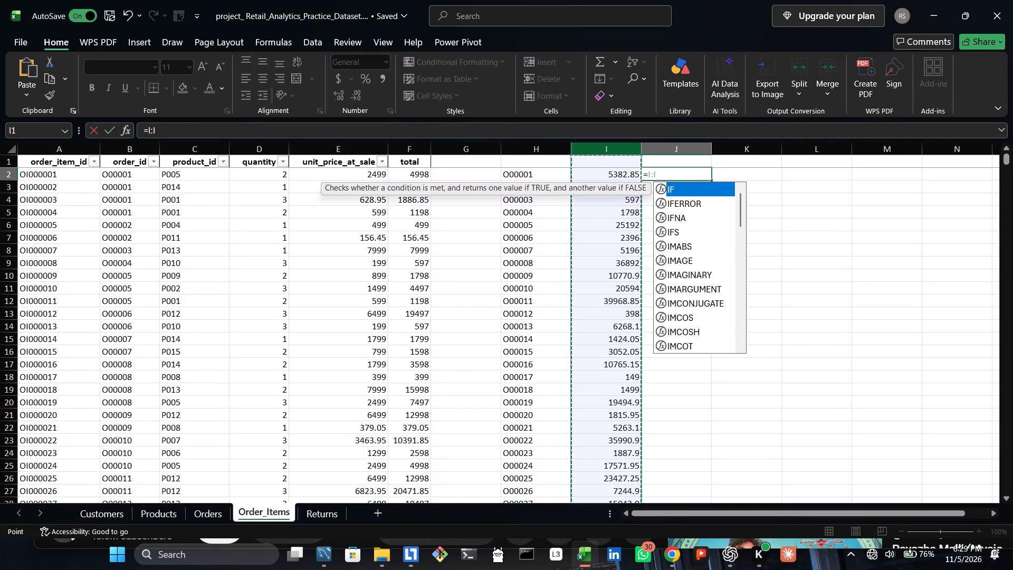
Delete the entire column I that holds the SUMIF order totals.
{"action": "key", "text": "Delete"}
{"action": "right_click", "coordinate": [625, 154]}
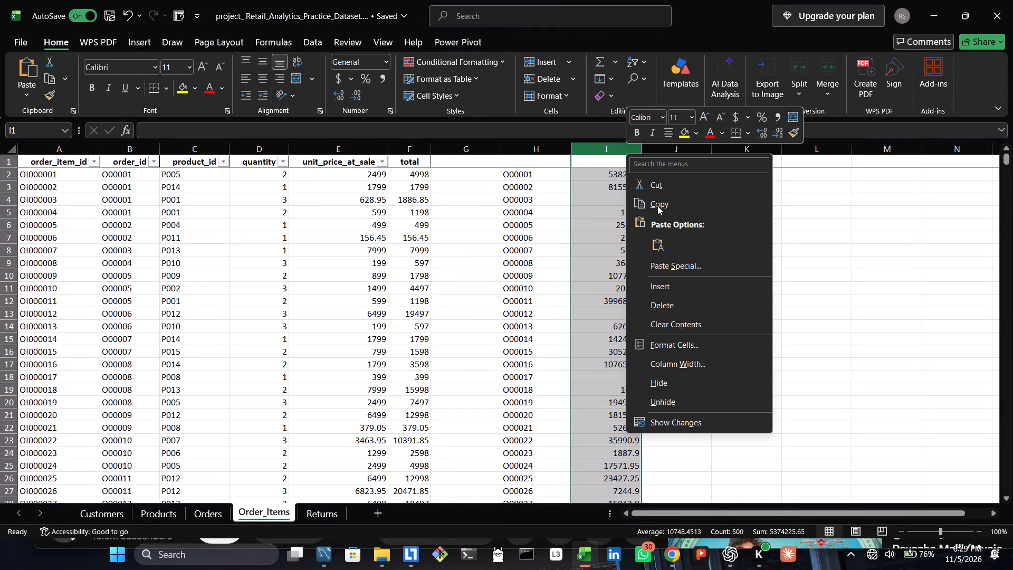
{"action": "left_click", "coordinate": [670, 308]}
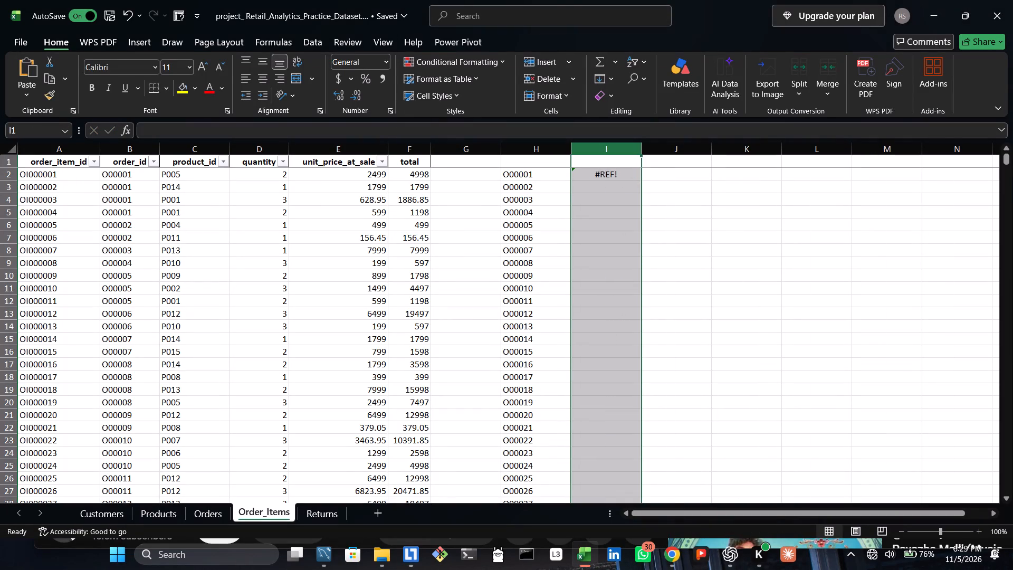
Erase the broken reference formula from cell I2.
{"action": "double_click", "coordinate": [627, 177]}
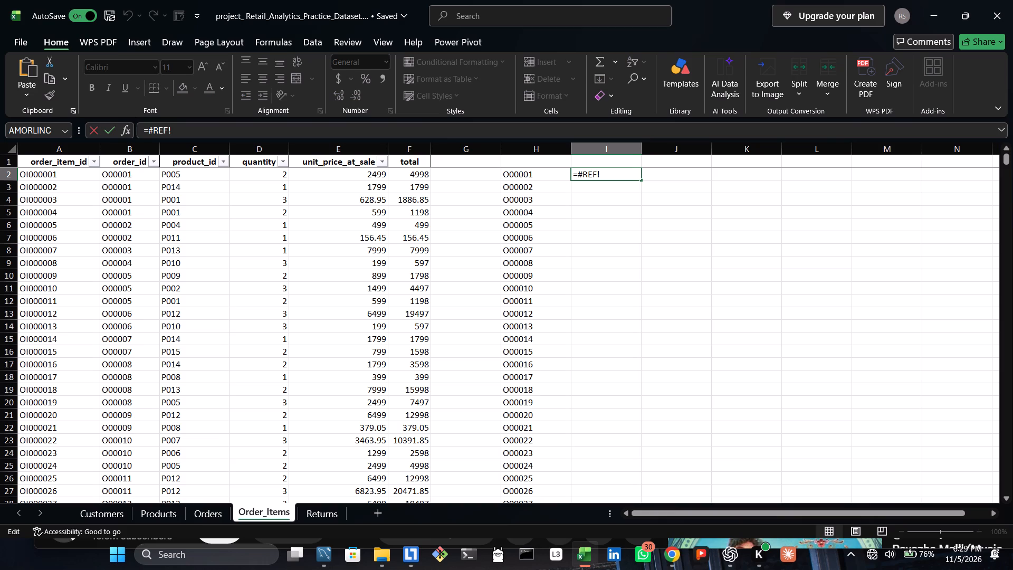
{"action": "key", "text": "super+BackSpace"}
{"action": "key", "text": "ctrl+shift+BackSpace"}
{"action": "key", "text": "ctrl+BackSpace"}
{"action": "key", "text": "BackSpace"}
{"action": "key", "text": "BackSpace"}
{"action": "key", "text": "BackSpace"}
{"action": "key", "text": "BackSpace"}
{"action": "key", "text": "BackSpace"}
{"action": "key", "text": "BackSpace"}
Enter the formula =SUMIF(B:B,H2,F2:F1262) in I2 to total the first order's amounts.
{"action": "key", "text": "equal"}
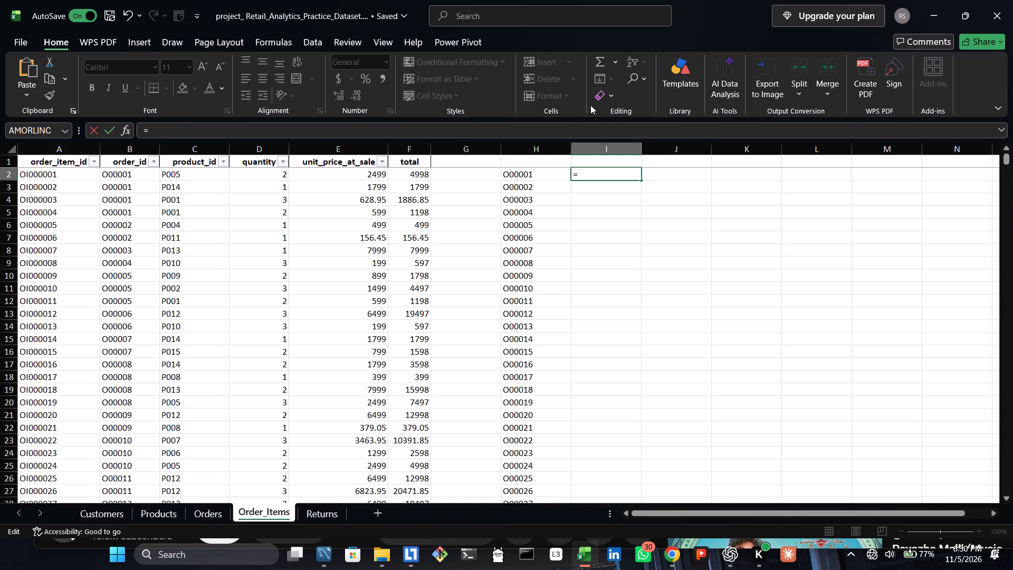
{"action": "type", "text": "SUM"}
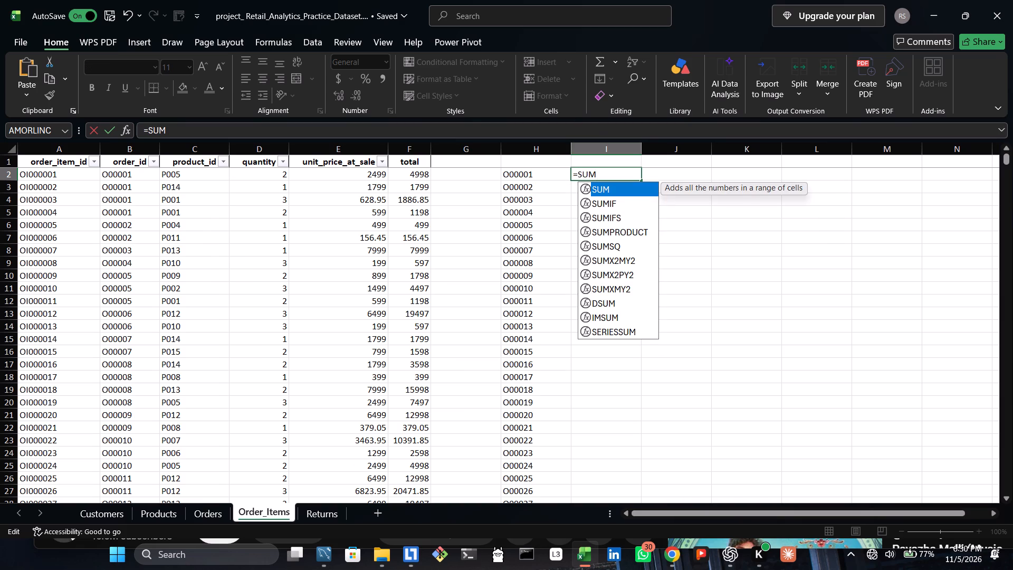
{"action": "key", "text": "Down"}
{"action": "key", "text": "Down"}
{"action": "key", "text": "Up"}
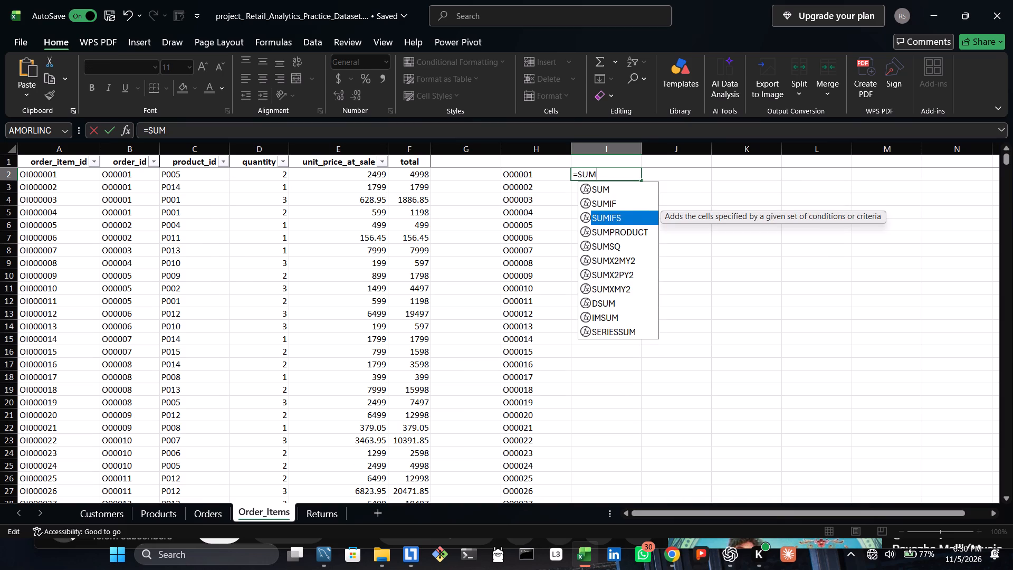
{"action": "key", "text": "Return"}
{"action": "double_click", "coordinate": [612, 176]}
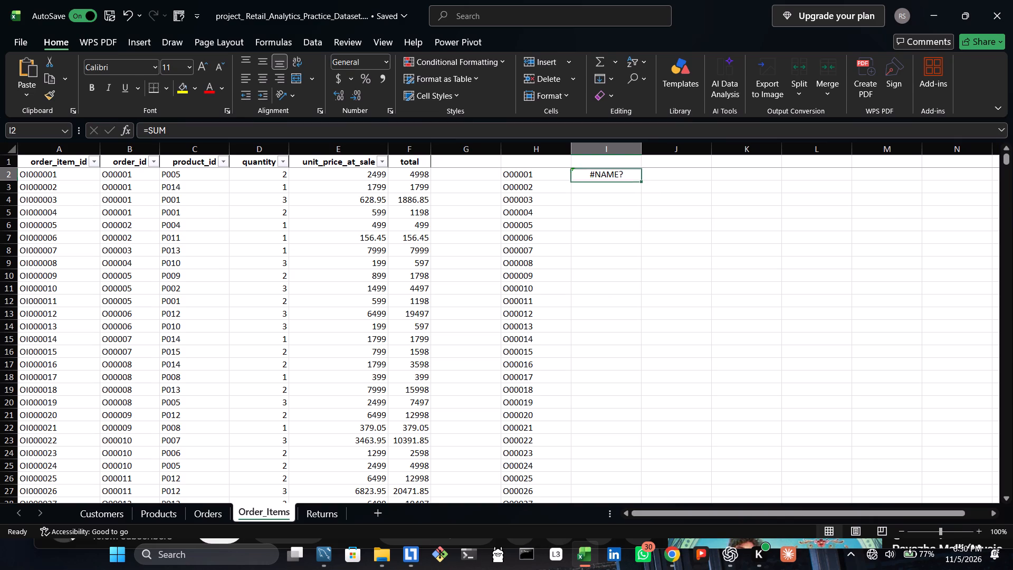
{"action": "key", "text": "i"}
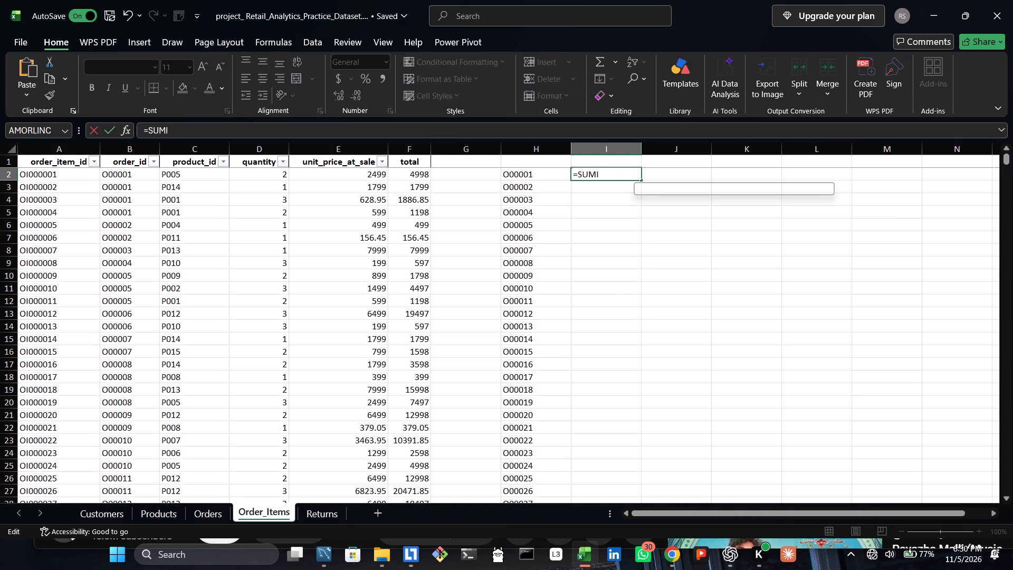
{"action": "double_click", "coordinate": [611, 184]}
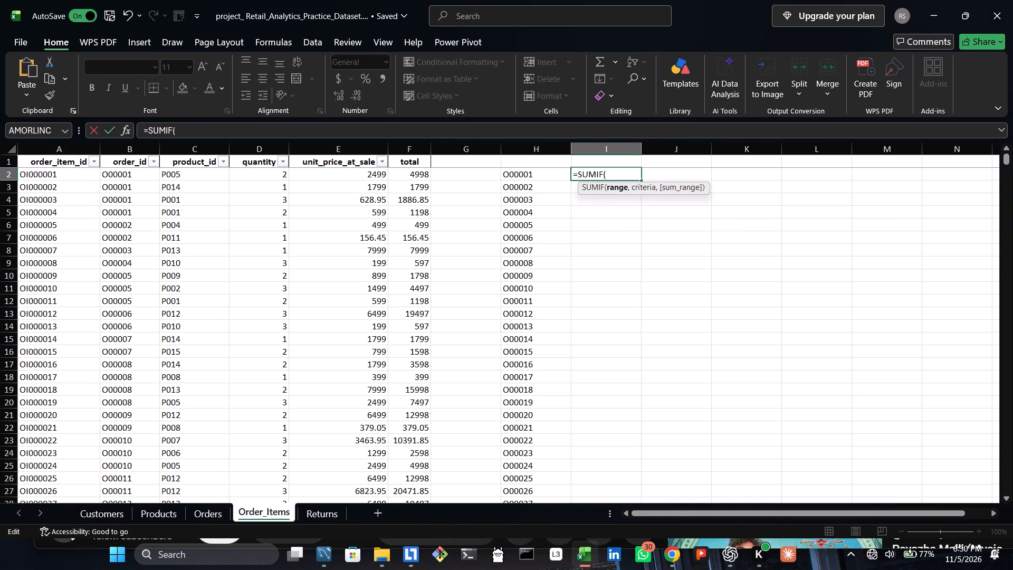
{"action": "left_click", "coordinate": [120, 177]}
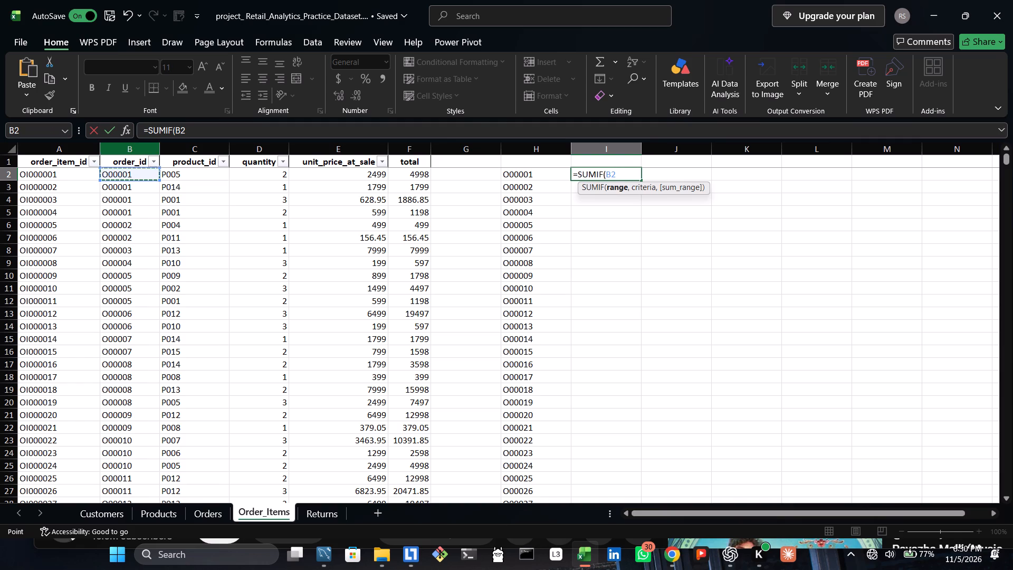
{"action": "left_click", "coordinate": [130, 147]}
{"action": "key", "text": "comma"}
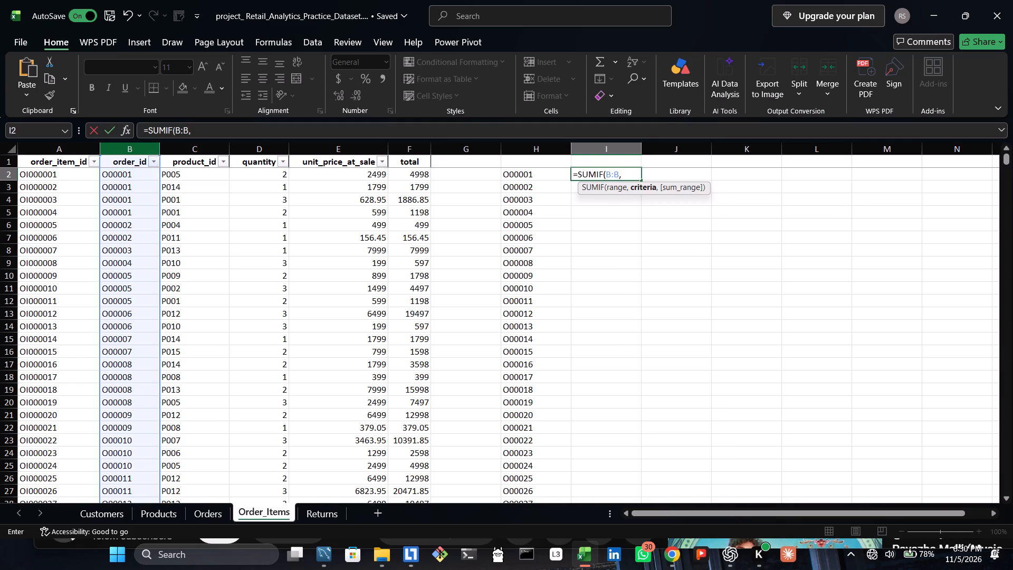
{"action": "left_click", "coordinate": [534, 177]}
{"action": "key", "text": "comma"}
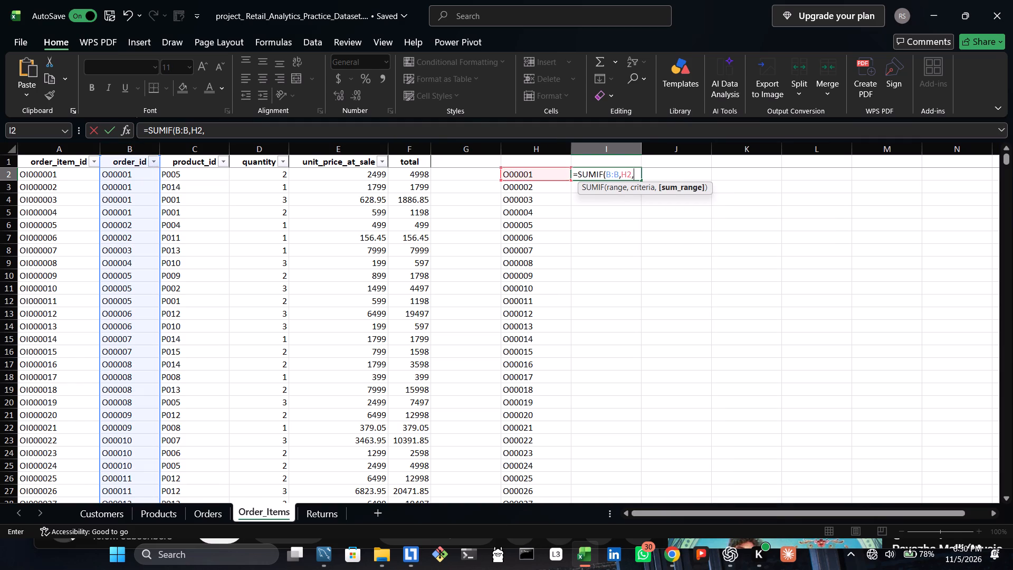
{"action": "left_click", "coordinate": [419, 172]}
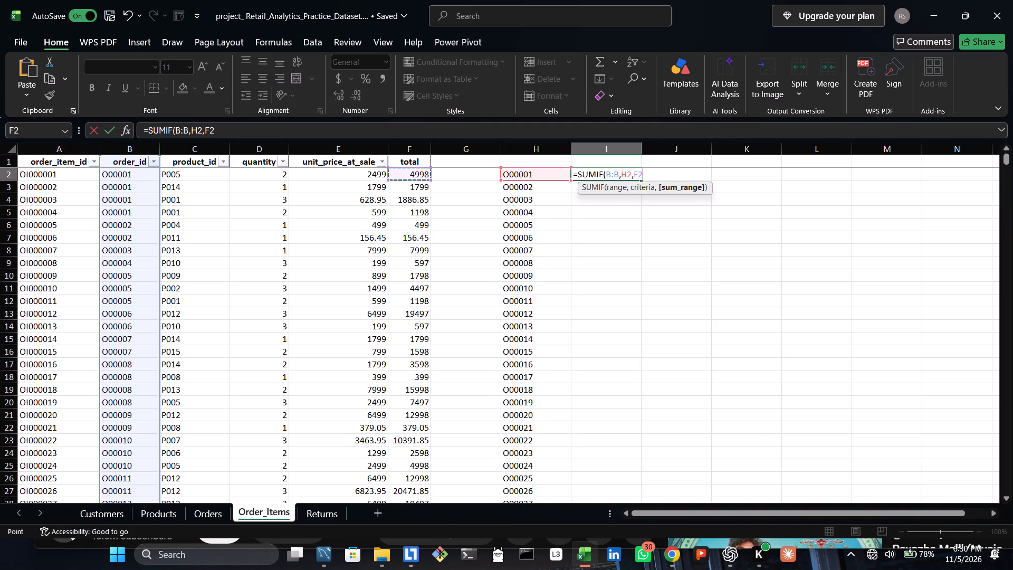
{"action": "key", "text": "ctrl+shift+Down"}
{"action": "key", "text": "Return"}
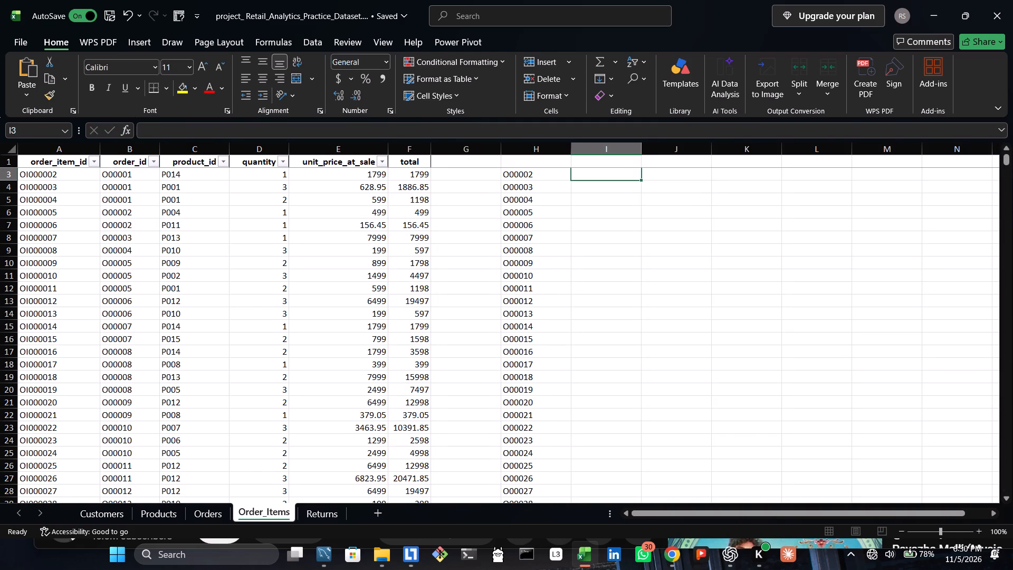
Fill the SUMIF formula in I2 down column I for all the order IDs in column H.
{"action": "left_click_drag", "start_coordinate": [1009, 158], "coordinate": [1007, 137]}
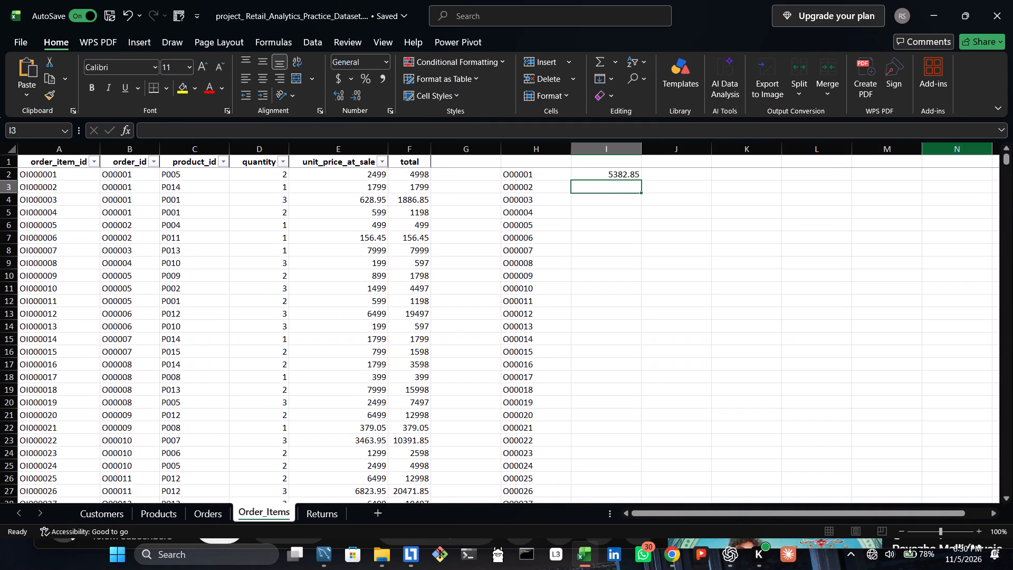
{"action": "left_click", "coordinate": [632, 175]}
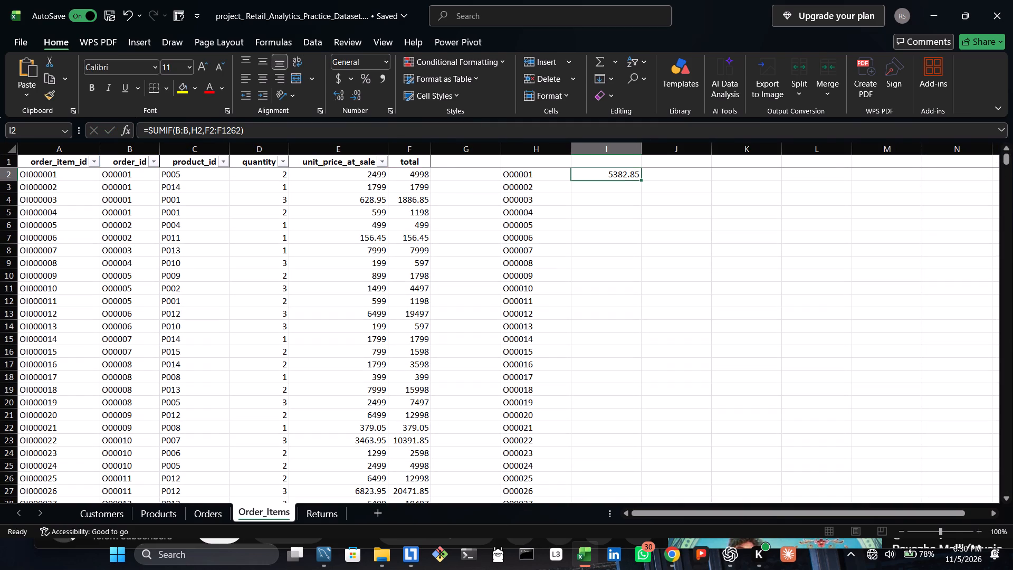
{"action": "double_click", "coordinate": [642, 180]}
{"action": "left_click_drag", "start_coordinate": [642, 180], "coordinate": [672, 241]}
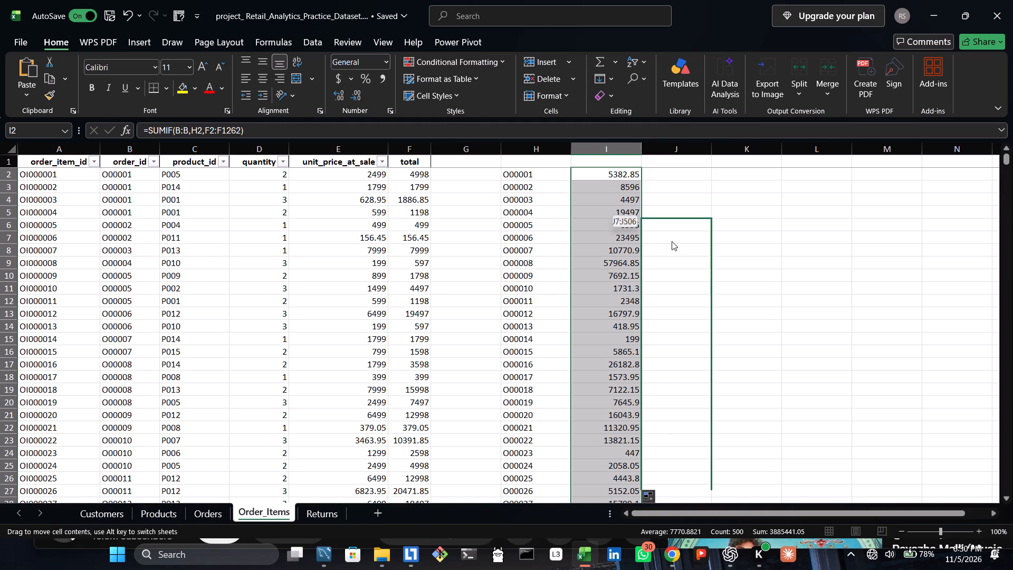
{"action": "left_click_drag", "start_coordinate": [672, 241], "coordinate": [623, 178]}
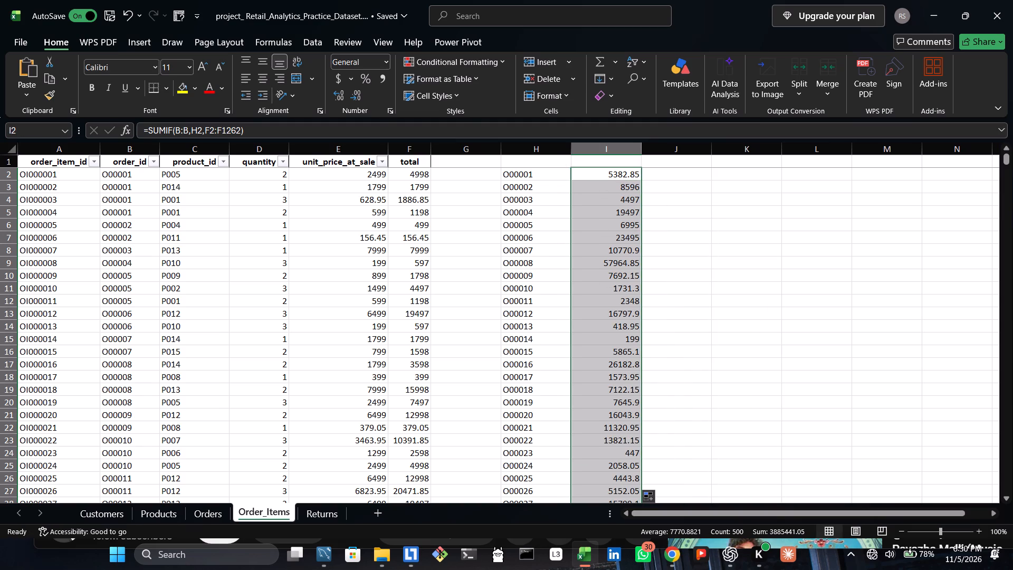
Compare the sum of column I with the sum of the total column F.
{"action": "left_click", "coordinate": [607, 147]}
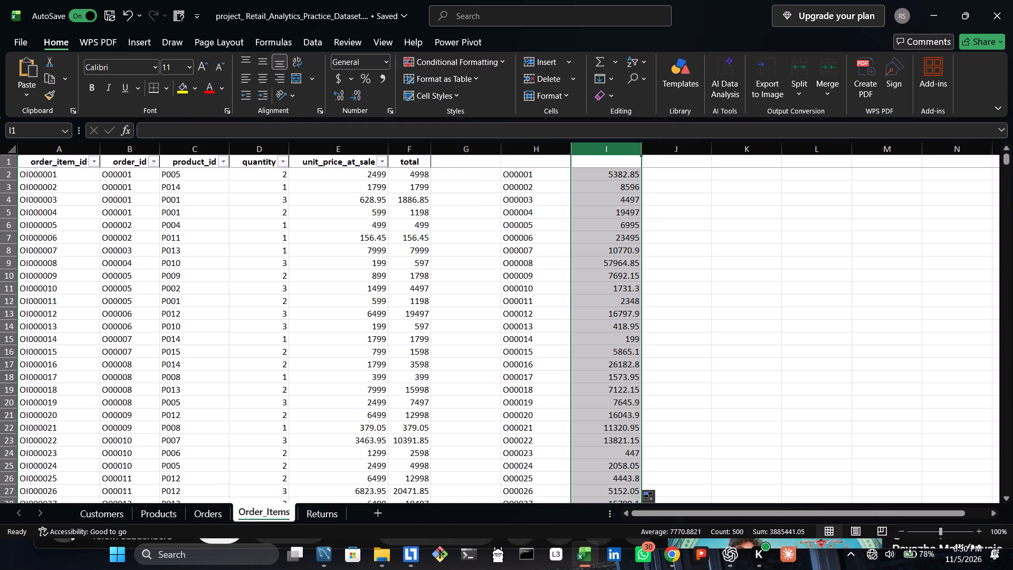
{"action": "left_click", "coordinate": [418, 153]}
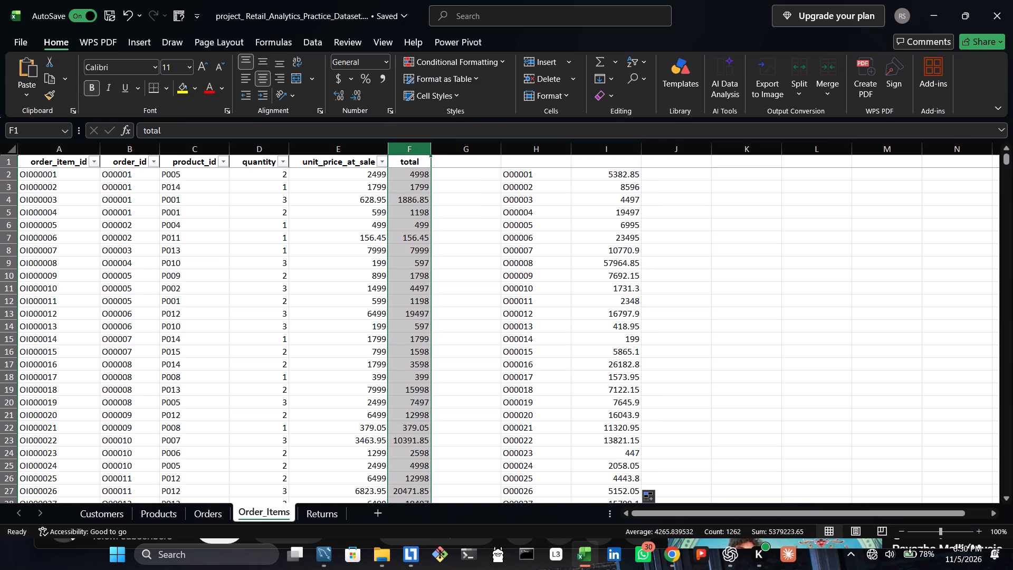
Examine the filled totals further down column I and inspect the criteria and sum range in I365's formula.
{"action": "left_click_drag", "start_coordinate": [1007, 158], "coordinate": [1012, 211]}
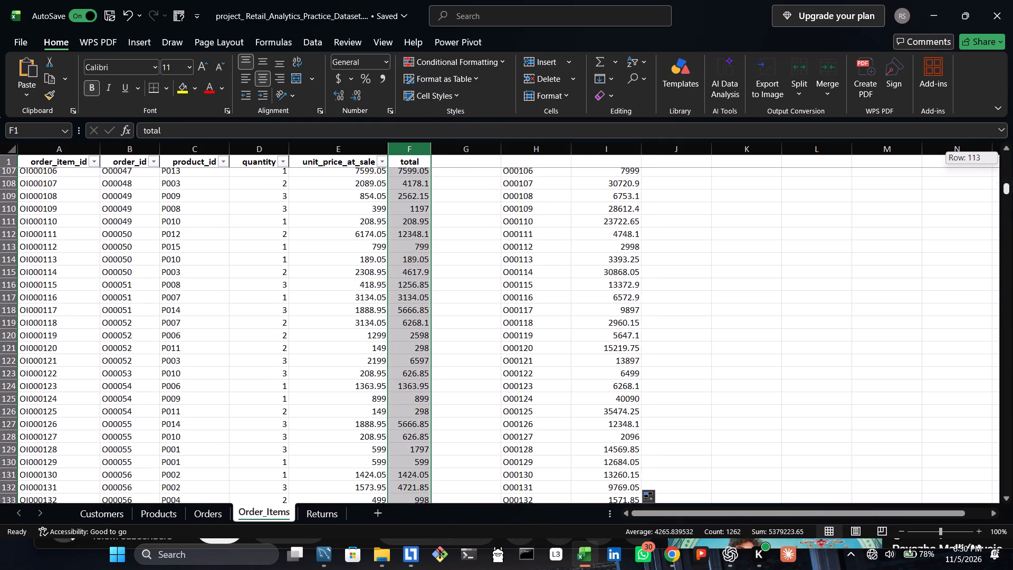
{"action": "left_click_drag", "start_coordinate": [1012, 211], "coordinate": [965, 259]}
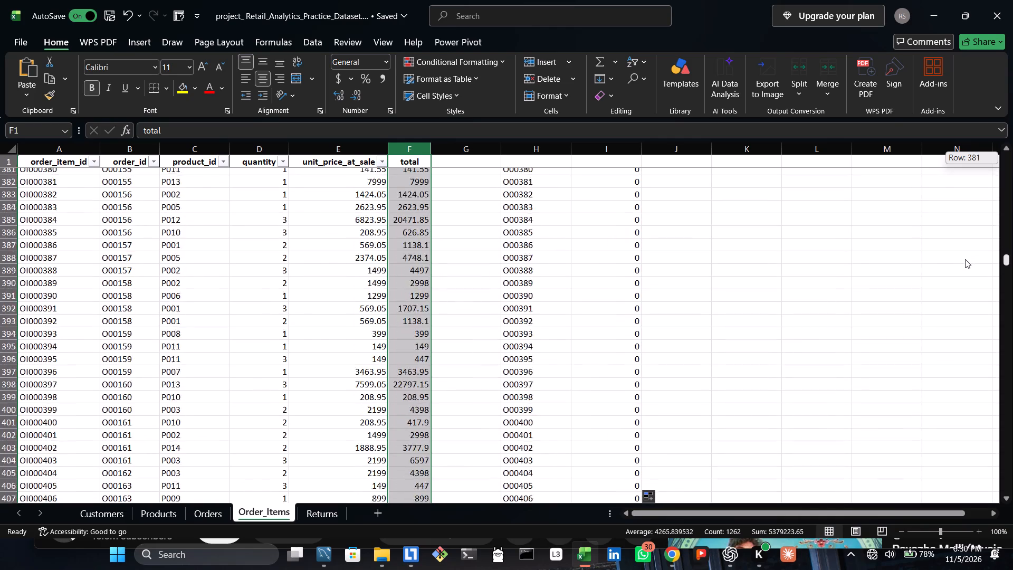
{"action": "left_click_drag", "start_coordinate": [965, 259], "coordinate": [963, 262]}
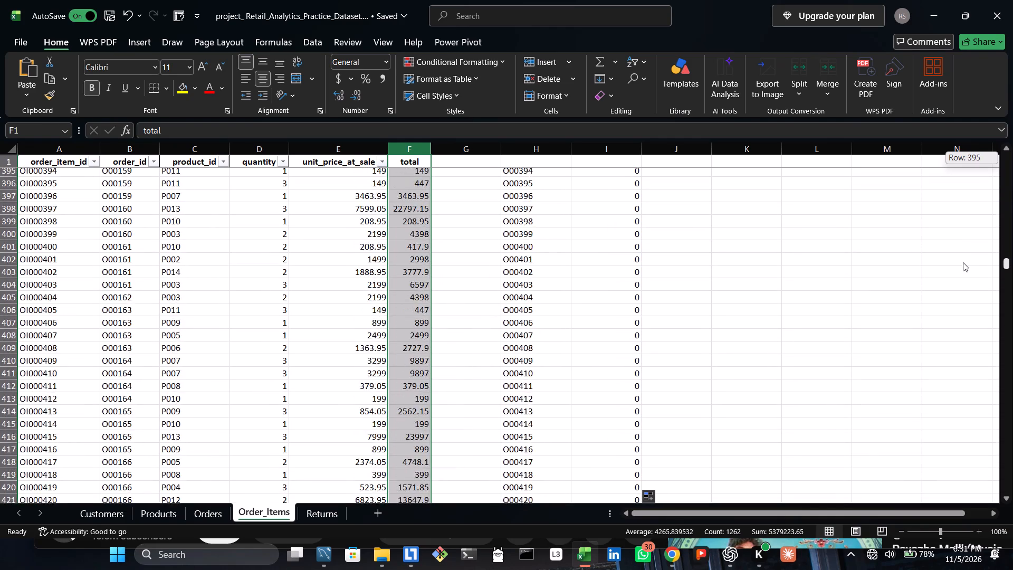
{"action": "left_click_drag", "start_coordinate": [963, 262], "coordinate": [961, 249]}
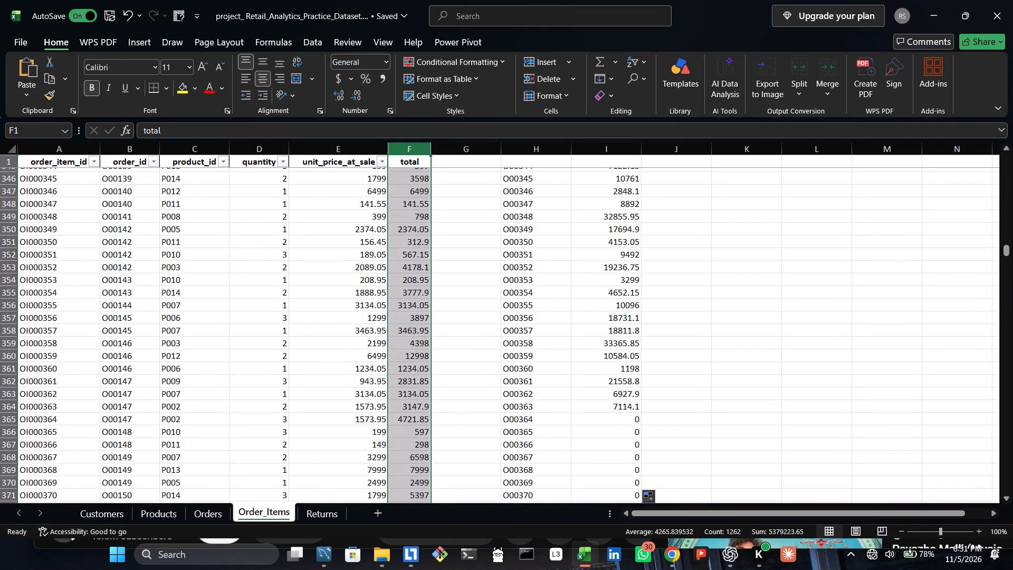
{"action": "double_click", "coordinate": [624, 421]}
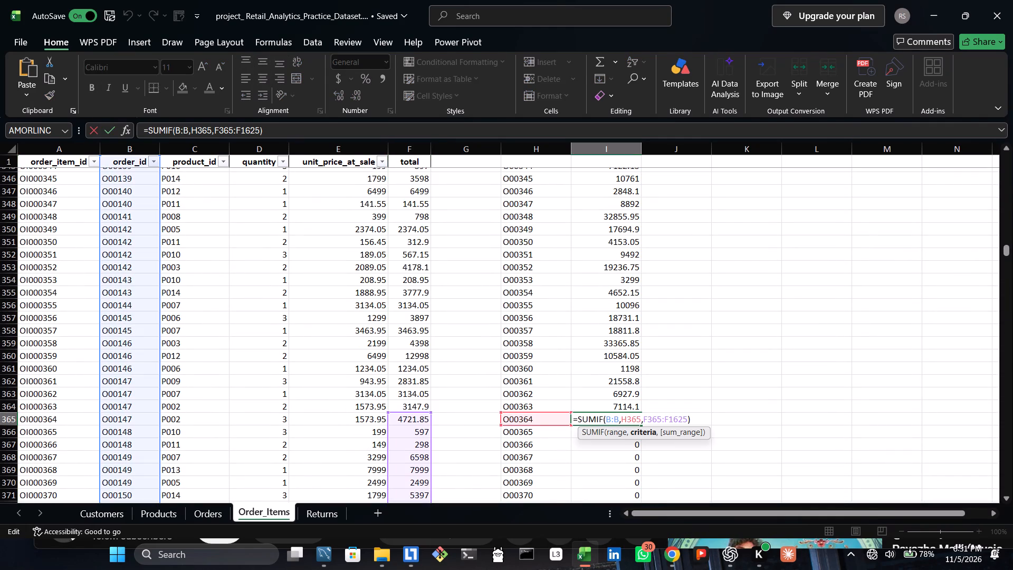
{"action": "key", "text": "Return"}
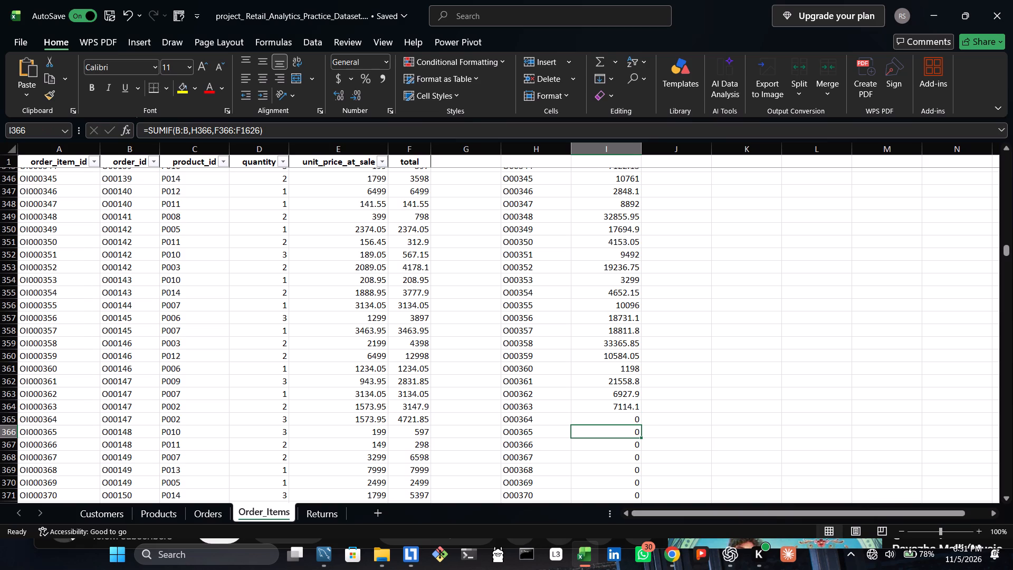
{"action": "left_click", "coordinate": [624, 421]}
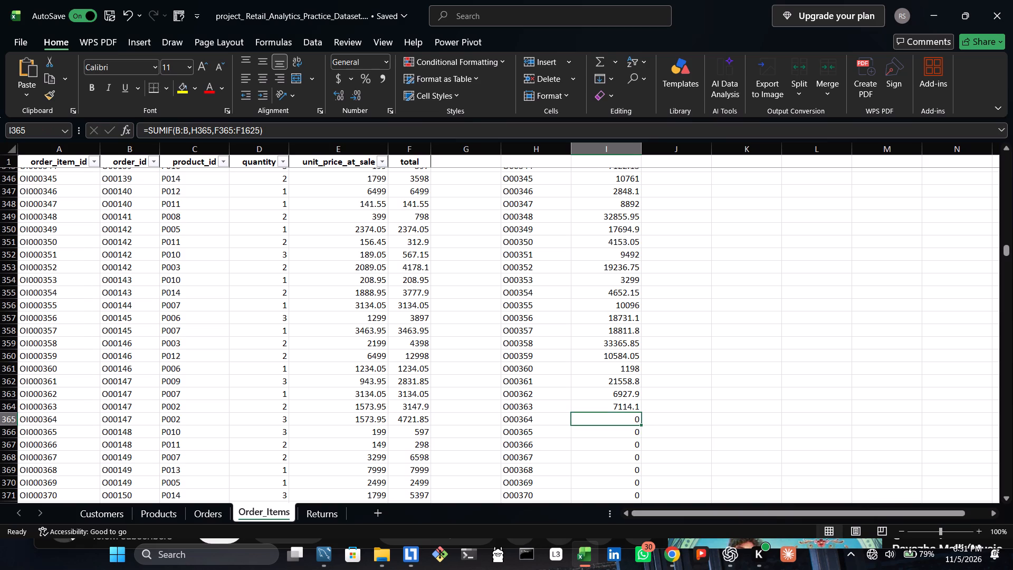
{"action": "double_click", "coordinate": [624, 421]}
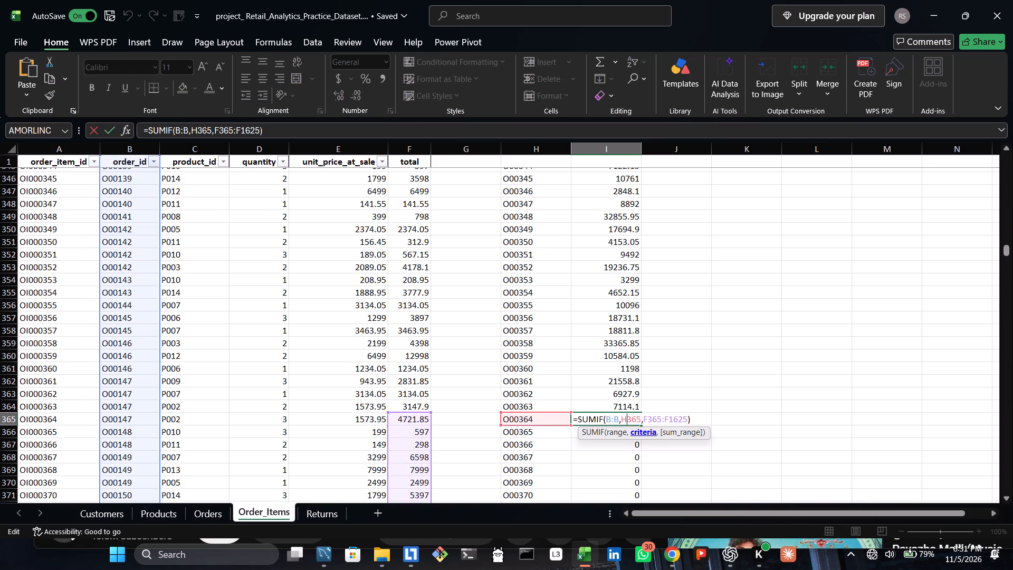
{"action": "left_click", "coordinate": [643, 432]}
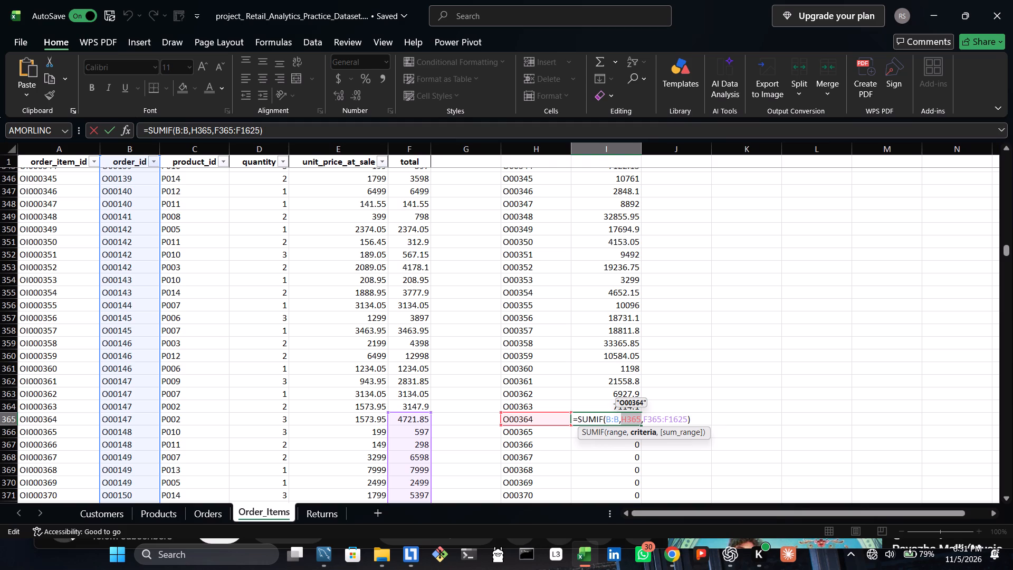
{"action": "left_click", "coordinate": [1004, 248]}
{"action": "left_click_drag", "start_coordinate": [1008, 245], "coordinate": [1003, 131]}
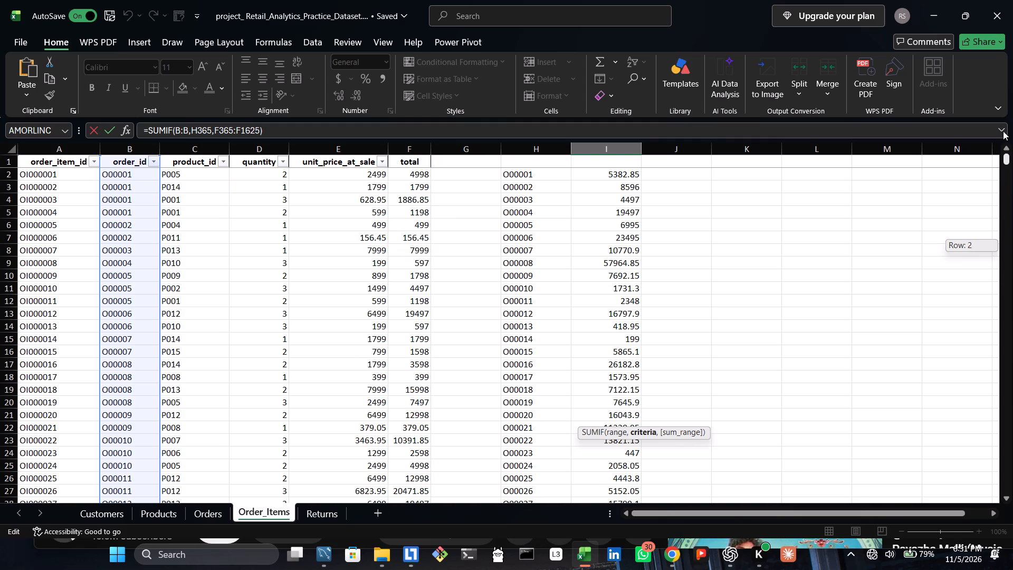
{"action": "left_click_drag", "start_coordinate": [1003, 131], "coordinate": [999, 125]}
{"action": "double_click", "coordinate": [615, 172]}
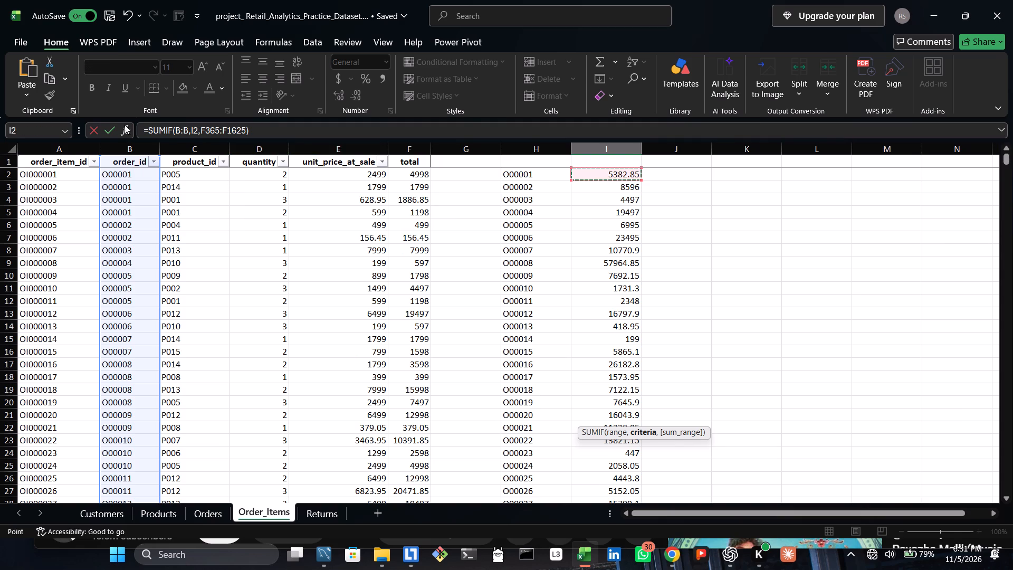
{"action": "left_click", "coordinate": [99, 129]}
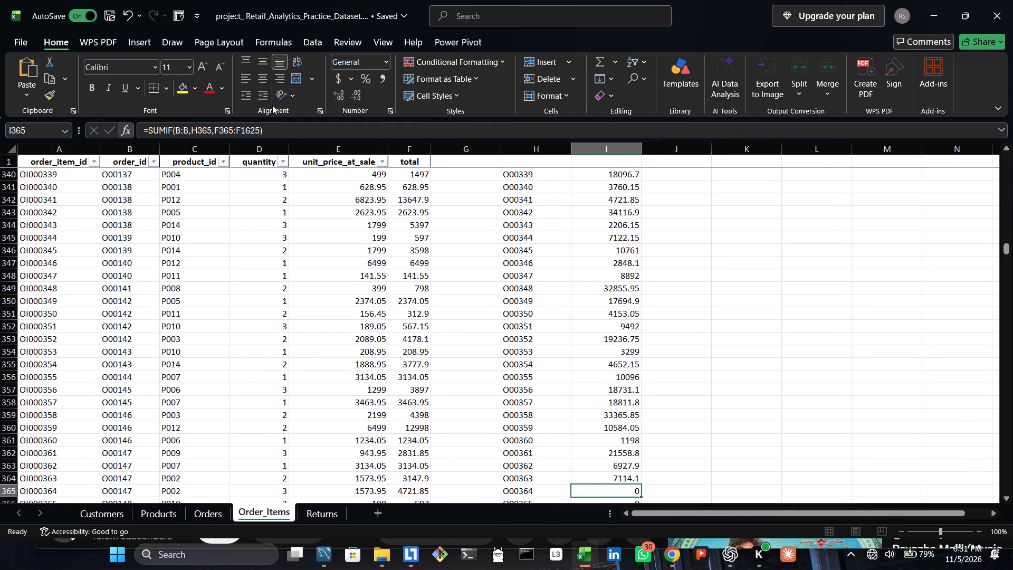
Clear the SUMIF formula from cell I365.
{"action": "left_click_drag", "start_coordinate": [272, 124], "coordinate": [102, 153]}
{"action": "key", "text": "BackSpace"}
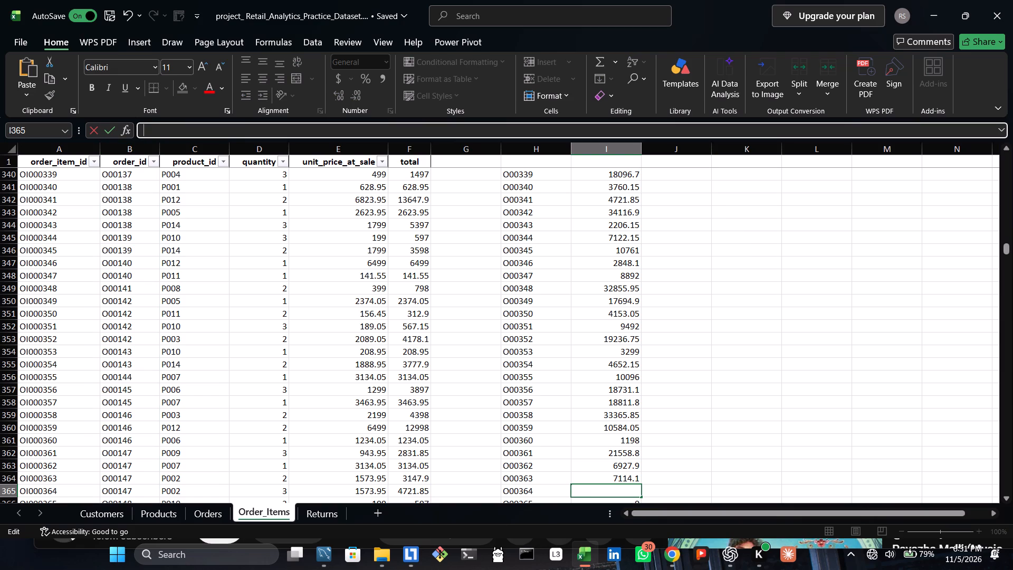
{"action": "left_click", "coordinate": [623, 156]}
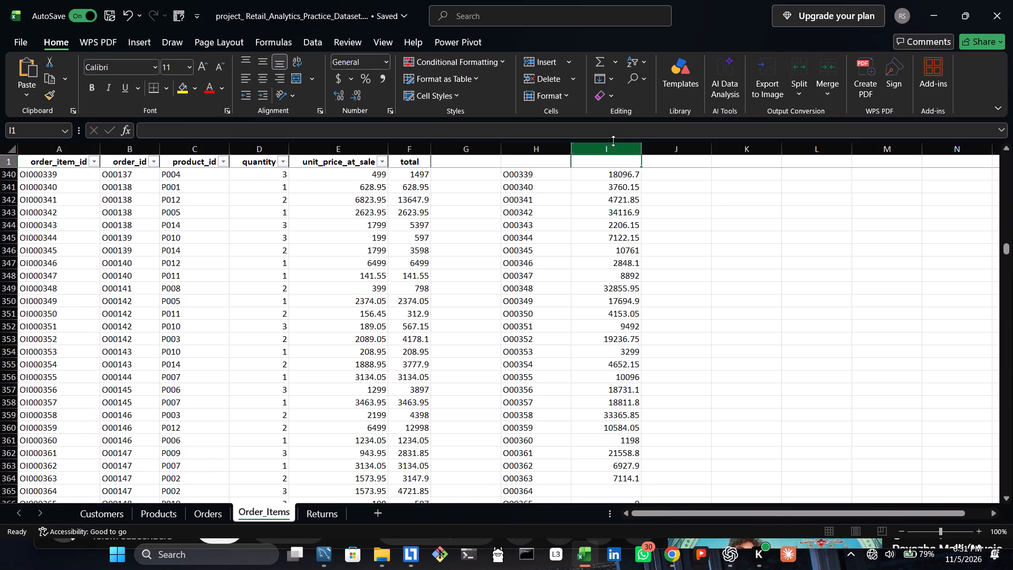
Clear all the SUMIF totals from column I of Order_Items.
{"action": "left_click", "coordinate": [613, 151]}
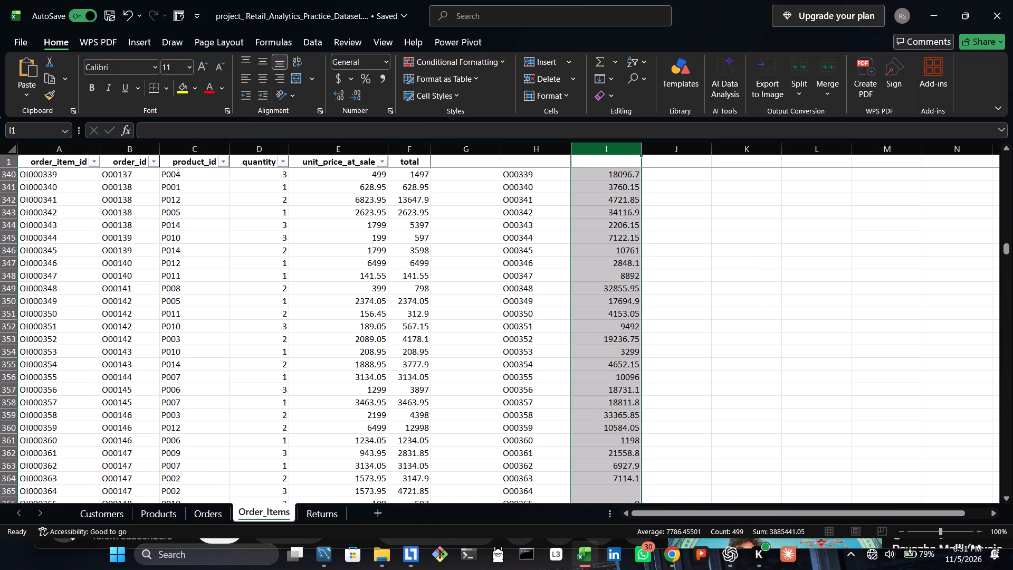
{"action": "key", "text": "Delete"}
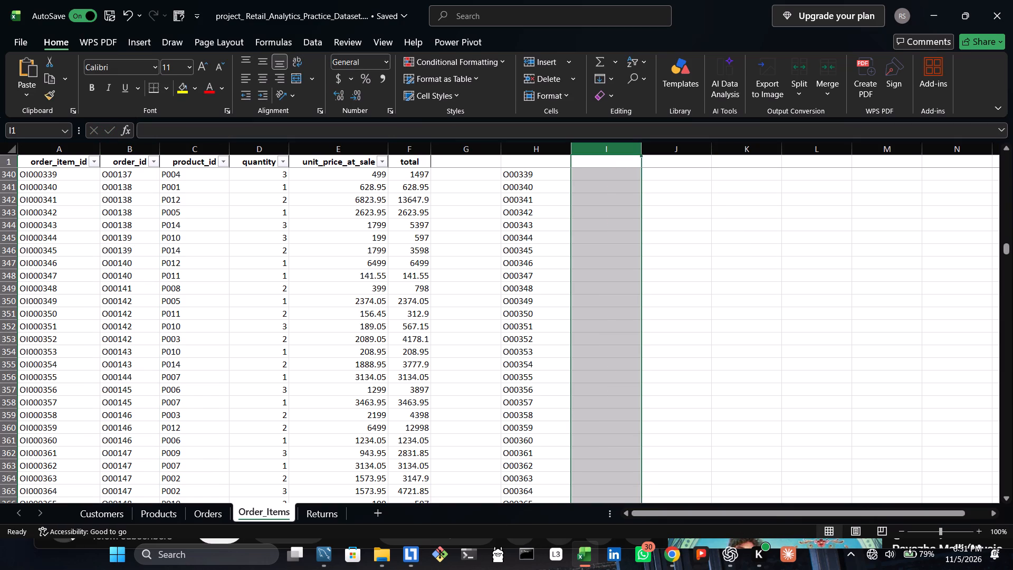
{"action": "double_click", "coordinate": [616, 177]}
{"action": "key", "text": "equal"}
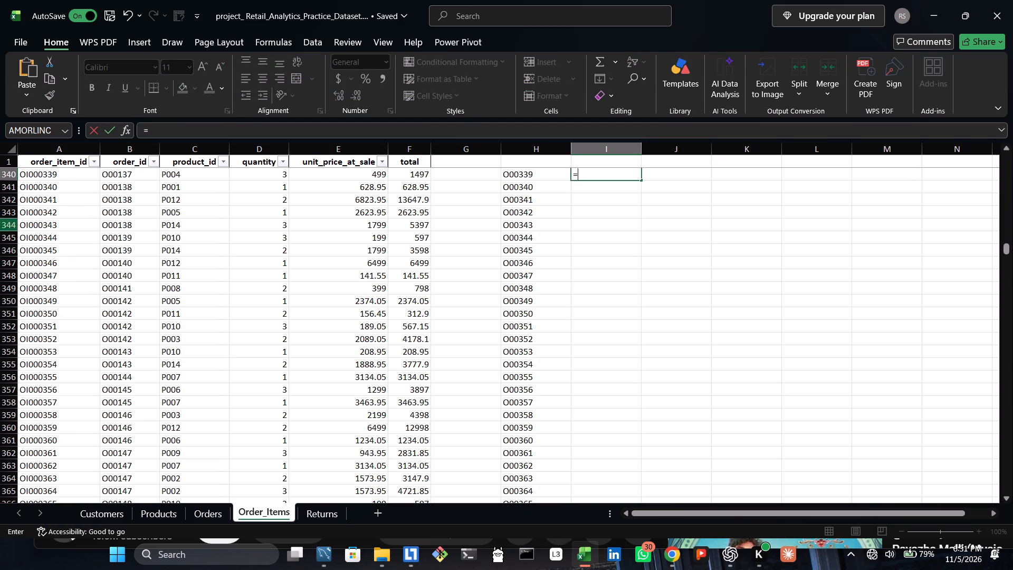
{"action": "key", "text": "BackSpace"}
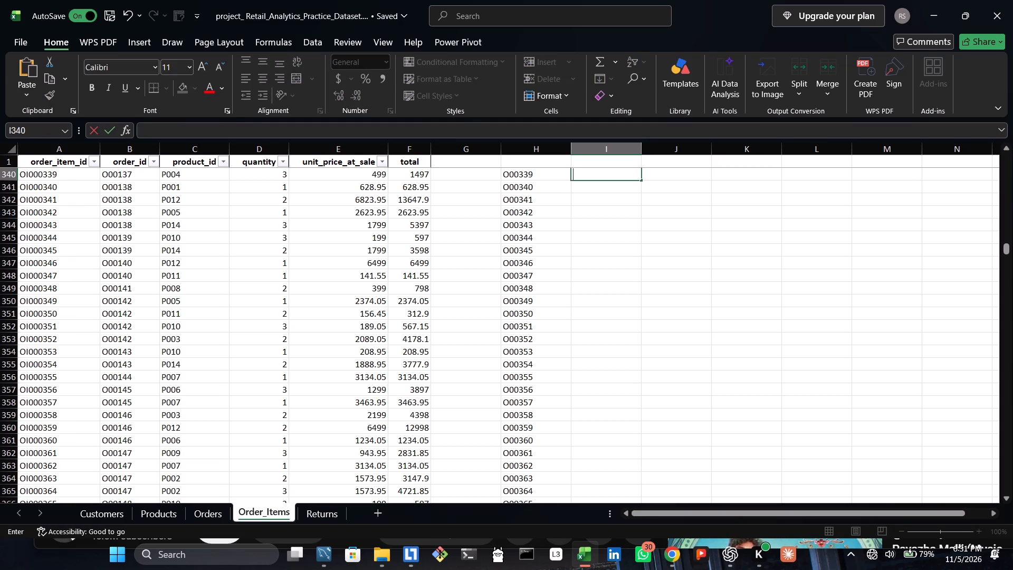
Begin a SUMIF formula in cell I2 with the order_id cells B2:B1262 as its range.
{"action": "left_click_drag", "start_coordinate": [1007, 251], "coordinate": [987, 159]}
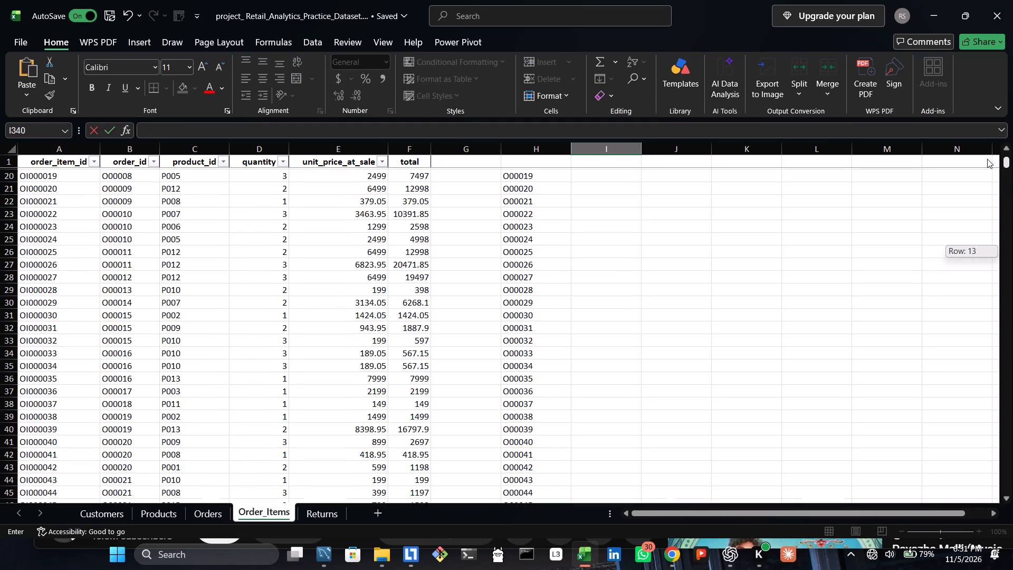
{"action": "left_click_drag", "start_coordinate": [987, 159], "coordinate": [986, 157]}
{"action": "double_click", "coordinate": [631, 175]}
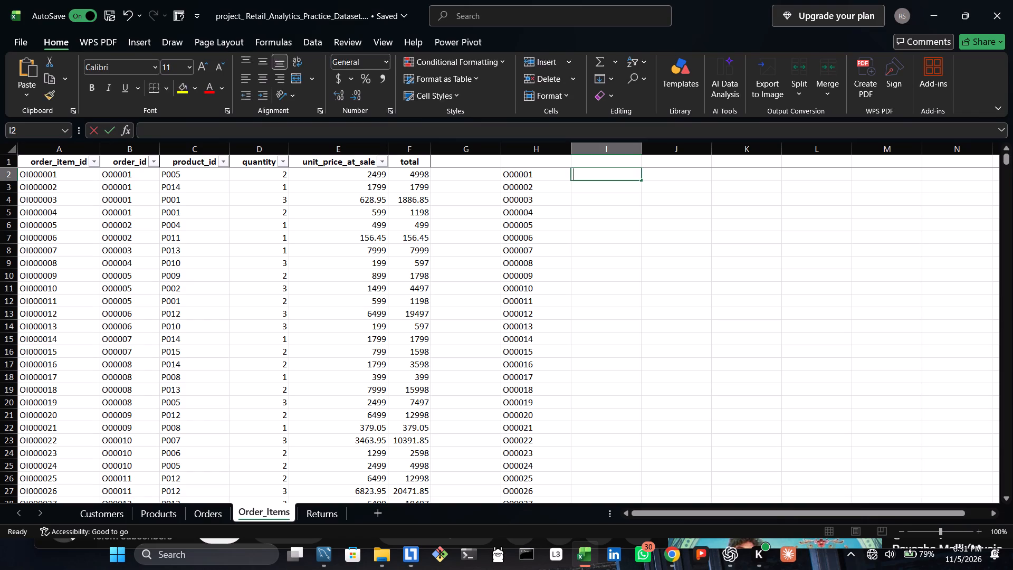
{"action": "key", "text": "equal"}
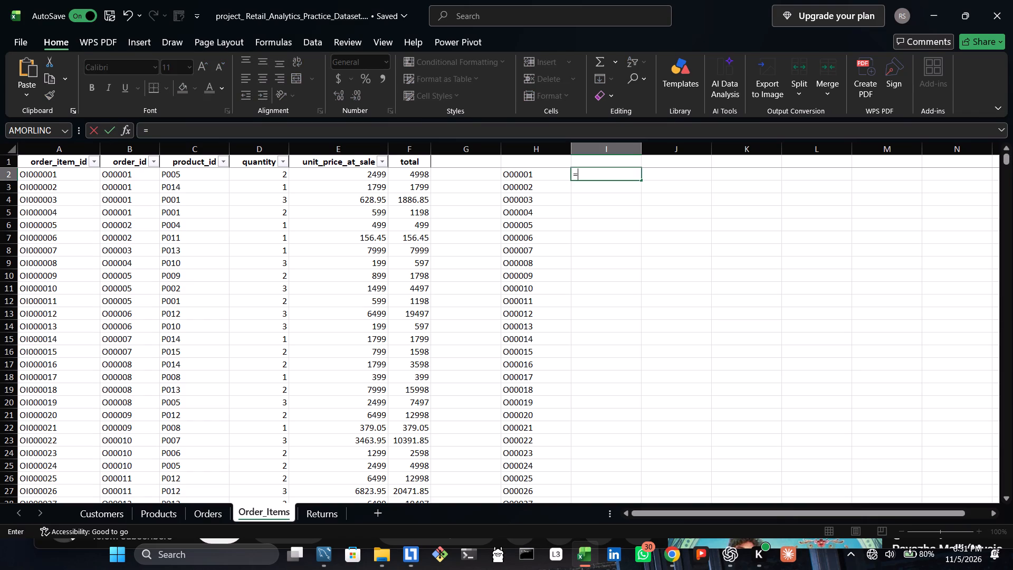
{"action": "type", "text": "SUM"}
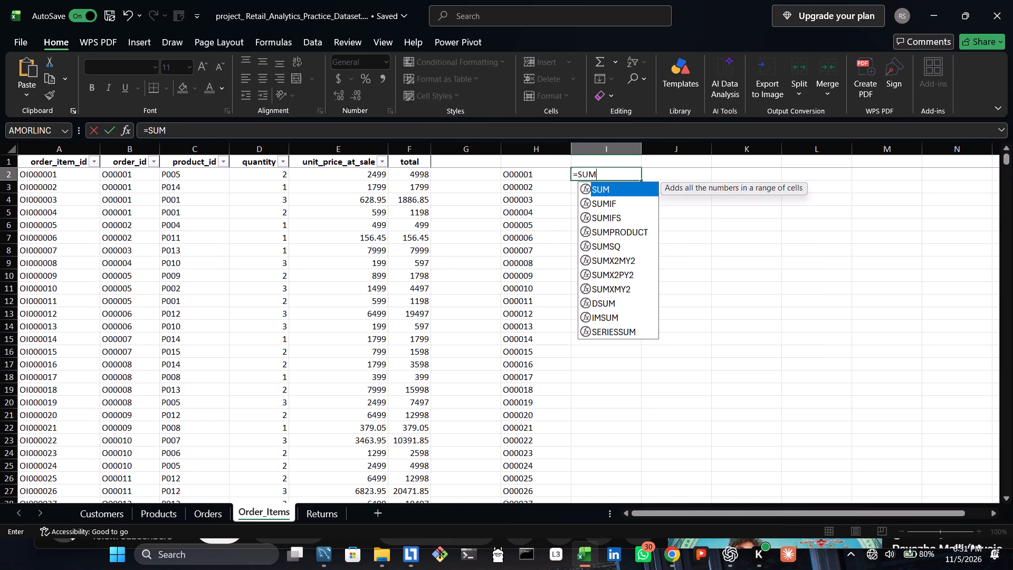
{"action": "key", "text": "Left"}
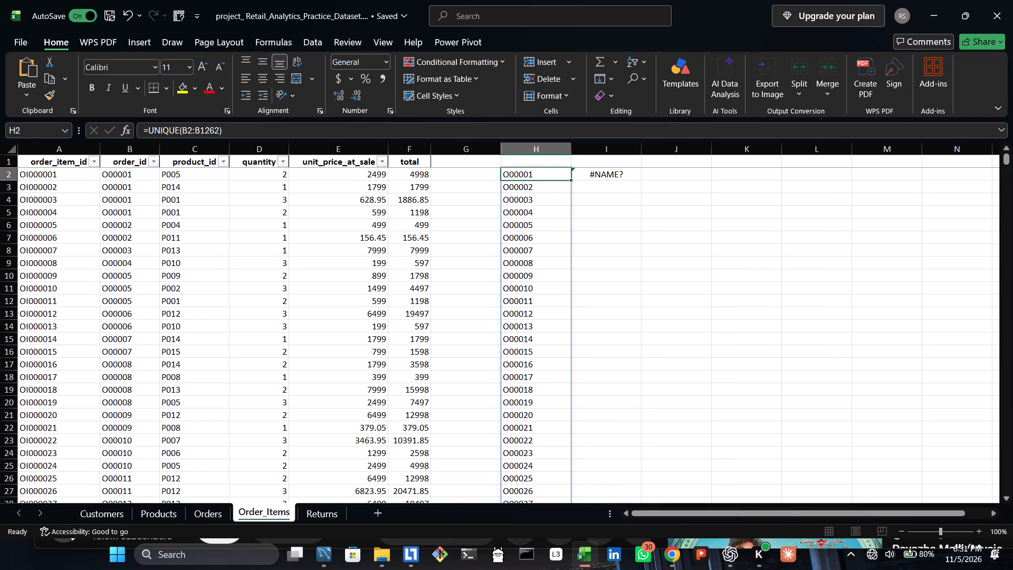
{"action": "double_click", "coordinate": [606, 176]}
{"action": "key", "text": "i"}
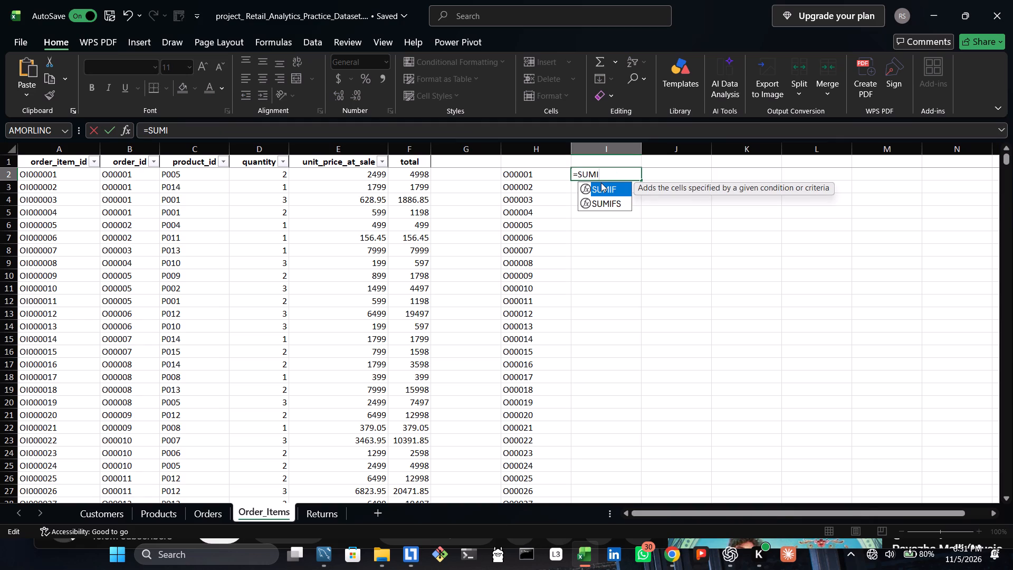
{"action": "double_click", "coordinate": [601, 183]}
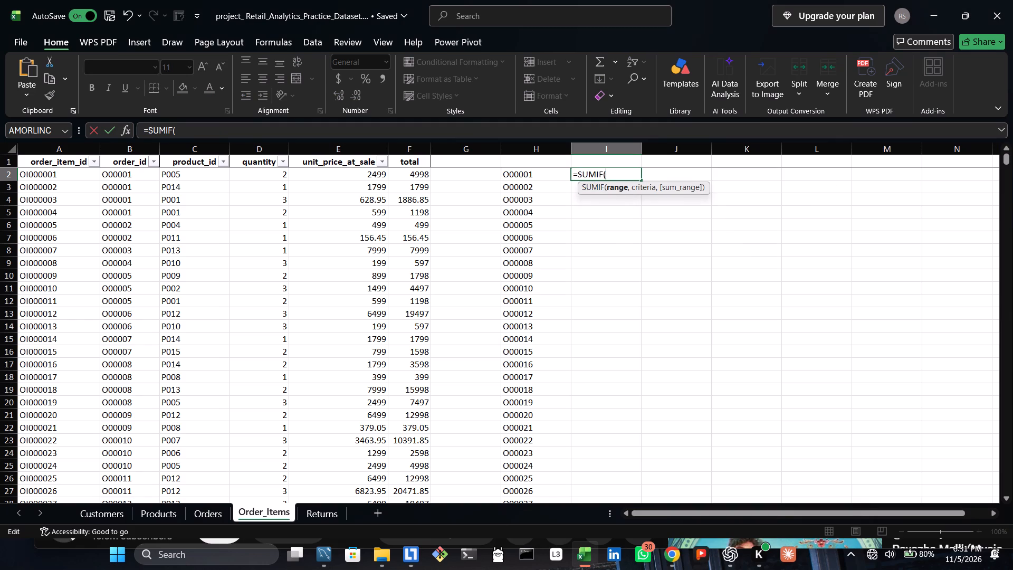
{"action": "left_click", "coordinate": [109, 174]}
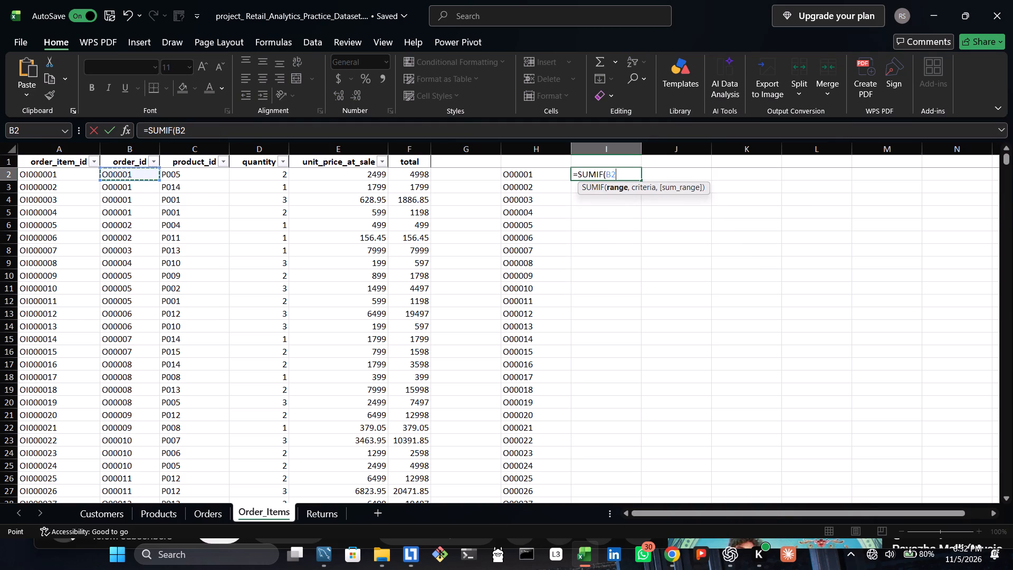
{"action": "key", "text": "shift+super+Down"}
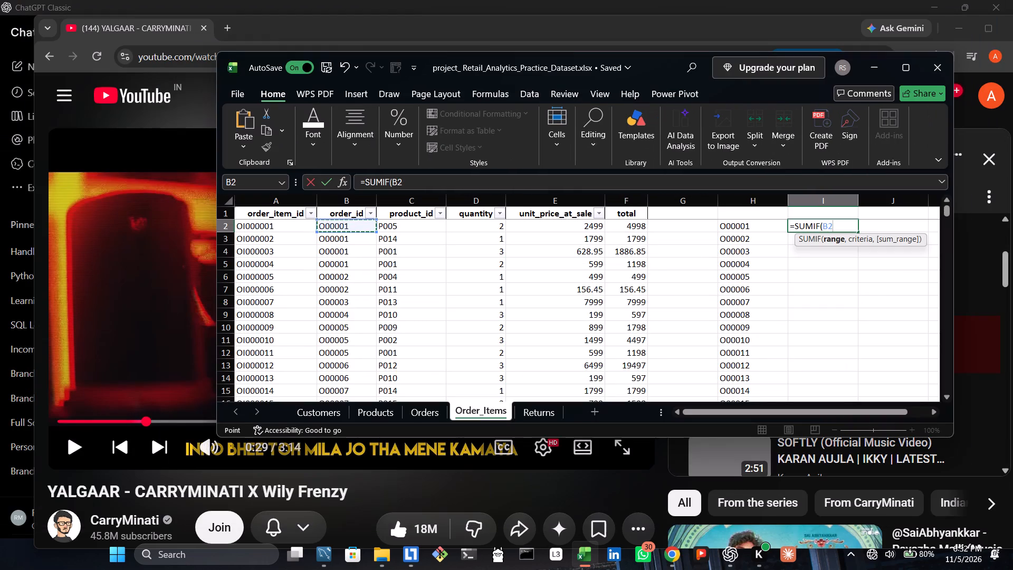
{"action": "left_click", "coordinate": [912, 60]}
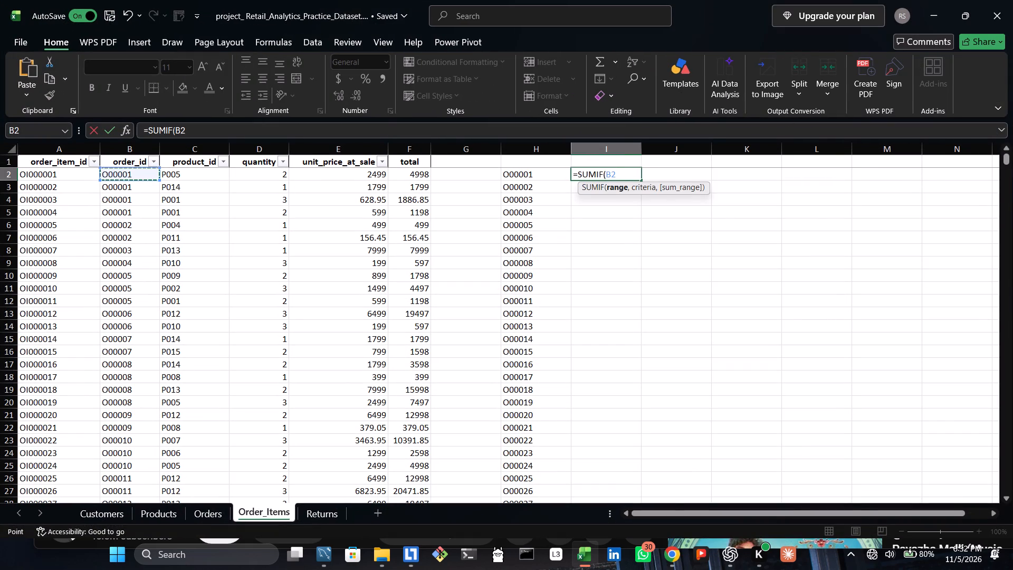
{"action": "key", "text": "ctrl+shift+Down"}
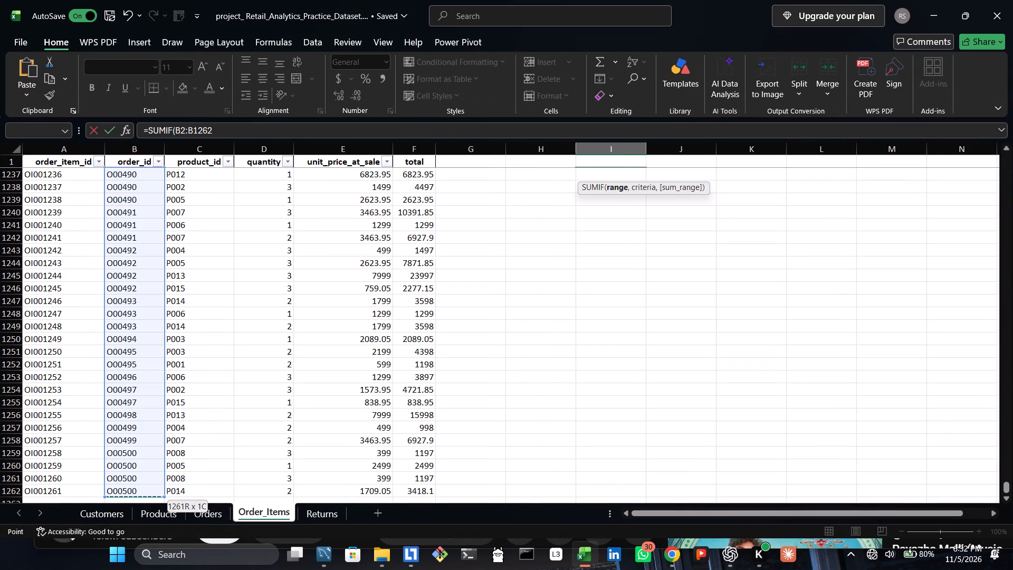
{"action": "key", "text": "comma"}
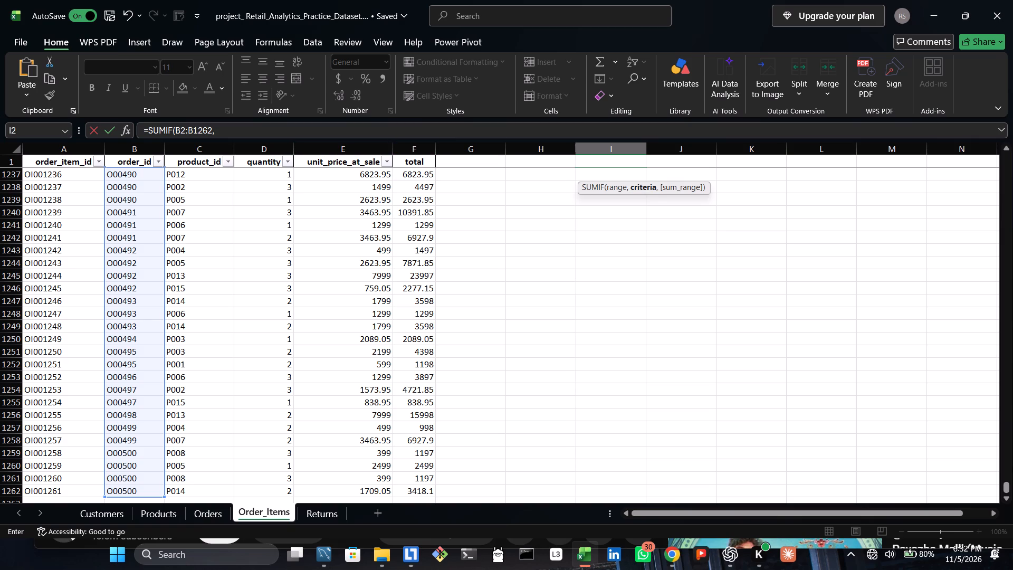
Complete the SUMIF in I2 with H2 as the criteria and the whole column F as the sum range.
{"action": "left_click_drag", "start_coordinate": [1007, 480], "coordinate": [993, 173]}
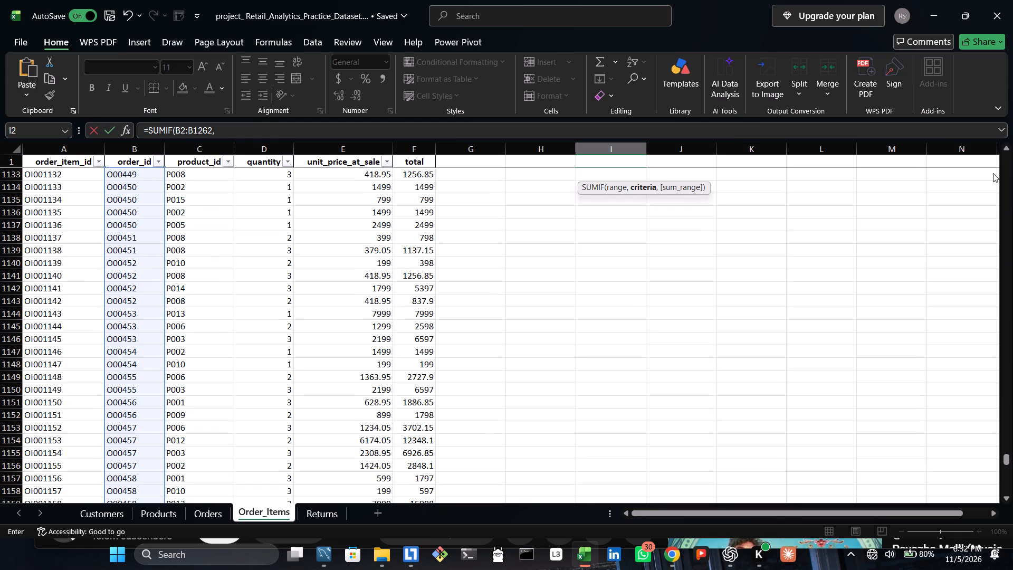
{"action": "left_click_drag", "start_coordinate": [993, 173], "coordinate": [993, 177]}
{"action": "left_click_drag", "start_coordinate": [1007, 460], "coordinate": [973, 120]}
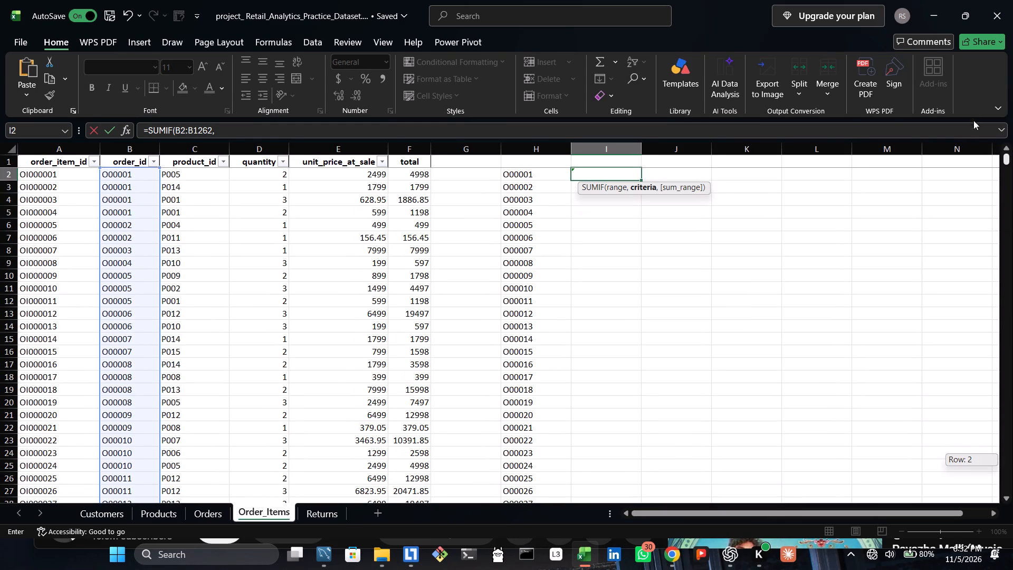
{"action": "left_click_drag", "start_coordinate": [973, 120], "coordinate": [973, 54]}
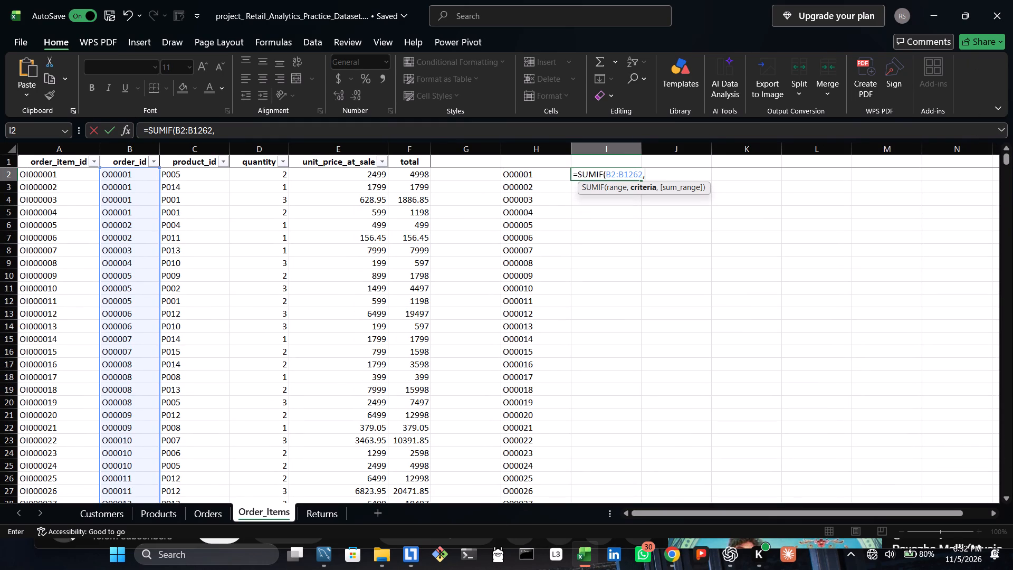
{"action": "left_click", "coordinate": [532, 173]}
{"action": "key", "text": "comma"}
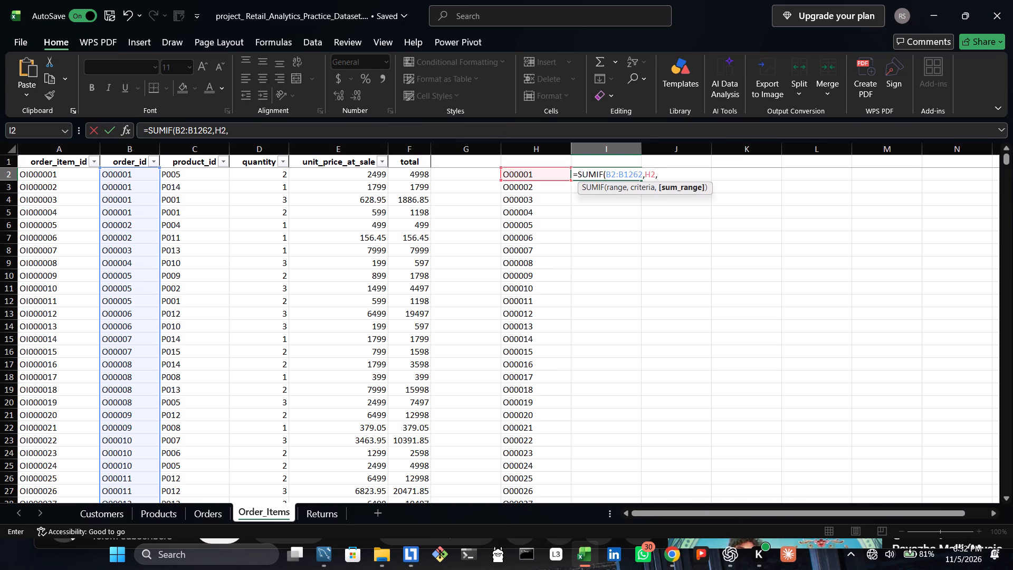
{"action": "left_click", "coordinate": [409, 153]}
{"action": "key", "text": "Return"}
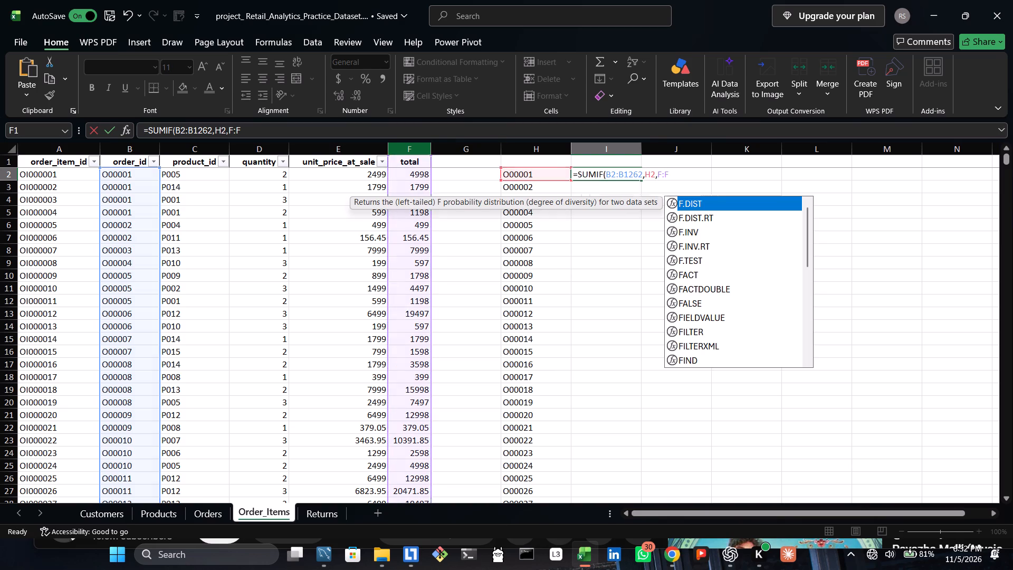
Fill the SUMIF formula in I2 down column I for all the order IDs in column H.
{"action": "left_click", "coordinate": [620, 178]}
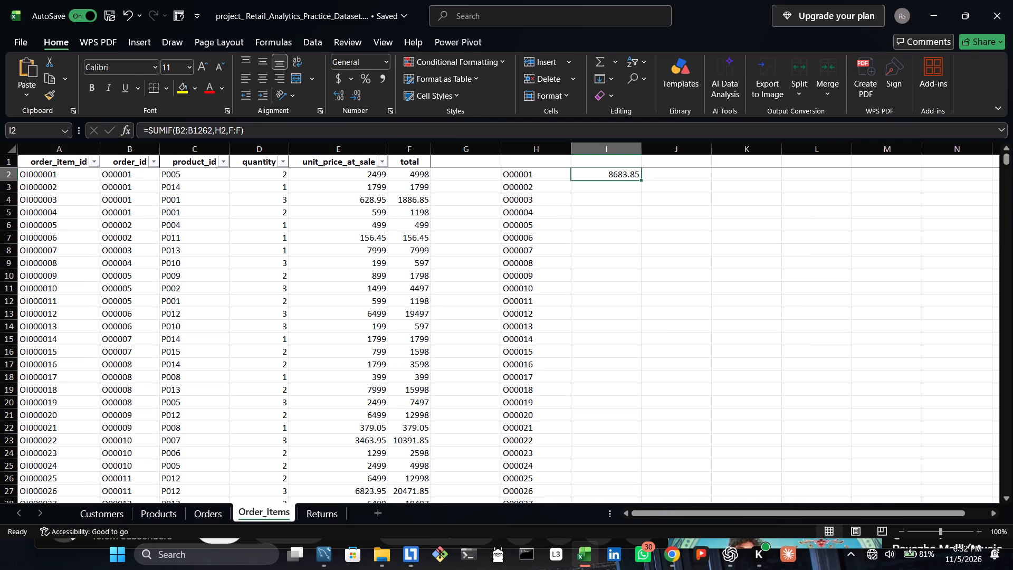
{"action": "double_click", "coordinate": [642, 180]}
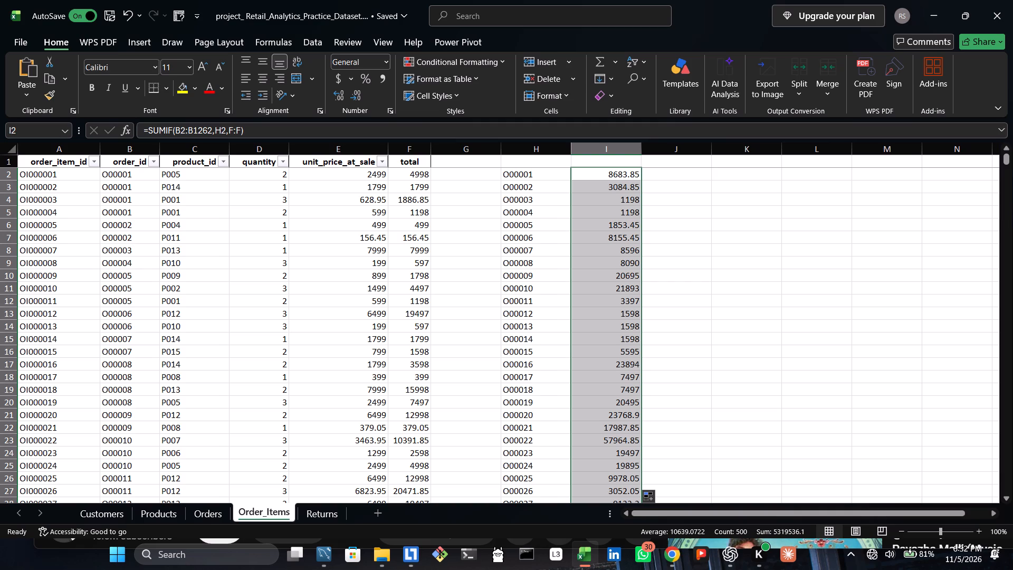
Review the filled totals through the last order ID and compare their sum with the sum of the total column F.
{"action": "left_click_drag", "start_coordinate": [1007, 157], "coordinate": [1012, 216]}
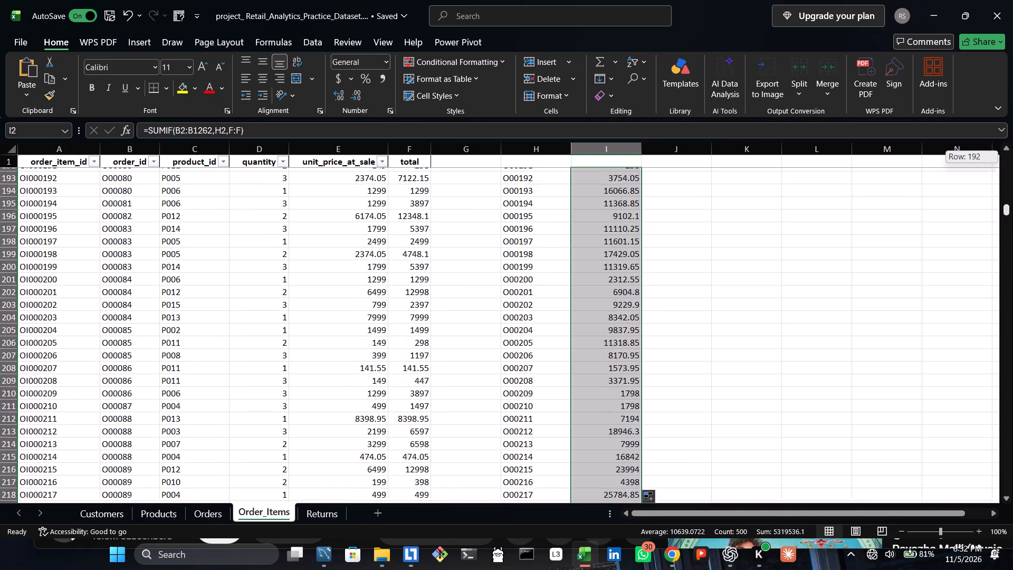
{"action": "left_click_drag", "start_coordinate": [1012, 216], "coordinate": [1007, 281]}
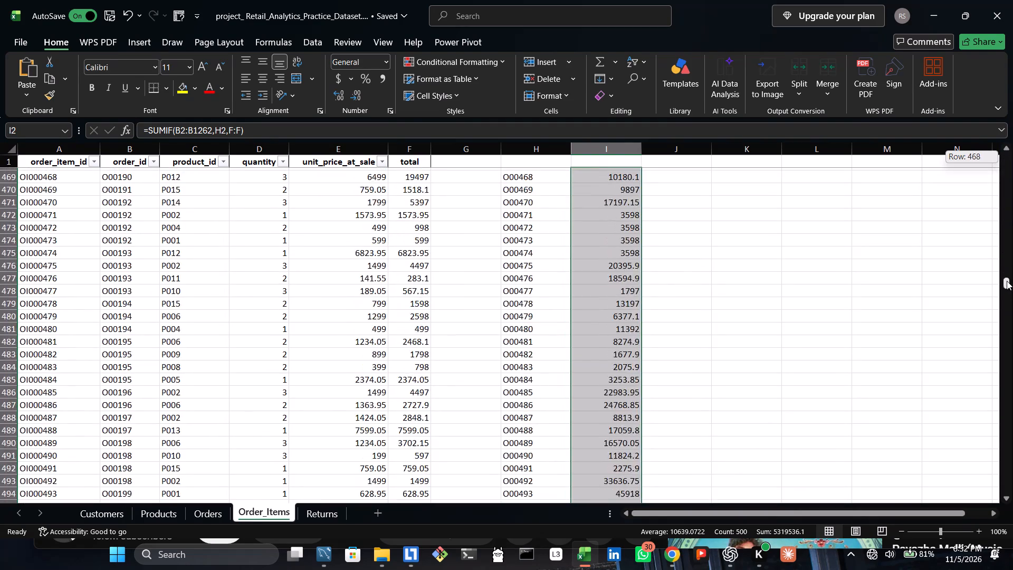
{"action": "left_click_drag", "start_coordinate": [1007, 281], "coordinate": [1007, 288]}
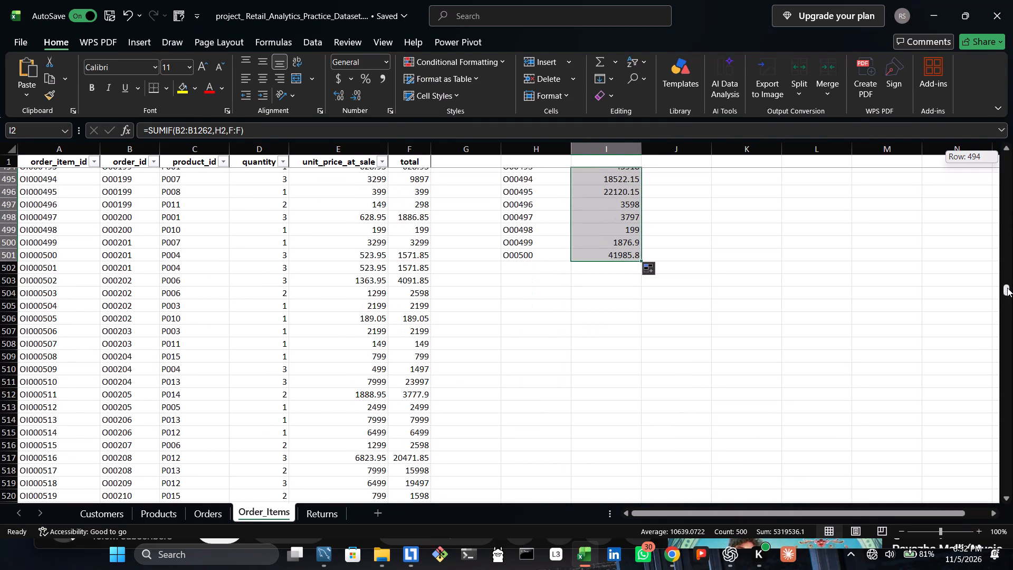
{"action": "left_click_drag", "start_coordinate": [1007, 288], "coordinate": [1008, 223]}
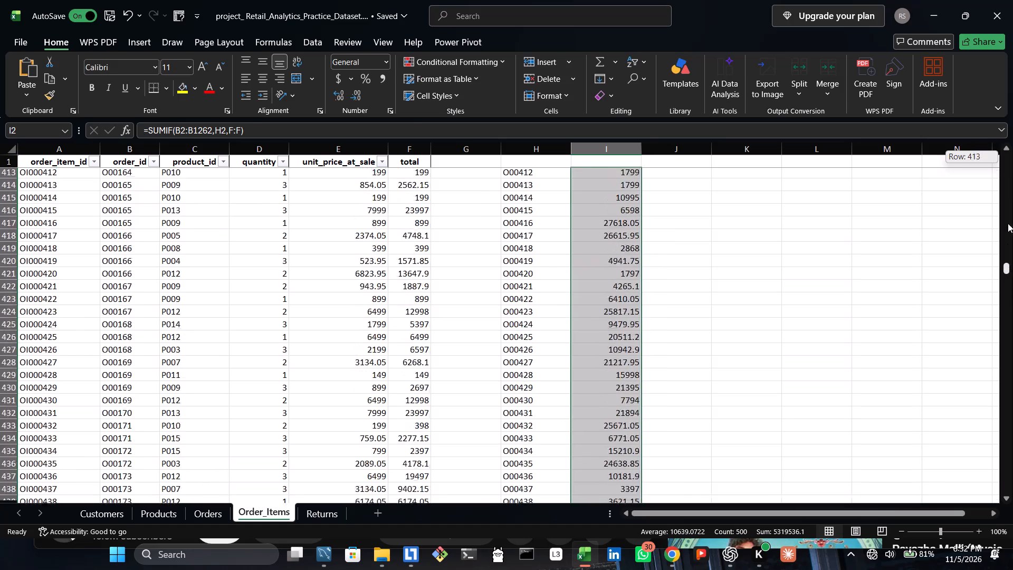
{"action": "left_click_drag", "start_coordinate": [1008, 223], "coordinate": [994, 97]}
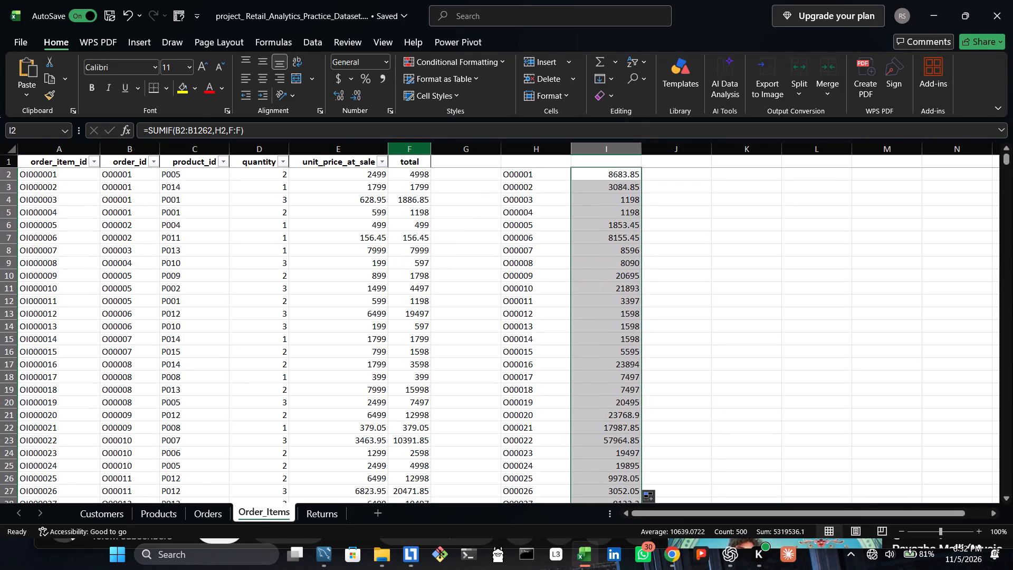
{"action": "left_click", "coordinate": [422, 148]}
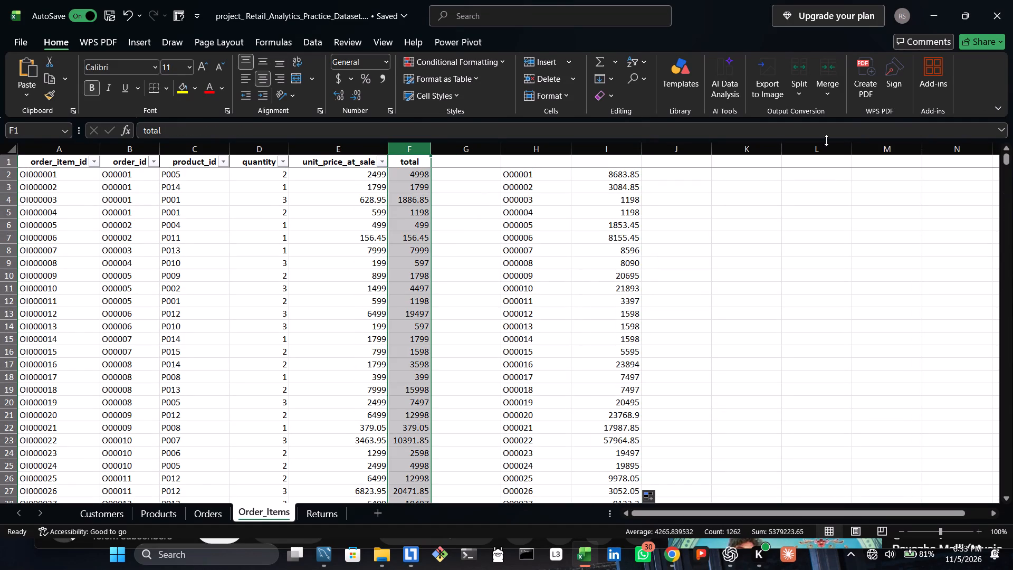
Review the order IDs in column H and their SUMIF totals in column I down to the last order, O00500.
{"action": "left_click", "coordinate": [417, 175]}
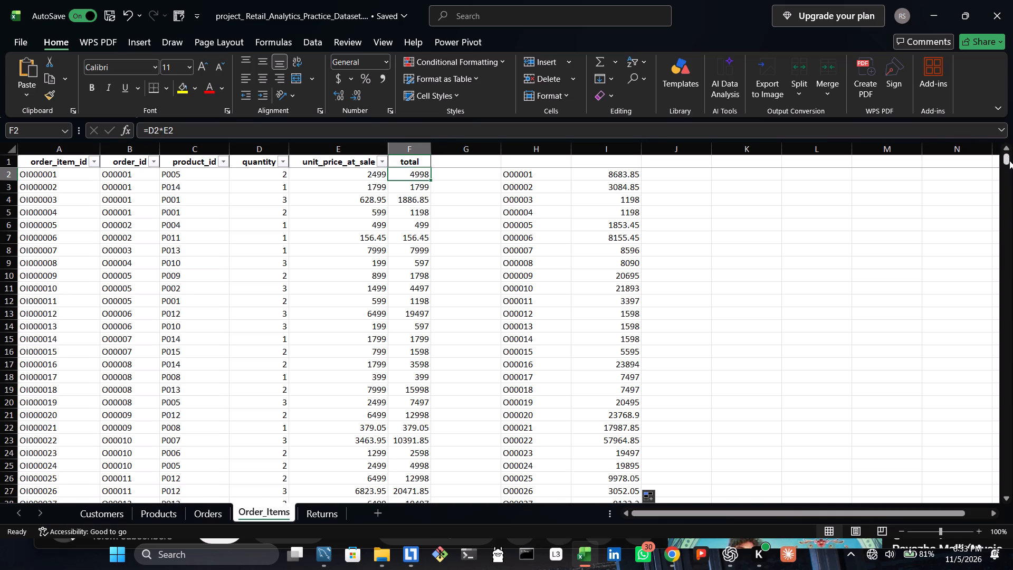
{"action": "left_click_drag", "start_coordinate": [1007, 155], "coordinate": [1008, 160]}
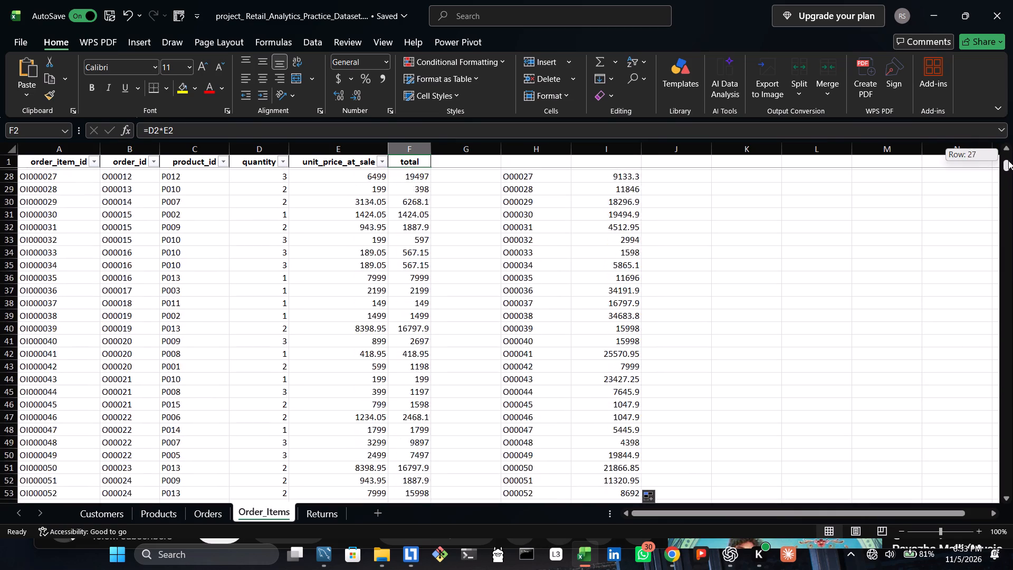
{"action": "left_click_drag", "start_coordinate": [1008, 160], "coordinate": [1008, 169]}
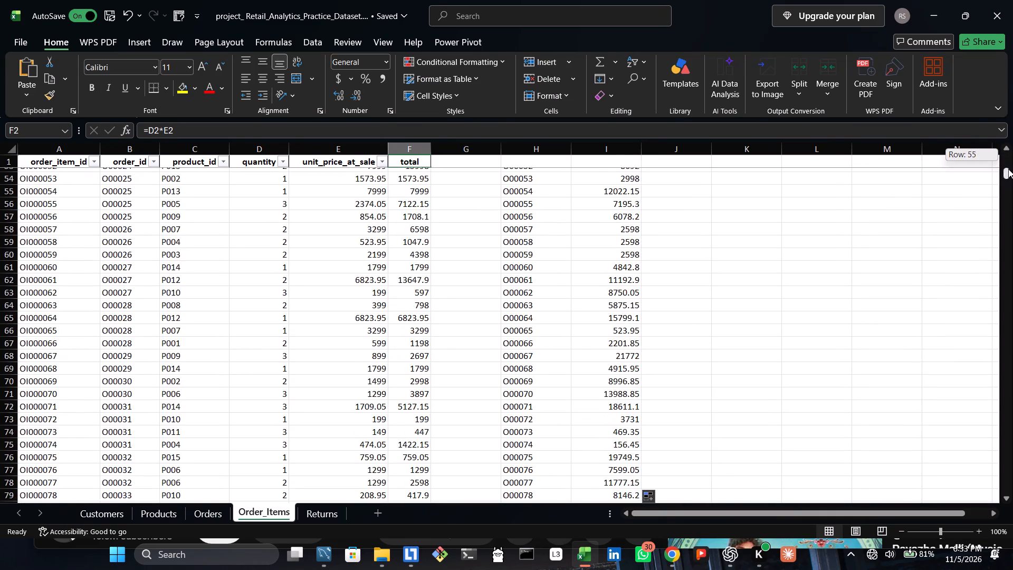
{"action": "left_click_drag", "start_coordinate": [1008, 169], "coordinate": [1008, 179]}
{"action": "left_click_drag", "start_coordinate": [1008, 179], "coordinate": [1008, 189]}
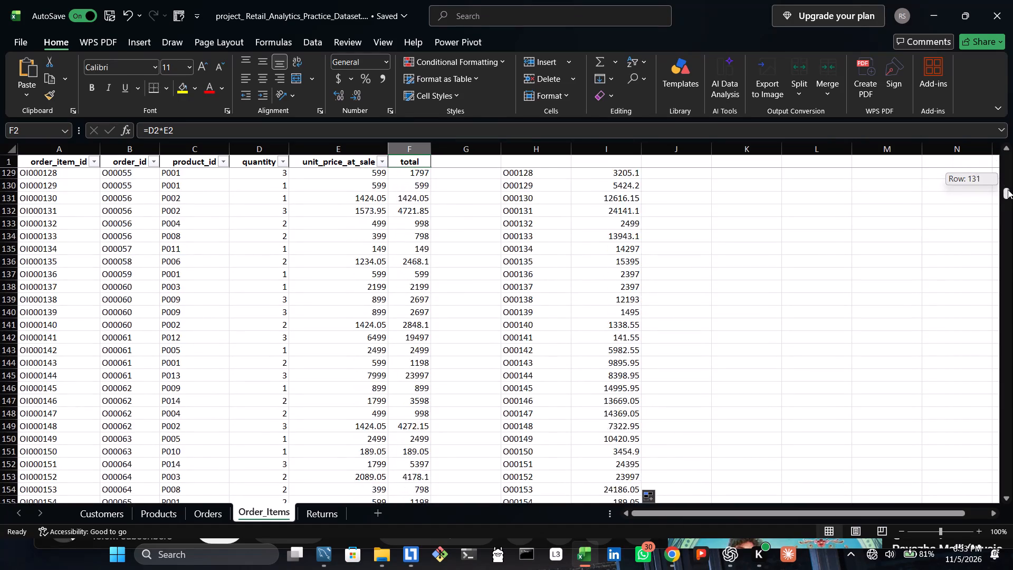
{"action": "left_click_drag", "start_coordinate": [1008, 189], "coordinate": [1009, 208]}
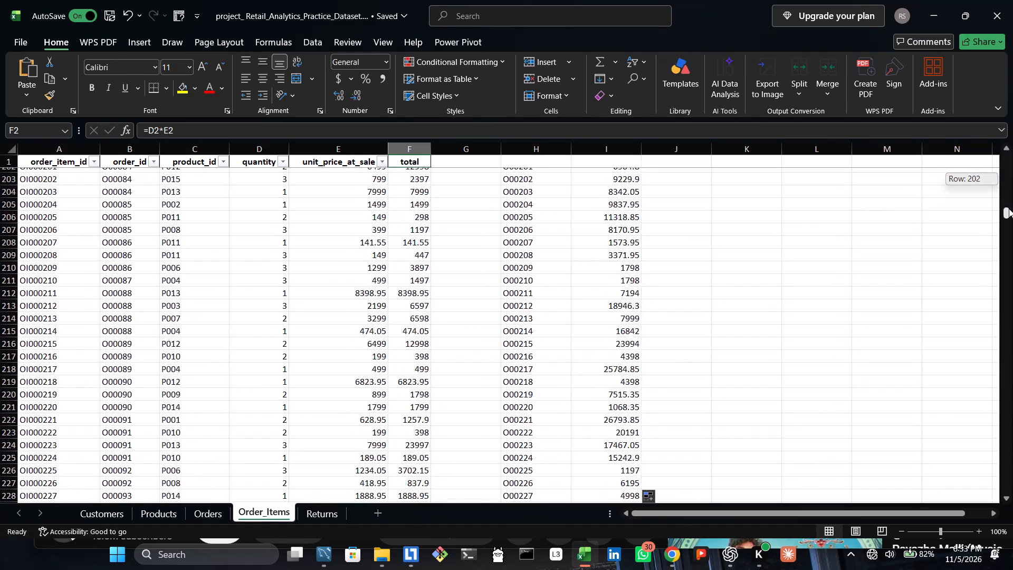
{"action": "left_click_drag", "start_coordinate": [1009, 208], "coordinate": [1012, 261]}
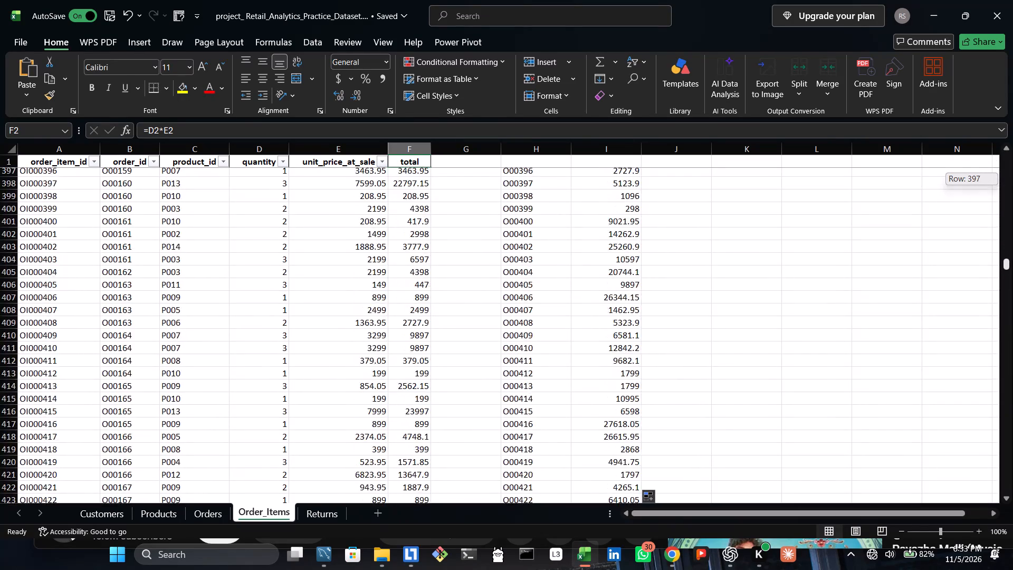
{"action": "left_click_drag", "start_coordinate": [1012, 261], "coordinate": [1012, 282]}
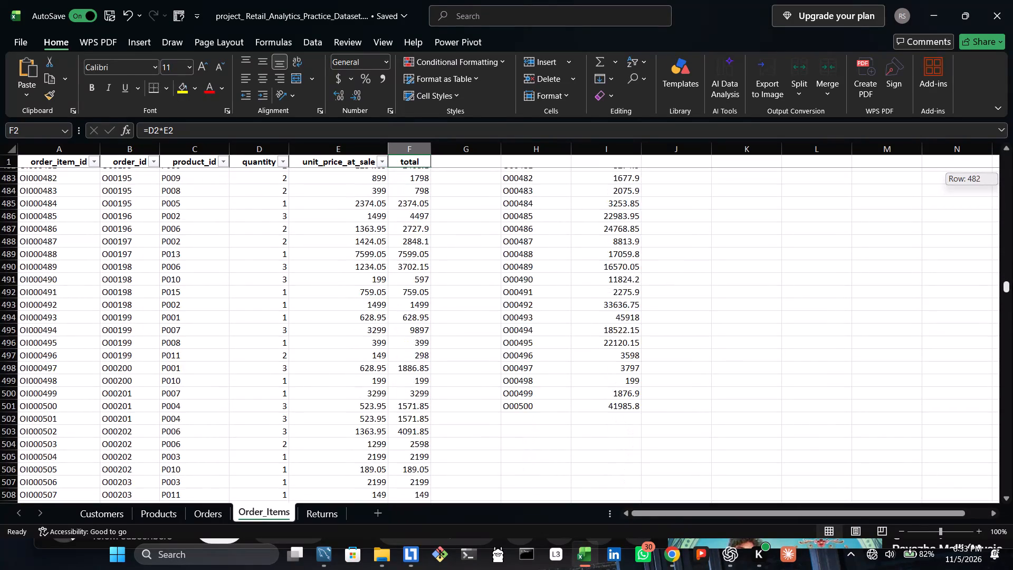
{"action": "left_click_drag", "start_coordinate": [1012, 282], "coordinate": [1011, 281]}
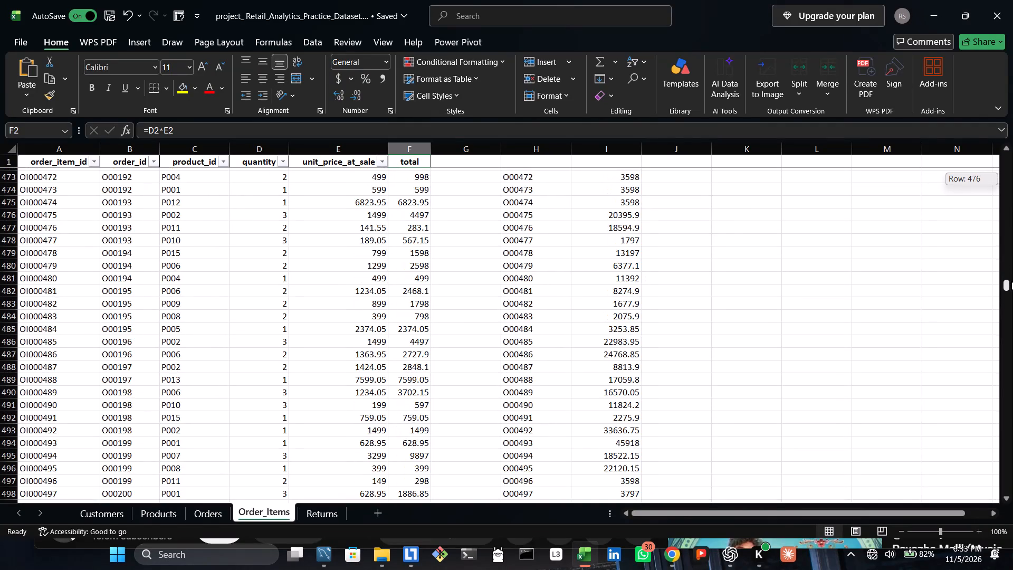
{"action": "left_click_drag", "start_coordinate": [1011, 281], "coordinate": [1012, 283]}
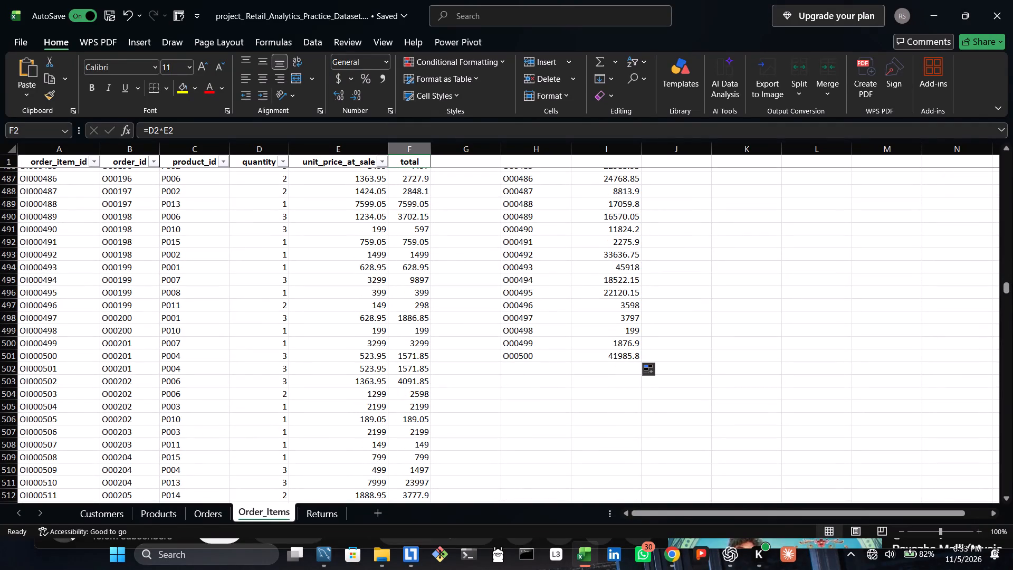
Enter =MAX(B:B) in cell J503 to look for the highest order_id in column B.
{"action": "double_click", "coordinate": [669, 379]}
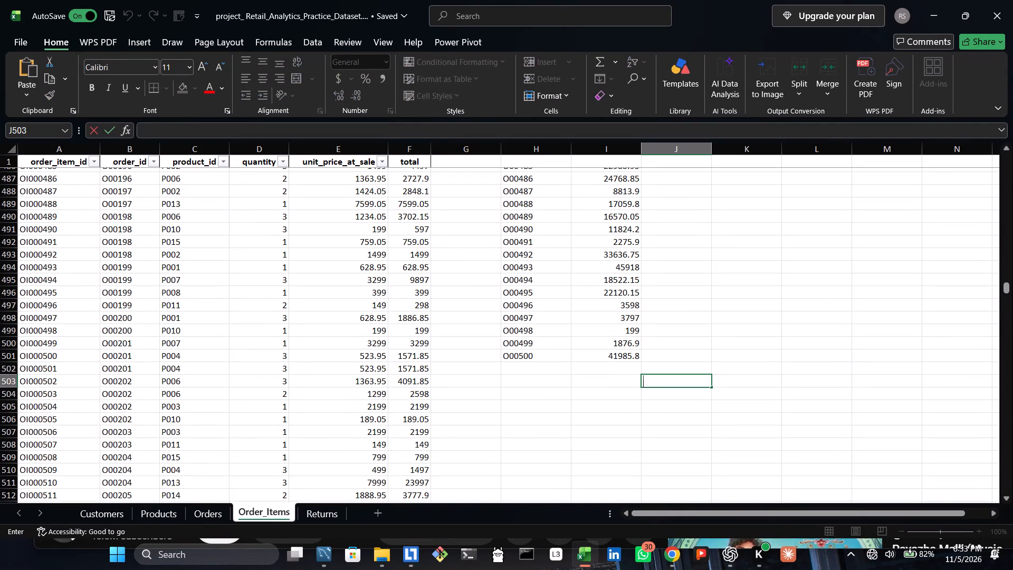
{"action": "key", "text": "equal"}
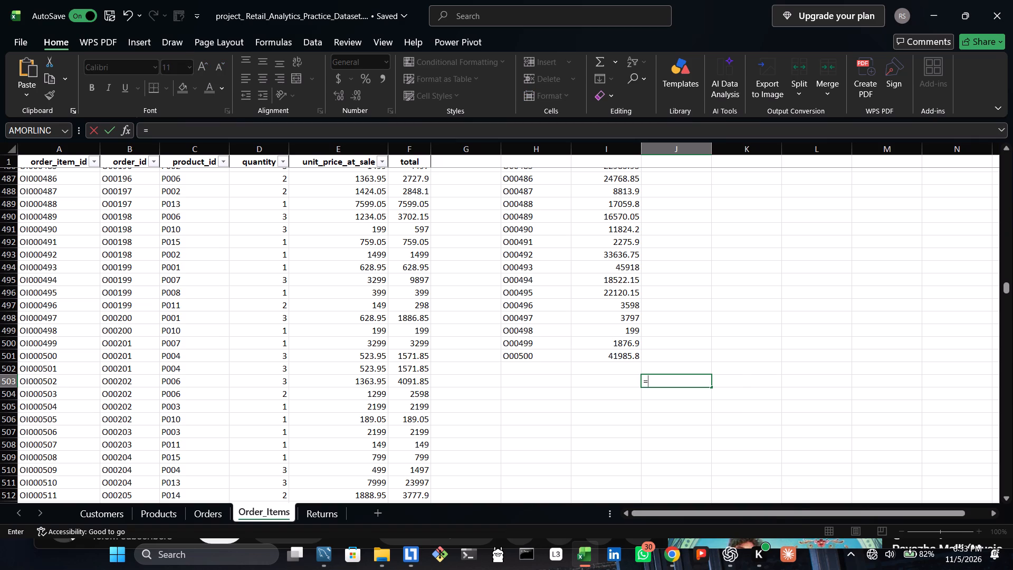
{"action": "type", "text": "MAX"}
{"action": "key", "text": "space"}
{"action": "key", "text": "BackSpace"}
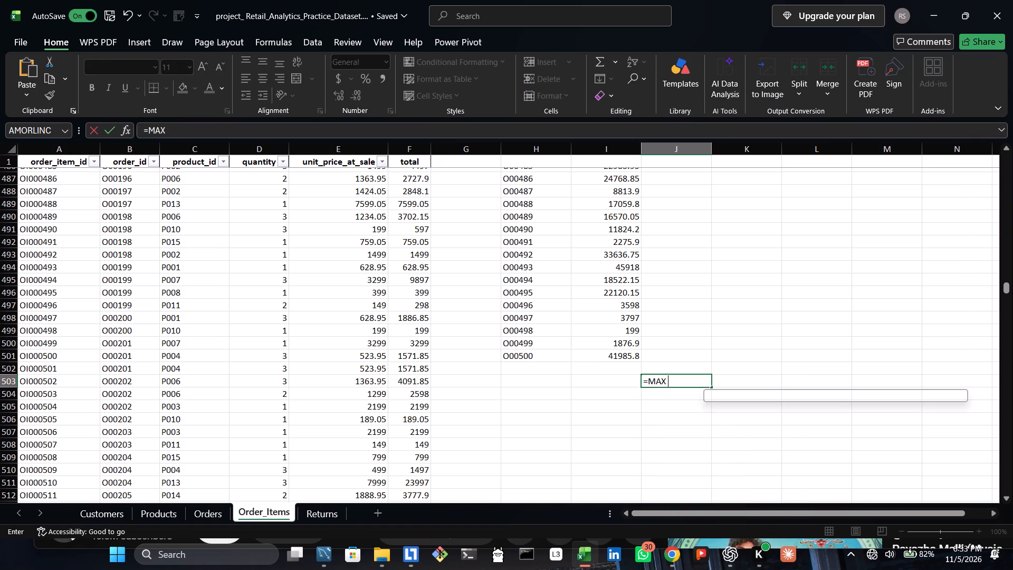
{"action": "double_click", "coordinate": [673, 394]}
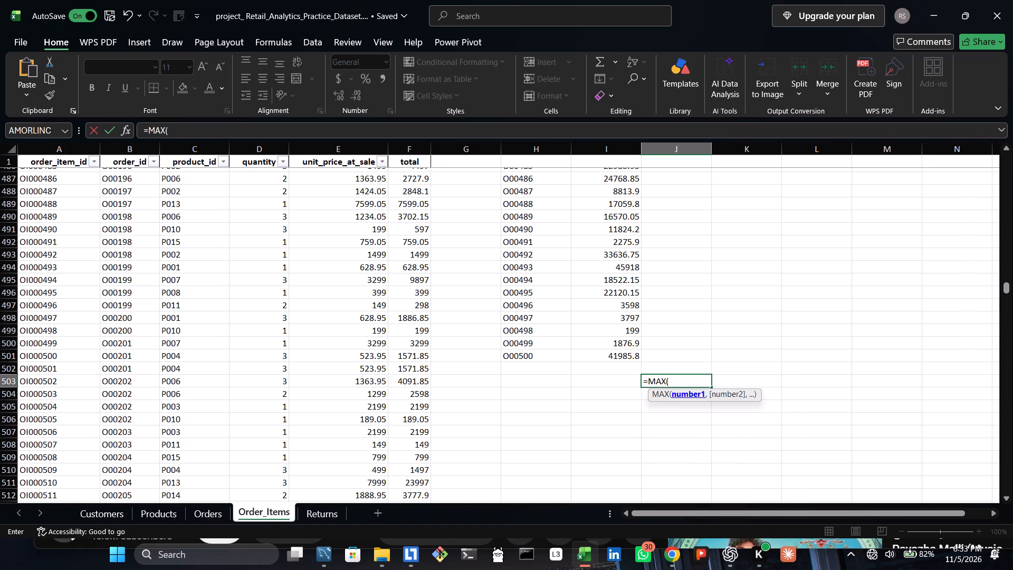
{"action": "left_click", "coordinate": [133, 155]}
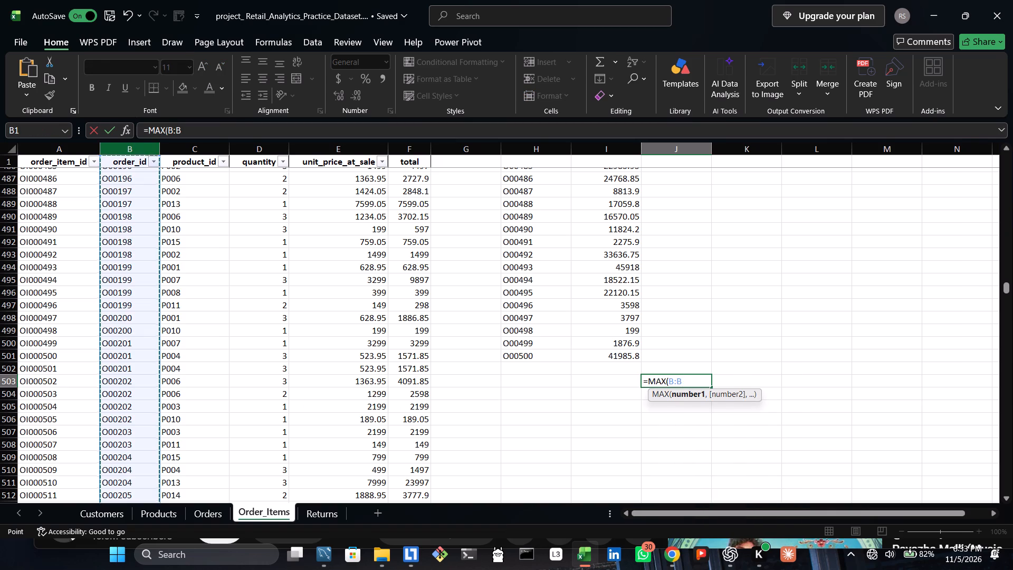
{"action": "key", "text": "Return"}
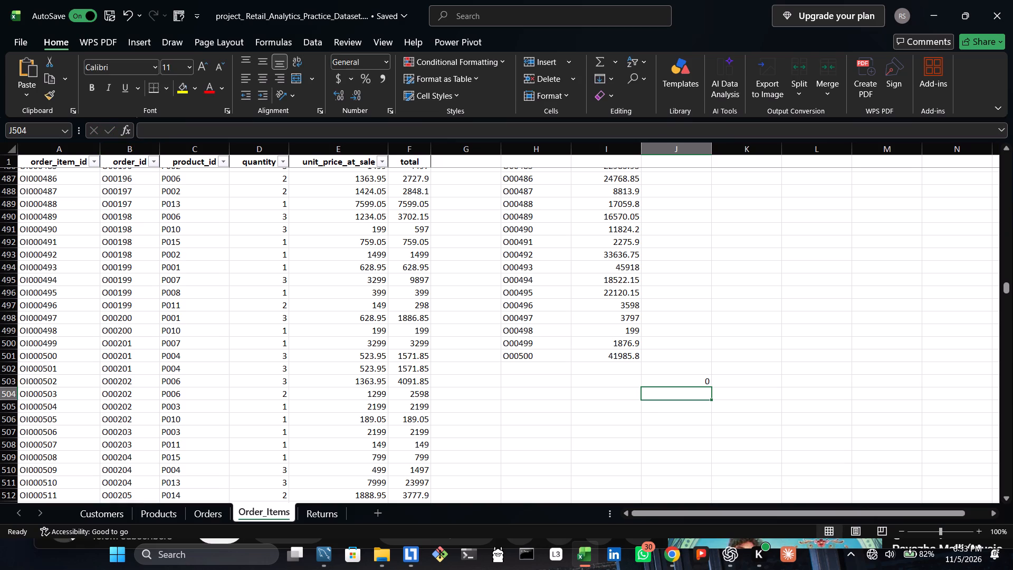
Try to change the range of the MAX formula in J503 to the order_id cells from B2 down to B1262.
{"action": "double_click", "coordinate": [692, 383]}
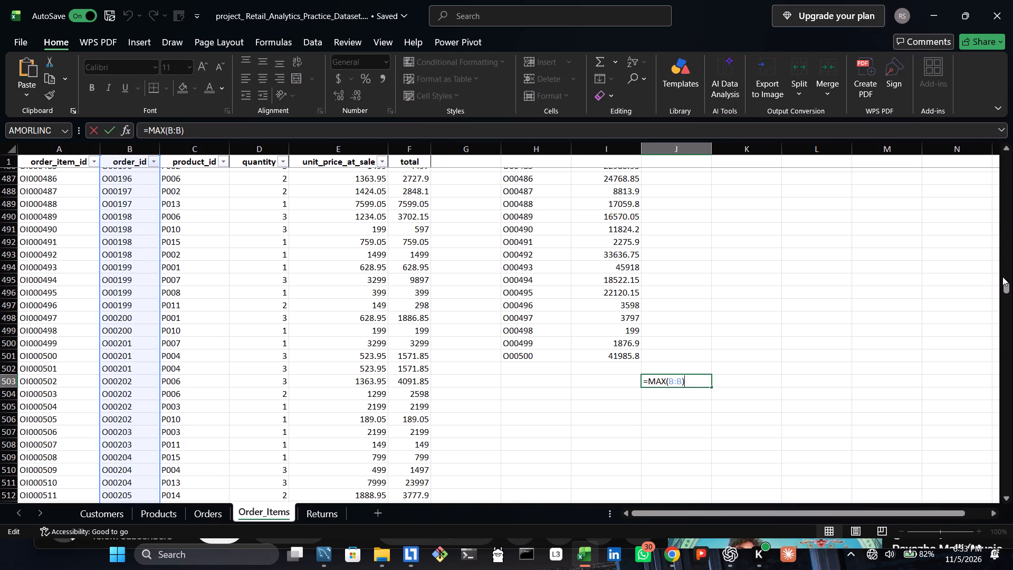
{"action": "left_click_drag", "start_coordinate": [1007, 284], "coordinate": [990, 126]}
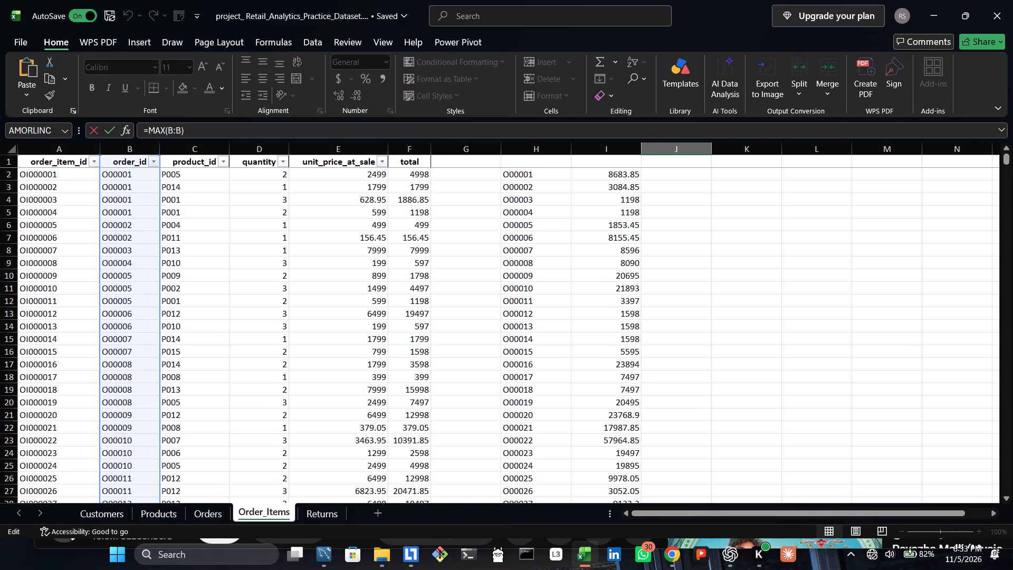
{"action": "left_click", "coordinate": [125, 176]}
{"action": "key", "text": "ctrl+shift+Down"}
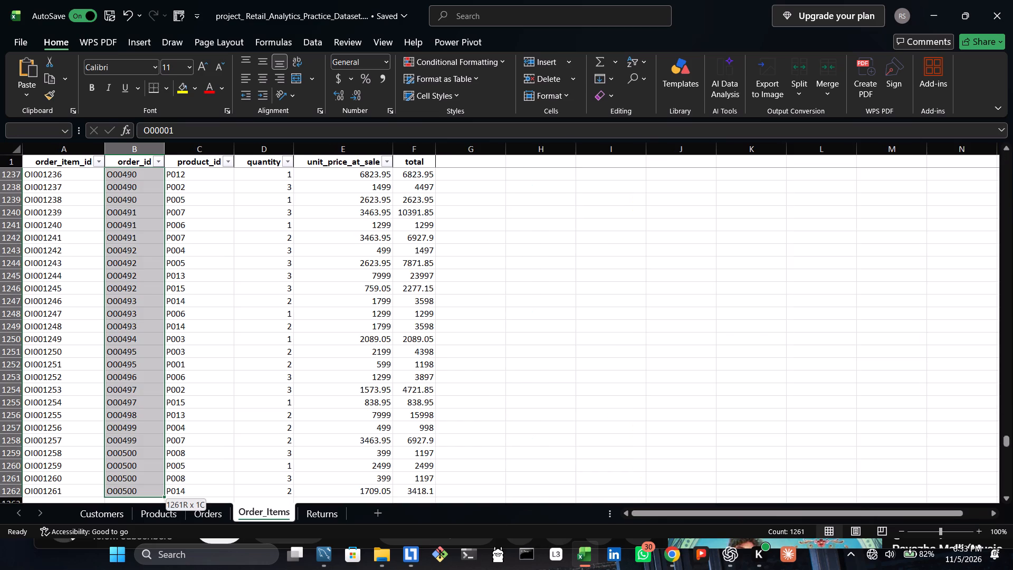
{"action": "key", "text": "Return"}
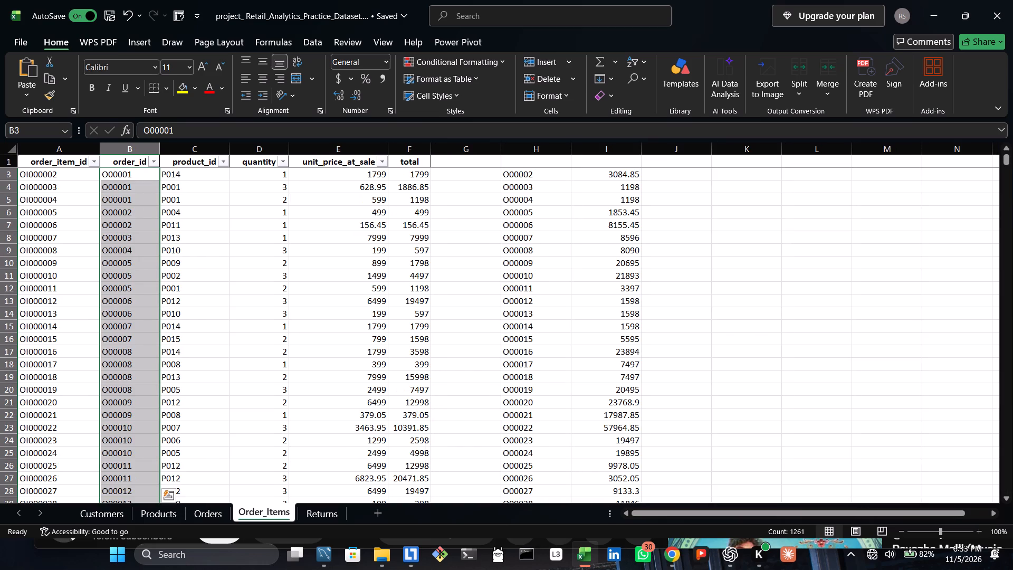
Delete the entire row 503 that contains the MAX formula in column J.
{"action": "left_click", "coordinate": [1012, 158]}
{"action": "left_click_drag", "start_coordinate": [1007, 161], "coordinate": [1012, 301]}
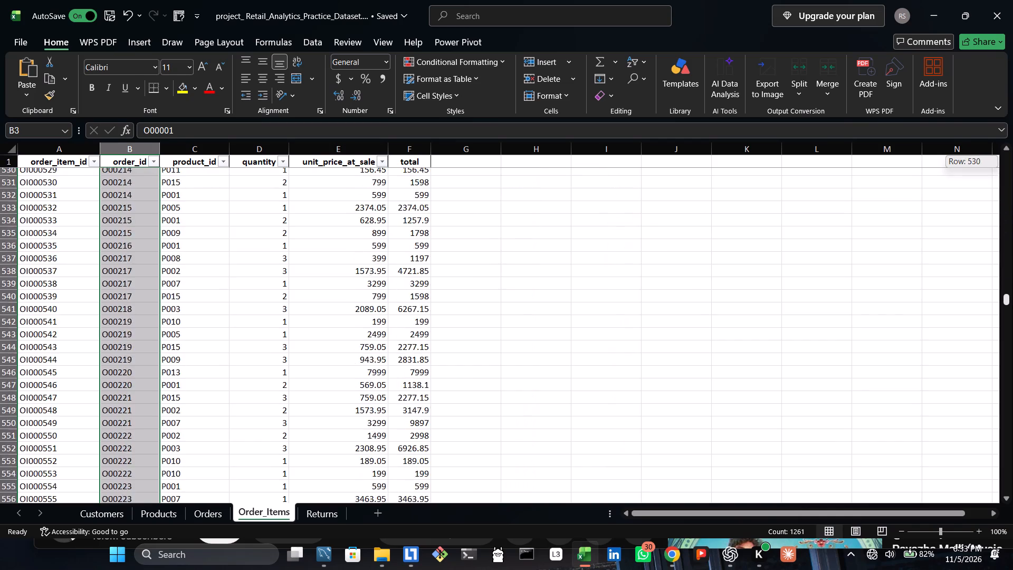
{"action": "left_click_drag", "start_coordinate": [1012, 301], "coordinate": [1012, 303]}
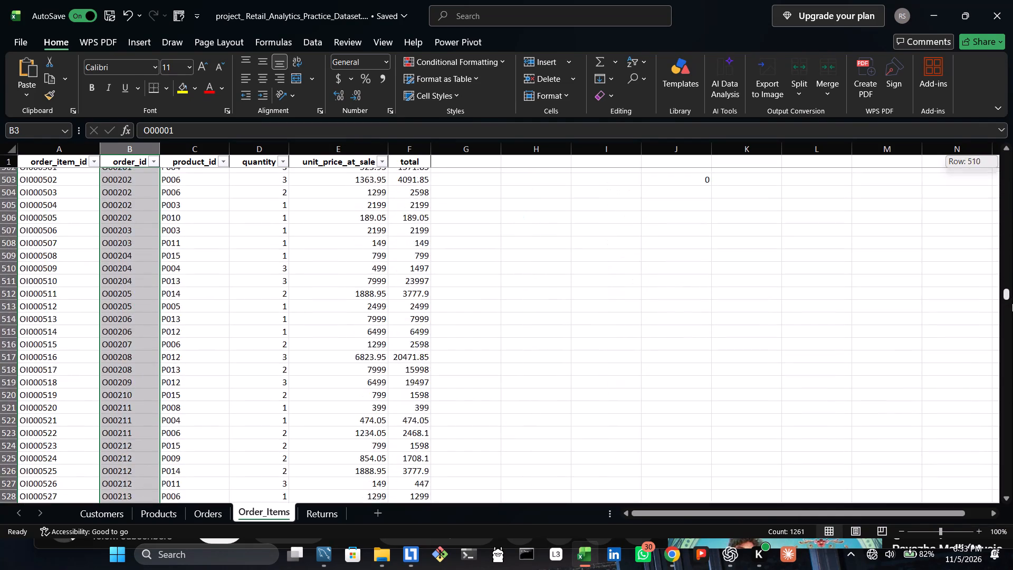
{"action": "left_click_drag", "start_coordinate": [1012, 303], "coordinate": [1012, 268]}
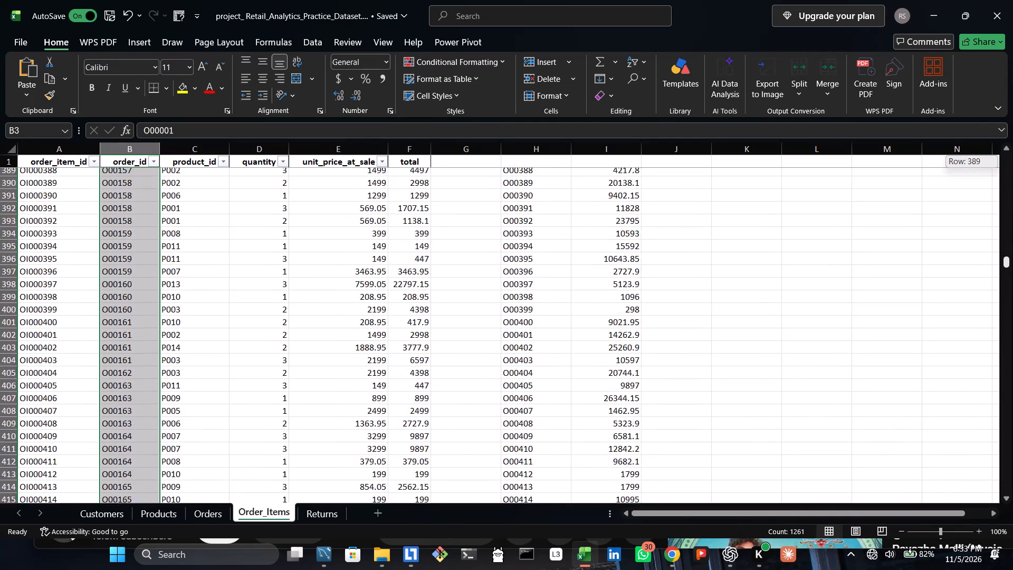
{"action": "left_click_drag", "start_coordinate": [1012, 268], "coordinate": [1010, 292]}
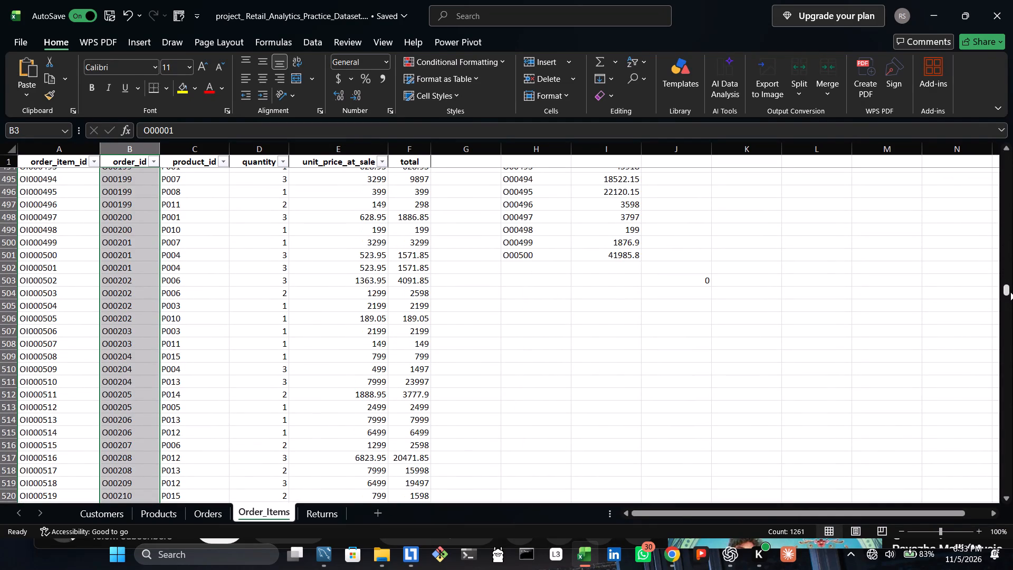
{"action": "right_click", "coordinate": [700, 279]}
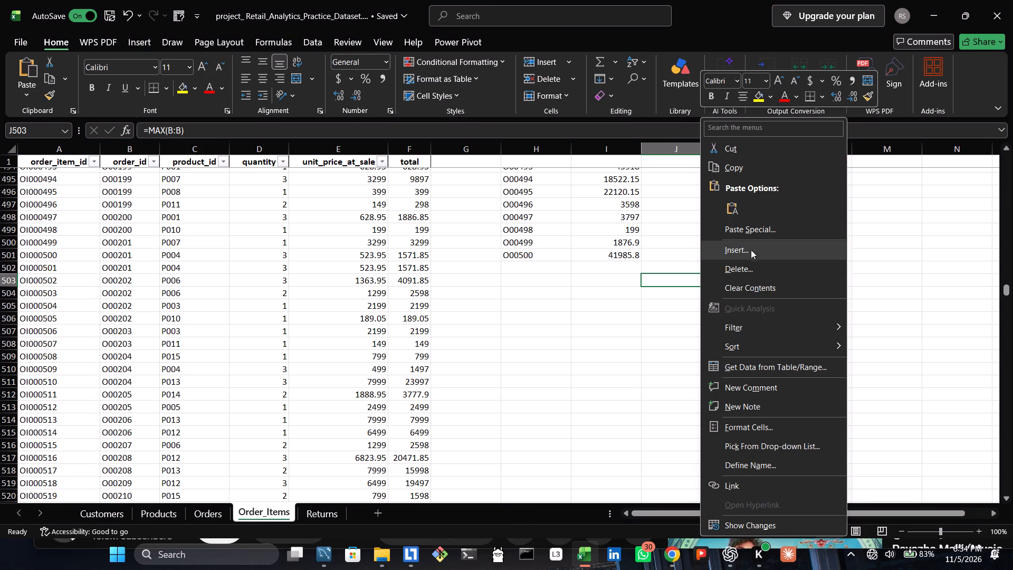
{"action": "left_click", "coordinate": [739, 269]}
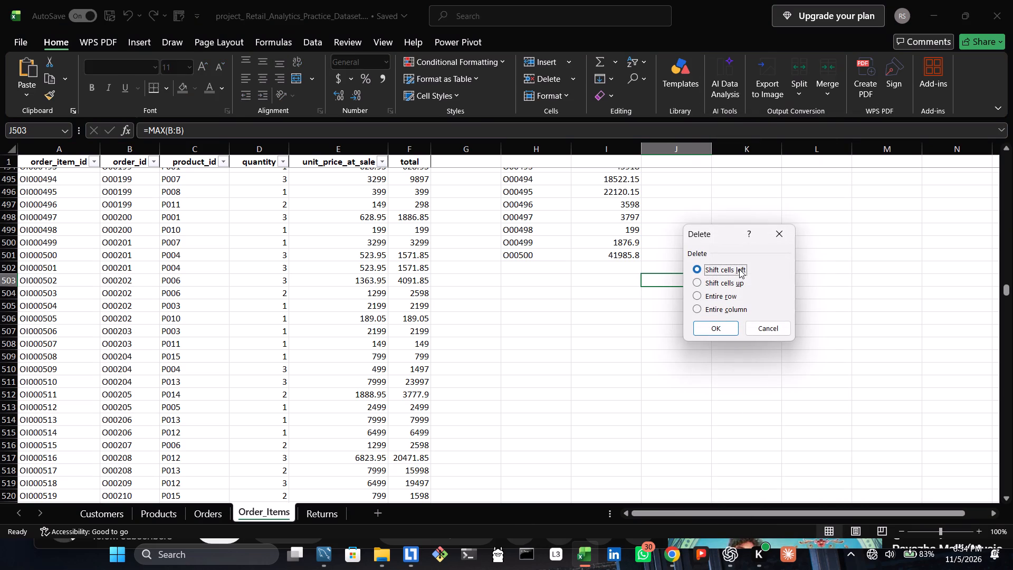
{"action": "left_click", "coordinate": [706, 295]}
{"action": "left_click", "coordinate": [713, 330]}
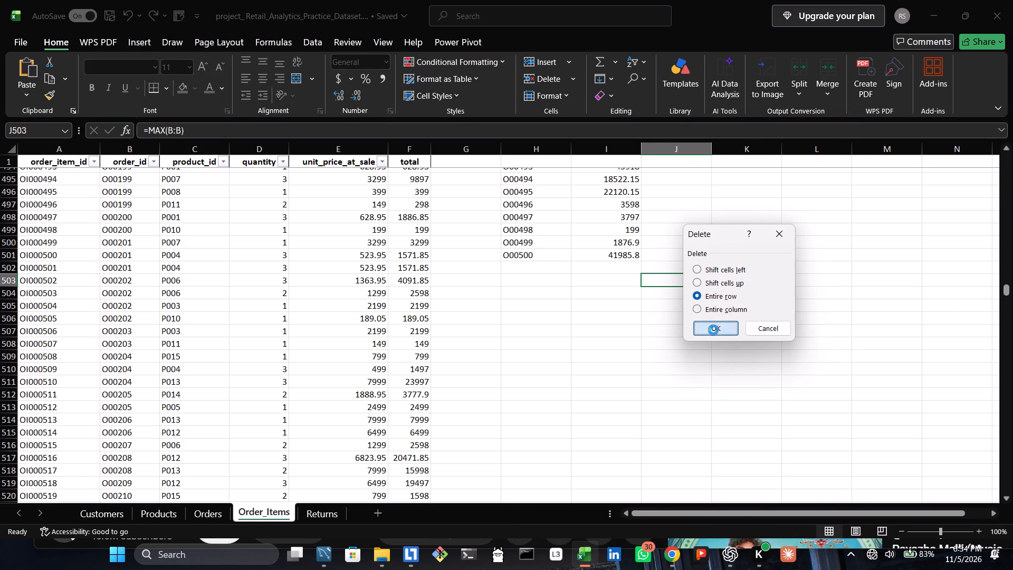
Filter the order_id column to show only order O00001.
{"action": "left_click_drag", "start_coordinate": [1009, 294], "coordinate": [1009, 288]}
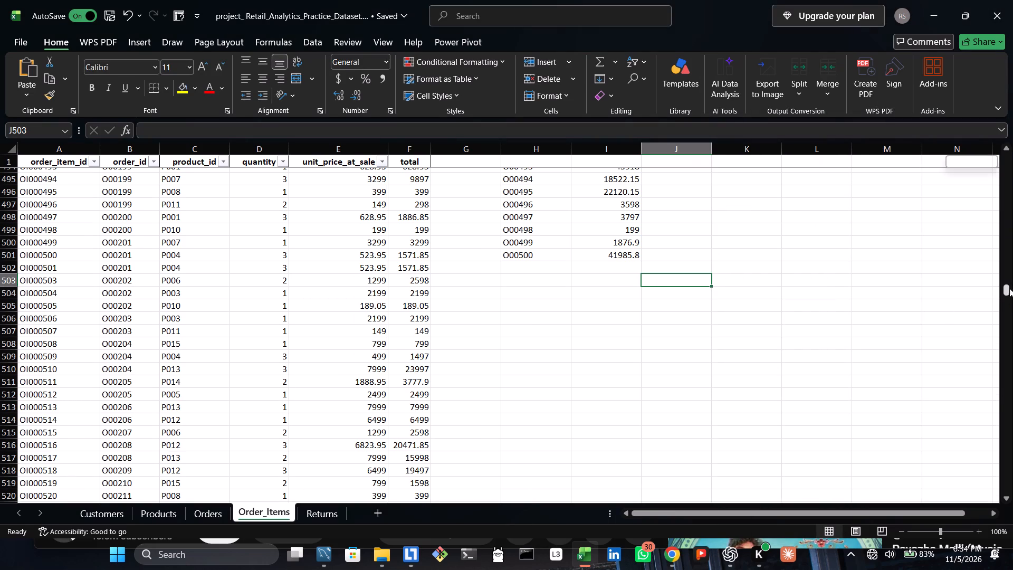
{"action": "left_click_drag", "start_coordinate": [1009, 288], "coordinate": [954, 96]}
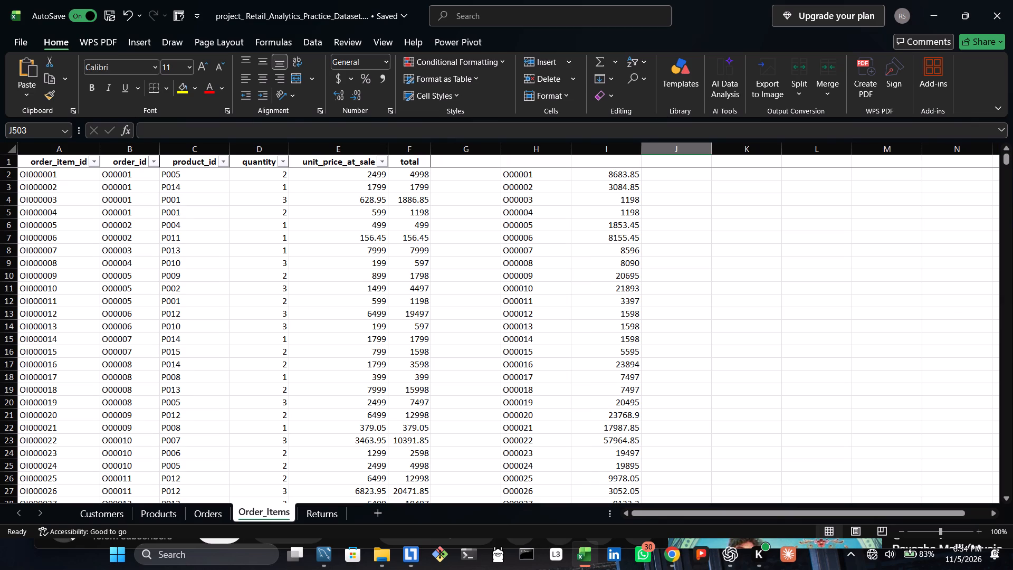
{"action": "left_click", "coordinate": [155, 166]}
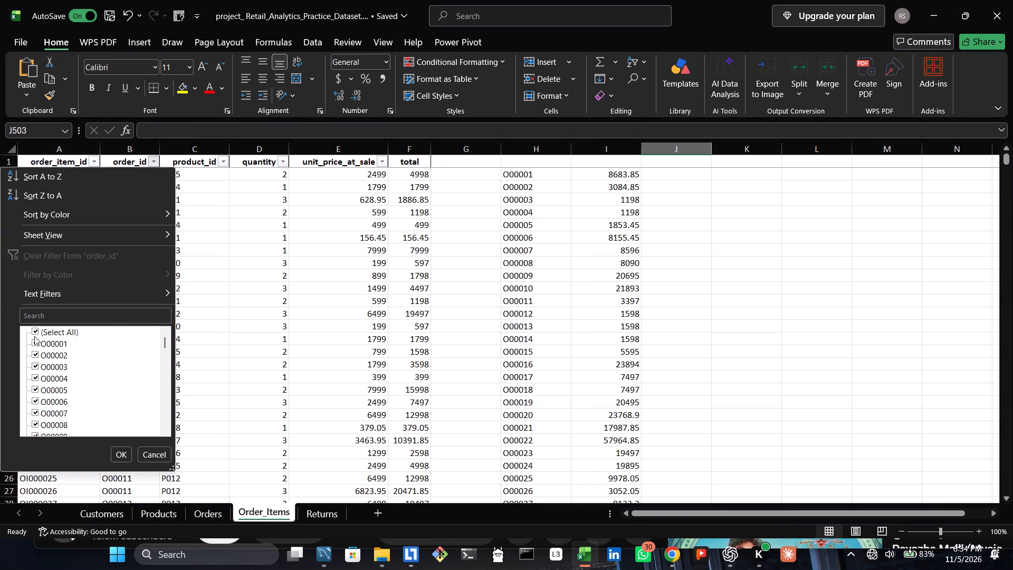
{"action": "left_click", "coordinate": [35, 334]}
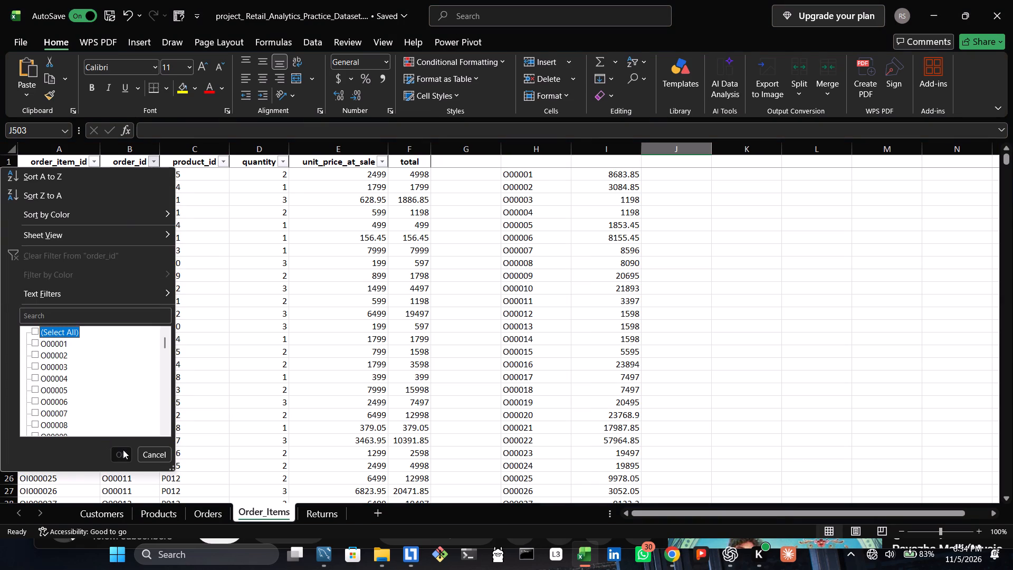
{"action": "left_click", "coordinate": [34, 344]}
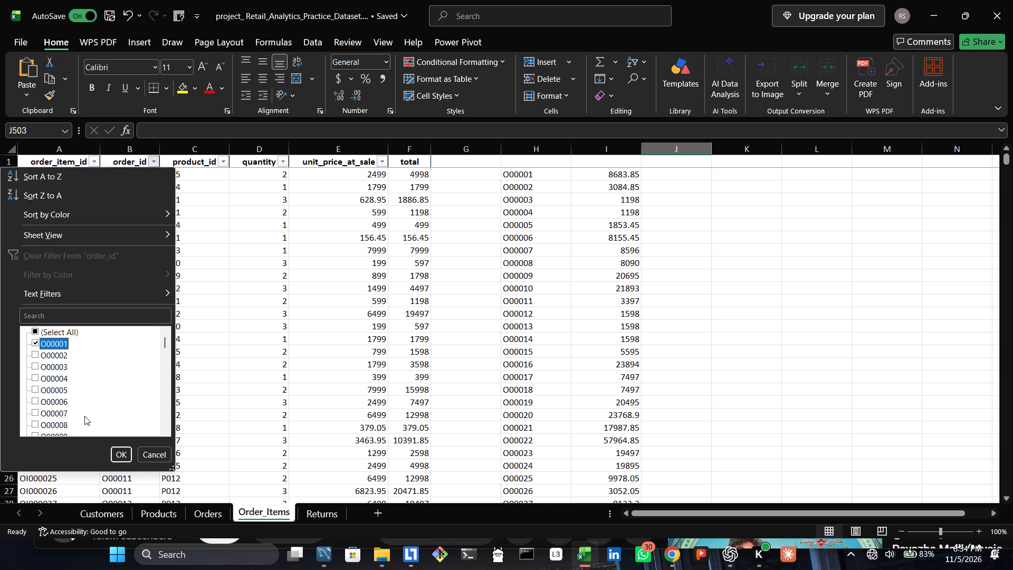
{"action": "left_click", "coordinate": [118, 450]}
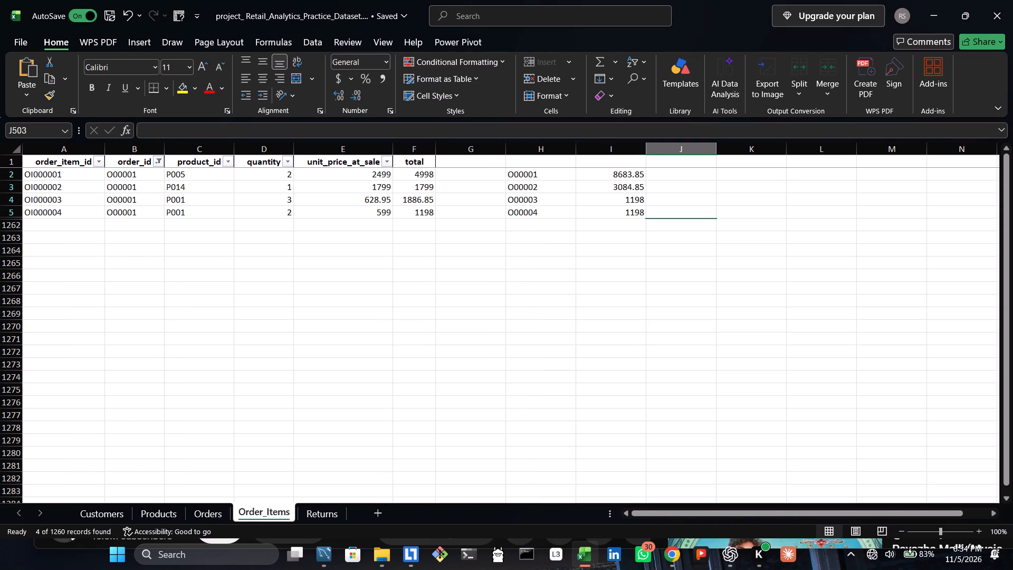
Check the sum of the filtered total values in F2:F5 against the SUMIF result for O00001.
{"action": "left_click_drag", "start_coordinate": [408, 174], "coordinate": [415, 215]}
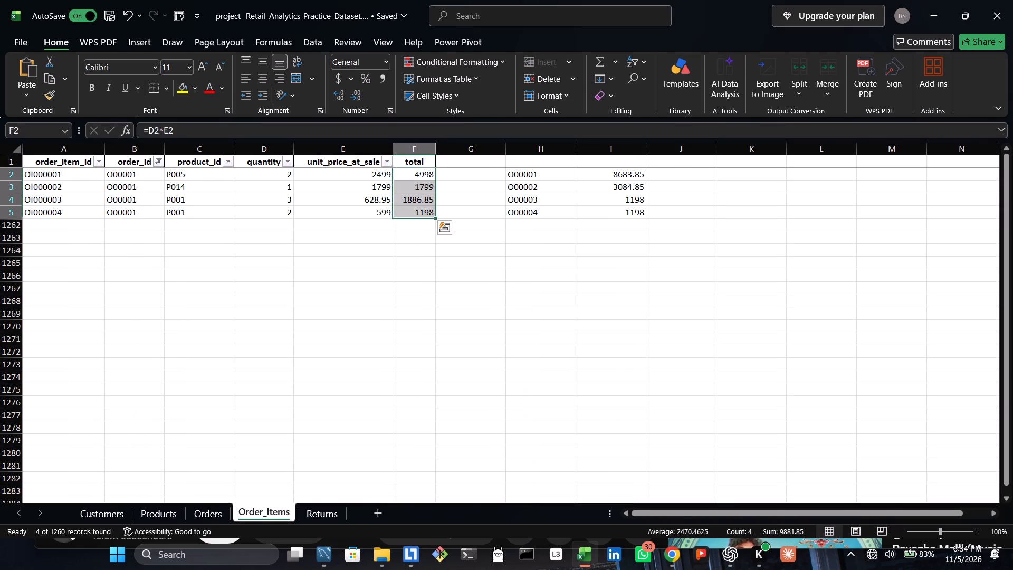
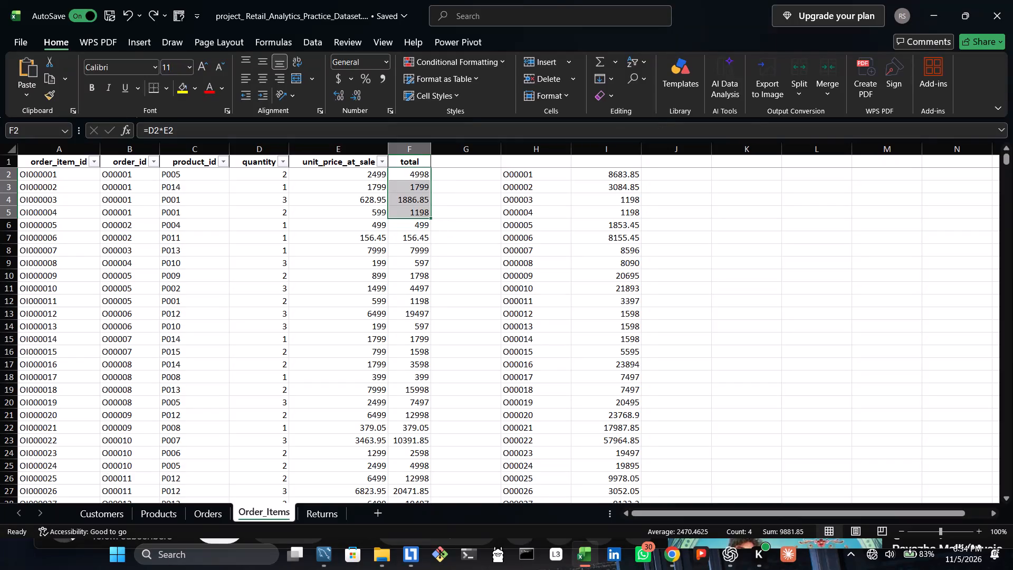
Examine the SUMIF formula in I2 and the extent of the order_id and total ranges it references.
{"action": "double_click", "coordinate": [607, 178]}
{"action": "left_click", "coordinate": [607, 178]}
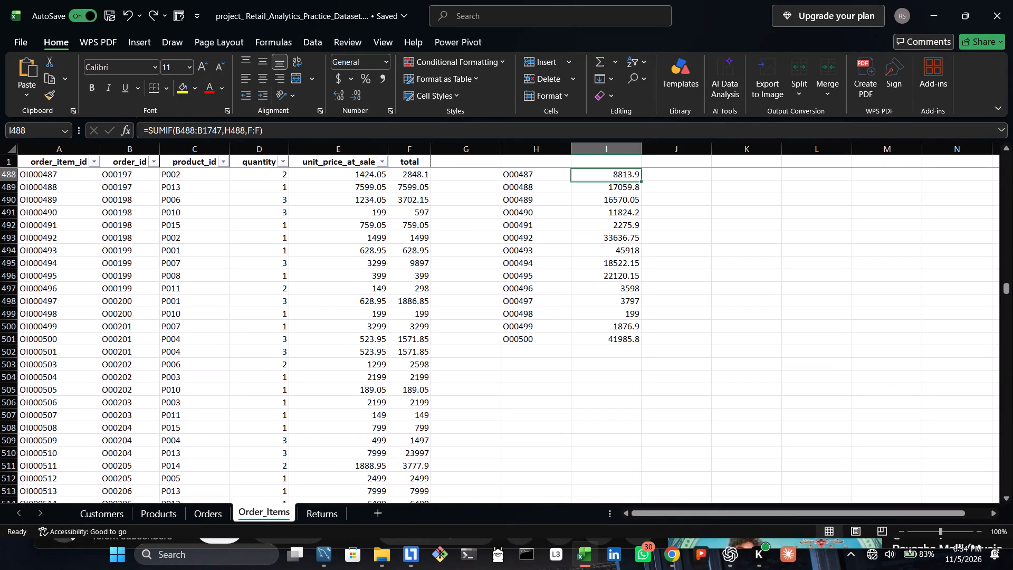
{"action": "left_click_drag", "start_coordinate": [1004, 288], "coordinate": [992, 153]}
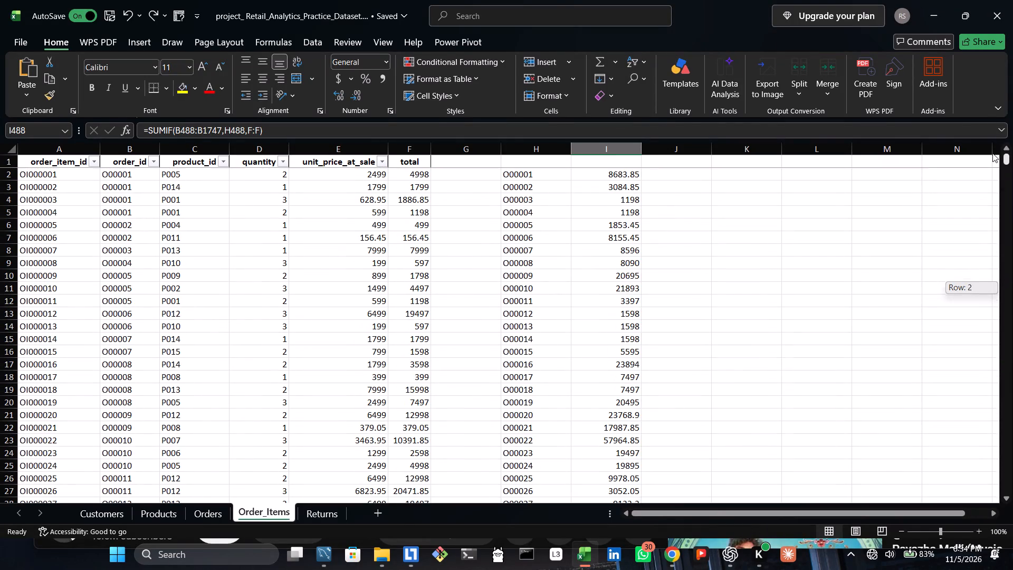
{"action": "left_click_drag", "start_coordinate": [992, 153], "coordinate": [992, 153]}
{"action": "double_click", "coordinate": [616, 176]}
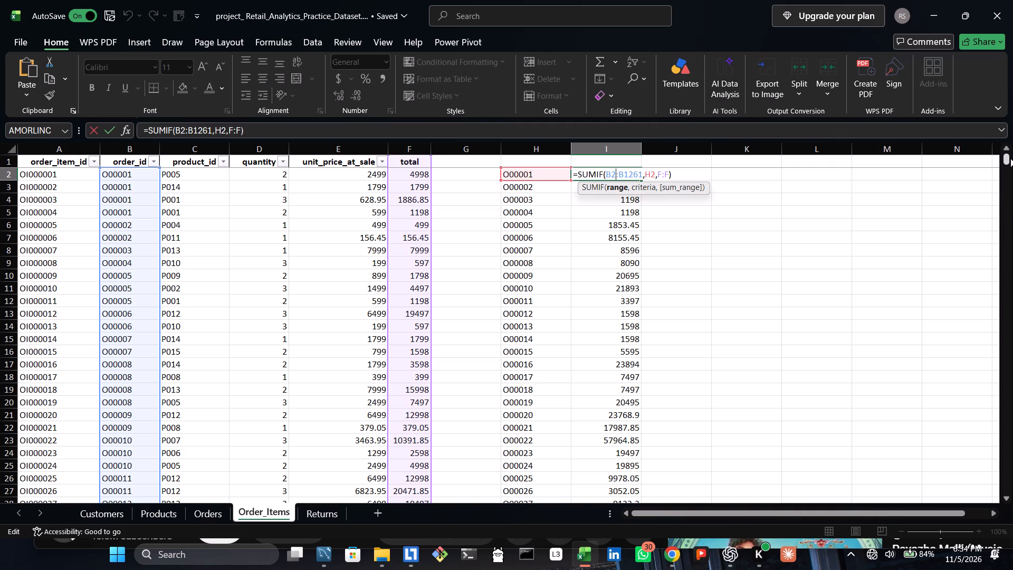
{"action": "left_click_drag", "start_coordinate": [1010, 158], "coordinate": [1012, 332]}
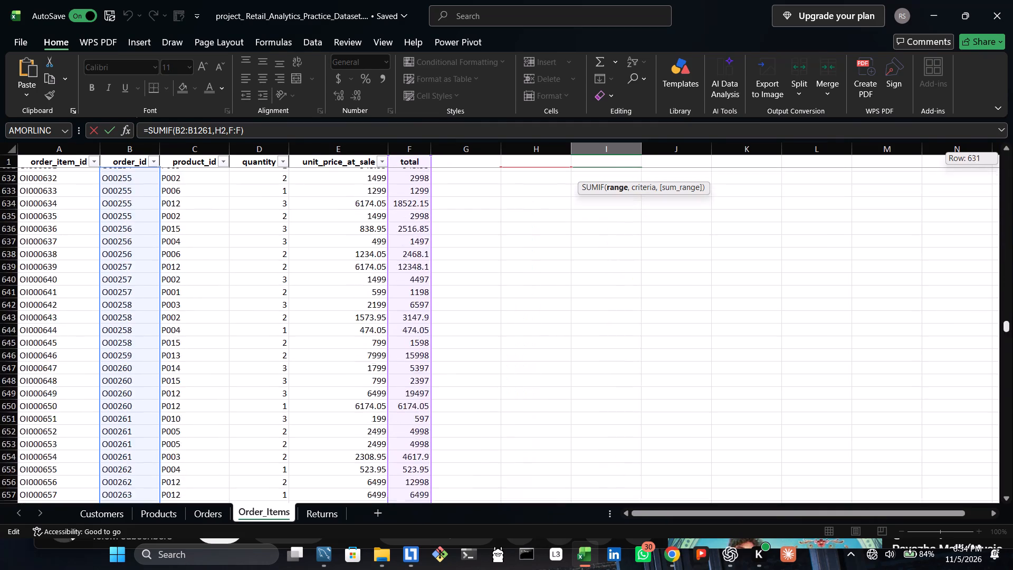
{"action": "left_click_drag", "start_coordinate": [1012, 332], "coordinate": [1012, 547]}
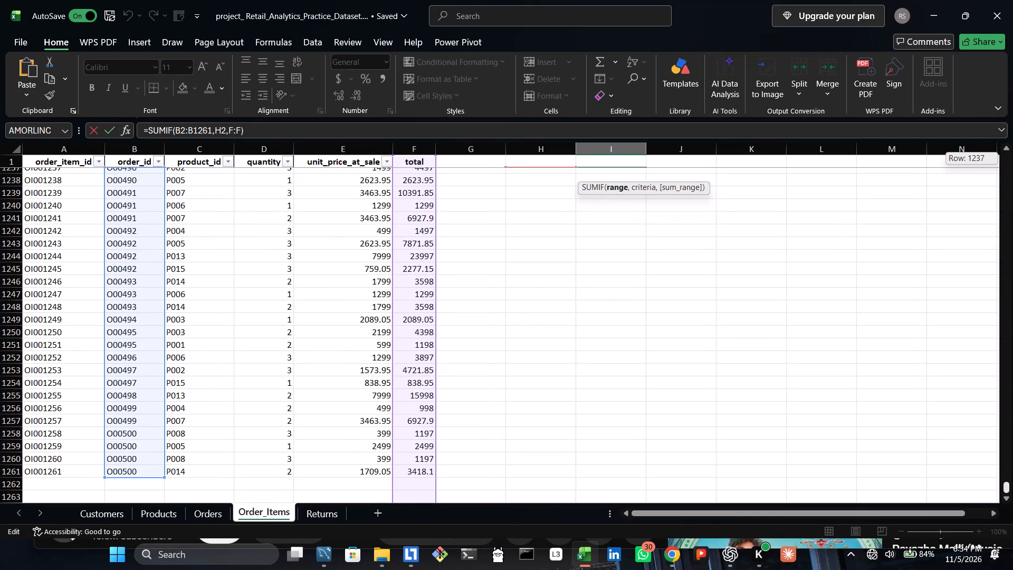
{"action": "left_click_drag", "start_coordinate": [1012, 547], "coordinate": [921, 142]}
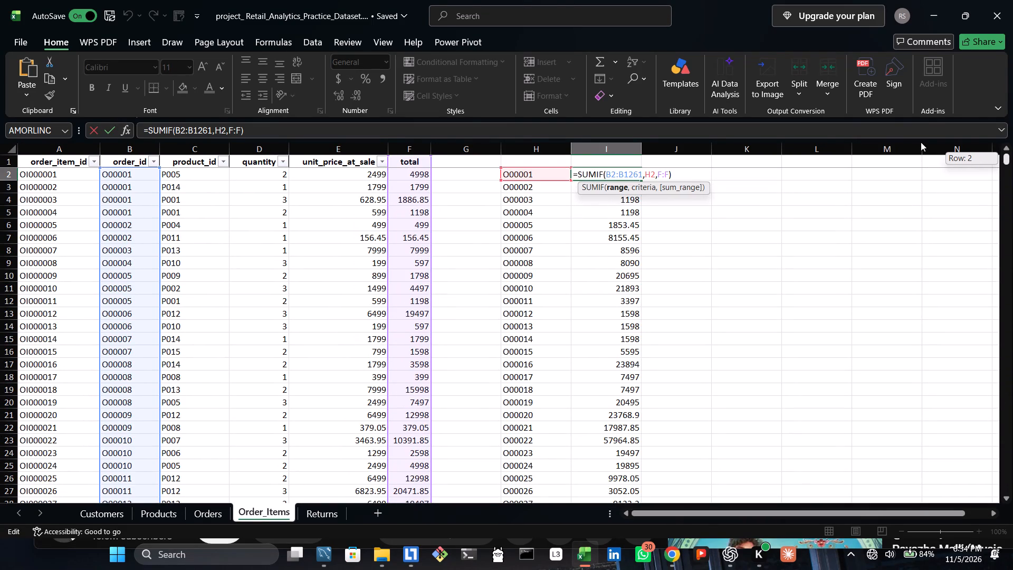
{"action": "left_click_drag", "start_coordinate": [921, 142], "coordinate": [916, 116]}
{"action": "left_click", "coordinate": [645, 186]}
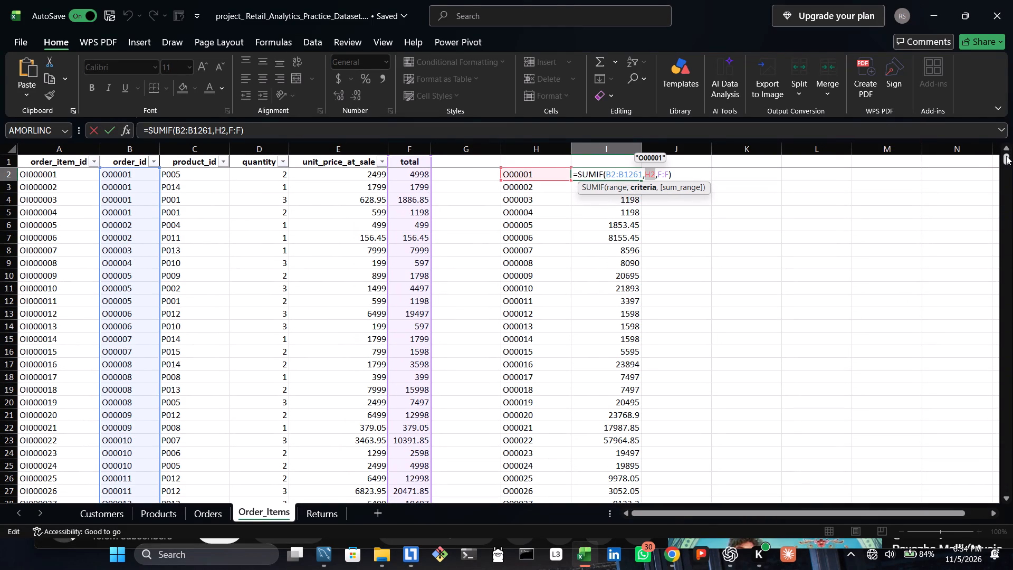
{"action": "left_click_drag", "start_coordinate": [1006, 157], "coordinate": [1002, 300]}
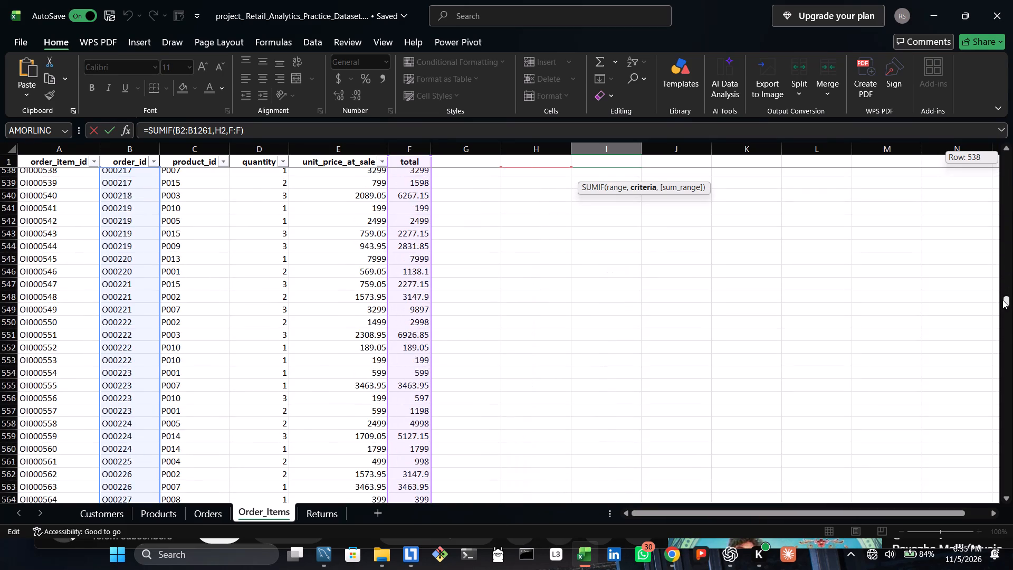
{"action": "left_click_drag", "start_coordinate": [1002, 300], "coordinate": [1009, 426]}
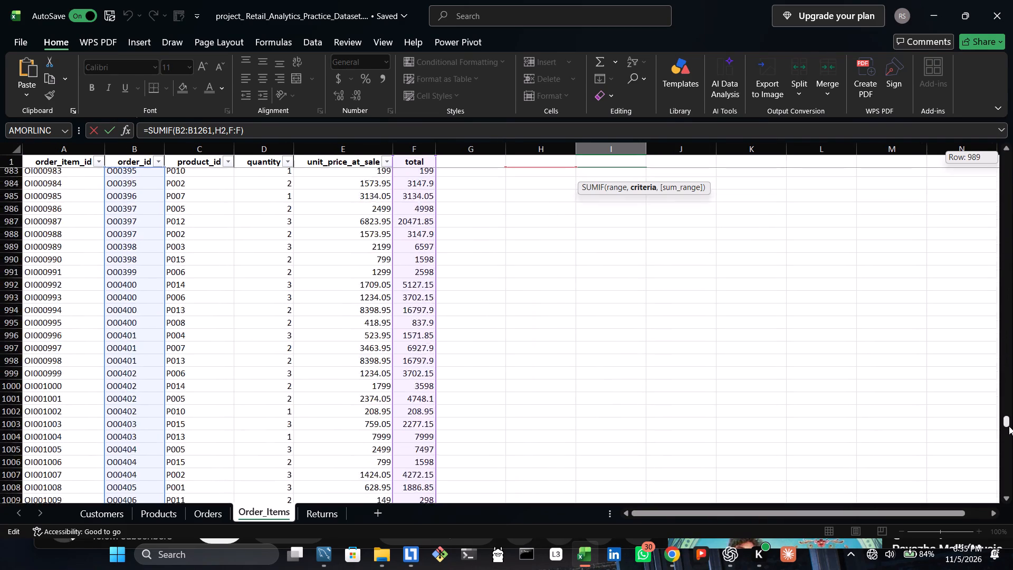
{"action": "left_click_drag", "start_coordinate": [1009, 426], "coordinate": [908, 64]}
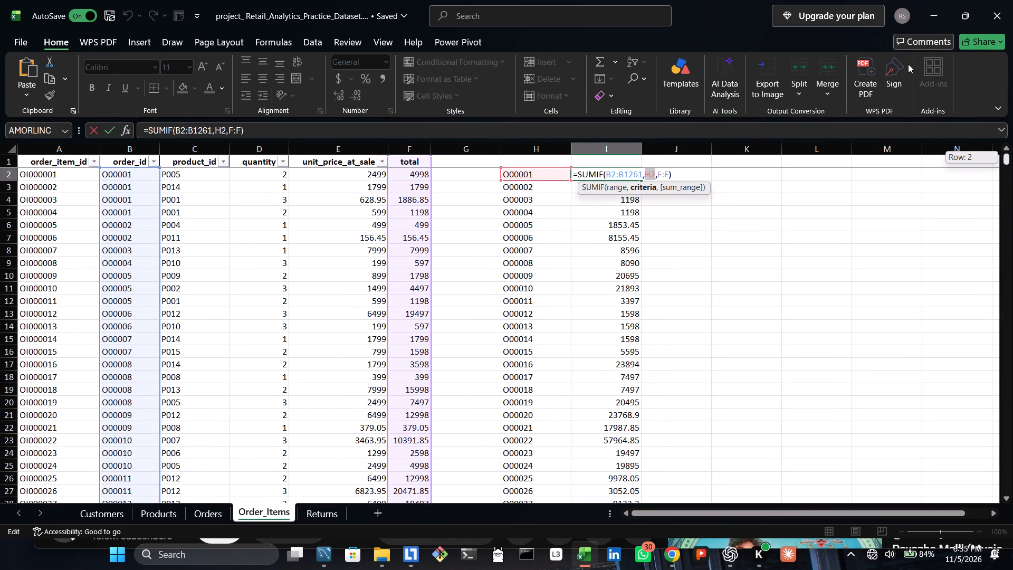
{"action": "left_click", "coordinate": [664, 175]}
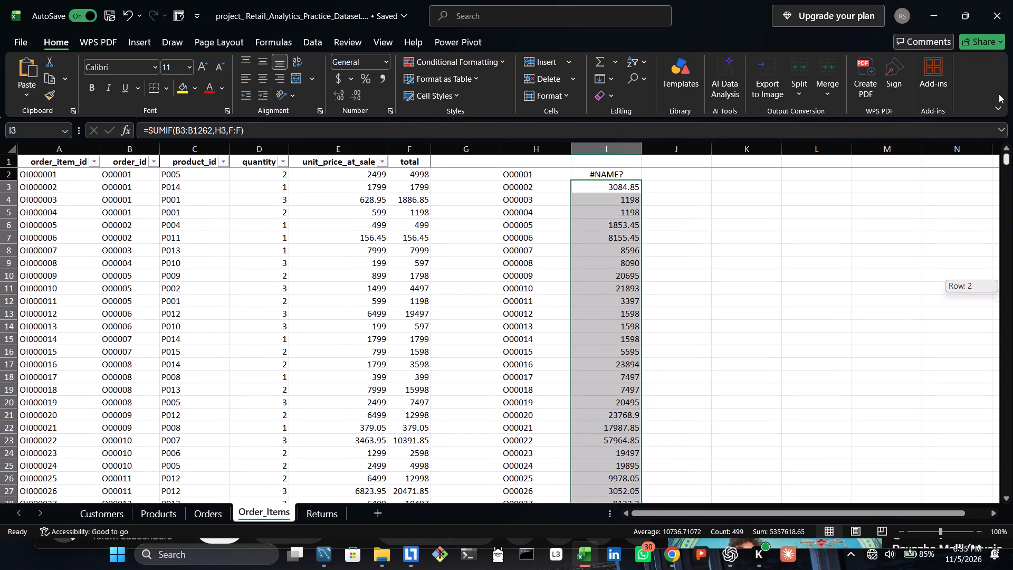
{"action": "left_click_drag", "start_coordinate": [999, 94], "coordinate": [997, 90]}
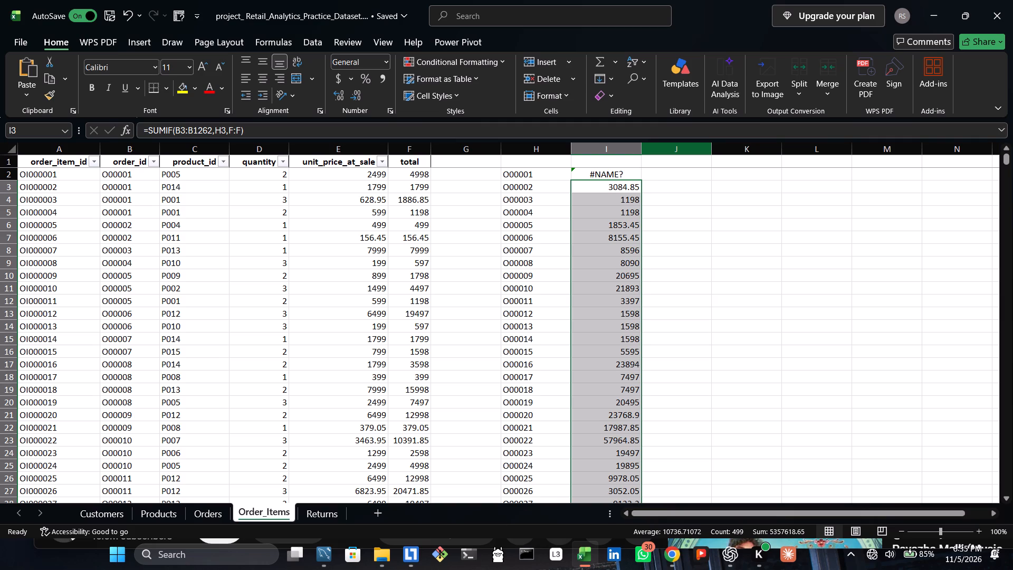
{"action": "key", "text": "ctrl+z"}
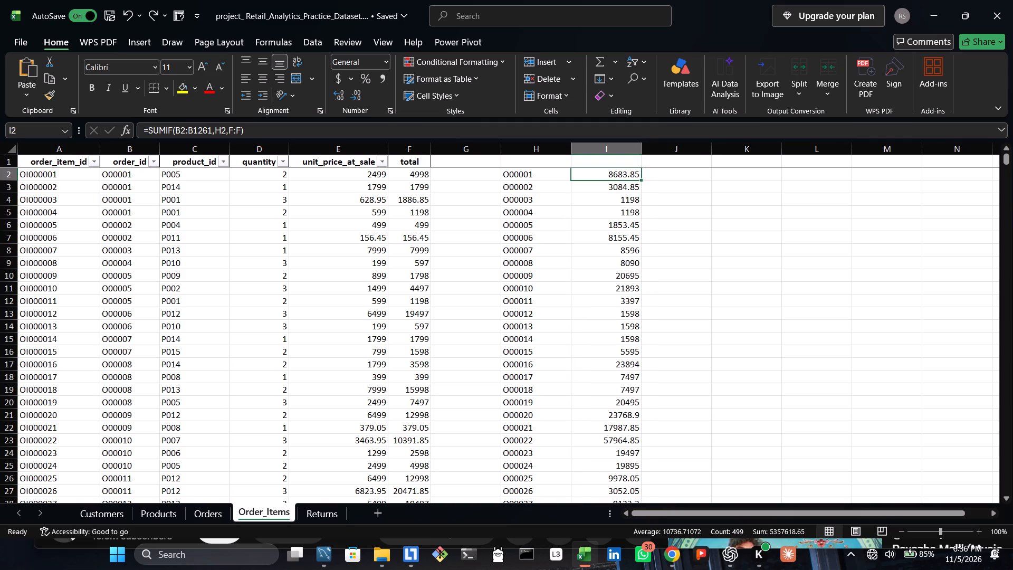
Check the sum of all order totals from I2 to I501.
{"action": "left_click", "coordinate": [608, 172]}
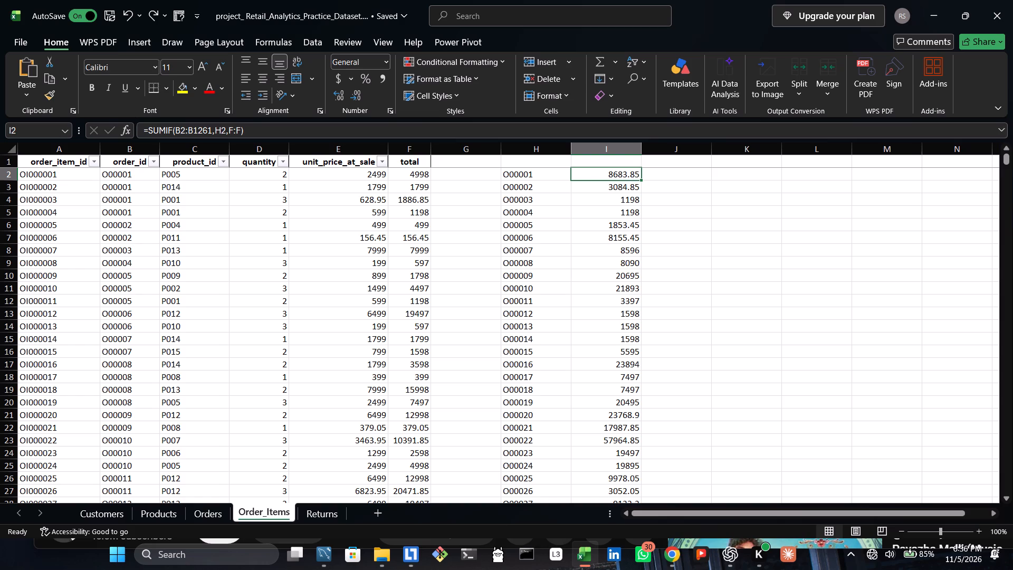
{"action": "key", "text": "ctrl+shift+Down"}
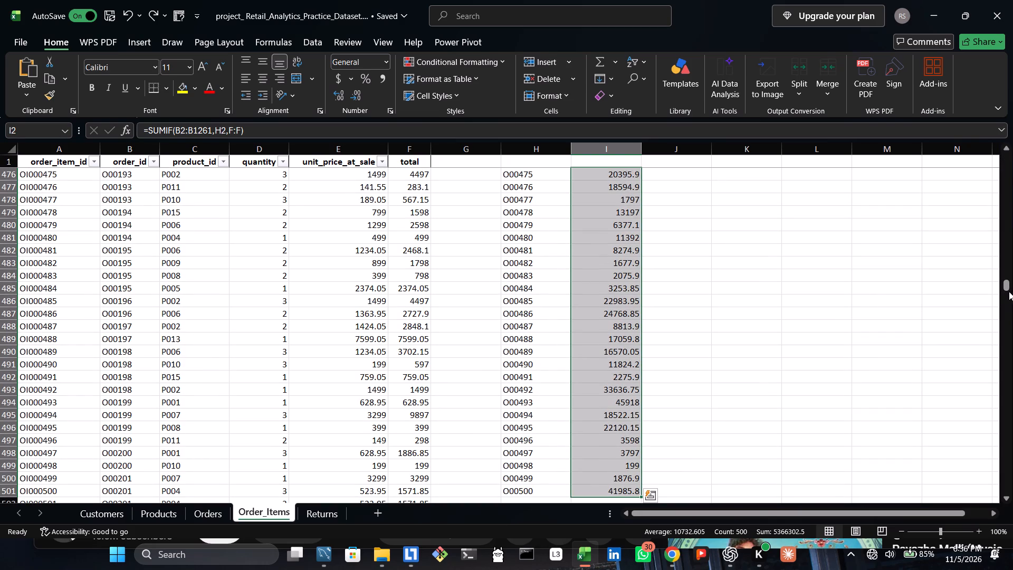
{"action": "left_click_drag", "start_coordinate": [1006, 286], "coordinate": [989, 131]}
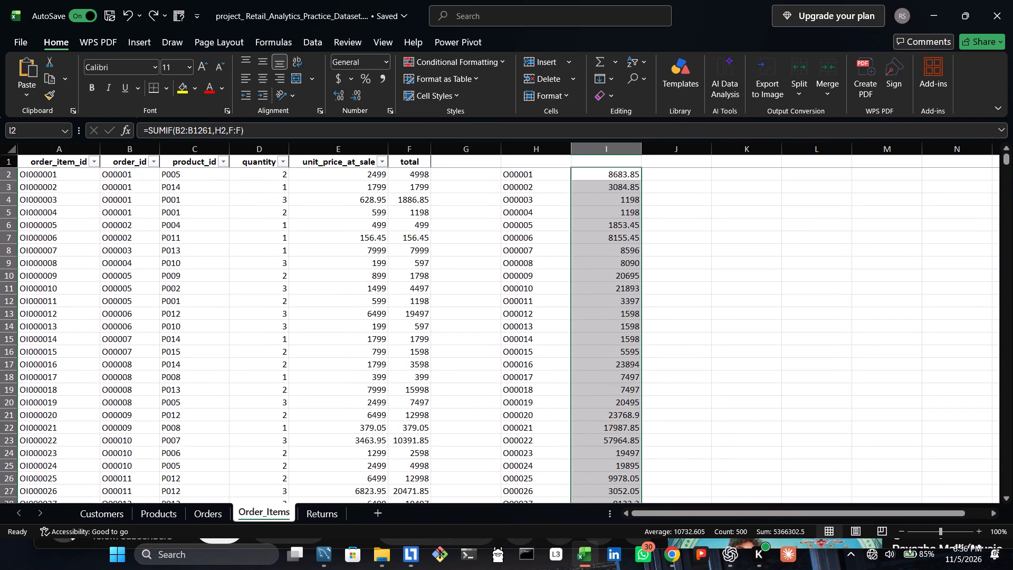
{"action": "left_click", "coordinate": [603, 170]}
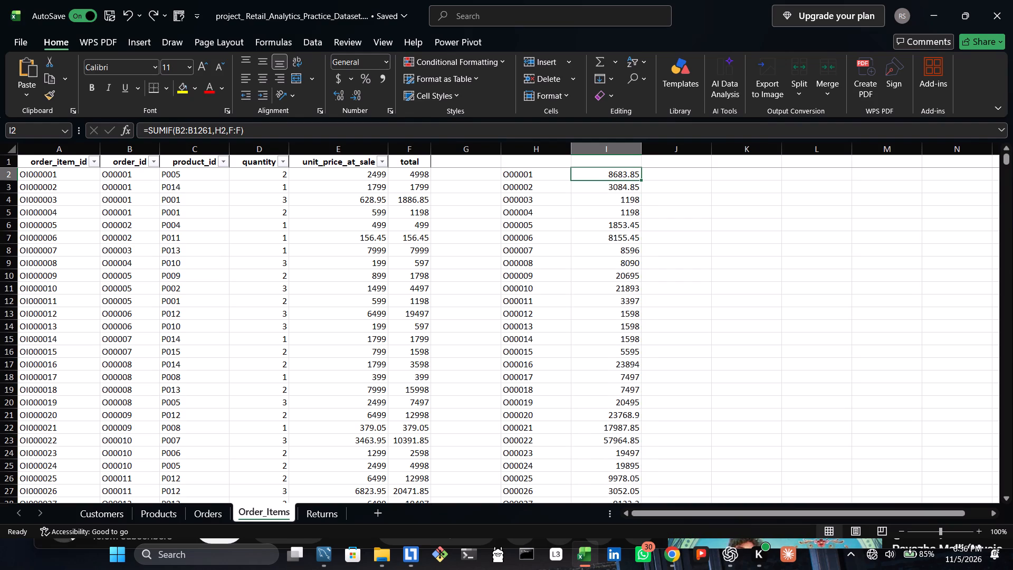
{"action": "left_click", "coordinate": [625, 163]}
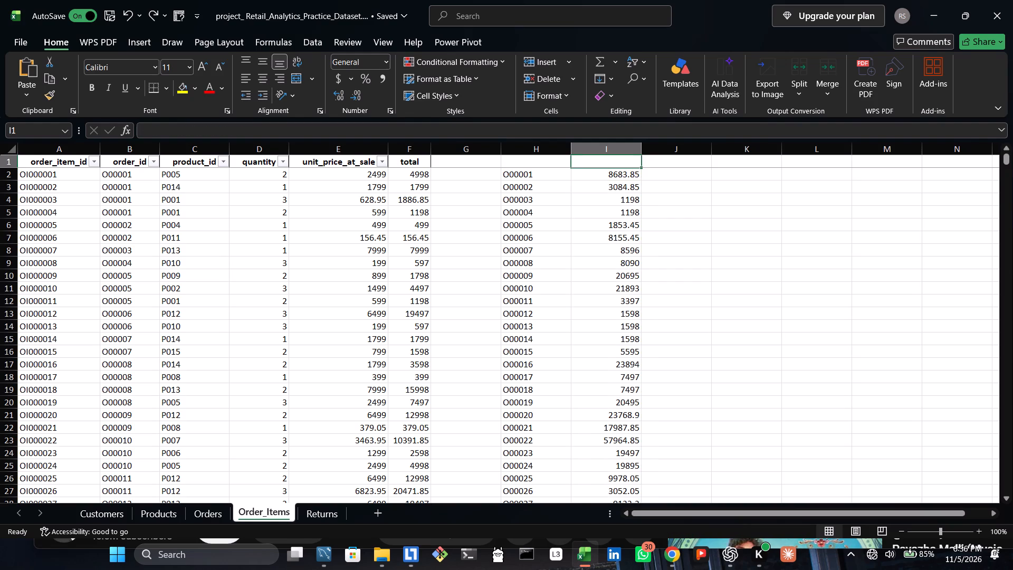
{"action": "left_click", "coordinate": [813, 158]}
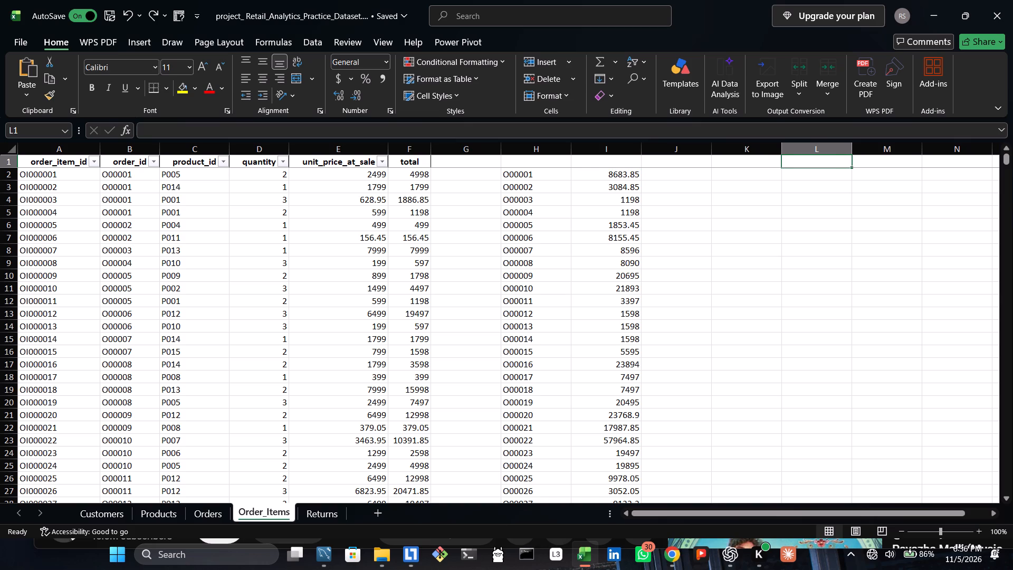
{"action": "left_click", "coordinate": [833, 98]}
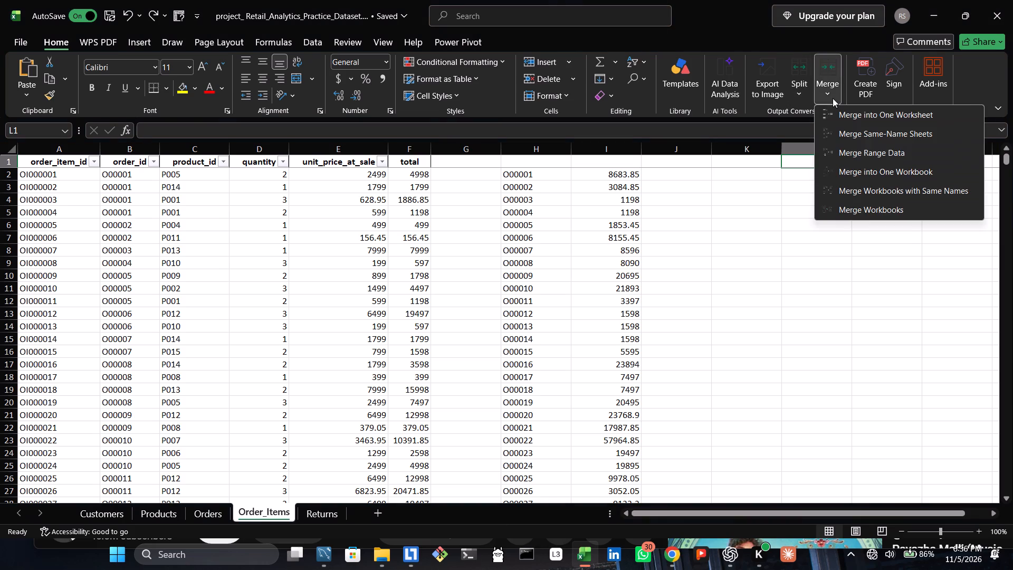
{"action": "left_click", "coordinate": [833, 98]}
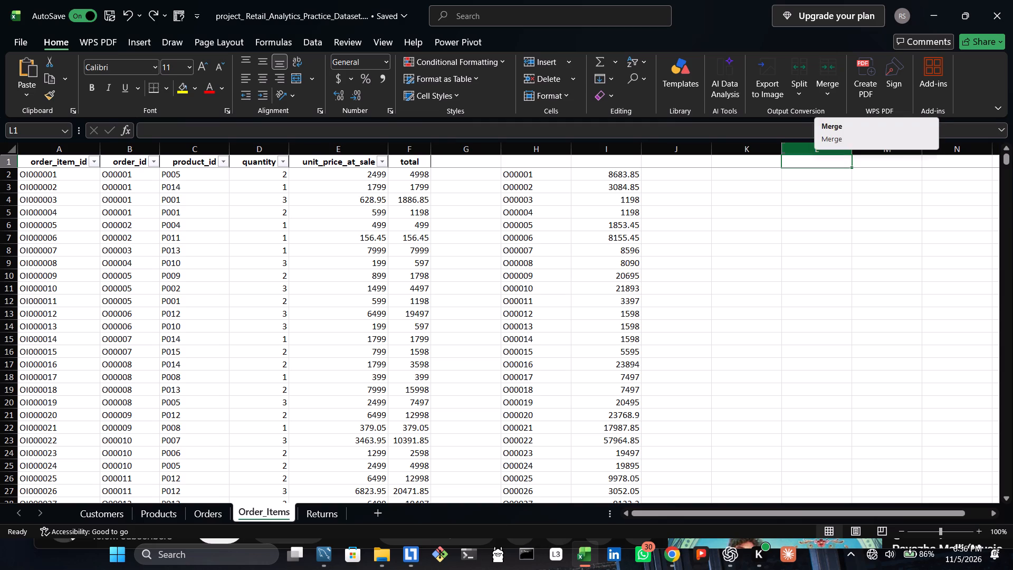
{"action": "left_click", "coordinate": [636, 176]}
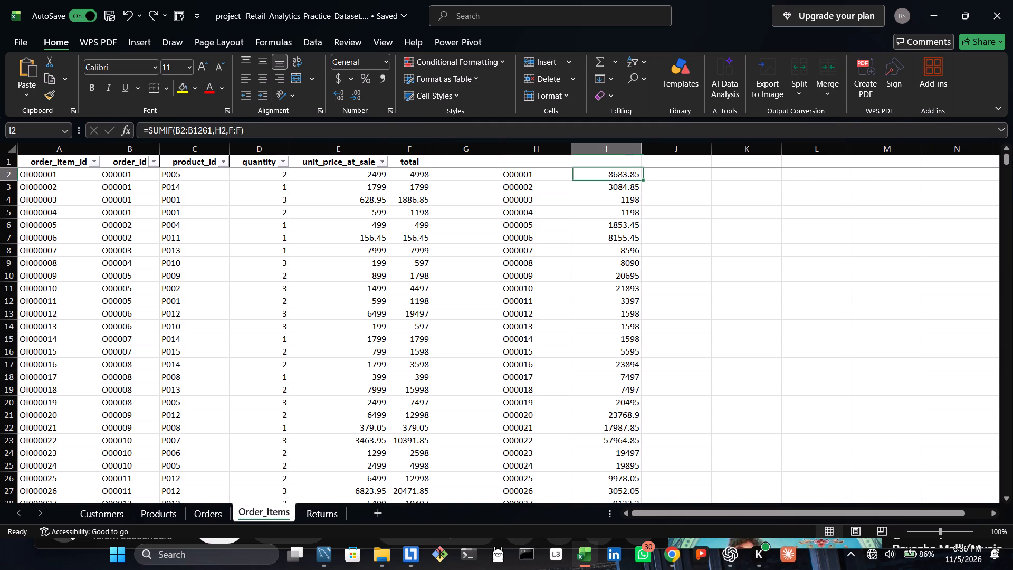
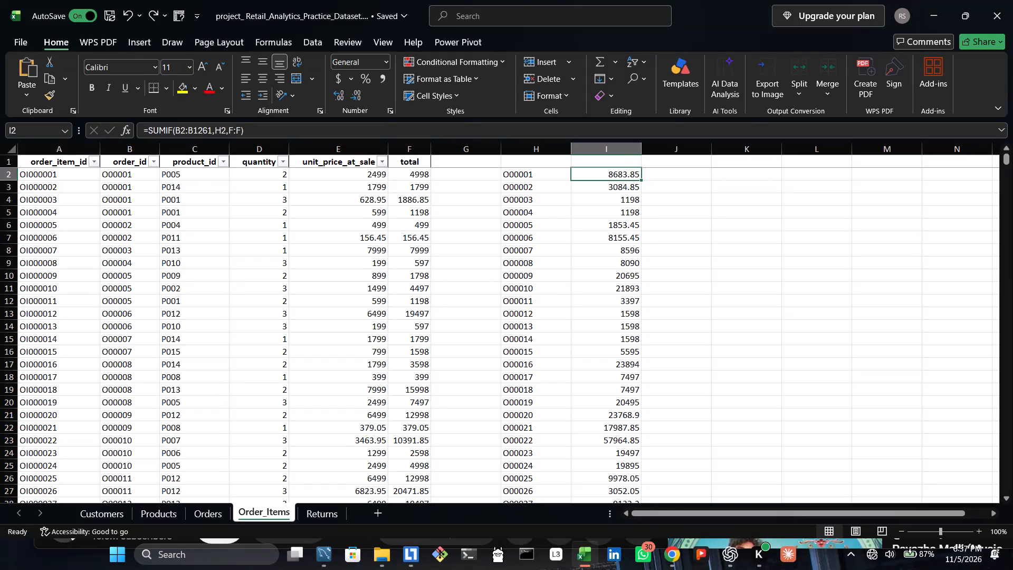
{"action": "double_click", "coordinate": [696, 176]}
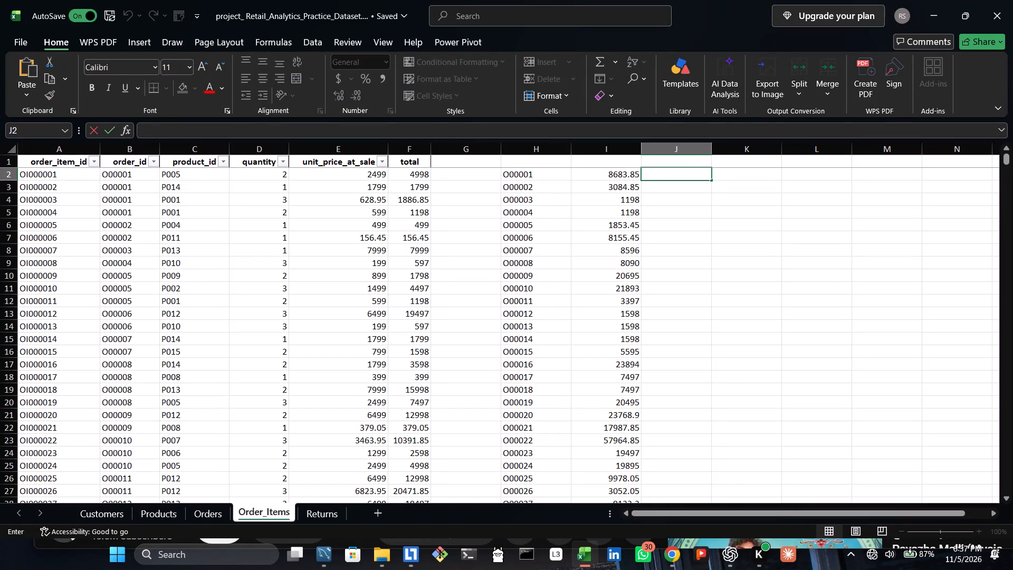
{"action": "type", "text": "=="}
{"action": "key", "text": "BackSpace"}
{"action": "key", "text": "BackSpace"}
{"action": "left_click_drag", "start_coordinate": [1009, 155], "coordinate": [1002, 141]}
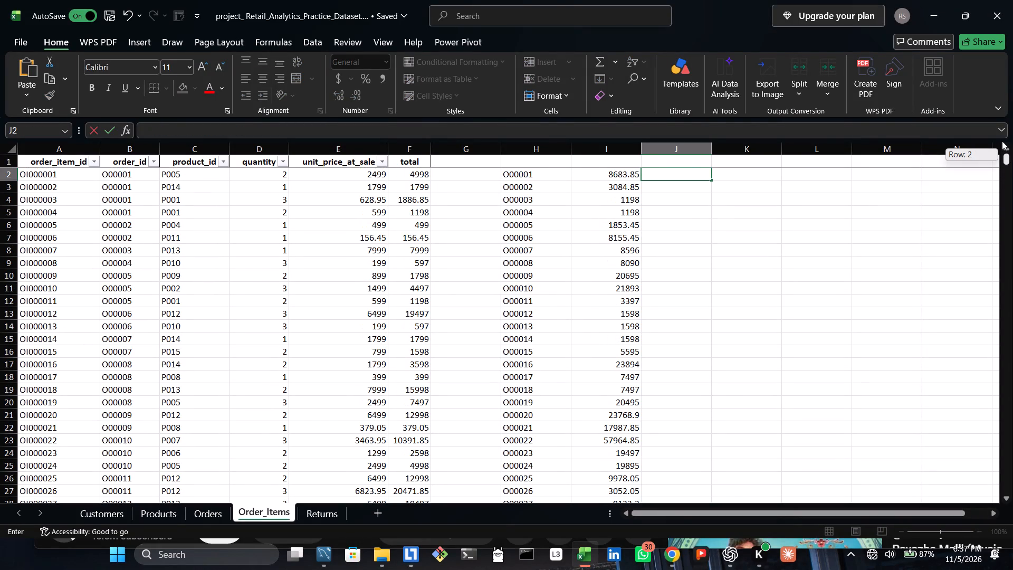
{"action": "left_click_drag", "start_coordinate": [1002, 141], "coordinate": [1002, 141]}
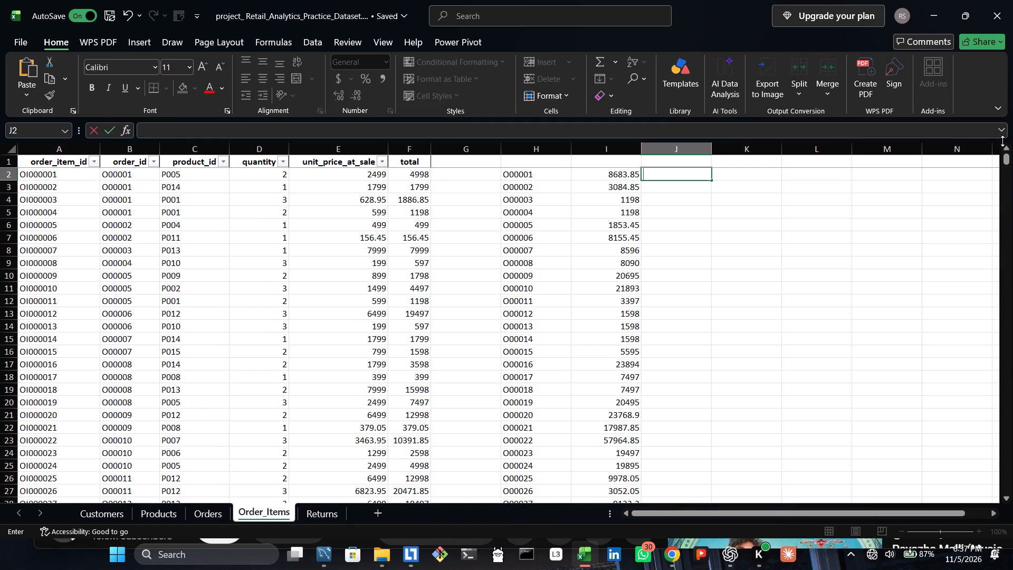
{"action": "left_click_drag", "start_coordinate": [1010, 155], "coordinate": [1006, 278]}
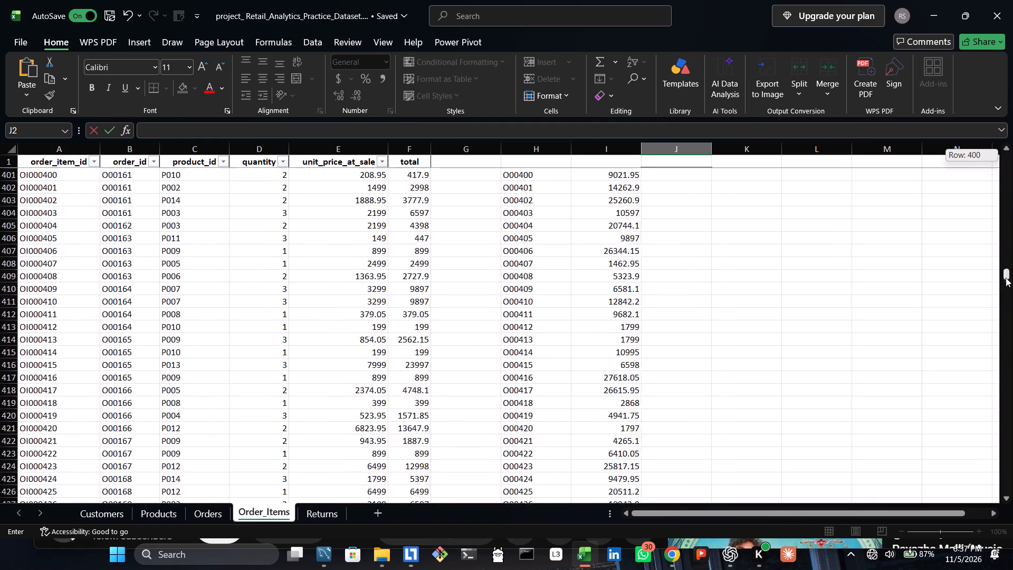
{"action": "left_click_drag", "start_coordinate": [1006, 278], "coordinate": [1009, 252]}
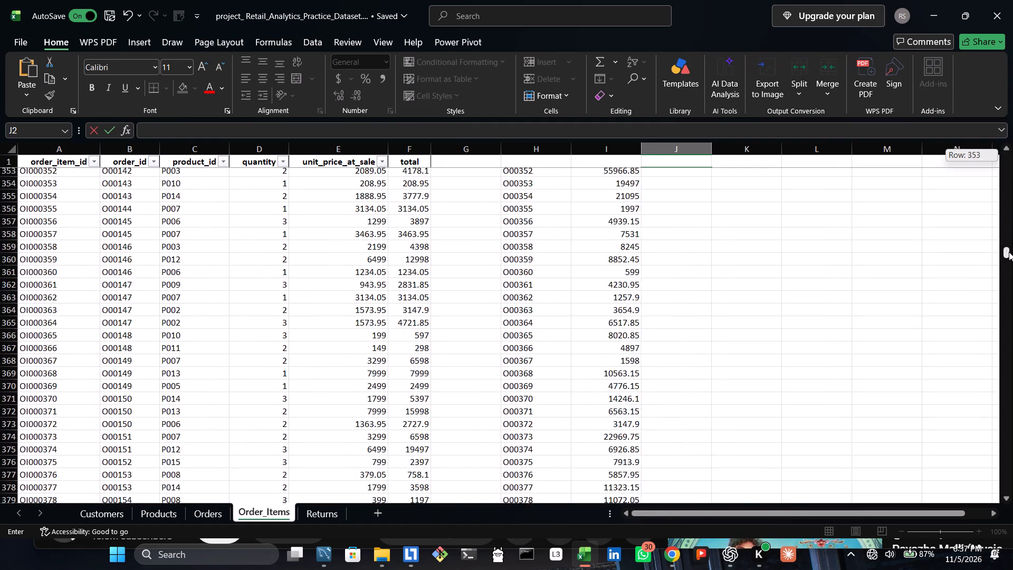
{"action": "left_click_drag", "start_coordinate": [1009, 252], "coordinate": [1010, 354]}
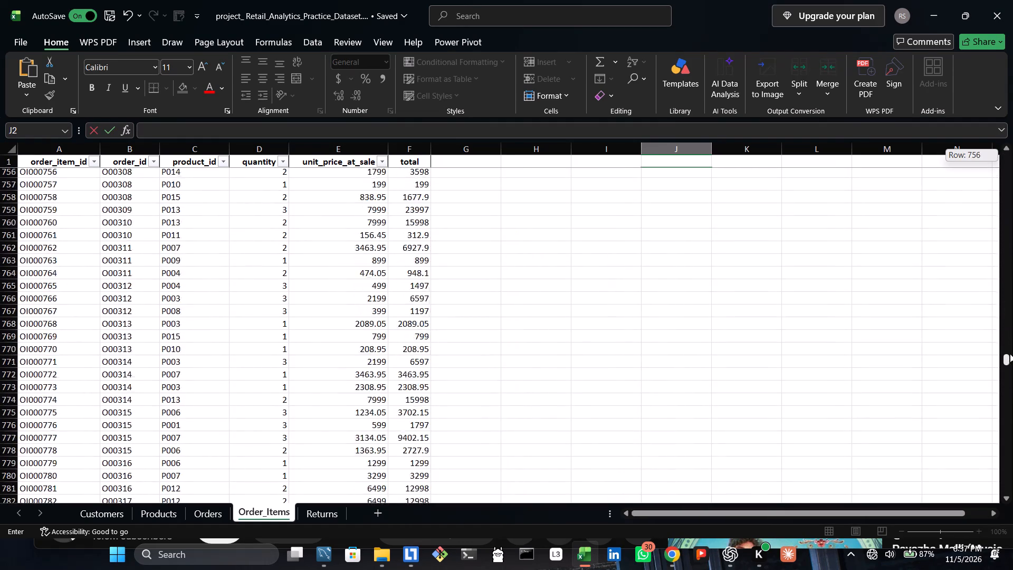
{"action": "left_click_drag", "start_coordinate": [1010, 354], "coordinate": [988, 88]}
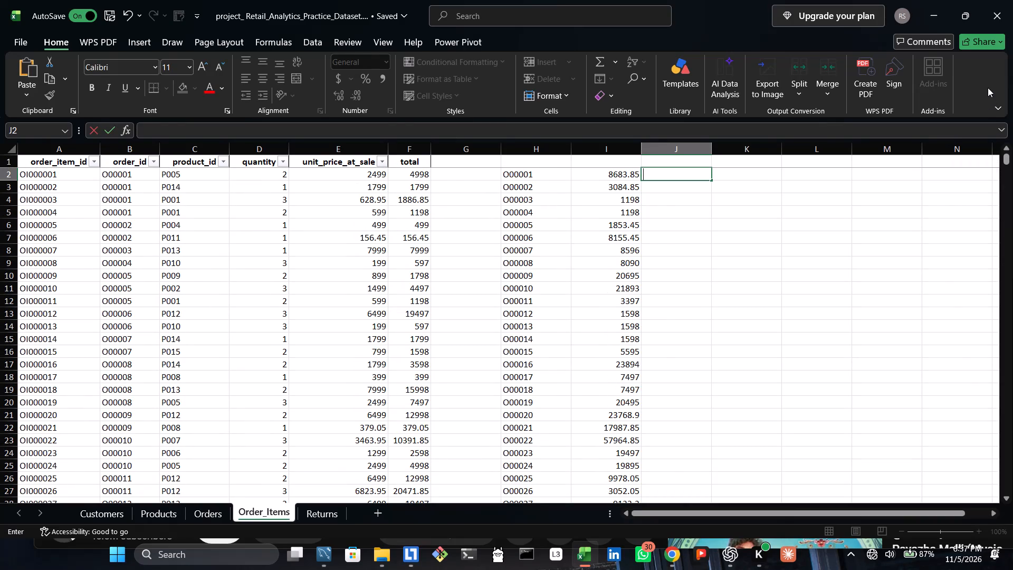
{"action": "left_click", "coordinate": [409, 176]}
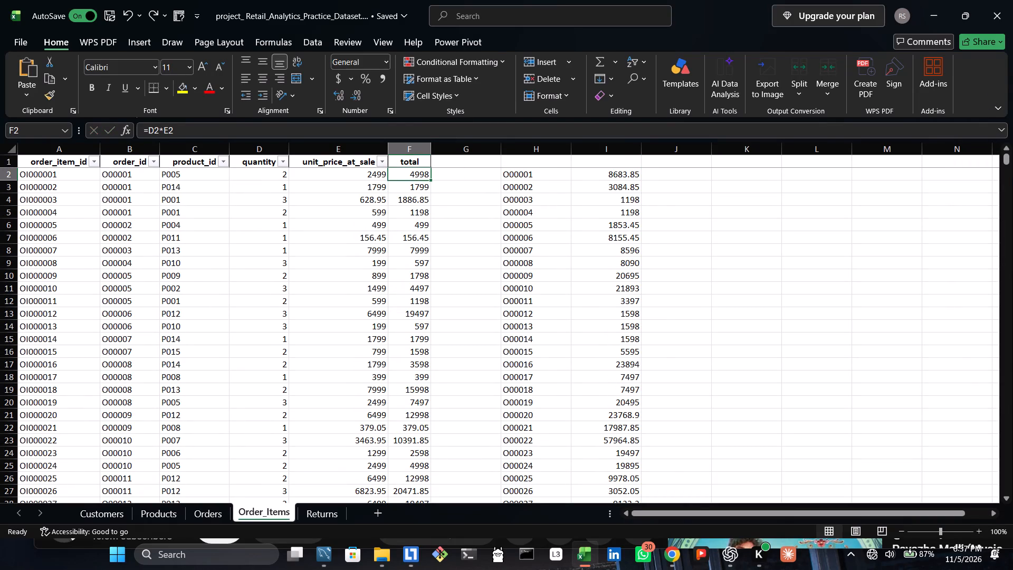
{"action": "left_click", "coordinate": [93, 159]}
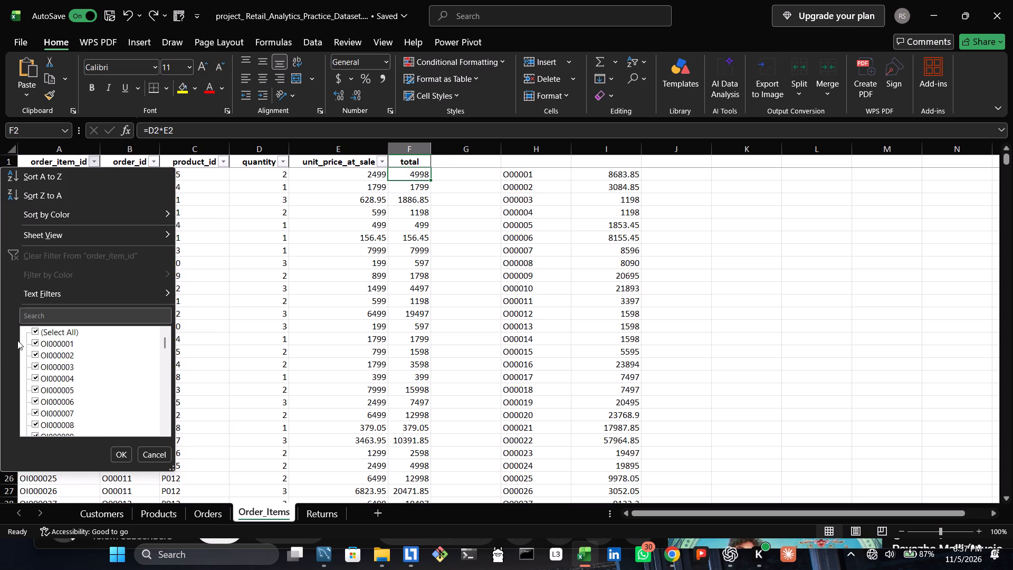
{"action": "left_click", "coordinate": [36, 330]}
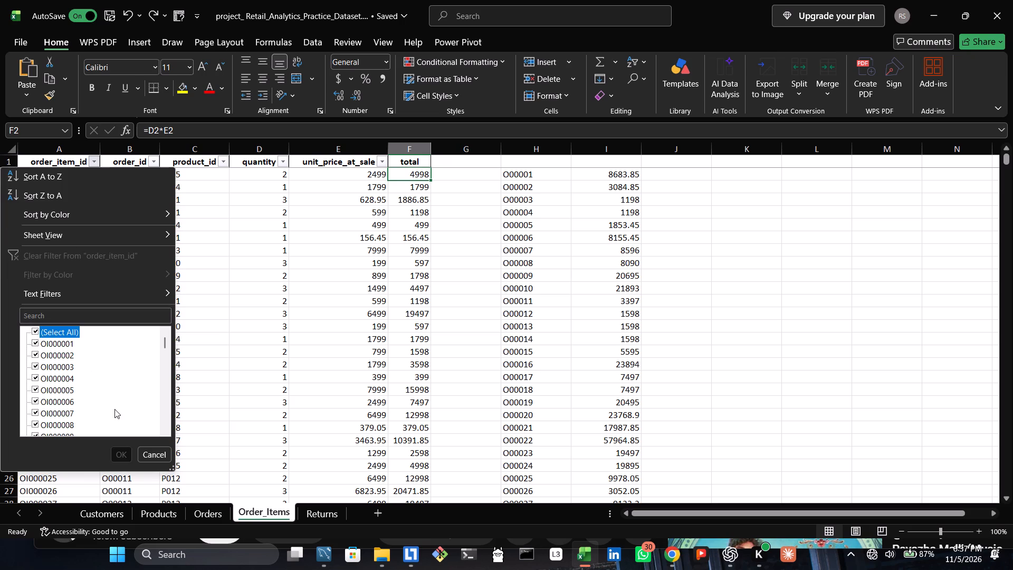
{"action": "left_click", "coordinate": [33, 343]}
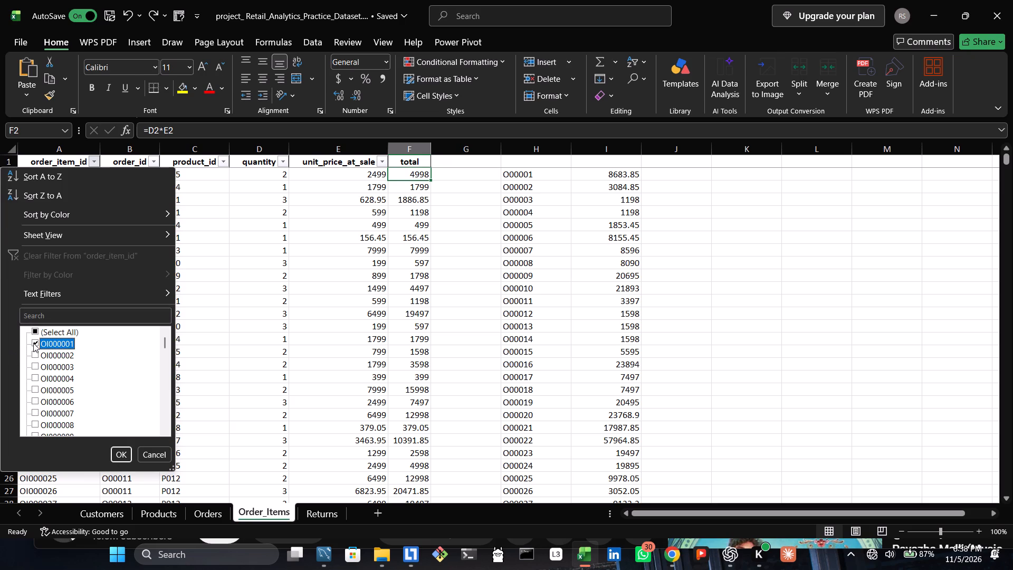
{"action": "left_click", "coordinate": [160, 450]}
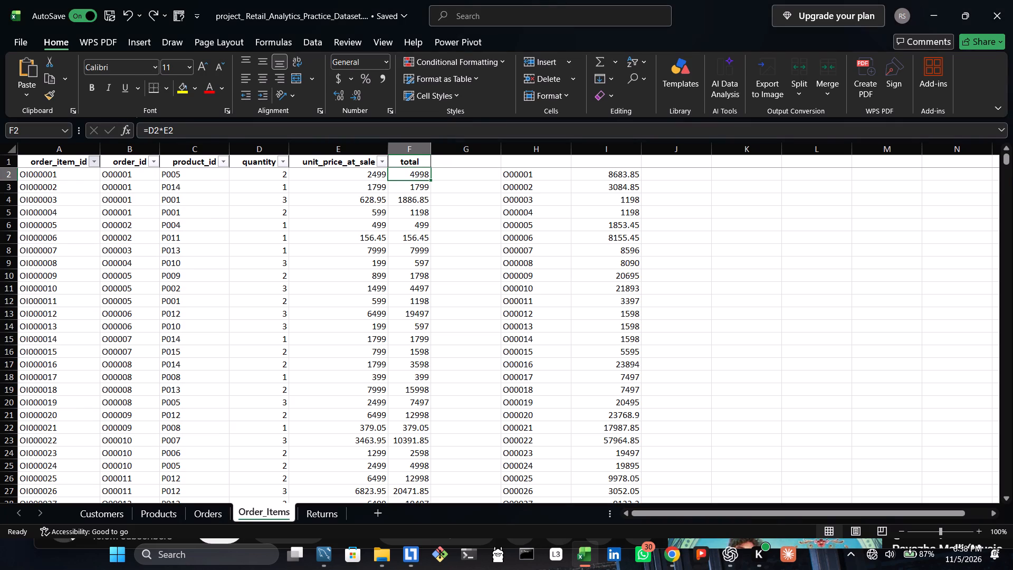
Filter the order_id column to show only order O00001.
{"action": "left_click", "coordinate": [153, 166]}
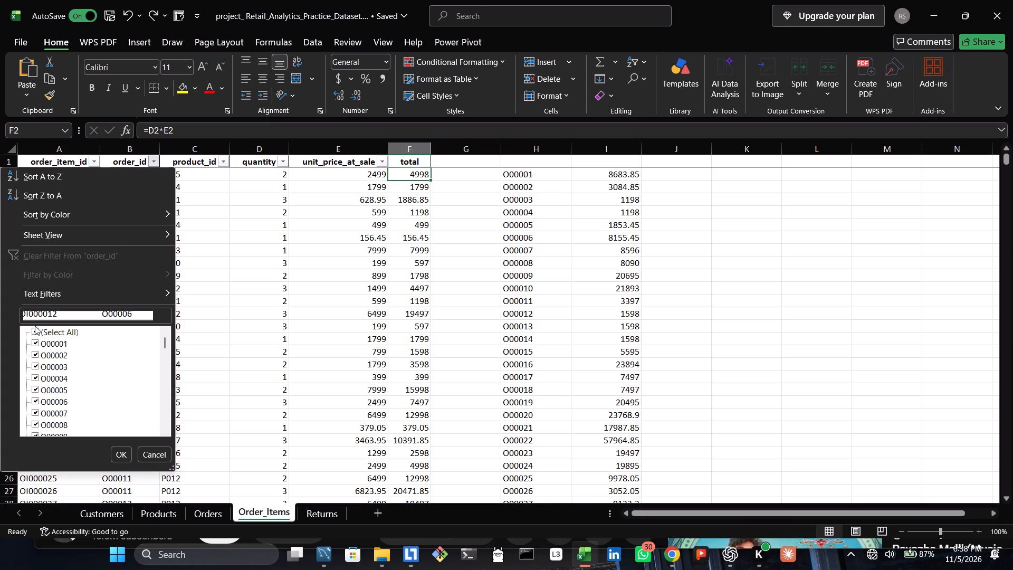
{"action": "left_click", "coordinate": [35, 335]}
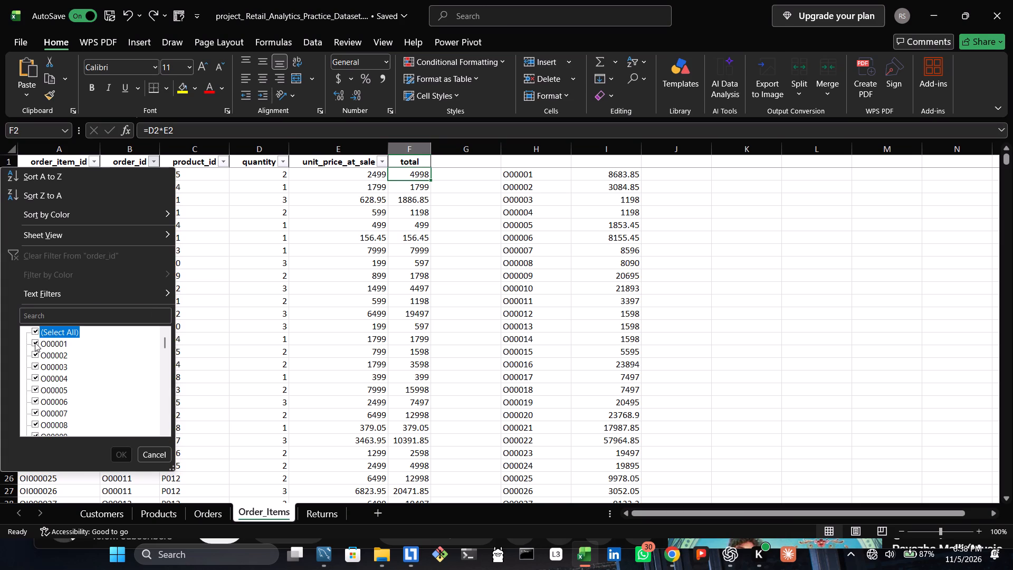
{"action": "left_click", "coordinate": [35, 343]}
{"action": "left_click", "coordinate": [112, 457]}
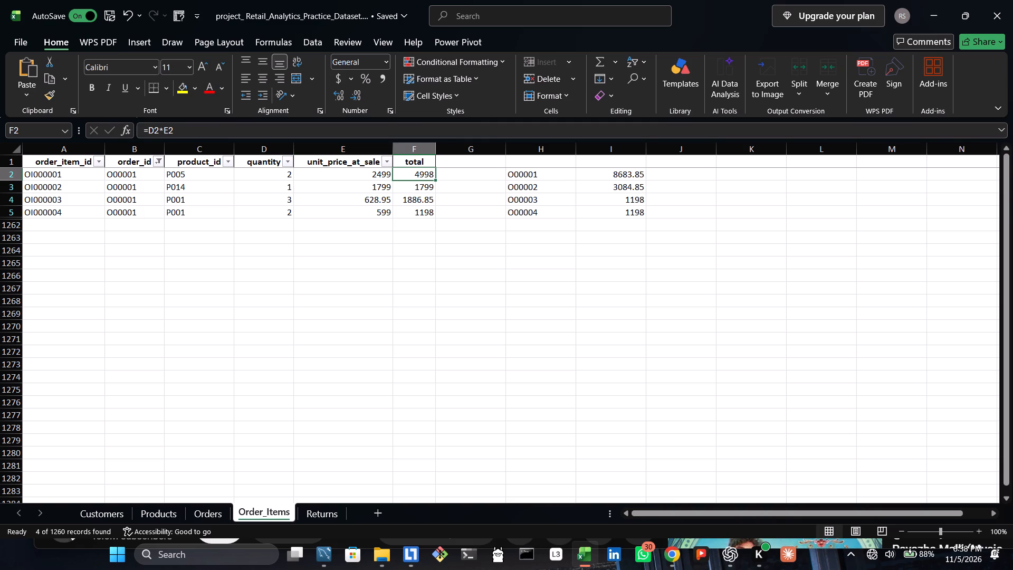
Check the sum of the filtered line totals in F2 to F5 for order O00001 against the SUMIF result in I2.
{"action": "left_click_drag", "start_coordinate": [422, 176], "coordinate": [424, 214]}
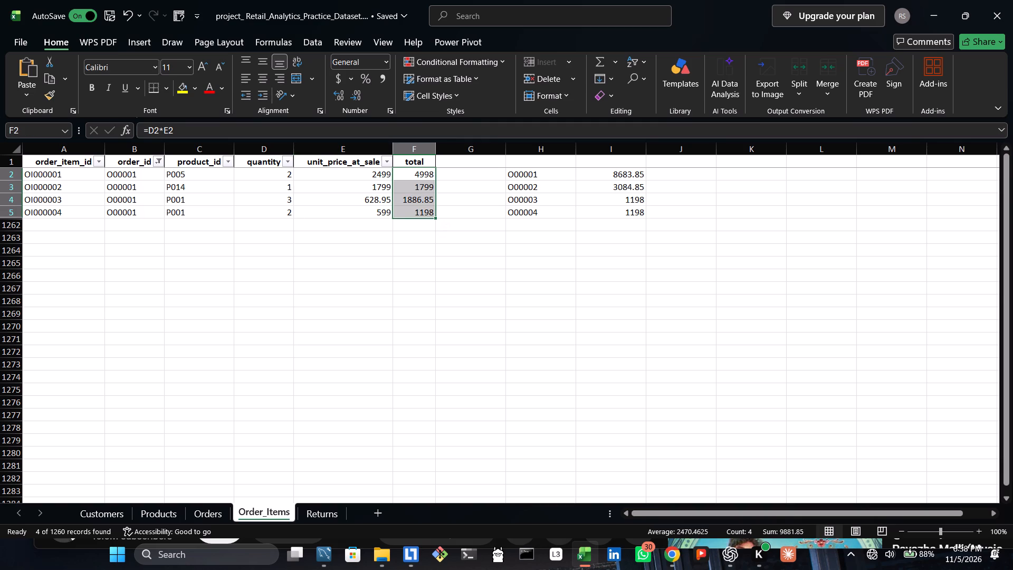
{"action": "left_click_drag", "start_coordinate": [153, 174], "coordinate": [0, 306]}
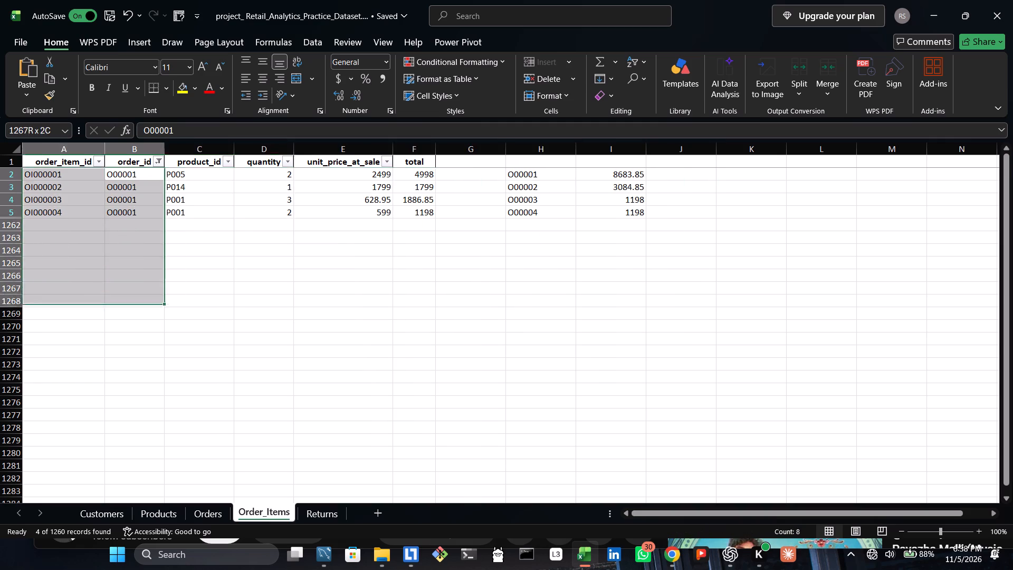
{"action": "left_click_drag", "start_coordinate": [0, 306], "coordinate": [298, 445]}
{"action": "left_click", "coordinate": [561, 350]}
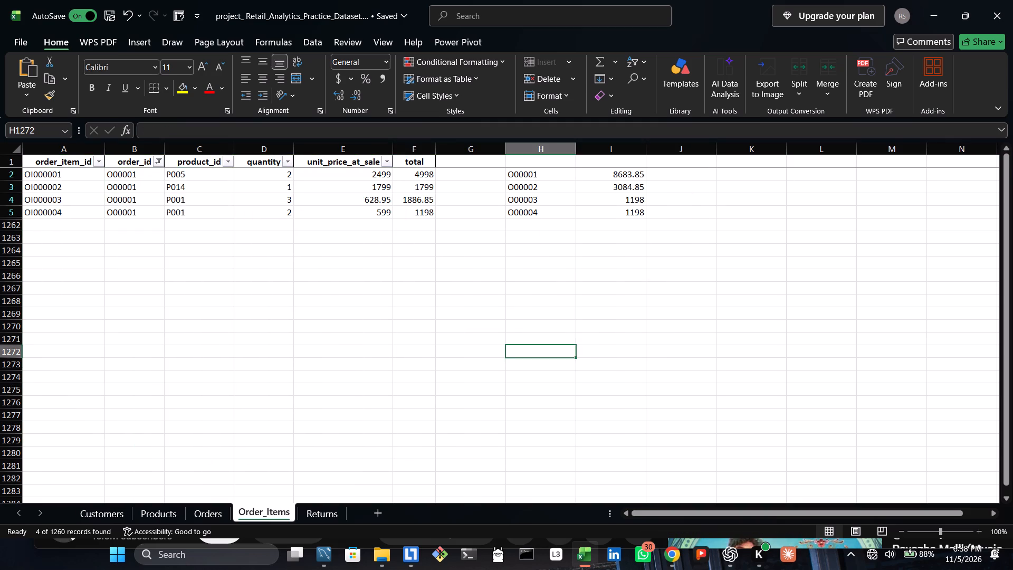
{"action": "scroll", "coordinate": [561, 350], "scroll_direction": "down", "scroll_amount": 4}
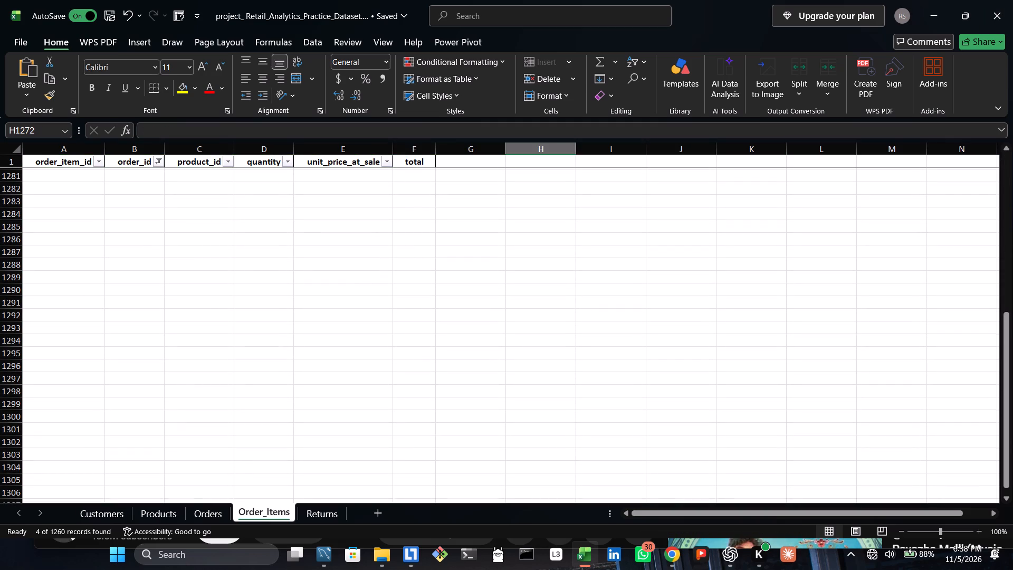
{"action": "left_click_drag", "start_coordinate": [1011, 321], "coordinate": [959, 8]}
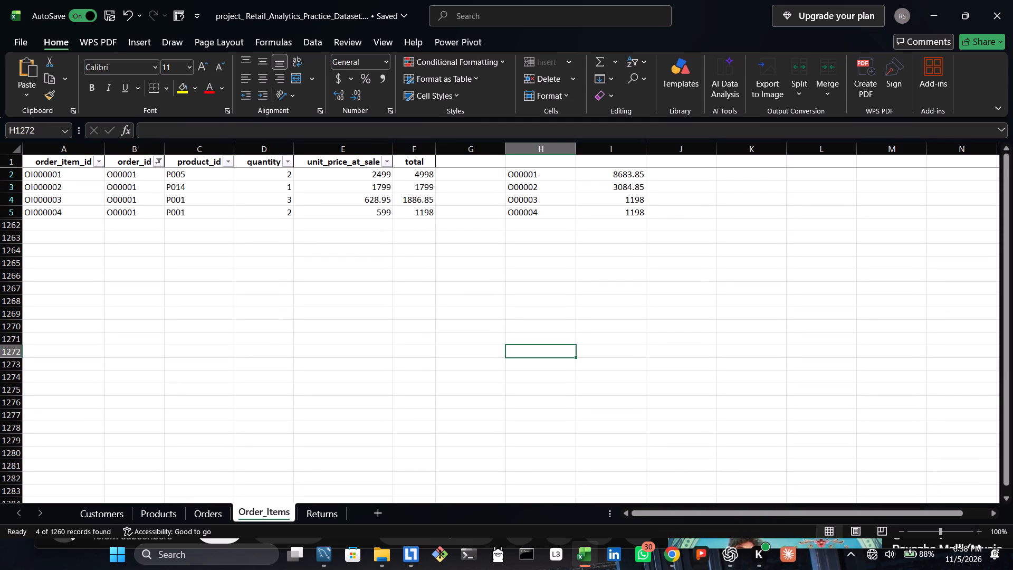
{"action": "double_click", "coordinate": [639, 193]}
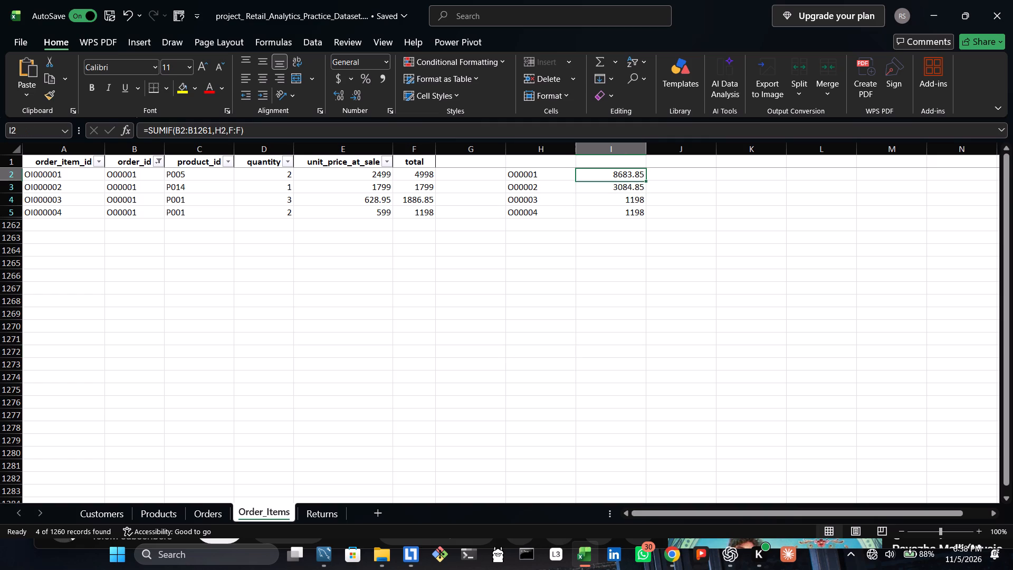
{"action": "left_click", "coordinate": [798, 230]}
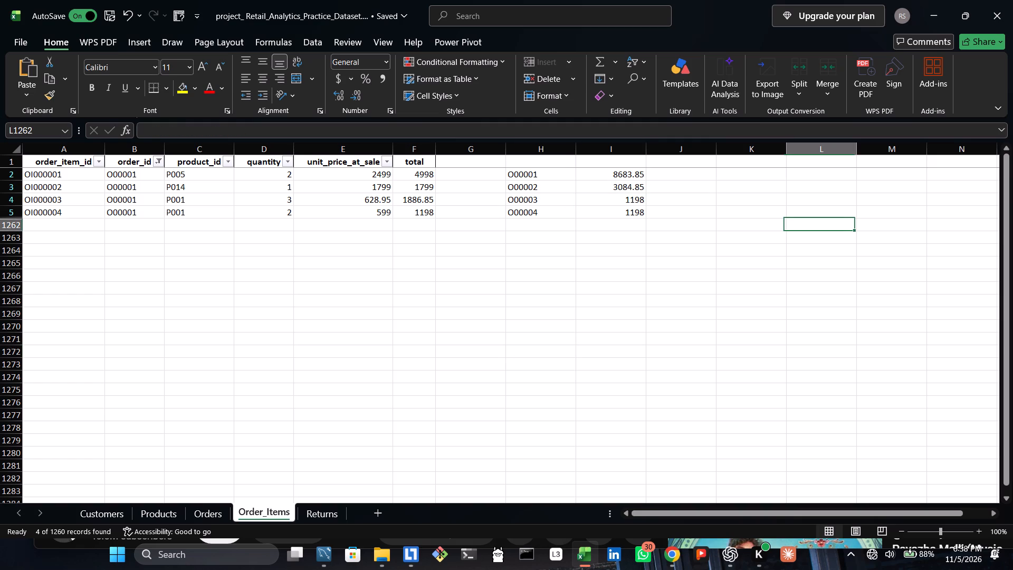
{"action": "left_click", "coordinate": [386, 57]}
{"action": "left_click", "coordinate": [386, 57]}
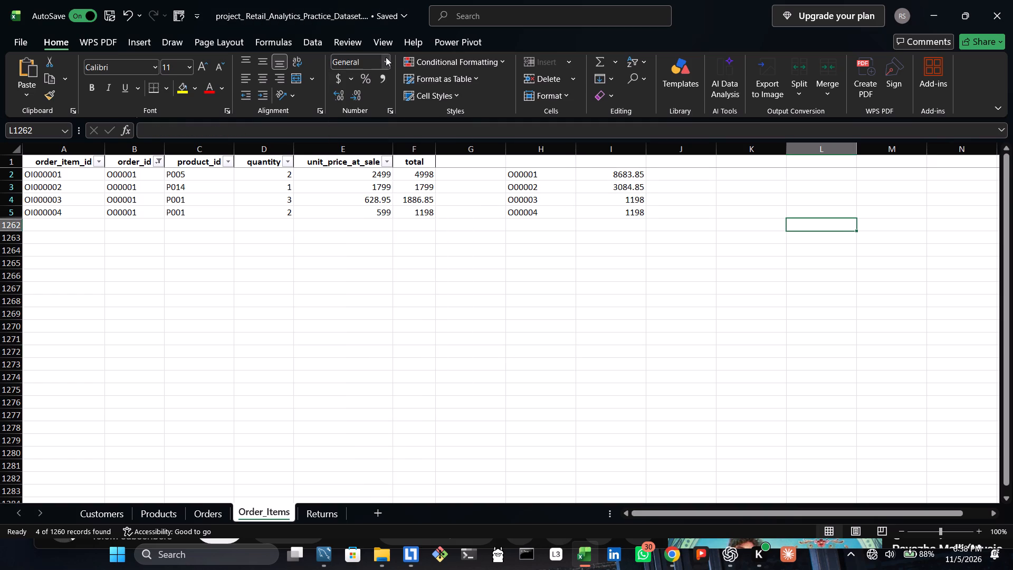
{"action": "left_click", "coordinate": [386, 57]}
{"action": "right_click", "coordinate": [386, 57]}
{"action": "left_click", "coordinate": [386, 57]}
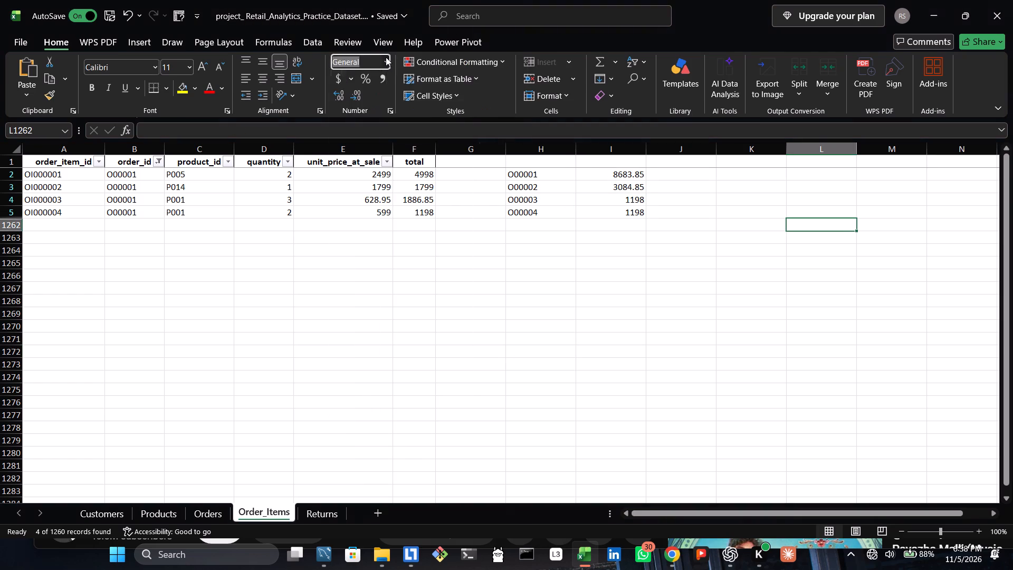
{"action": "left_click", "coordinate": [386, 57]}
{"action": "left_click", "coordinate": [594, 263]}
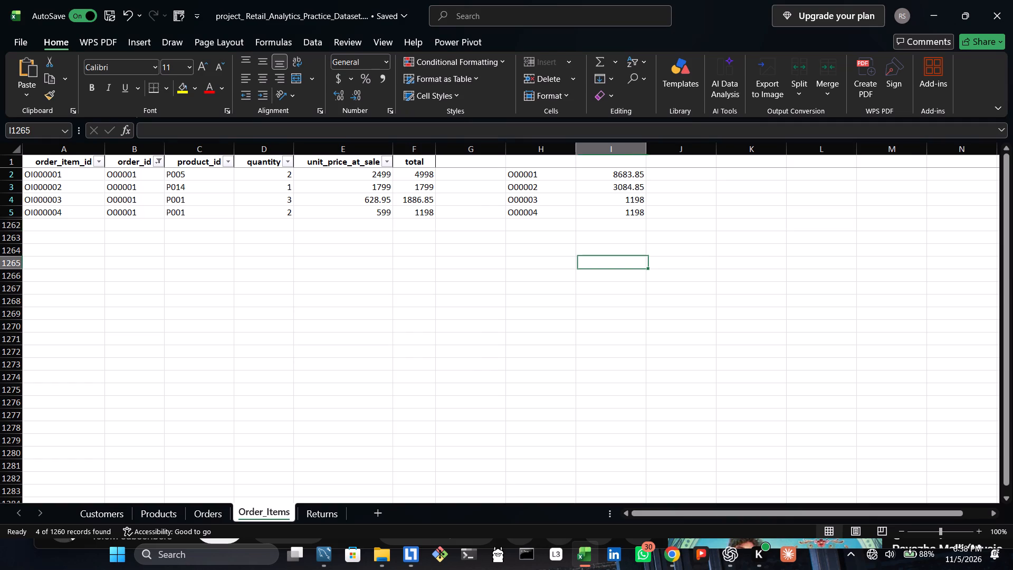
Compare the filtered order IDs in column B with the unique order list, and check the sum of I2 to I5.
{"action": "left_click_drag", "start_coordinate": [541, 173], "coordinate": [674, 214]}
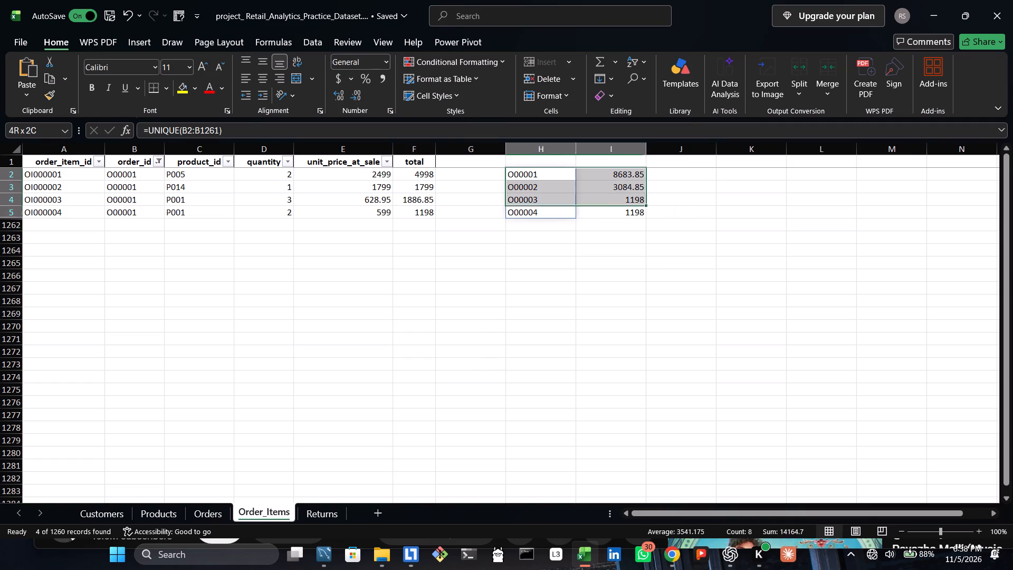
{"action": "left_click_drag", "start_coordinate": [674, 214], "coordinate": [292, 195]}
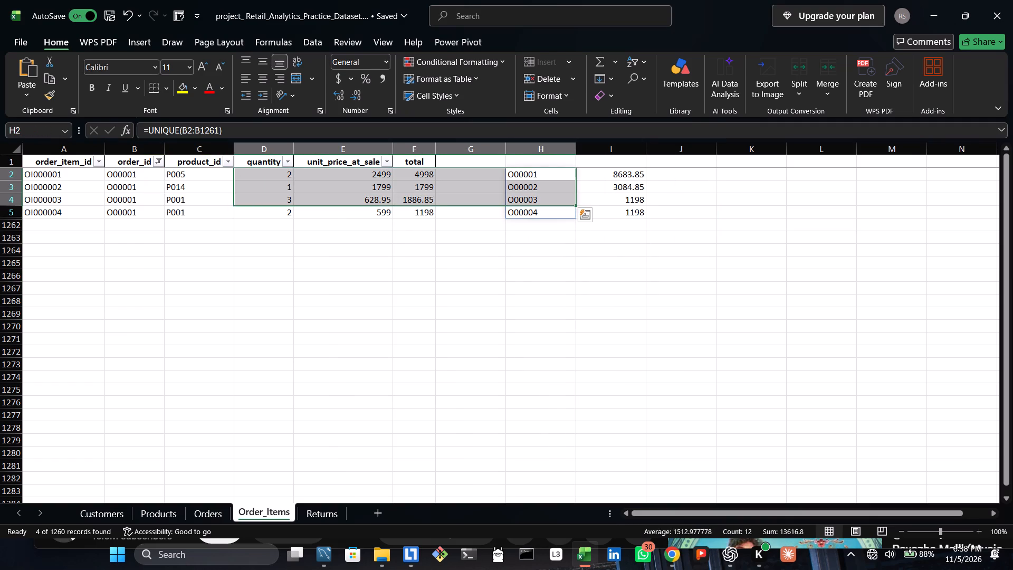
{"action": "left_click", "coordinate": [199, 242]}
{"action": "left_click_drag", "start_coordinate": [149, 174], "coordinate": [148, 208]}
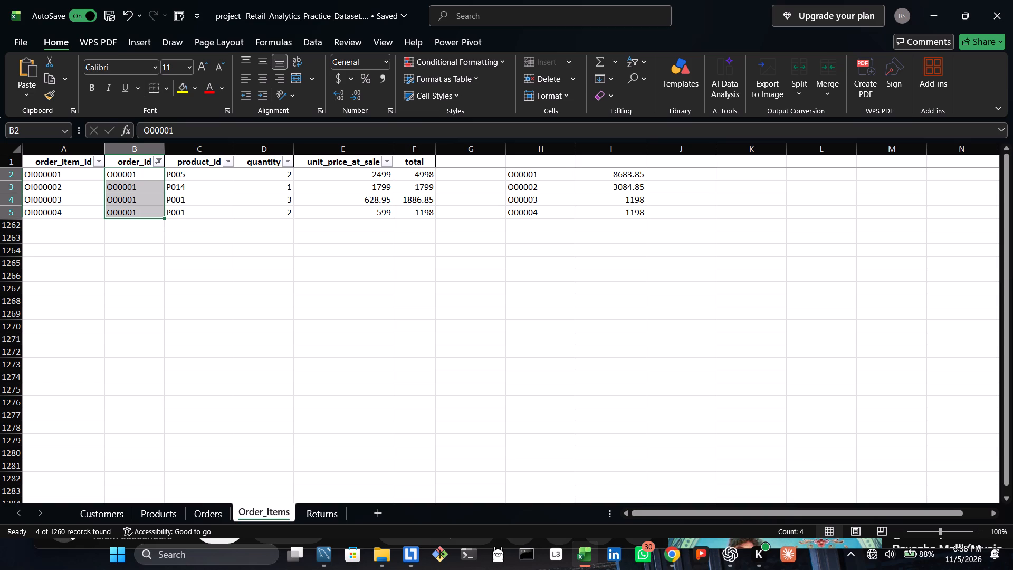
{"action": "left_click_drag", "start_coordinate": [622, 177], "coordinate": [620, 215]}
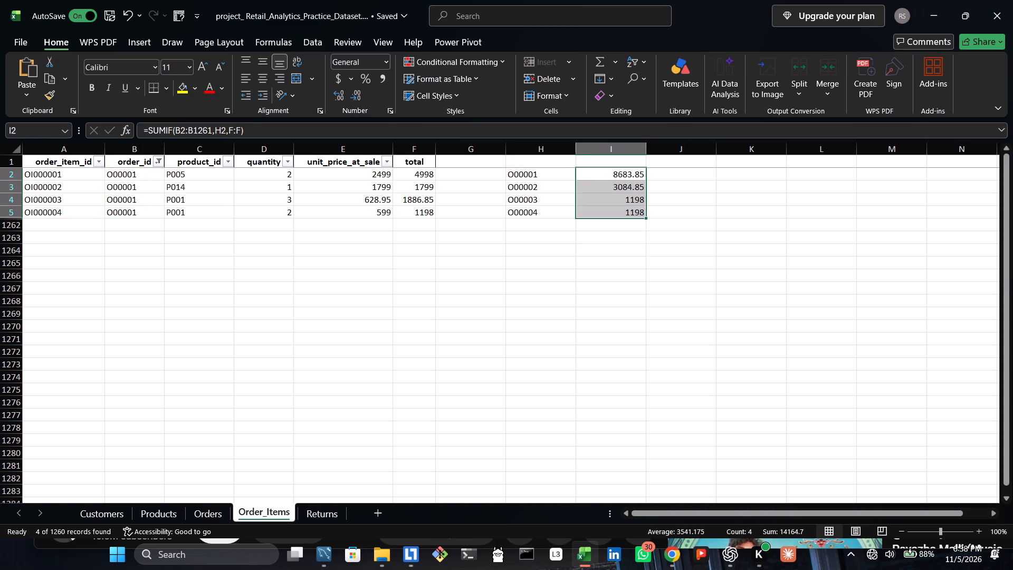
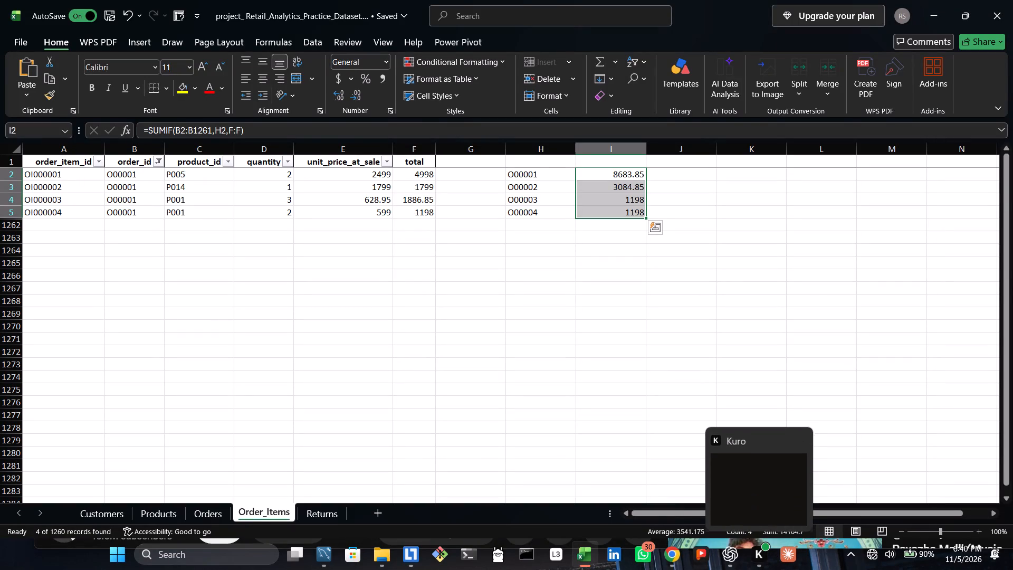
Undo the O00001 filter on the order_id column and review the SUMIF formula in I2.
{"action": "key", "text": "z"}
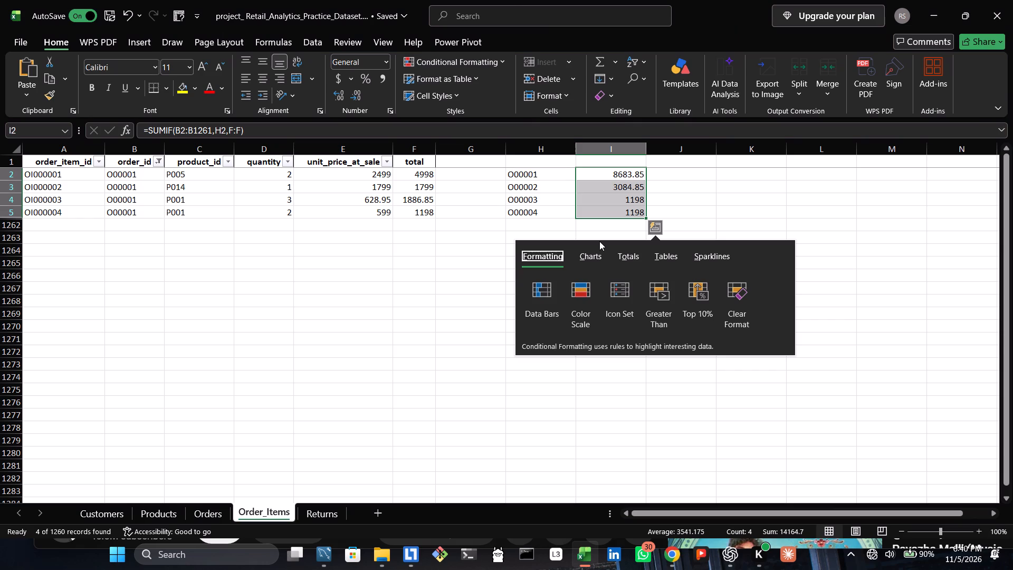
{"action": "key", "text": "ctrl+z"}
{"action": "key", "text": "ctrl+z"}
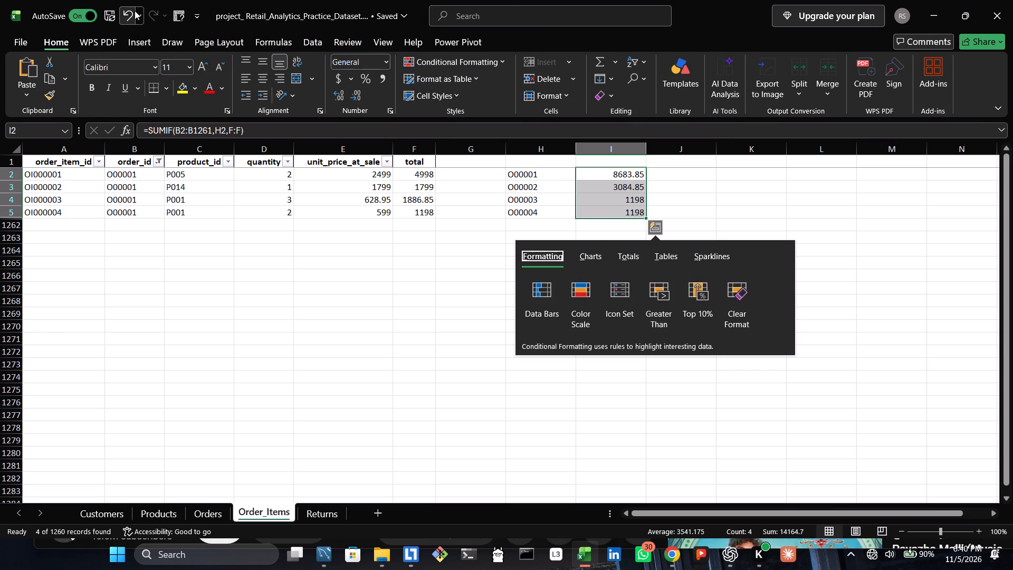
{"action": "left_click", "coordinate": [135, 10]}
{"action": "left_click", "coordinate": [730, 276]}
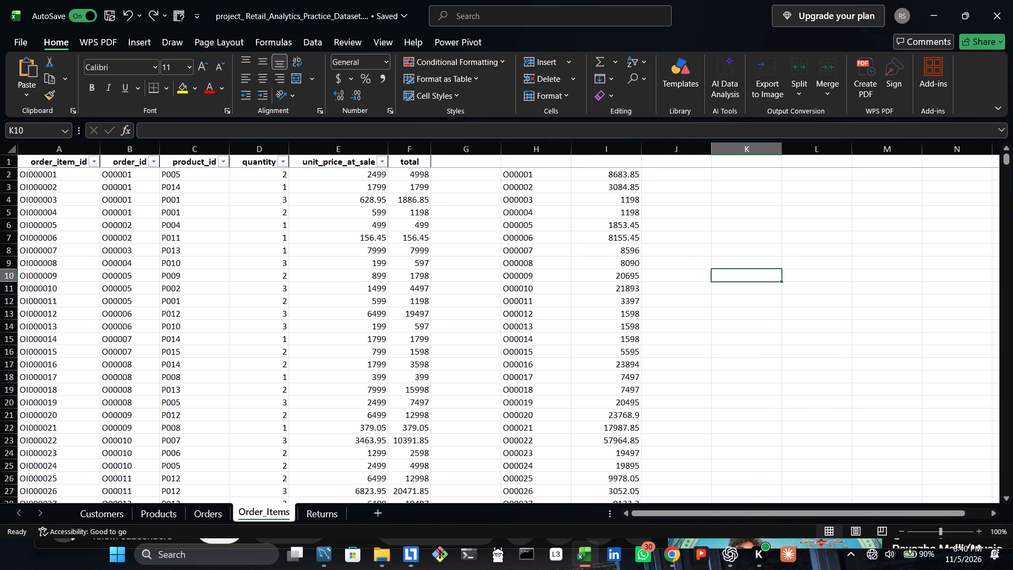
{"action": "left_click", "coordinate": [613, 177]}
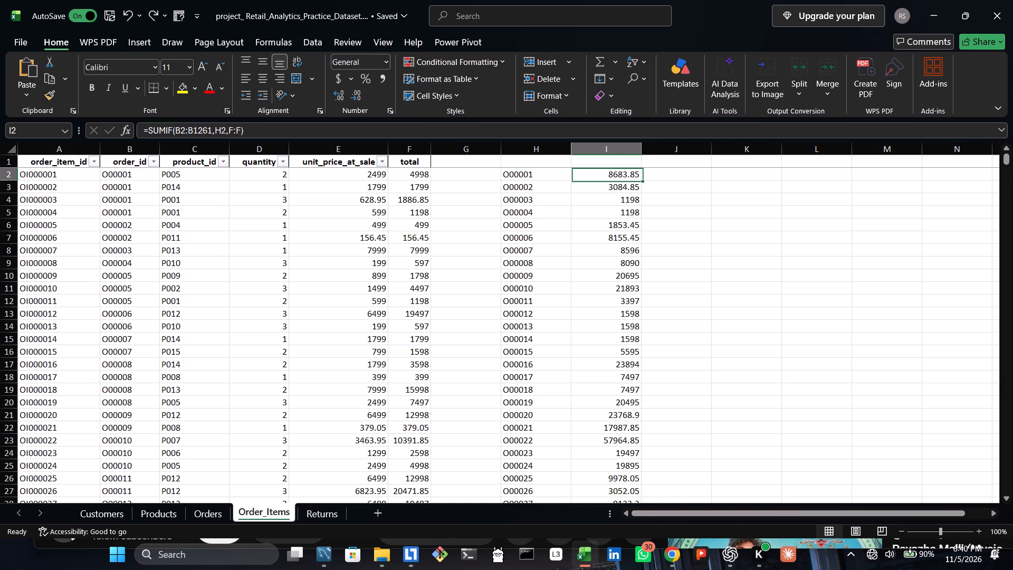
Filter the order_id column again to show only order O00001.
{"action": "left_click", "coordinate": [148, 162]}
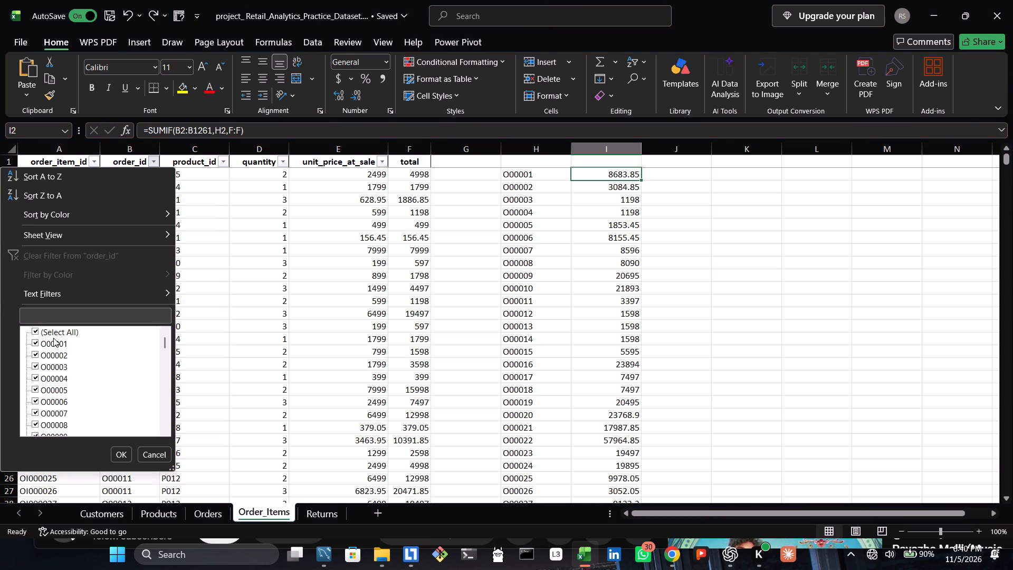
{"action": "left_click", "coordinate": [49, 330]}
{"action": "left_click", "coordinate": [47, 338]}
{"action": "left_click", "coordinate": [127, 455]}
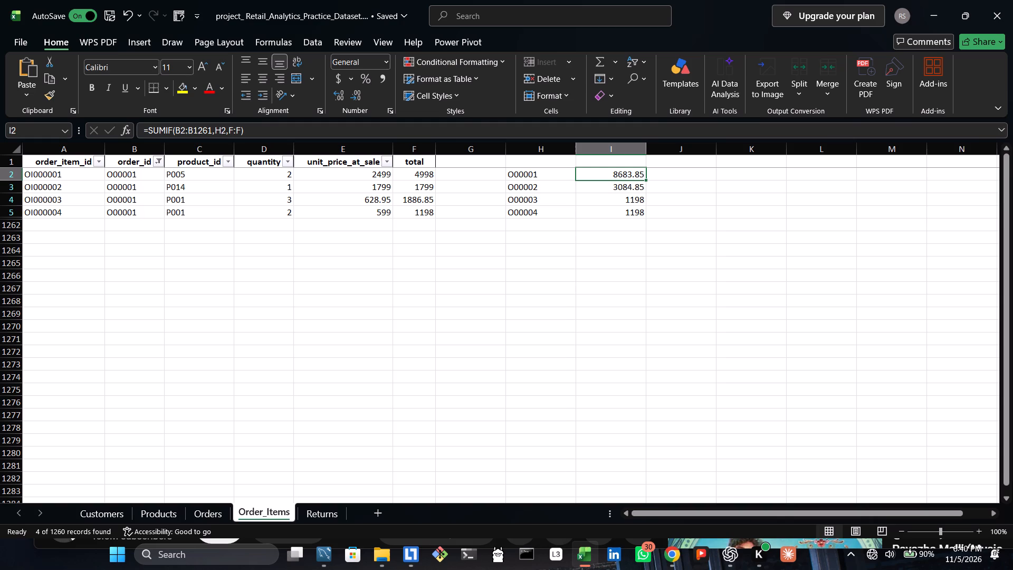
Check the sum of the filtered line totals in F2 to F5 against the SUMIF result in I2.
{"action": "left_click_drag", "start_coordinate": [415, 173], "coordinate": [412, 212]}
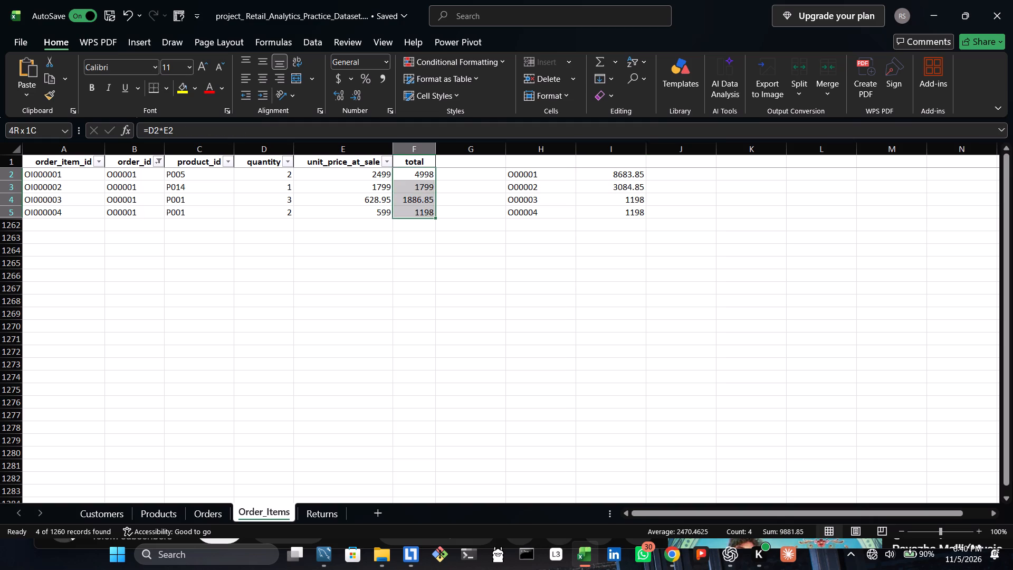
{"action": "left_click_drag", "start_coordinate": [412, 212], "coordinate": [636, 328]}
{"action": "left_click", "coordinate": [636, 328]}
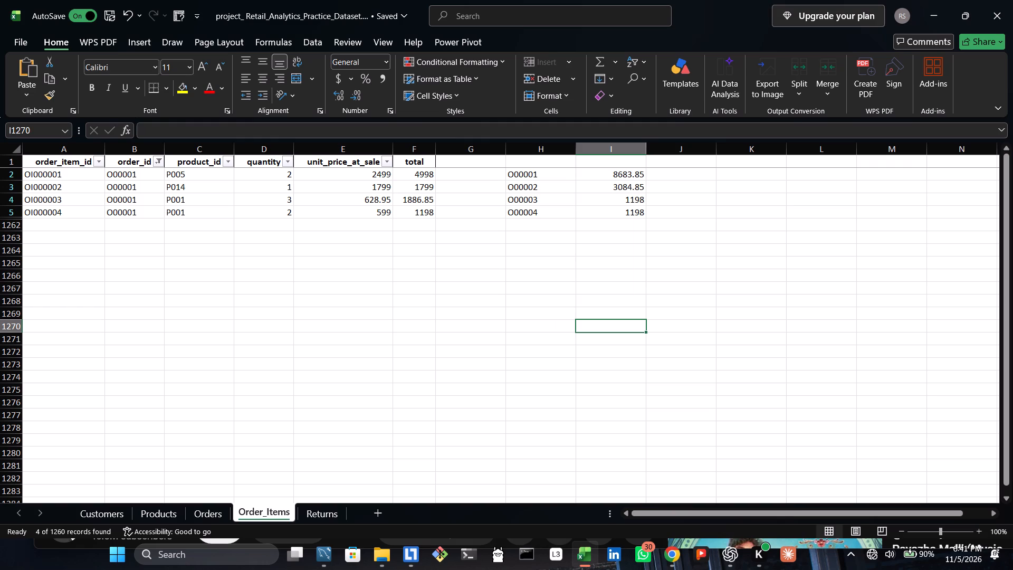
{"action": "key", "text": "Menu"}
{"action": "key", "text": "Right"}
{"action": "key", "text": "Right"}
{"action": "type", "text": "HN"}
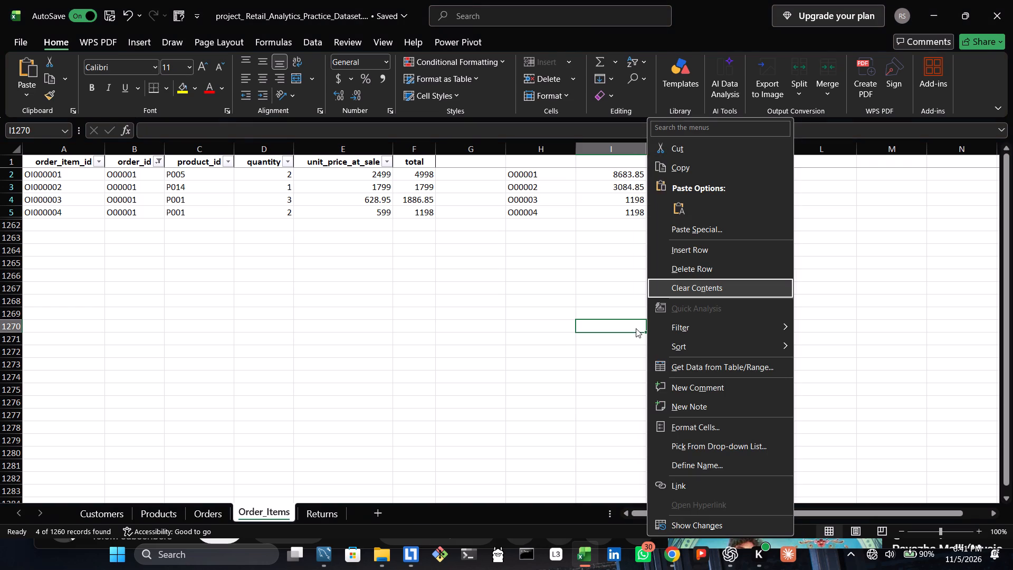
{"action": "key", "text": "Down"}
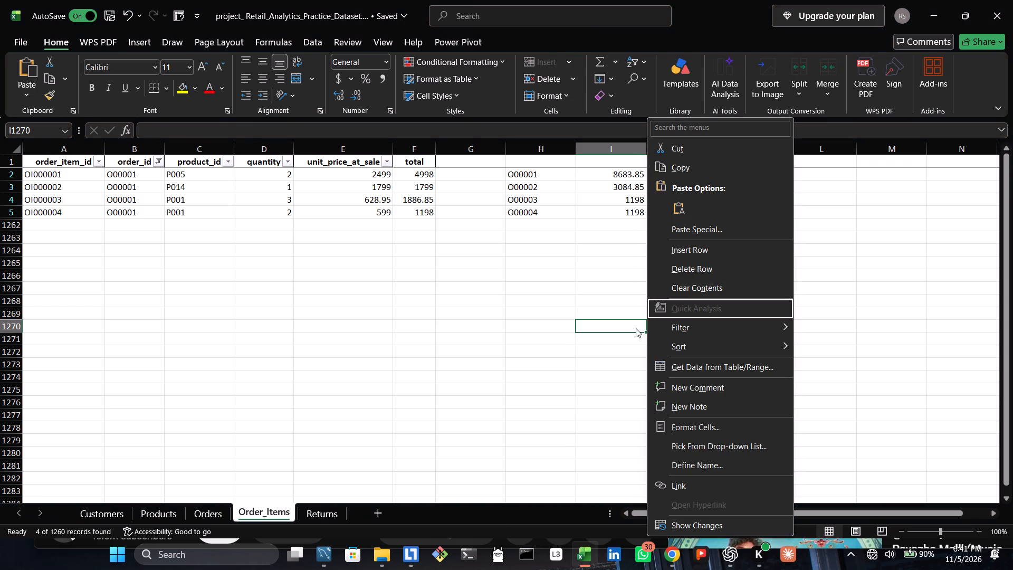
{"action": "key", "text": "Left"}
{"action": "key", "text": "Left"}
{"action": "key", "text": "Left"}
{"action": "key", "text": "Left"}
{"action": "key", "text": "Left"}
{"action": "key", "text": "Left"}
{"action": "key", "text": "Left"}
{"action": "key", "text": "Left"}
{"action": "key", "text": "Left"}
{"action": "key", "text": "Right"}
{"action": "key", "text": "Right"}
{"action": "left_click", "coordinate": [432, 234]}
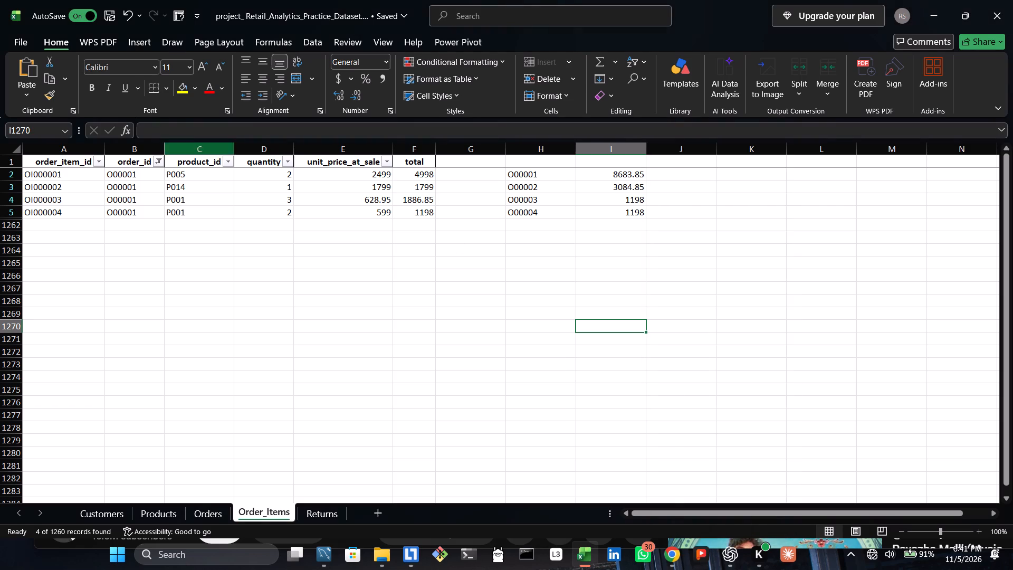
Undo the O00001 filter on the order_id column and the earlier change to cell J503.
{"action": "left_click", "coordinate": [135, 18]}
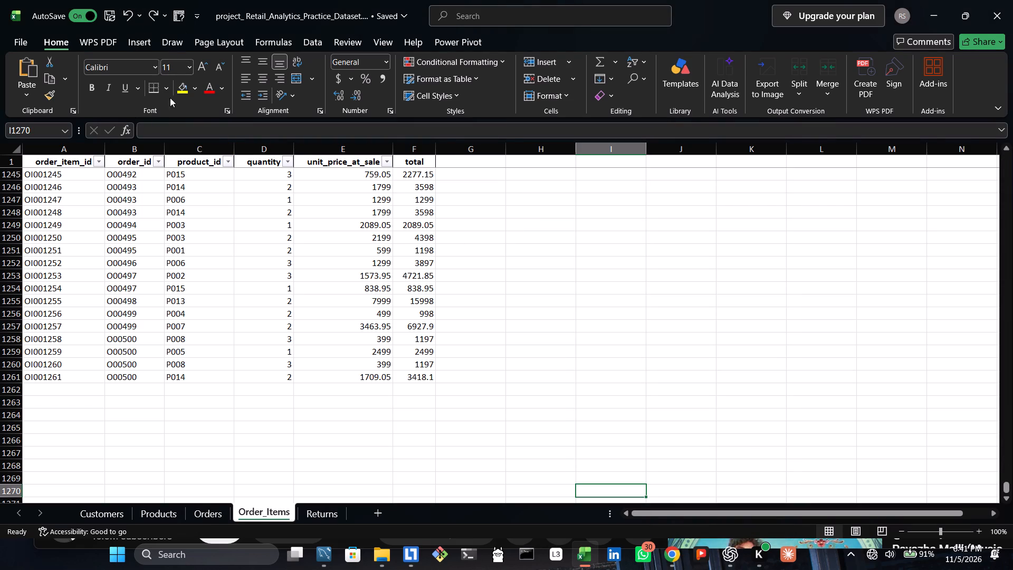
{"action": "left_click", "coordinate": [121, 17]}
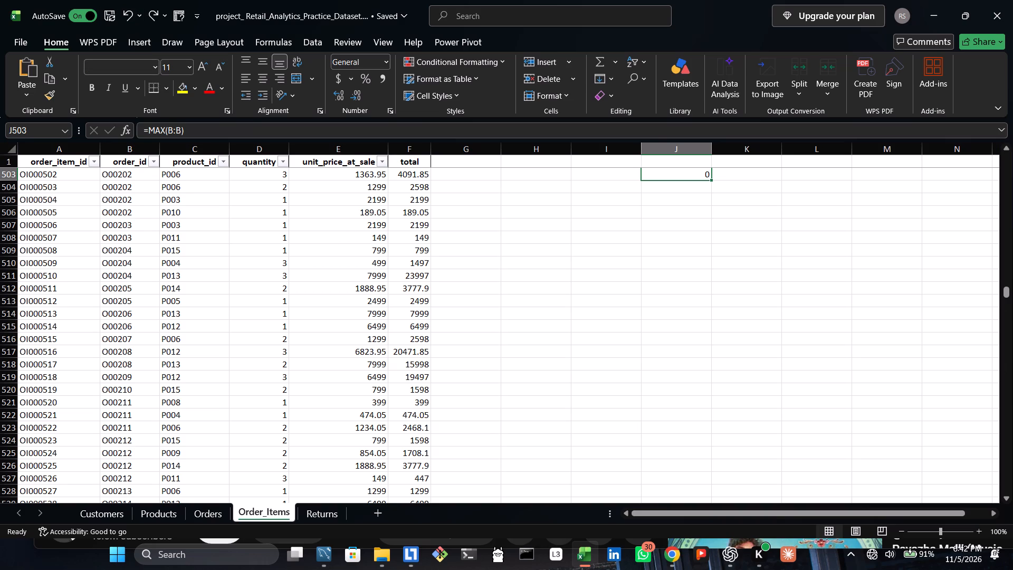
Enter a second SUMIF for order O00001 in J2, using range B2:B1262, criteria H2 and sum range F2:F1262.
{"action": "left_click_drag", "start_coordinate": [1009, 294], "coordinate": [1006, 269]}
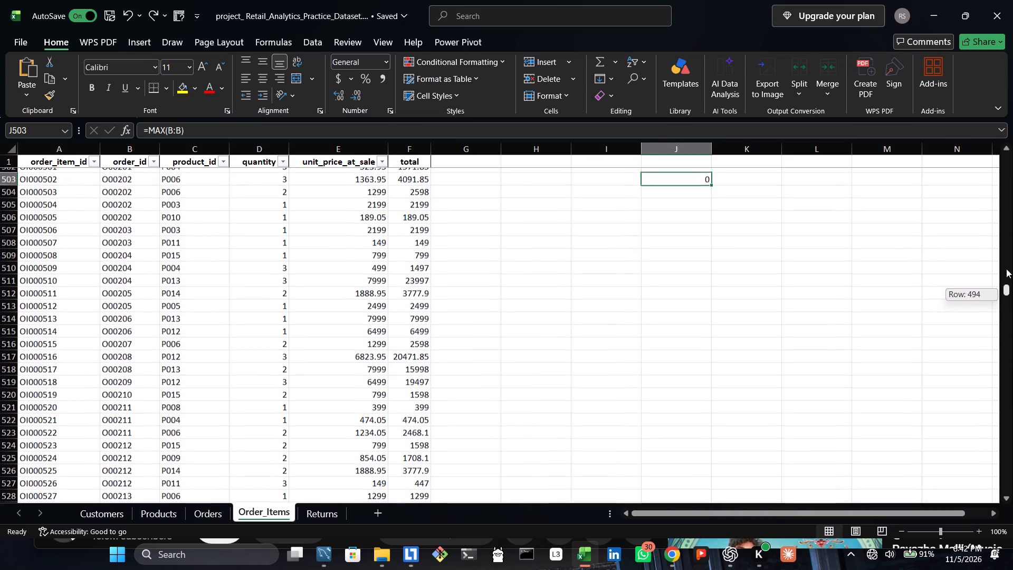
{"action": "left_click_drag", "start_coordinate": [1006, 269], "coordinate": [1002, 124]}
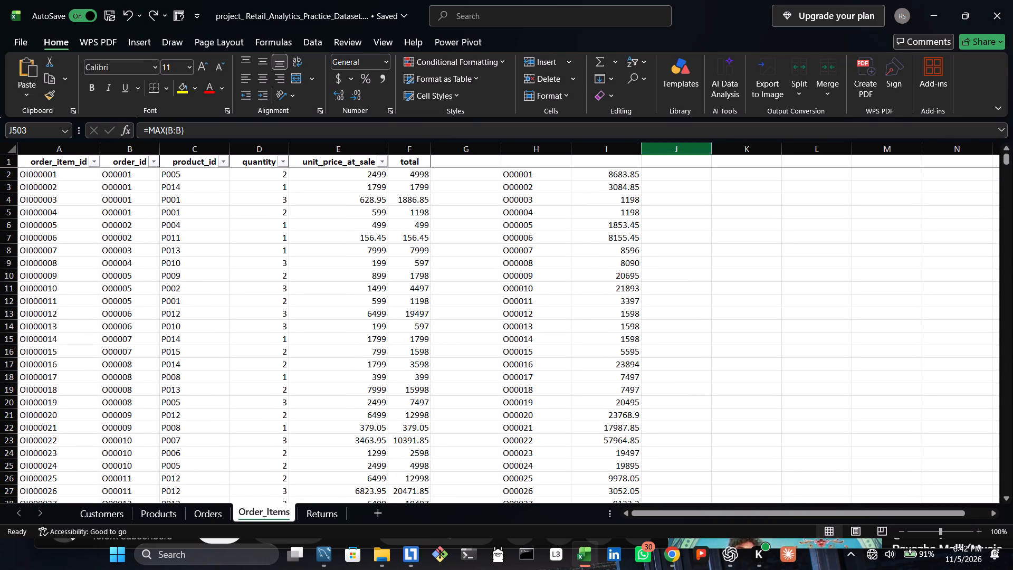
{"action": "left_click", "coordinate": [658, 175]}
{"action": "right_click", "coordinate": [658, 175]}
{"action": "double_click", "coordinate": [658, 175]}
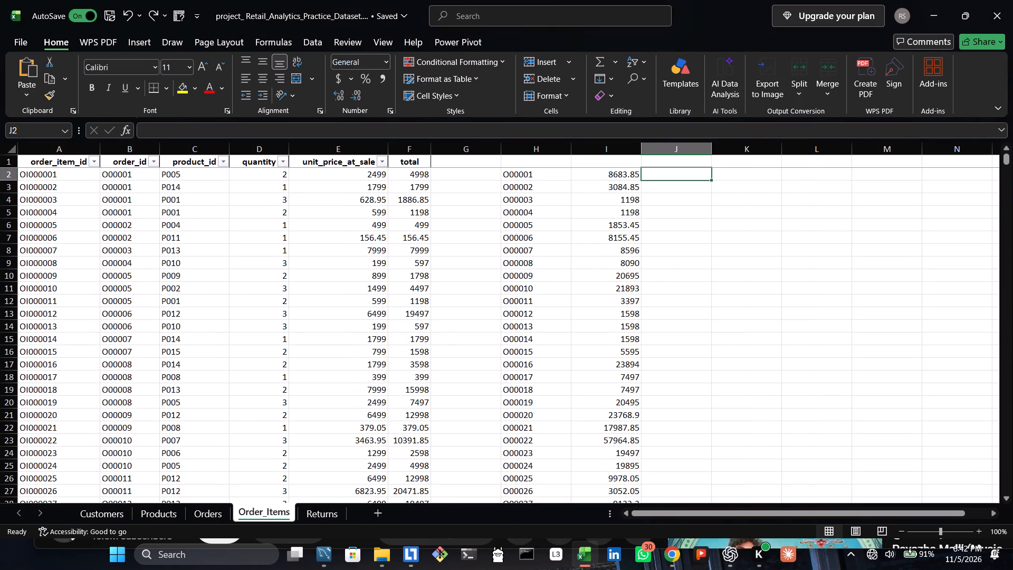
{"action": "double_click", "coordinate": [658, 175]}
{"action": "key", "text": "equal"}
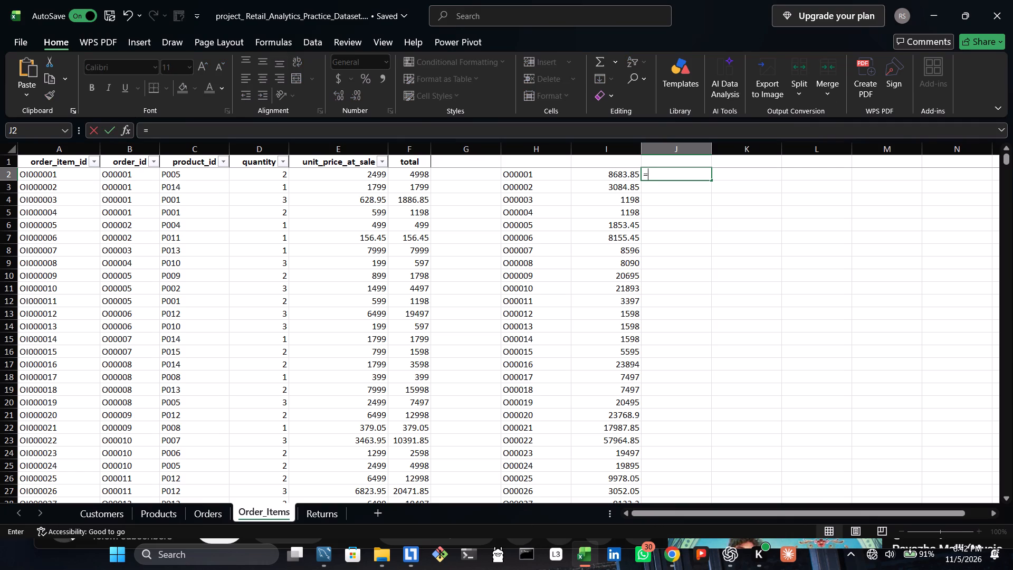
{"action": "type", "text": "SUM"}
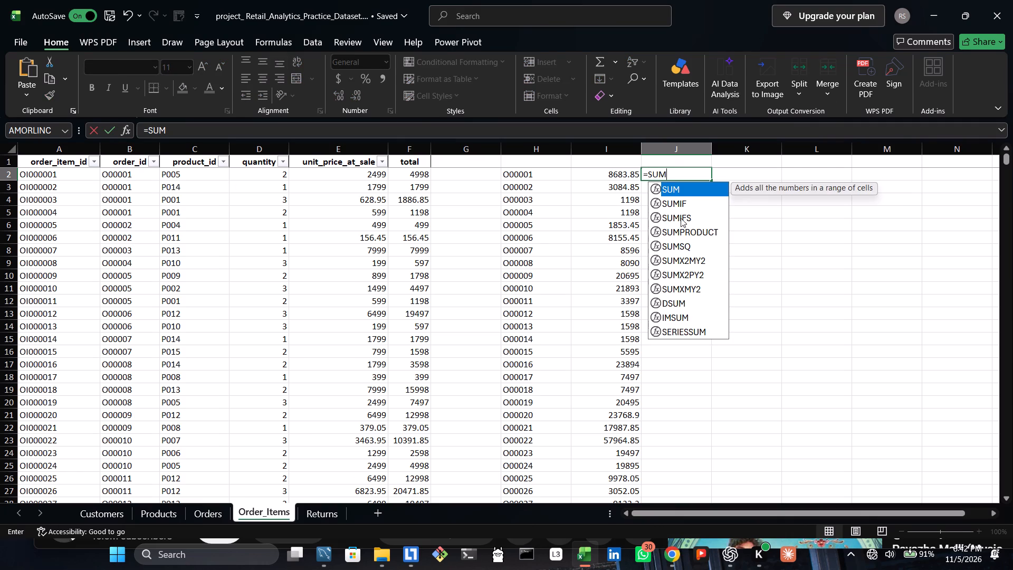
{"action": "double_click", "coordinate": [682, 205]}
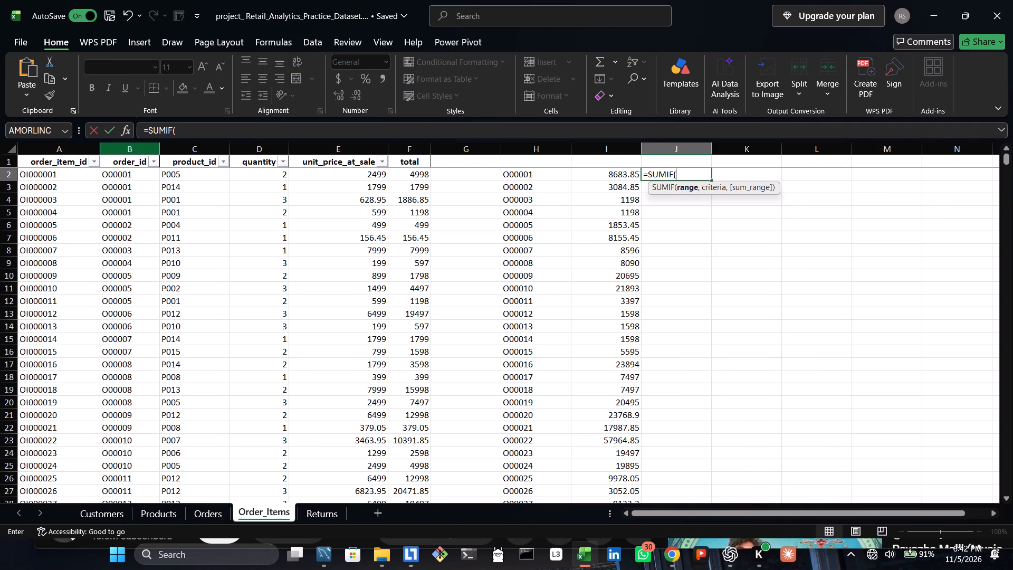
{"action": "left_click", "coordinate": [64, 177]}
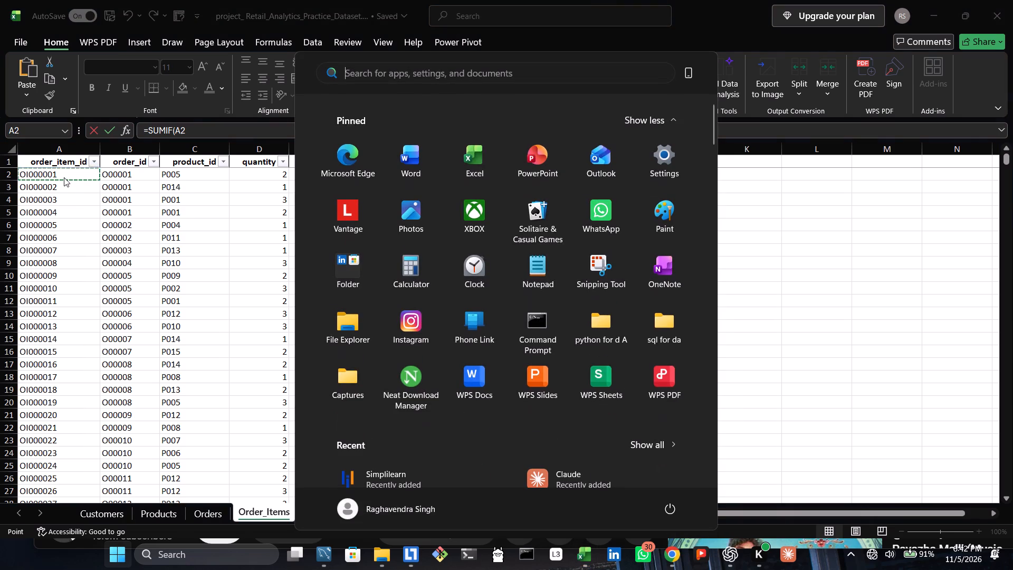
{"action": "left_click", "coordinate": [135, 168]}
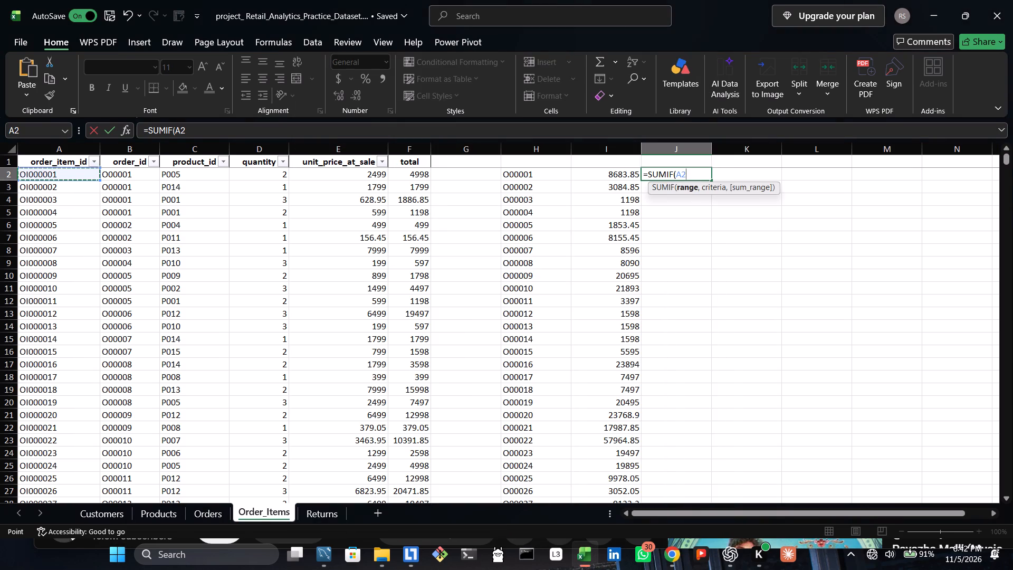
{"action": "left_click", "coordinate": [135, 174]}
{"action": "key", "text": "ctrl+shift+Down"}
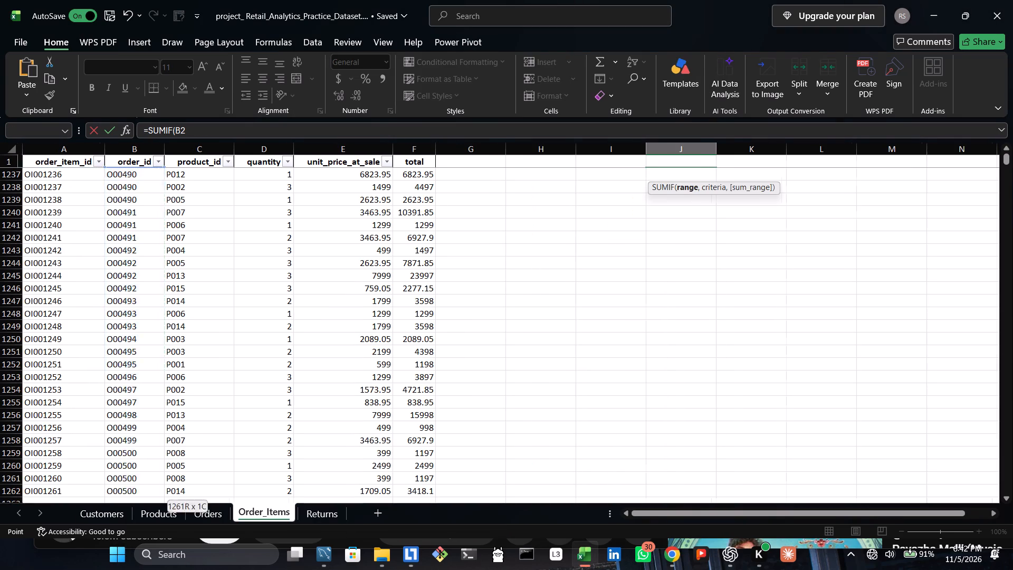
{"action": "key", "text": "comma"}
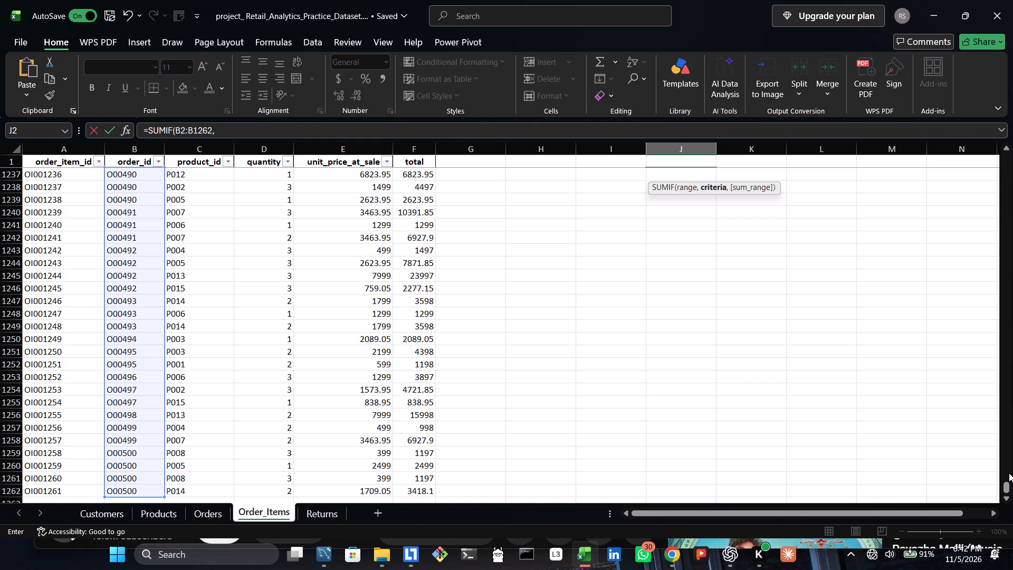
{"action": "left_click_drag", "start_coordinate": [1004, 482], "coordinate": [980, 139]}
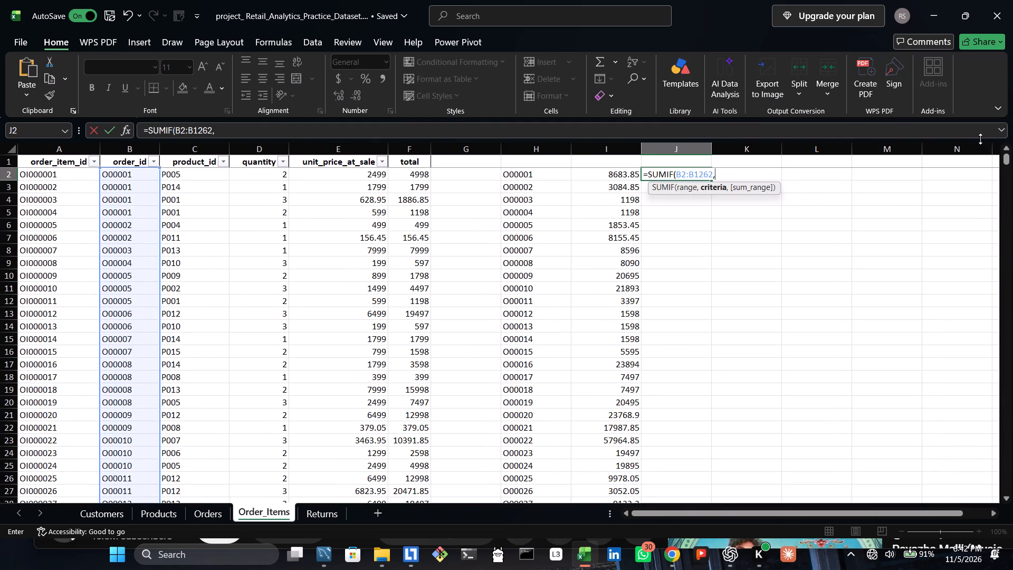
{"action": "left_click", "coordinate": [525, 176]}
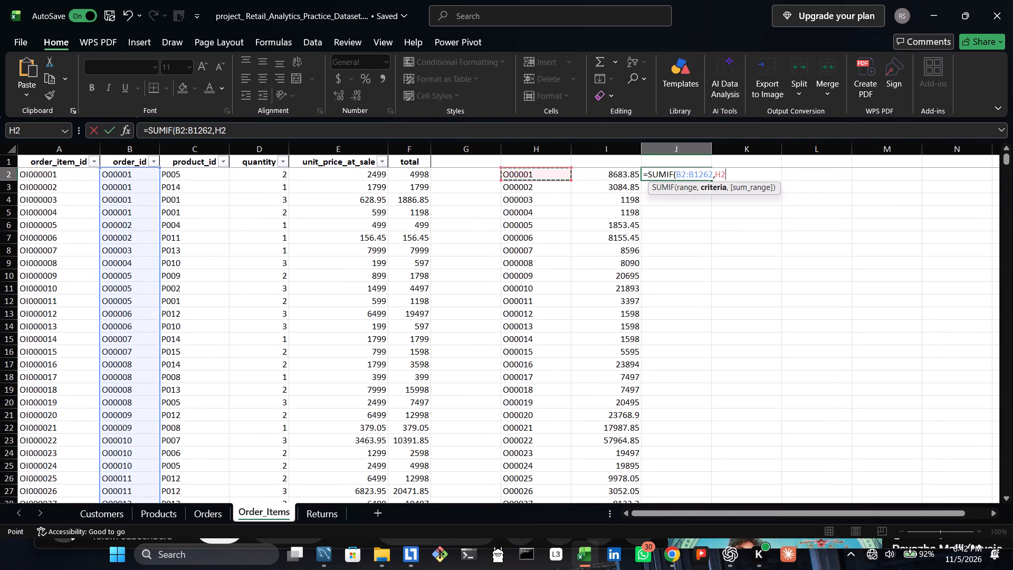
{"action": "key", "text": "comma"}
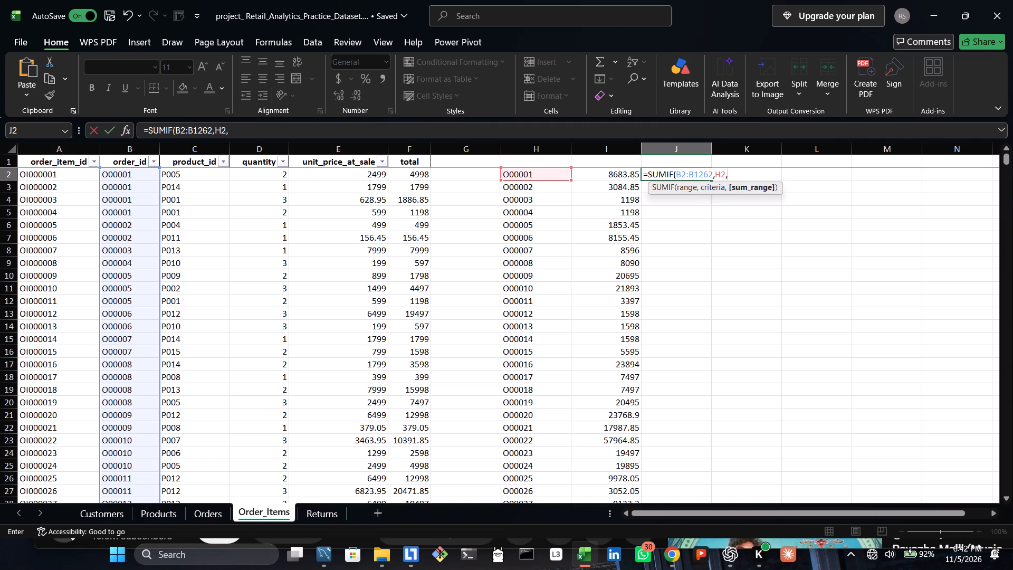
{"action": "right_click", "coordinate": [525, 176]}
{"action": "left_click", "coordinate": [421, 175]}
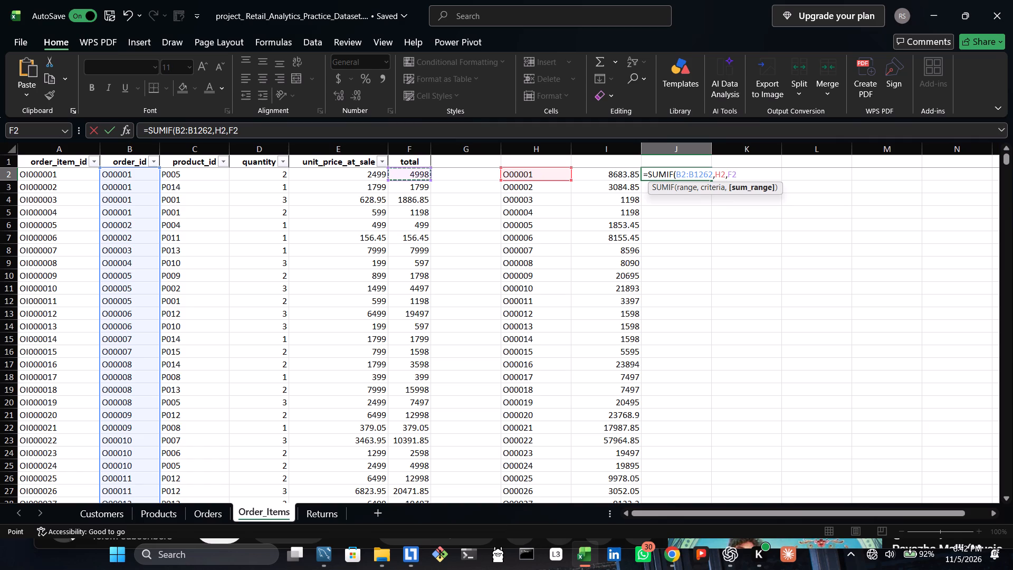
{"action": "key", "text": "ctrl+shift+Down"}
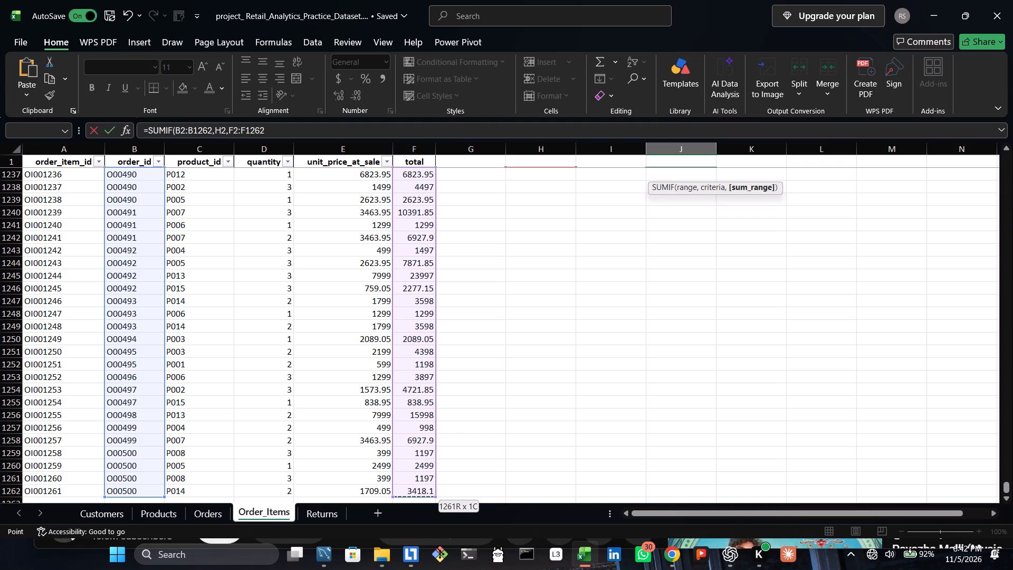
{"action": "key", "text": "Return"}
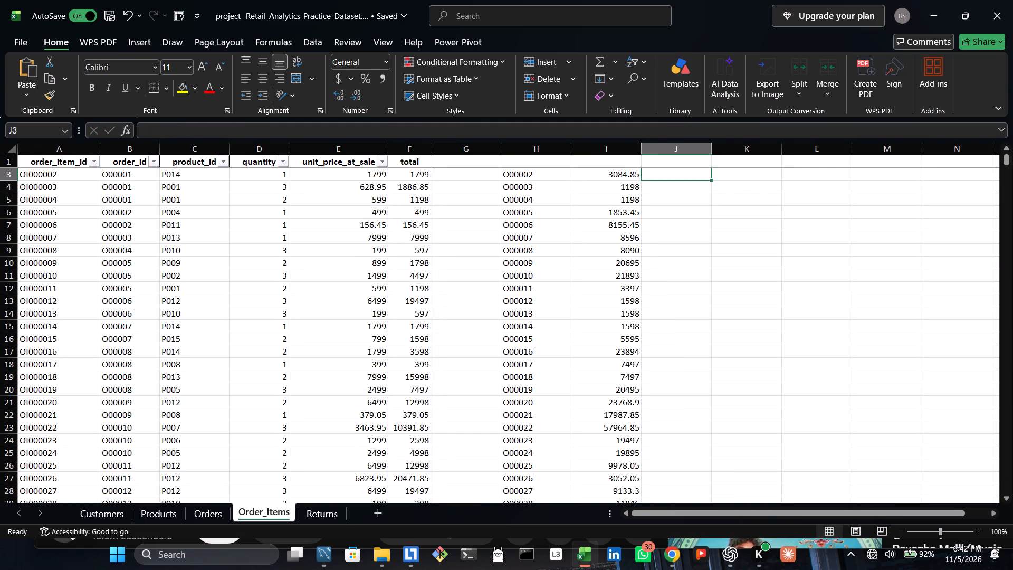
{"action": "left_click_drag", "start_coordinate": [1010, 161], "coordinate": [1004, 129]}
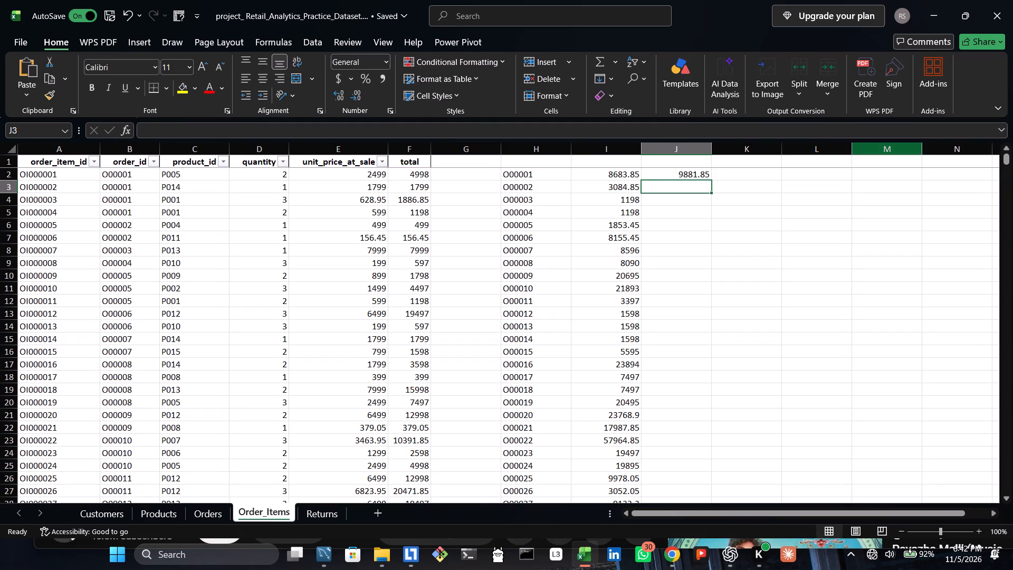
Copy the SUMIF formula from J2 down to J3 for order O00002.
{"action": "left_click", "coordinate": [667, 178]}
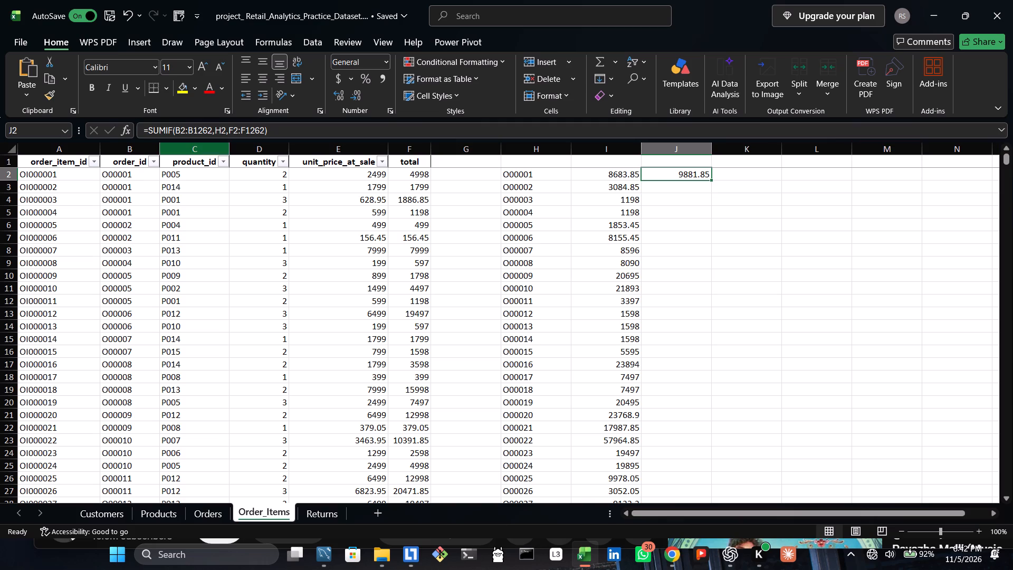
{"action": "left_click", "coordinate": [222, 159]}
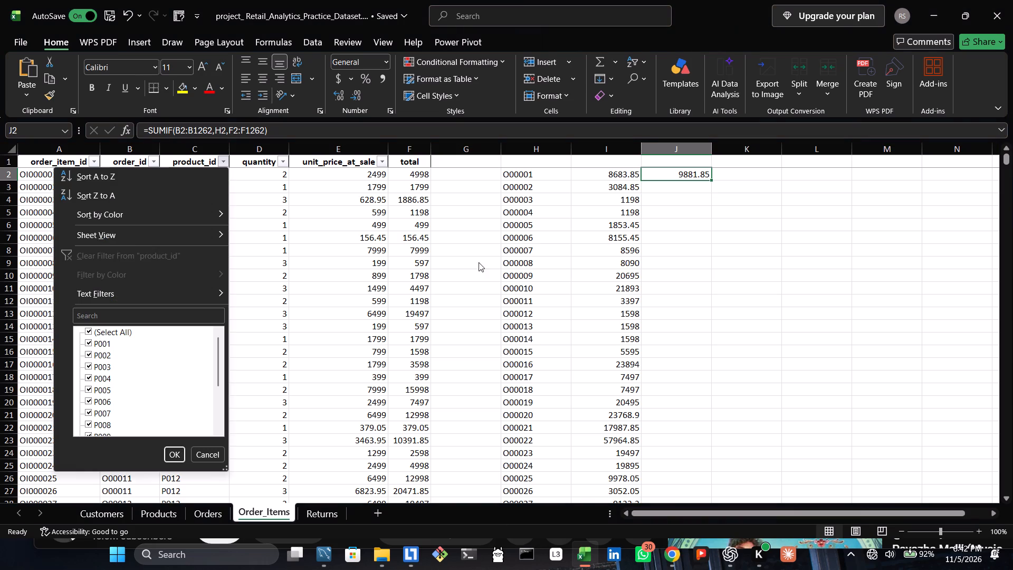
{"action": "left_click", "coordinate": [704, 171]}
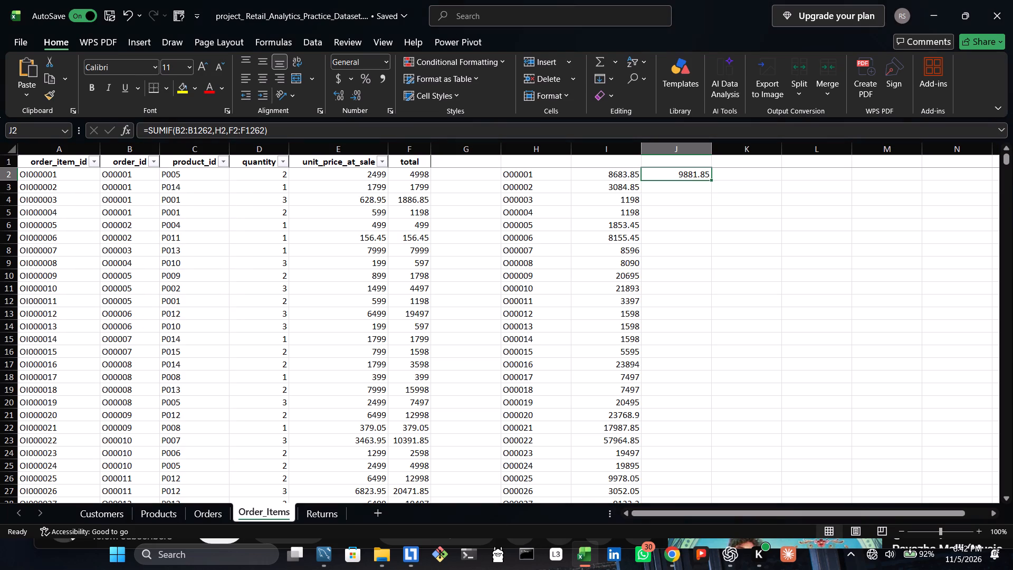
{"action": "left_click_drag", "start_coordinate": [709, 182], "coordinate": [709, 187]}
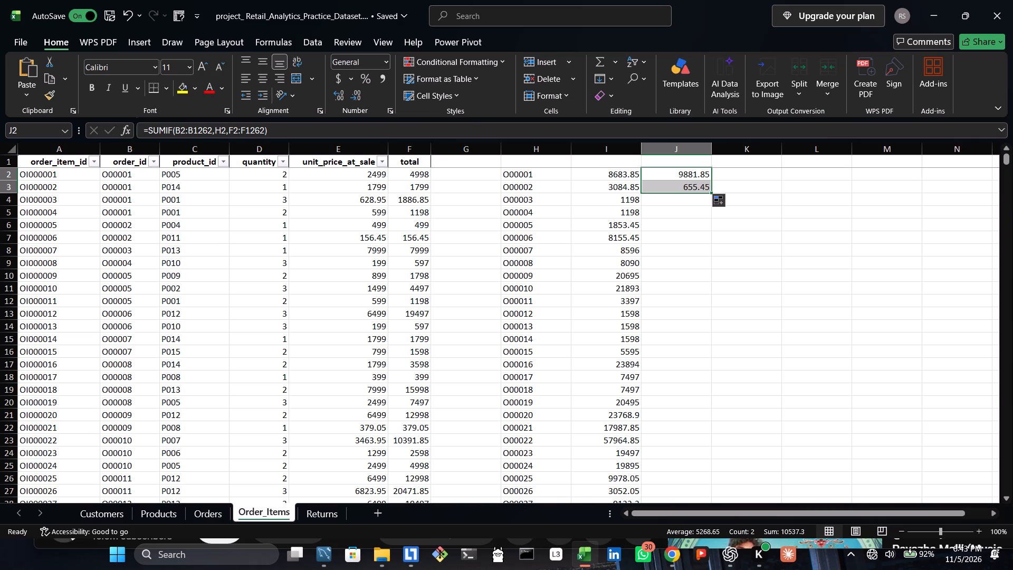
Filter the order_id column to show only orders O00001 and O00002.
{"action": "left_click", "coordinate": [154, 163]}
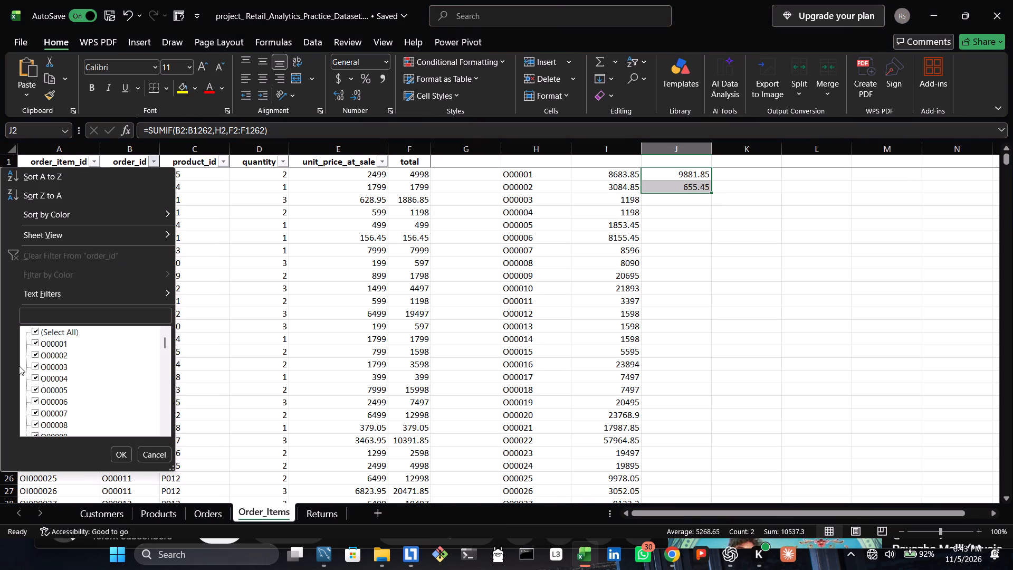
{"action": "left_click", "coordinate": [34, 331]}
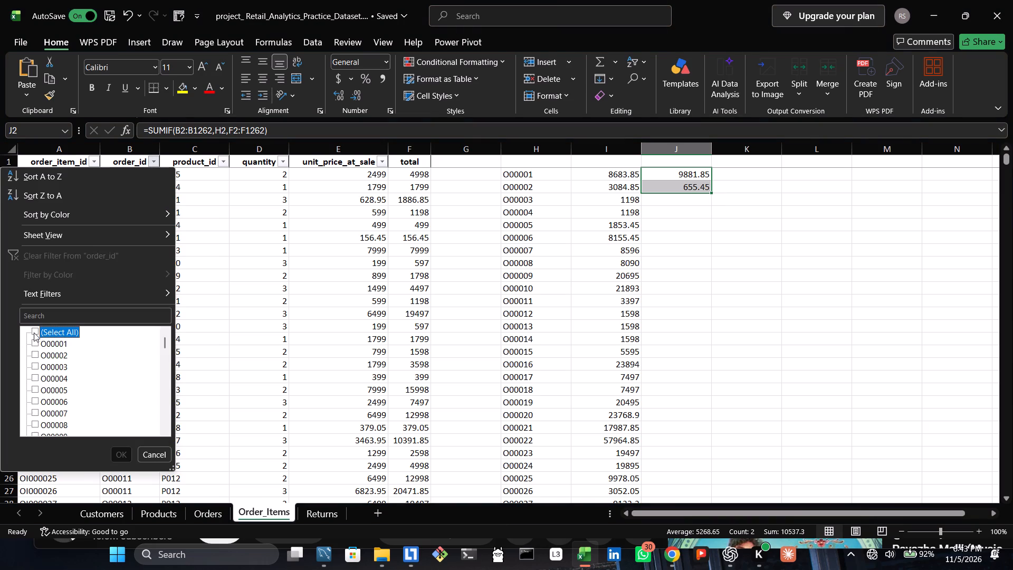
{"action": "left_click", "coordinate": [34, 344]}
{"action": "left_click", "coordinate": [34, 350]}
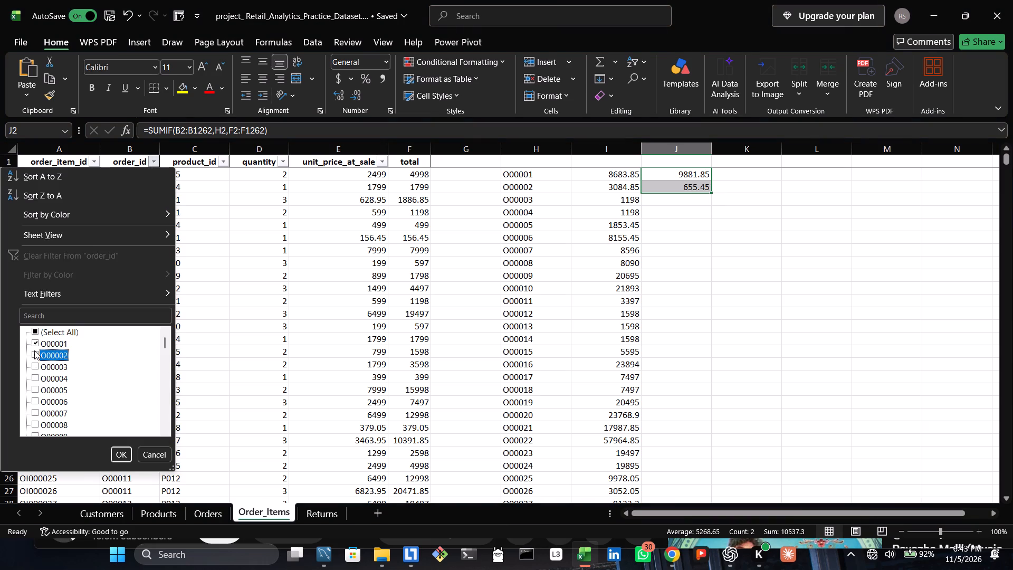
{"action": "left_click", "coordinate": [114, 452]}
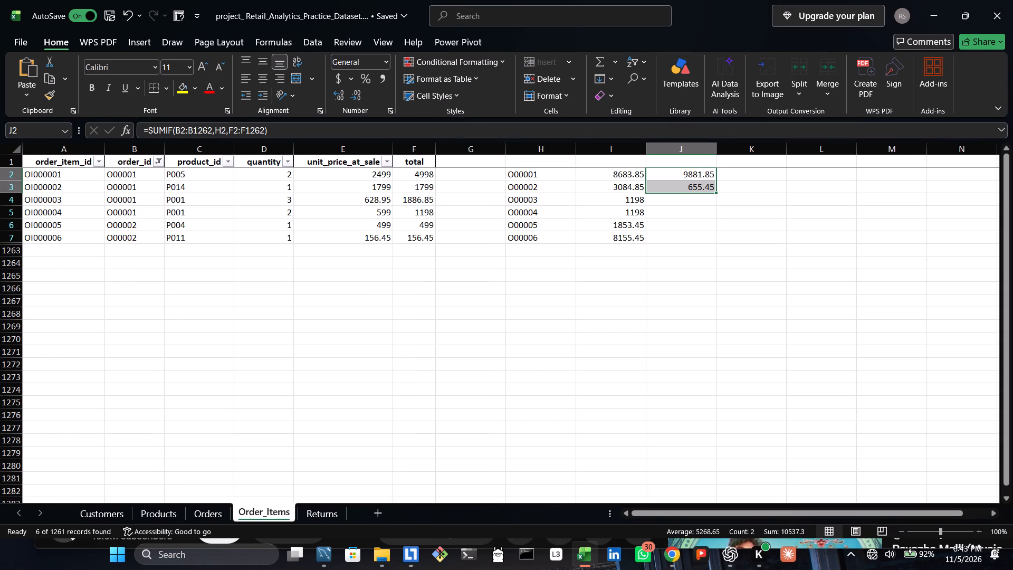
Check the sum of the O00002 line totals in F6 to F7 against the SUMIF result in J3.
{"action": "left_click_drag", "start_coordinate": [149, 225], "coordinate": [152, 231]}
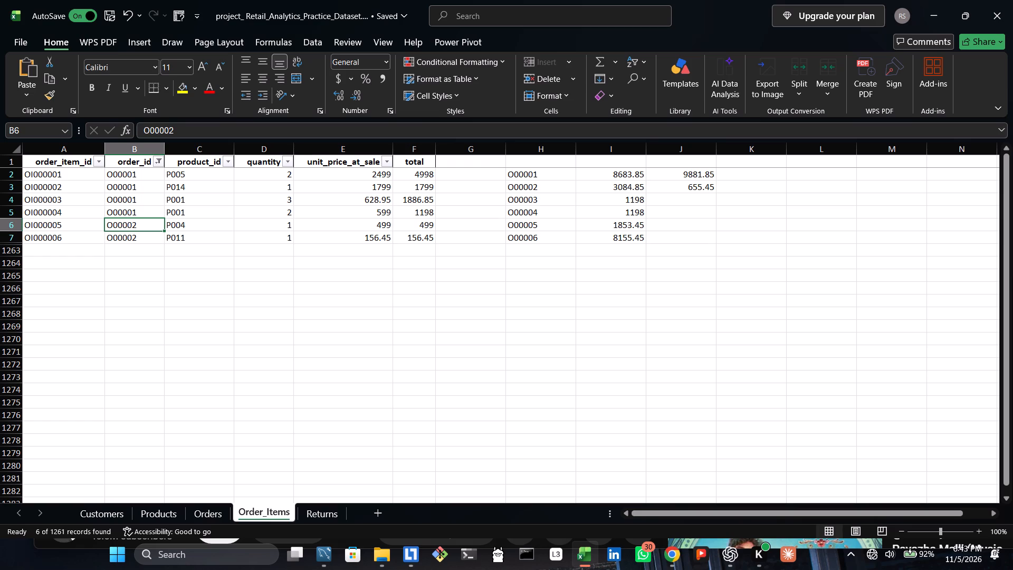
{"action": "left_click_drag", "start_coordinate": [419, 226], "coordinate": [420, 236]}
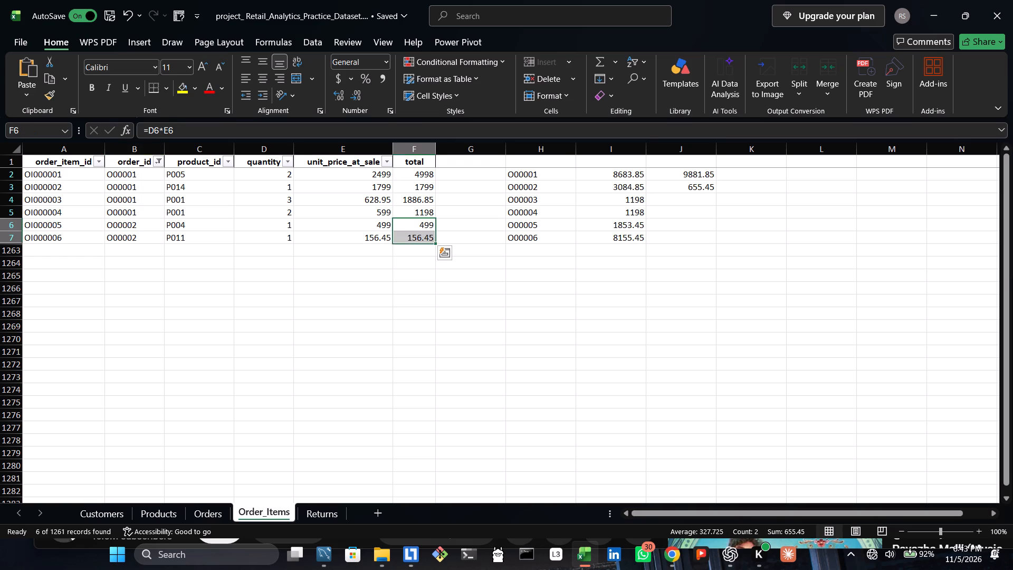
{"action": "left_click", "coordinate": [420, 236]}
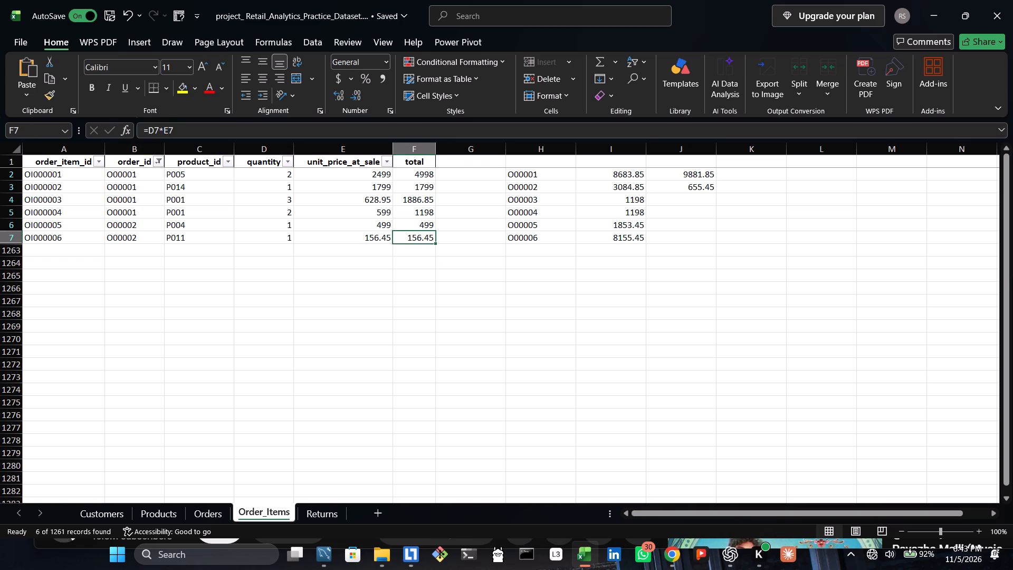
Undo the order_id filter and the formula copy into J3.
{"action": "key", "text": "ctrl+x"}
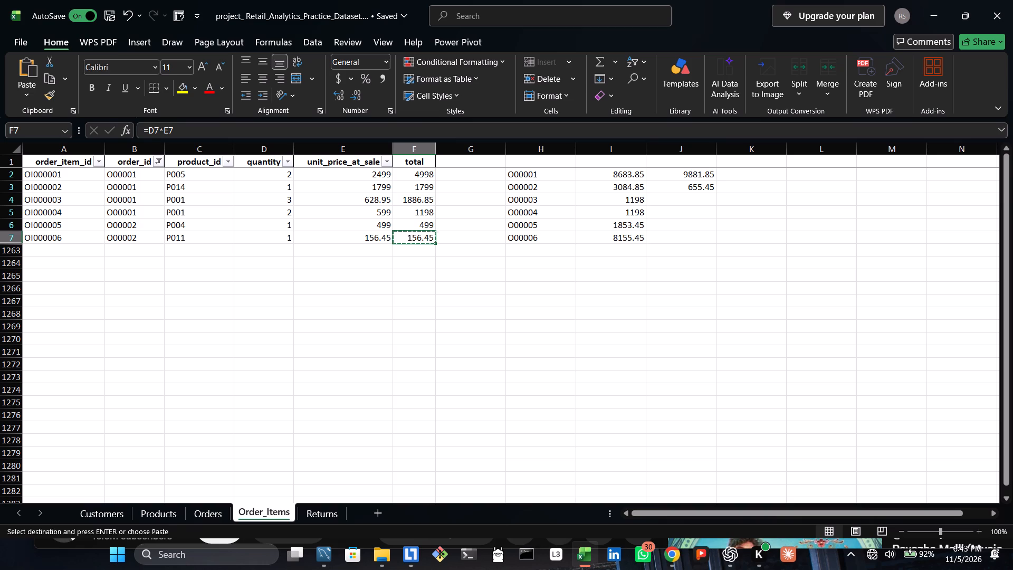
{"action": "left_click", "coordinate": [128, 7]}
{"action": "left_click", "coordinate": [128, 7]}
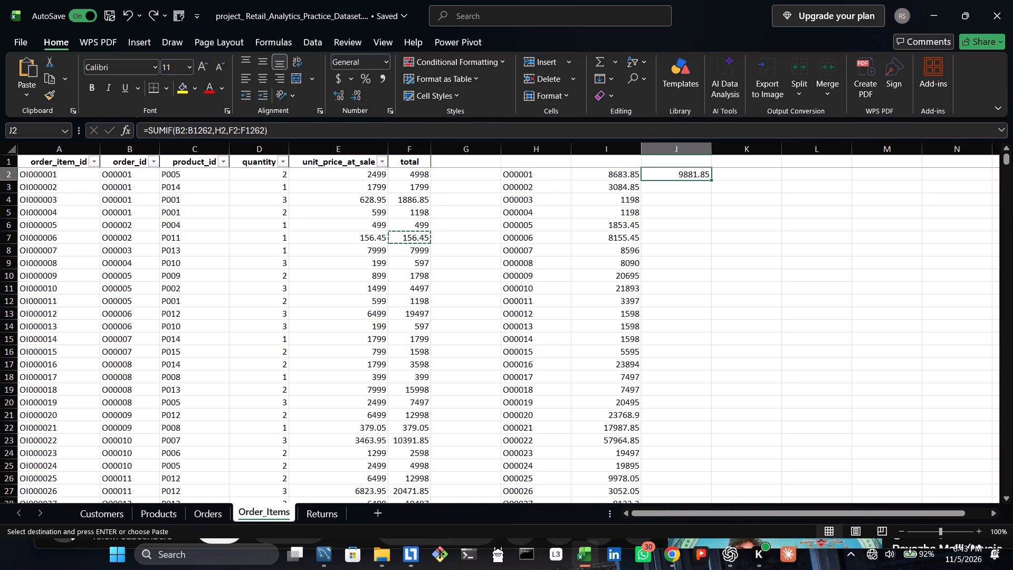
Fill the SUMIF formula from J2 down column J to row 501 for all listed orders.
{"action": "double_click", "coordinate": [711, 179]}
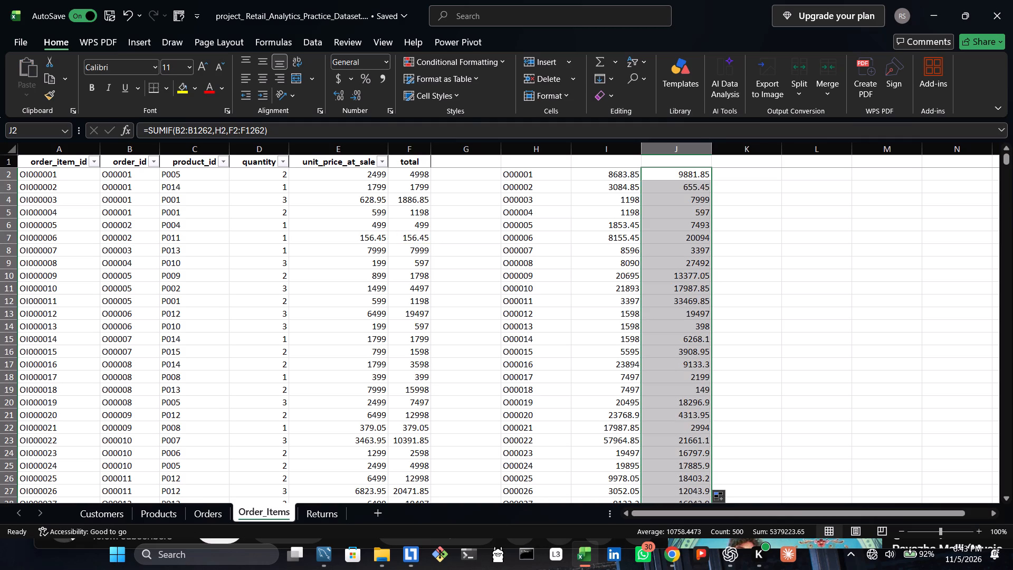
Compare the sum of all line totals in F2:F1262 with the sum of the SUMIF results in J2:J501.
{"action": "left_click", "coordinate": [427, 176]}
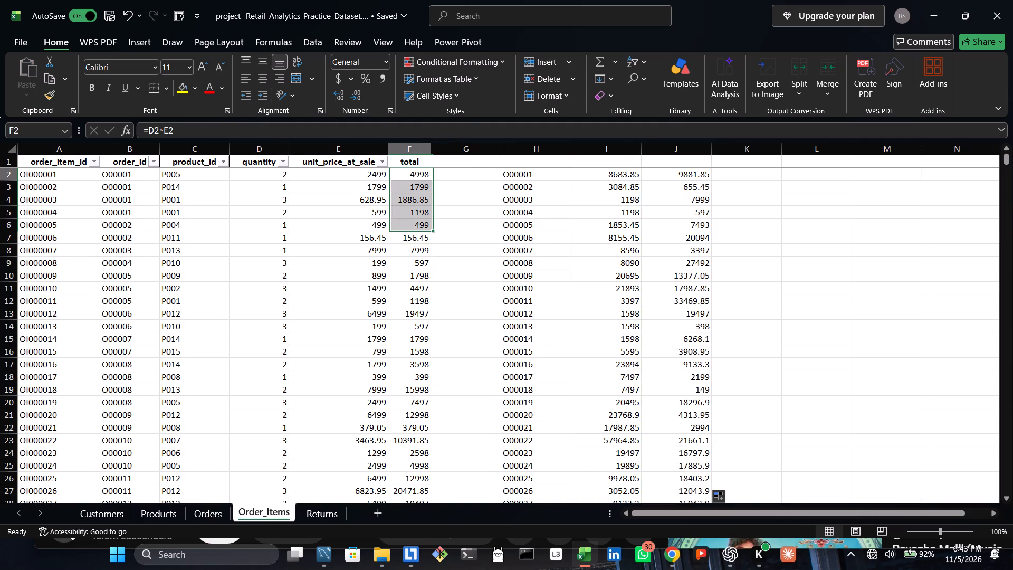
{"action": "key", "text": "ctrl+shift+Down"}
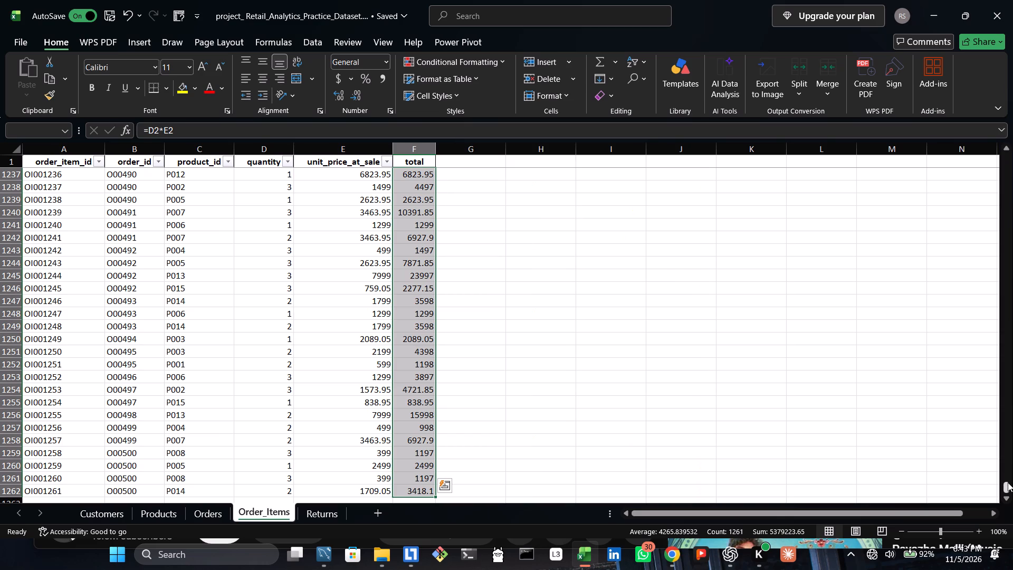
{"action": "left_click_drag", "start_coordinate": [1008, 485], "coordinate": [990, 162]}
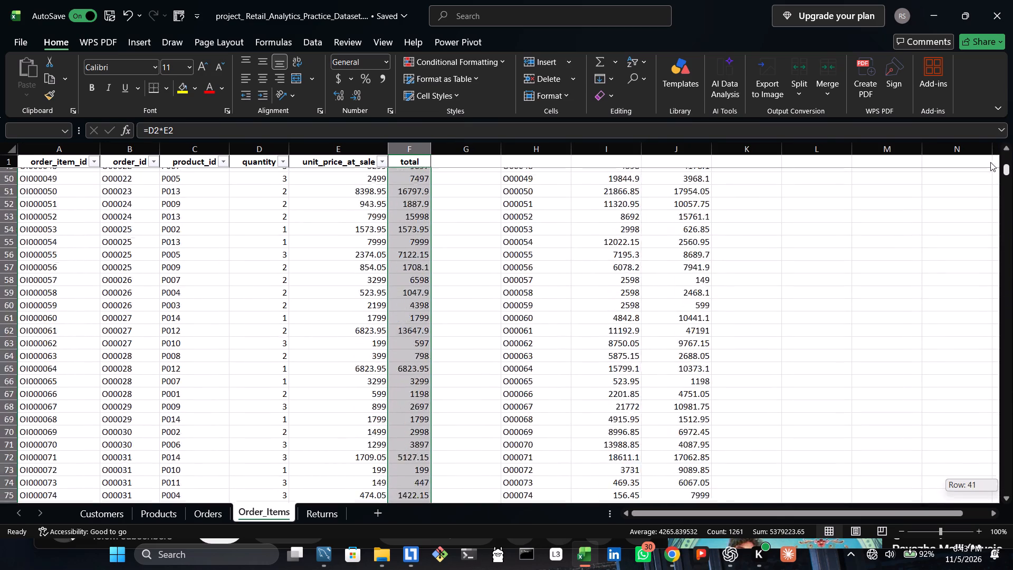
{"action": "left_click_drag", "start_coordinate": [990, 162], "coordinate": [988, 98]}
{"action": "left_click", "coordinate": [706, 173]}
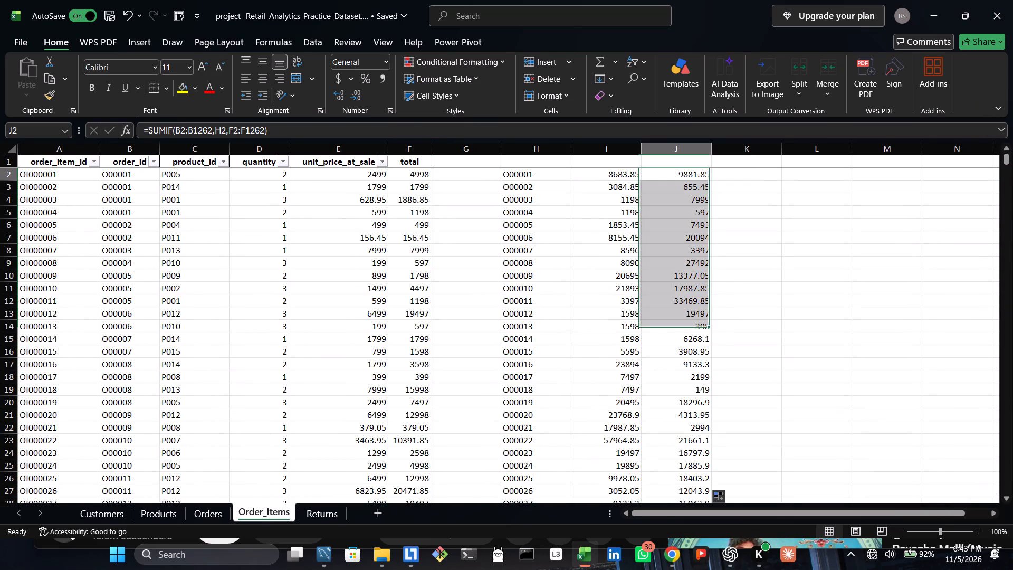
{"action": "key", "text": "ctrl+shift+Down"}
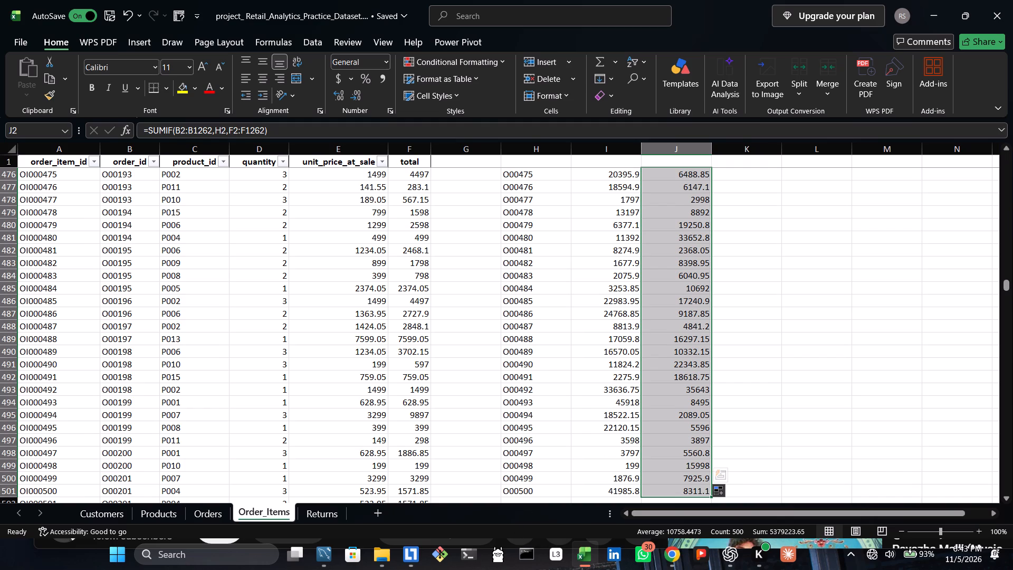
Recheck the overall sum of the line totals in F2:F1262.
{"action": "left_click", "coordinate": [405, 391]}
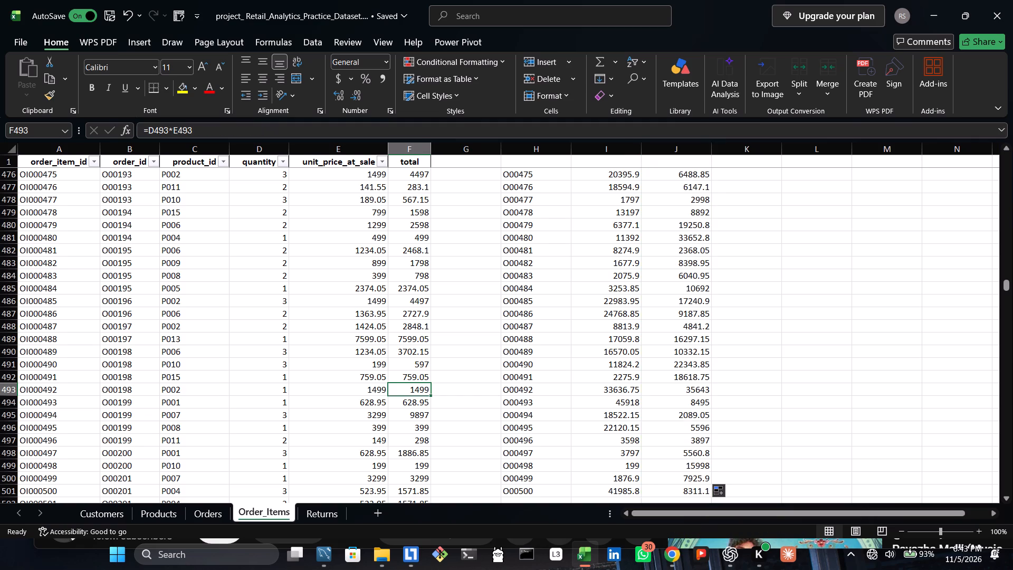
{"action": "key", "text": "ctrl+shift+Down"}
{"action": "key", "text": "ctrl+Up"}
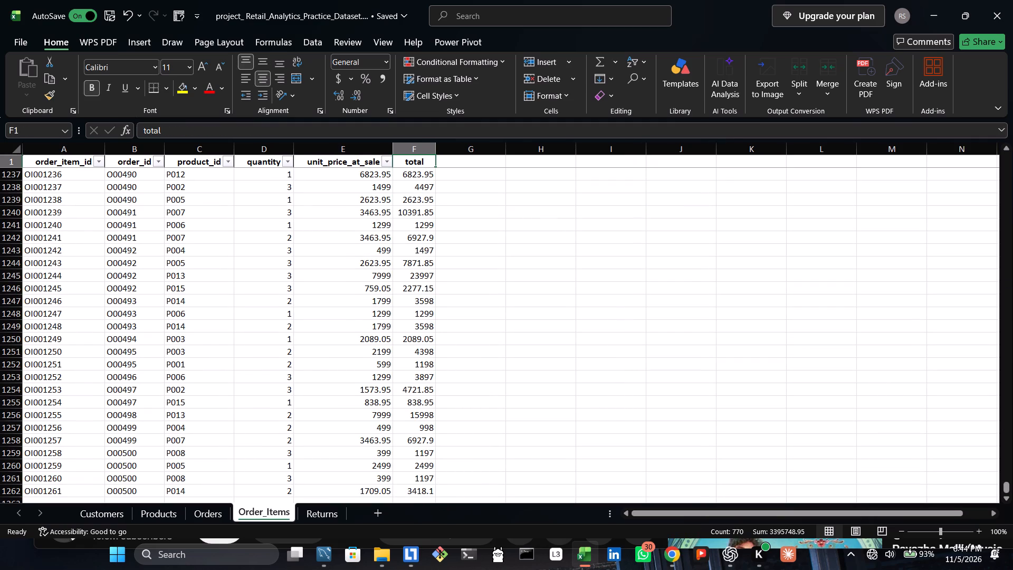
{"action": "key", "text": "Down"}
{"action": "key", "text": "Down"}
{"action": "key", "text": "Down"}
{"action": "key", "text": "Up"}
{"action": "key", "text": "Up"}
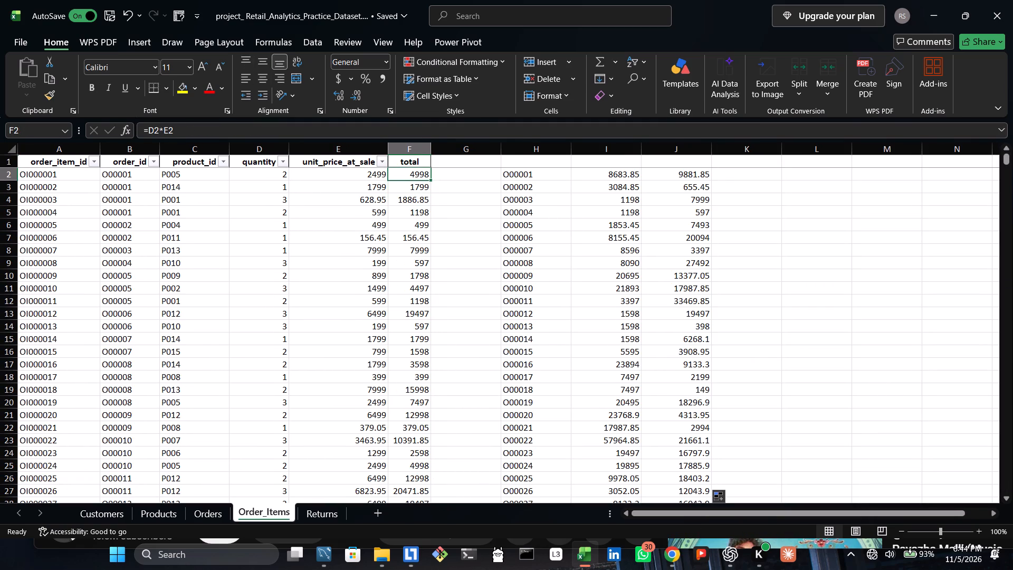
{"action": "key", "text": "ctrl+shift+Down"}
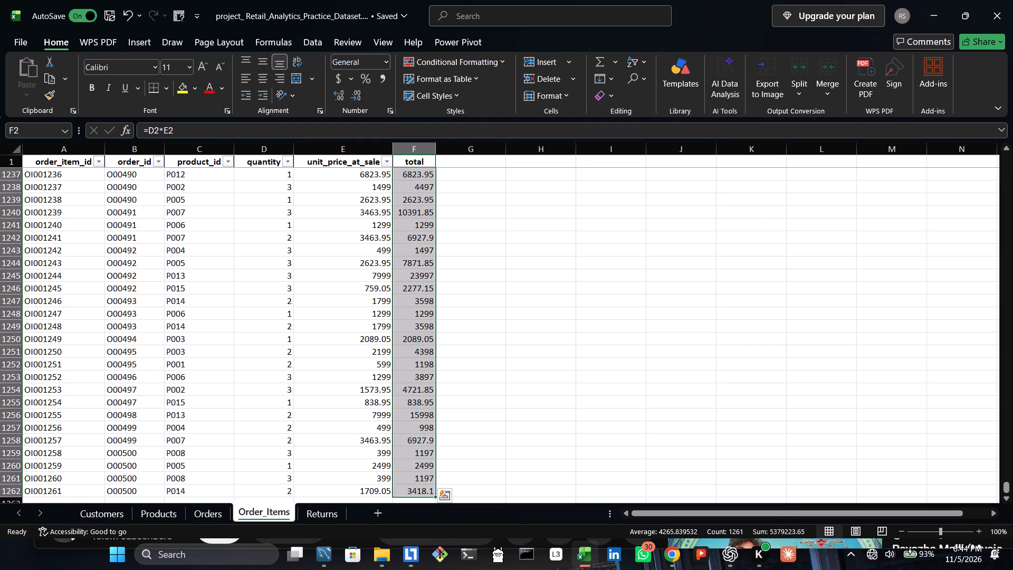
{"action": "left_click_drag", "start_coordinate": [1006, 484], "coordinate": [995, 126]}
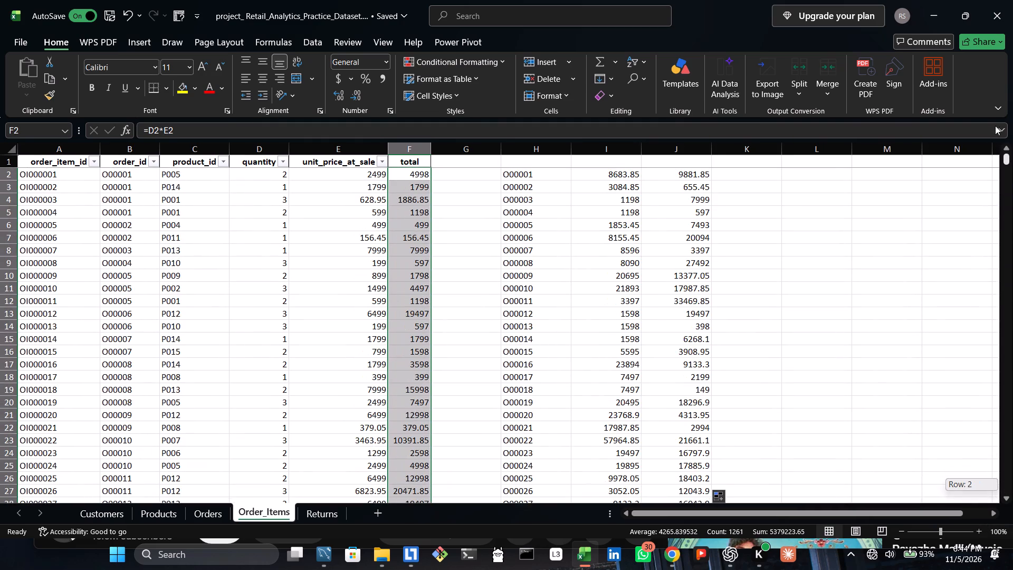
{"action": "left_click_drag", "start_coordinate": [995, 126], "coordinate": [995, 102]}
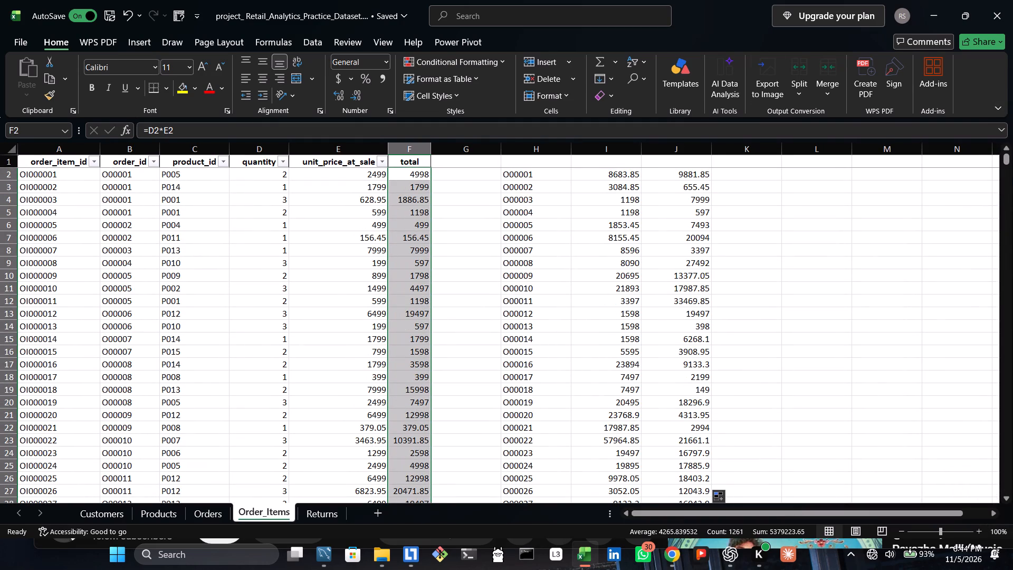
Try to enter a SUM formula in K2 over the line totals F2:F1262.
{"action": "double_click", "coordinate": [737, 175]}
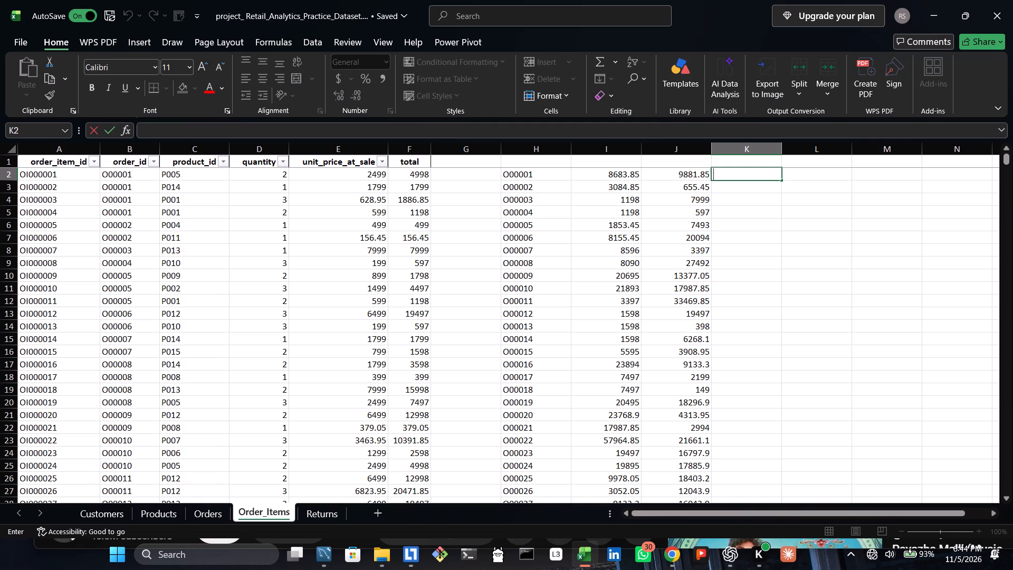
{"action": "type", "text": "[="}
{"action": "key", "text": "BackSpace"}
{"action": "key", "text": "BackSpace"}
{"action": "key", "text": "minus"}
{"action": "key", "text": "BackSpace"}
{"action": "type", "text": "=SUM"}
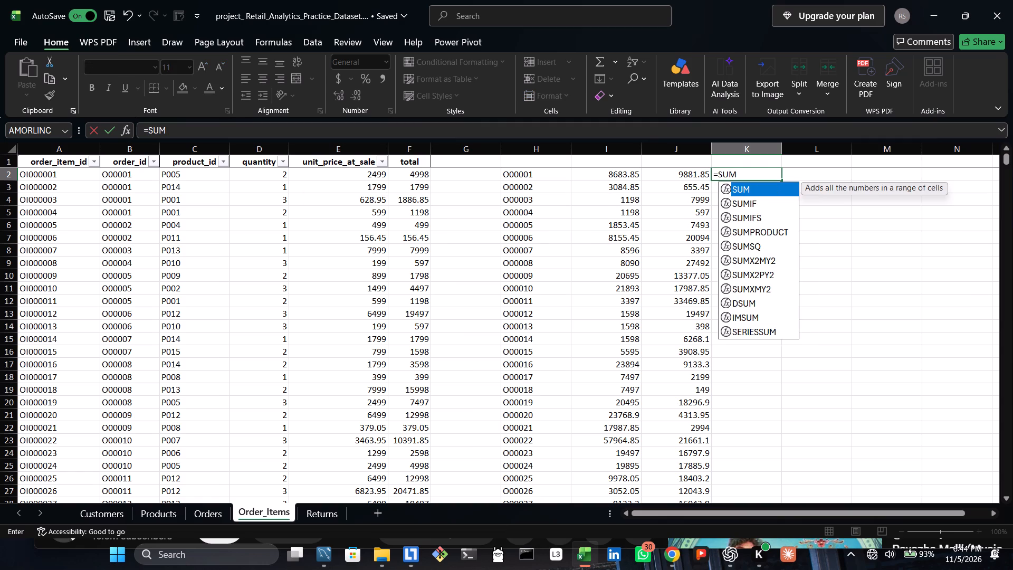
{"action": "left_click", "coordinate": [403, 178]}
{"action": "key", "text": "ctrl+shift+Down"}
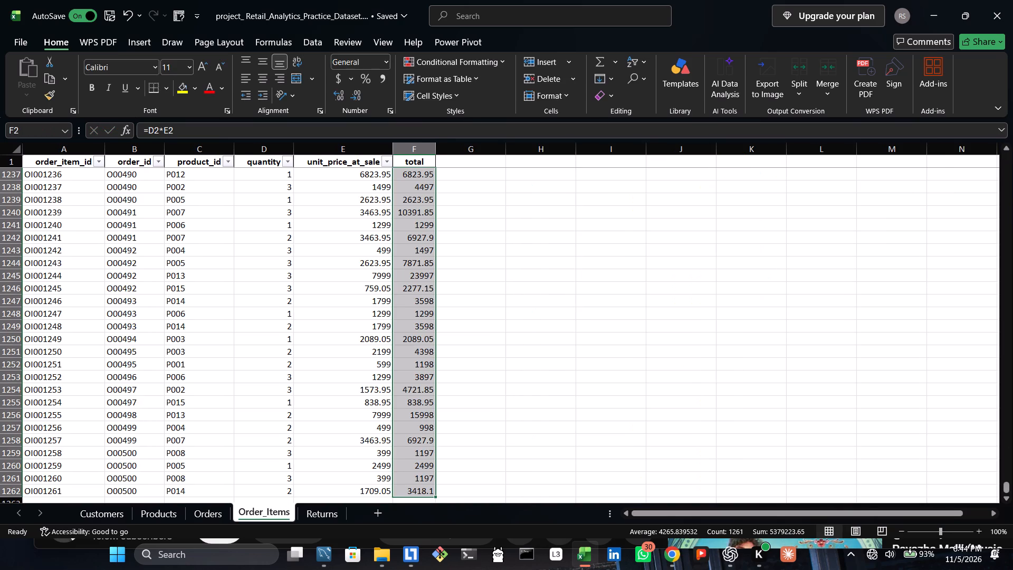
{"action": "key", "text": "Return"}
{"action": "key", "text": "Return"}
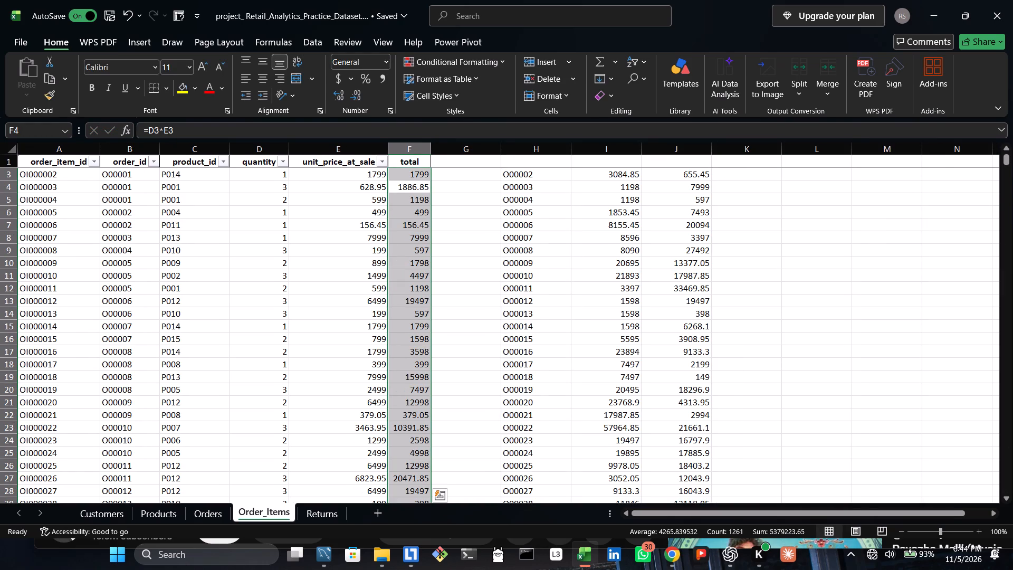
{"action": "double_click", "coordinate": [403, 178]}
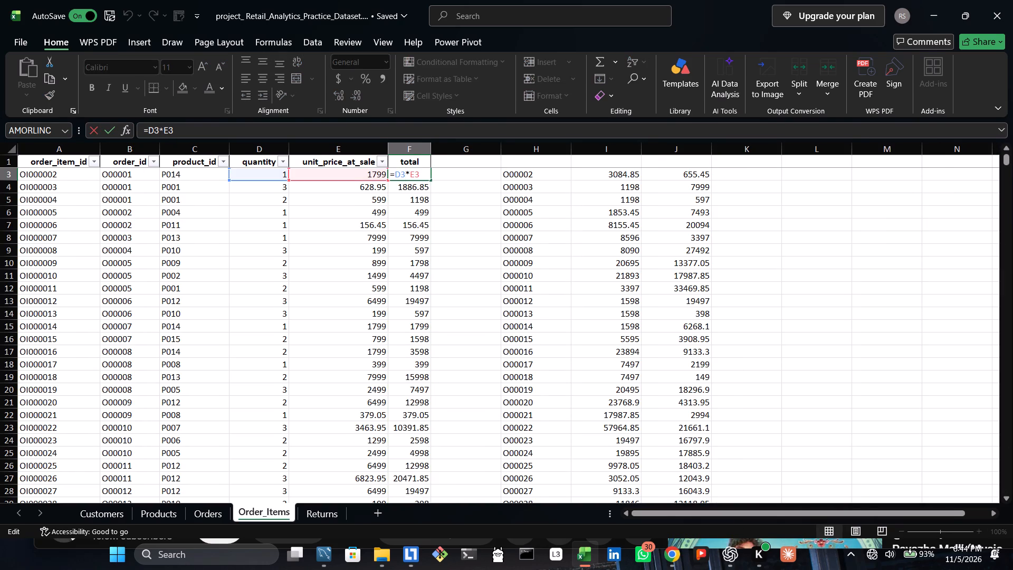
{"action": "left_click", "coordinate": [886, 217]}
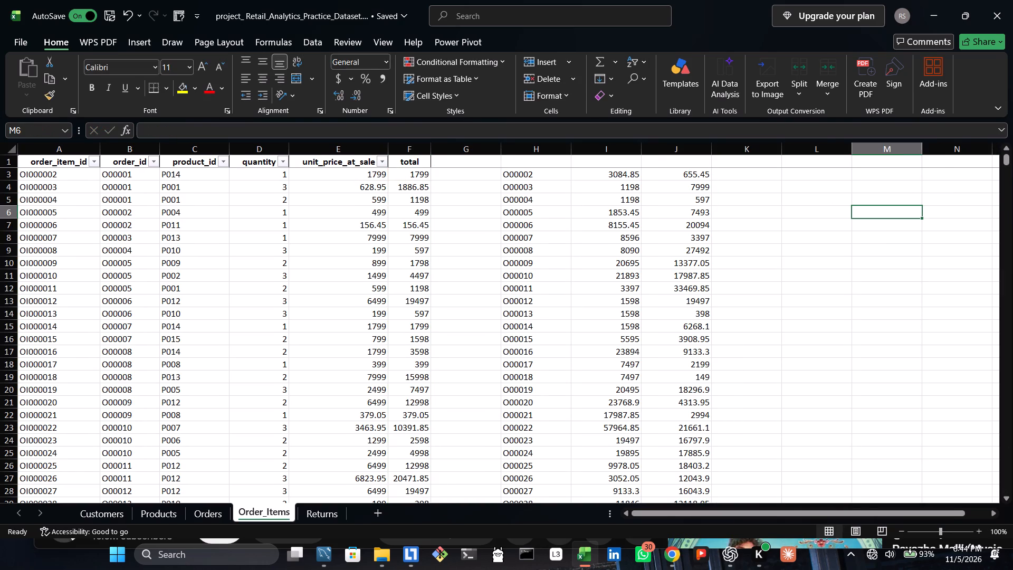
Correct the broken formula in K2 to =SUM(F2:F1262) so it totals all line totals.
{"action": "left_click_drag", "start_coordinate": [1011, 151], "coordinate": [1012, 126]}
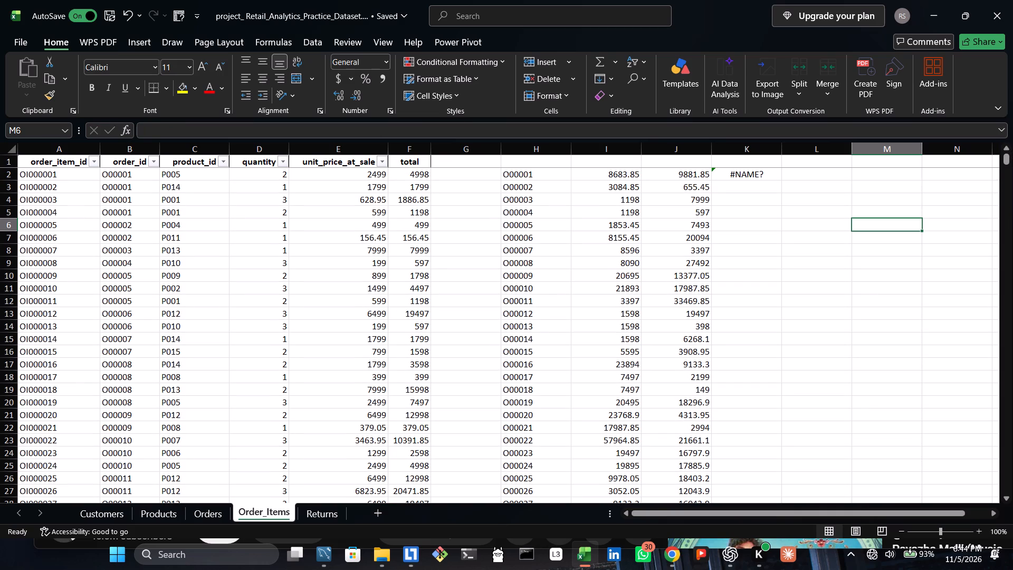
{"action": "double_click", "coordinate": [745, 175]}
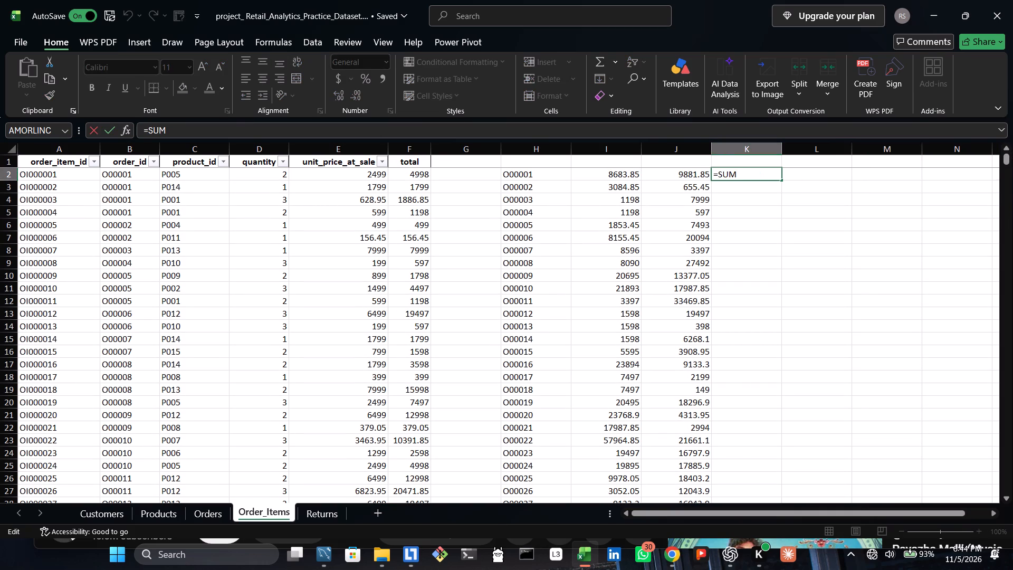
{"action": "key", "text": "BackSpace"}
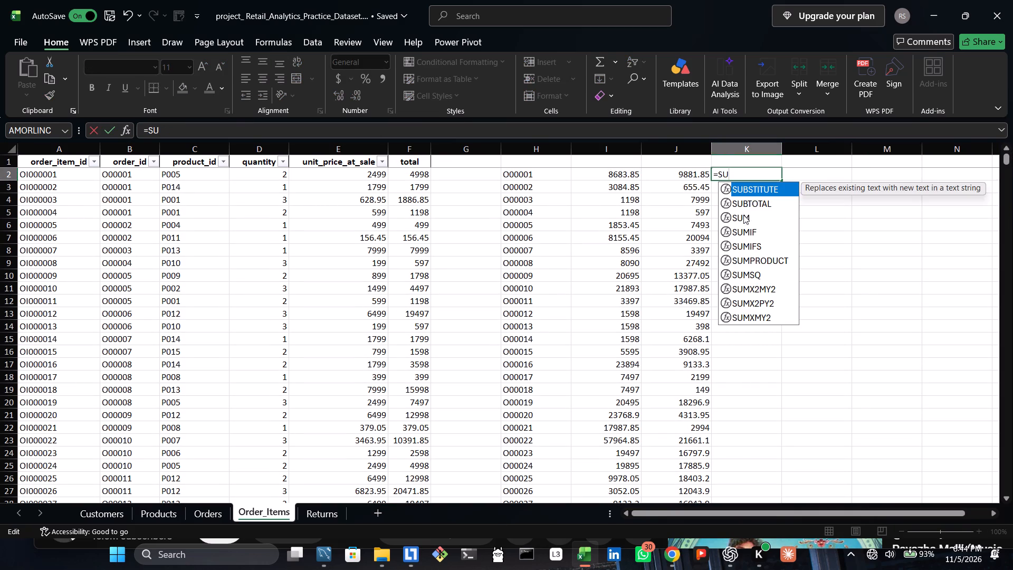
{"action": "double_click", "coordinate": [743, 215]}
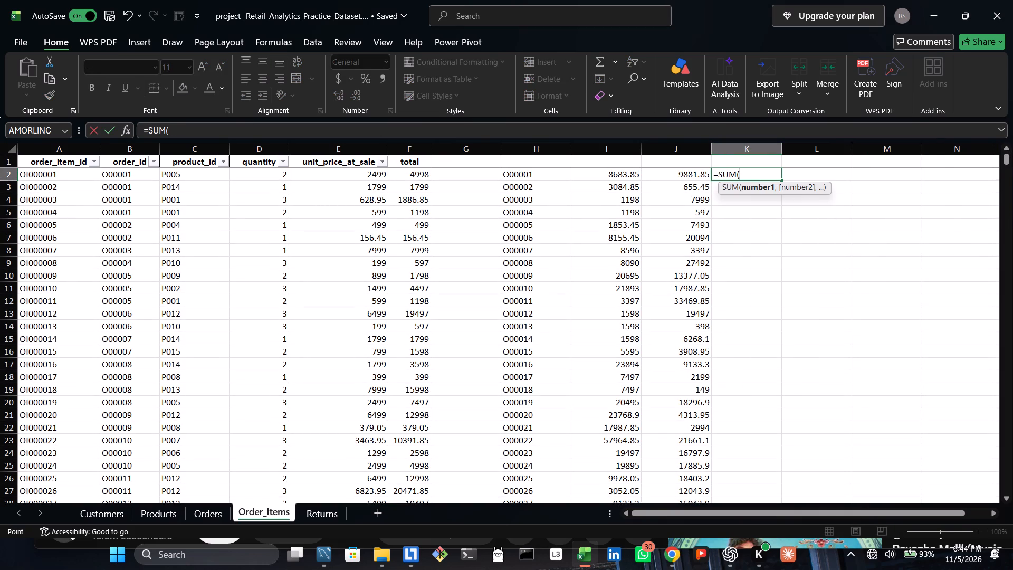
{"action": "left_click", "coordinate": [421, 178]}
{"action": "key", "text": "ctrl+shift+Down"}
{"action": "key", "text": "Return"}
{"action": "key", "text": "Return"}
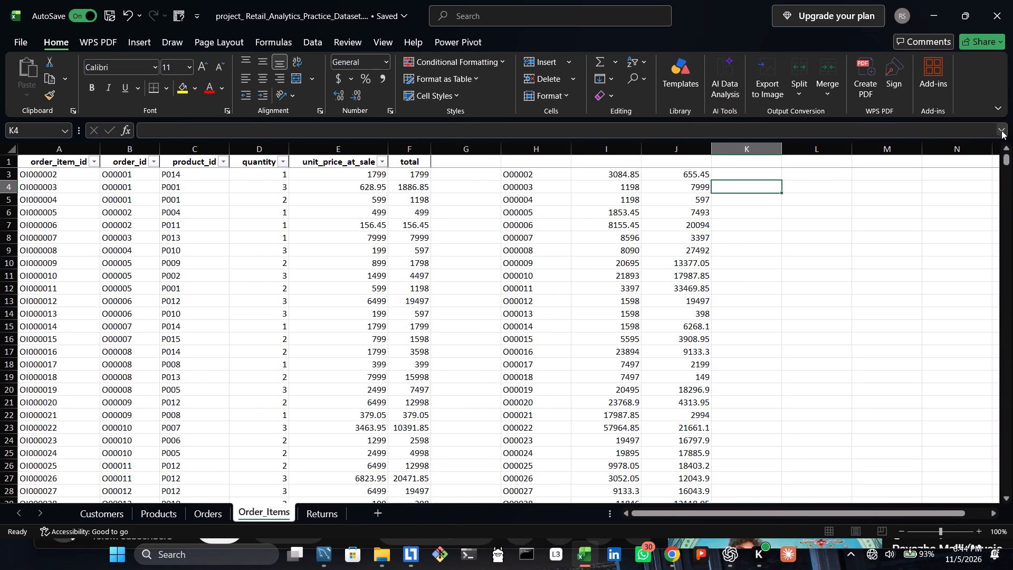
{"action": "left_click_drag", "start_coordinate": [1007, 164], "coordinate": [1007, 147]}
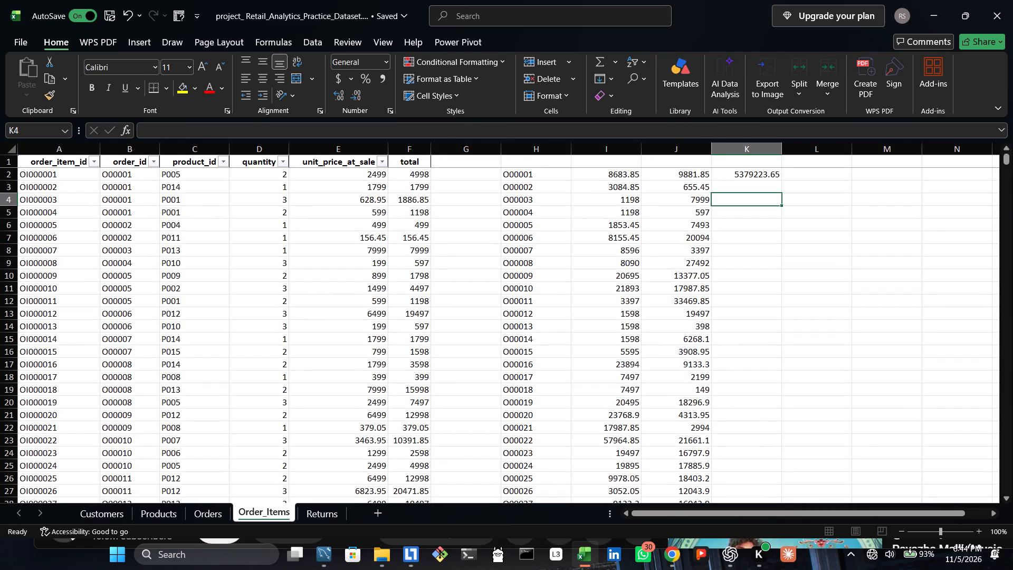
{"action": "left_click", "coordinate": [755, 172]}
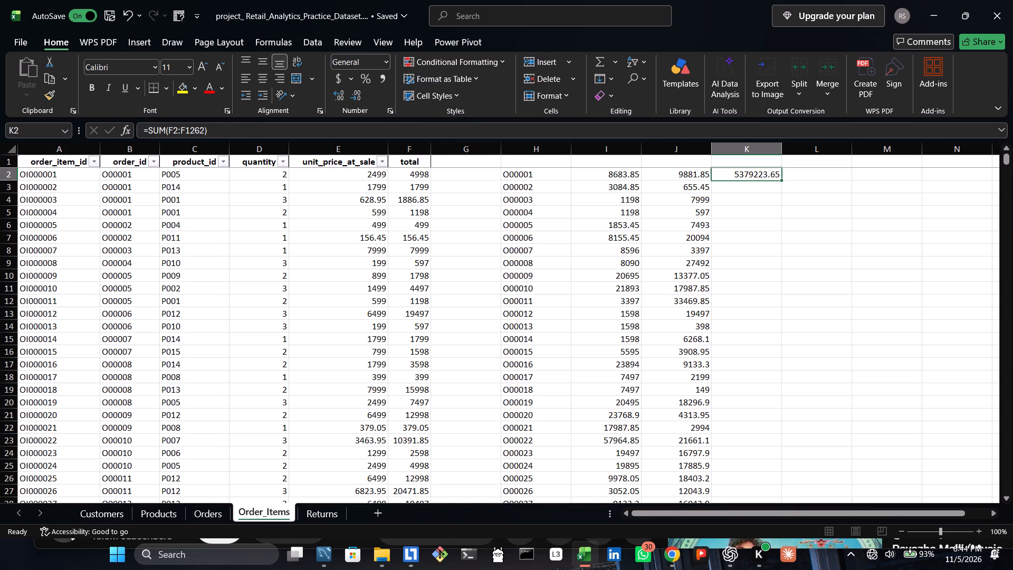
Delete columns I and J with the per-order SUMIF results from Order_Items, keeping the overall sum formula.
{"action": "left_click_drag", "start_coordinate": [617, 175], "coordinate": [676, 176]}
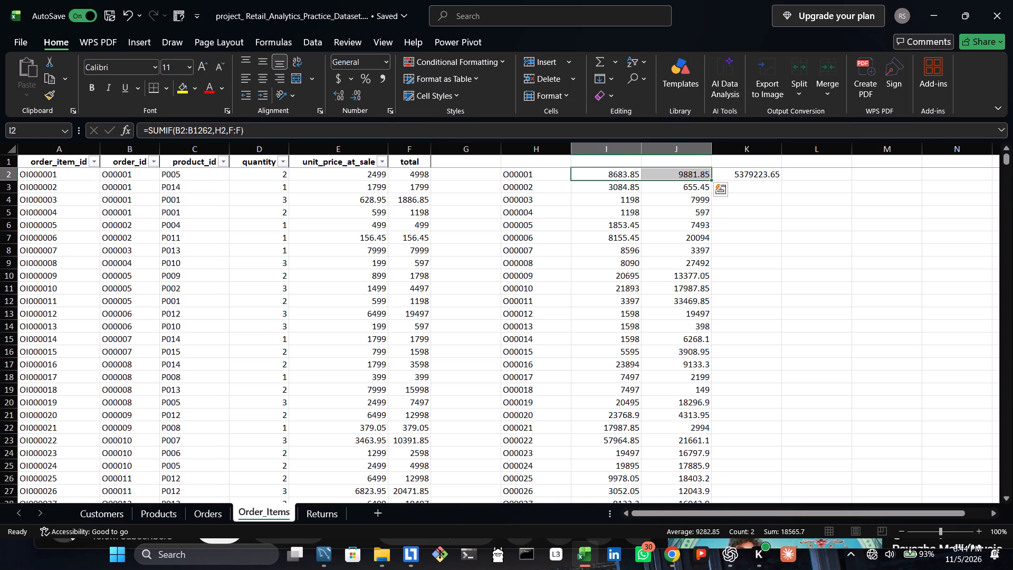
{"action": "left_click_drag", "start_coordinate": [626, 147], "coordinate": [662, 142]}
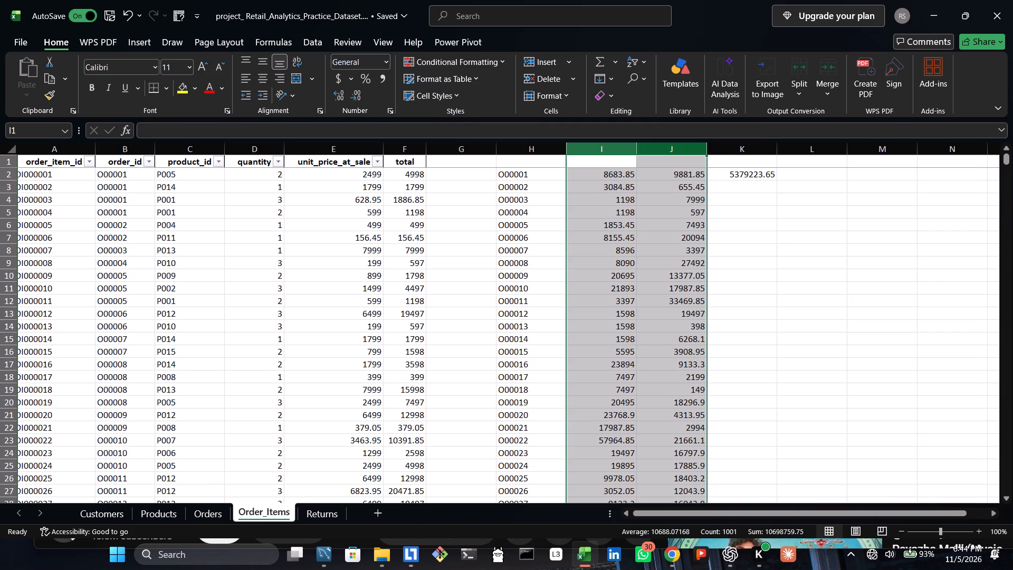
{"action": "right_click", "coordinate": [662, 147]}
{"action": "left_click", "coordinate": [701, 300]}
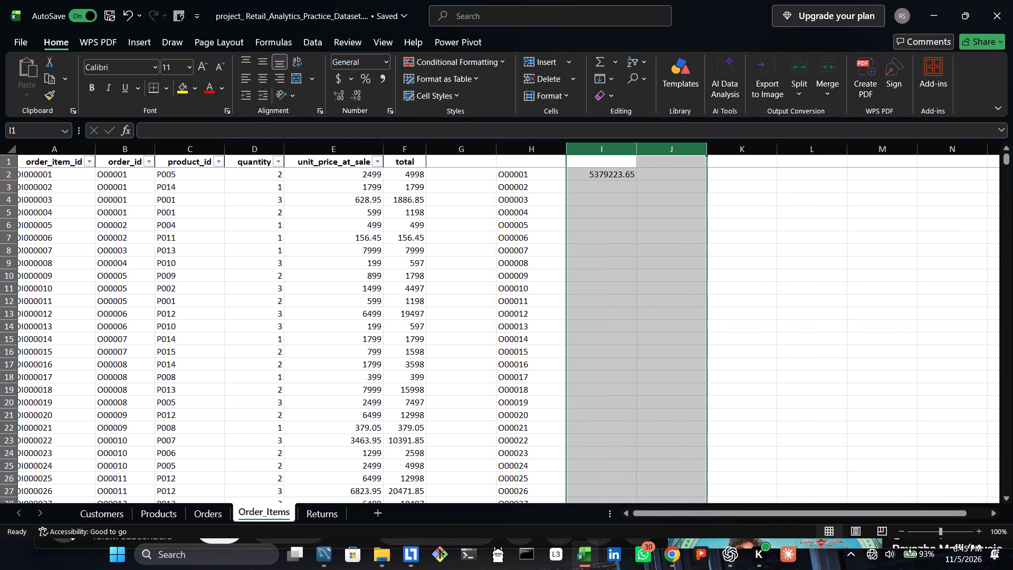
{"action": "left_click", "coordinate": [617, 220]}
{"action": "double_click", "coordinate": [614, 167]}
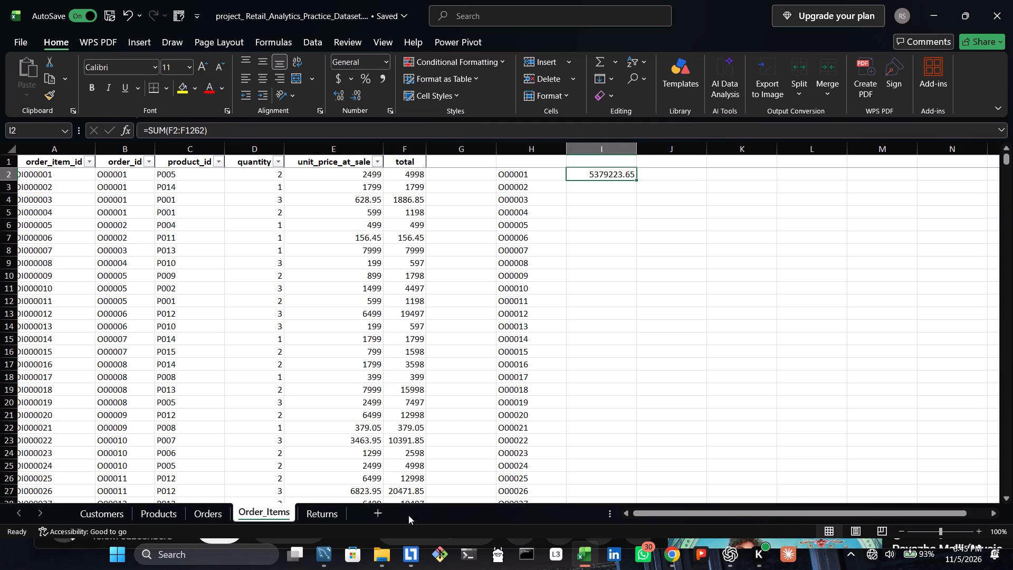
On the Orders sheet, check the sum of the total exp values in H2:H501.
{"action": "left_click", "coordinate": [224, 512]}
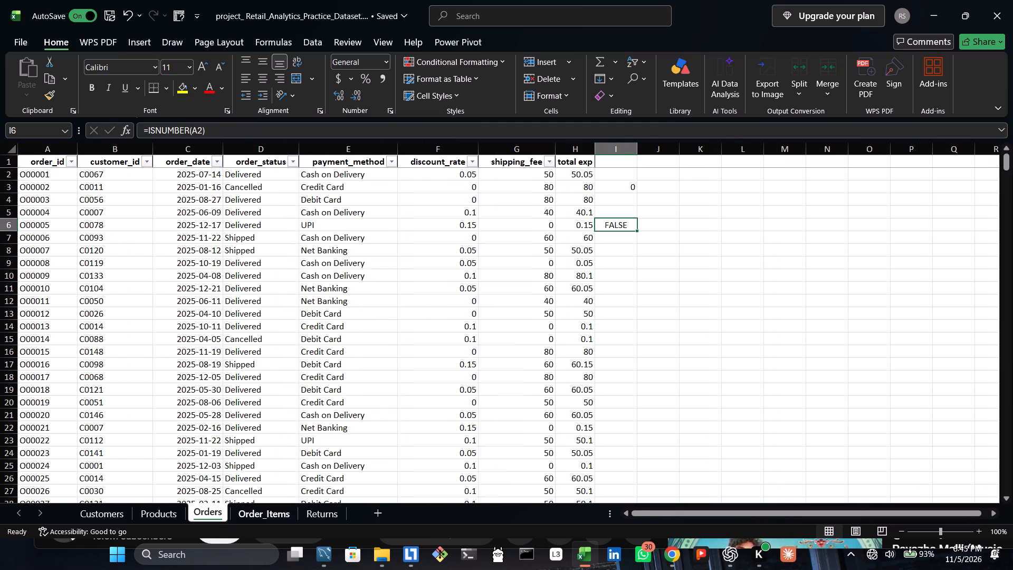
{"action": "left_click", "coordinate": [581, 175]}
{"action": "key", "text": "ctrl+shift+Down"}
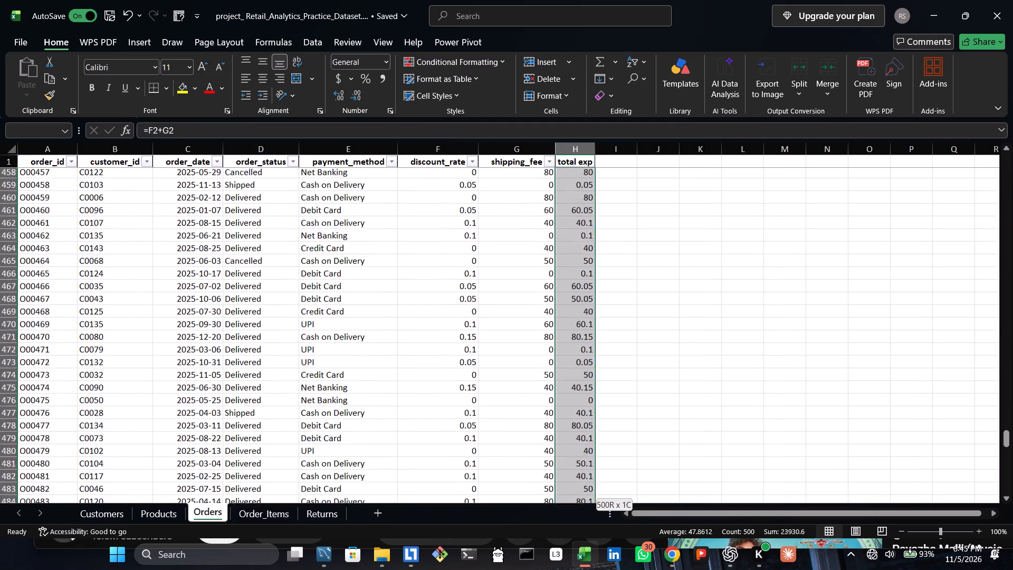
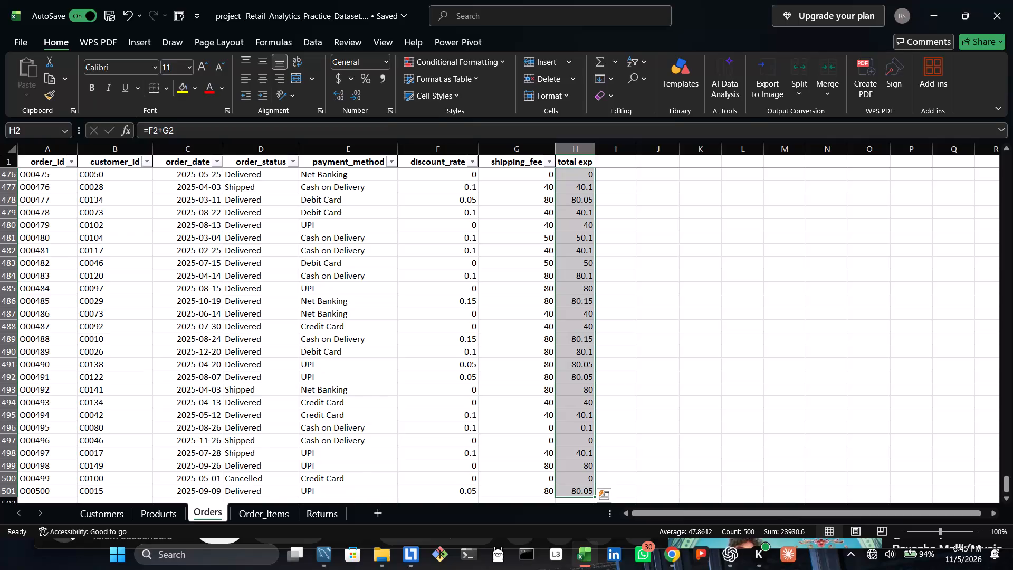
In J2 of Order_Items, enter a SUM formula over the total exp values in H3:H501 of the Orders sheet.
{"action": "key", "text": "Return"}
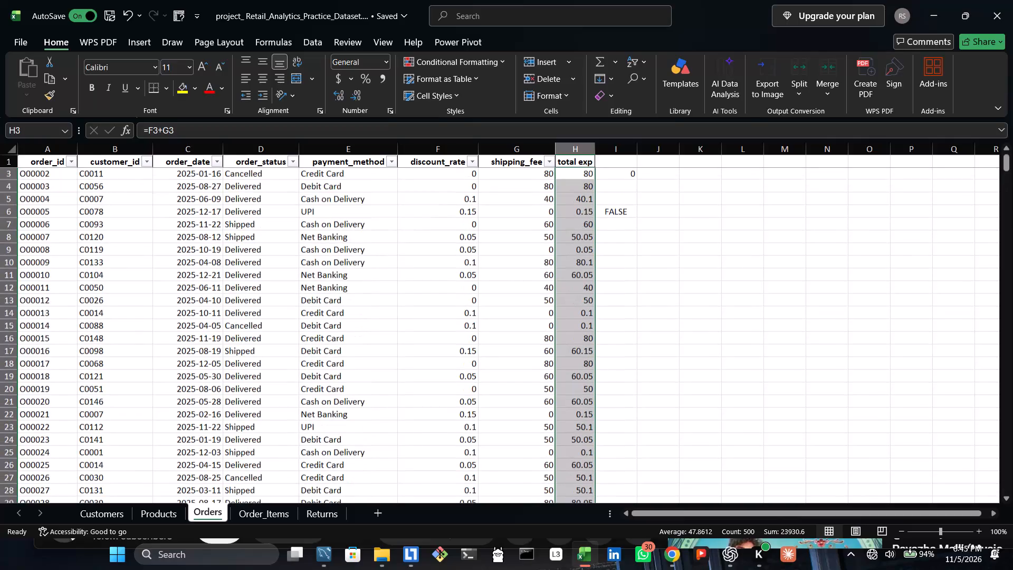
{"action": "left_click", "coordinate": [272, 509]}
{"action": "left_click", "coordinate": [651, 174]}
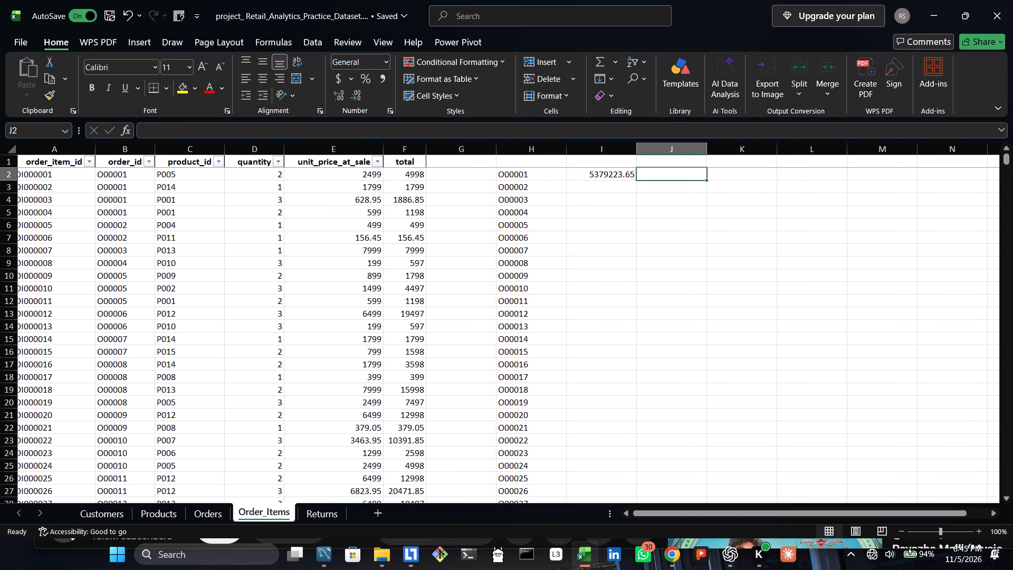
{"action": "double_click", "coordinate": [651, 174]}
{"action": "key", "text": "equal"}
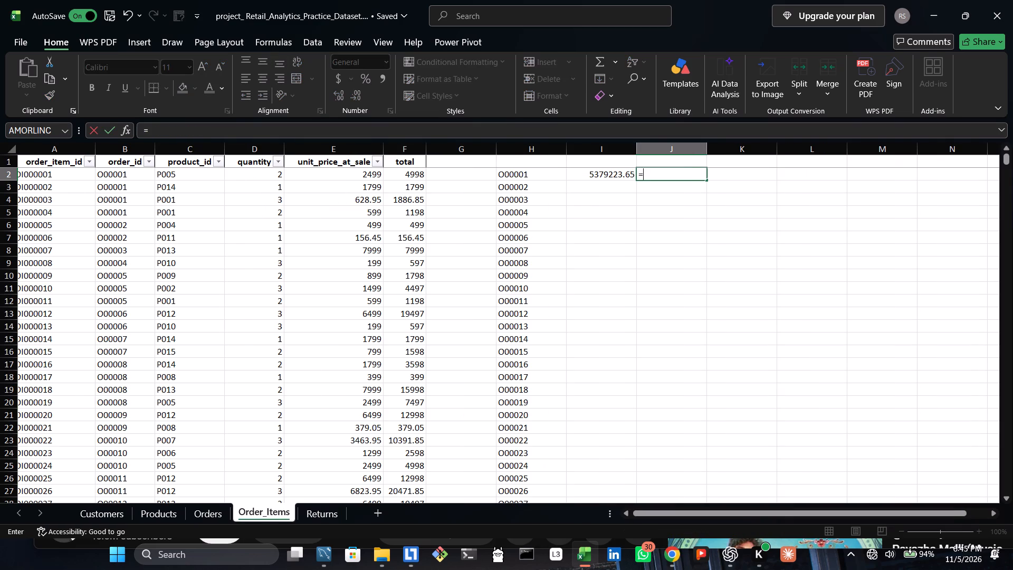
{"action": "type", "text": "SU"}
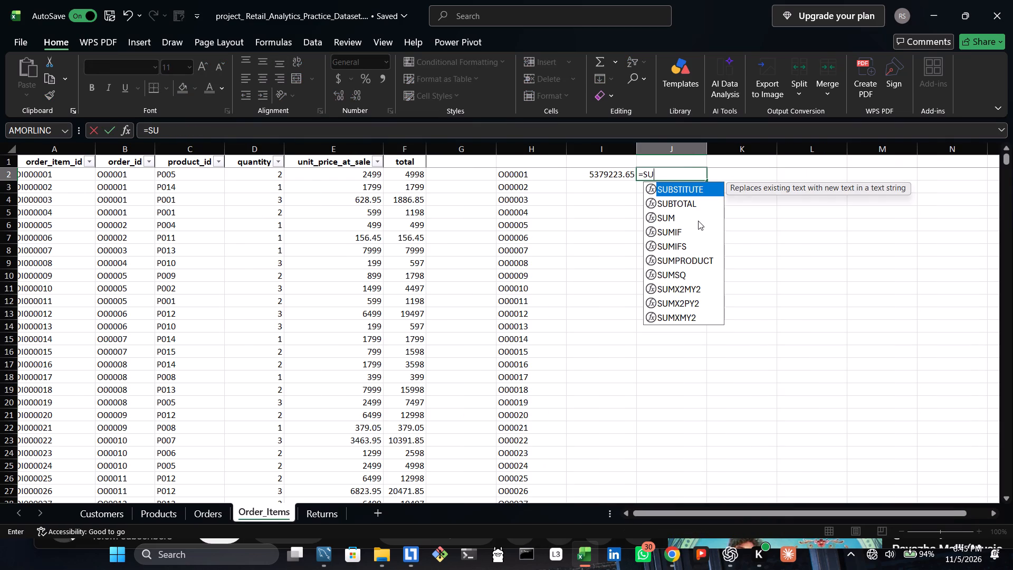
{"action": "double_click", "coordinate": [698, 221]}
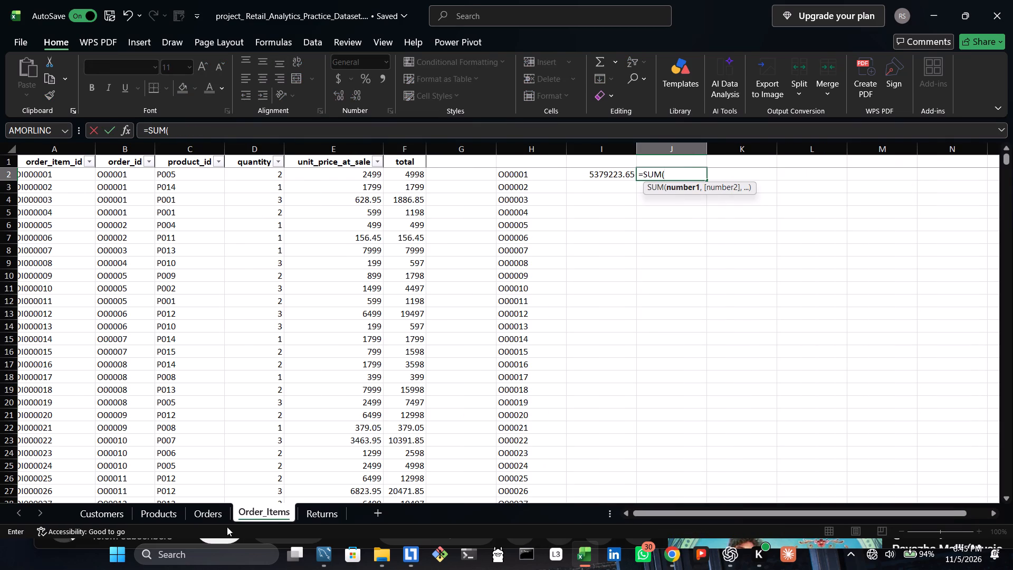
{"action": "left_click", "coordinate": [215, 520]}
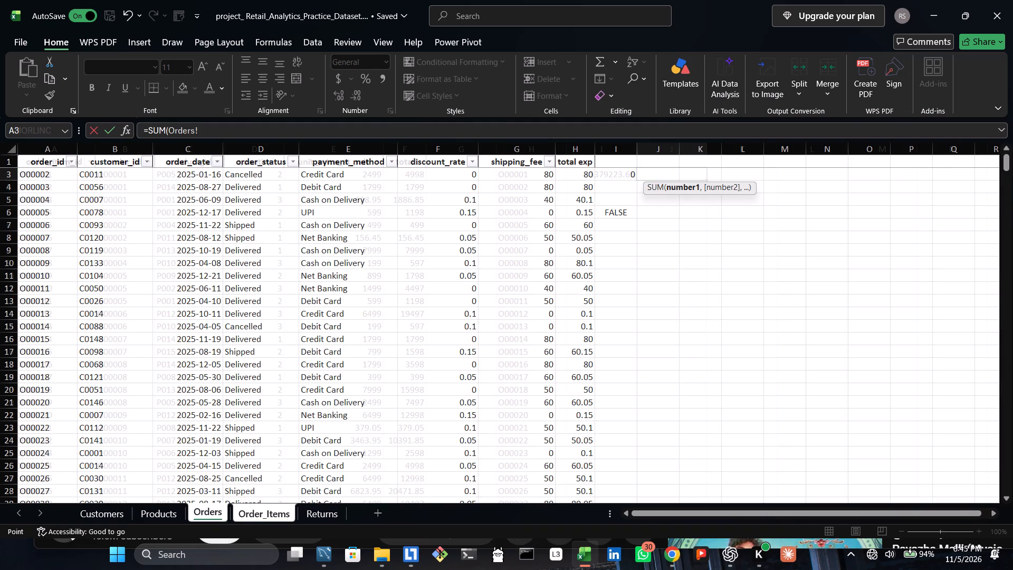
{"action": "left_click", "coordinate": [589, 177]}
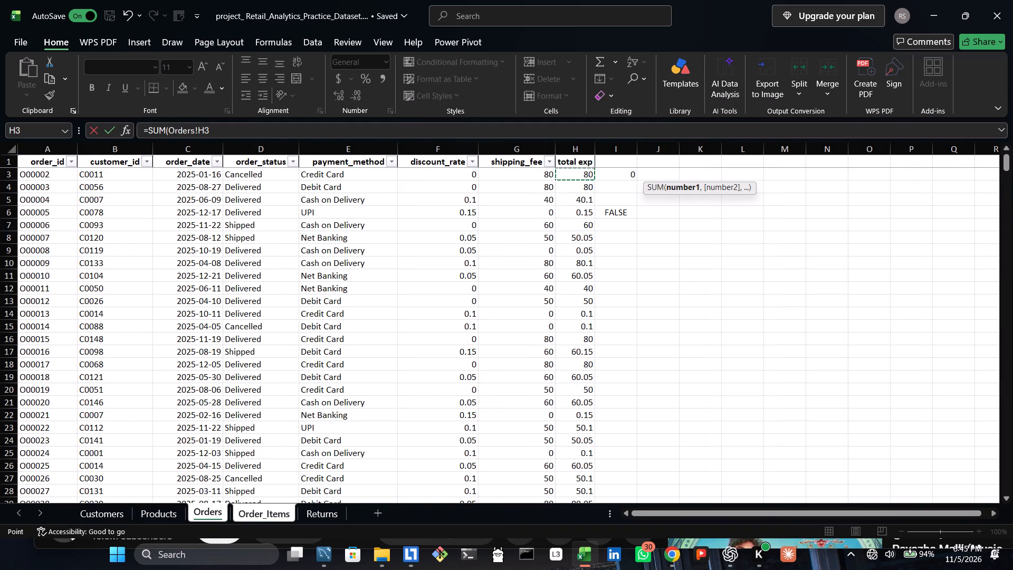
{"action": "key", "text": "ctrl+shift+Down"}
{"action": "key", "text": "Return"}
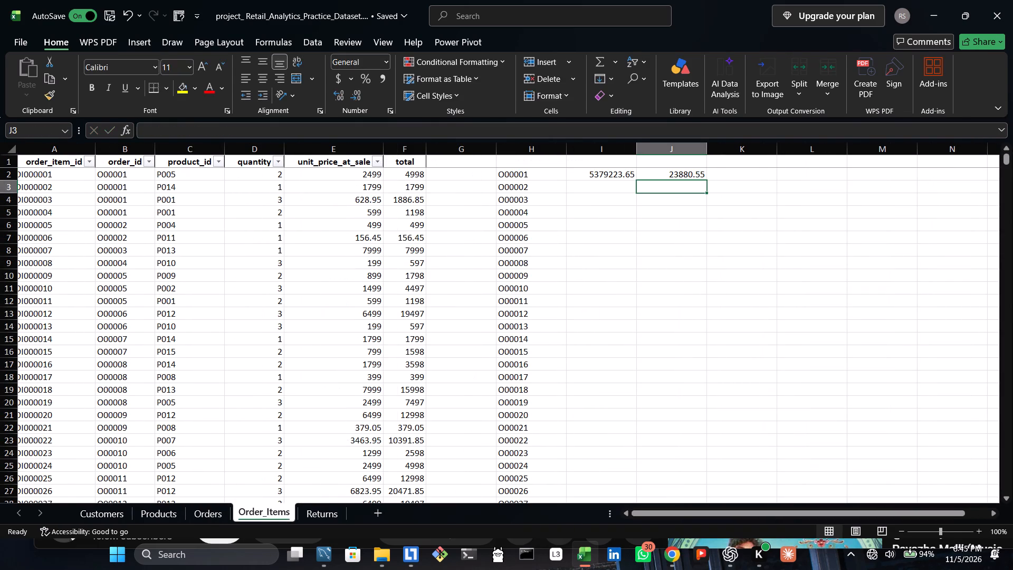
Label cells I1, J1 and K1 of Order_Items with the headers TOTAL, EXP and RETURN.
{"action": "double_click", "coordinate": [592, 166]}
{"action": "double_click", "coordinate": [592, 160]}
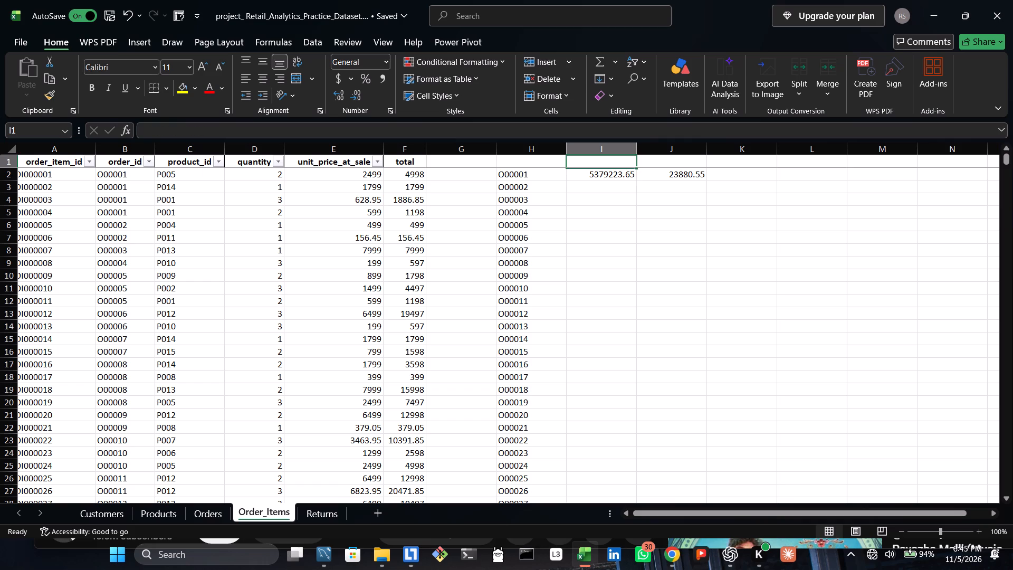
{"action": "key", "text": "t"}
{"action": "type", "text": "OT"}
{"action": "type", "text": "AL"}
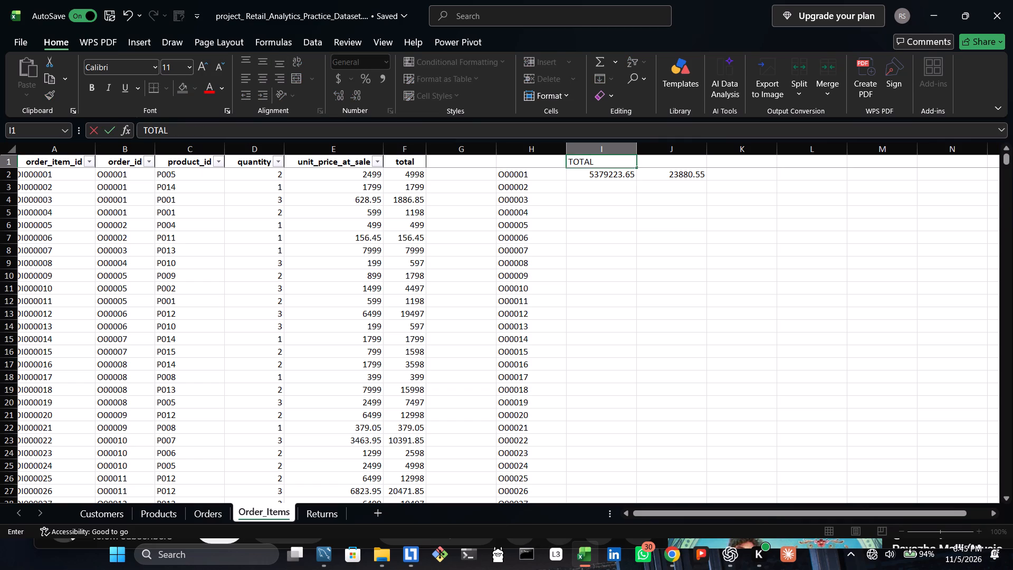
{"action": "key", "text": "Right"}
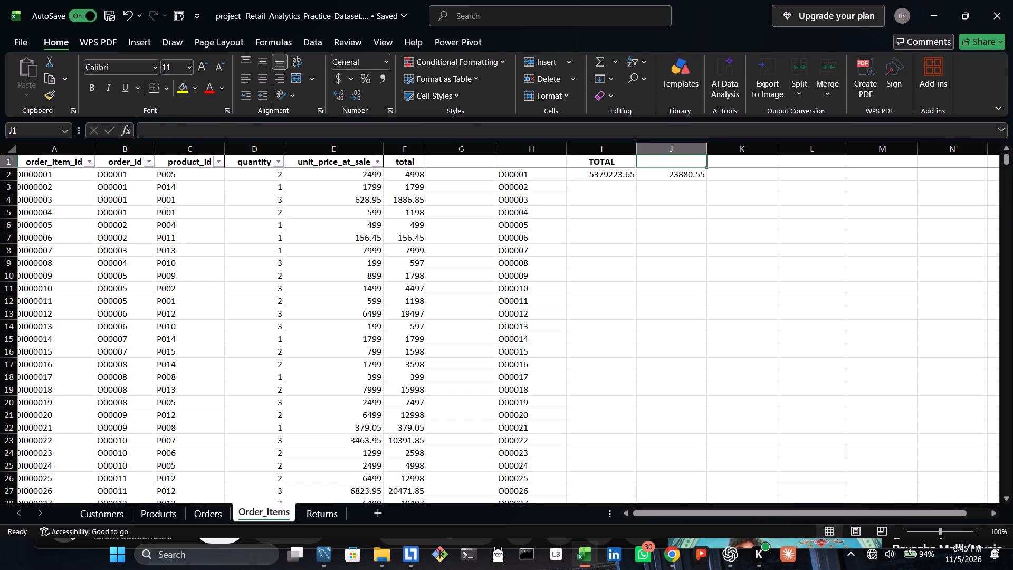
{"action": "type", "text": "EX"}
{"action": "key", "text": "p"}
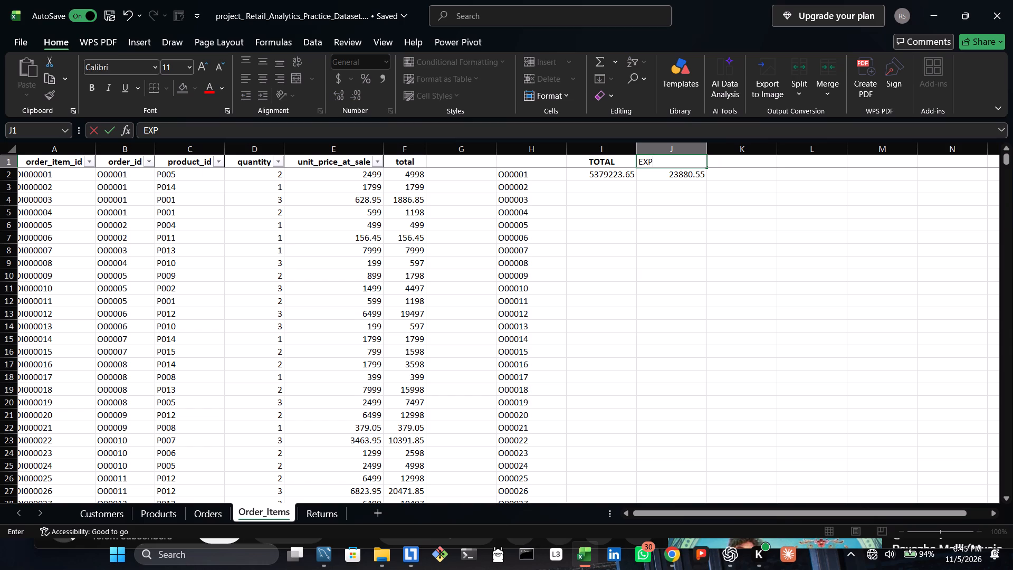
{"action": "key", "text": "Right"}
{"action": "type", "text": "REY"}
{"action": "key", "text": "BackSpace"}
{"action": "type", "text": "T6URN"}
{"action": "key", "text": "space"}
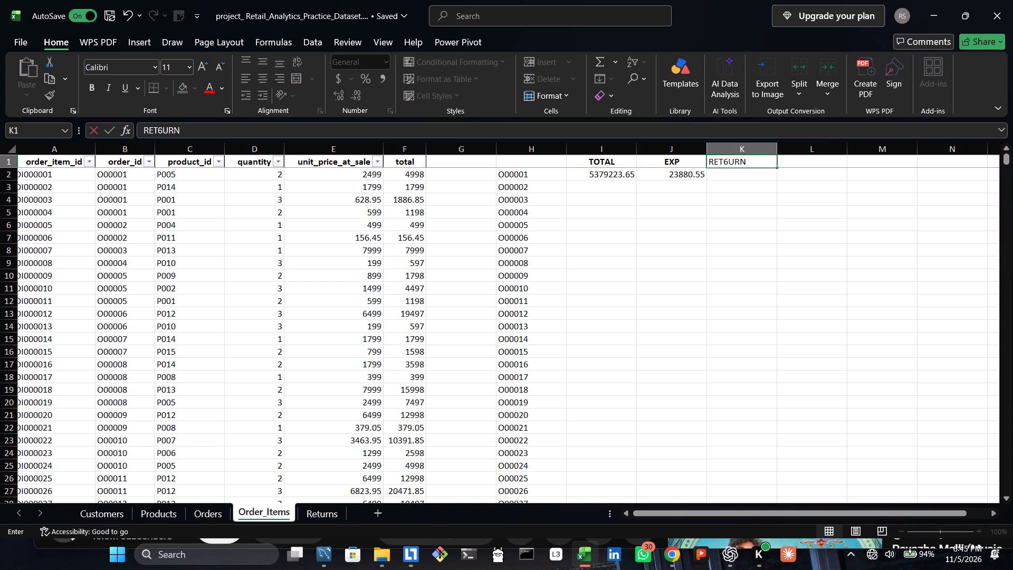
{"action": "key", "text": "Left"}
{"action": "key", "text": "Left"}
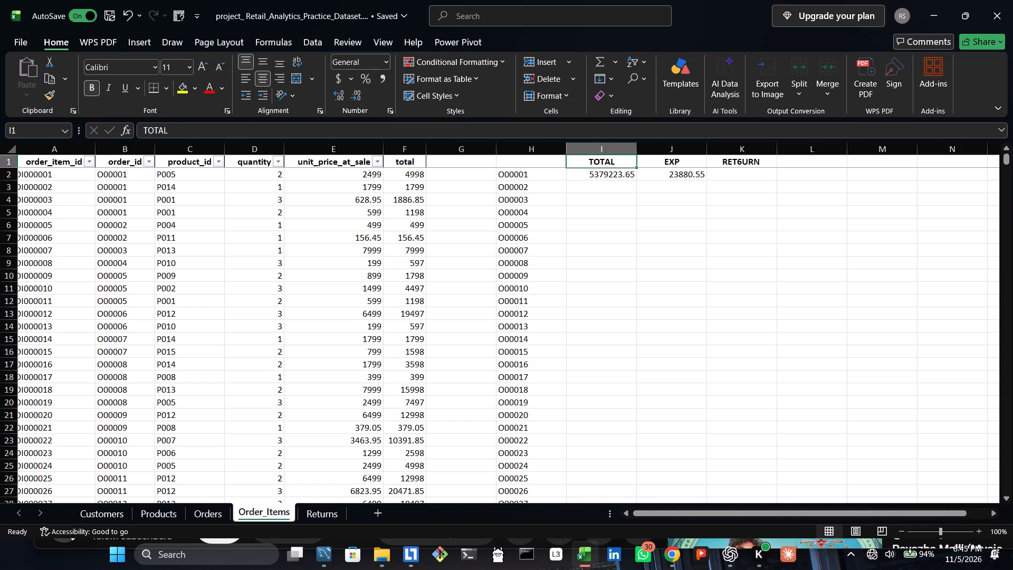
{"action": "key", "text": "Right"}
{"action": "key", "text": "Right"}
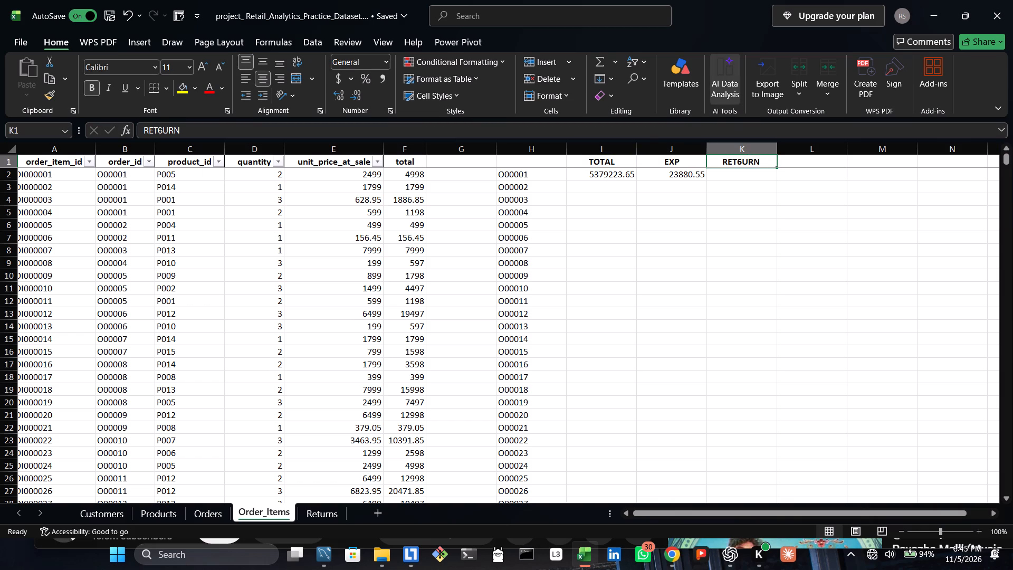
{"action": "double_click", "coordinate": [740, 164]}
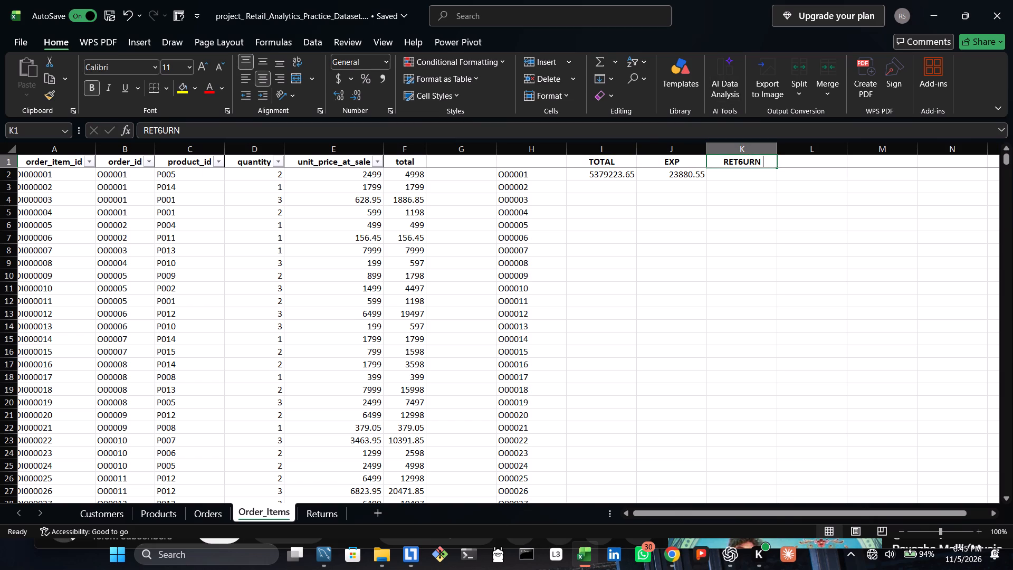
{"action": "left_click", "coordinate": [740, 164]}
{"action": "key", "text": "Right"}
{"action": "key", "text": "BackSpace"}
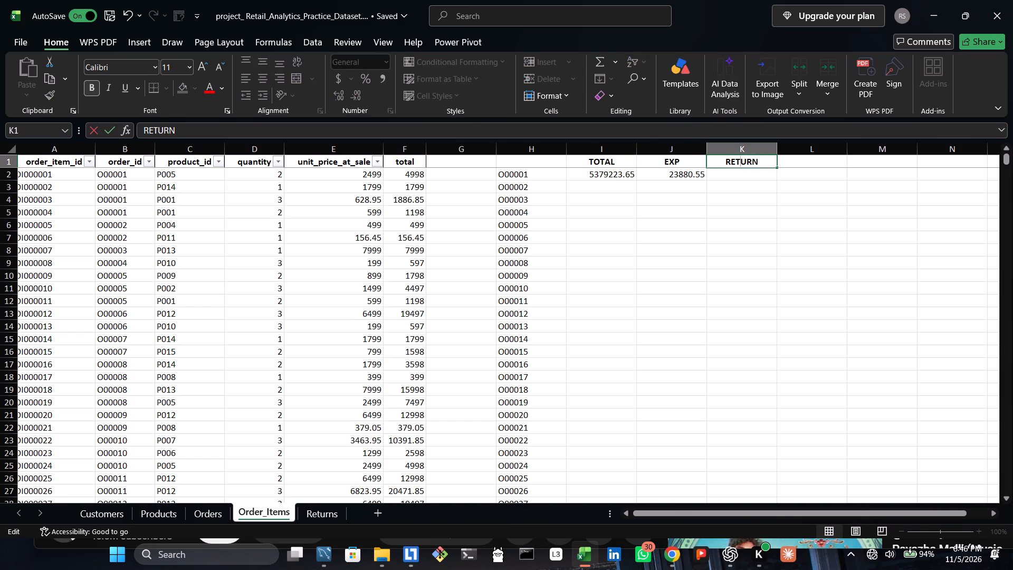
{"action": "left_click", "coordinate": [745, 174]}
Look over the Returns sheet for the data needed to work out the RETURN value.
{"action": "double_click", "coordinate": [745, 174]}
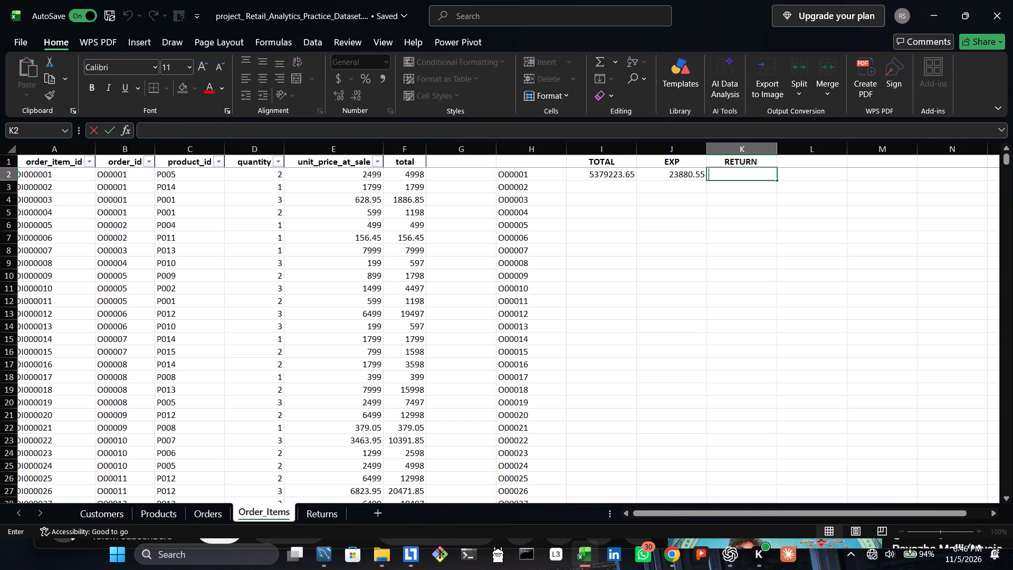
{"action": "left_click", "coordinate": [307, 510]}
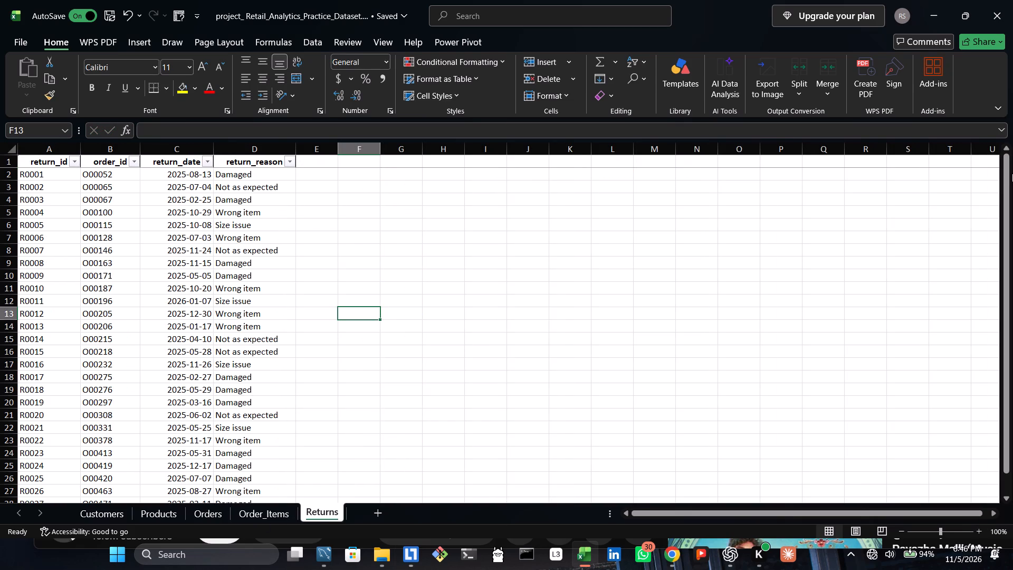
{"action": "left_click_drag", "start_coordinate": [1012, 173], "coordinate": [1010, 168]}
{"action": "left_click_drag", "start_coordinate": [1010, 168], "coordinate": [1010, 138]}
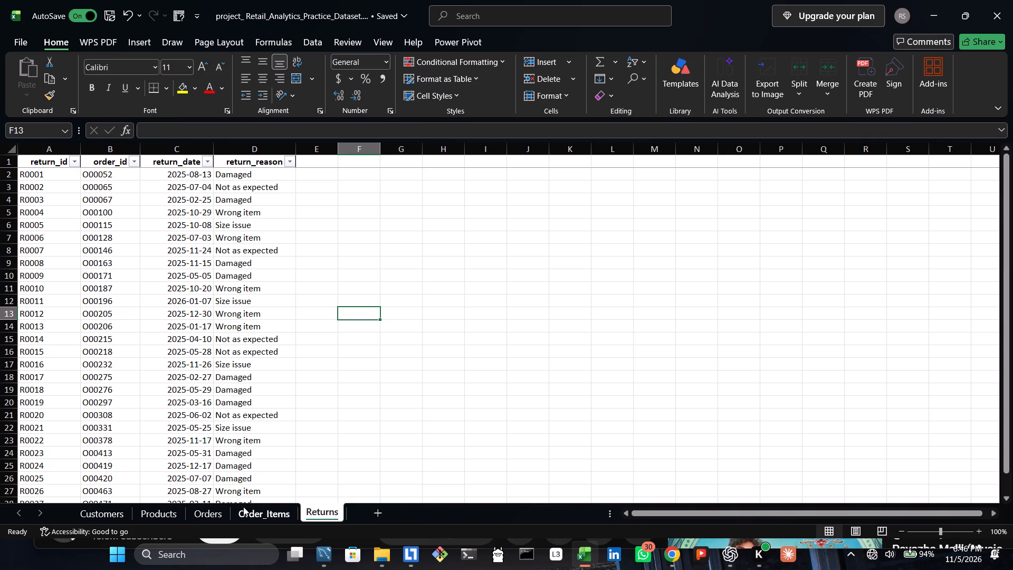
On Order_Items, undo the new headers, the expense sum, the deletion of columns I and J, and the K2 formula correction.
{"action": "left_click", "coordinate": [243, 507]}
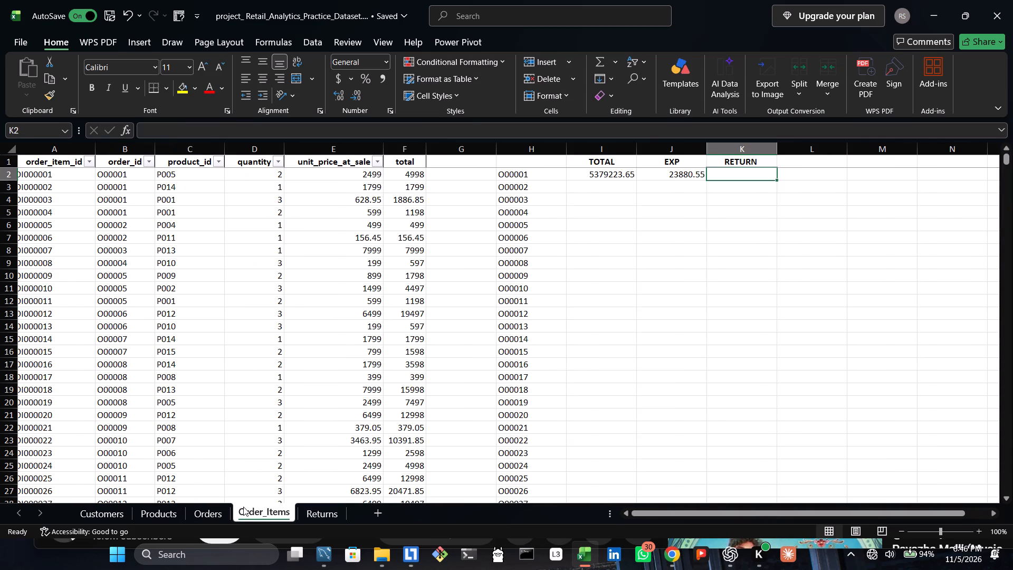
{"action": "key", "text": "ctrl+z"}
{"action": "key", "text": "ctrl+z"}
{"action": "key", "text": "ctrl+z"}
{"action": "key", "text": "ctrl+z"}
{"action": "key", "text": "ctrl+z"}
{"action": "key", "text": "ctrl+z"}
{"action": "key", "text": "ctrl+z"}
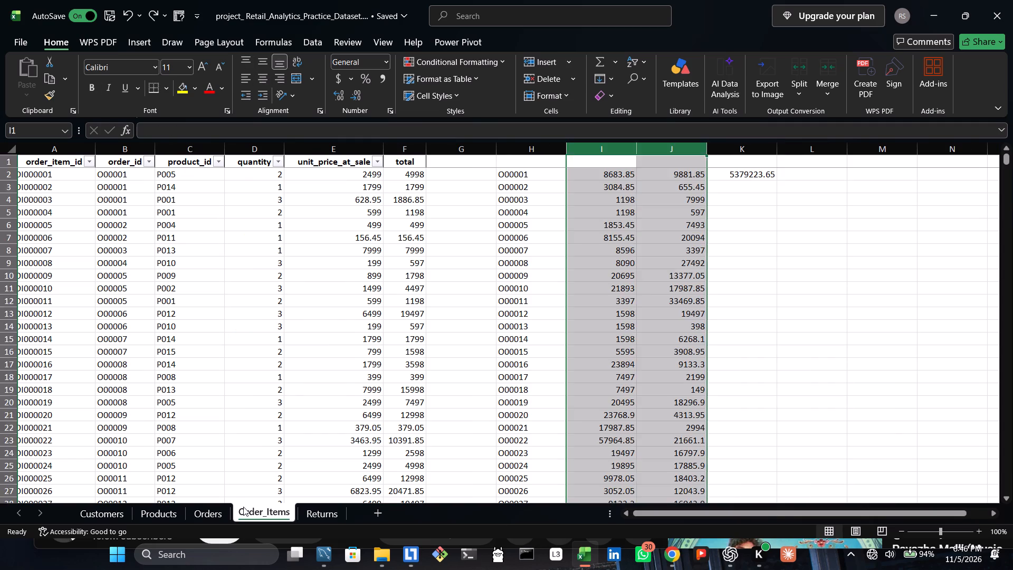
{"action": "key", "text": "ctrl+z"}
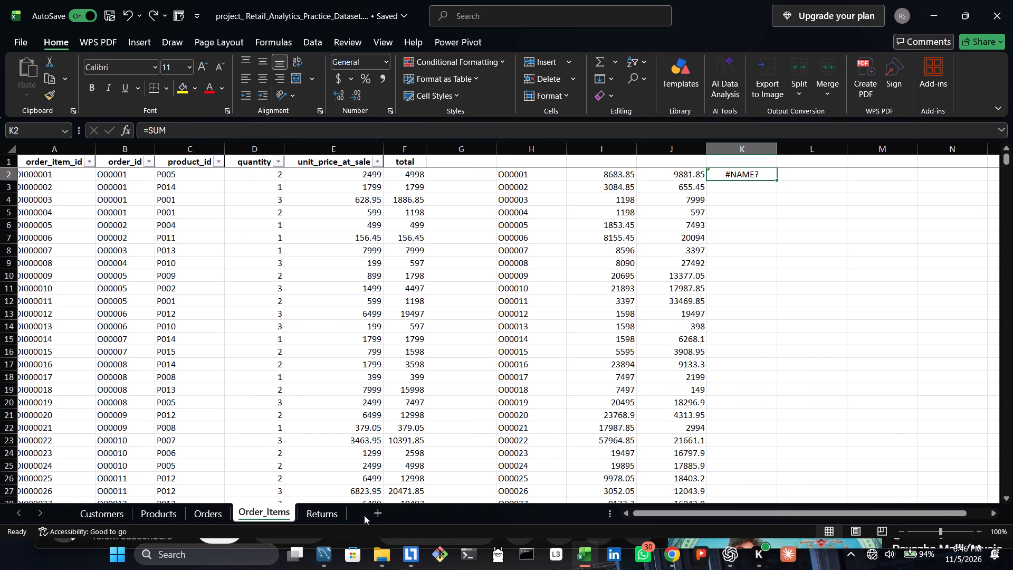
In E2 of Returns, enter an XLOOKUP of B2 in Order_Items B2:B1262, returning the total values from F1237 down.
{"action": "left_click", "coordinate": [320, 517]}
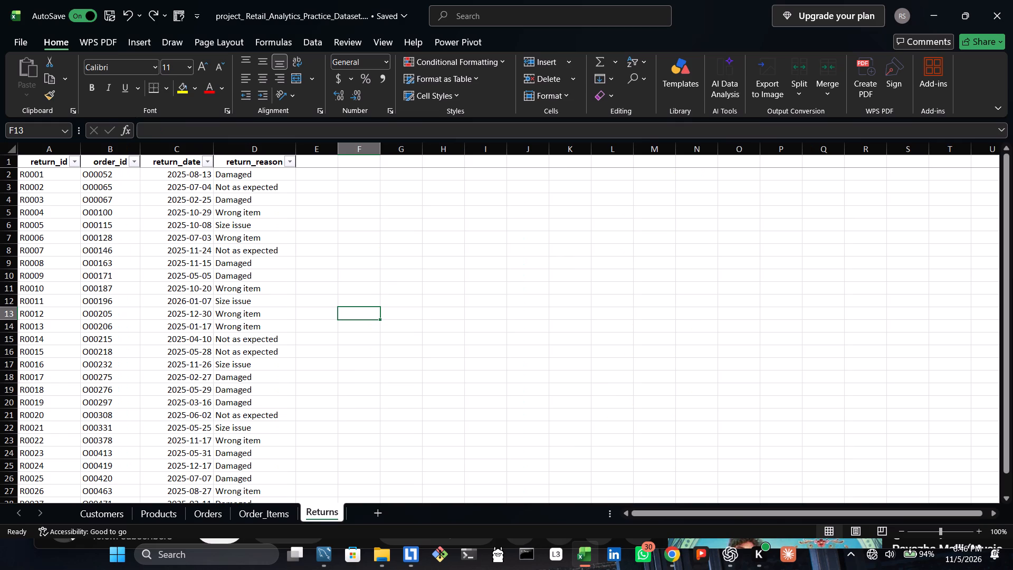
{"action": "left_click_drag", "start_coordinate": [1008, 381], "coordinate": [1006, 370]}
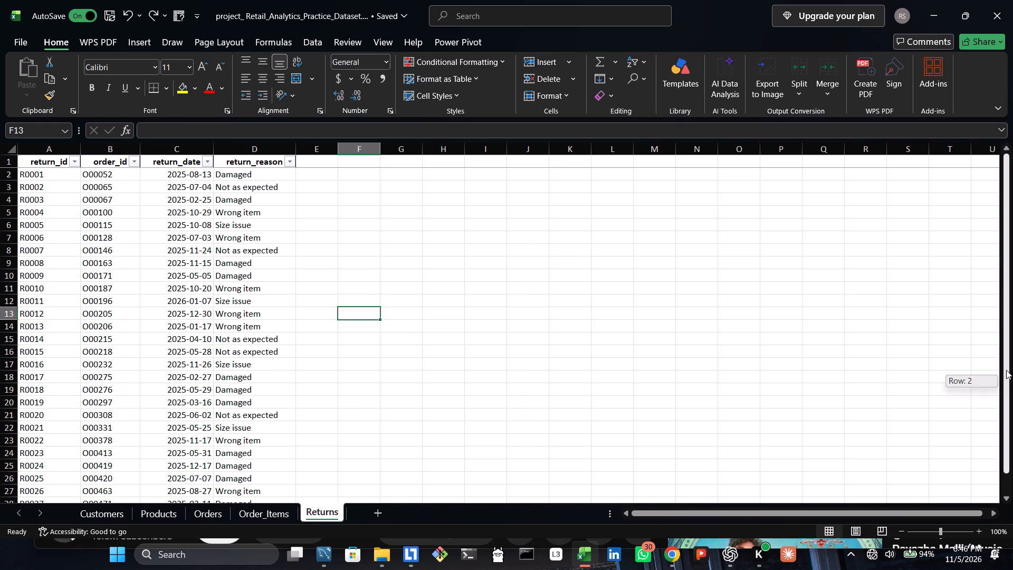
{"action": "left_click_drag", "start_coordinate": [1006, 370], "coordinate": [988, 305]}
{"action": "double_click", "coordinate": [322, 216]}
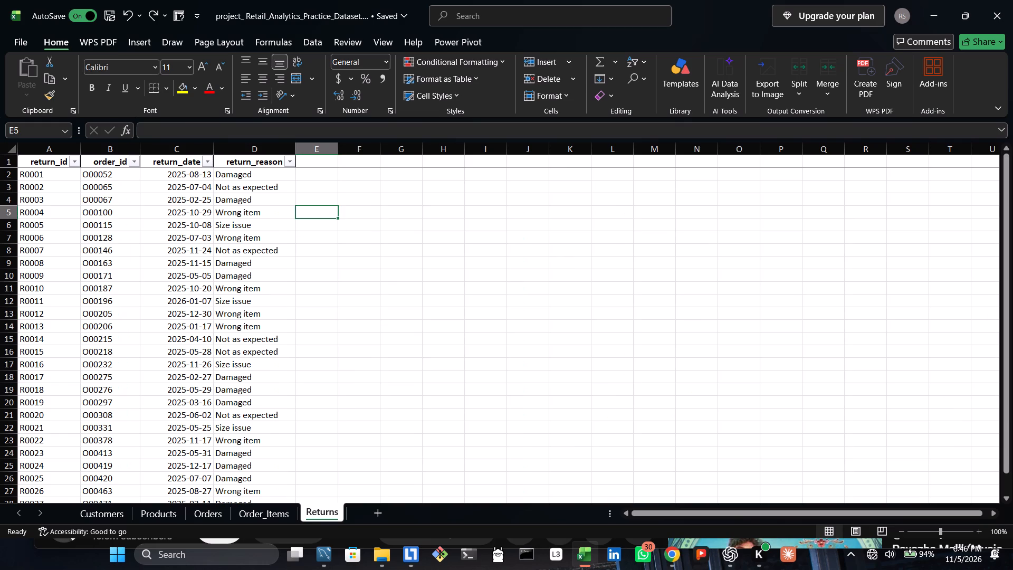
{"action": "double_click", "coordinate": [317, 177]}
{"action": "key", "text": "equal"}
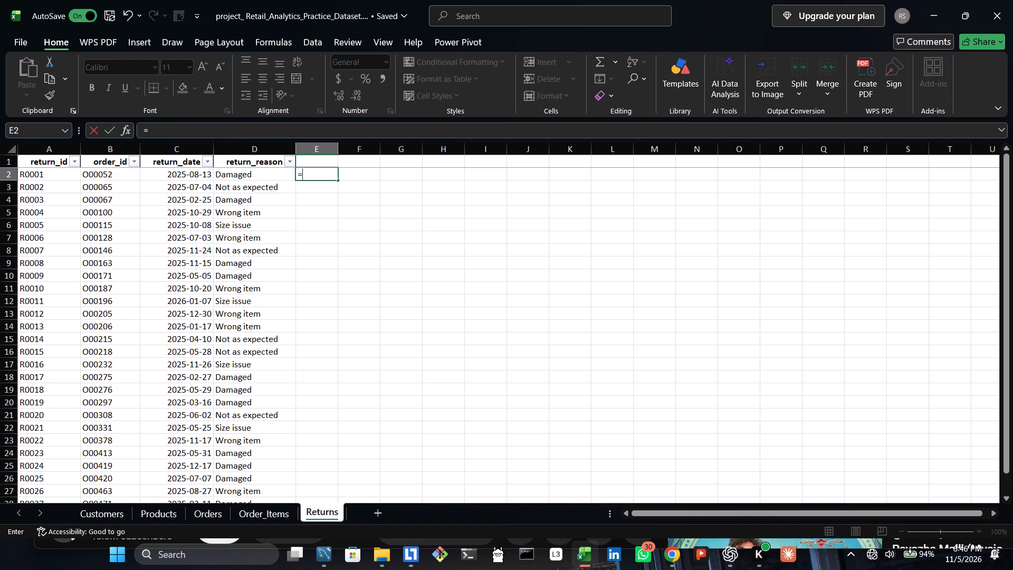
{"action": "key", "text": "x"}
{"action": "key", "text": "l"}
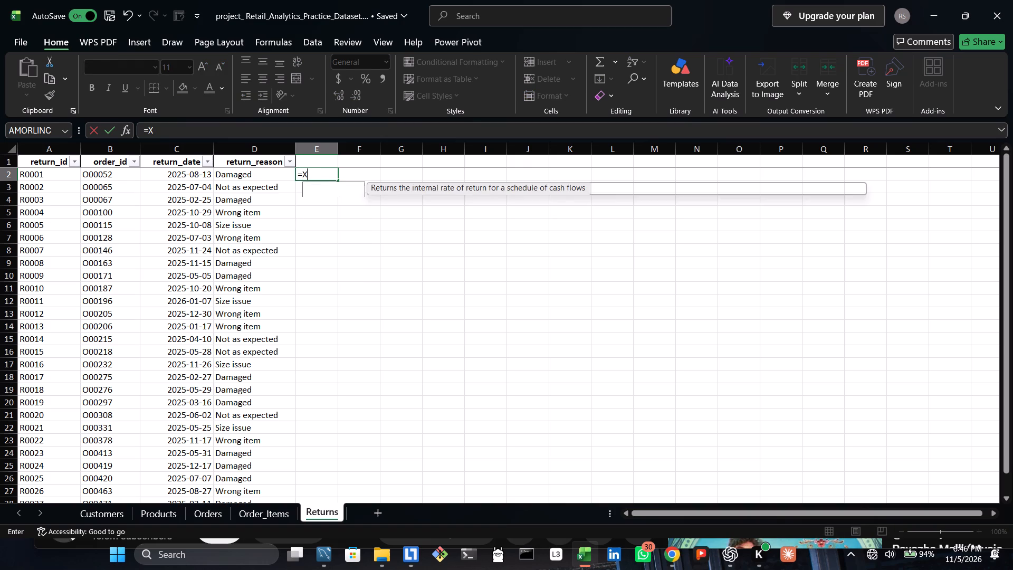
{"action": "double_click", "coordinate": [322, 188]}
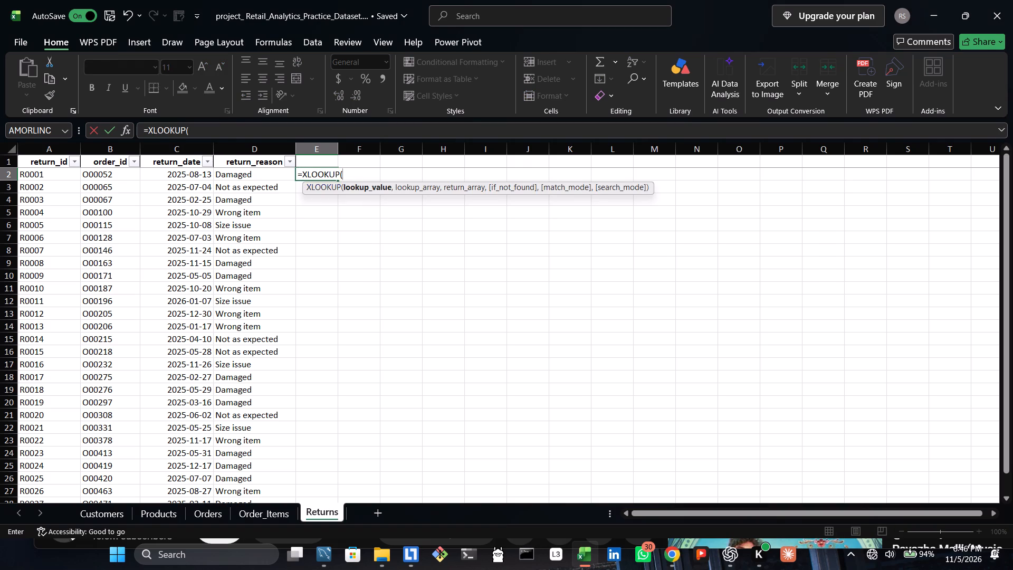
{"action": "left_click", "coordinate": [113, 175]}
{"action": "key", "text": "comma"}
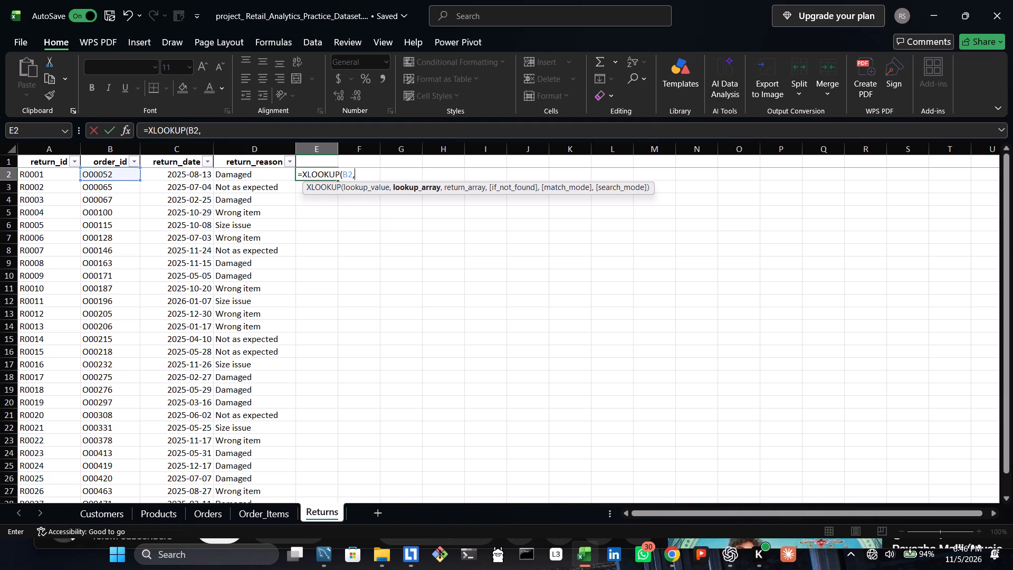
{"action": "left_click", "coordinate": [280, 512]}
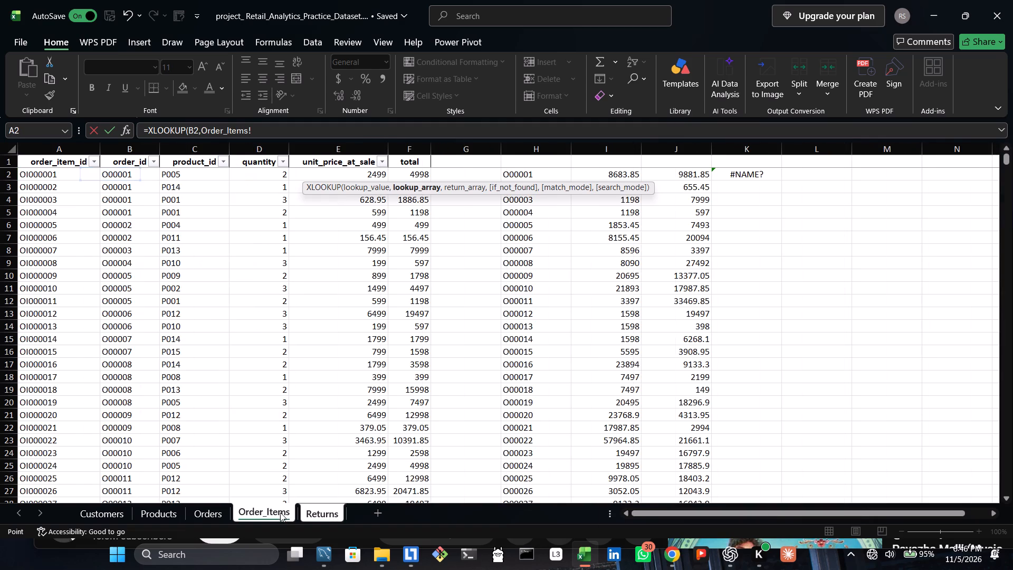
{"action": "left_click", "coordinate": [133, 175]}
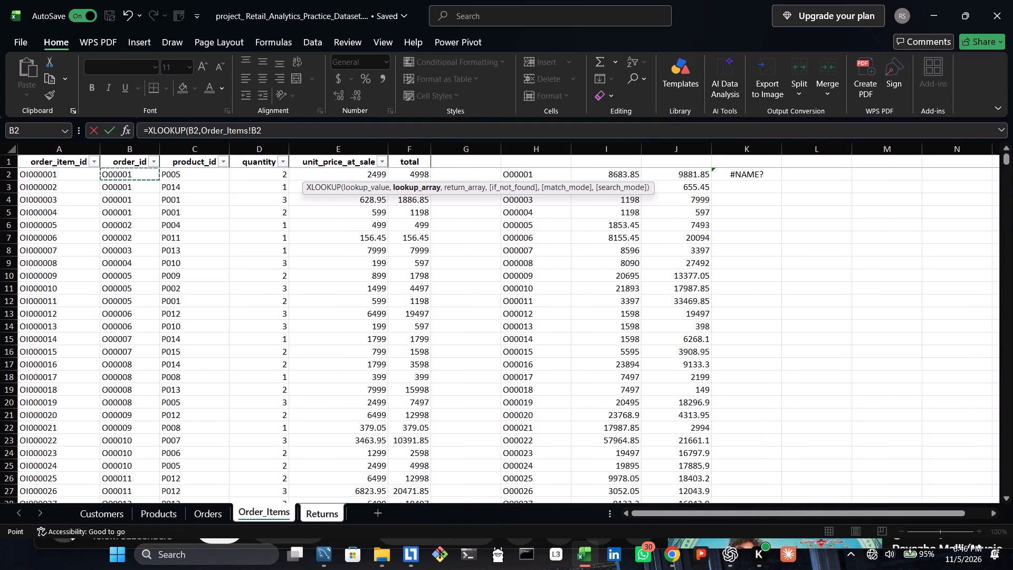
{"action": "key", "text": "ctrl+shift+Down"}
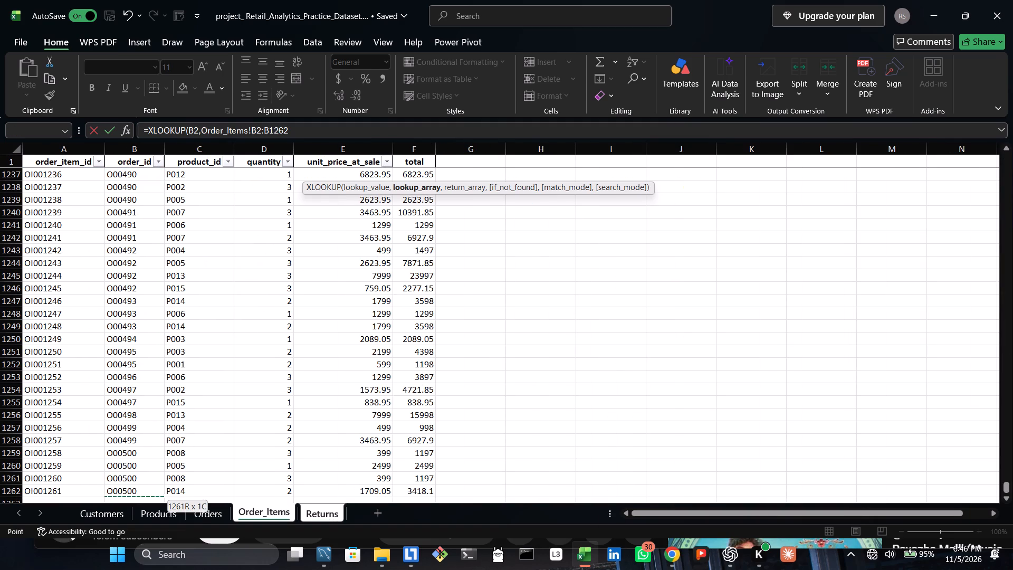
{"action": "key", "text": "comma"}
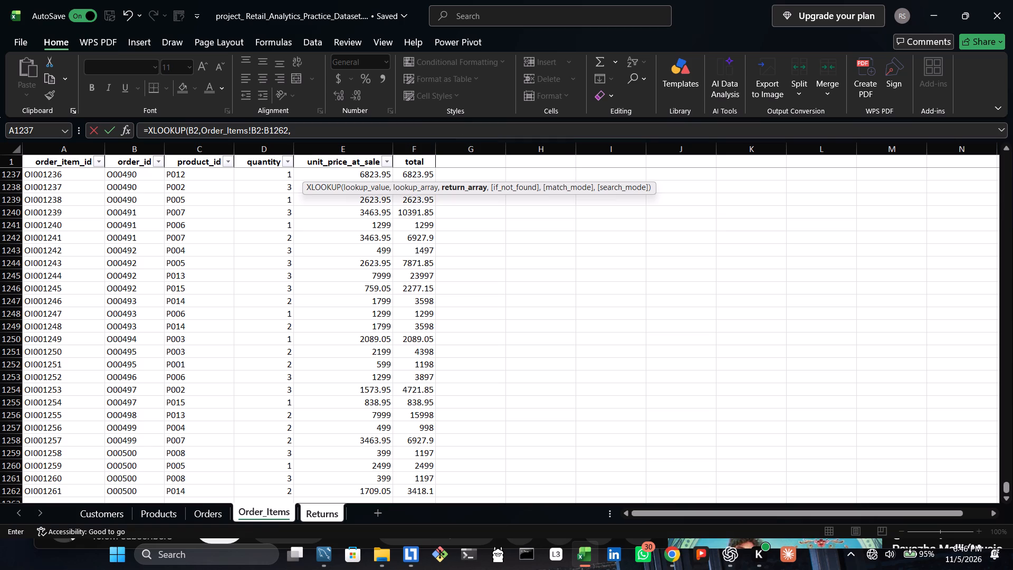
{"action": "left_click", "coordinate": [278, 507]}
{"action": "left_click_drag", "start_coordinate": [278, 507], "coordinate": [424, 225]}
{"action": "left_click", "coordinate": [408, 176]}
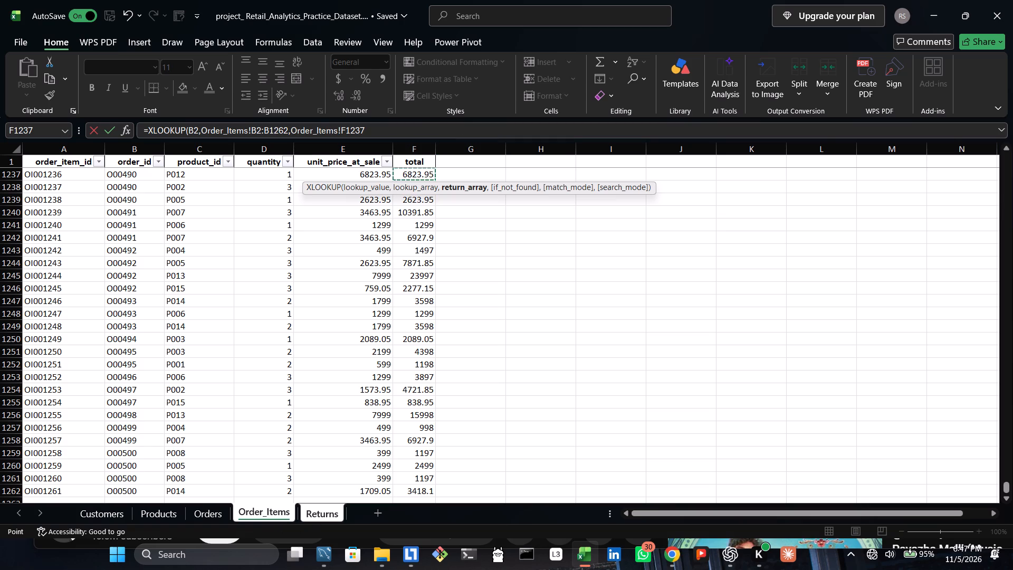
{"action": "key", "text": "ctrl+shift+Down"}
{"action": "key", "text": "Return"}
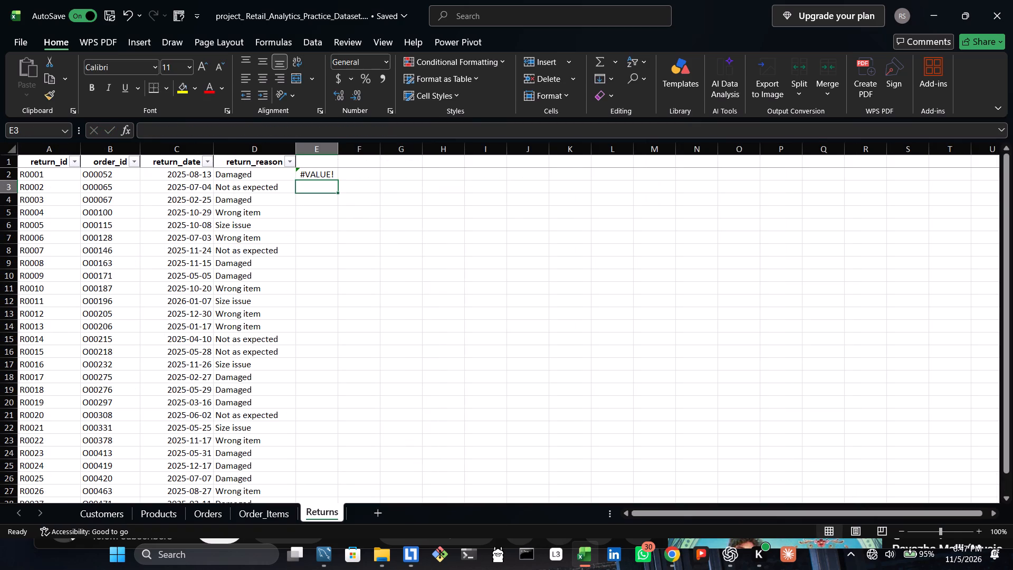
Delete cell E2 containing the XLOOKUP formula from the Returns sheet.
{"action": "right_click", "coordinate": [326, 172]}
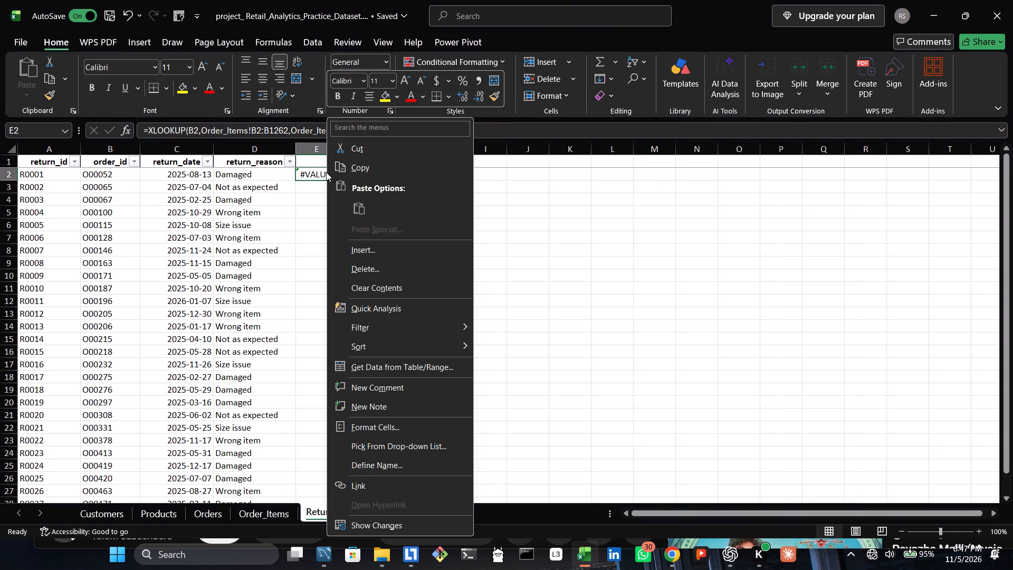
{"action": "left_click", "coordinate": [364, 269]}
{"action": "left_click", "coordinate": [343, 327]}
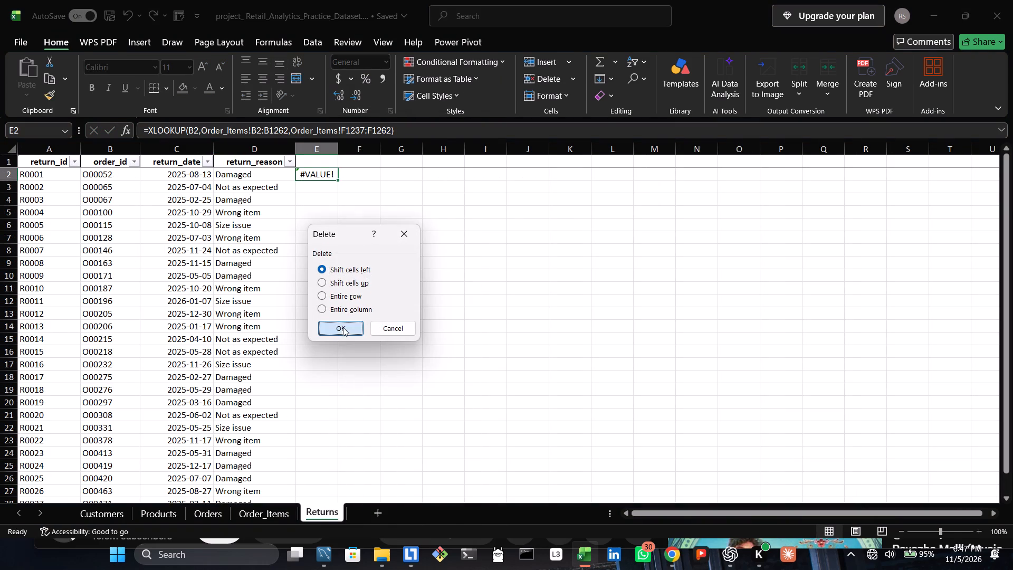
In E2 of Returns, enter an XLOOKUP of B2 in Order_Items column B:B, returning the total from column F:F.
{"action": "double_click", "coordinate": [310, 172]}
{"action": "key", "text": "equal"}
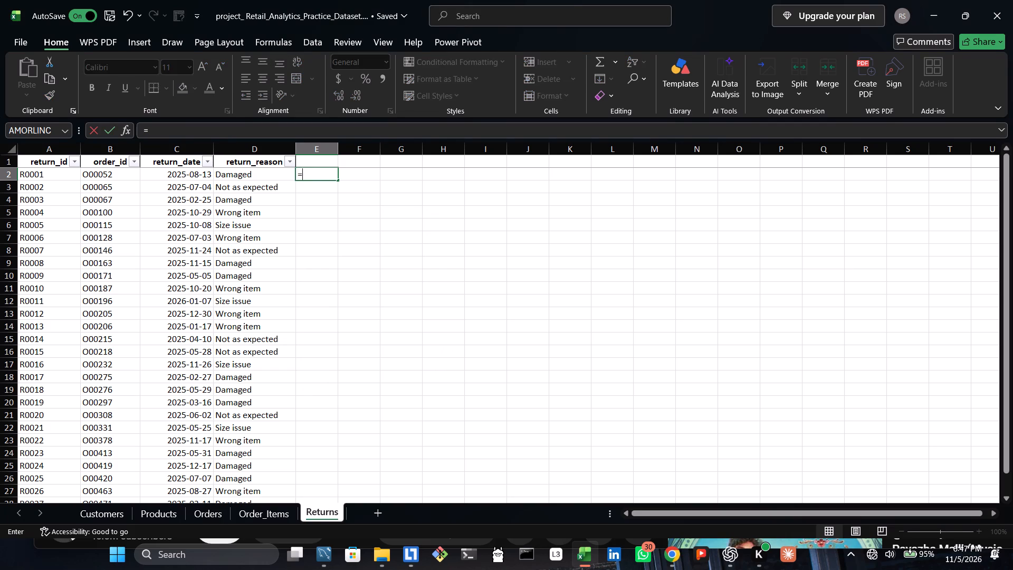
{"action": "type", "text": "XLOO"}
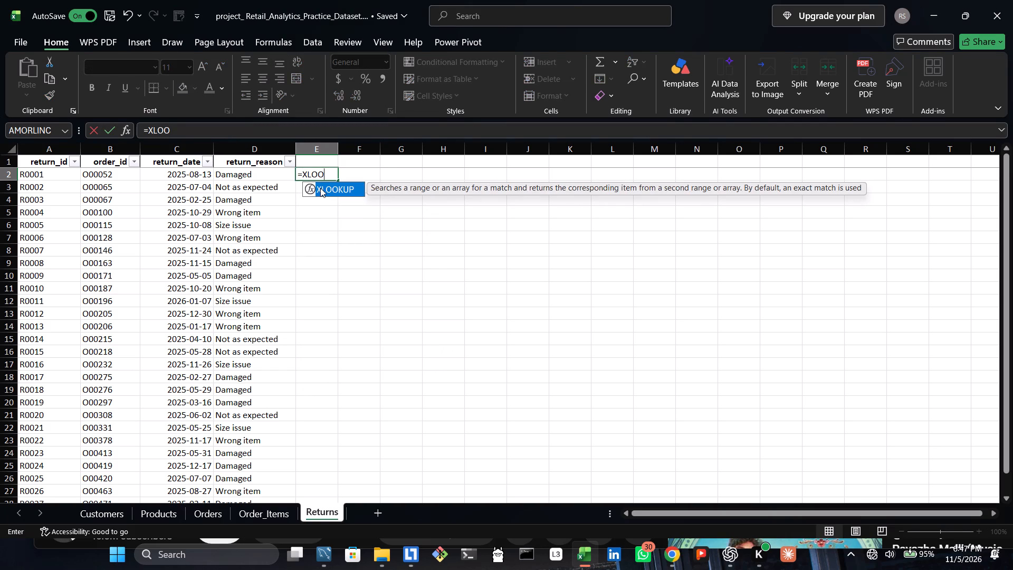
{"action": "double_click", "coordinate": [320, 188]}
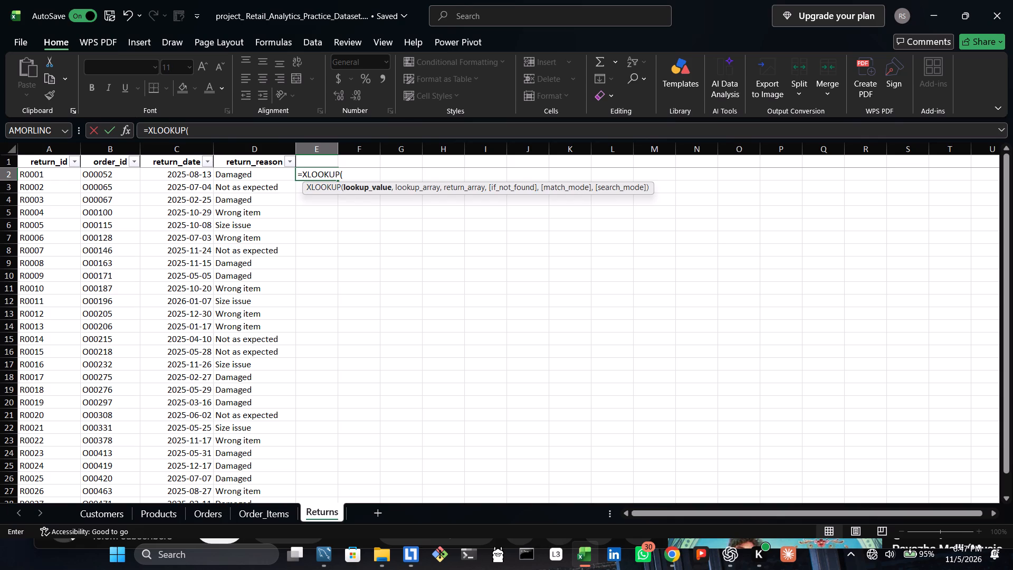
{"action": "left_click", "coordinate": [118, 175]}
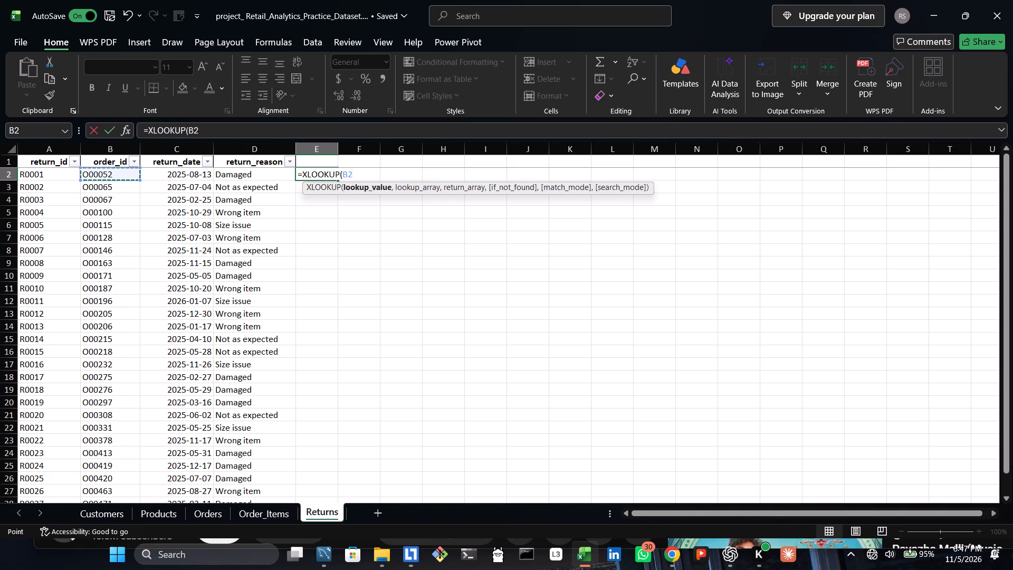
{"action": "key", "text": "comma"}
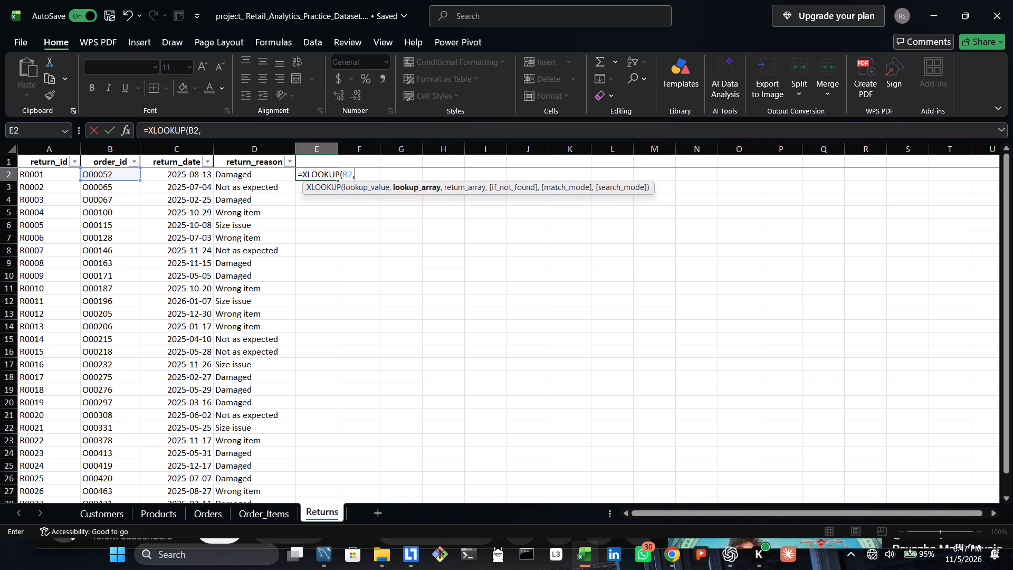
{"action": "left_click", "coordinate": [270, 517]}
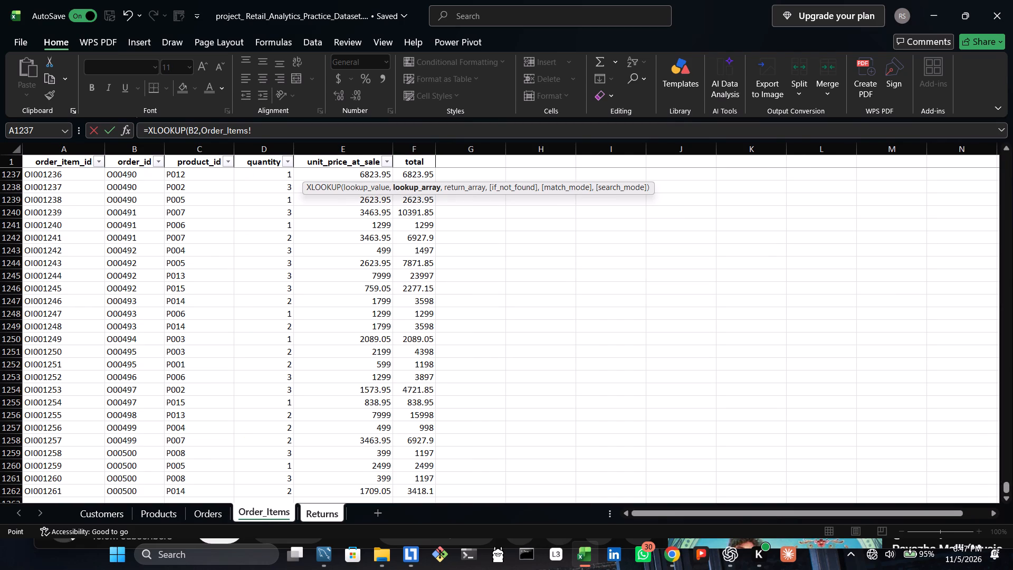
{"action": "left_click", "coordinate": [131, 147]}
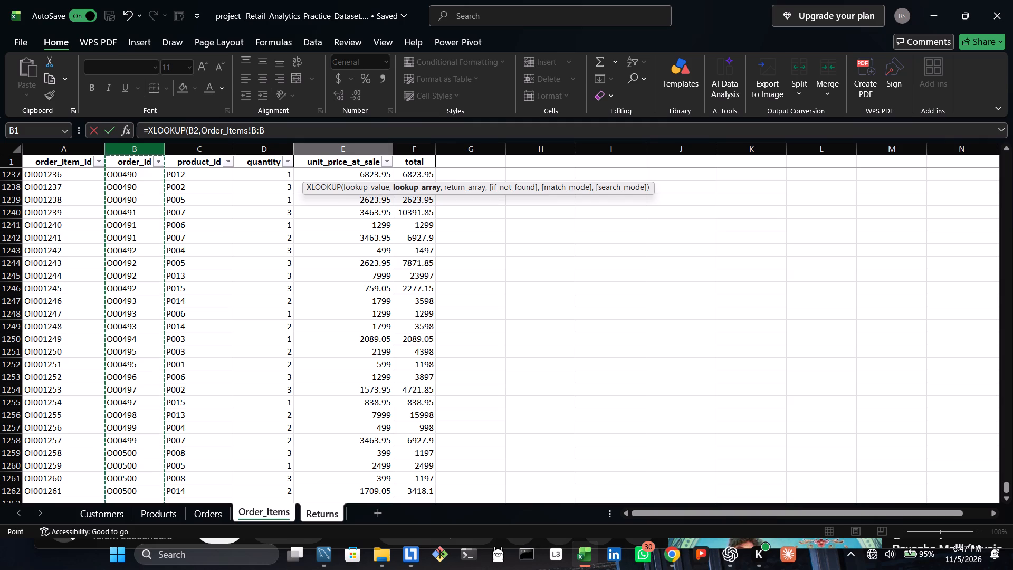
{"action": "key", "text": "comma"}
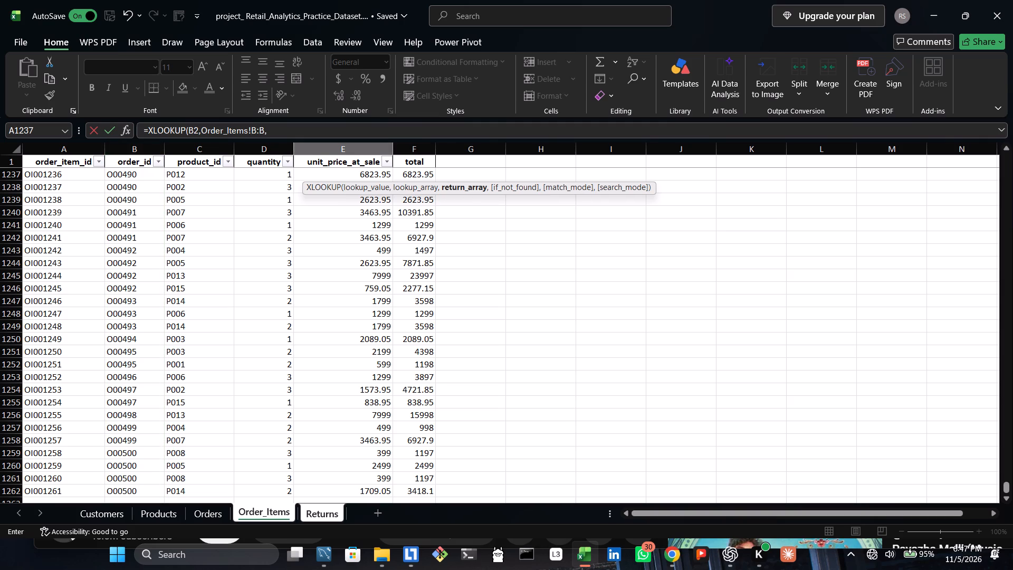
{"action": "left_click", "coordinate": [421, 146]}
{"action": "key", "text": "Return"}
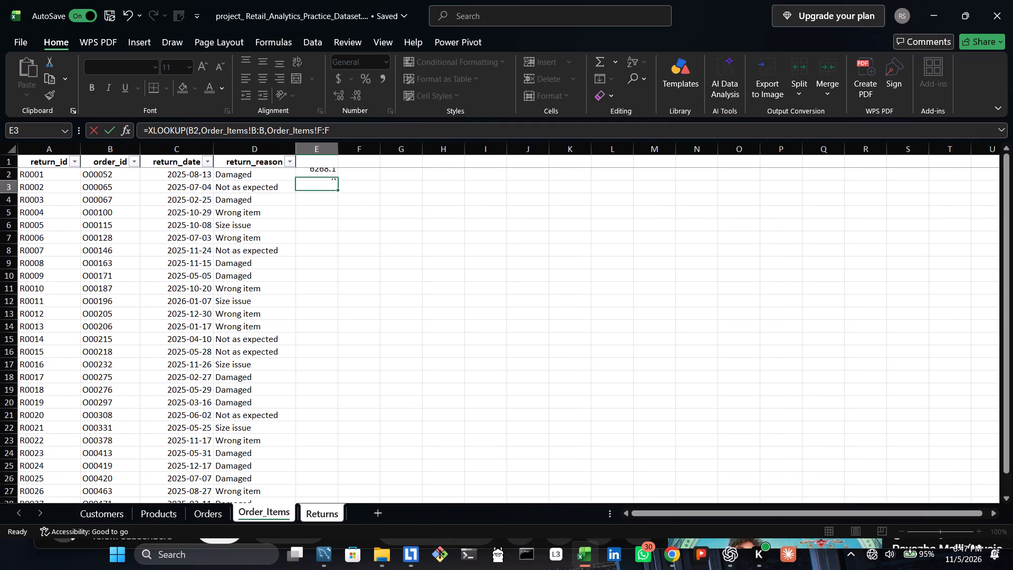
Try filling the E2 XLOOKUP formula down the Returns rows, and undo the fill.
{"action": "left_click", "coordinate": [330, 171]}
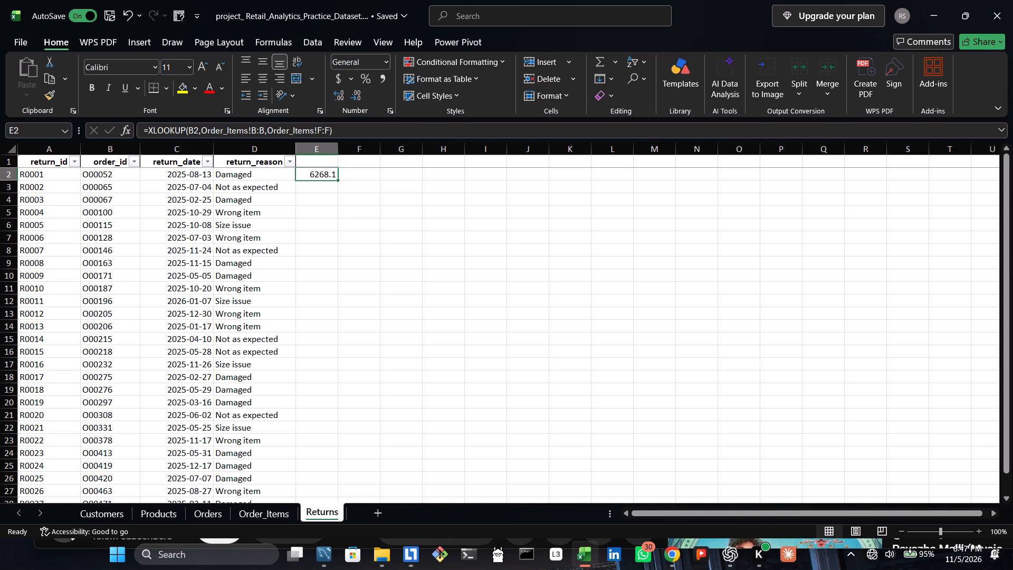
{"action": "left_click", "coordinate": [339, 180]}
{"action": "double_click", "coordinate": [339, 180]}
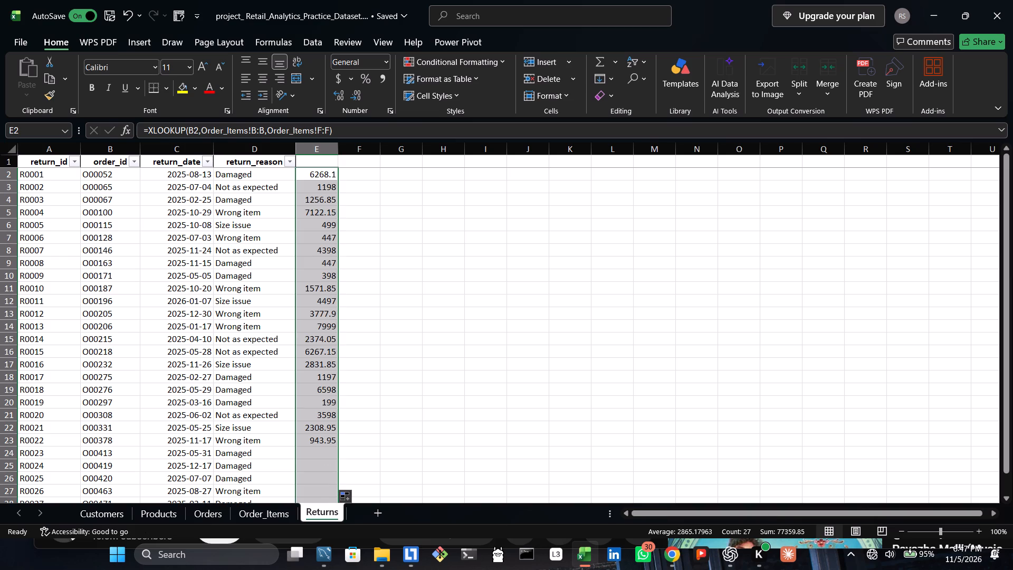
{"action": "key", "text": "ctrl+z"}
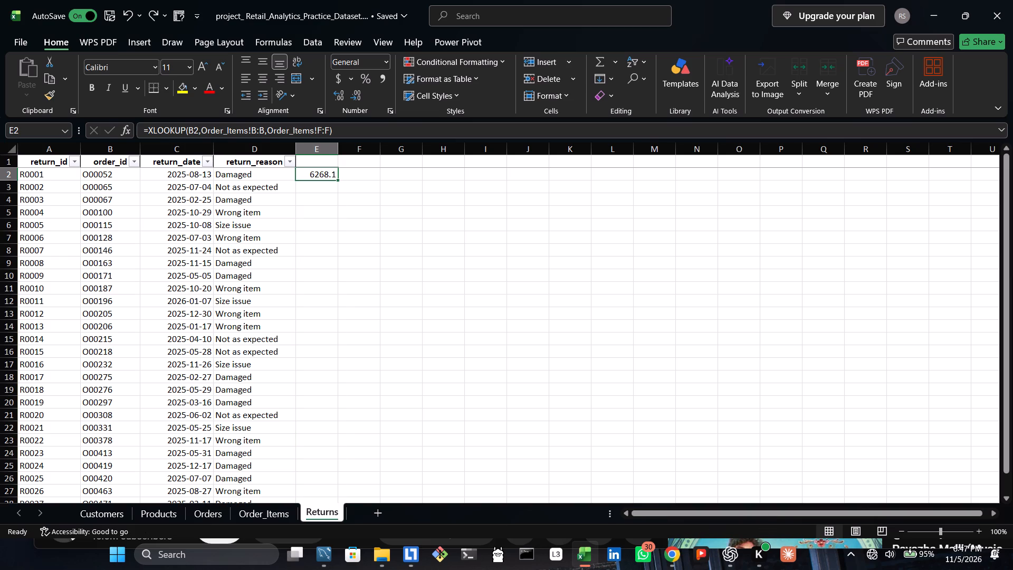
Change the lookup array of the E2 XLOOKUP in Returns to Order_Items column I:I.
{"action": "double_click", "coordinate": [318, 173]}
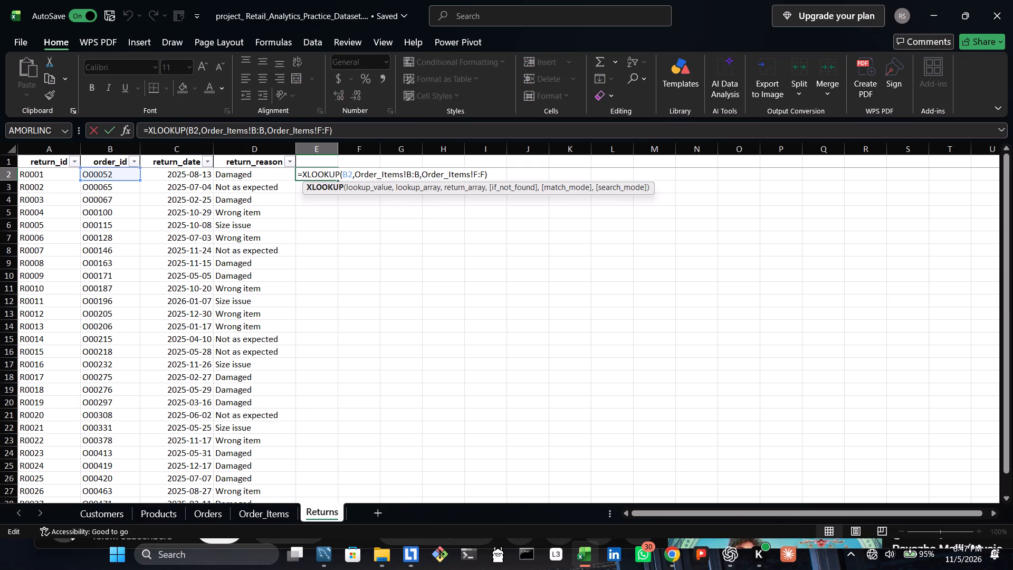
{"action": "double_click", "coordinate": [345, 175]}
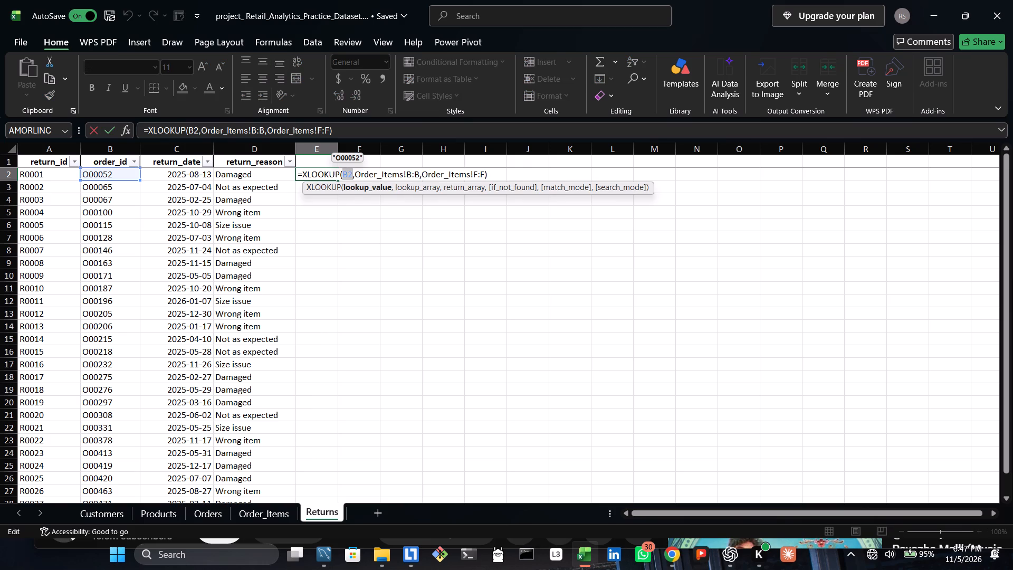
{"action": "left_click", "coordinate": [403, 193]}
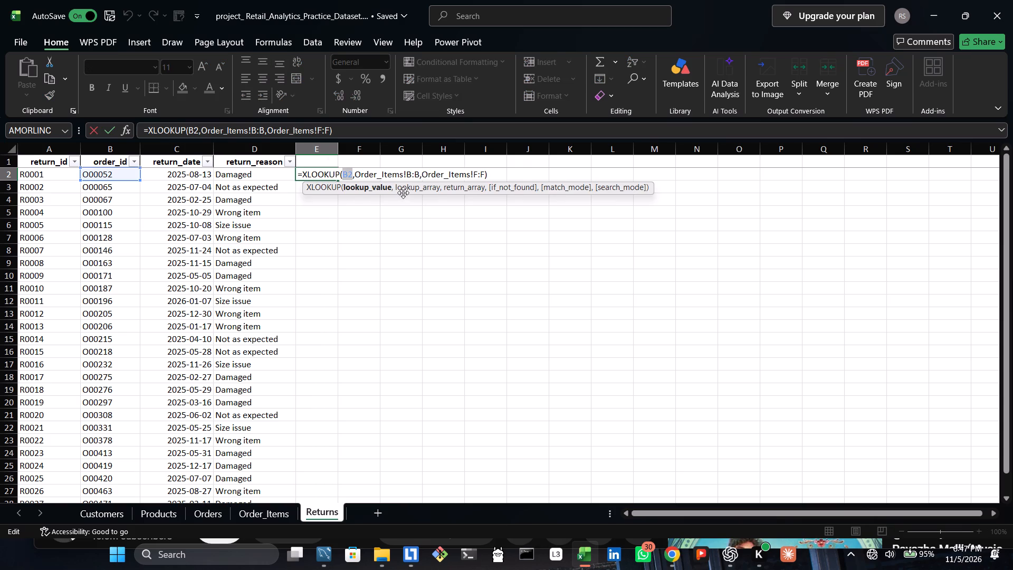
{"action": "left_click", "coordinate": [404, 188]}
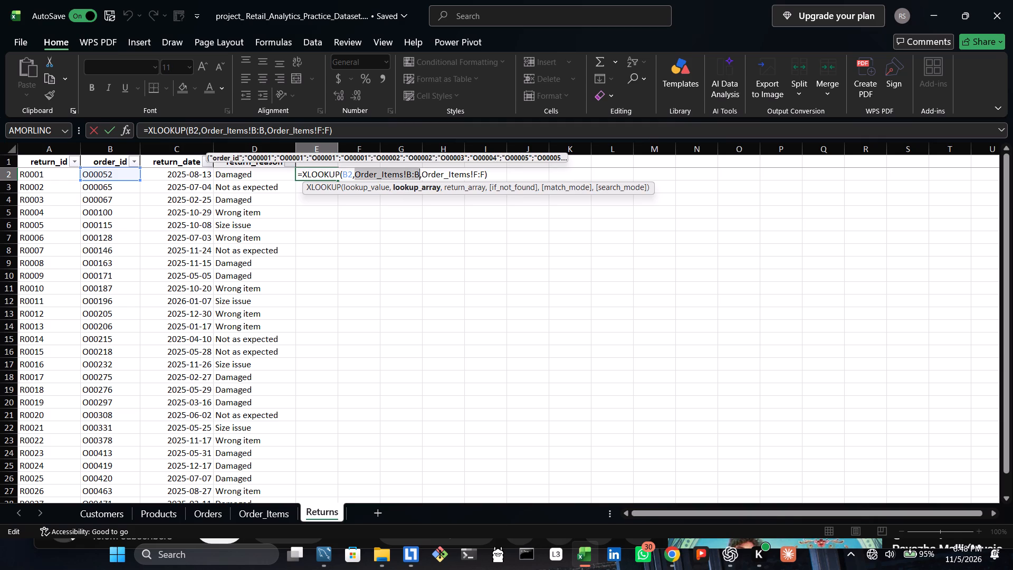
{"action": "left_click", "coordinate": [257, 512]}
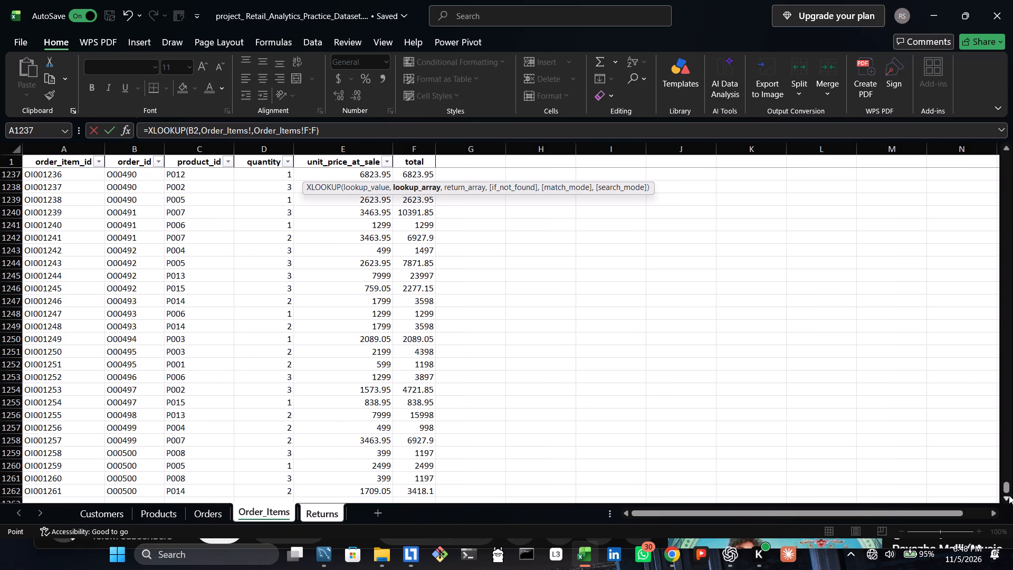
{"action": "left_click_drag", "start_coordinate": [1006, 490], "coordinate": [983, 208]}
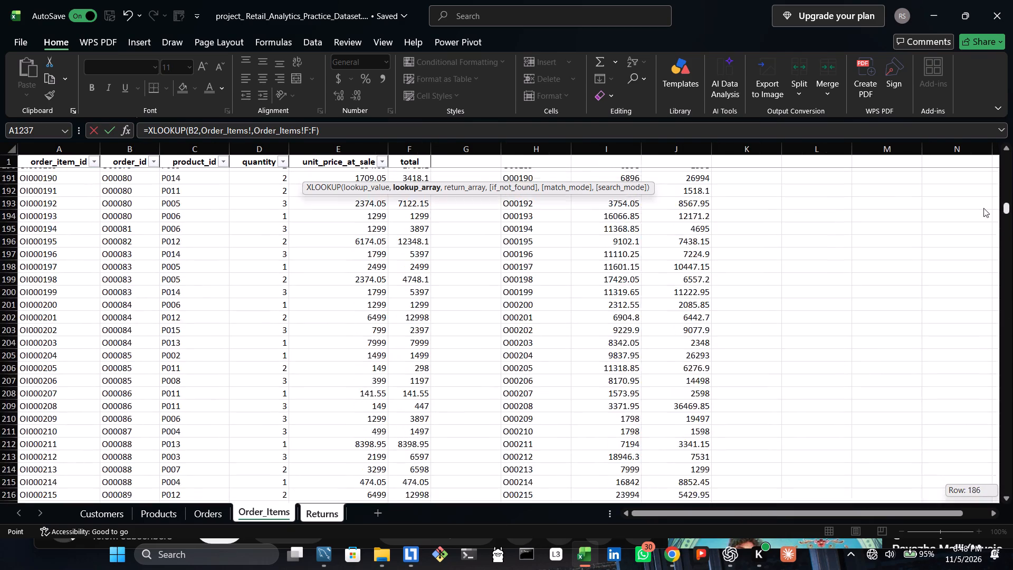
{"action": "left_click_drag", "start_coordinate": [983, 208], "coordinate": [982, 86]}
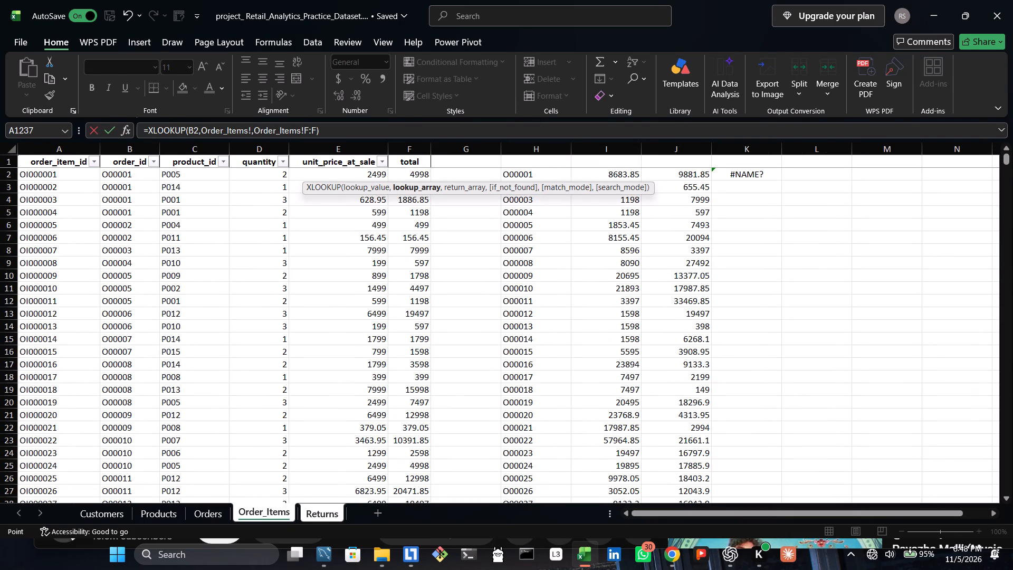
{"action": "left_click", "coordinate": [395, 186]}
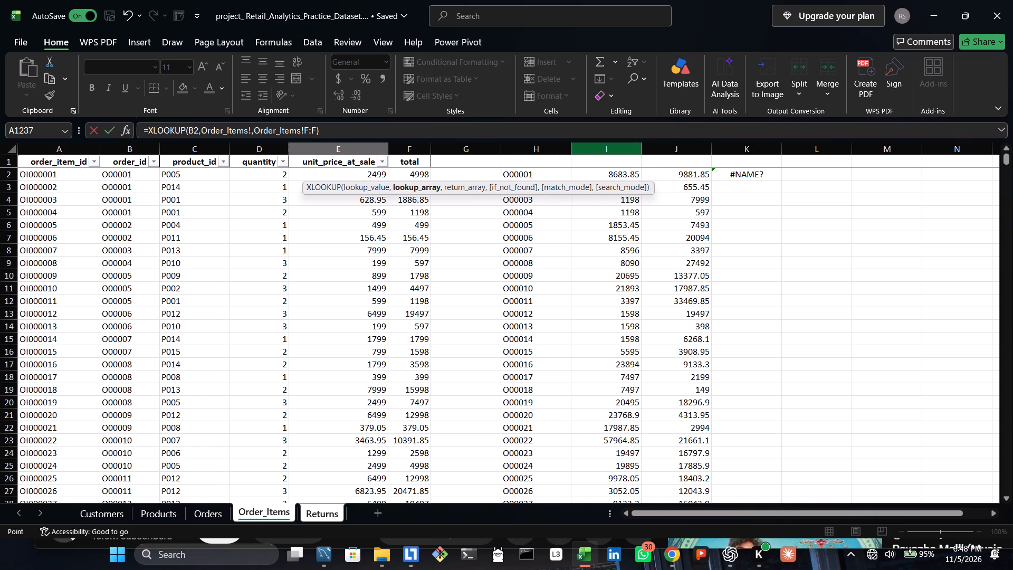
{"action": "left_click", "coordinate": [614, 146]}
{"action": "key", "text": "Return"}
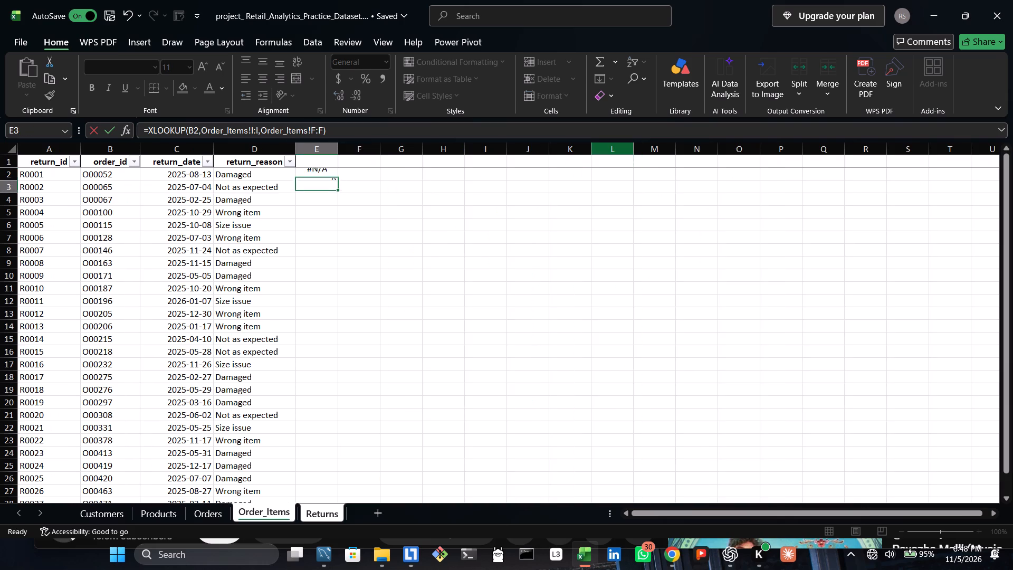
Delete cell E2 containing the XLOOKUP formula from the Returns sheet, shifting cells left.
{"action": "right_click", "coordinate": [327, 173]}
{"action": "left_click", "coordinate": [370, 270]}
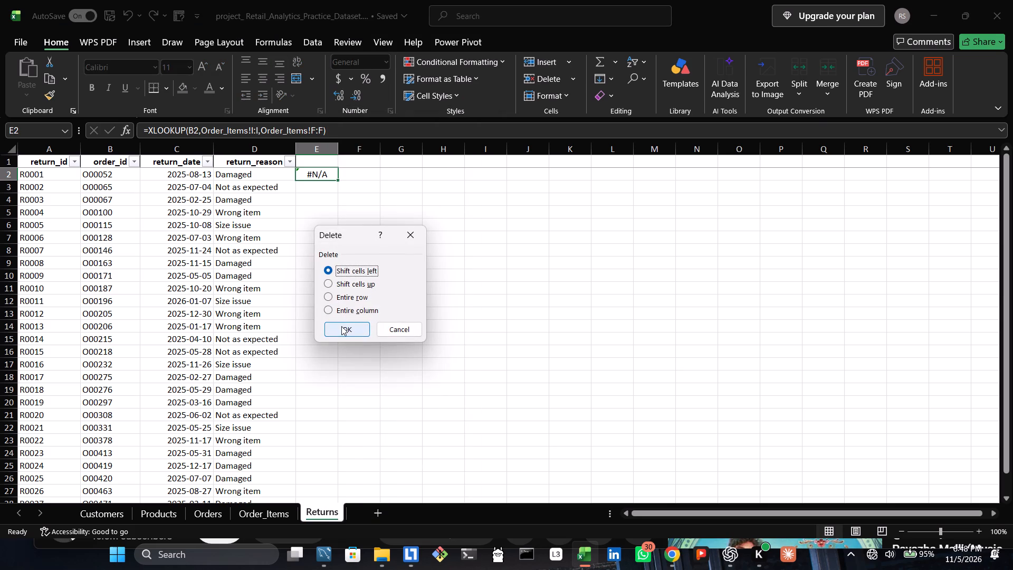
{"action": "left_click", "coordinate": [341, 326]}
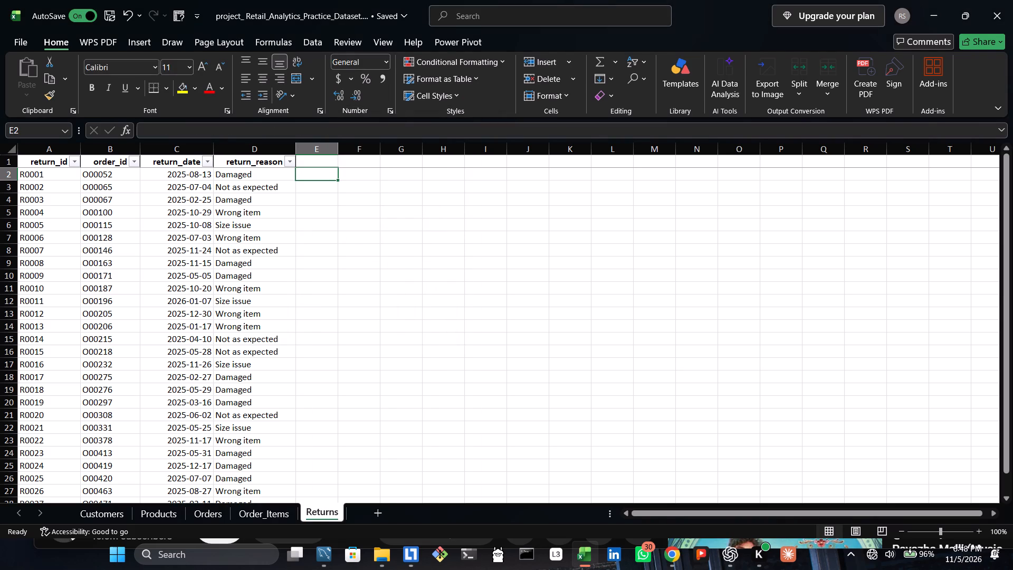
In E2 of Returns, enter an XLOOKUP of B2 in the Order_Items spill range H2#, returning values from Order_Items J2:J501.
{"action": "double_click", "coordinate": [324, 172]}
{"action": "key", "text": "equal"}
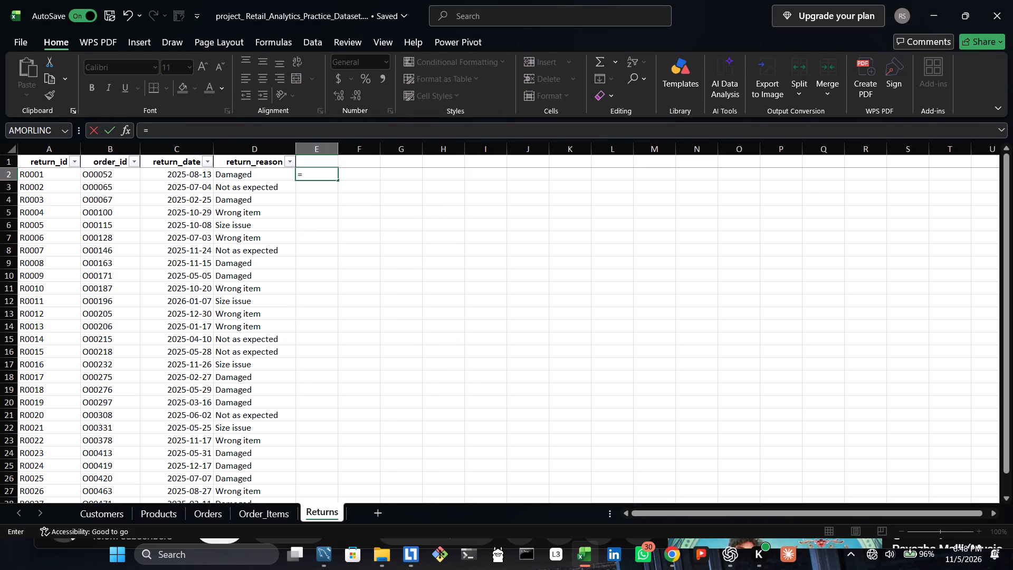
{"action": "key", "text": "s"}
{"action": "key", "text": "BackSpace"}
{"action": "type", "text": "XLOO"}
{"action": "double_click", "coordinate": [327, 188]}
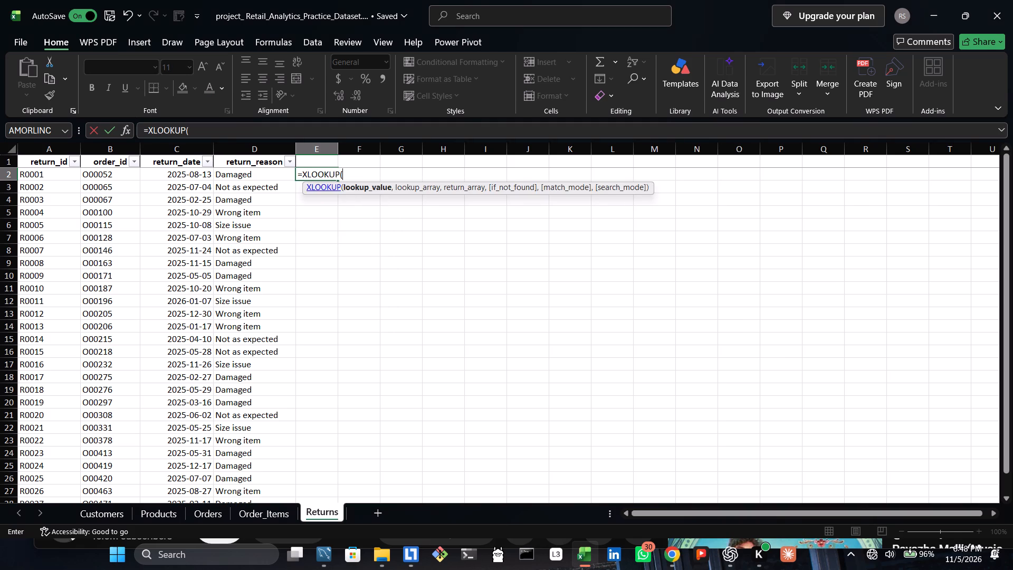
{"action": "left_click", "coordinate": [108, 175]}
{"action": "key", "text": "comma"}
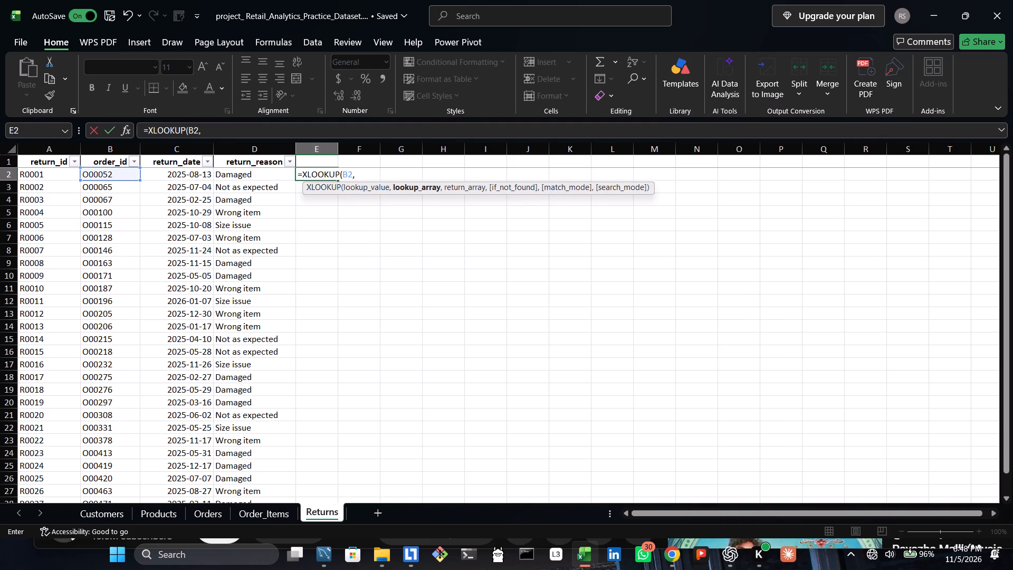
{"action": "left_click", "coordinate": [273, 516]}
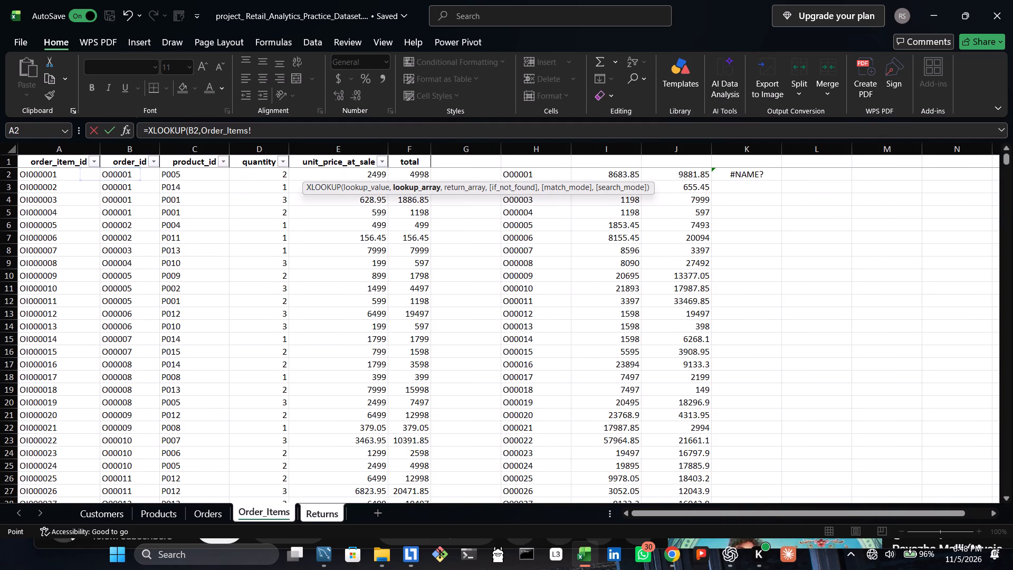
{"action": "left_click", "coordinate": [532, 175]}
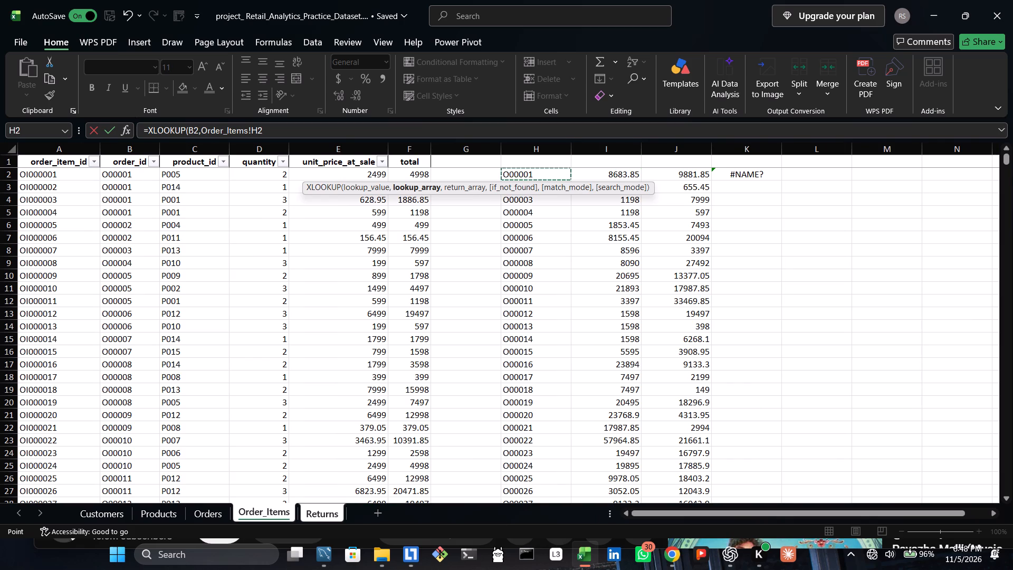
{"action": "key", "text": "ctrl+shift+Down"}
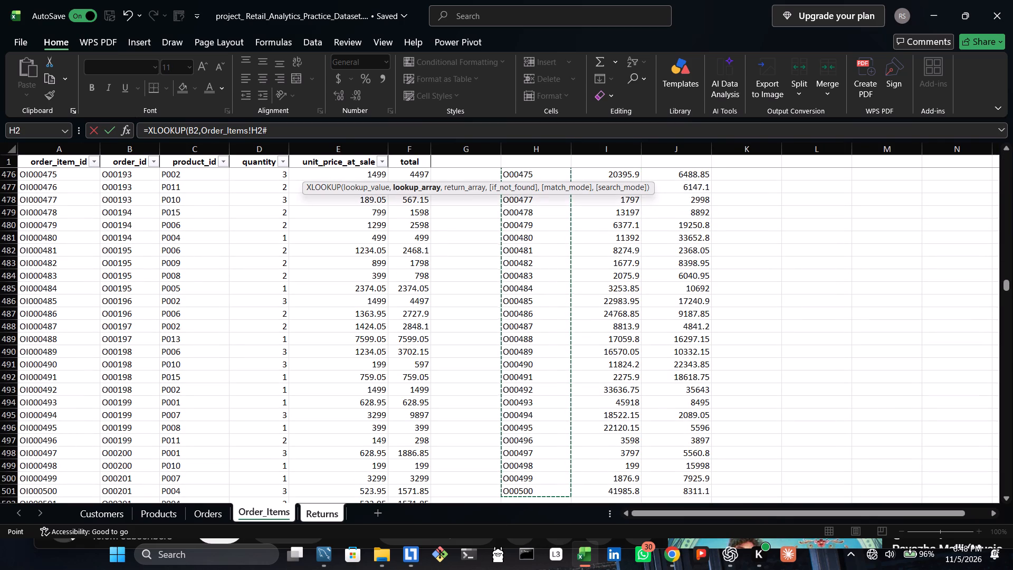
{"action": "key", "text": "comma"}
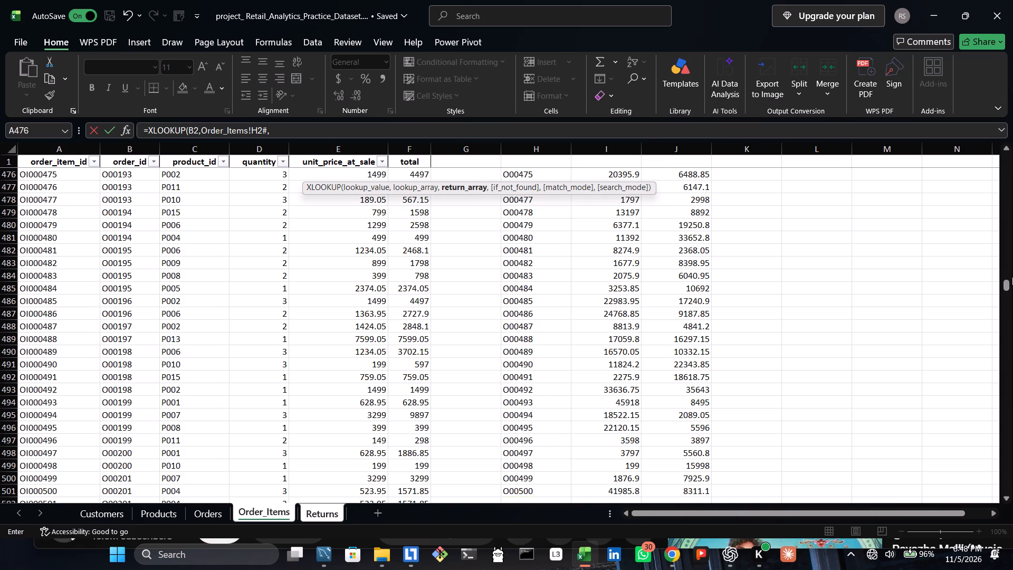
{"action": "left_click_drag", "start_coordinate": [1006, 280], "coordinate": [971, 113]}
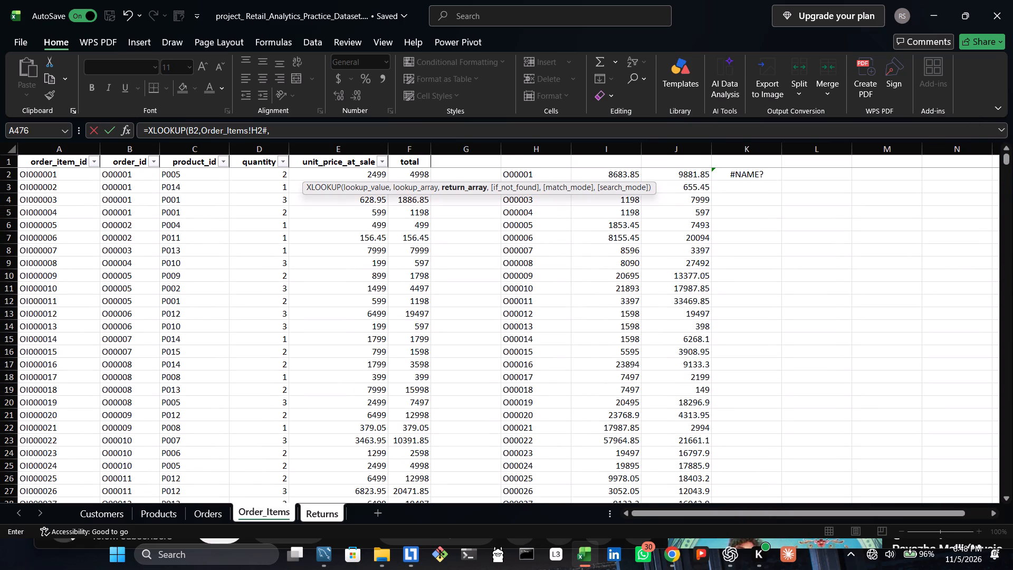
{"action": "left_click", "coordinate": [692, 174]}
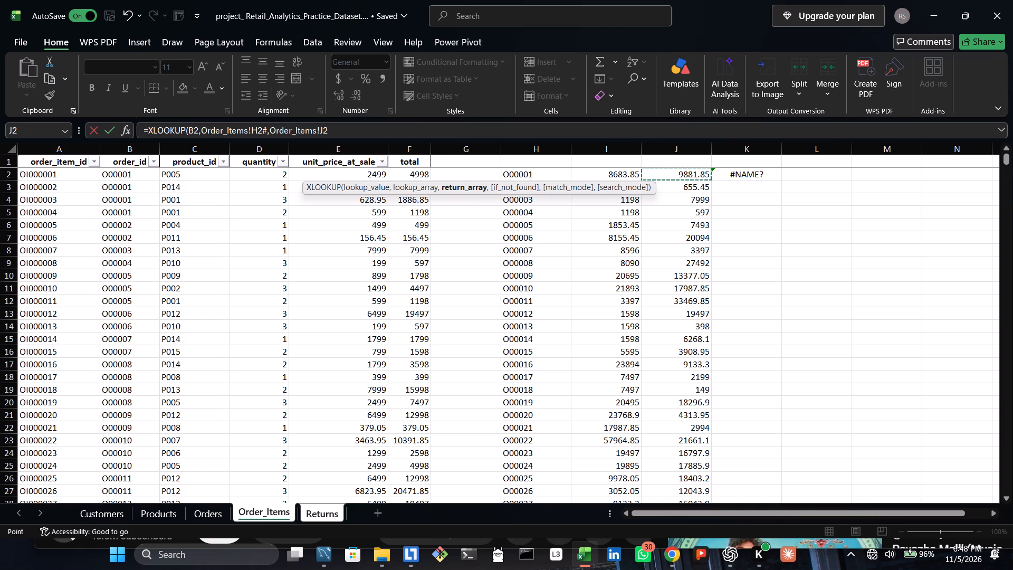
{"action": "key", "text": "ctrl+shift+Down"}
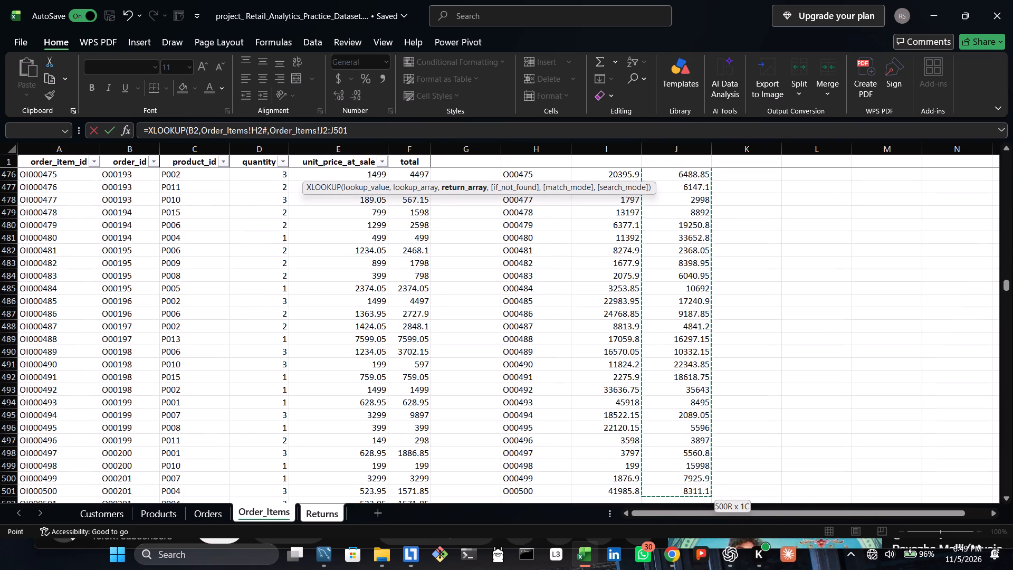
{"action": "key", "text": "Return"}
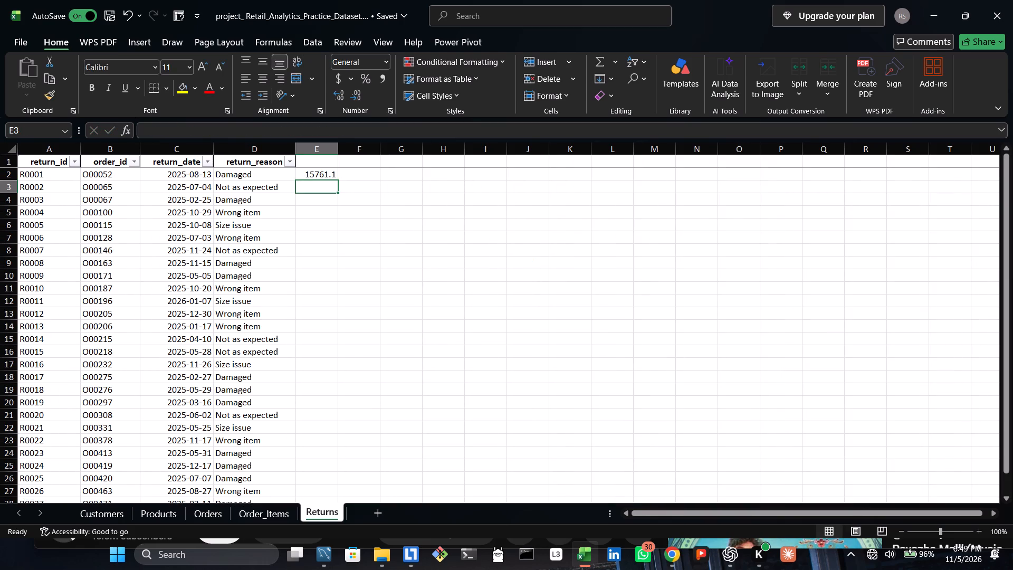
Fill the E2 XLOOKUP formula down the Returns rows.
{"action": "left_click", "coordinate": [316, 174]}
{"action": "double_click", "coordinate": [338, 179]}
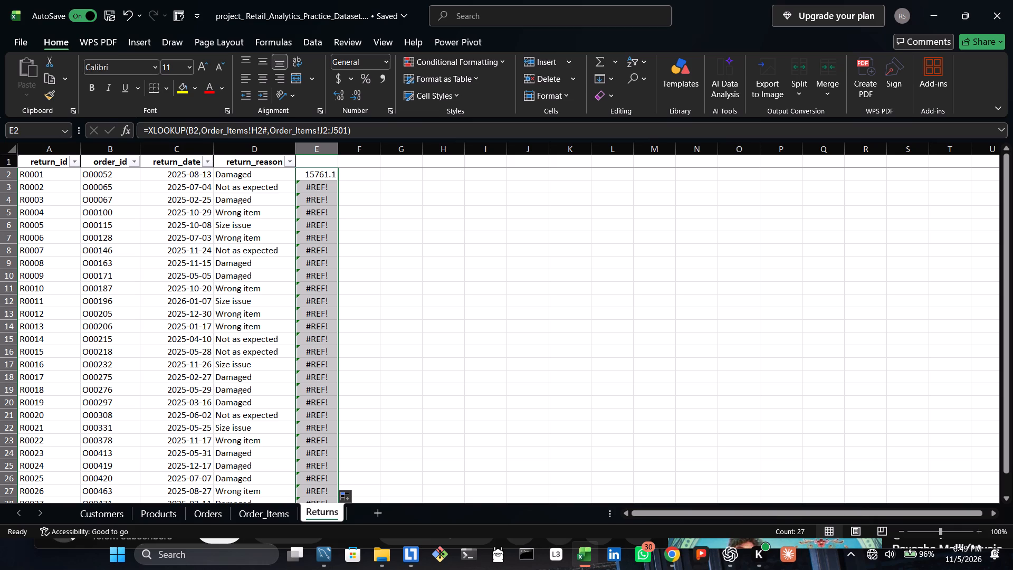
Try to correct the lookup array in E3's XLOOKUP, replacing Order_Items!H3# with Returns!H17.
{"action": "double_click", "coordinate": [323, 188]}
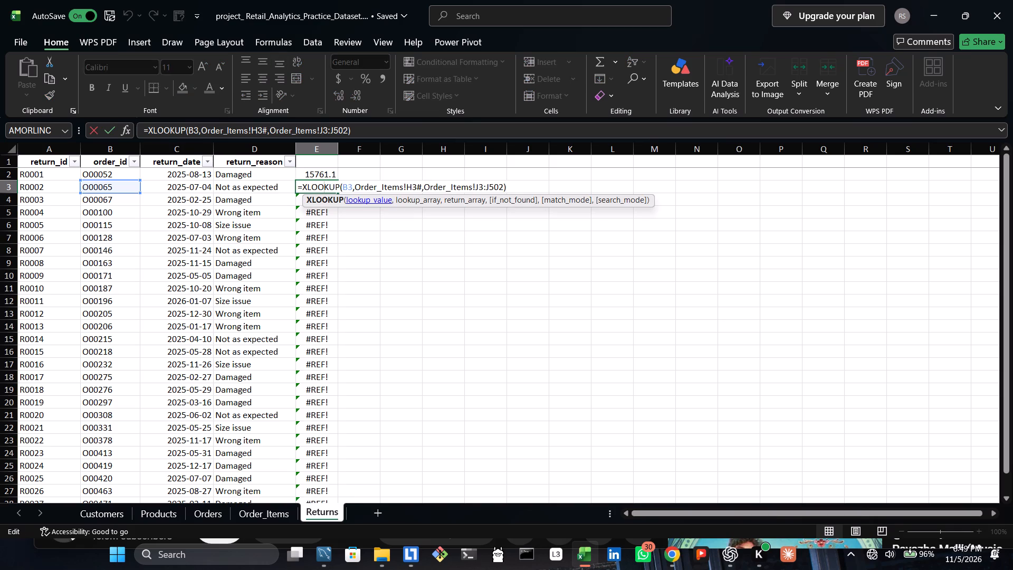
{"action": "left_click", "coordinate": [418, 197]}
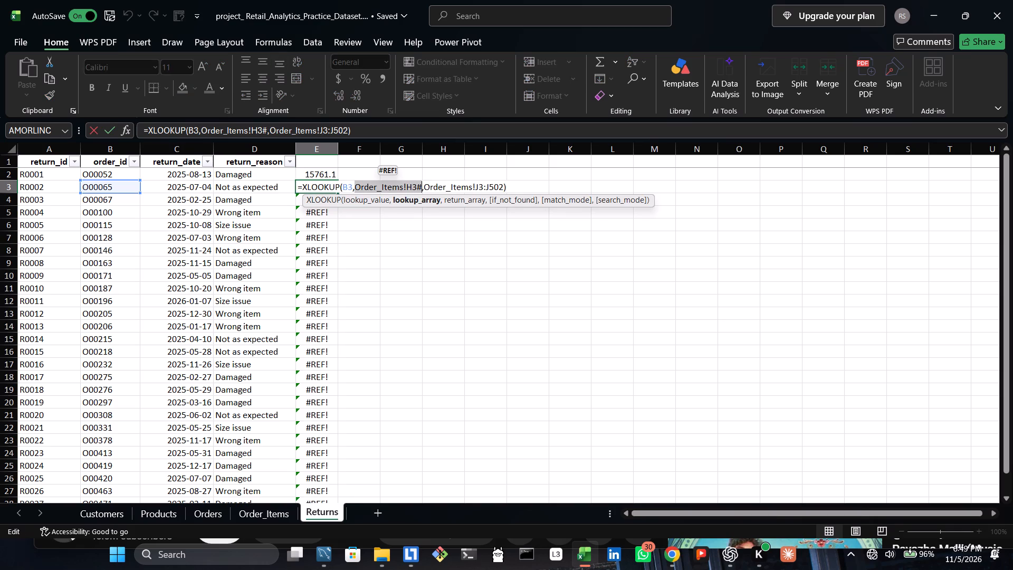
{"action": "left_click", "coordinate": [261, 515]}
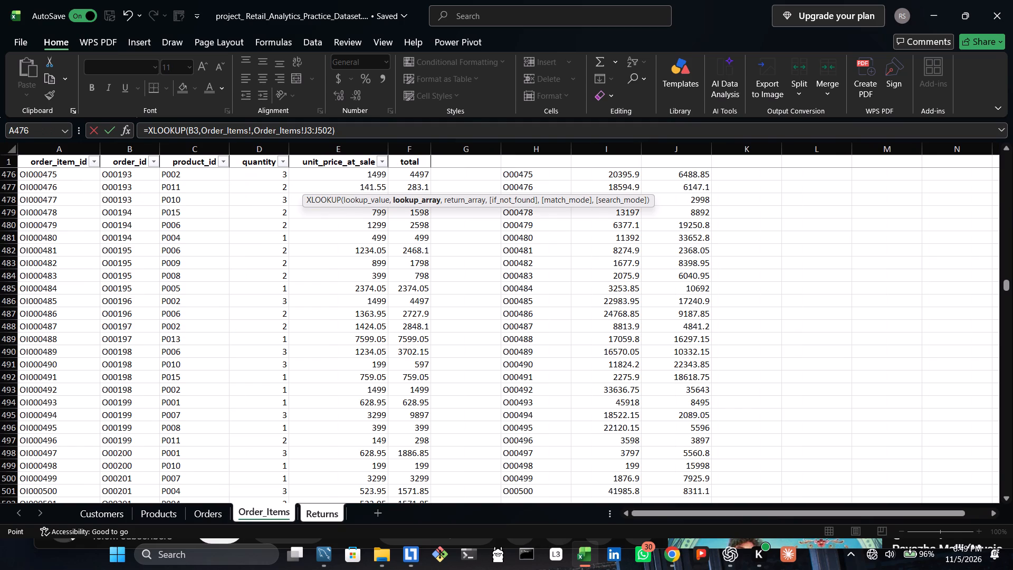
{"action": "left_click", "coordinate": [407, 202]}
{"action": "left_click_drag", "start_coordinate": [1009, 284], "coordinate": [1011, 129]}
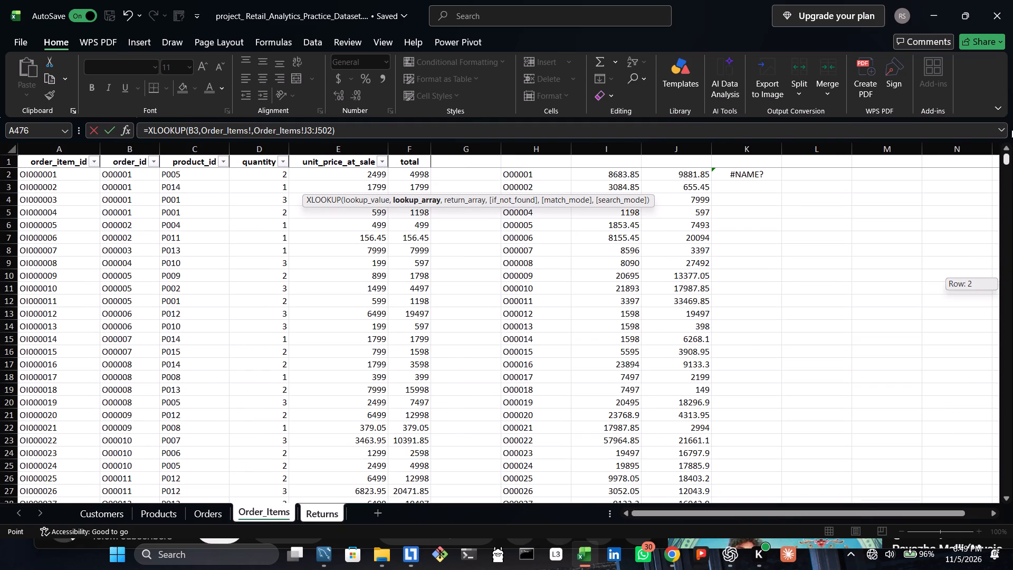
{"action": "left_click_drag", "start_coordinate": [1011, 129], "coordinate": [1007, 90]}
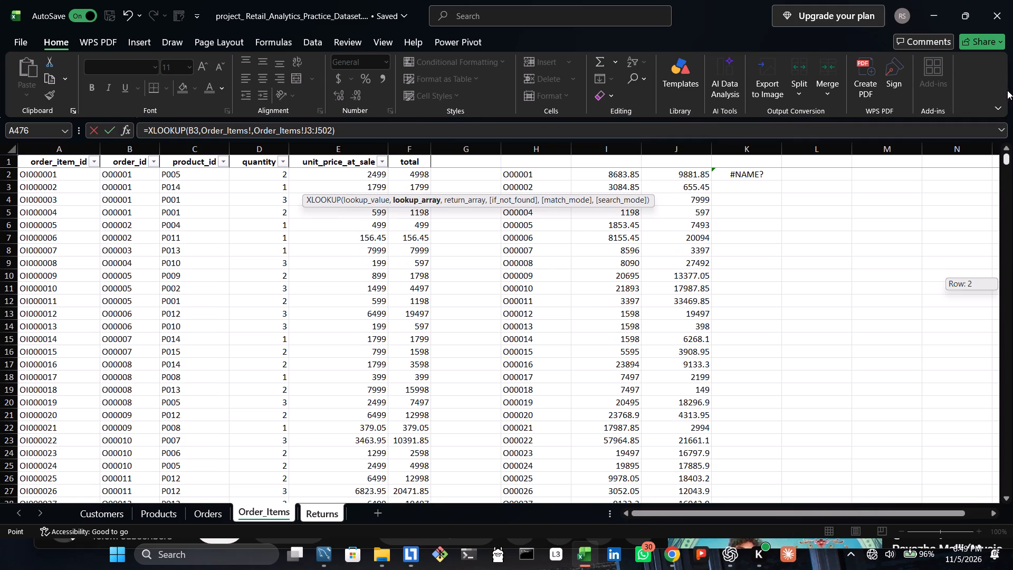
{"action": "left_click_drag", "start_coordinate": [1007, 90], "coordinate": [1007, 90]}
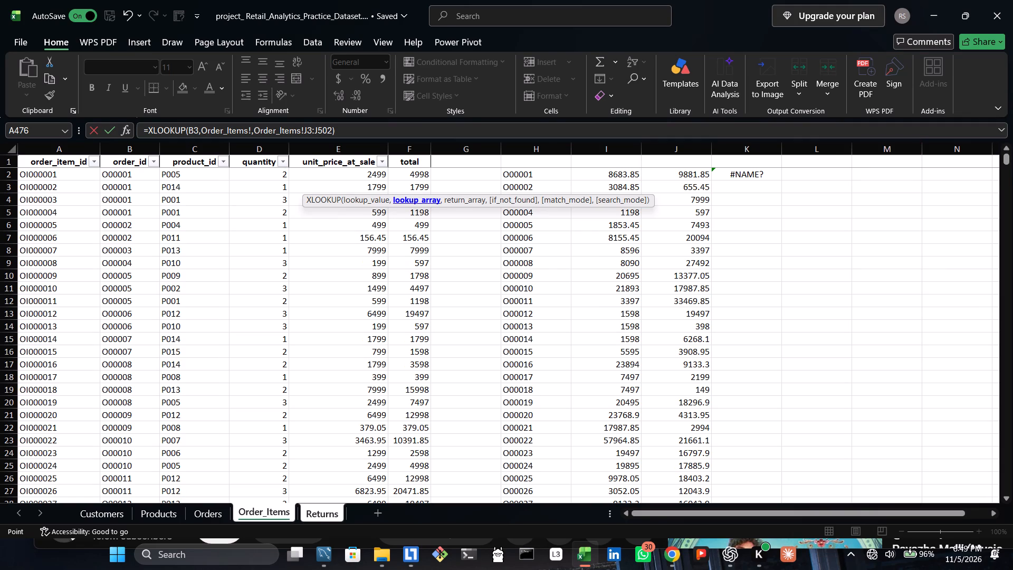
{"action": "left_click", "coordinate": [429, 203]}
{"action": "left_click", "coordinate": [986, 259]}
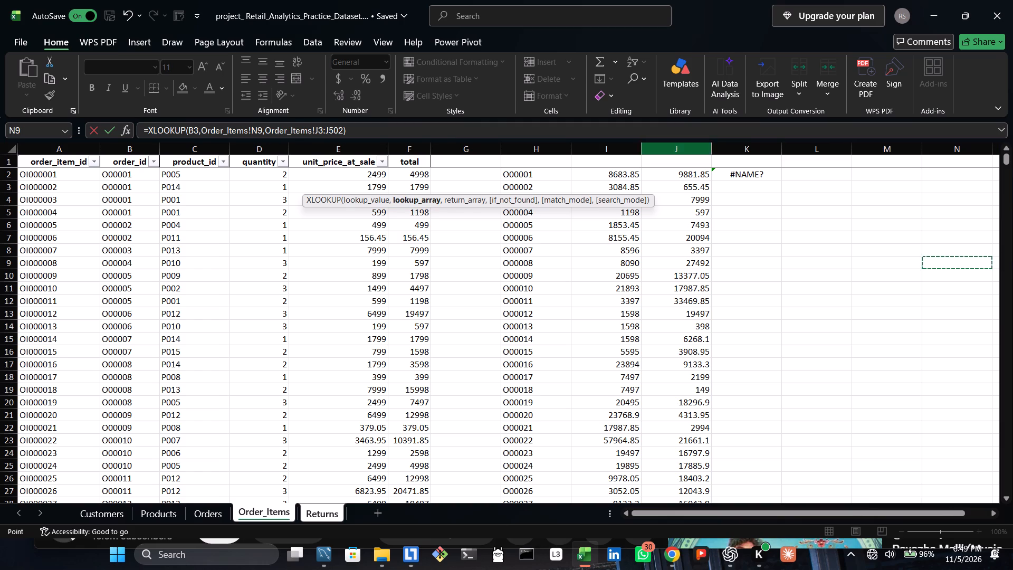
{"action": "left_click", "coordinate": [329, 509]}
{"action": "left_click", "coordinate": [461, 359]}
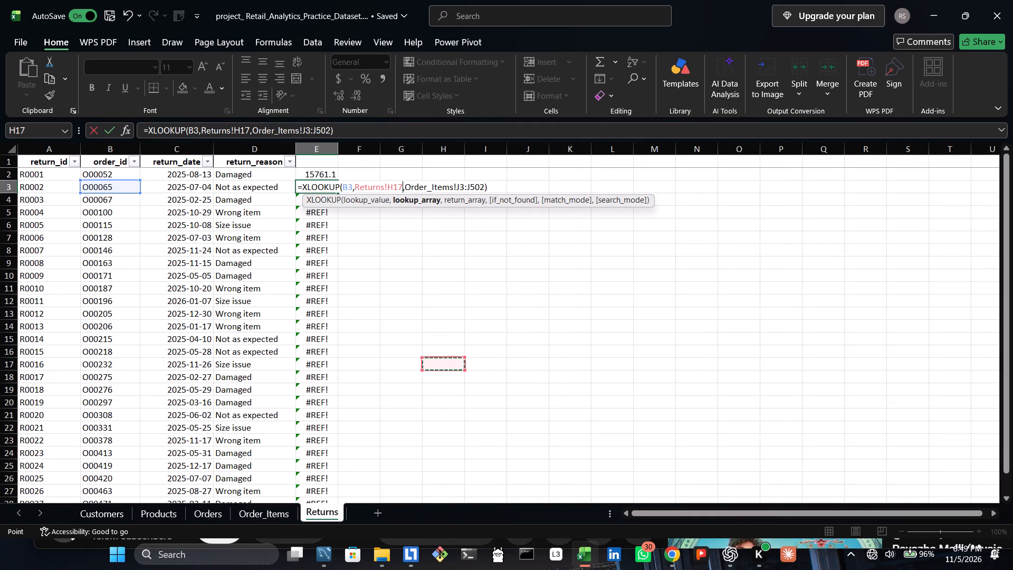
{"action": "key", "text": "Return"}
{"action": "key", "text": "Return"}
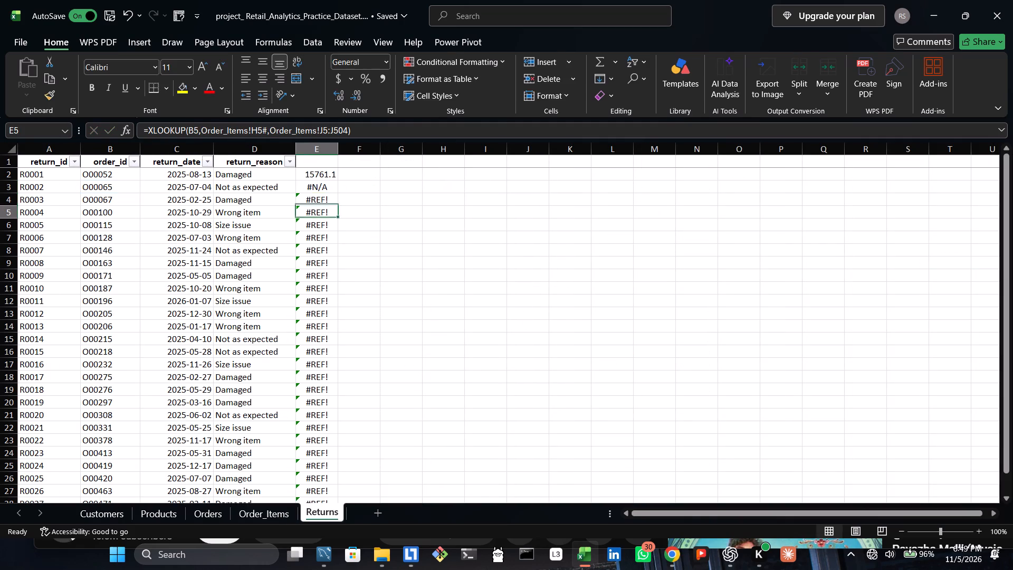
Delete column E, which holds the XLOOKUP formulas, from the Returns sheet.
{"action": "left_click", "coordinate": [314, 149]}
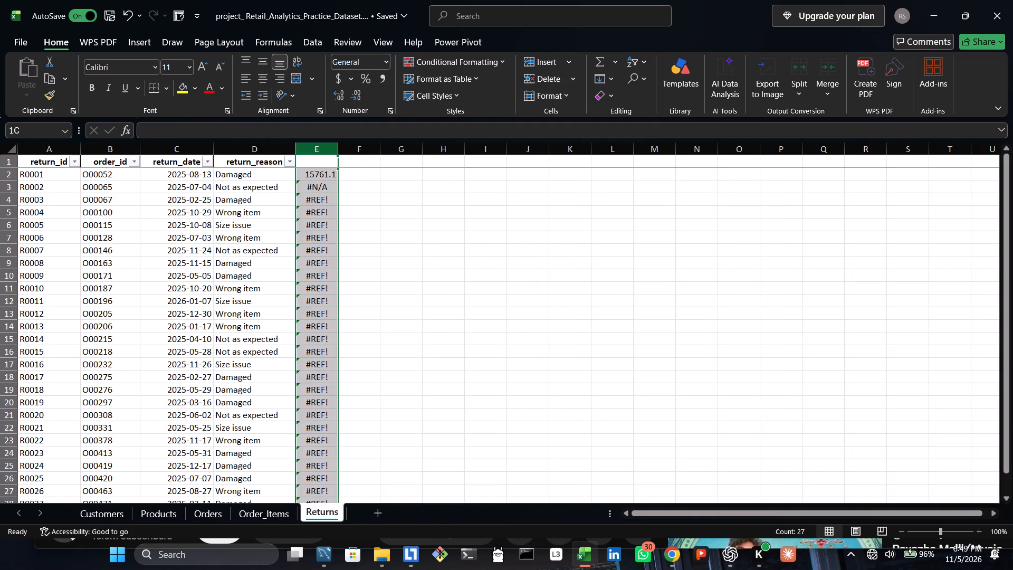
{"action": "right_click", "coordinate": [314, 149]}
{"action": "left_click", "coordinate": [362, 307]}
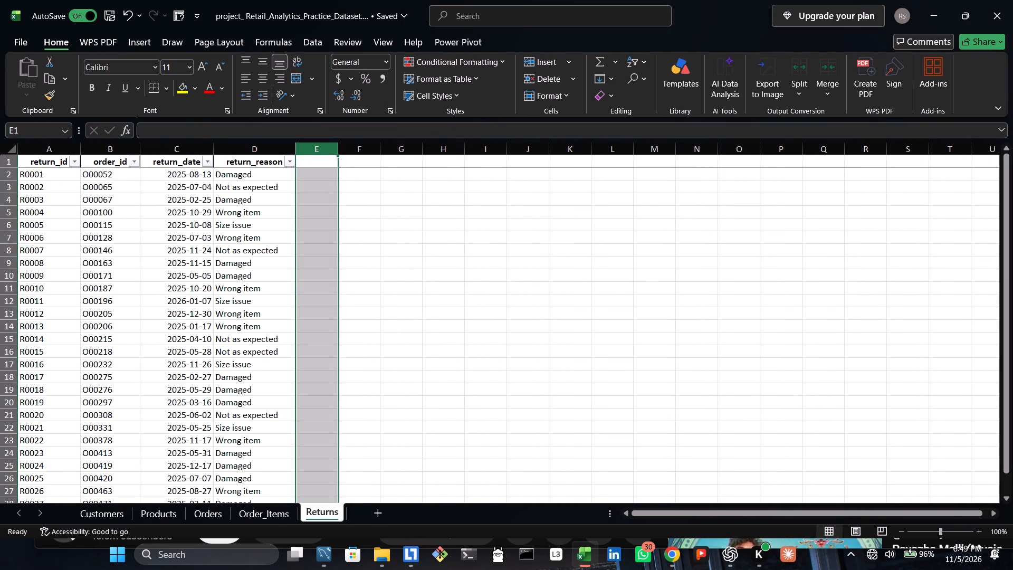
Delete column I, the first column of amounts beside the unique order IDs, from the Order_Items sheet.
{"action": "left_click", "coordinate": [269, 513]}
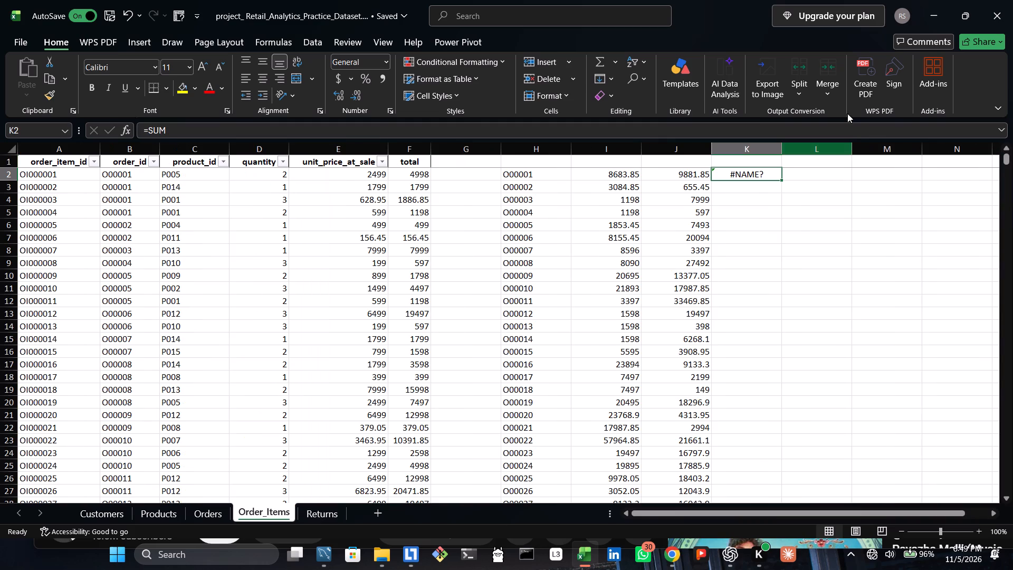
{"action": "left_click", "coordinate": [604, 150]}
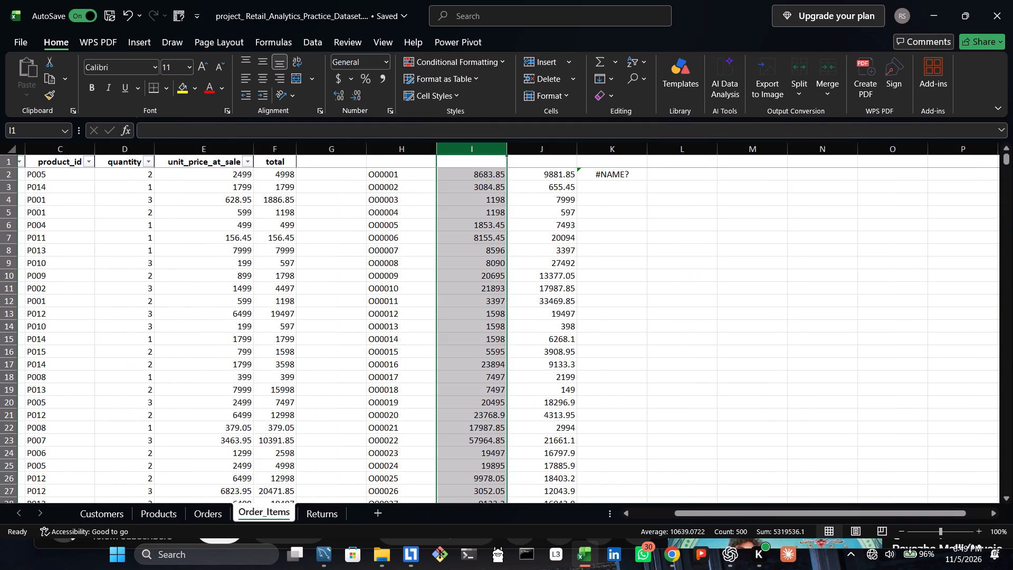
{"action": "right_click", "coordinate": [494, 154]}
{"action": "left_click", "coordinate": [530, 297]}
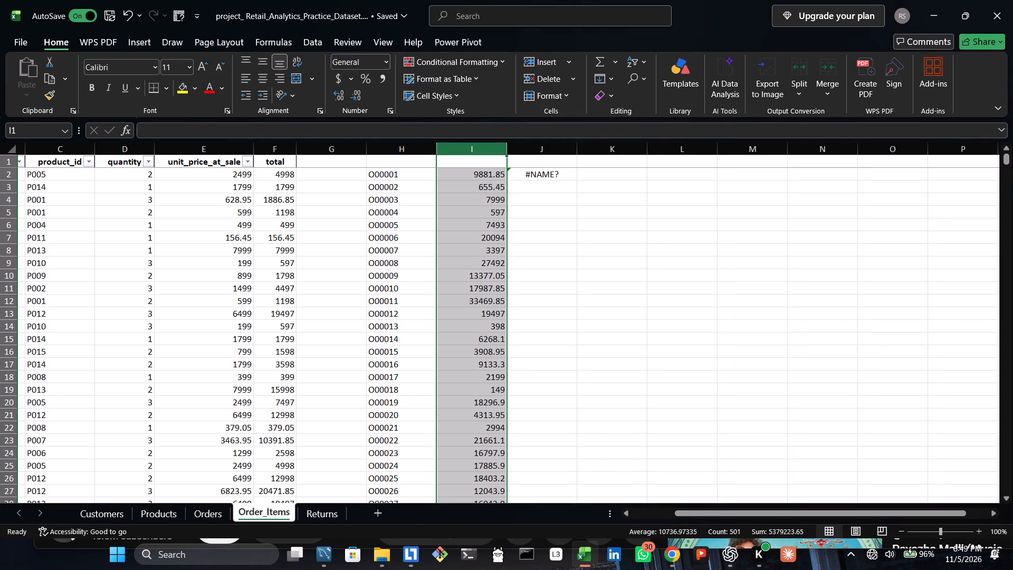
{"action": "left_click", "coordinate": [482, 167]}
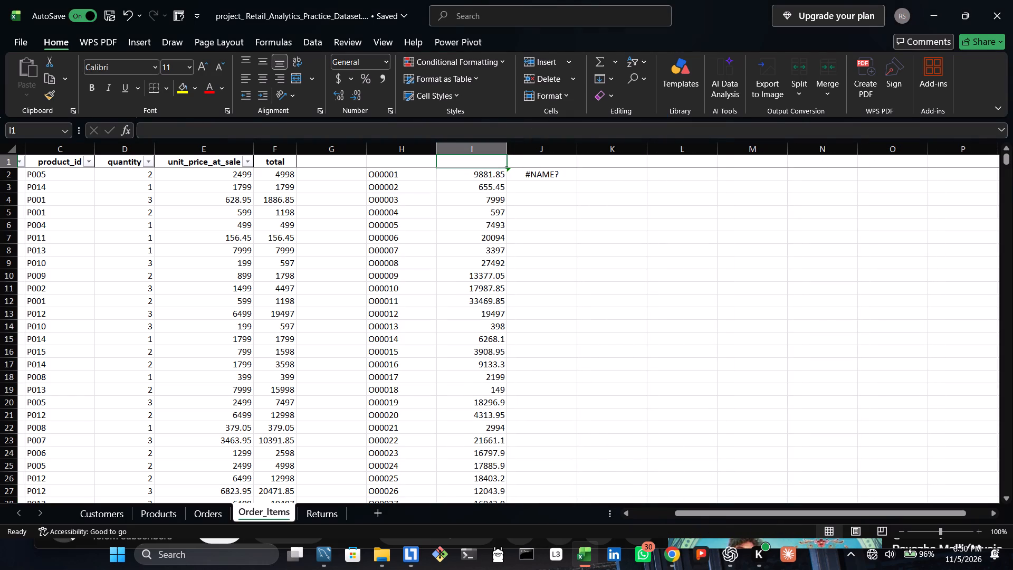
In E2 of Returns, begin an XLOOKUP formula with order ID cell B2 as the lookup value.
{"action": "left_click", "coordinate": [327, 514]}
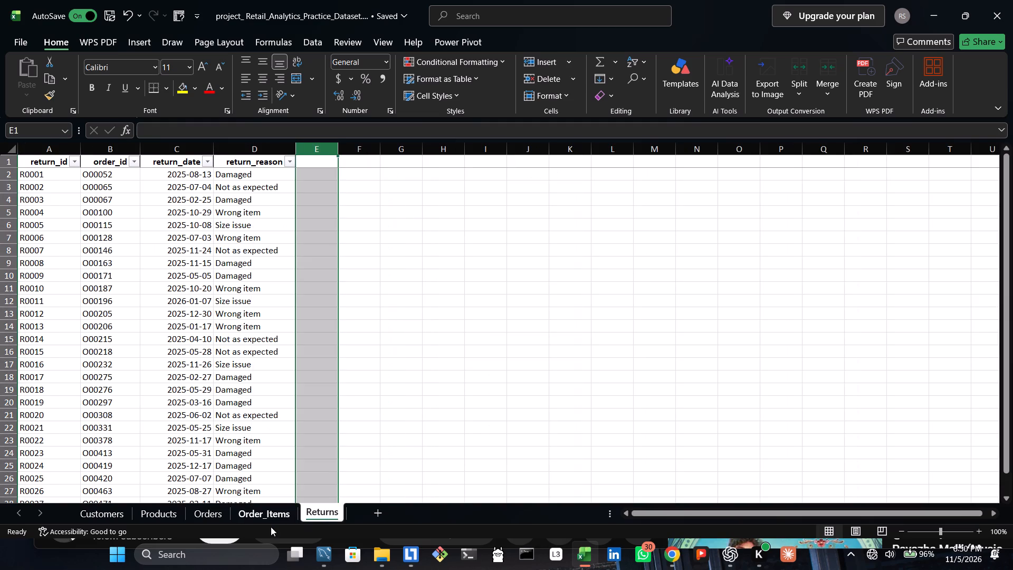
{"action": "left_click", "coordinate": [271, 513]}
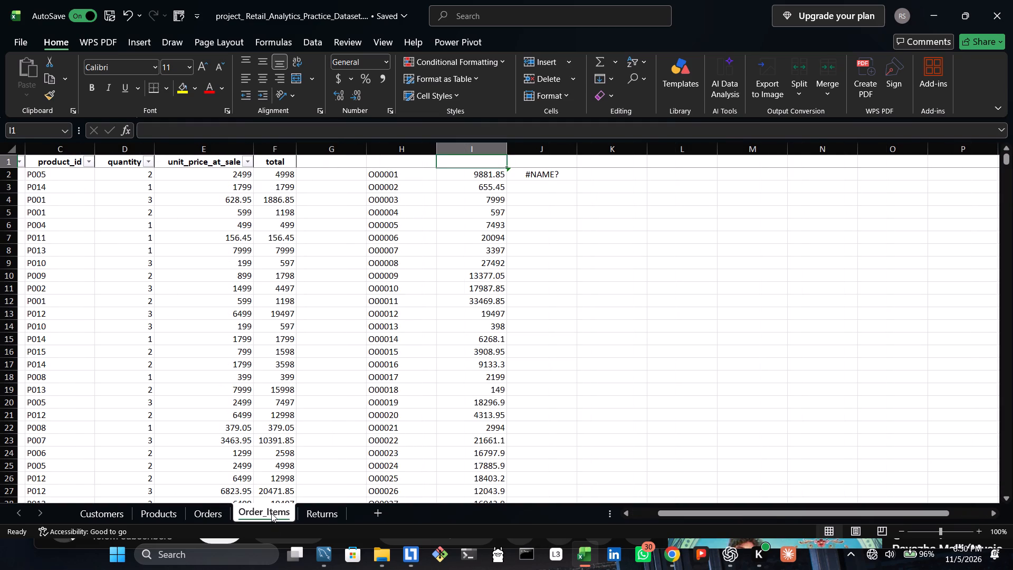
{"action": "left_click", "coordinate": [317, 519]}
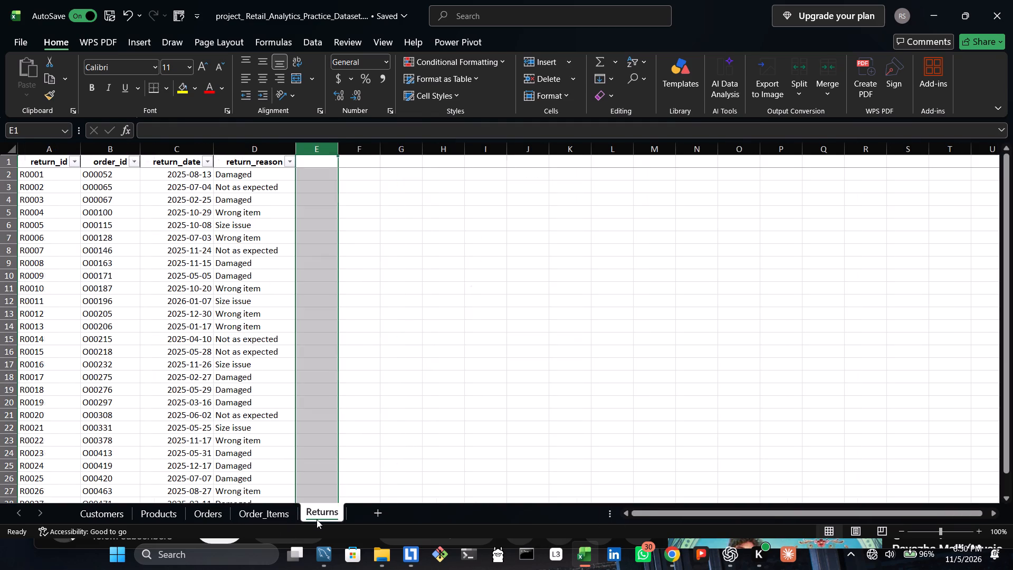
{"action": "double_click", "coordinate": [322, 166]}
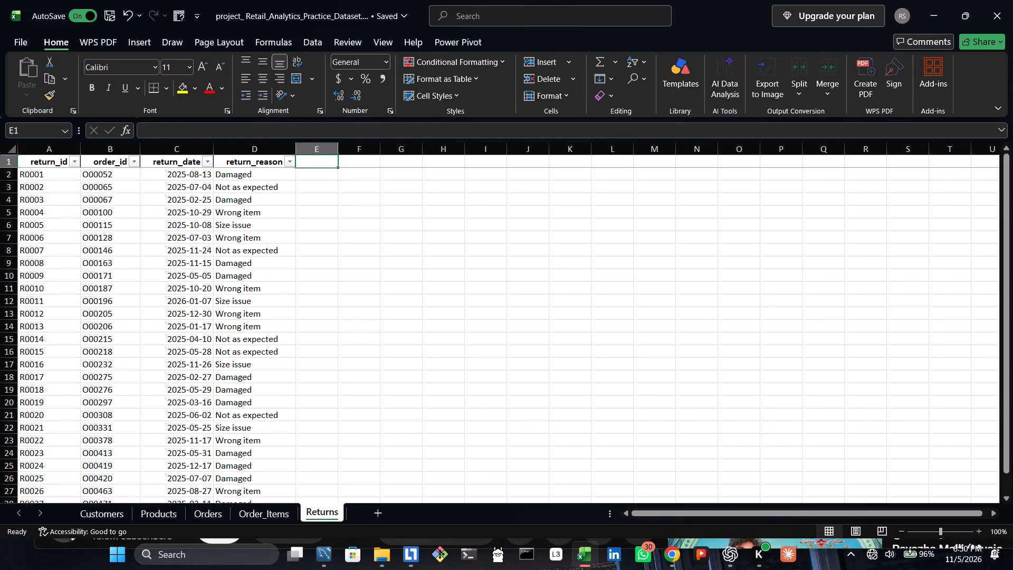
{"action": "double_click", "coordinate": [313, 178]}
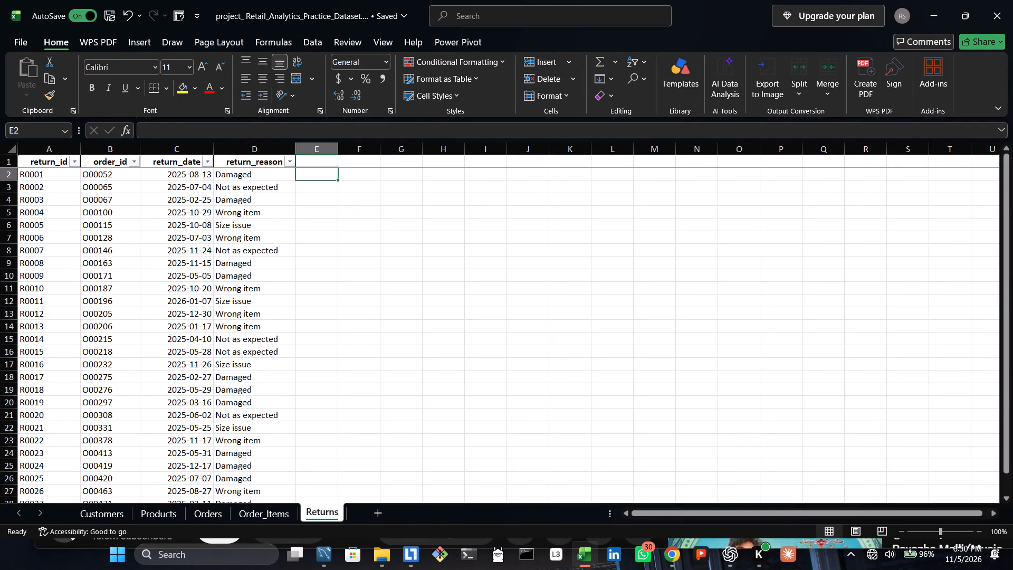
{"action": "double_click", "coordinate": [313, 176]}
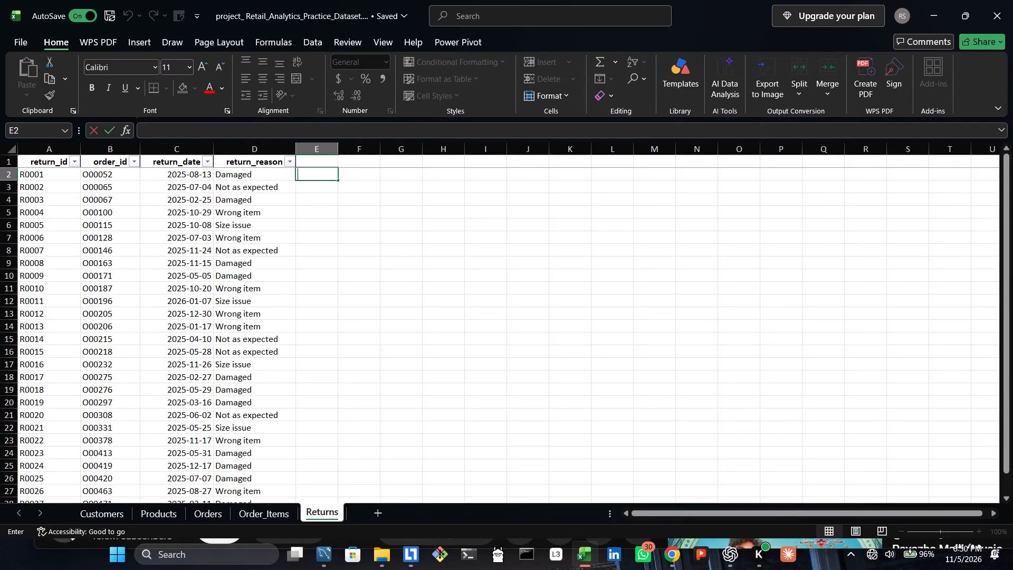
{"action": "key", "text": "equal"}
{"action": "type", "text": "XK"}
{"action": "key", "text": "BackSpace"}
{"action": "type", "text": "LO"}
{"action": "double_click", "coordinate": [322, 189]}
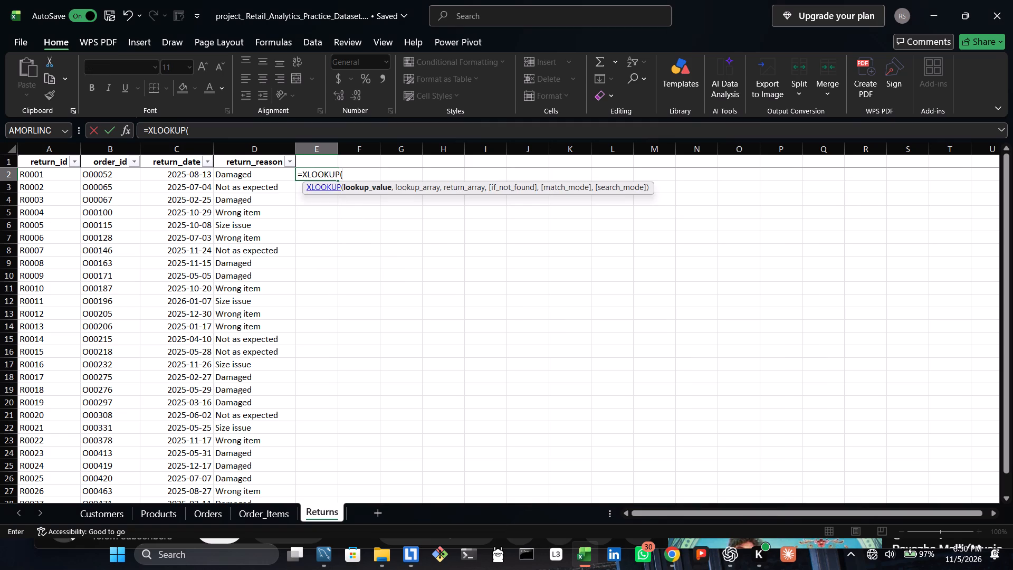
{"action": "left_click", "coordinate": [114, 177]}
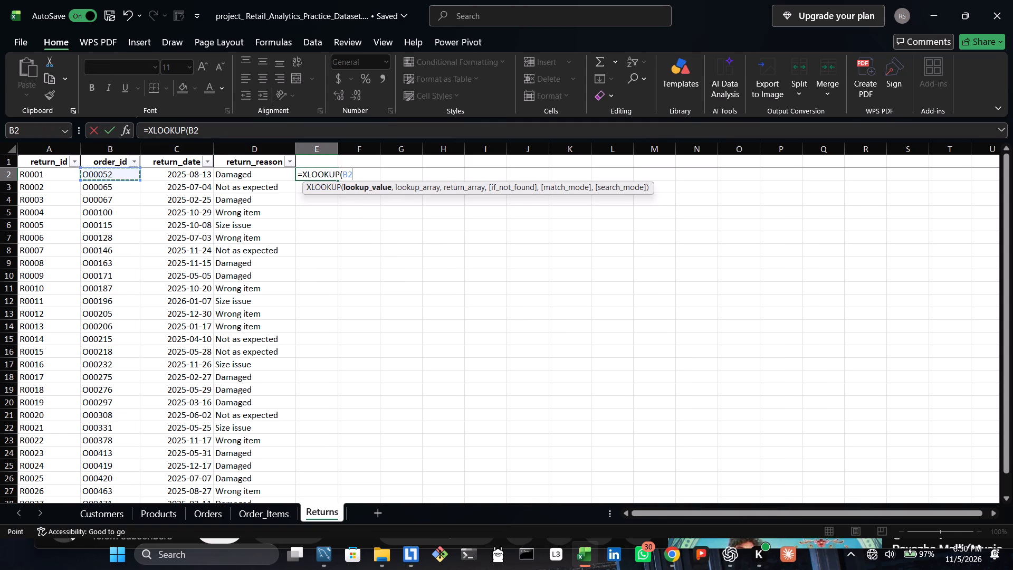
{"action": "key", "text": "comma"}
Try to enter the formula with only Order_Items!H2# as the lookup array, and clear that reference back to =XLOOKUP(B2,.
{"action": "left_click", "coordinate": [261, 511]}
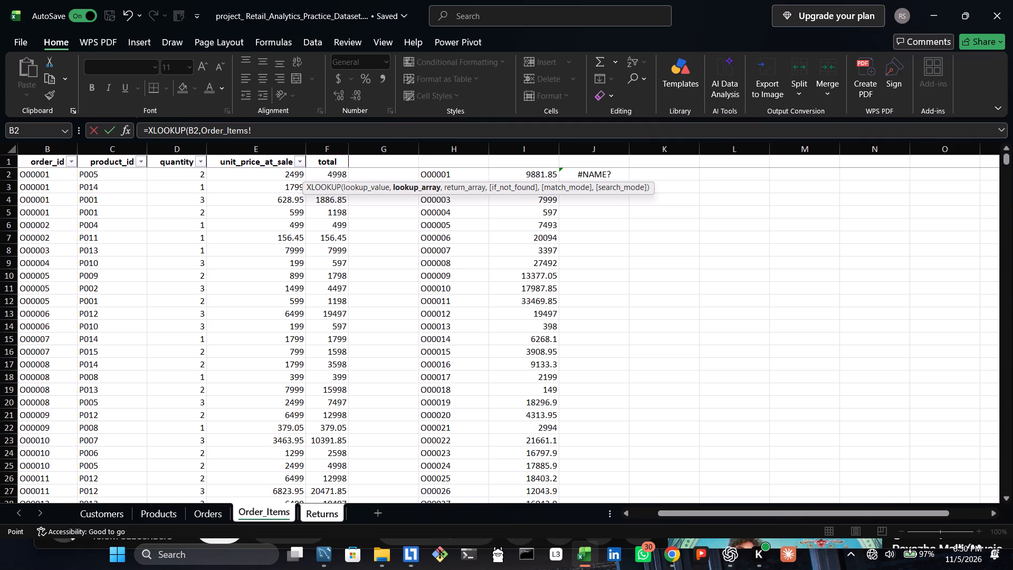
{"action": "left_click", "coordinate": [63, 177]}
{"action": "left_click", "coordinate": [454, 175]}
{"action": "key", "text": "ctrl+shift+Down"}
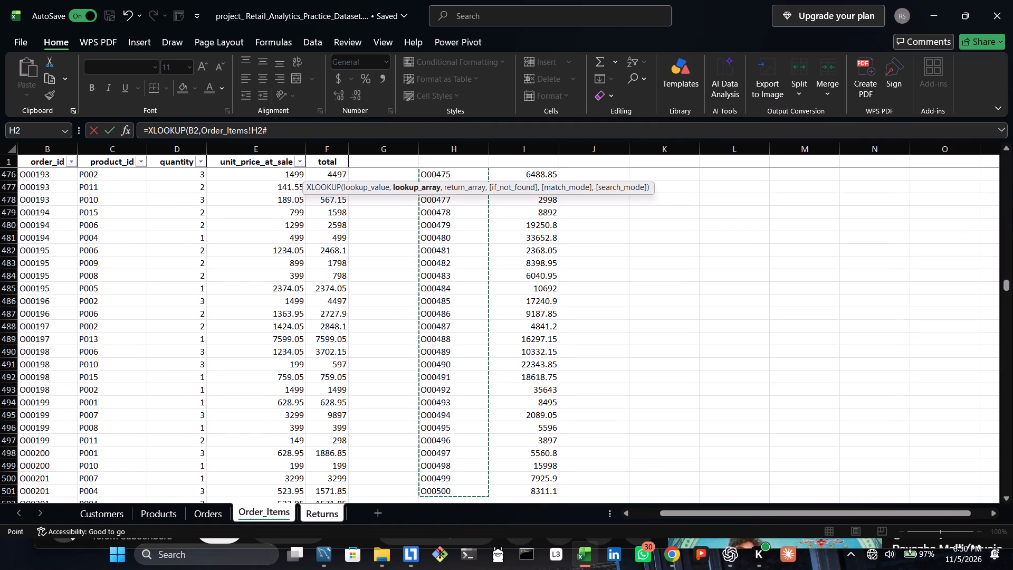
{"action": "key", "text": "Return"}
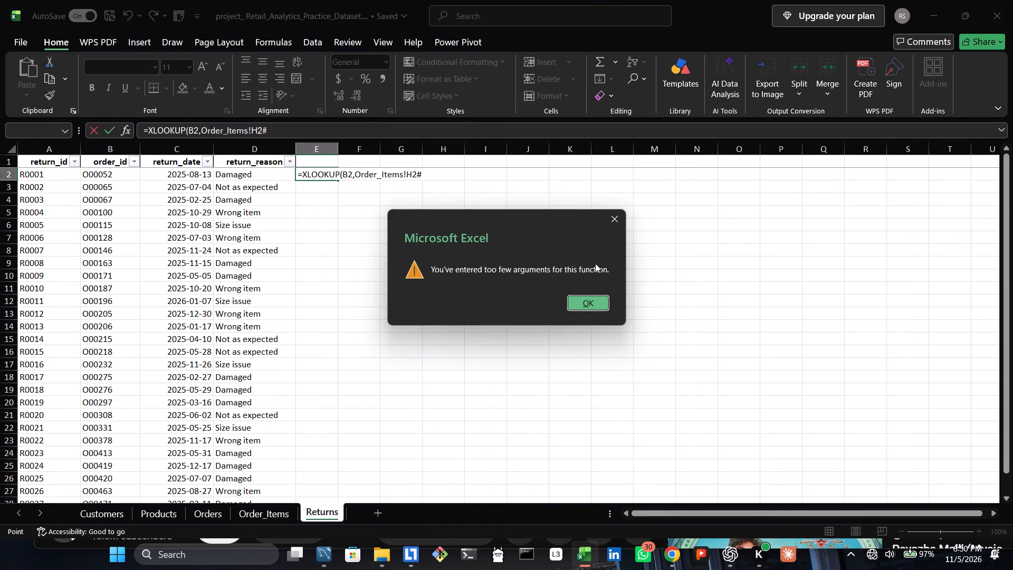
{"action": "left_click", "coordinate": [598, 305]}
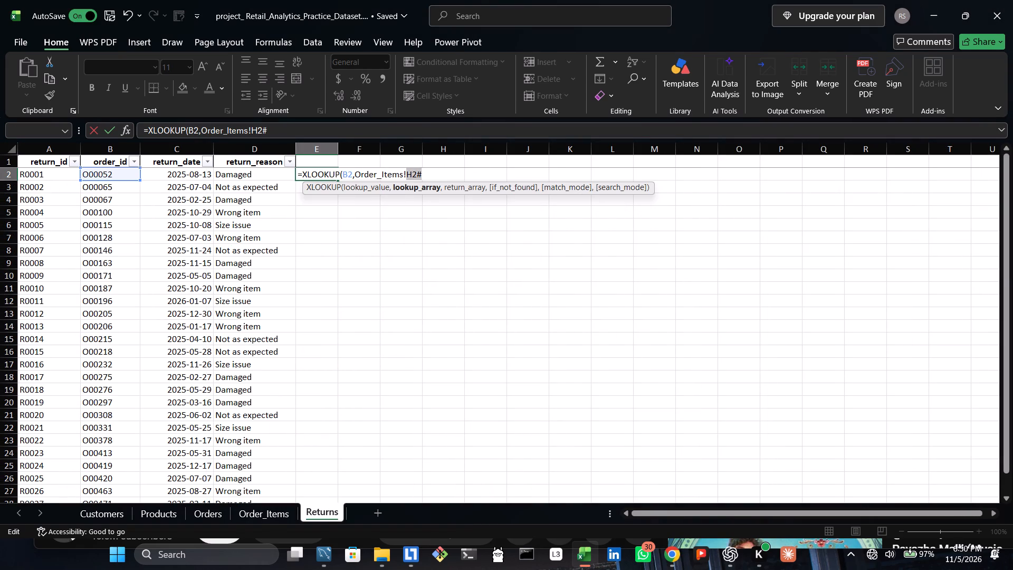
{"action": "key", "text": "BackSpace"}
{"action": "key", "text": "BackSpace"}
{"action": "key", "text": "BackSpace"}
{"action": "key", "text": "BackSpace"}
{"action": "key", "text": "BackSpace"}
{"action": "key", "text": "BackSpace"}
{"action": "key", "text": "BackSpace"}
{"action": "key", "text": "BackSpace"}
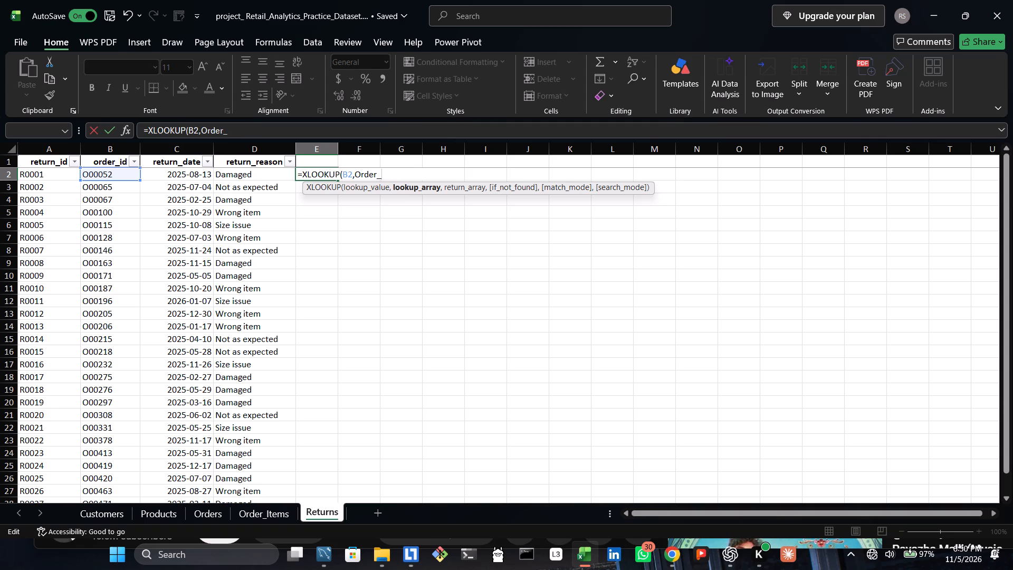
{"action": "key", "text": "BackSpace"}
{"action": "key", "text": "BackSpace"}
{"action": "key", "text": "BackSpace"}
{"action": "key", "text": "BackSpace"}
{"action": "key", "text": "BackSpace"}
Set the XLOOKUP's lookup array to the unique order IDs in Order_Items, spill range H2#.
{"action": "left_click", "coordinate": [288, 514]}
{"action": "left_click_drag", "start_coordinate": [288, 514], "coordinate": [562, 187]}
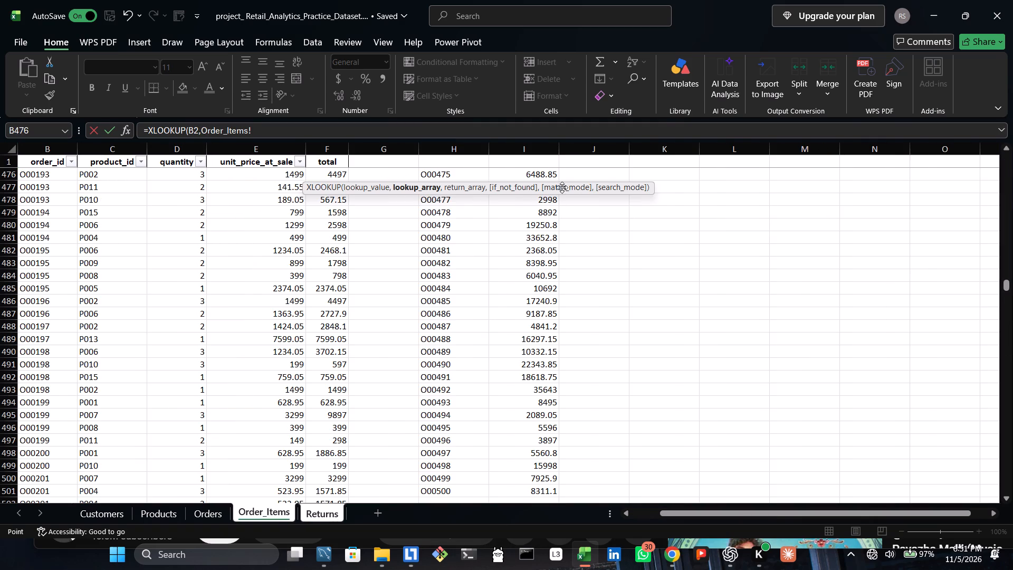
{"action": "left_click_drag", "start_coordinate": [562, 187], "coordinate": [836, 259]}
{"action": "left_click", "coordinate": [1010, 286]}
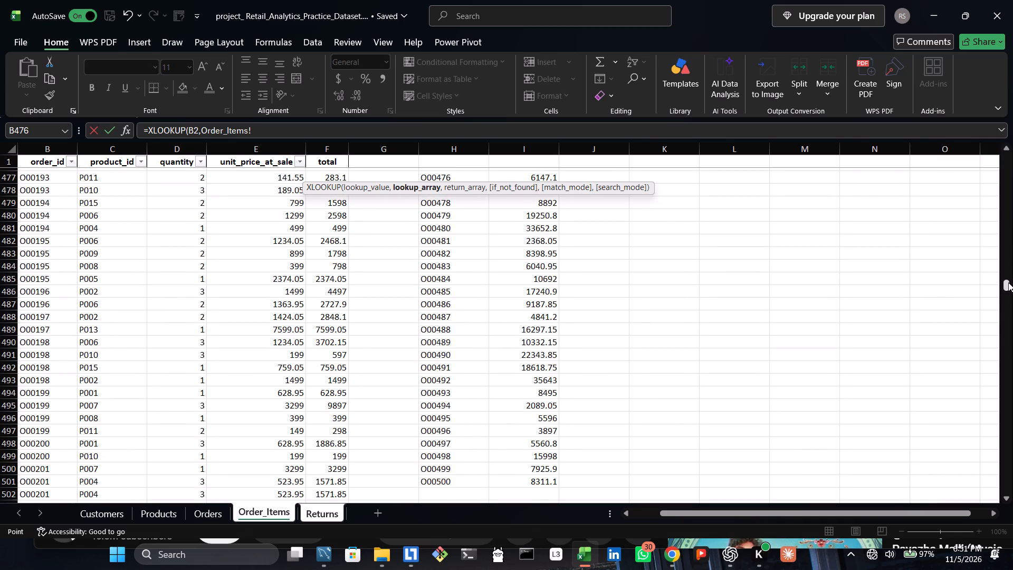
{"action": "left_click_drag", "start_coordinate": [1008, 282], "coordinate": [1004, 146]}
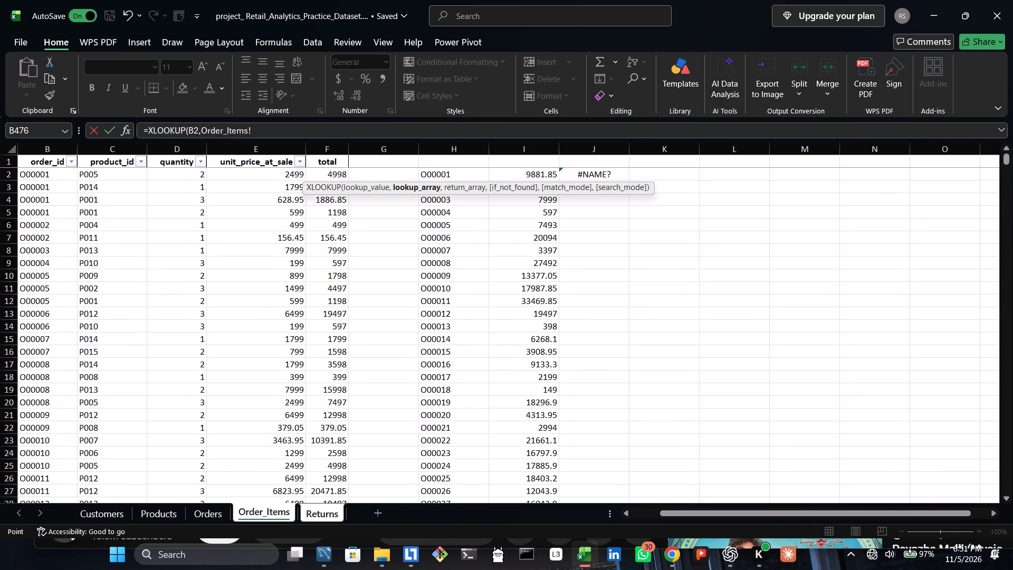
{"action": "left_click", "coordinate": [434, 178]}
{"action": "key", "text": "ctrl+shift+Down"}
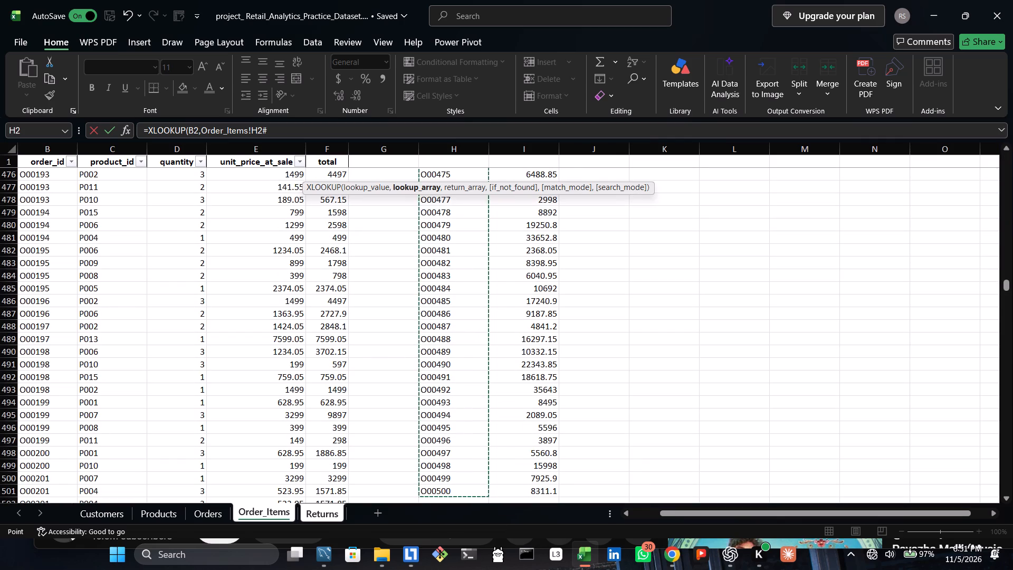
{"action": "key", "text": "comma"}
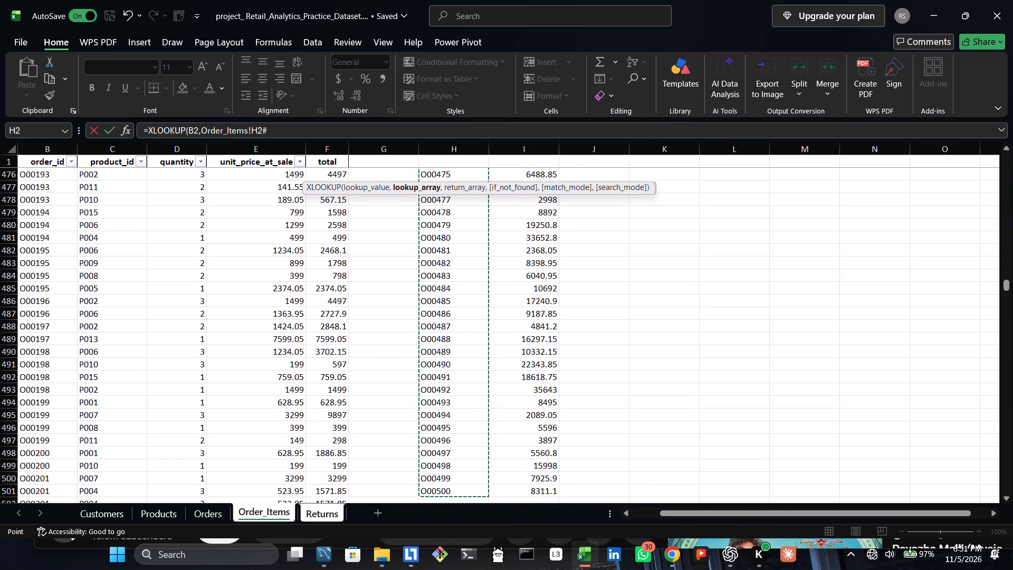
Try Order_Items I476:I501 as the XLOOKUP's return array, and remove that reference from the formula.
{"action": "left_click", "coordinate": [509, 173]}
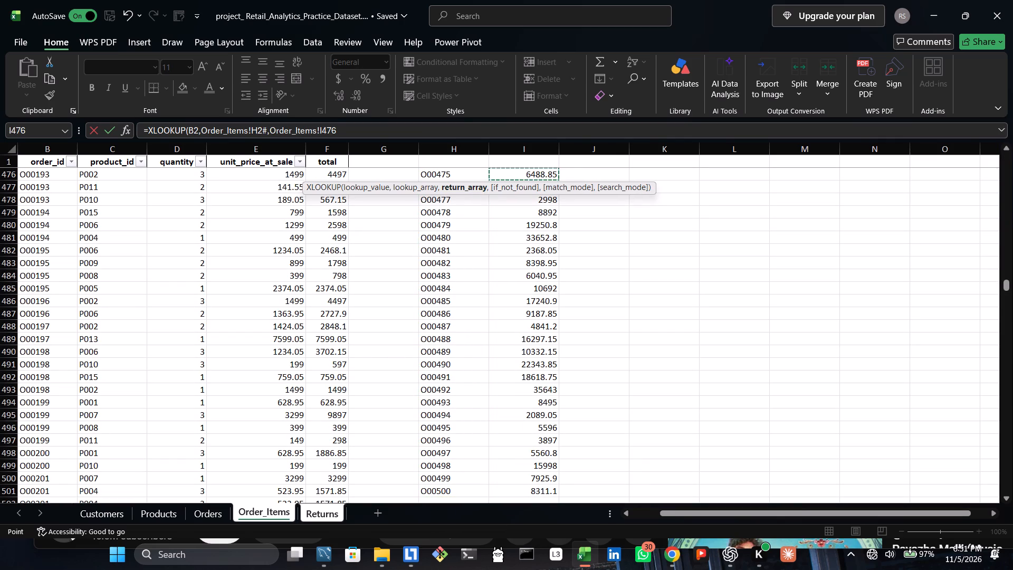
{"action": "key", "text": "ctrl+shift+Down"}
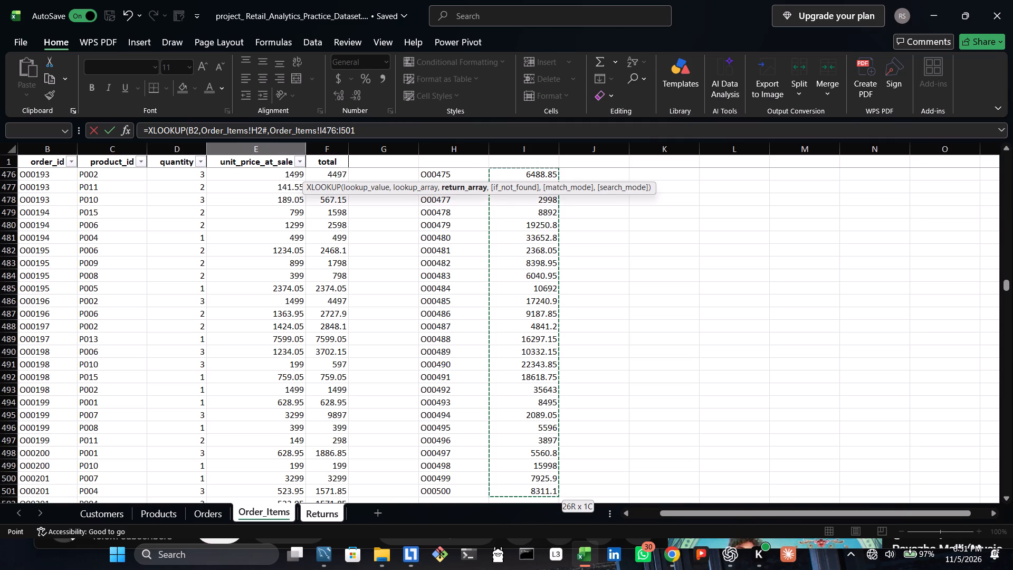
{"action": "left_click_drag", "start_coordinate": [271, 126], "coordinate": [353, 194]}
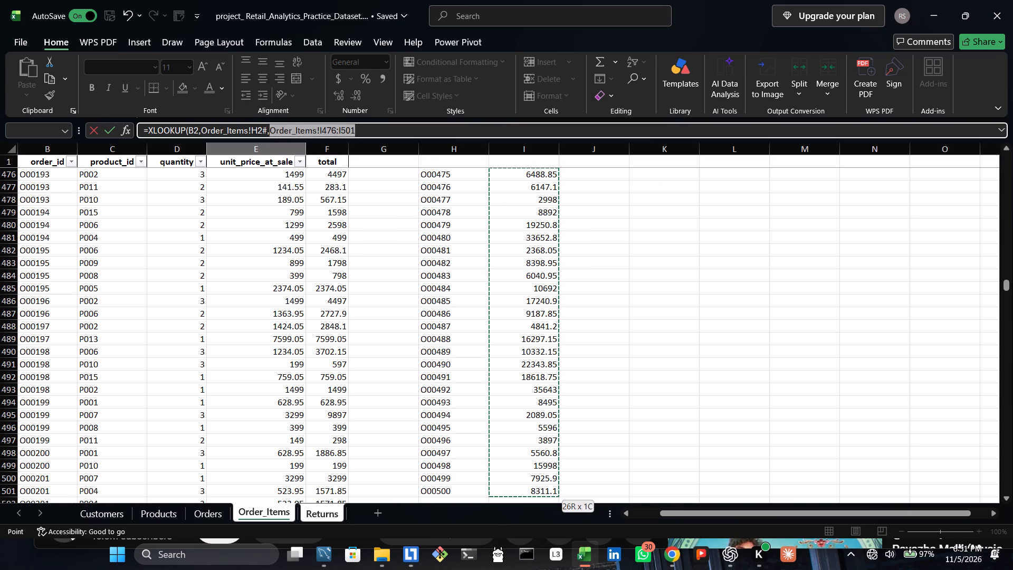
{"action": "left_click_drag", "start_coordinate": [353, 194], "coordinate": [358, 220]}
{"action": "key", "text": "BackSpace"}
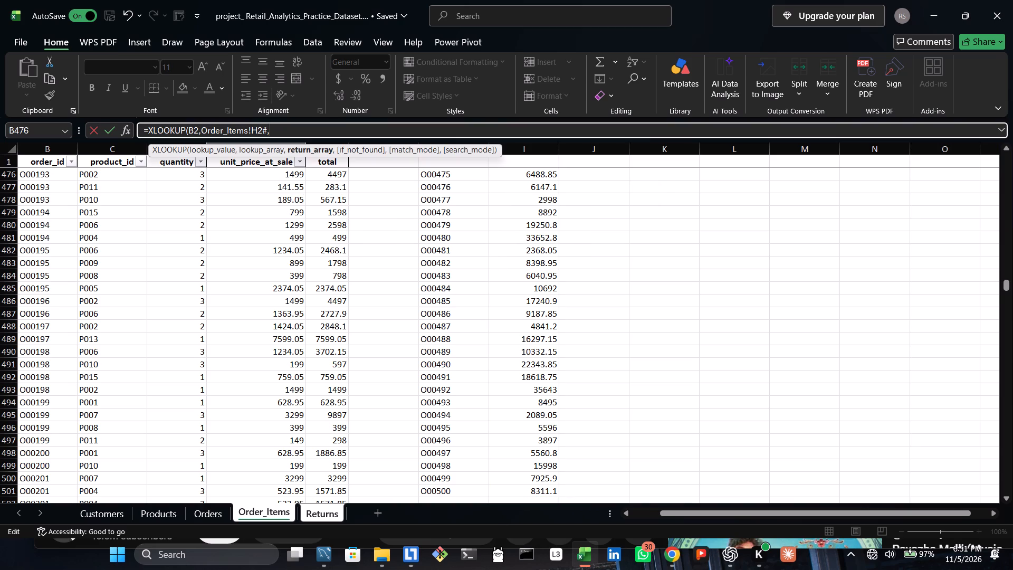
Set the return array to the per-order totals in Order_Items I2:I501 and enter the formula.
{"action": "left_click_drag", "start_coordinate": [1007, 282], "coordinate": [972, 129]}
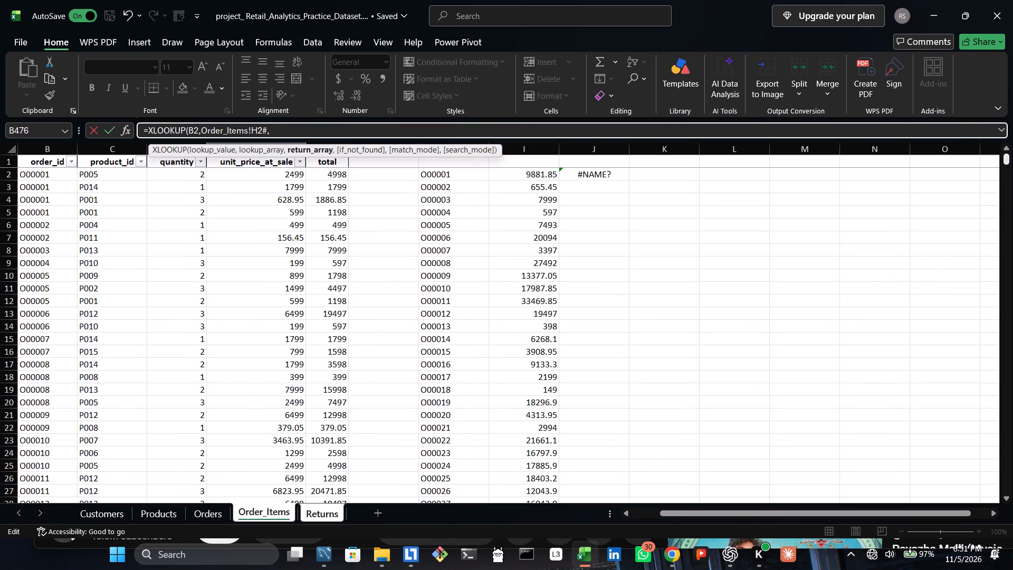
{"action": "left_click", "coordinate": [519, 176]}
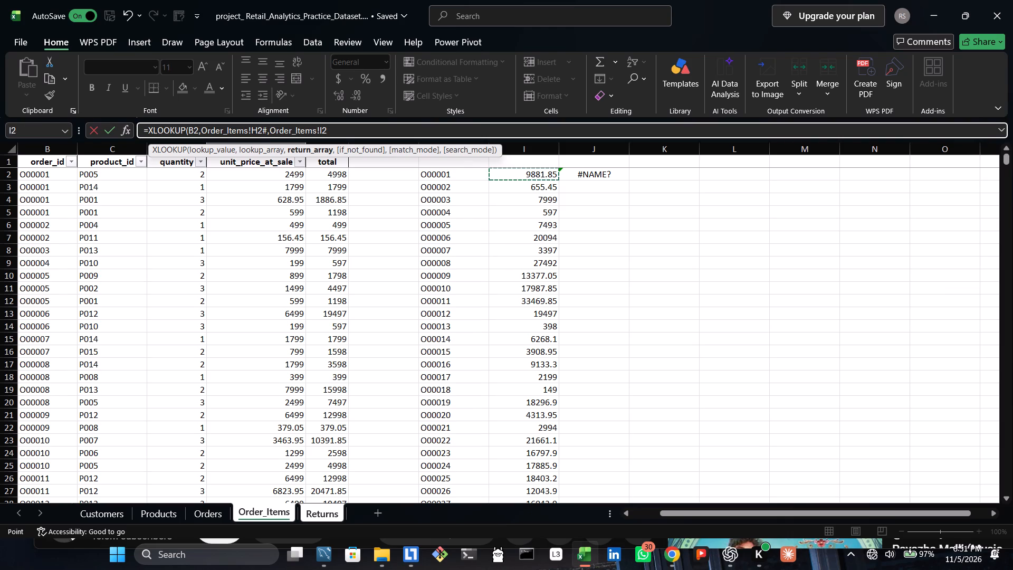
{"action": "key", "text": "ctrl+shift+Down"}
{"action": "key", "text": "Return"}
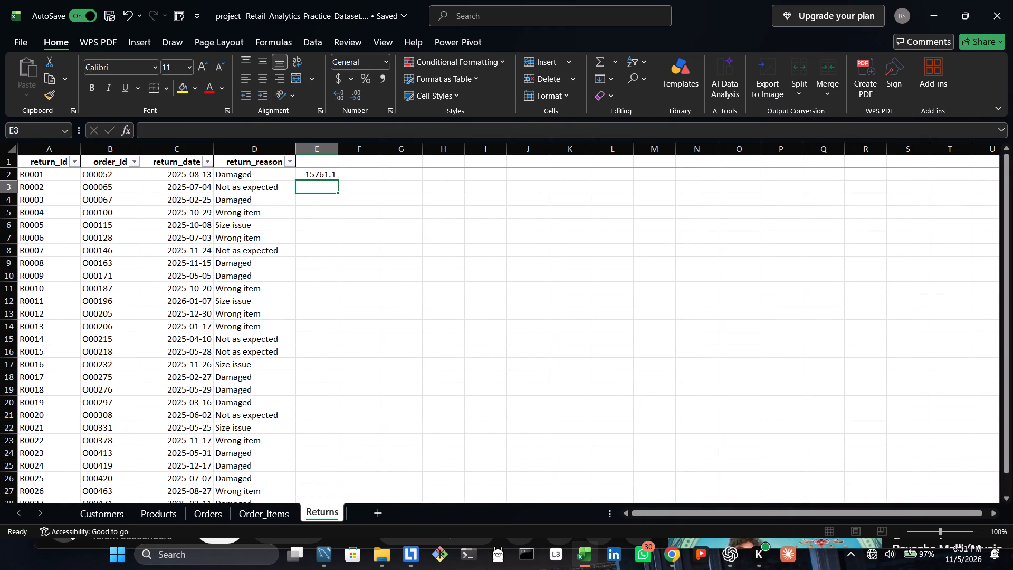
Check the Returns E2 lookup formula and compare its result with order O00052's total in Order_Items.
{"action": "left_click", "coordinate": [336, 174]}
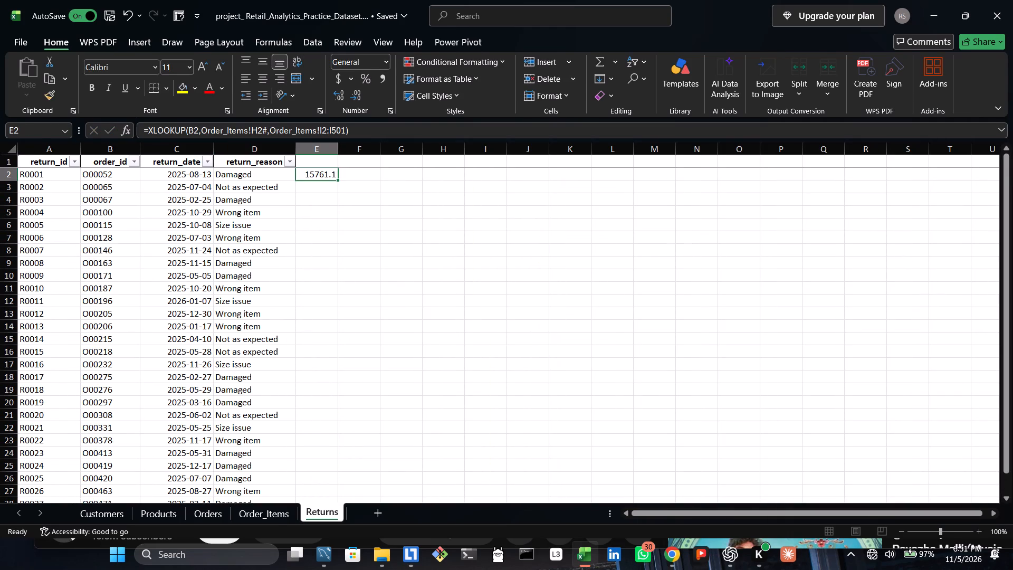
{"action": "left_click", "coordinate": [252, 517]}
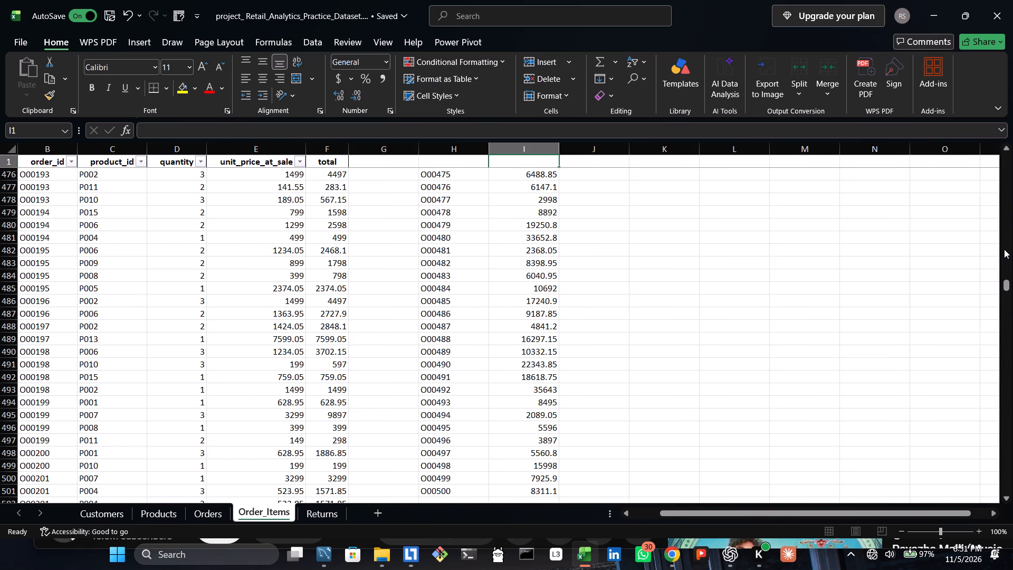
{"action": "left_click_drag", "start_coordinate": [1004, 249], "coordinate": [1005, 276]}
{"action": "left_click_drag", "start_coordinate": [1005, 274], "coordinate": [987, 166]}
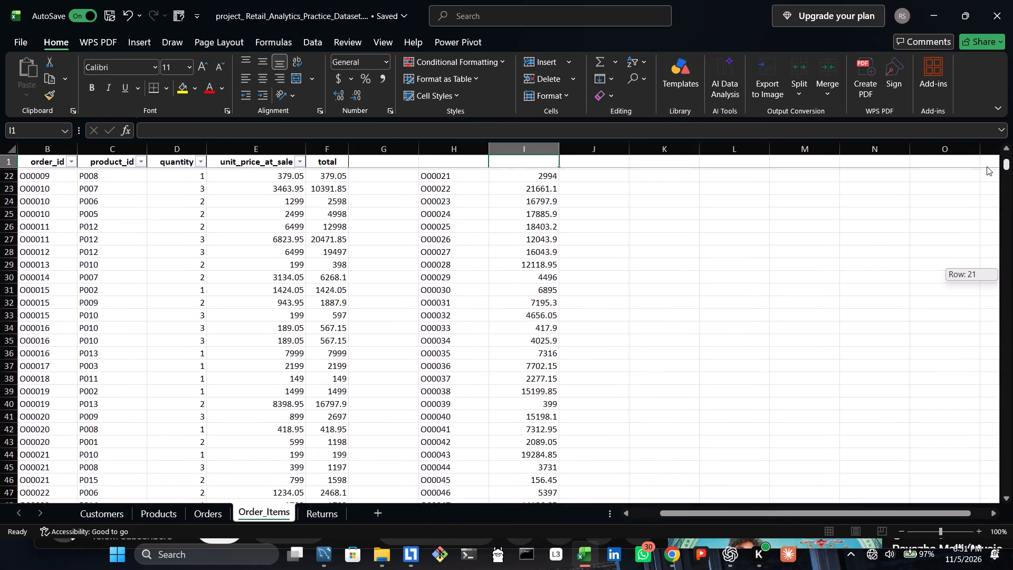
{"action": "left_click_drag", "start_coordinate": [987, 166], "coordinate": [986, 171]}
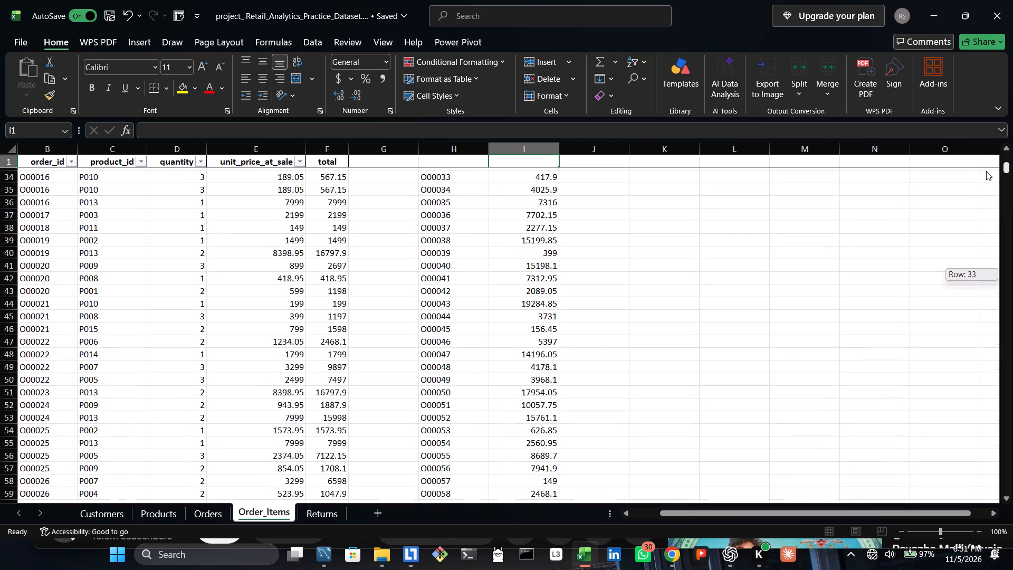
{"action": "left_click_drag", "start_coordinate": [986, 171], "coordinate": [987, 173]}
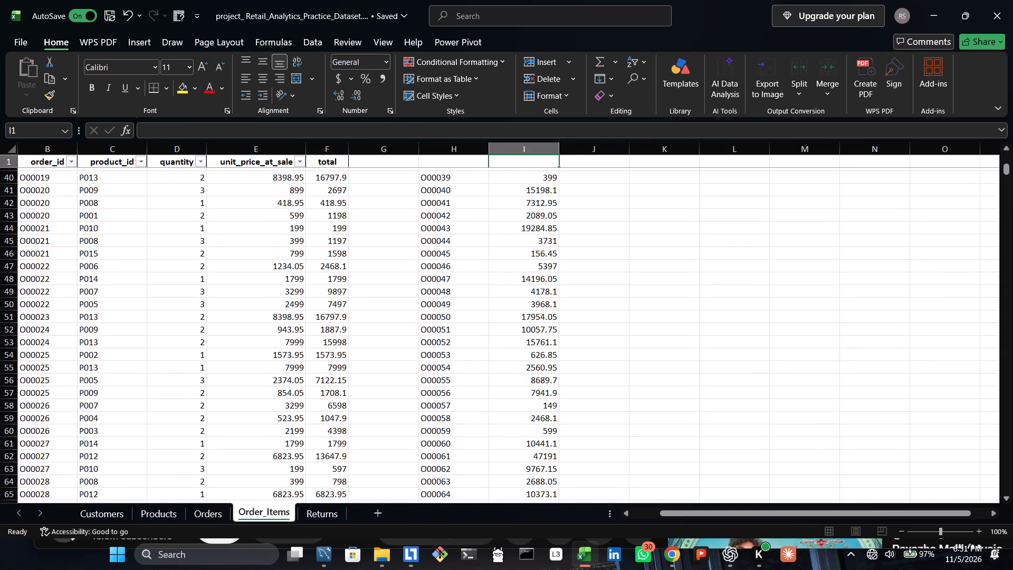
{"action": "left_click", "coordinate": [316, 503]}
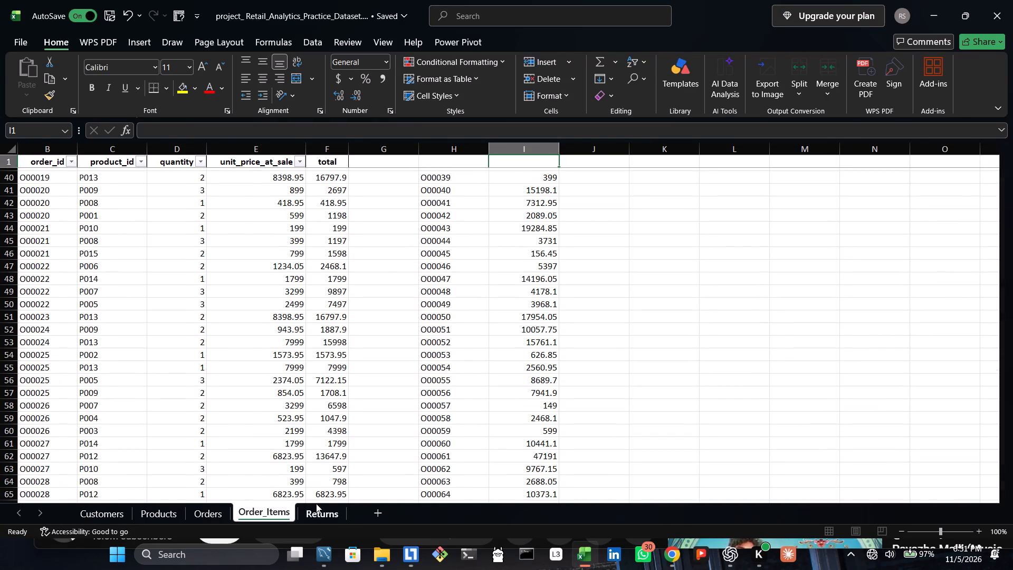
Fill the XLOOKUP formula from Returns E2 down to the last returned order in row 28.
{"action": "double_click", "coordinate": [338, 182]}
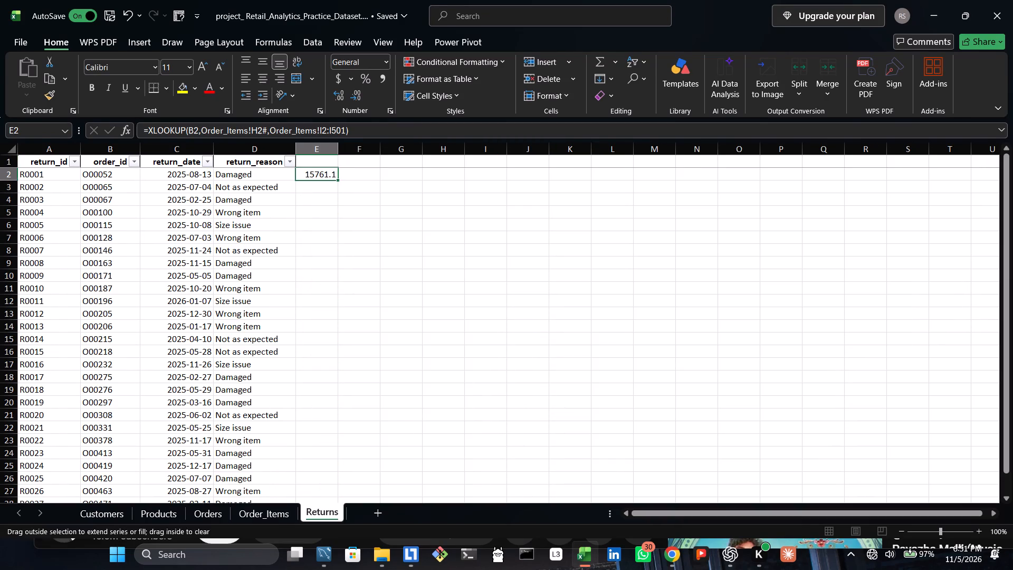
Examine the lookup value, lookup array and return array in the E3 formula, and compare them with the formula in E2.
{"action": "double_click", "coordinate": [324, 191]}
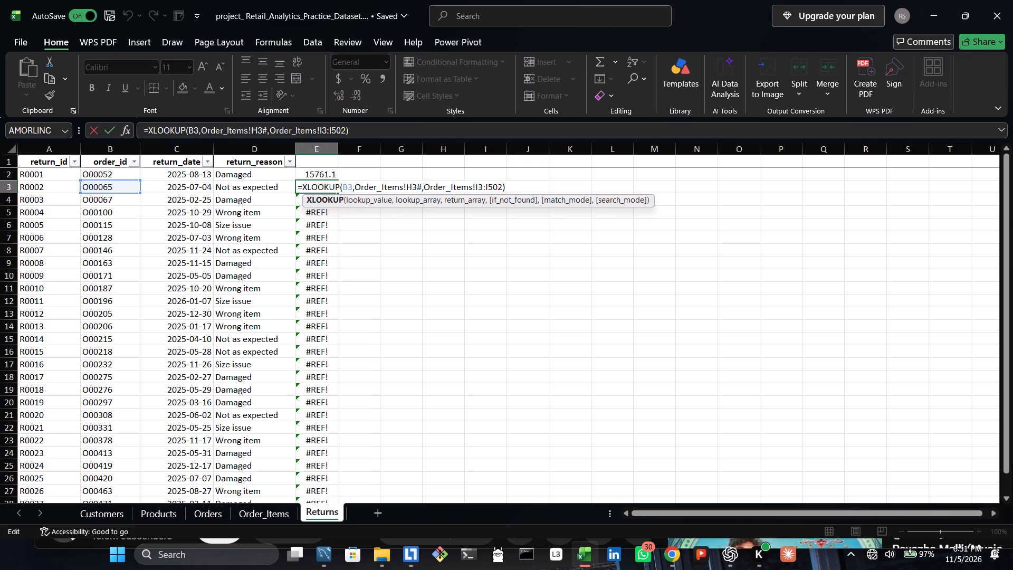
{"action": "left_click", "coordinate": [407, 199]}
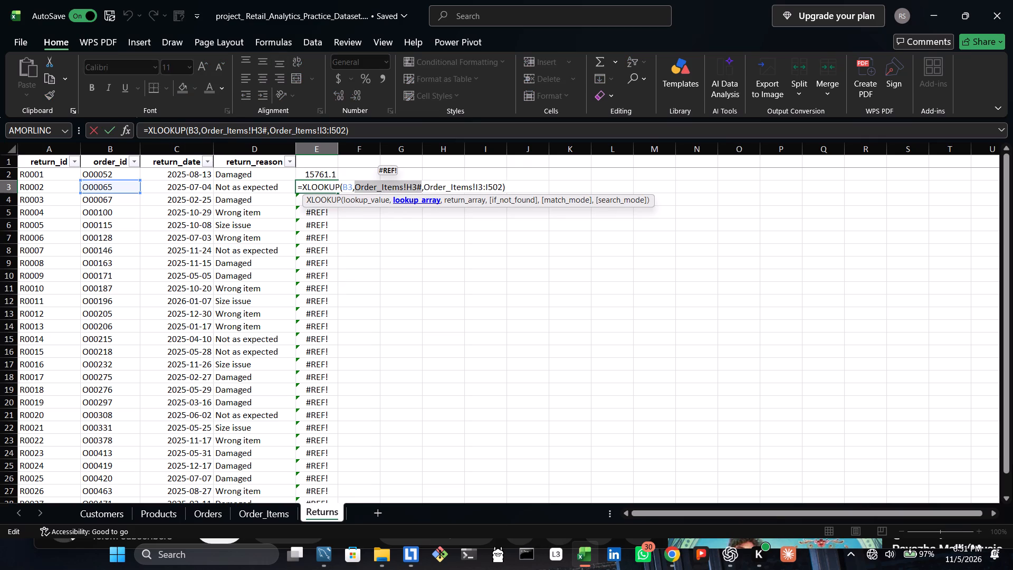
{"action": "left_click", "coordinate": [460, 198]}
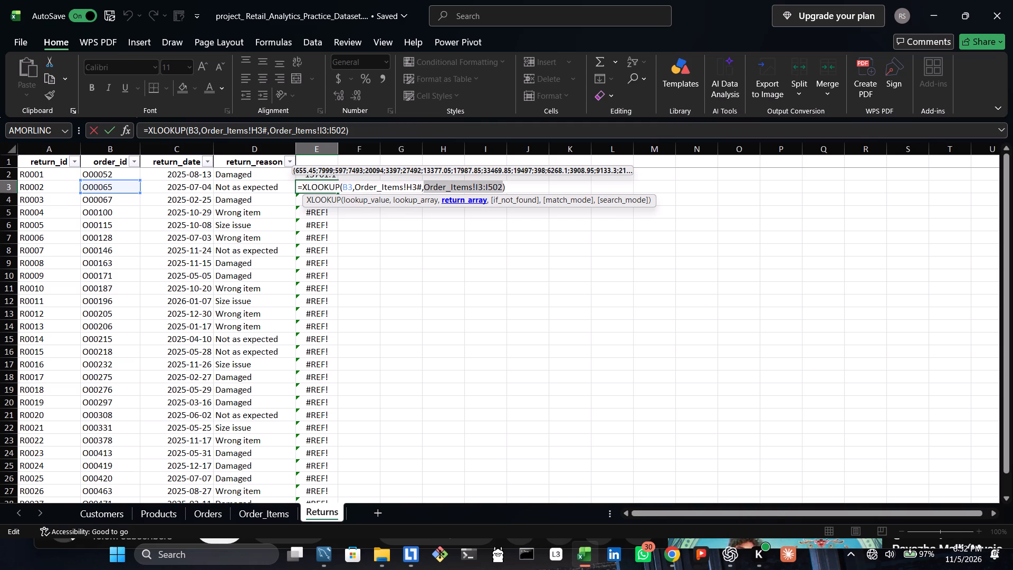
{"action": "left_click", "coordinate": [368, 201]}
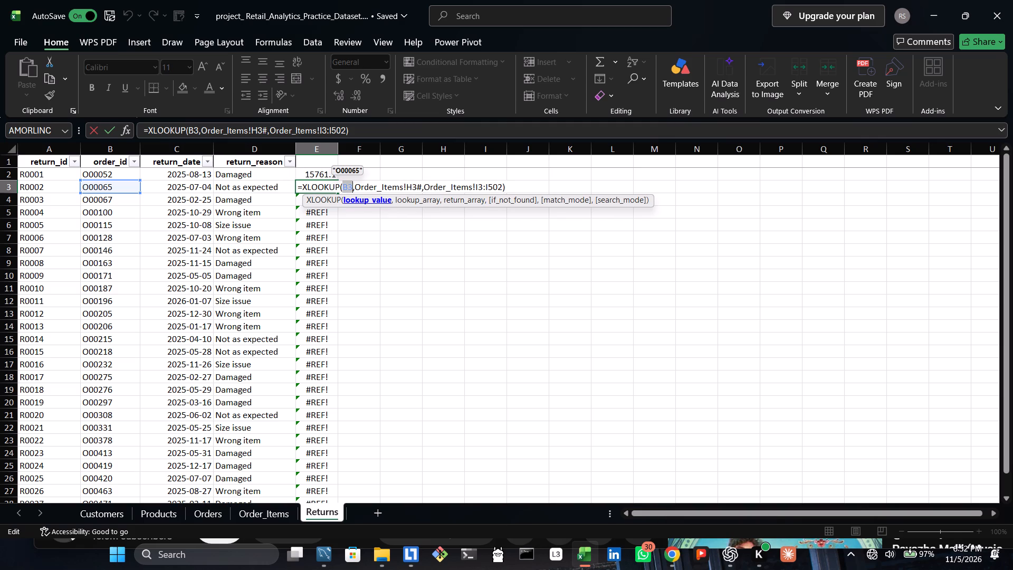
{"action": "left_click", "coordinate": [403, 203]}
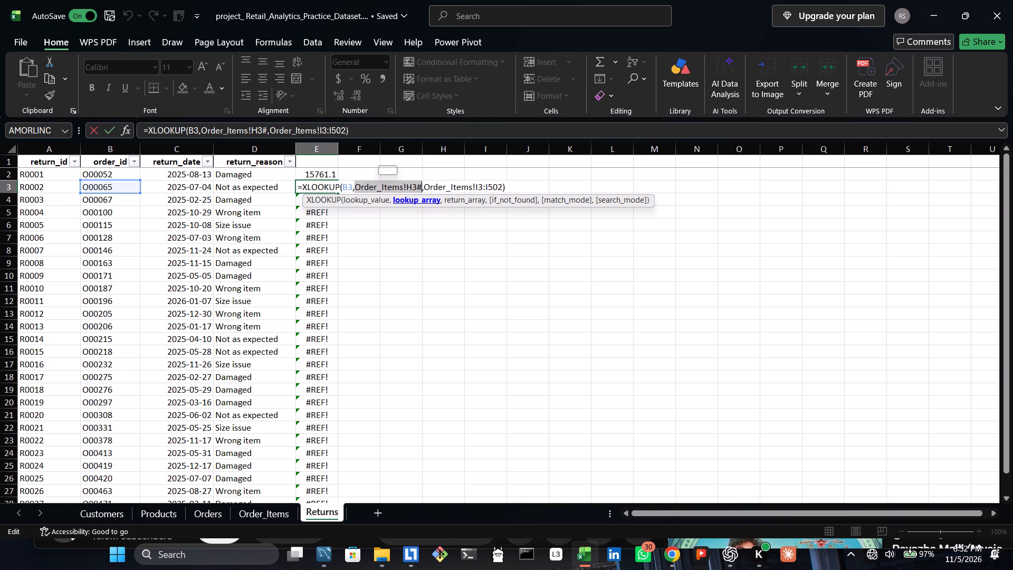
{"action": "key", "text": "Return"}
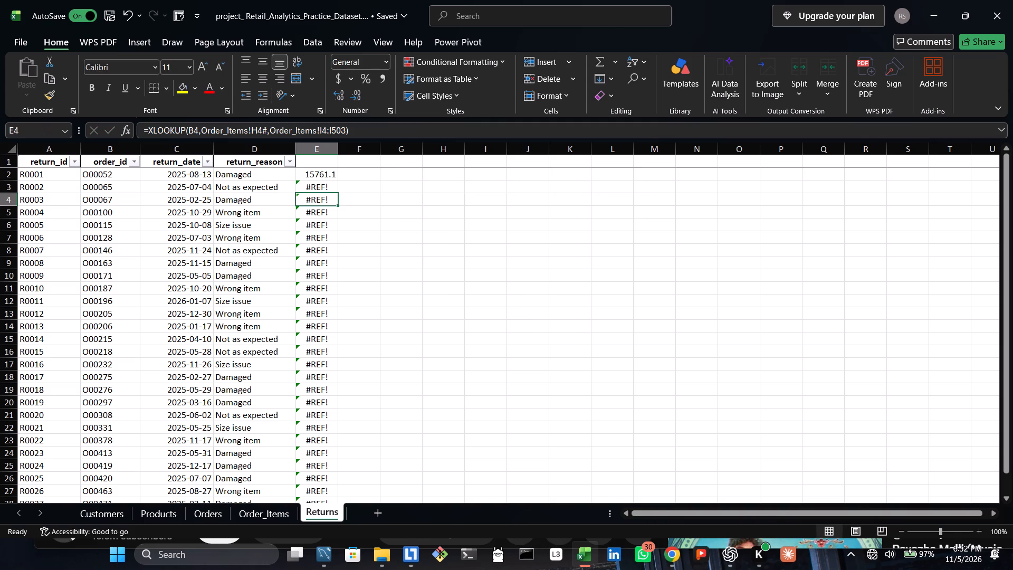
{"action": "double_click", "coordinate": [328, 176]}
{"action": "left_click", "coordinate": [410, 174]}
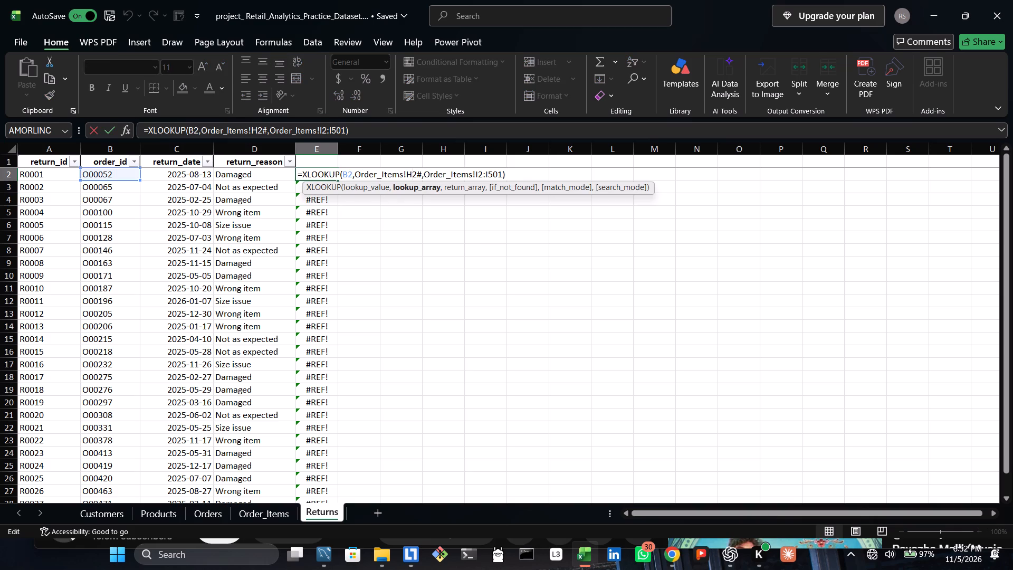
{"action": "key", "text": "Return"}
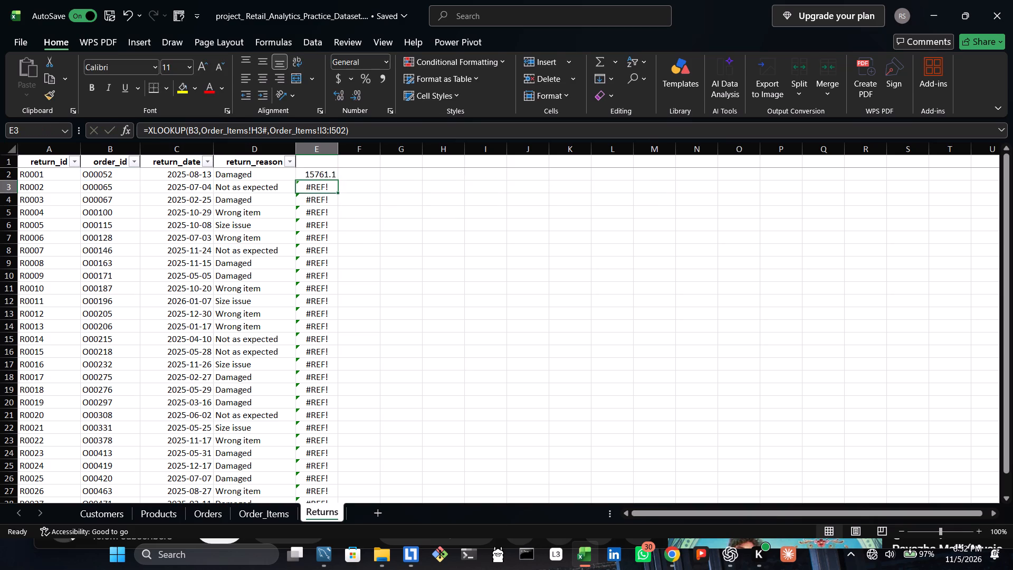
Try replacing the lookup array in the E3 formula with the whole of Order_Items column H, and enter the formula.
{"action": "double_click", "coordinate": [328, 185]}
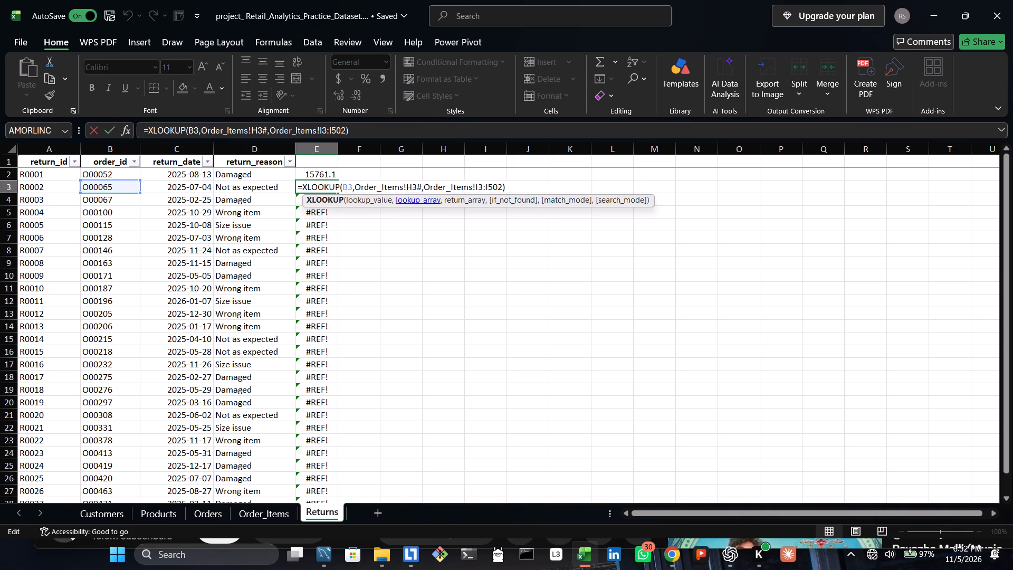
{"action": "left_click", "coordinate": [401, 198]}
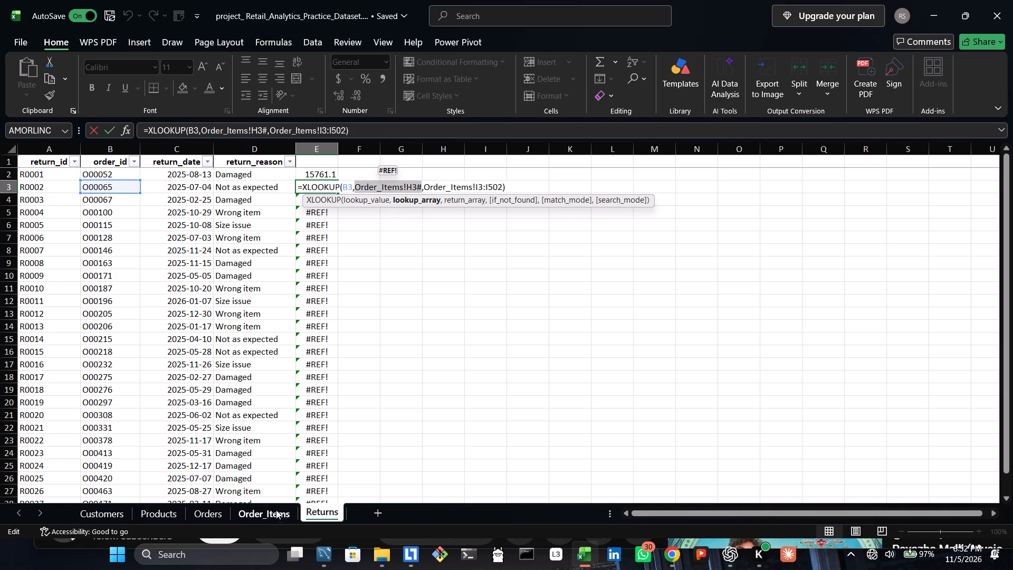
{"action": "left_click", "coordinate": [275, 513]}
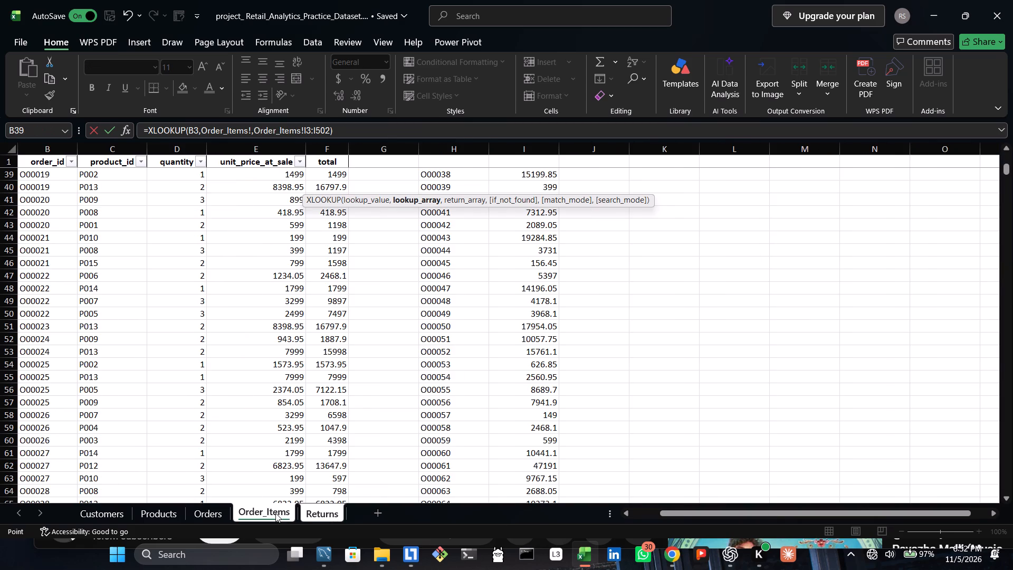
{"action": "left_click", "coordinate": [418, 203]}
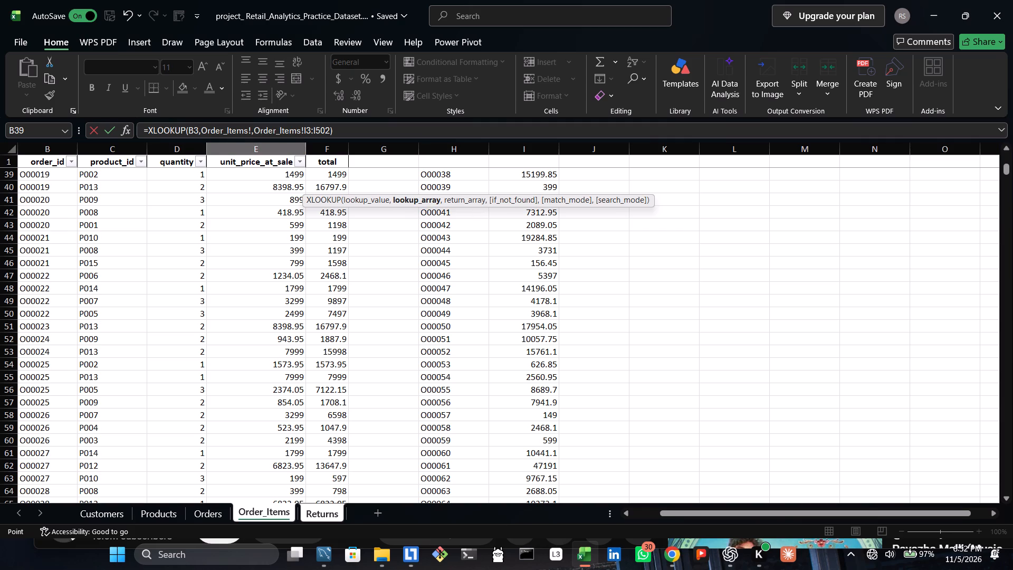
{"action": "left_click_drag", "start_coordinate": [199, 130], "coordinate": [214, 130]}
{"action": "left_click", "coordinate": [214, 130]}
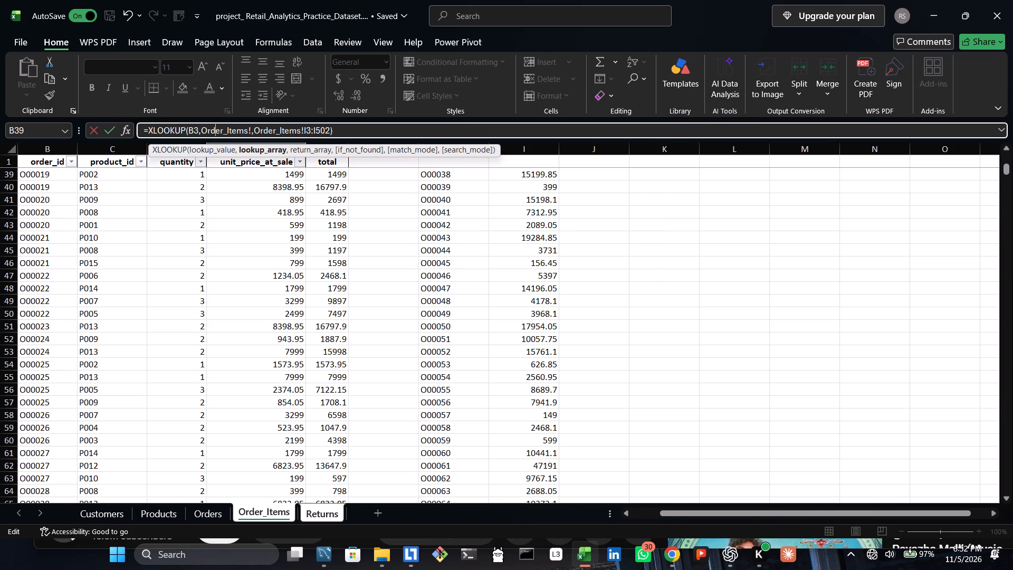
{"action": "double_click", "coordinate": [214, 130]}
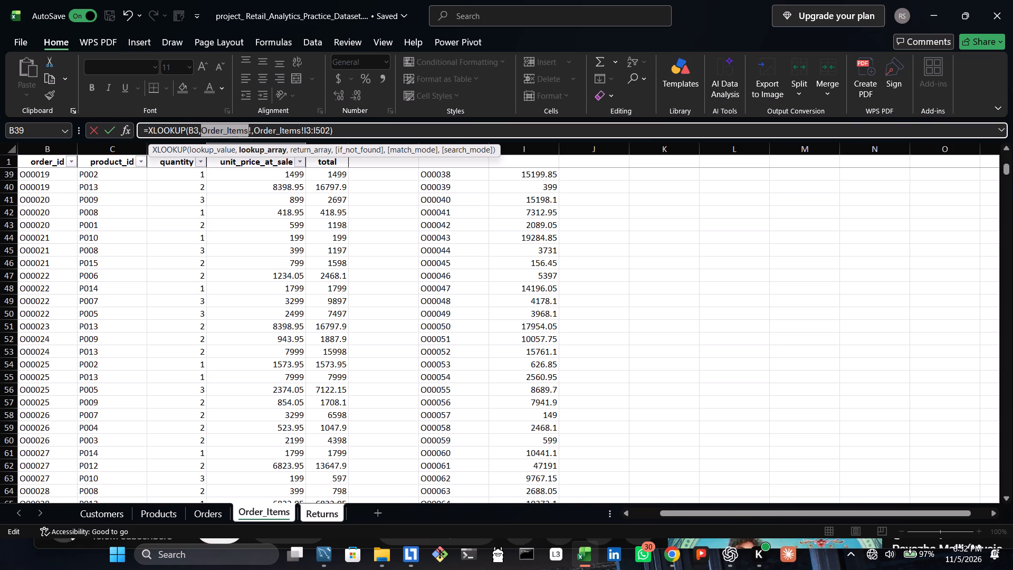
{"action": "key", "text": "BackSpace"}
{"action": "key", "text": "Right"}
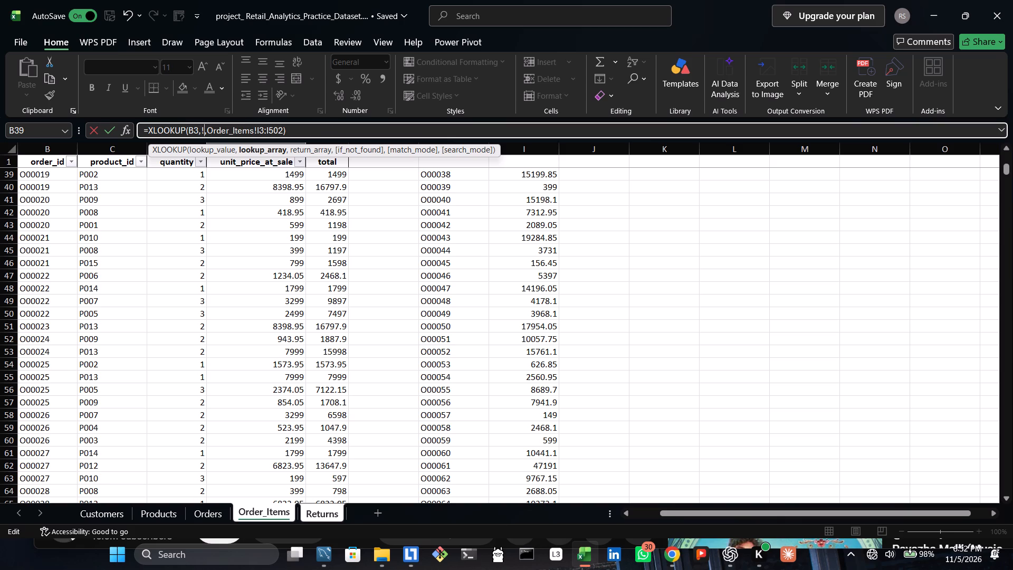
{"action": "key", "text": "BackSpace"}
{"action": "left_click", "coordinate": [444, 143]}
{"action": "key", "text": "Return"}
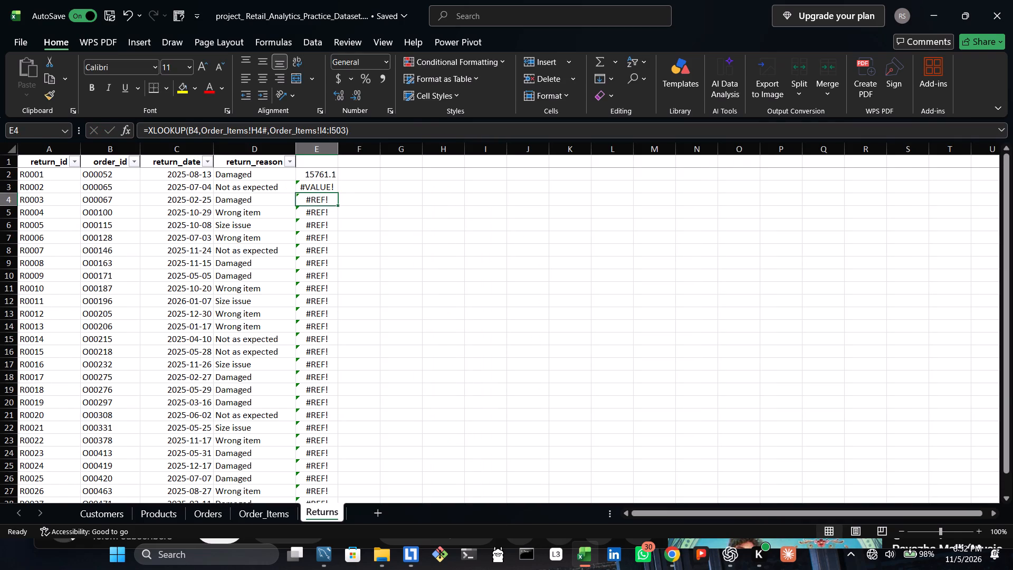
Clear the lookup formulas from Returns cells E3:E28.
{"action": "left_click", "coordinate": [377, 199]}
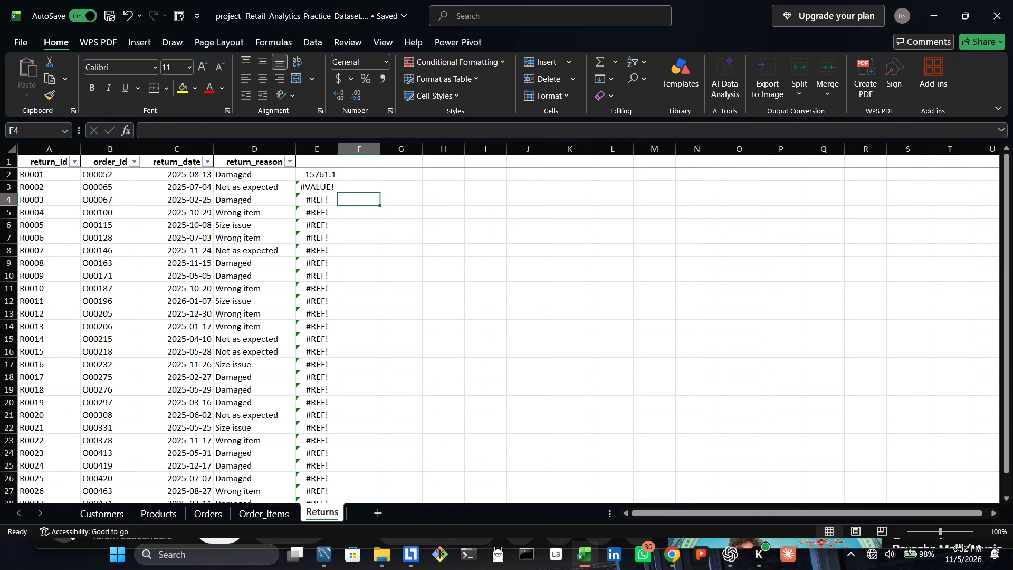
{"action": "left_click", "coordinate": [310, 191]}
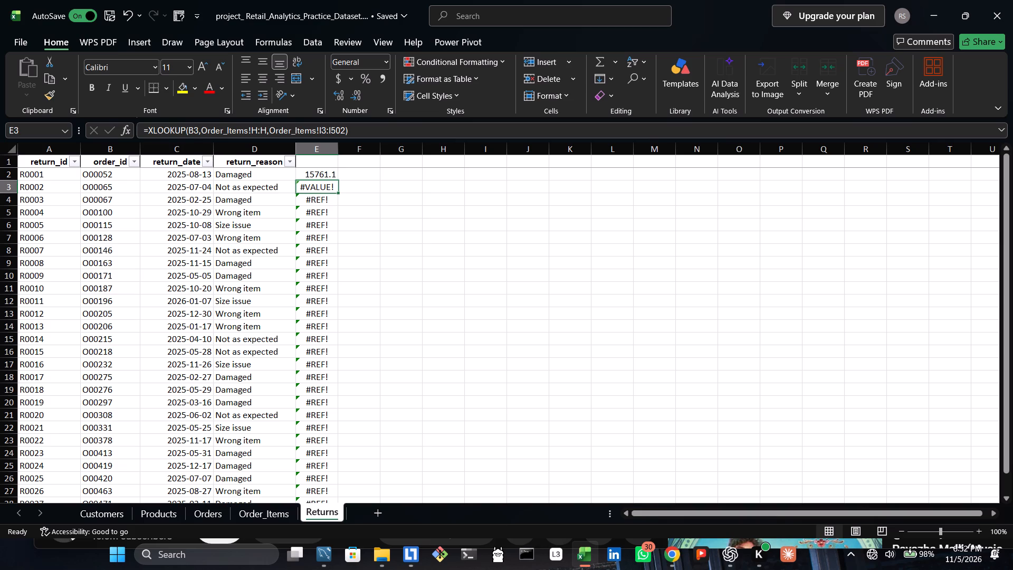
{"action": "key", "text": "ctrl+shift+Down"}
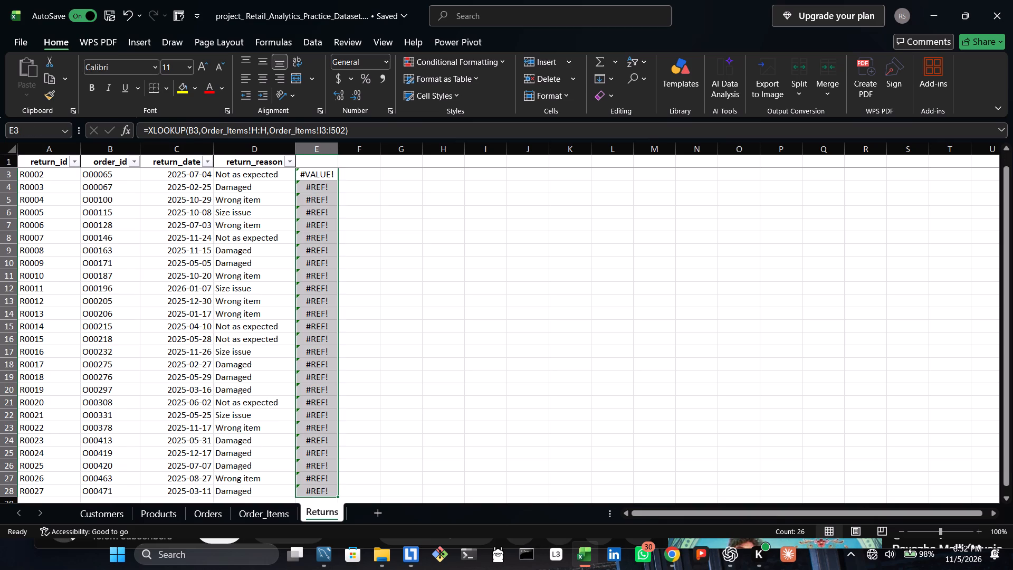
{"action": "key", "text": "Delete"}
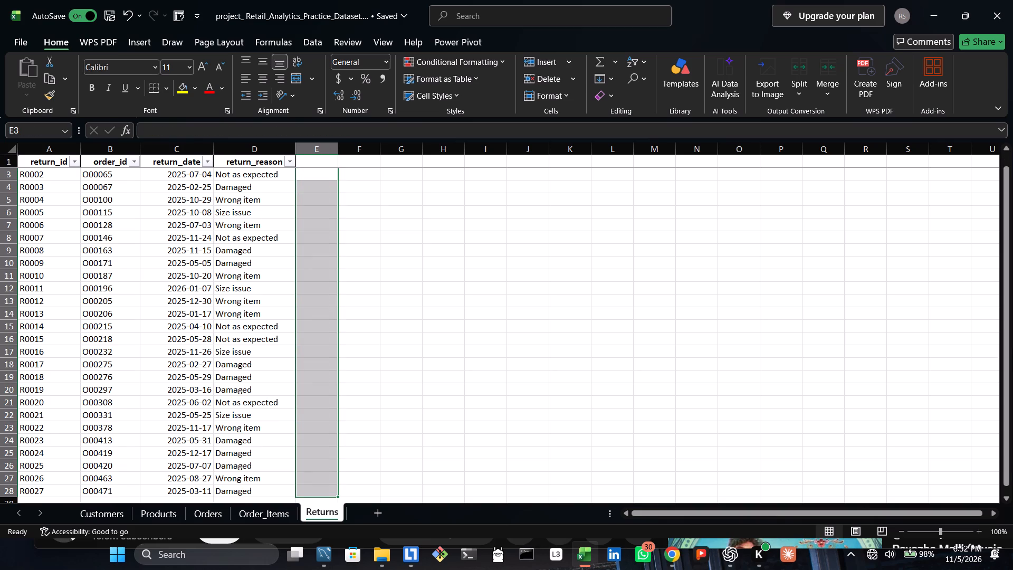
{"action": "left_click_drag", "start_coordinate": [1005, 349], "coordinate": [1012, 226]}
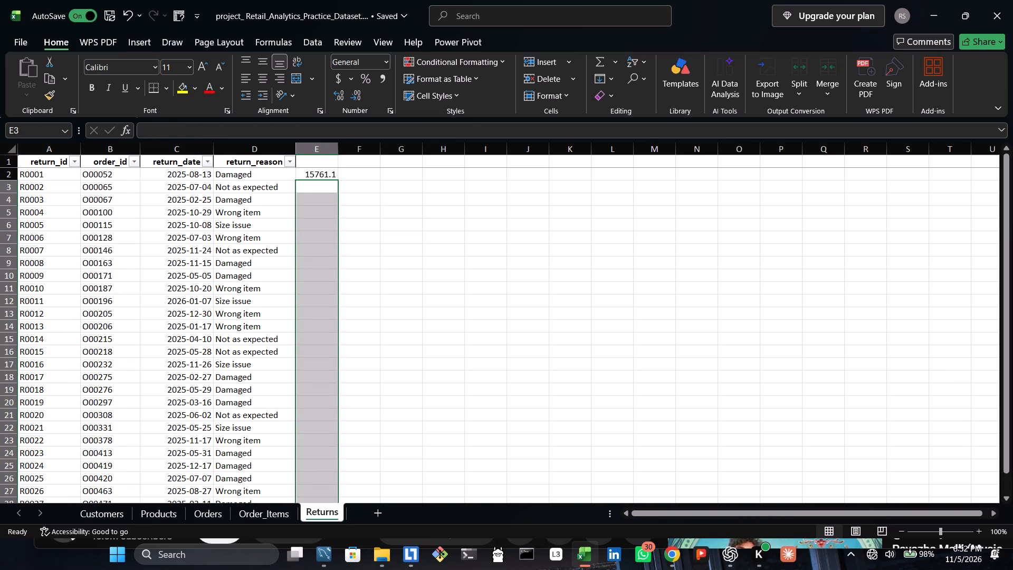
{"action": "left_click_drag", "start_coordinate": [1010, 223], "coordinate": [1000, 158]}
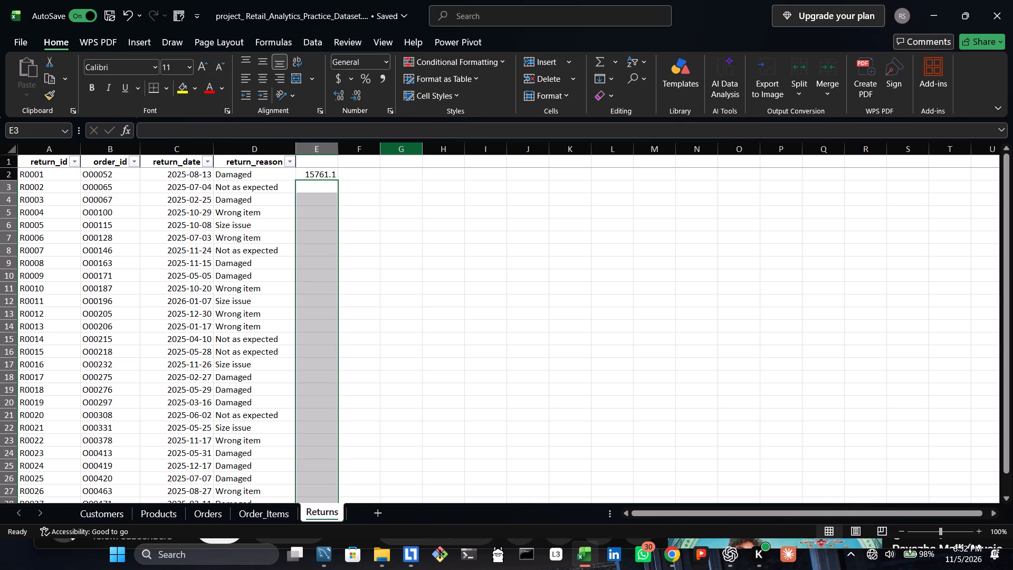
Enter an XLOOKUP formula in Returns E3 that looks up B3 in Order_Items H2# and returns from Order_Items I2:I501.
{"action": "double_click", "coordinate": [322, 187]}
{"action": "key", "text": "equal"}
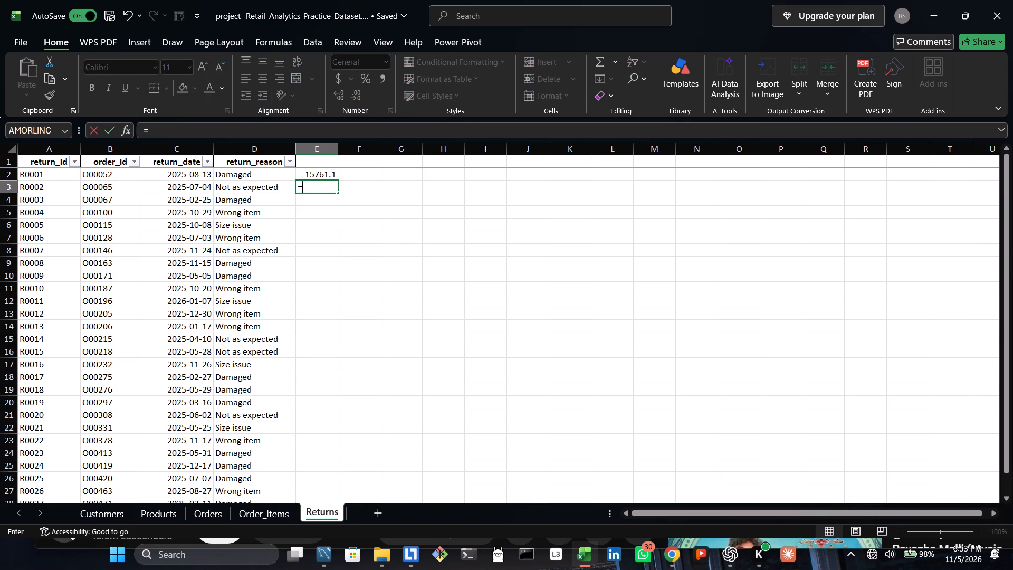
{"action": "type", "text": "XLOO"}
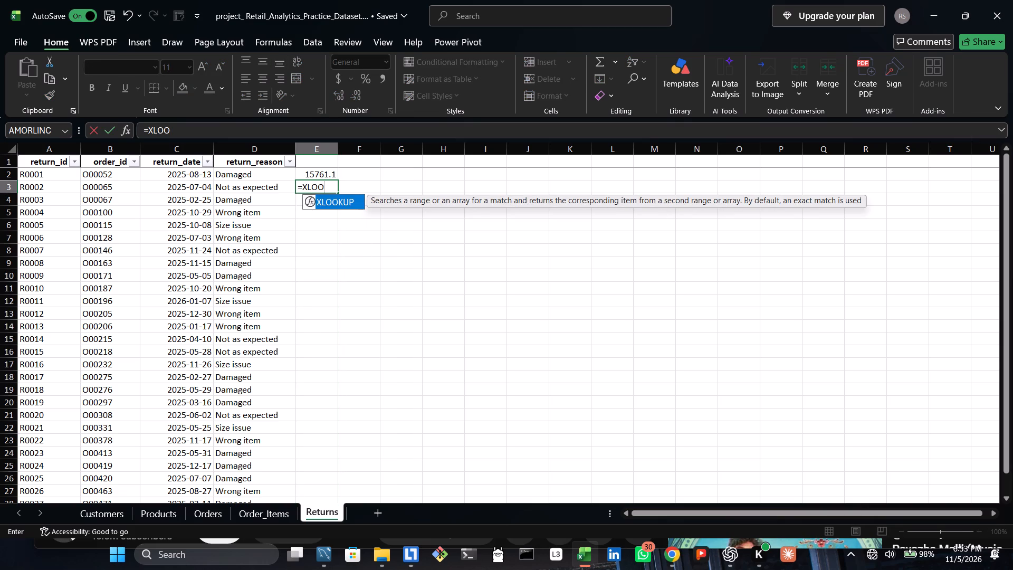
{"action": "double_click", "coordinate": [322, 200]}
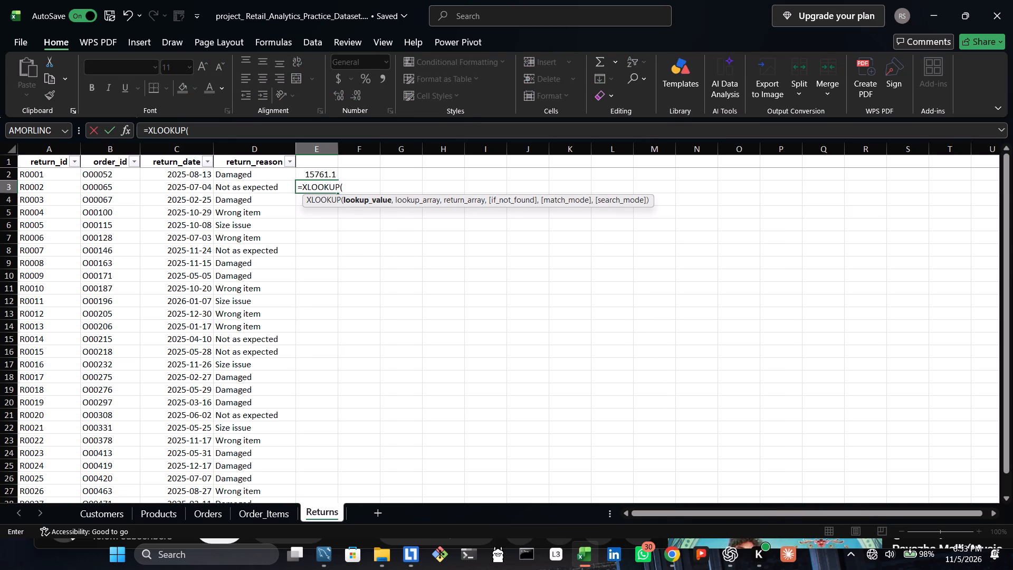
{"action": "left_click", "coordinate": [121, 187]}
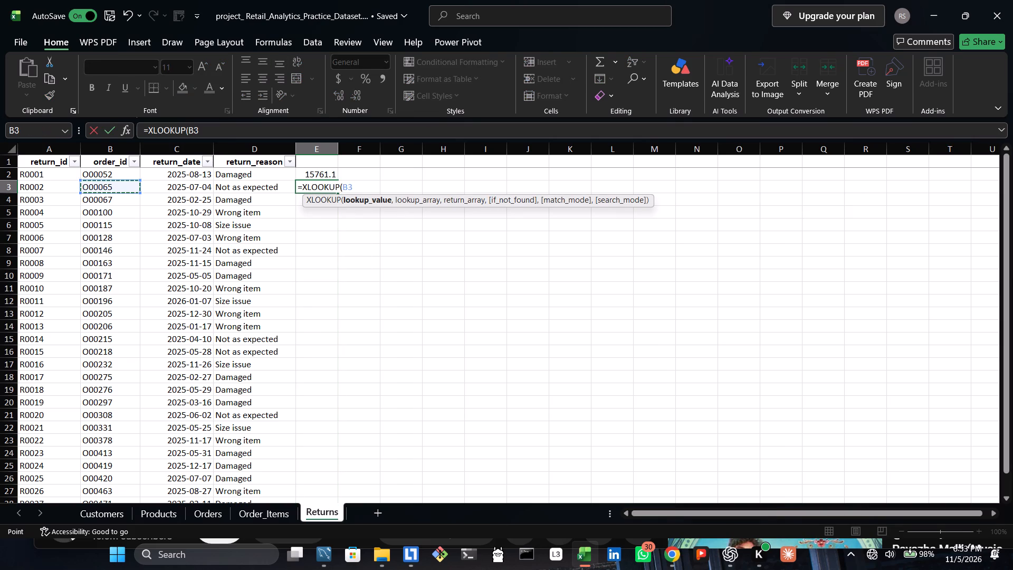
{"action": "key", "text": "comma"}
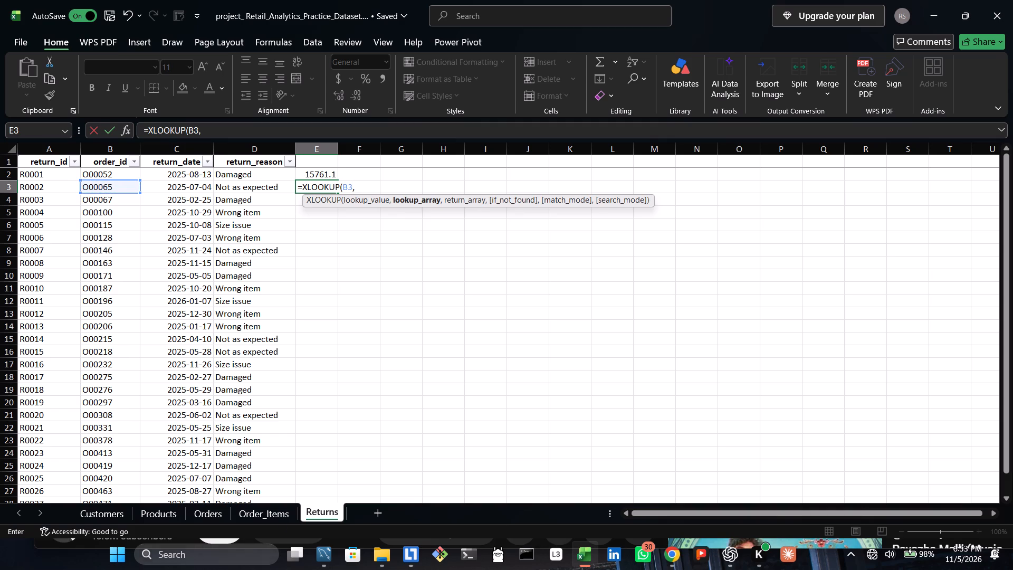
{"action": "left_click", "coordinate": [265, 512]}
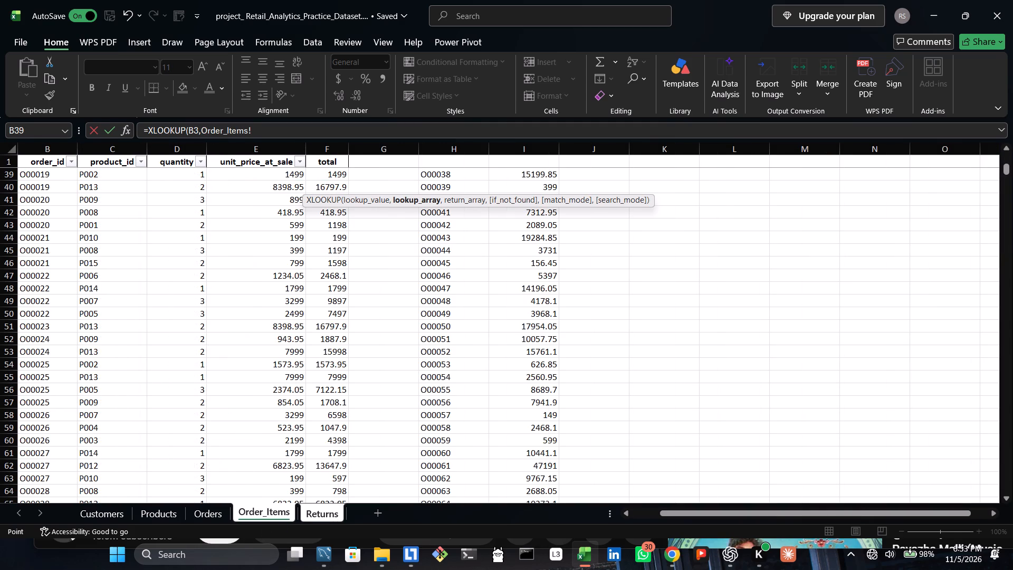
{"action": "left_click_drag", "start_coordinate": [1006, 161], "coordinate": [1004, 155]}
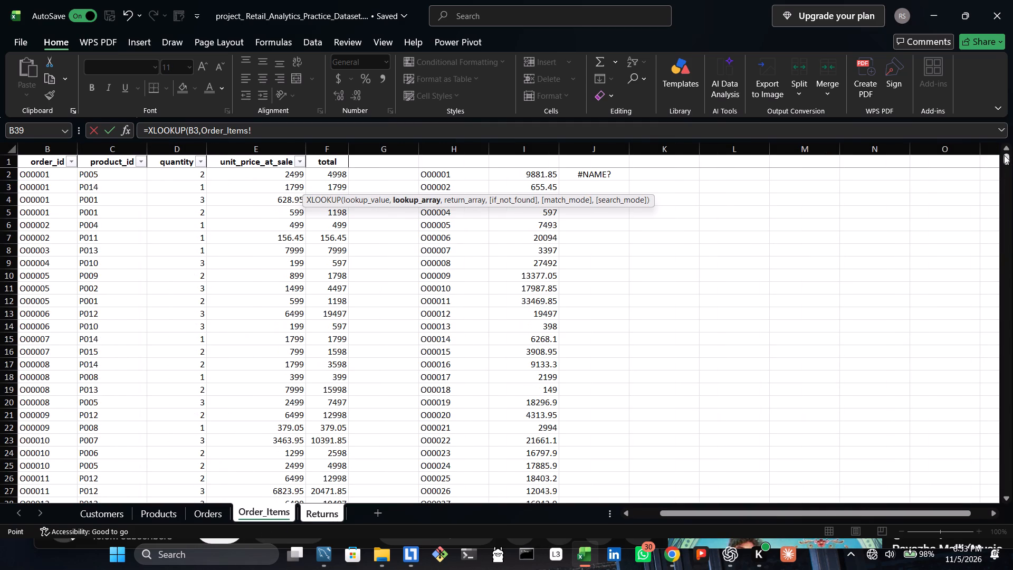
{"action": "left_click", "coordinate": [458, 176]}
{"action": "key", "text": "ctrl+shift+Down"}
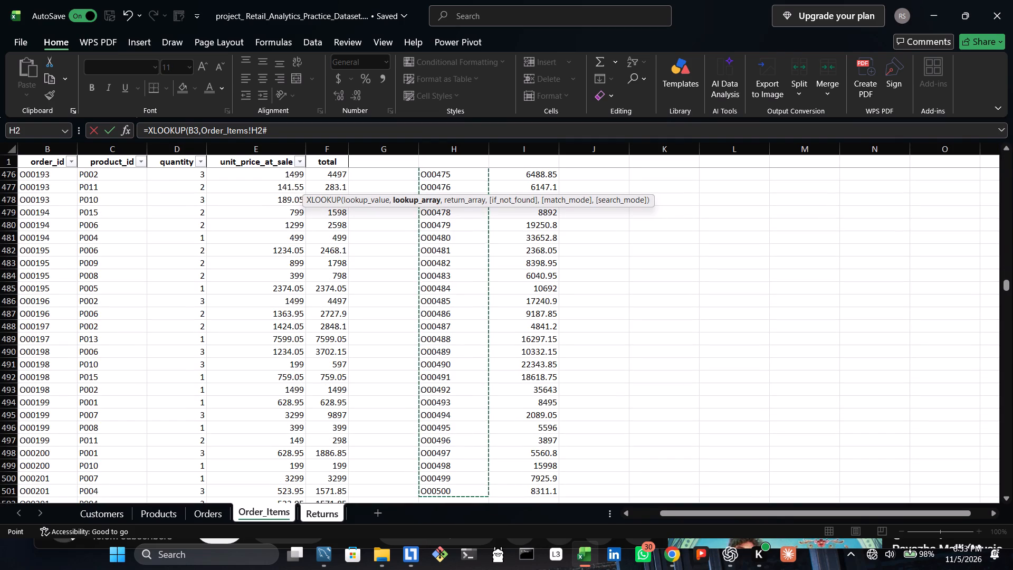
{"action": "key", "text": "comma"}
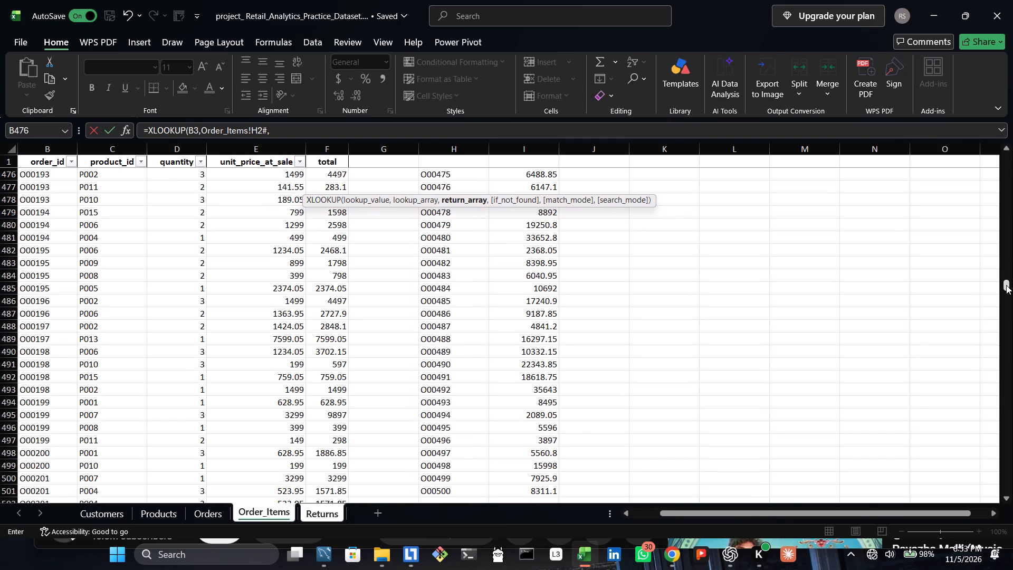
{"action": "left_click_drag", "start_coordinate": [1006, 285], "coordinate": [997, 84]}
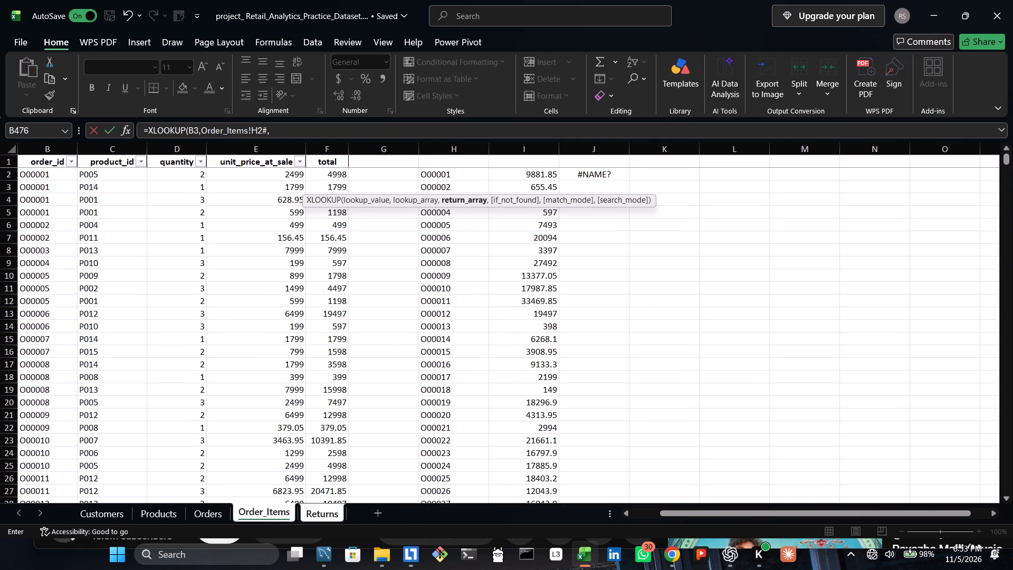
{"action": "left_click", "coordinate": [551, 176]}
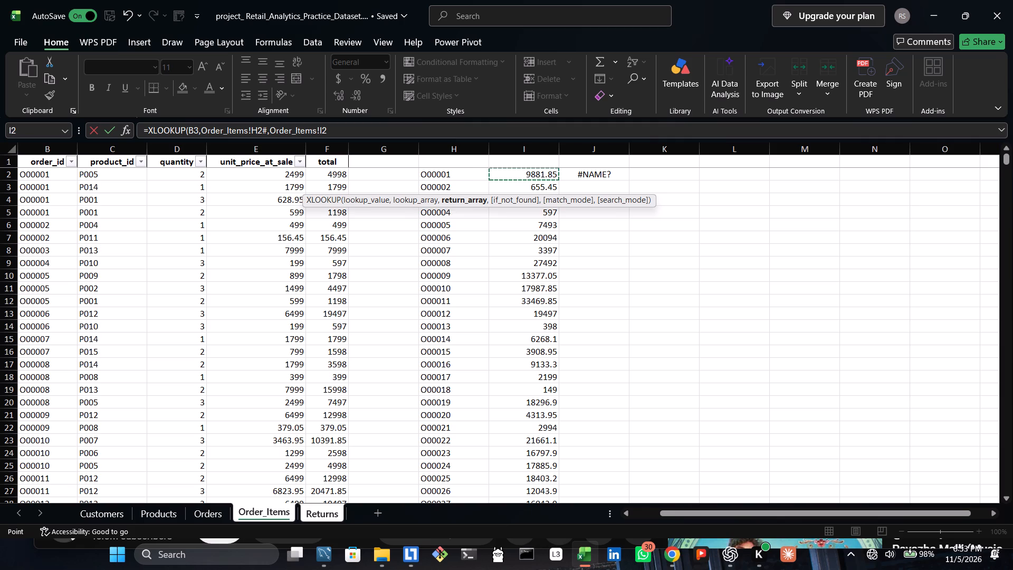
{"action": "key", "text": "ctrl+shift+Down"}
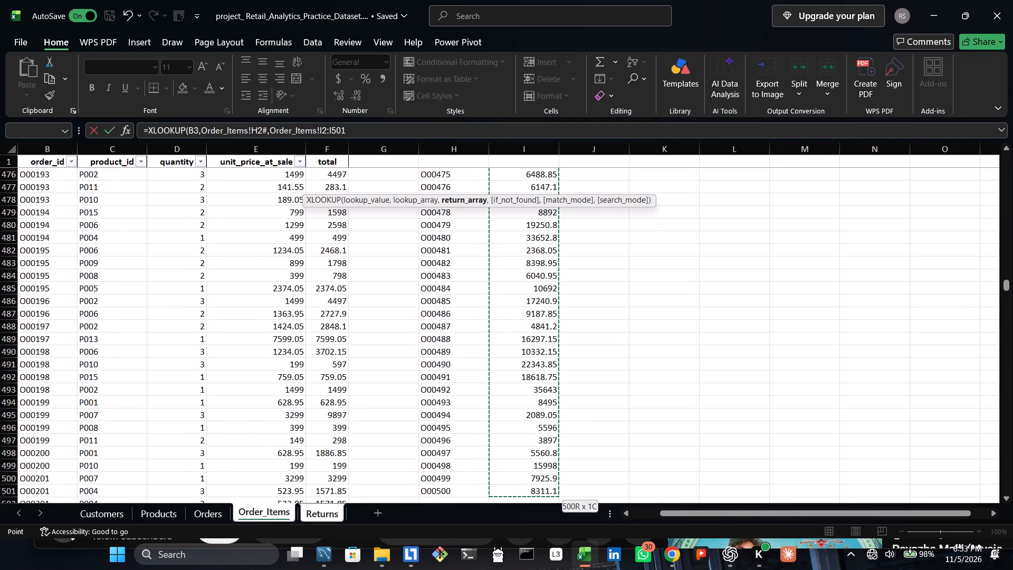
{"action": "key", "text": "Return"}
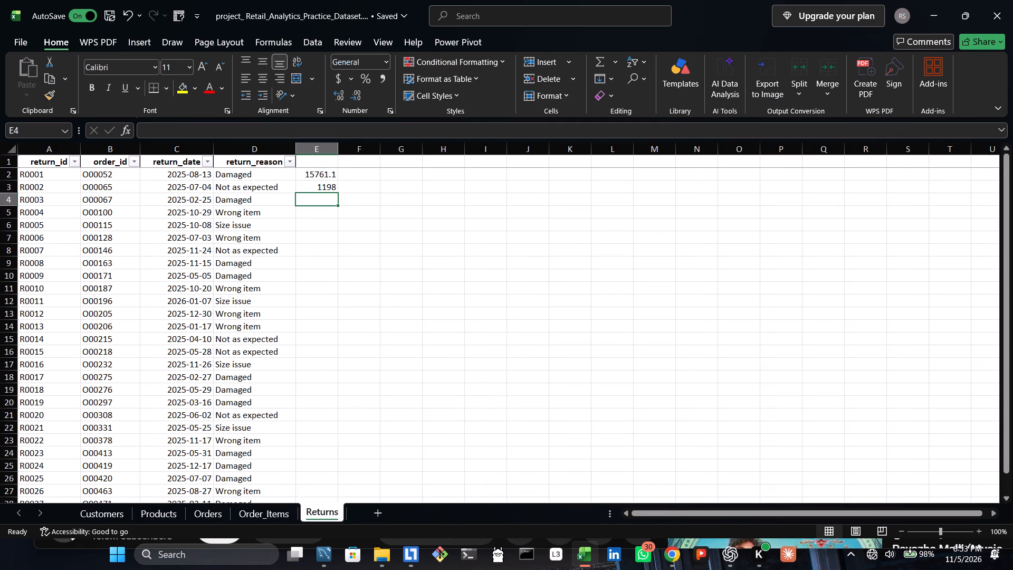
Fill the XLOOKUP formula from Returns E3 down to row 28.
{"action": "left_click", "coordinate": [321, 186]}
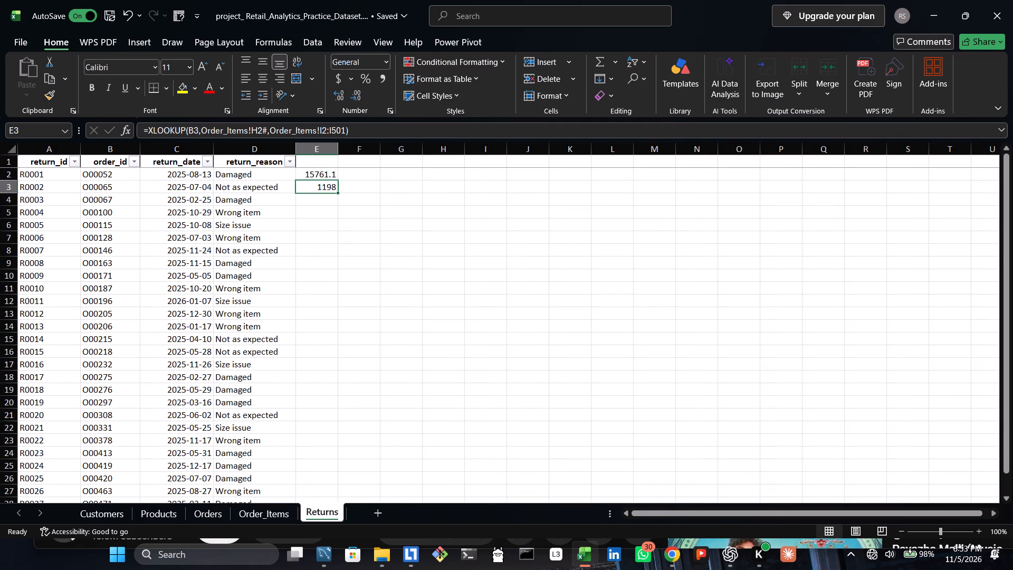
{"action": "double_click", "coordinate": [337, 192]}
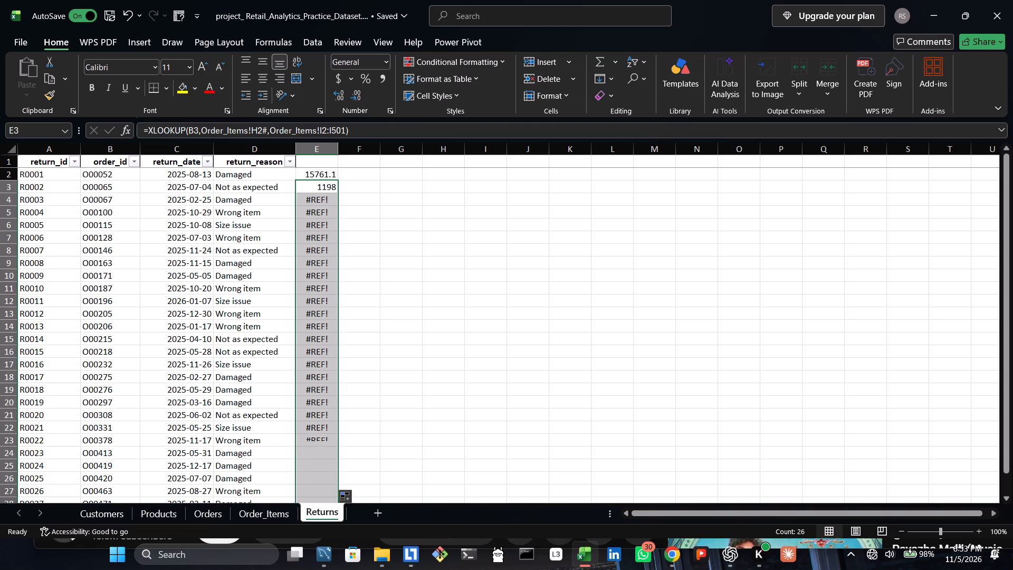
Set the lookup array in the Returns E4 formula to Order_Items!H2#.
{"action": "left_click", "coordinate": [312, 188]}
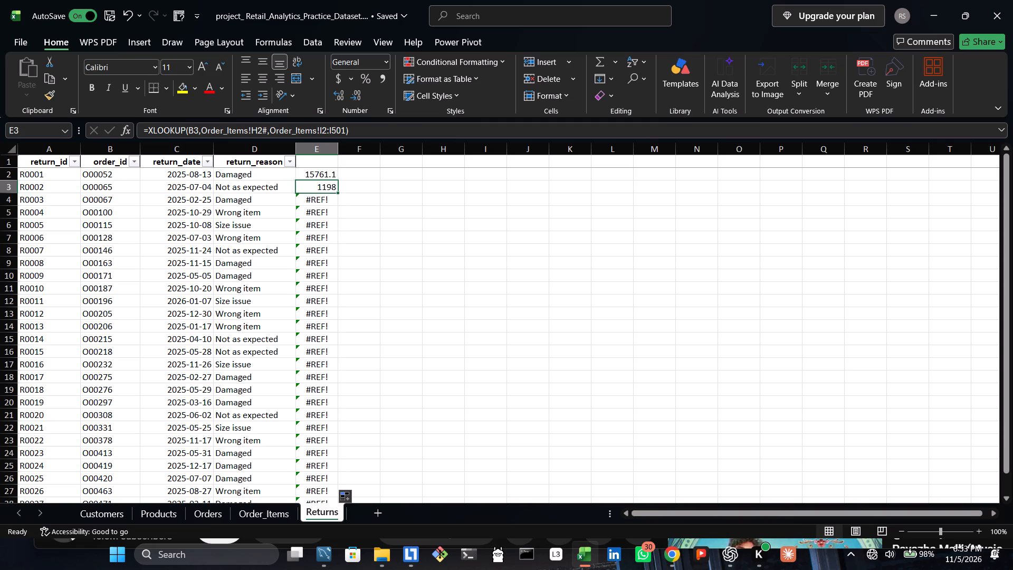
{"action": "double_click", "coordinate": [318, 206]}
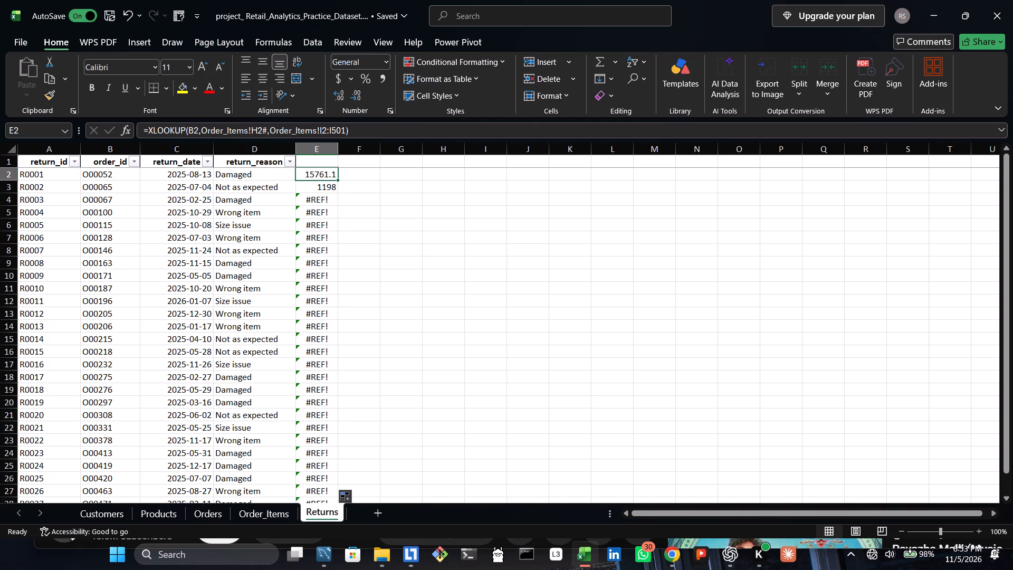
{"action": "double_click", "coordinate": [318, 201]}
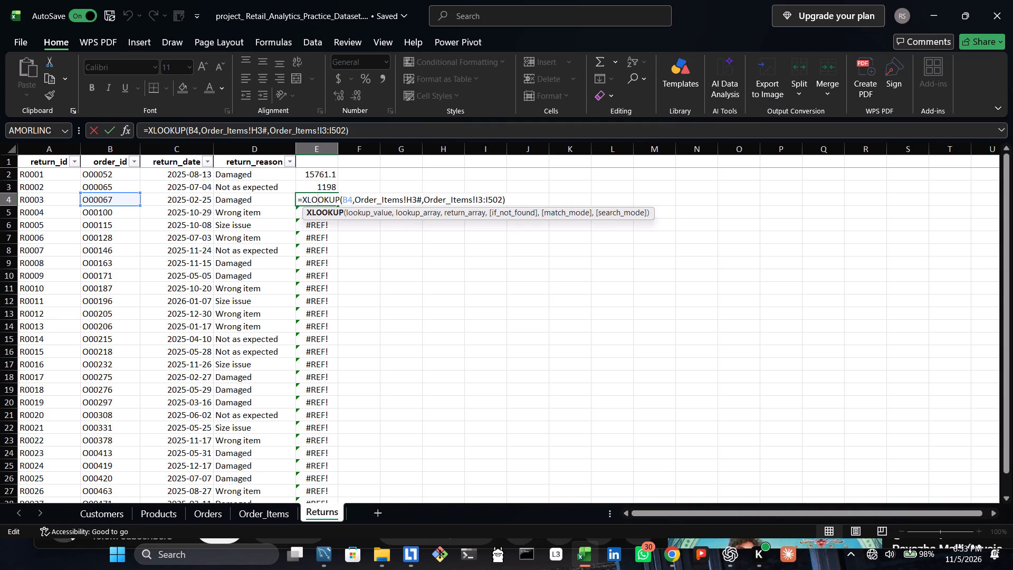
{"action": "left_click", "coordinate": [415, 202]}
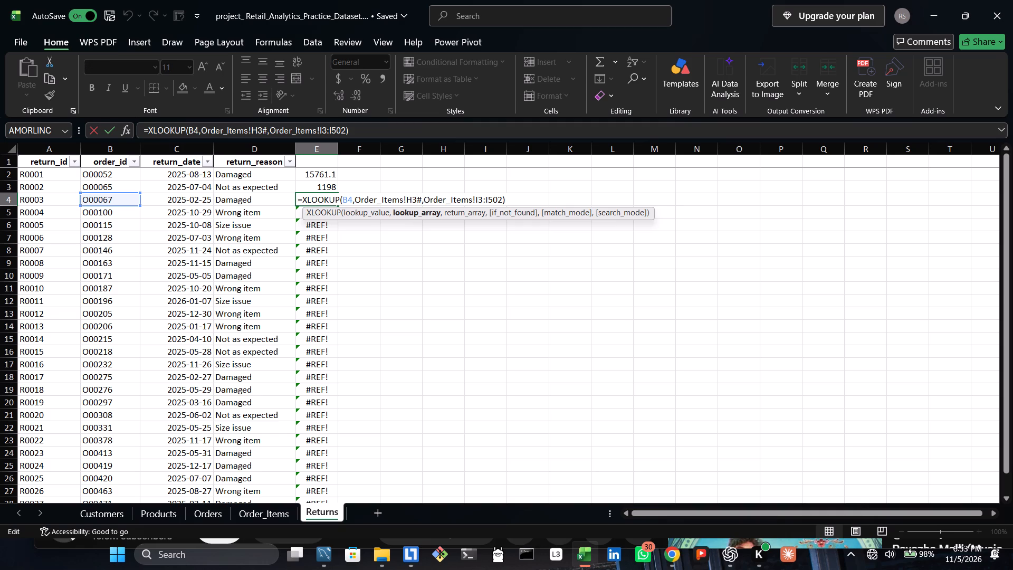
{"action": "key", "text": "BackSpace"}
{"action": "key", "text": "2"}
{"action": "key", "text": "Return"}
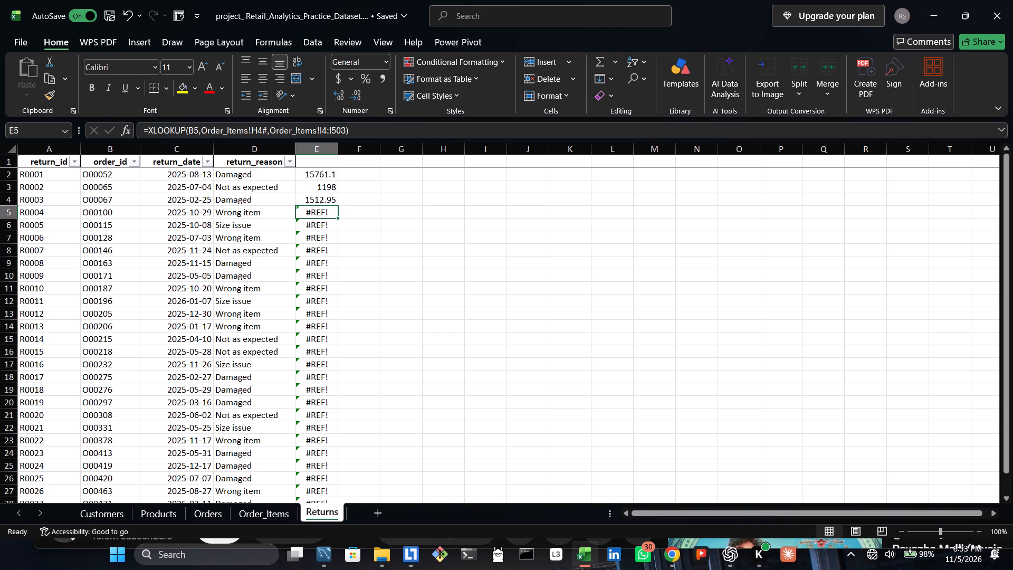
Fill the lookup formulas in Returns E2:E4 down as a pattern to the last returned order.
{"action": "left_click", "coordinate": [328, 176]}
{"action": "left_click_drag", "start_coordinate": [328, 176], "coordinate": [329, 183]}
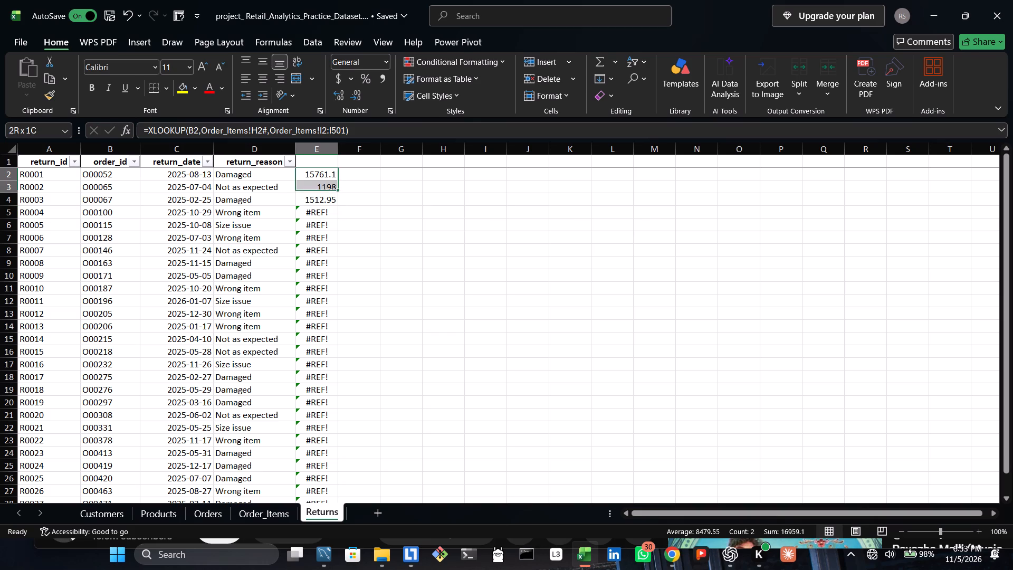
{"action": "left_click_drag", "start_coordinate": [329, 183], "coordinate": [329, 199]}
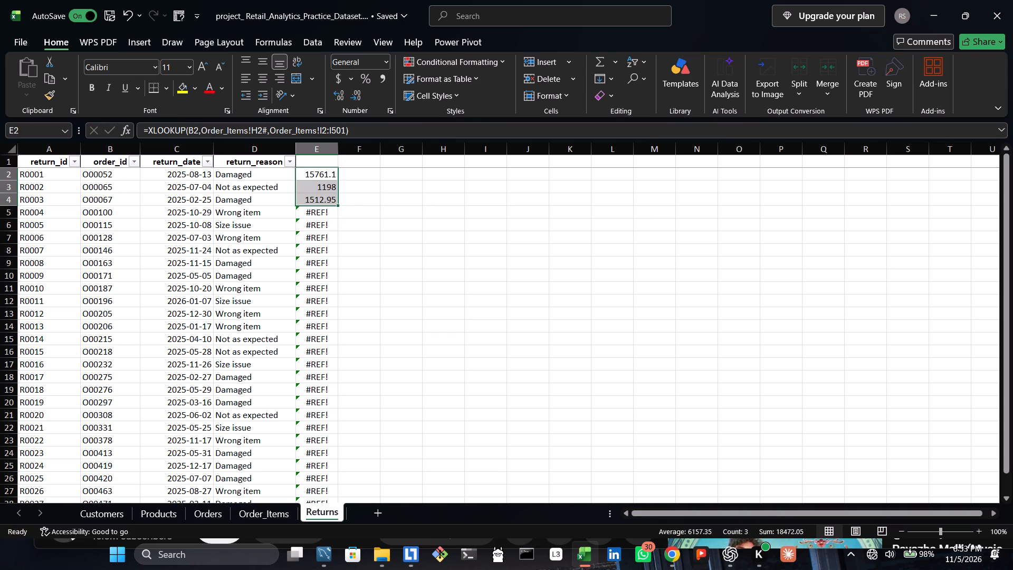
{"action": "double_click", "coordinate": [338, 206]}
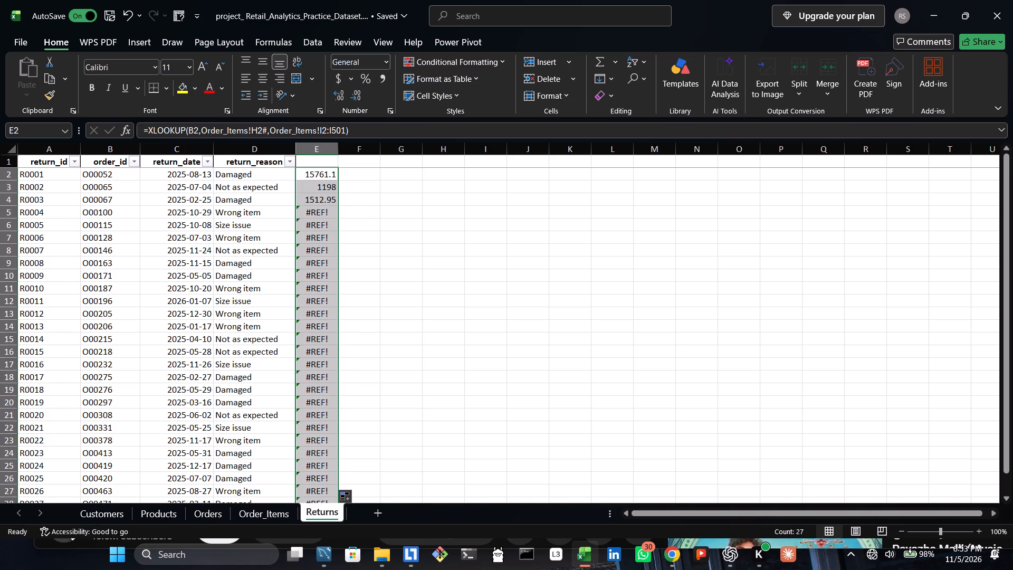
{"action": "left_click", "coordinate": [389, 217]}
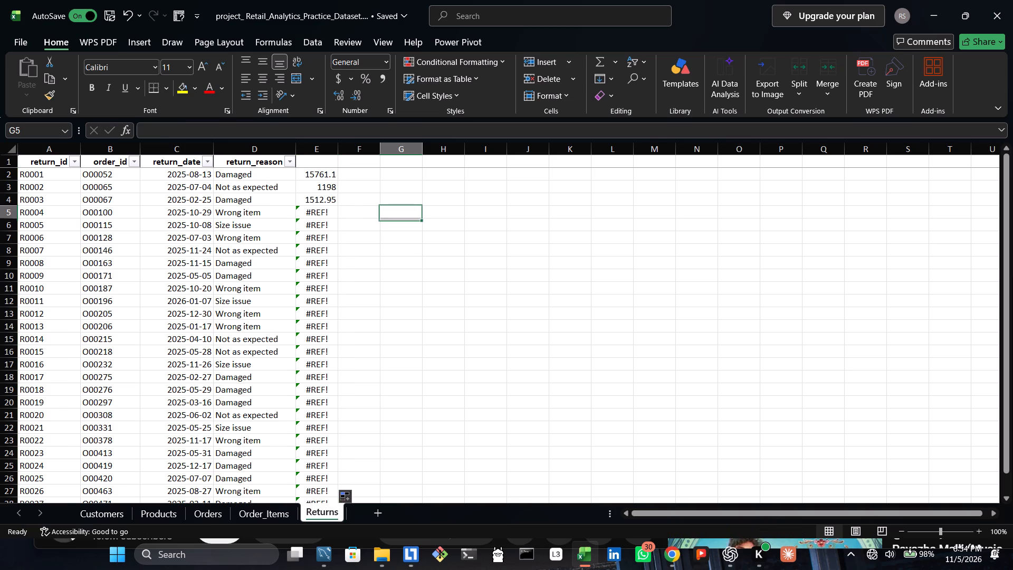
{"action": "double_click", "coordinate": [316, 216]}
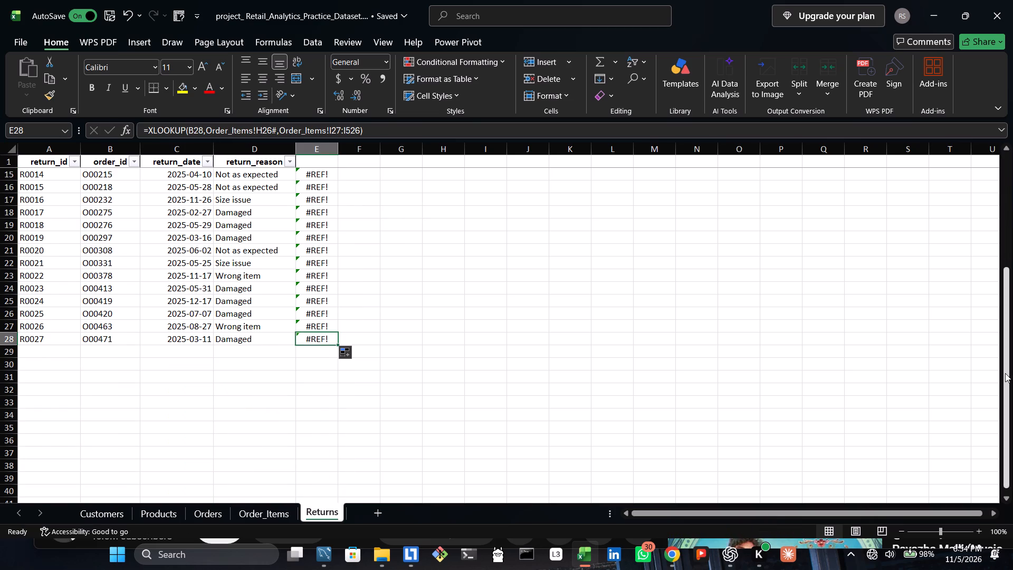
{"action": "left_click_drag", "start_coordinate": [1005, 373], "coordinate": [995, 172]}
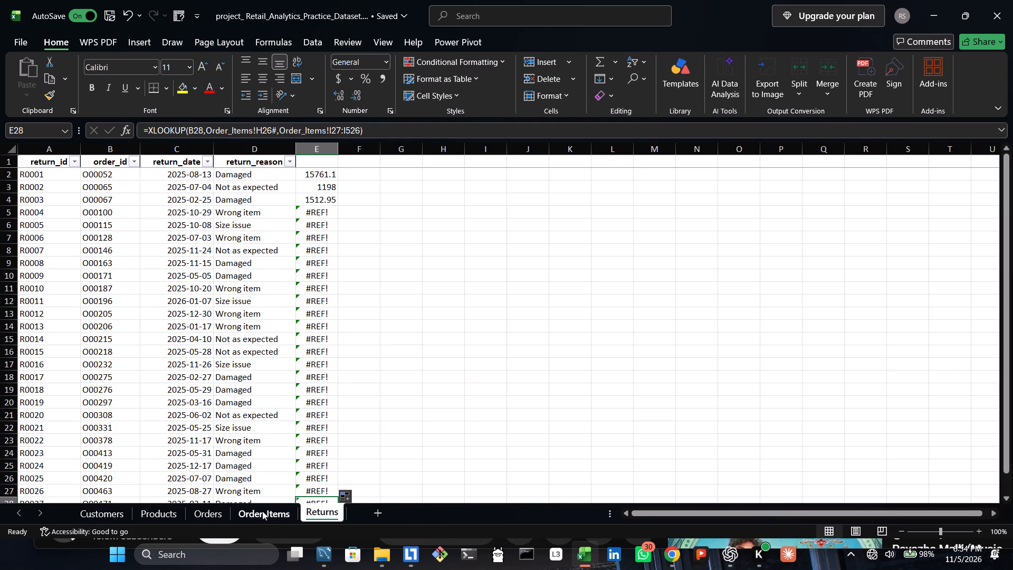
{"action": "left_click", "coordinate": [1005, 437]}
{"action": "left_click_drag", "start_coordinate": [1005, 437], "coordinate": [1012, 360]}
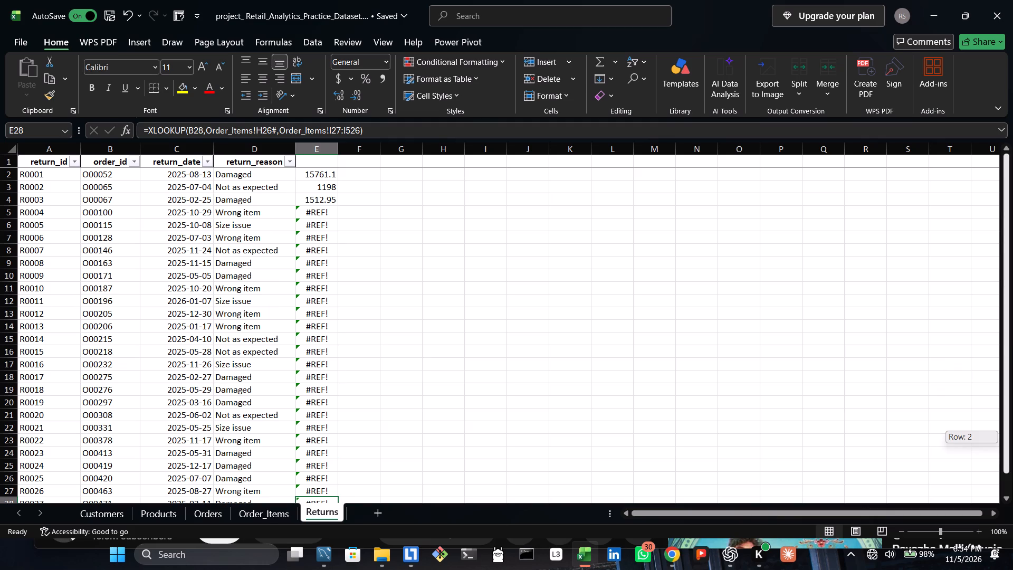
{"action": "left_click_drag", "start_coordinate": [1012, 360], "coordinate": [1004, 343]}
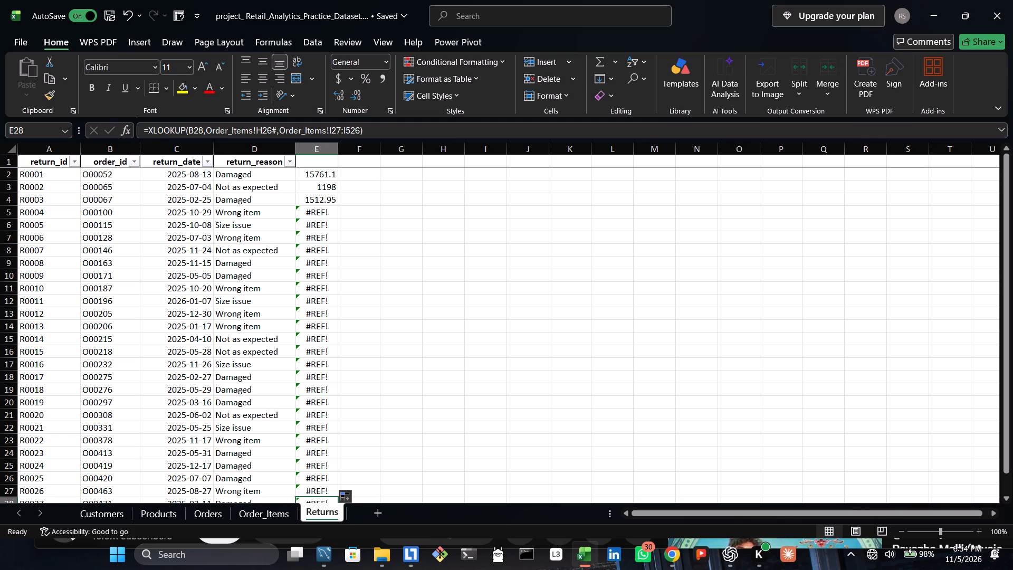
Copy the returned order IDs in Returns B2:B28.
{"action": "left_click", "coordinate": [101, 172]}
{"action": "key", "text": "ctrl+shift+Down"}
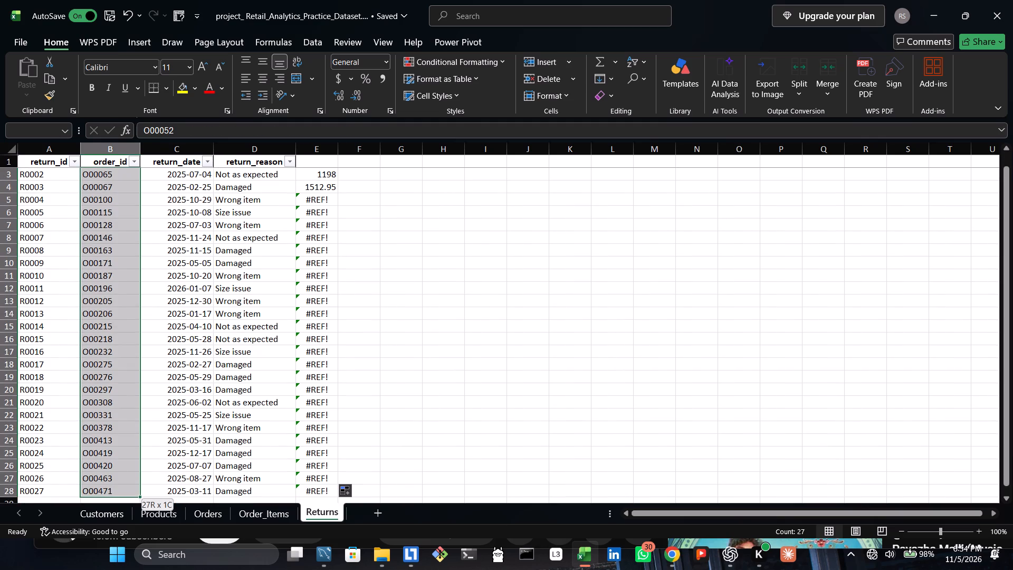
{"action": "right_click", "coordinate": [101, 172]}
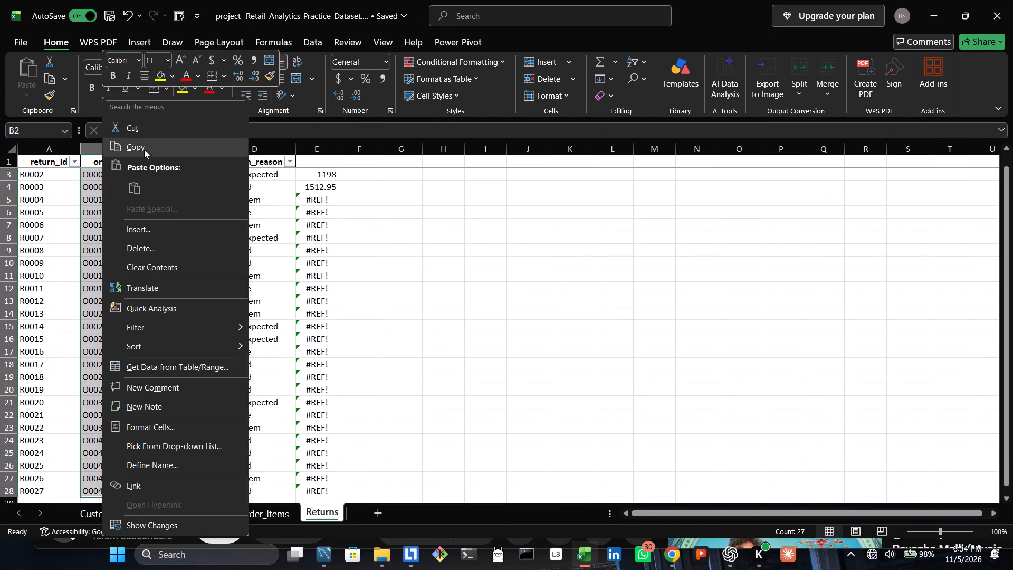
{"action": "left_click", "coordinate": [141, 131]}
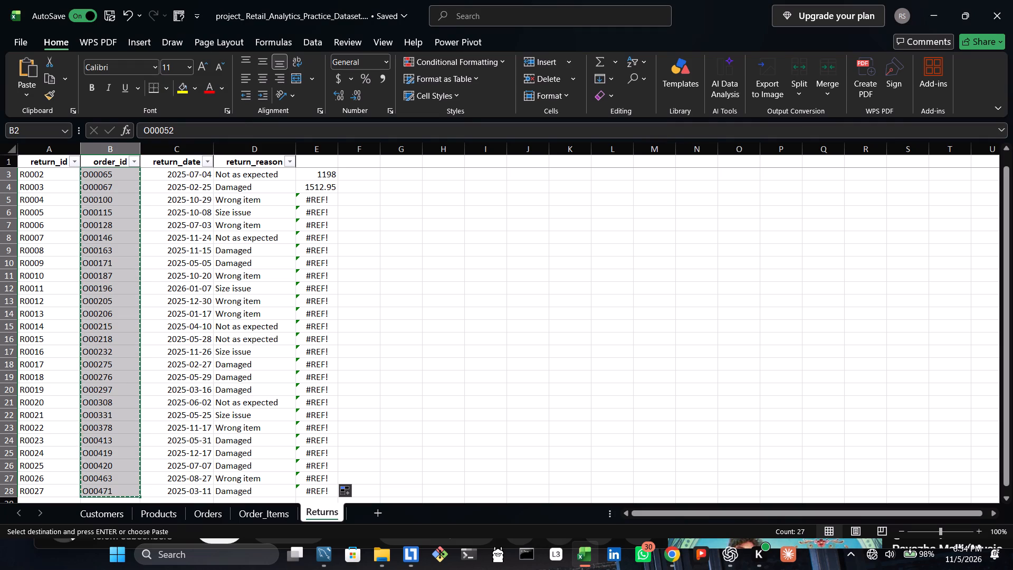
{"action": "right_click", "coordinate": [103, 243]}
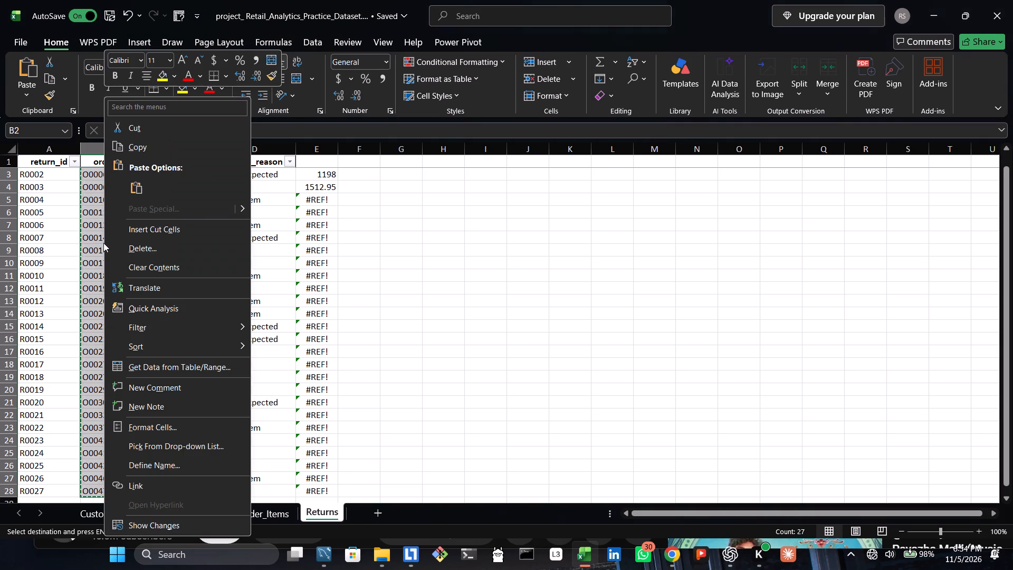
{"action": "left_click", "coordinate": [131, 151]}
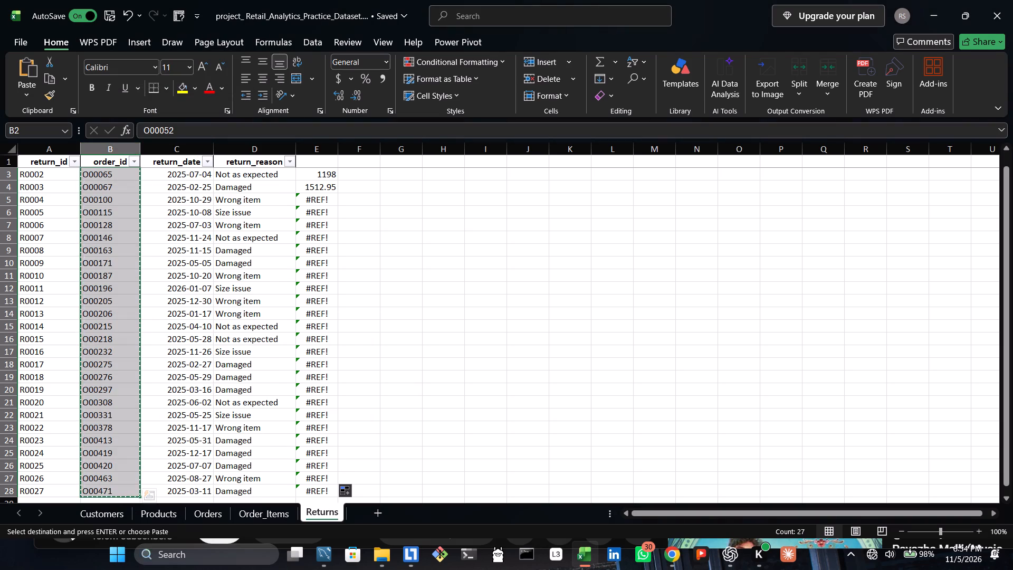
Delete the stray formula cell J2 on the Order_Items sheet, shifting cells left.
{"action": "left_click", "coordinate": [269, 518]}
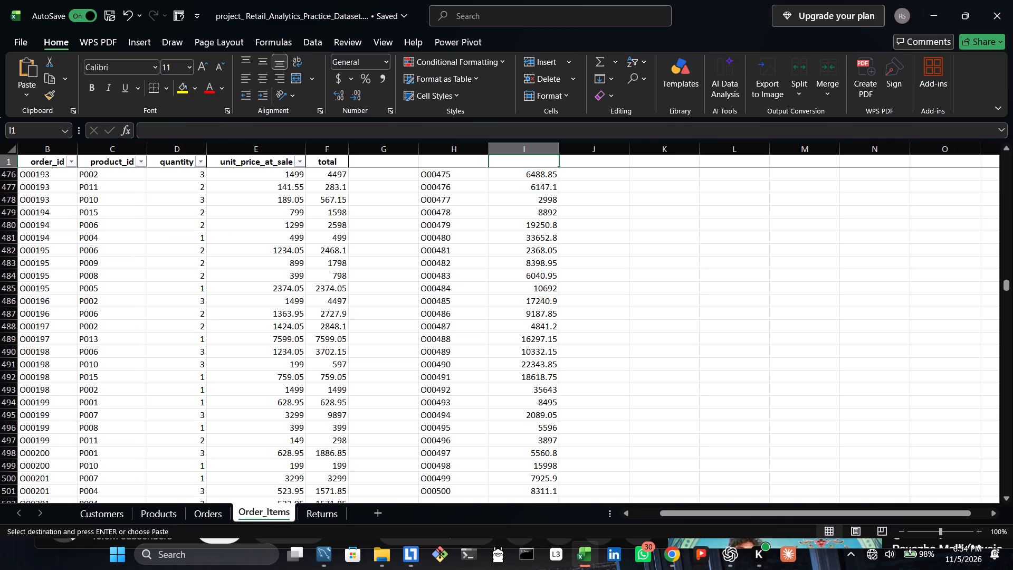
{"action": "left_click", "coordinate": [653, 179]}
{"action": "right_click", "coordinate": [653, 179]}
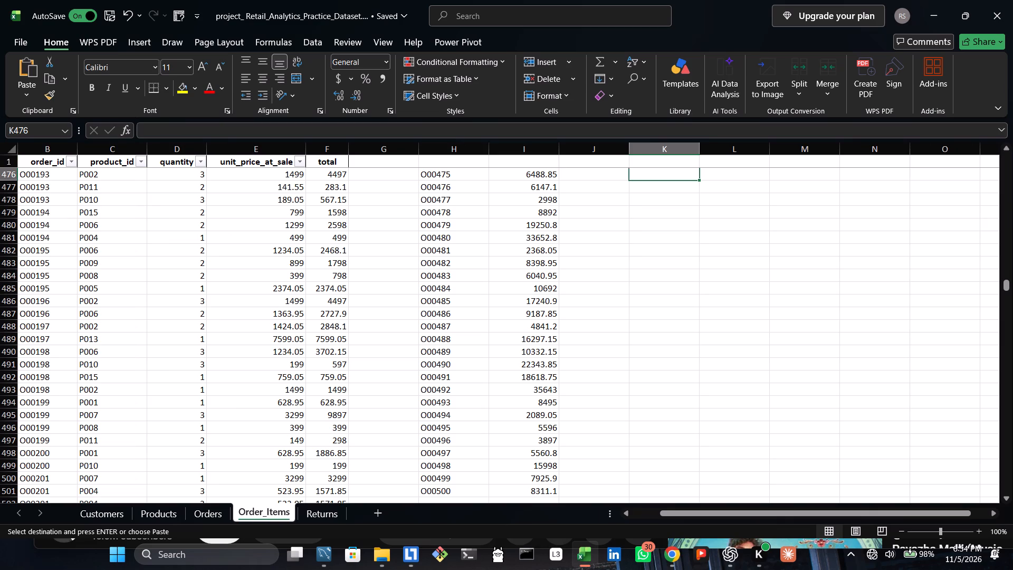
{"action": "left_click_drag", "start_coordinate": [1006, 289], "coordinate": [993, 249]}
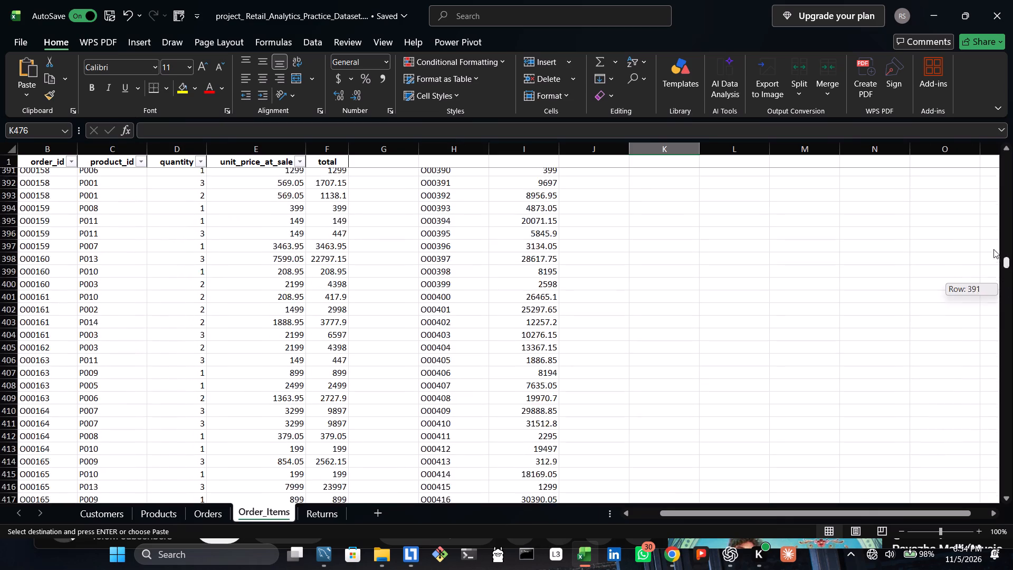
{"action": "left_click_drag", "start_coordinate": [993, 249], "coordinate": [958, 158]}
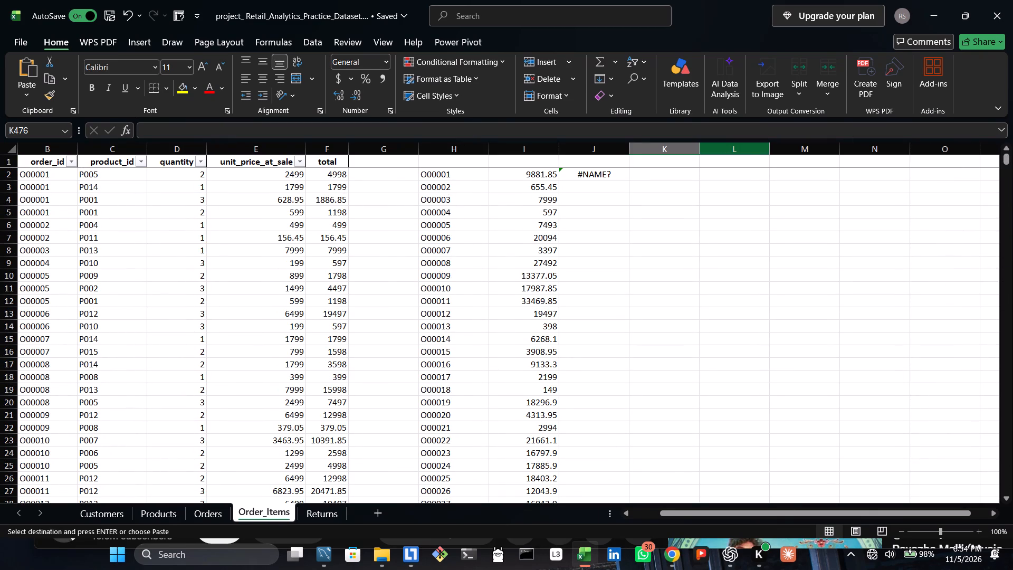
{"action": "left_click", "coordinate": [591, 173]}
{"action": "right_click", "coordinate": [591, 173]}
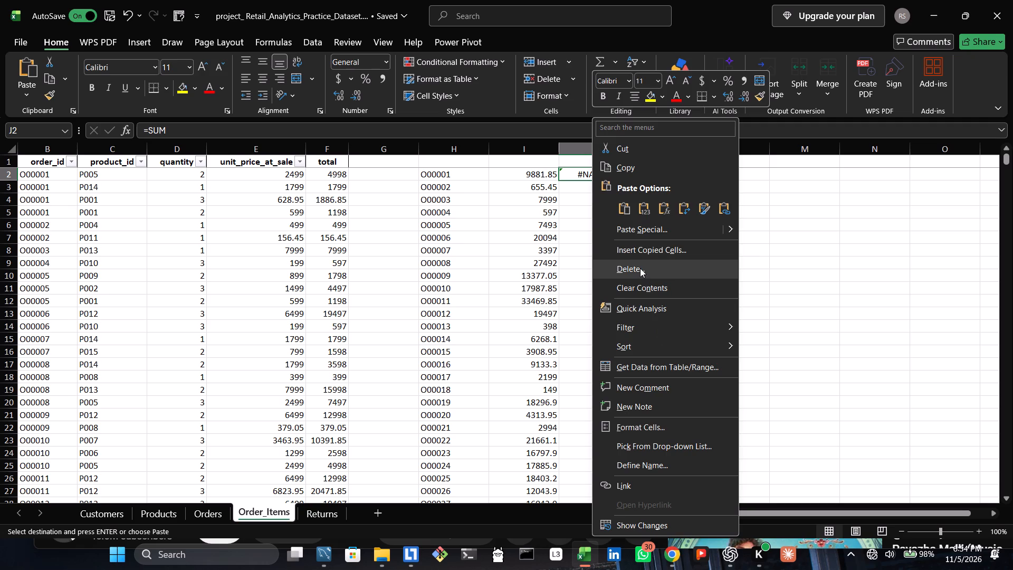
{"action": "left_click", "coordinate": [640, 268]}
{"action": "left_click", "coordinate": [616, 320]}
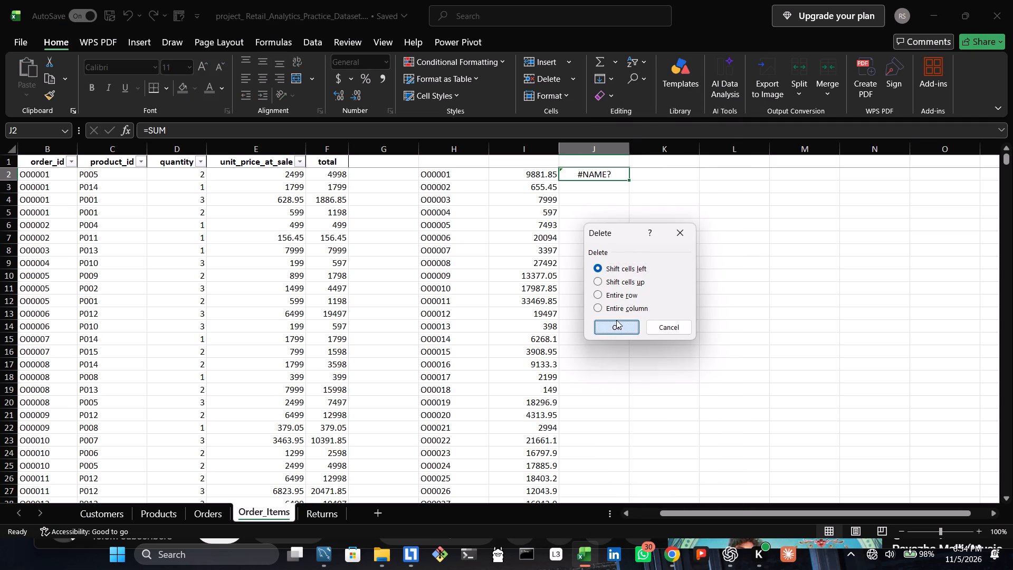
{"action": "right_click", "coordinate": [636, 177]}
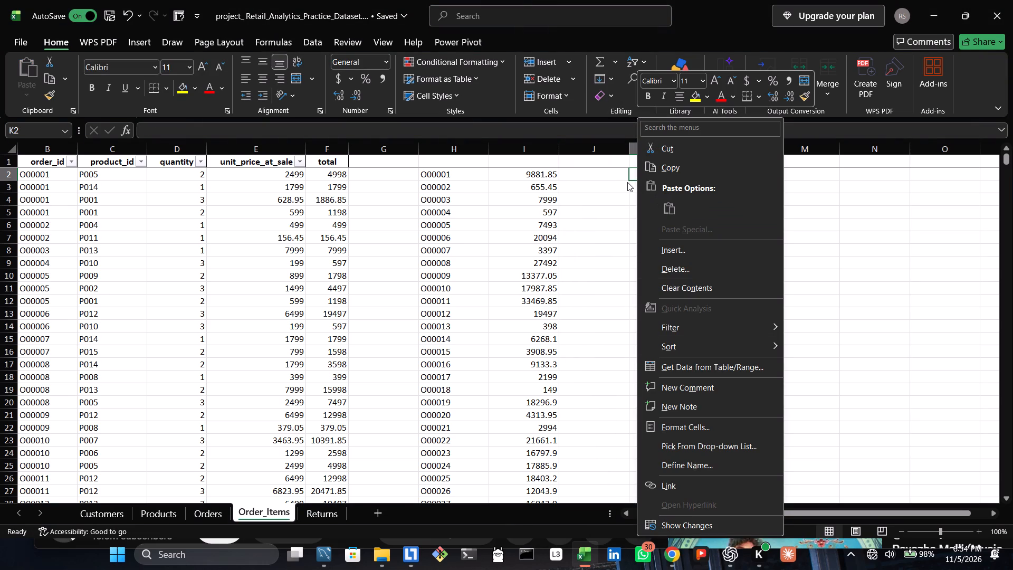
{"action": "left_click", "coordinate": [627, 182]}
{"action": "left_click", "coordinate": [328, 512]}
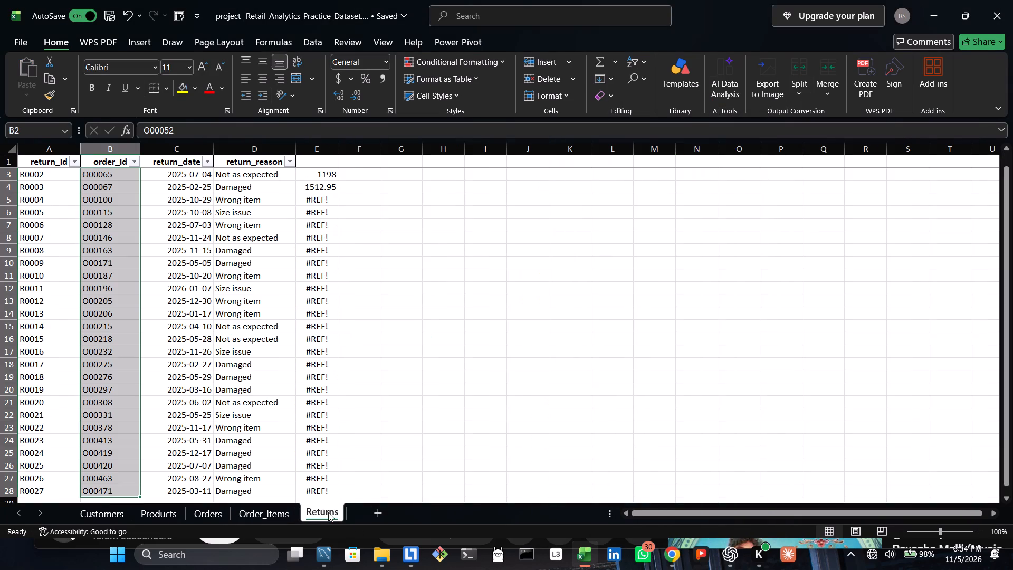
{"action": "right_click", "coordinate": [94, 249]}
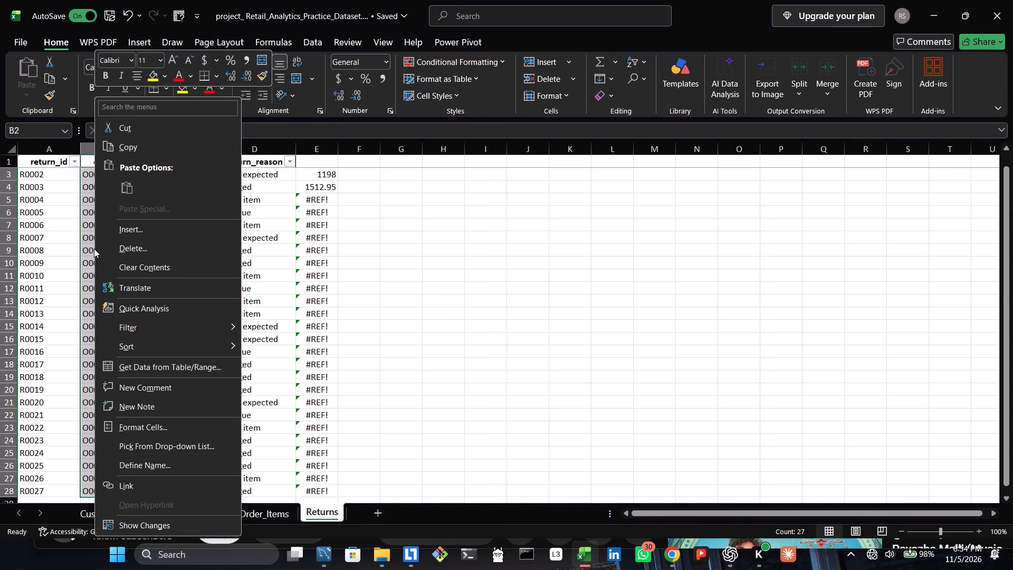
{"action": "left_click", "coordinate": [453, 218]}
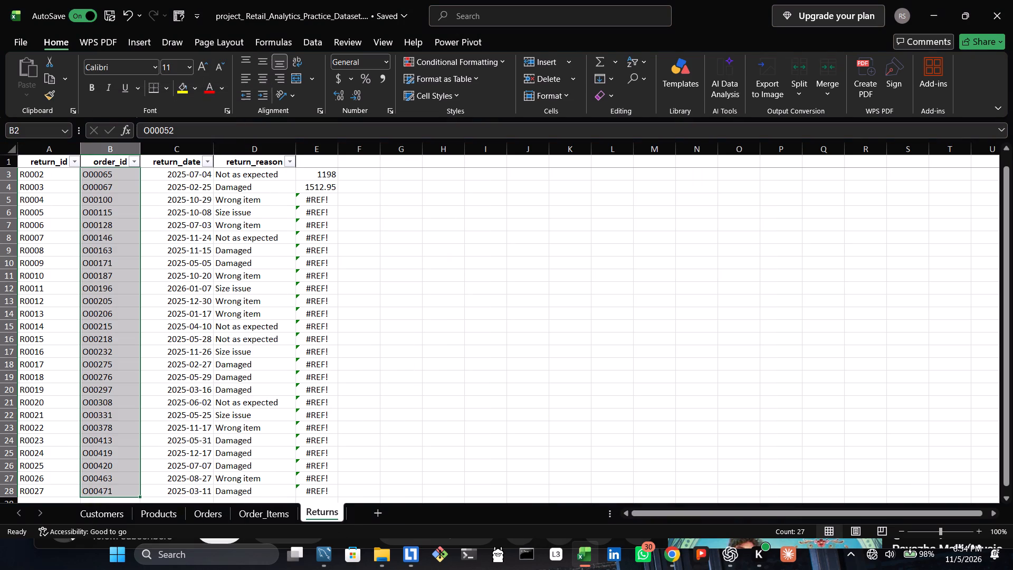
Copy the unique order IDs and their totals in Order_Items H2:I501.
{"action": "left_click", "coordinate": [275, 510]}
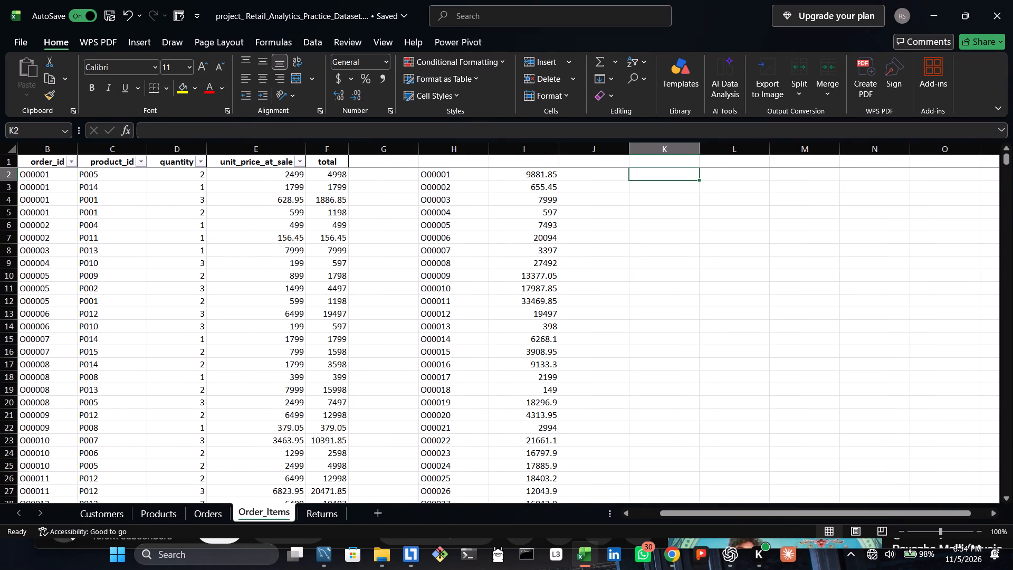
{"action": "left_click_drag", "start_coordinate": [427, 175], "coordinate": [539, 174]}
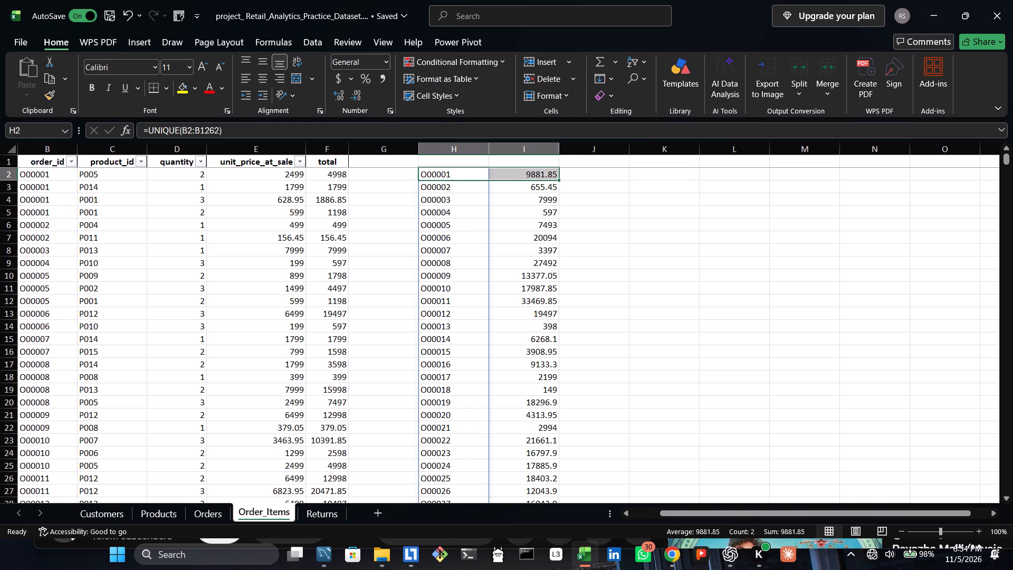
{"action": "key", "text": "ctrl+shift+Down"}
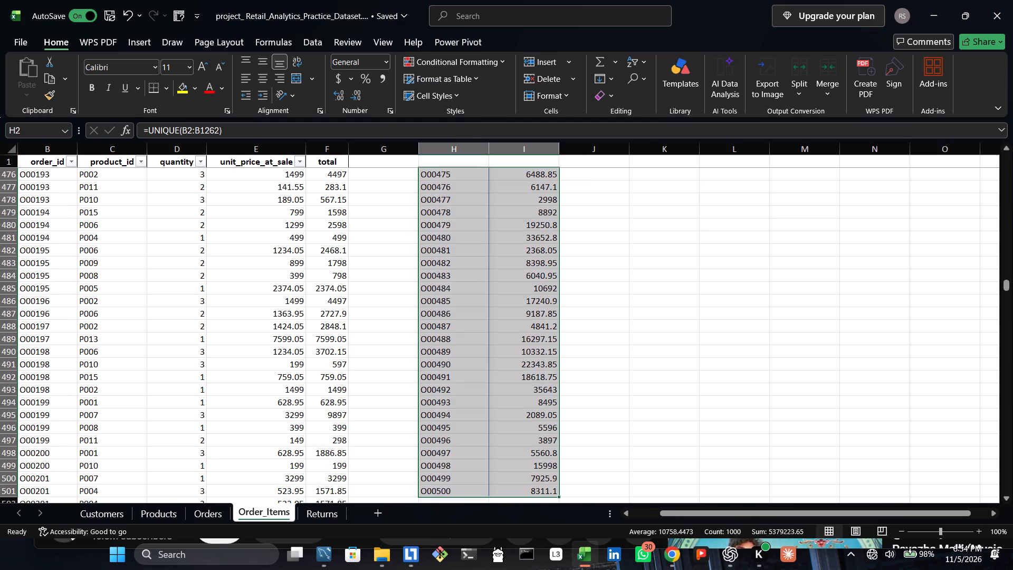
{"action": "right_click", "coordinate": [492, 249]}
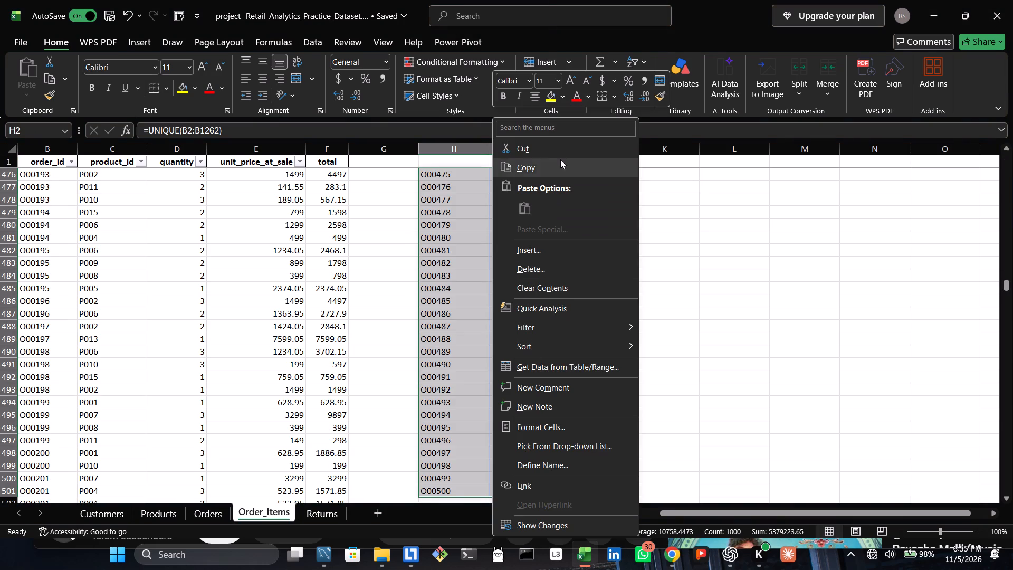
{"action": "left_click", "coordinate": [542, 164]}
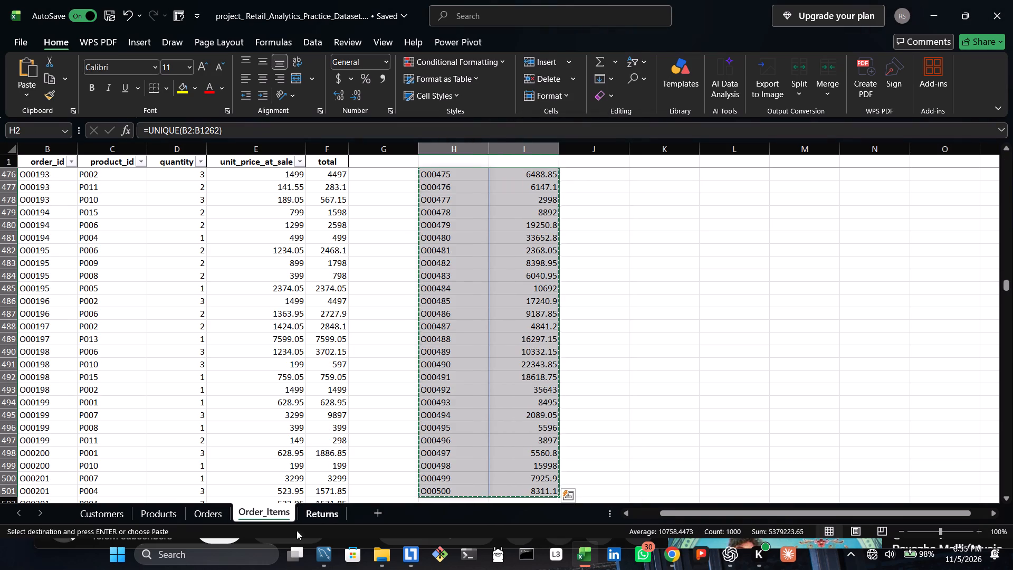
Add a new worksheet and paste the copied order IDs and totals as values starting at C2.
{"action": "left_click", "coordinate": [382, 511]}
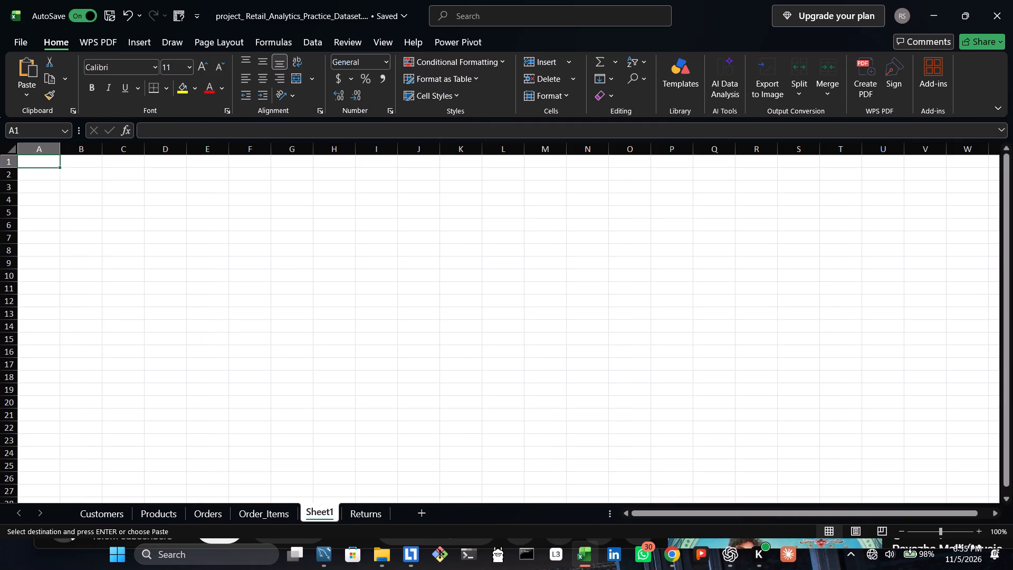
{"action": "left_click", "coordinate": [111, 185]}
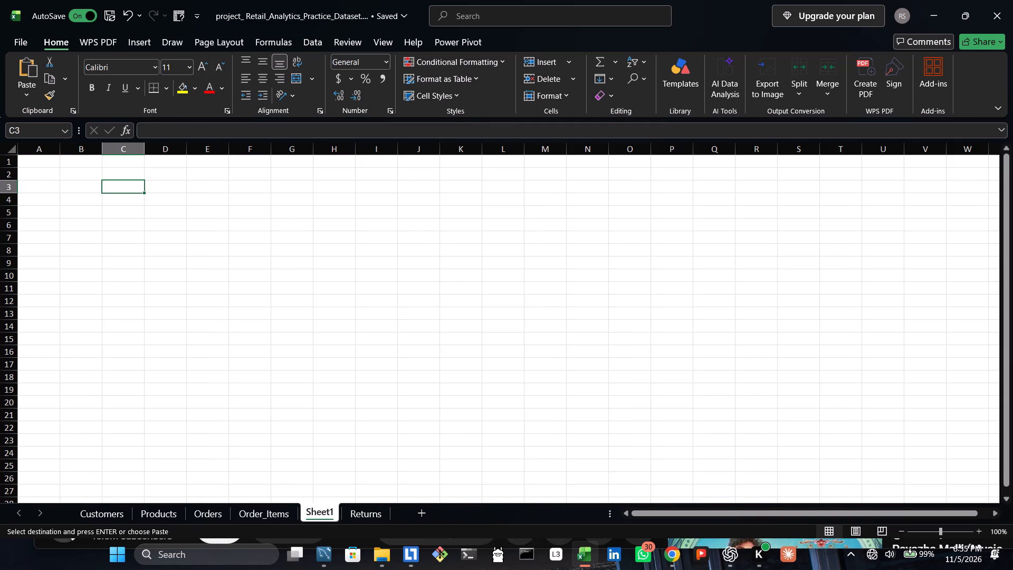
{"action": "left_click", "coordinate": [120, 172]}
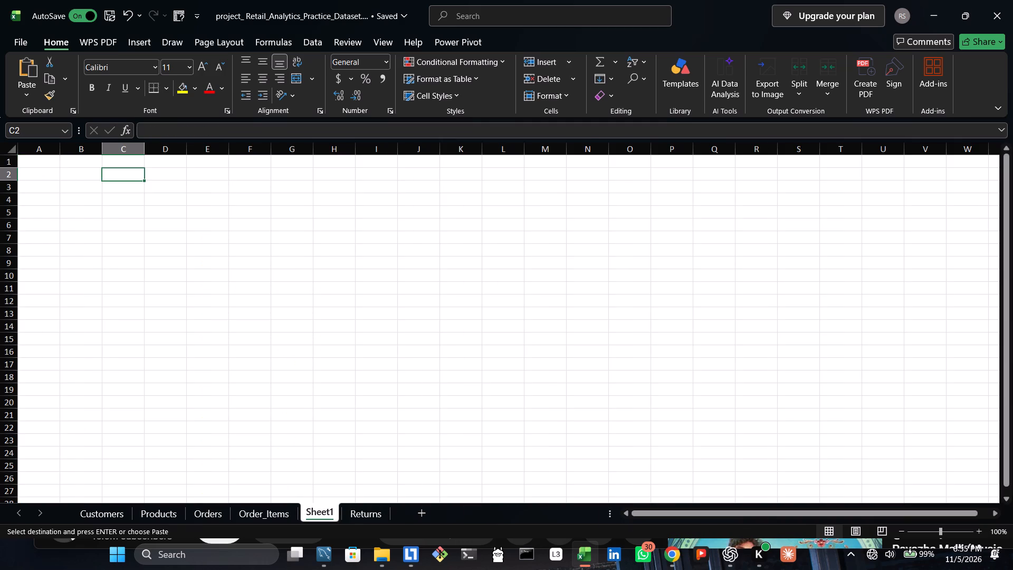
{"action": "key", "text": "ctrl+alt+v"}
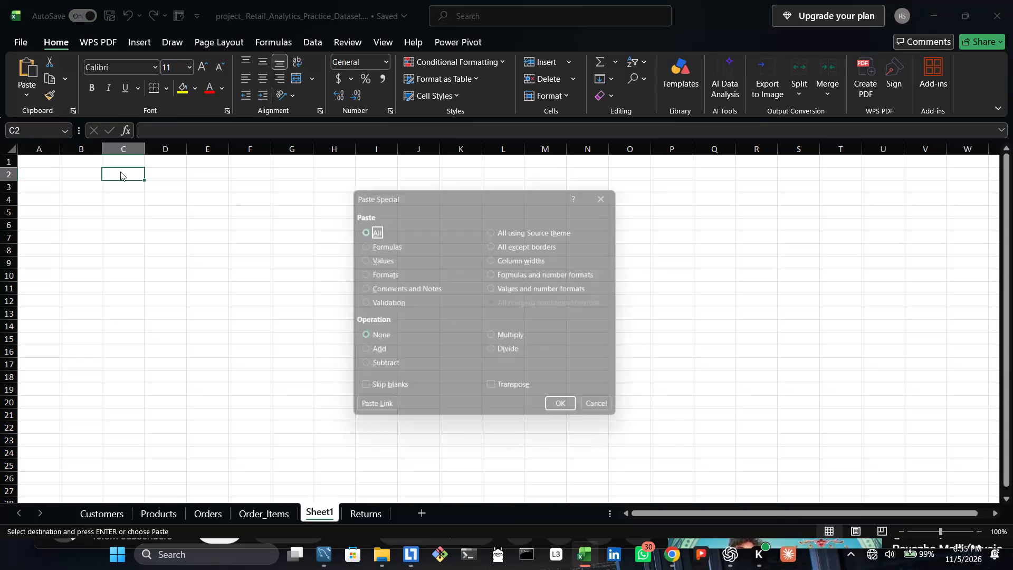
{"action": "left_click", "coordinate": [360, 252]}
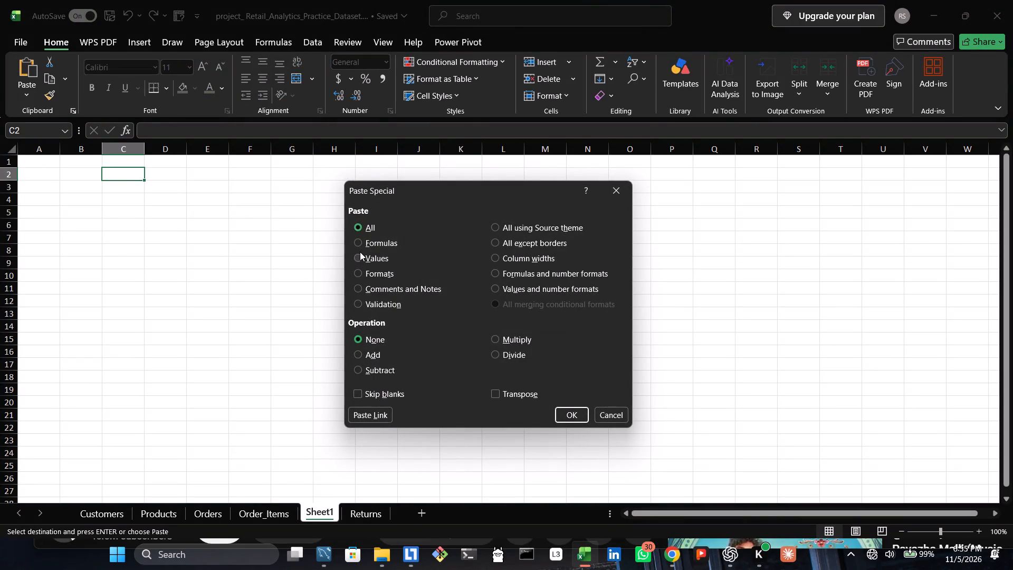
{"action": "left_click", "coordinate": [583, 416]}
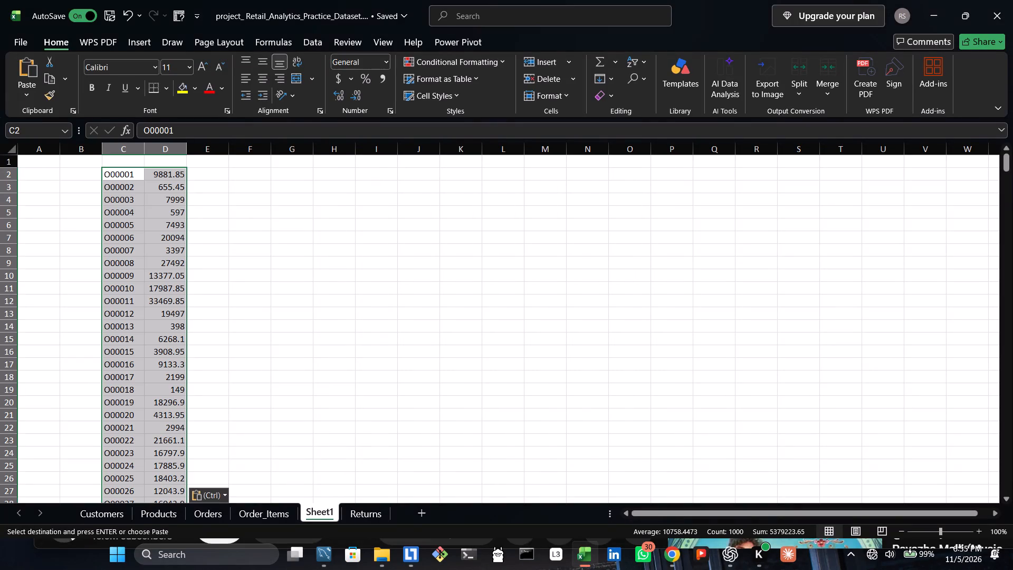
{"action": "left_click", "coordinate": [152, 212]}
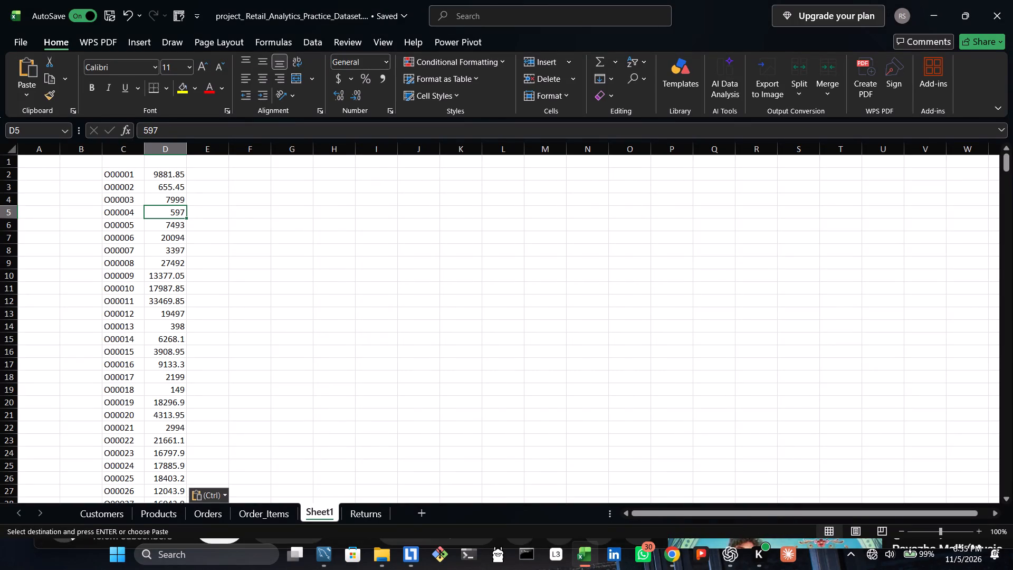
{"action": "left_click", "coordinate": [251, 192]}
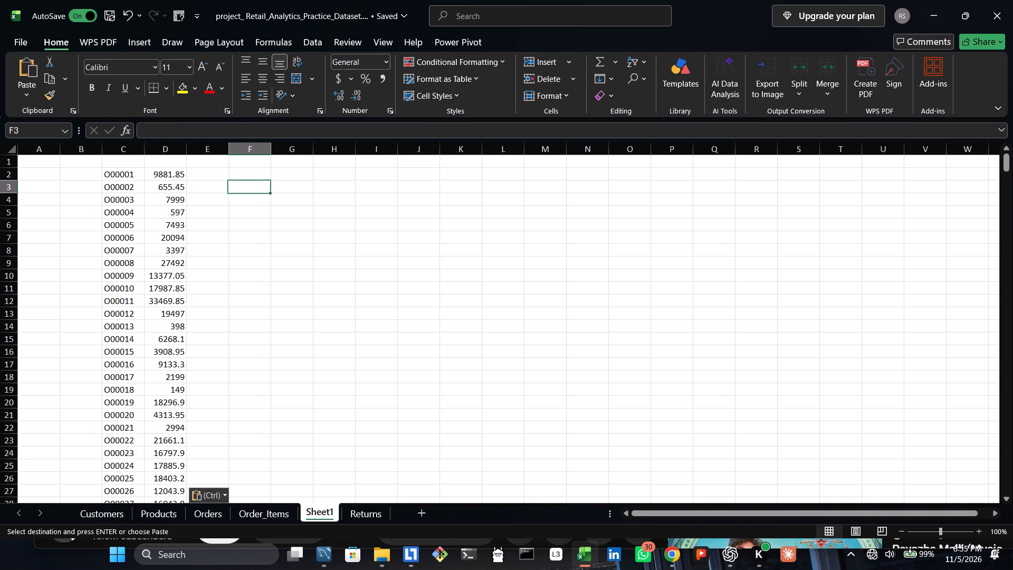
Copy the returned order IDs in Returns B2:B28 and paste them into Sheet1 starting at G3.
{"action": "left_click", "coordinate": [361, 510]}
{"action": "right_click", "coordinate": [99, 201]}
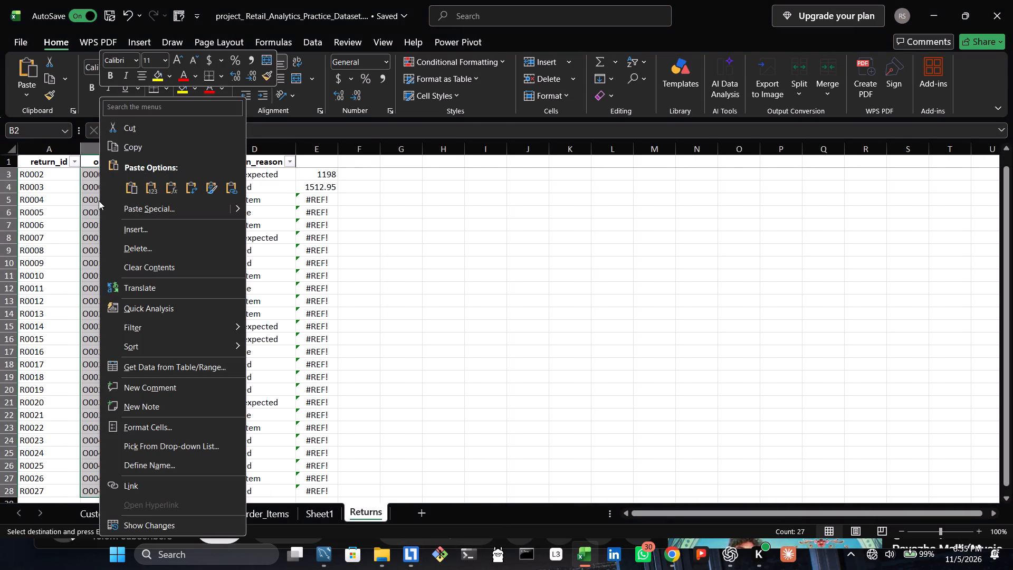
{"action": "left_click", "coordinate": [118, 144]}
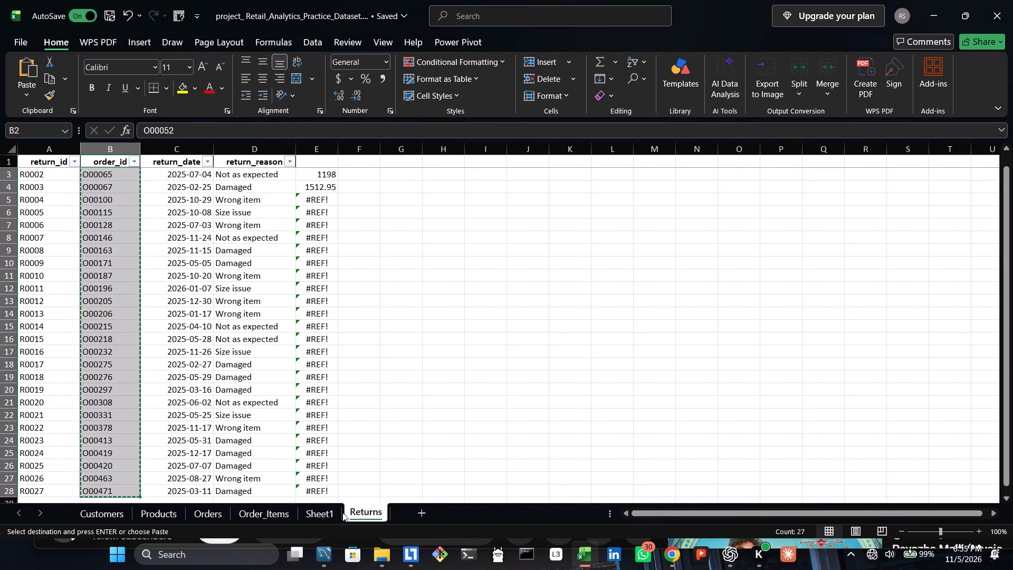
{"action": "left_click", "coordinate": [326, 505]}
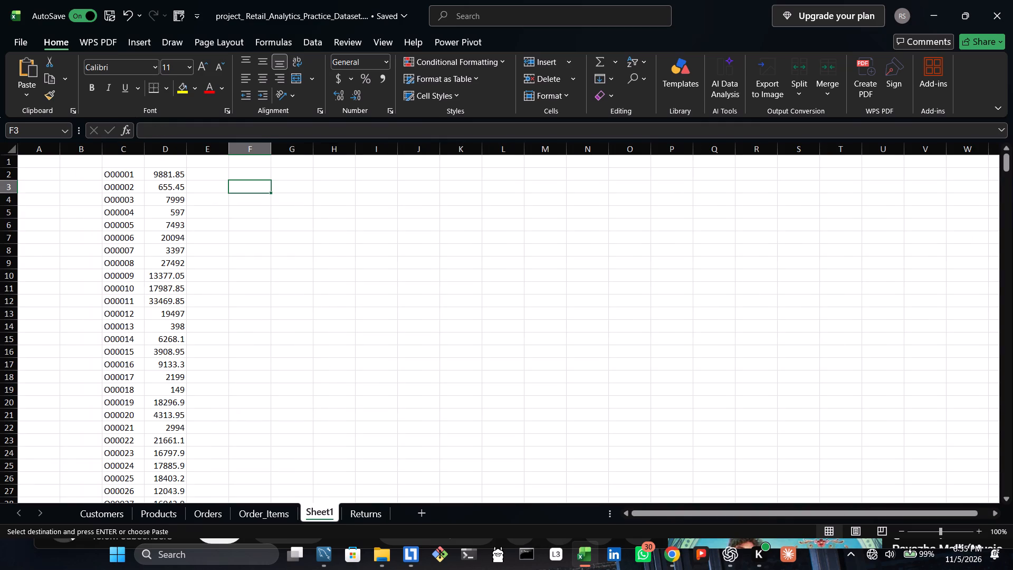
{"action": "left_click", "coordinate": [290, 184]}
{"action": "right_click", "coordinate": [290, 184]}
{"action": "left_click", "coordinate": [323, 207]}
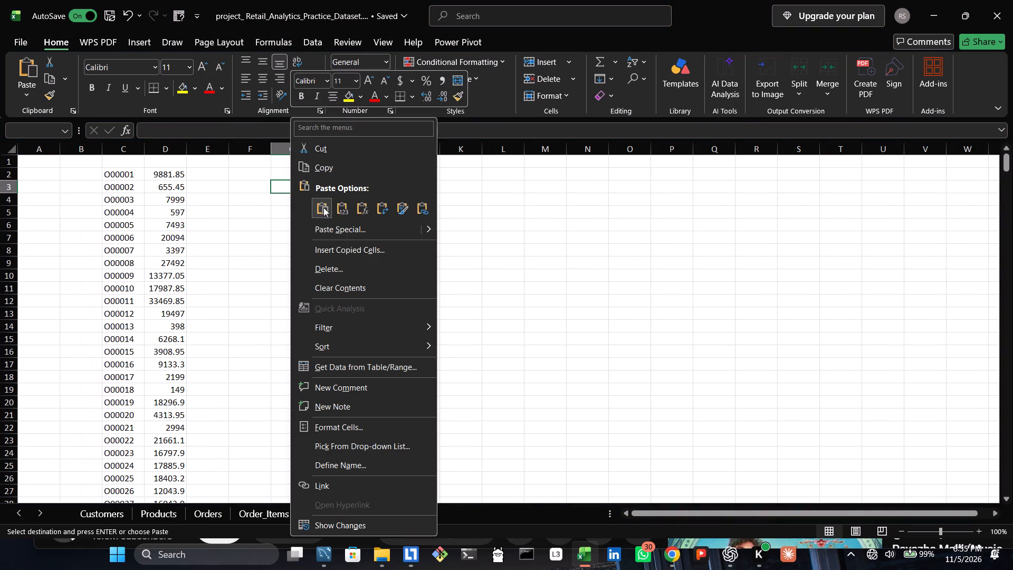
In Sheet1 cell H3, enter =XLOOKUP(G3,C2:C501,D2:D501) to look up the first returned order's total.
{"action": "double_click", "coordinate": [333, 183]}
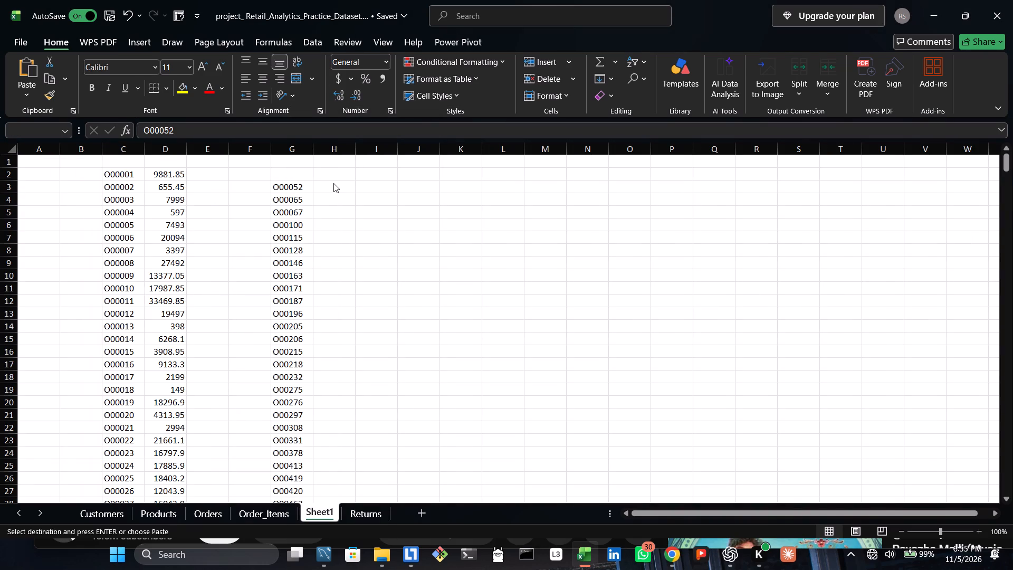
{"action": "double_click", "coordinate": [336, 192]}
{"action": "key", "text": "equal"}
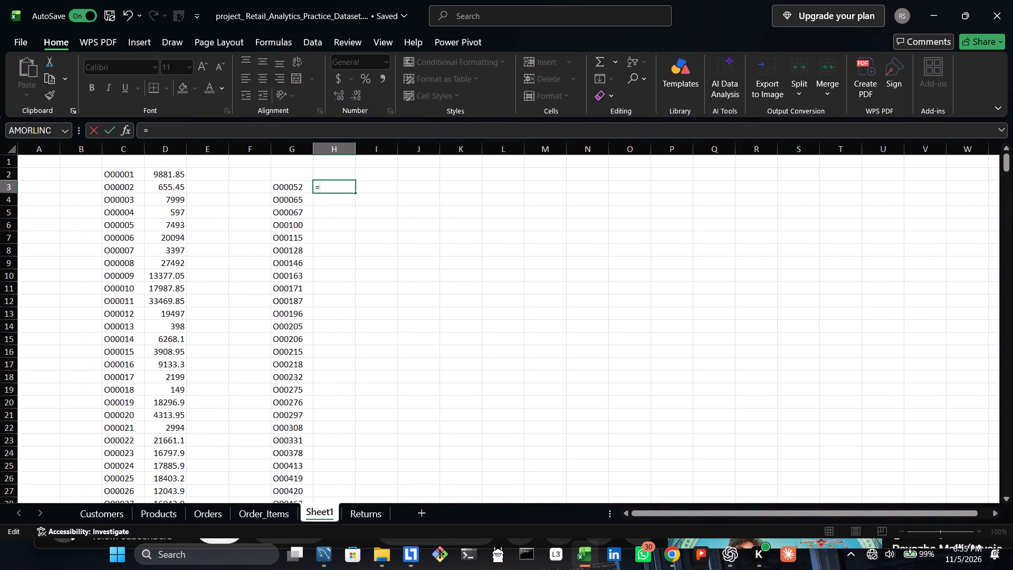
{"action": "type", "text": "XLOO"}
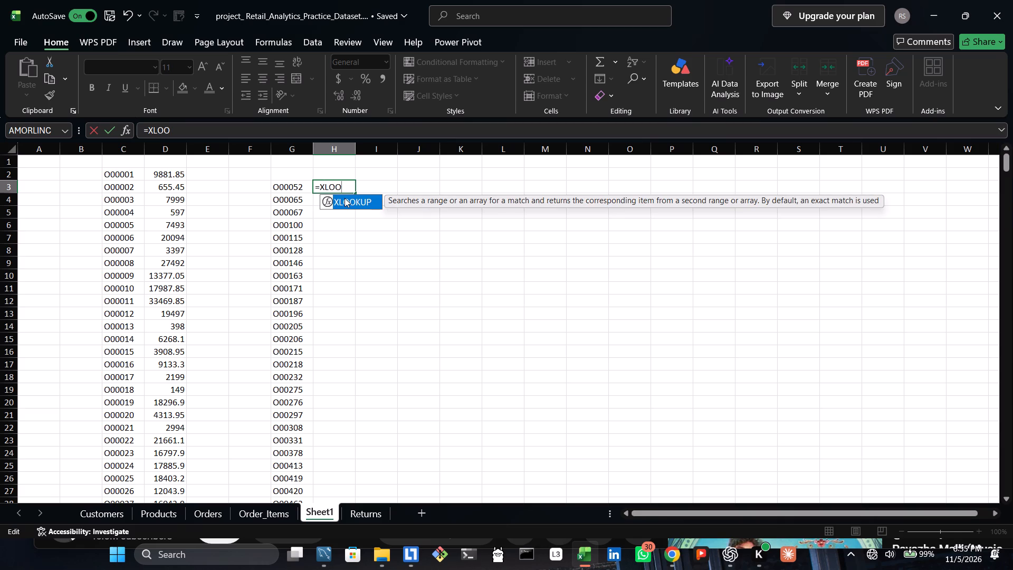
{"action": "double_click", "coordinate": [345, 198]}
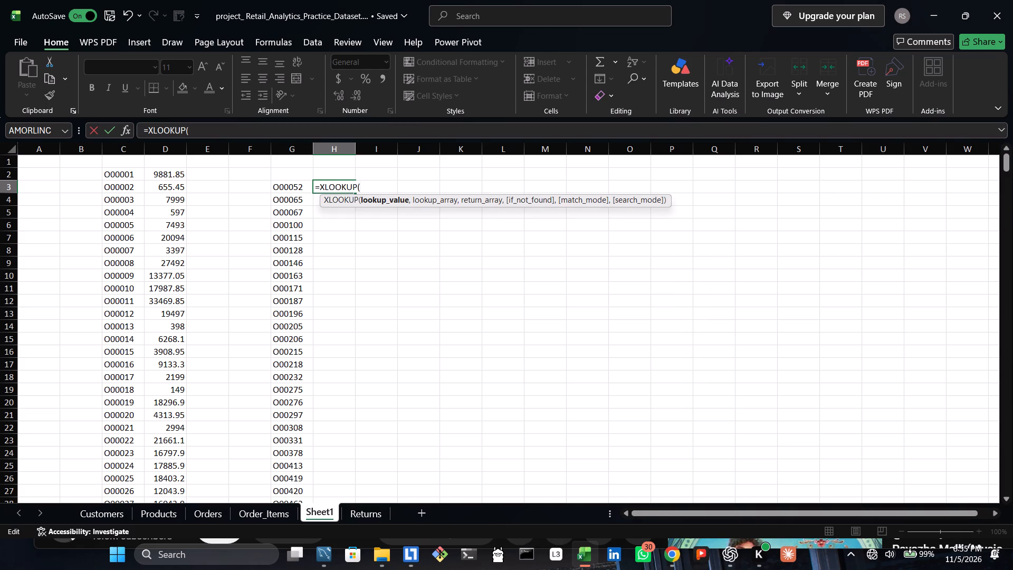
{"action": "left_click", "coordinate": [289, 185]}
{"action": "key", "text": "comma"}
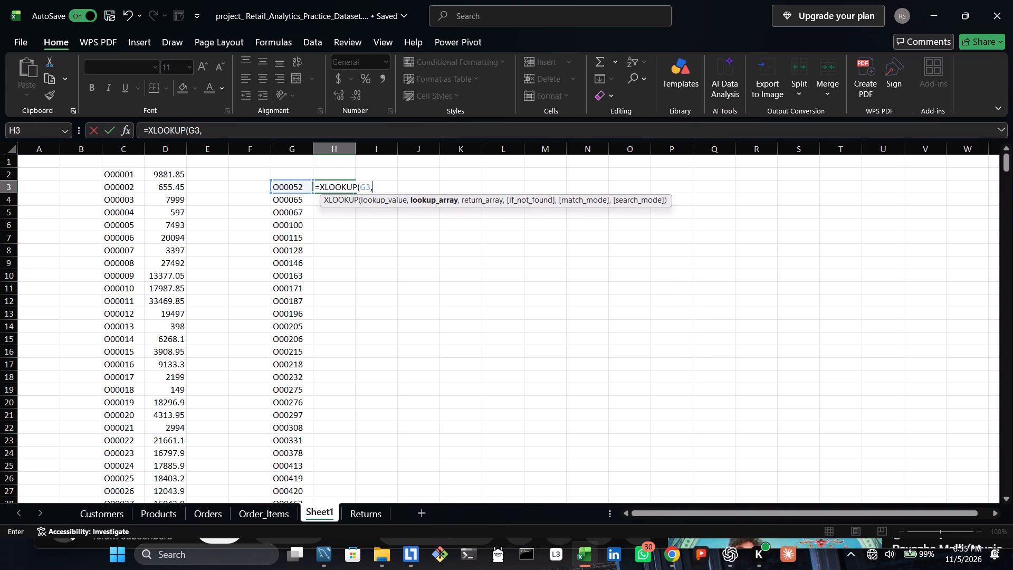
{"action": "left_click_drag", "start_coordinate": [126, 175], "coordinate": [132, 392]}
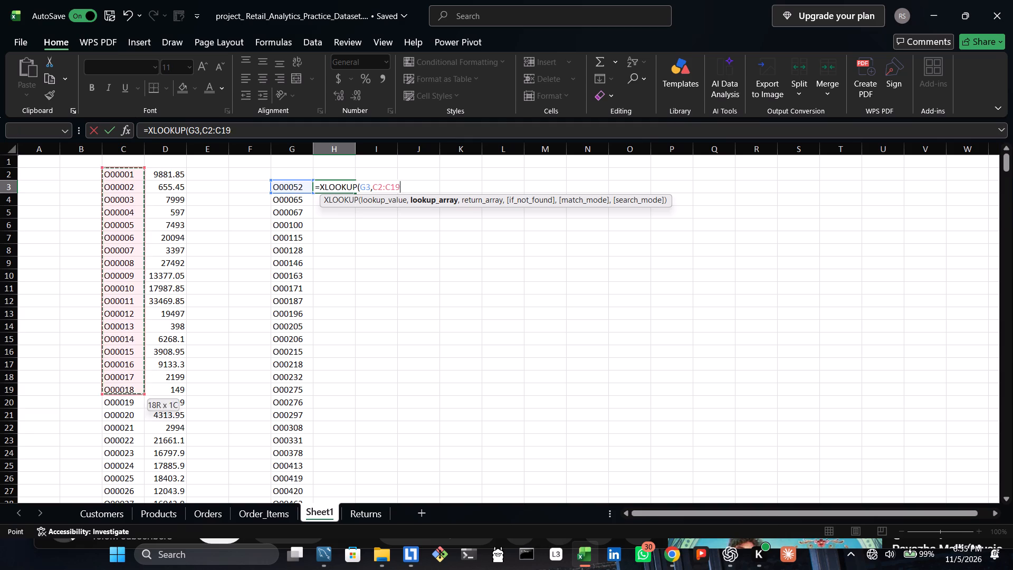
{"action": "left_click_drag", "start_coordinate": [132, 392], "coordinate": [129, 224]}
{"action": "key", "text": "ctrl+shift+Down"}
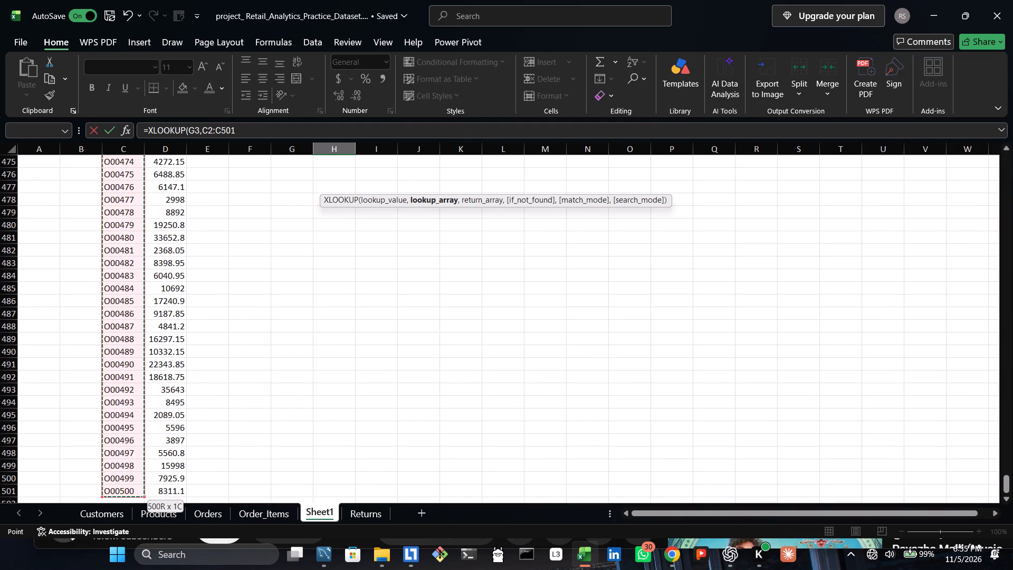
{"action": "key", "text": "comma"}
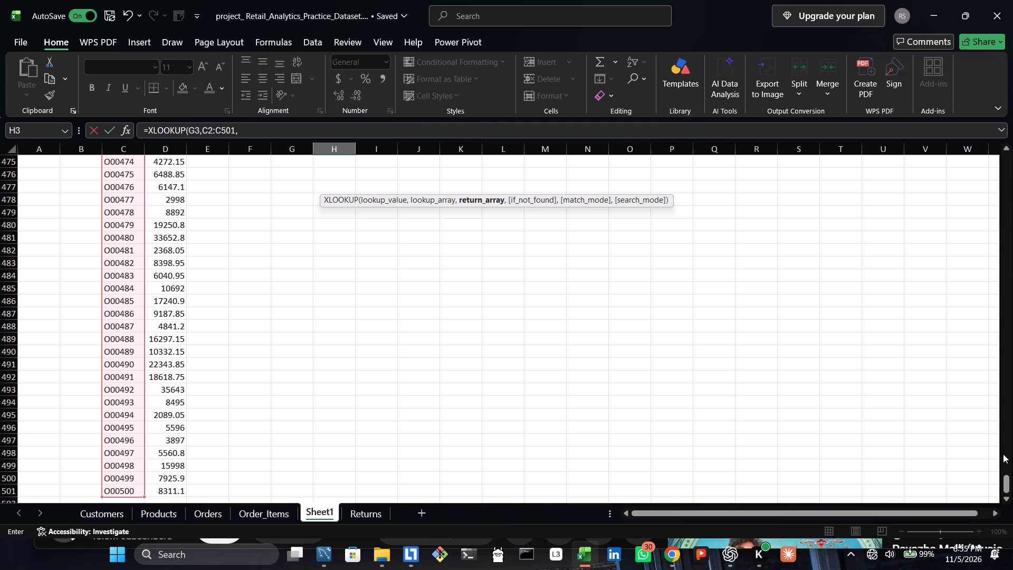
{"action": "left_click_drag", "start_coordinate": [1002, 489], "coordinate": [965, 172]}
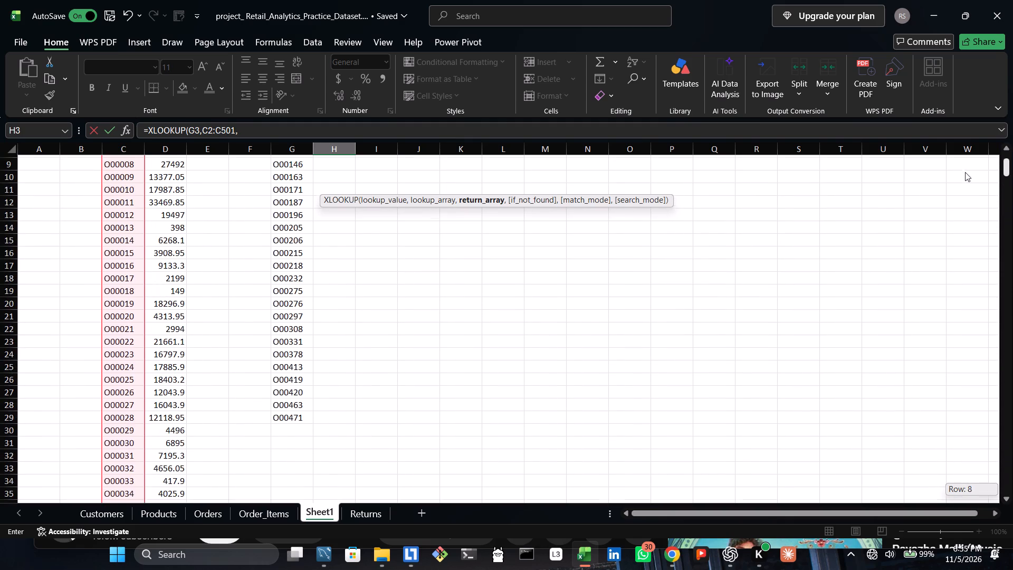
{"action": "left_click_drag", "start_coordinate": [965, 172], "coordinate": [961, 94]}
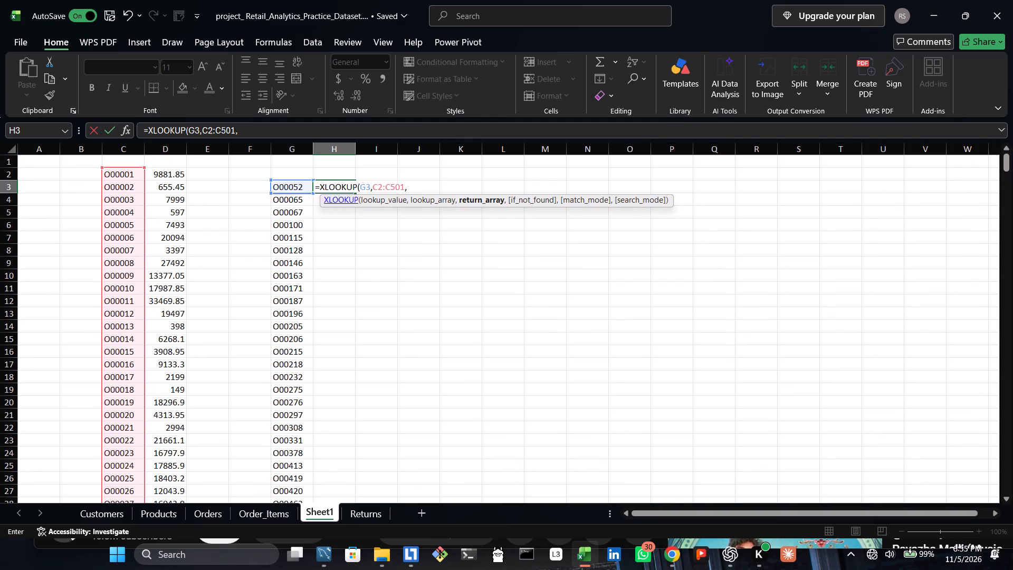
{"action": "left_click", "coordinate": [175, 172]}
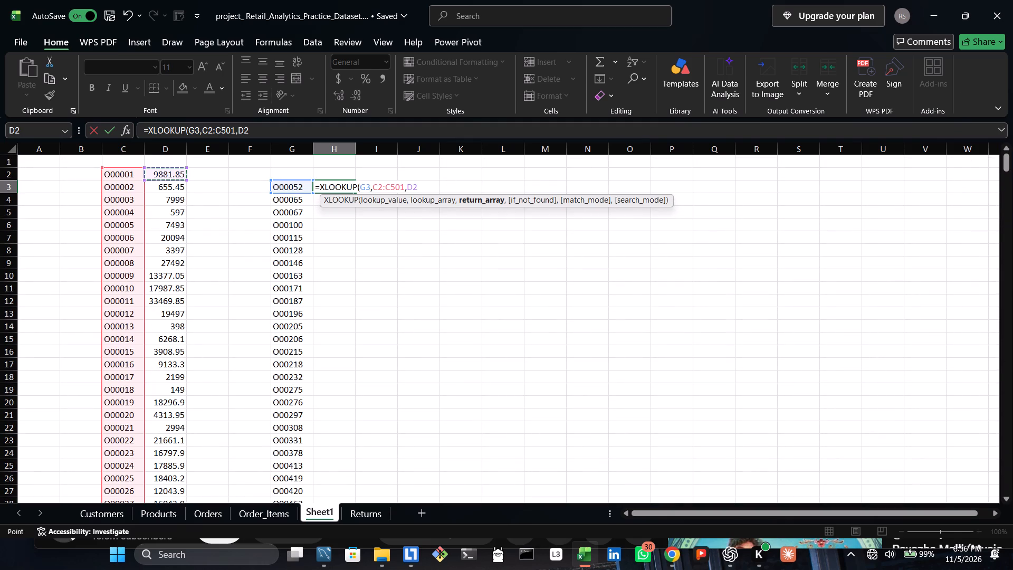
{"action": "key", "text": "ctrl+shift+Down"}
{"action": "key", "text": "Return"}
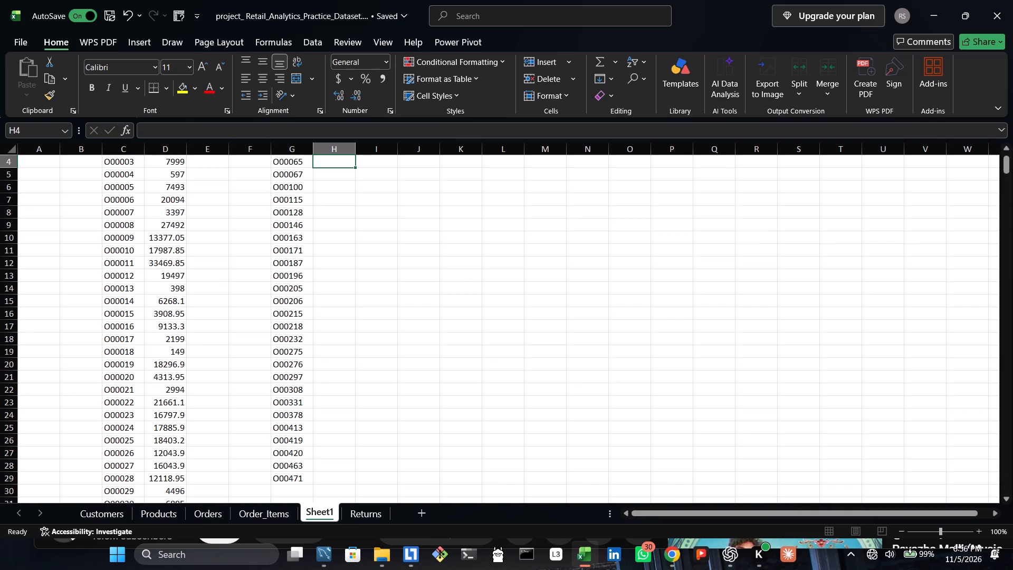
Fill the H3 lookup formula down to H29 for all the returned order IDs.
{"action": "left_click_drag", "start_coordinate": [1010, 159], "coordinate": [1010, 129]}
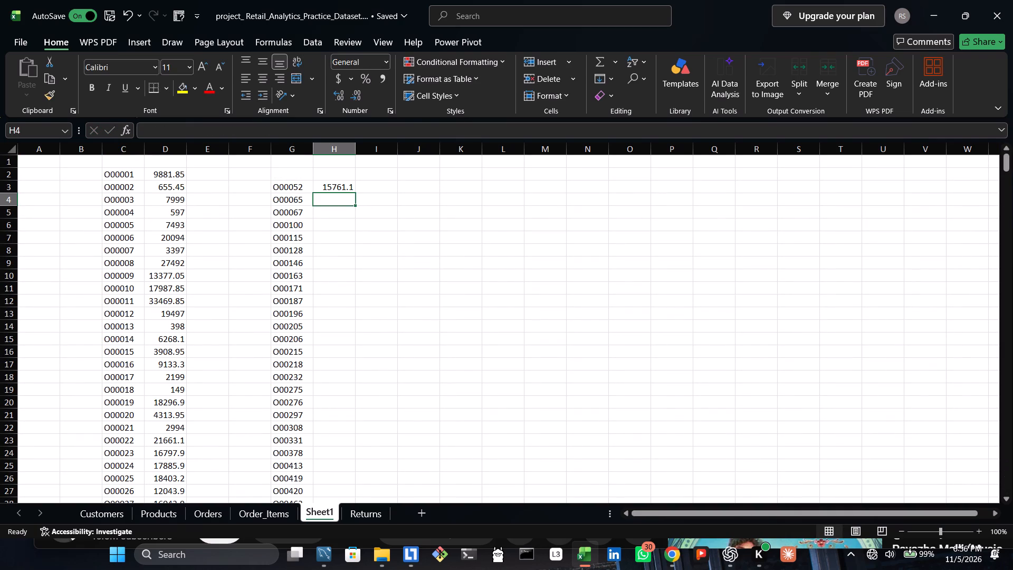
{"action": "left_click", "coordinate": [349, 187]}
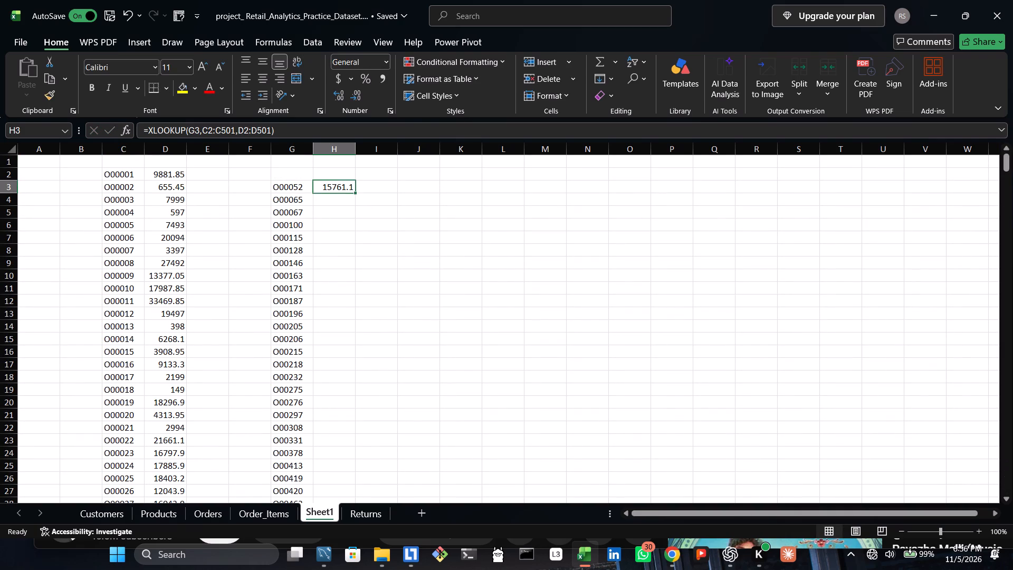
{"action": "double_click", "coordinate": [355, 193]}
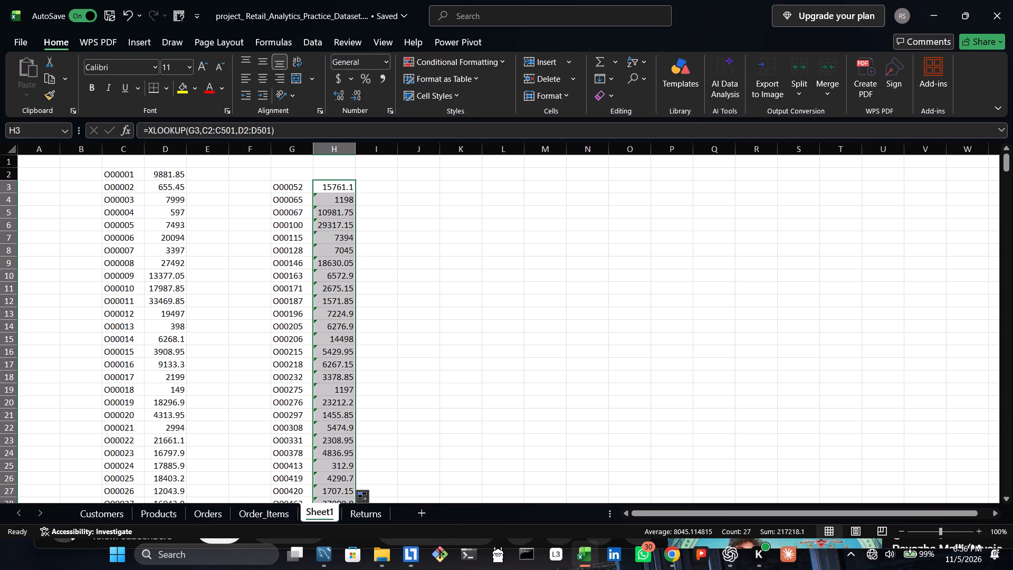
{"action": "left_click_drag", "start_coordinate": [1005, 168], "coordinate": [1006, 175]}
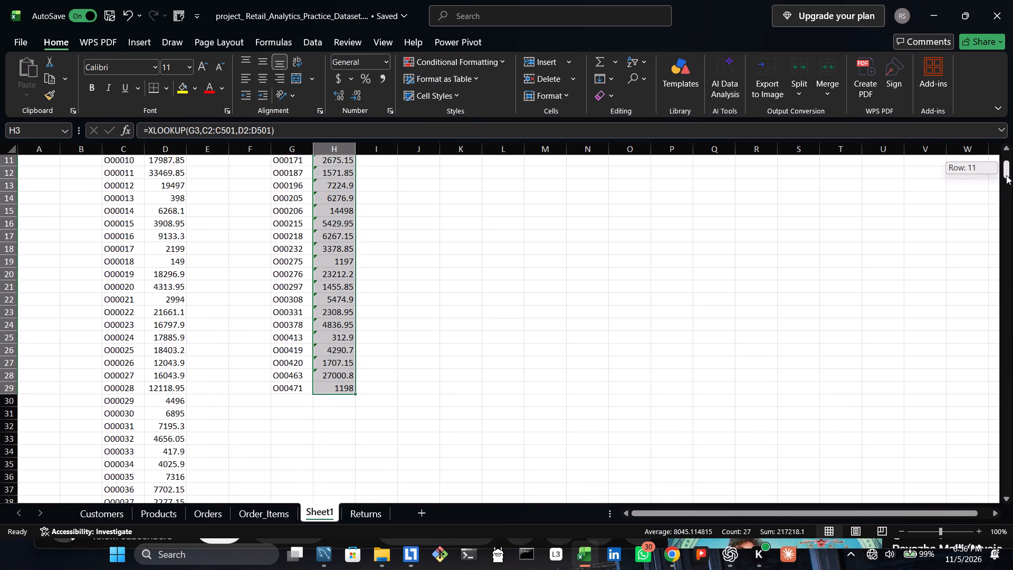
{"action": "left_click_drag", "start_coordinate": [1006, 175], "coordinate": [996, 109]}
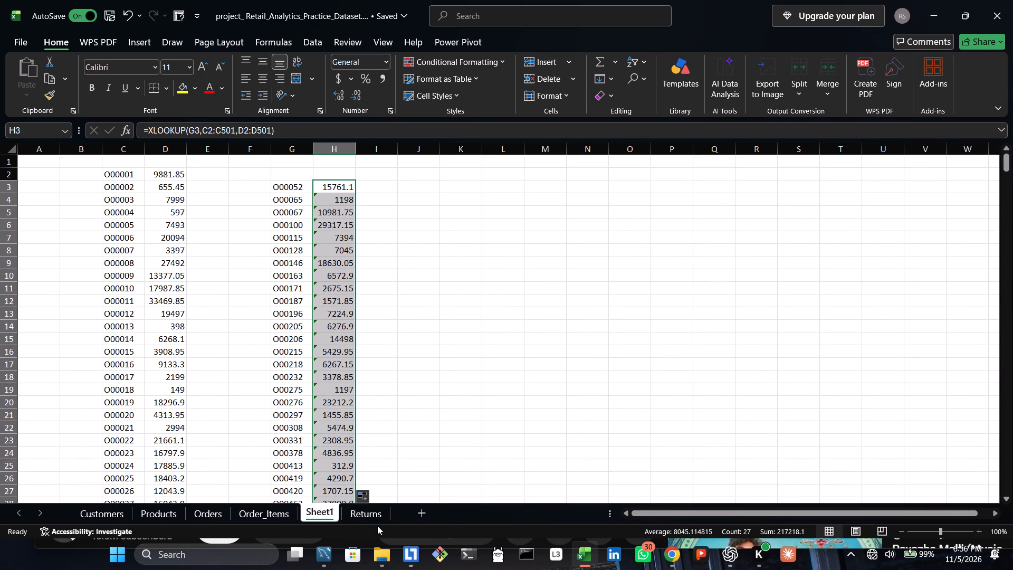
Clear the contents of column E, which holds the old lookup results, on the Returns sheet.
{"action": "left_click", "coordinate": [364, 510]}
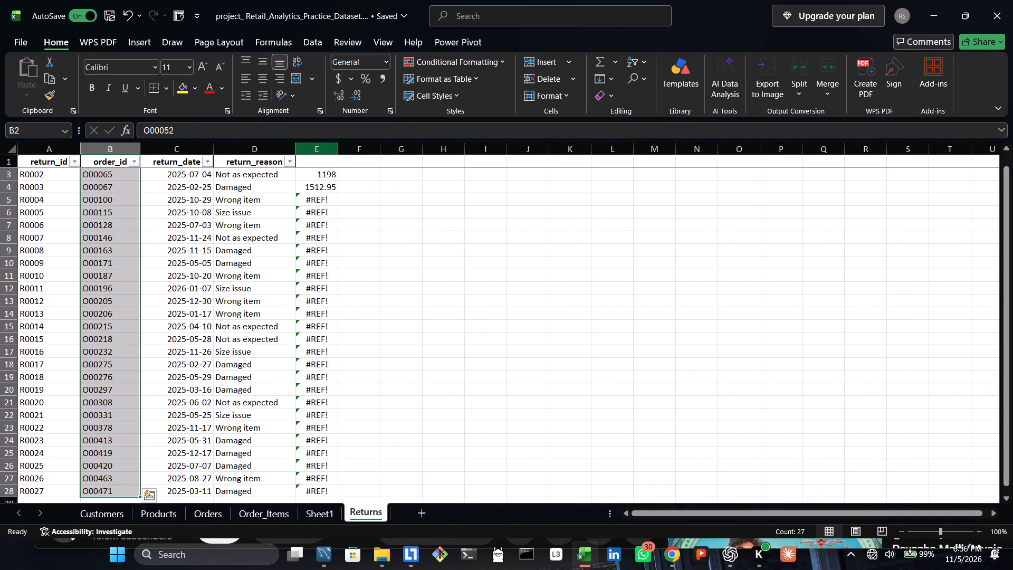
{"action": "left_click", "coordinate": [325, 145]}
{"action": "key", "text": "Delete"}
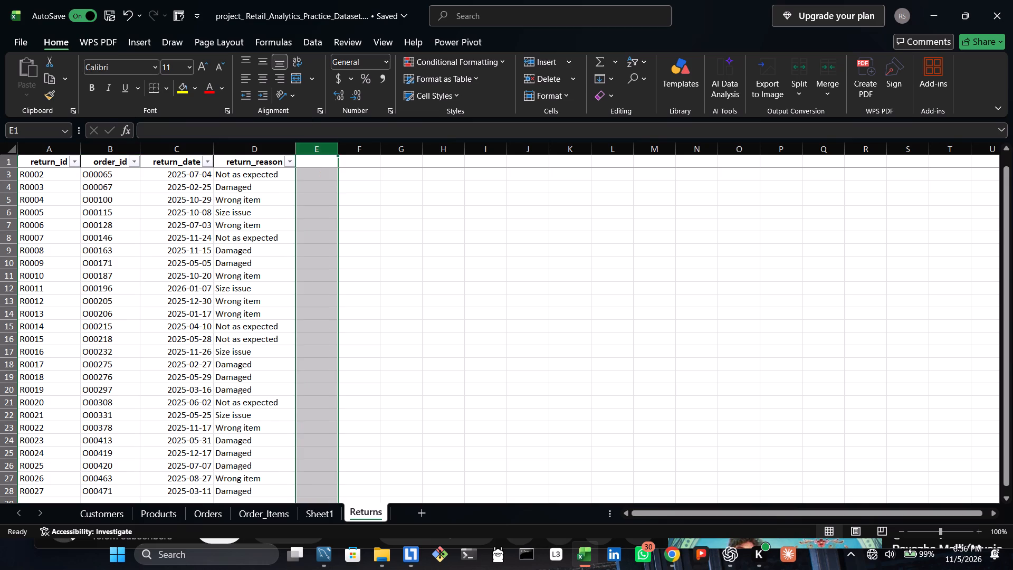
Enter the label TOTAL SALES in cell J2 of Sheet1.
{"action": "left_click", "coordinate": [328, 509]}
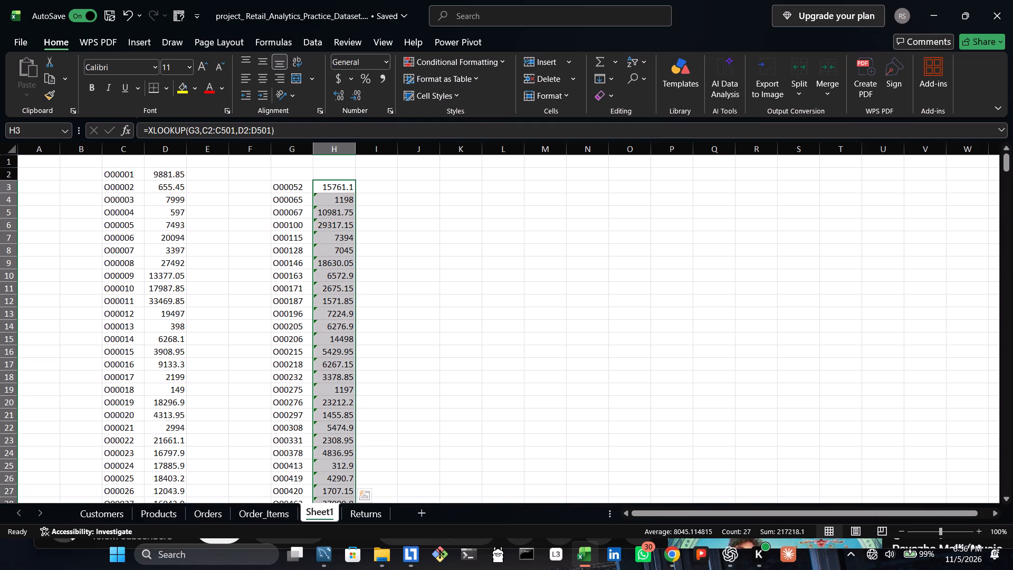
{"action": "double_click", "coordinate": [402, 171]}
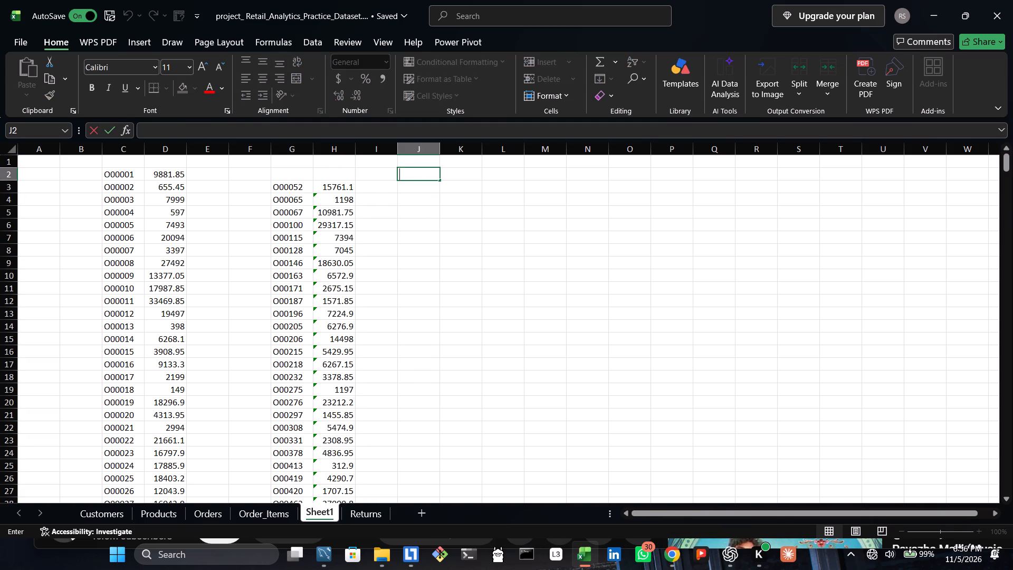
{"action": "type", "text": "TO"}
{"action": "type", "text": "TA"}
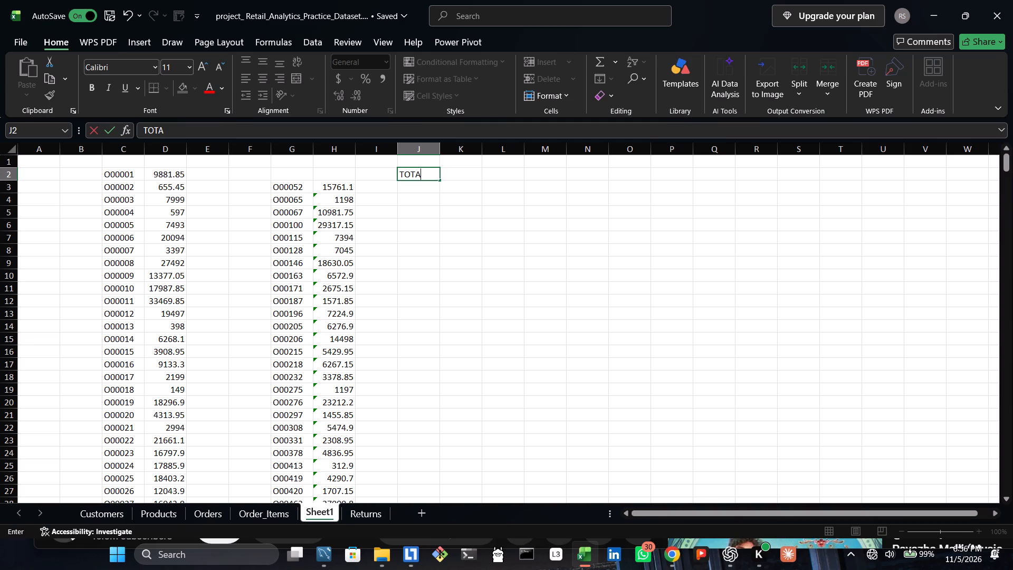
{"action": "type", "text": "L SALES"}
{"action": "key", "text": "space"}
{"action": "key", "text": "Right"}
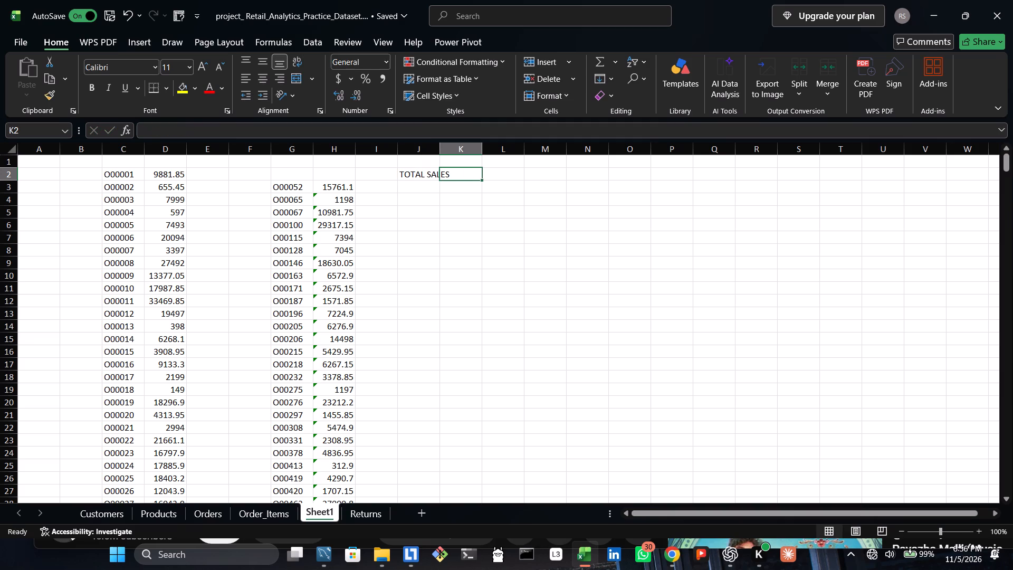
Fit column J's width to its label and widen columns K and L on Sheet1.
{"action": "double_click", "coordinate": [443, 145]}
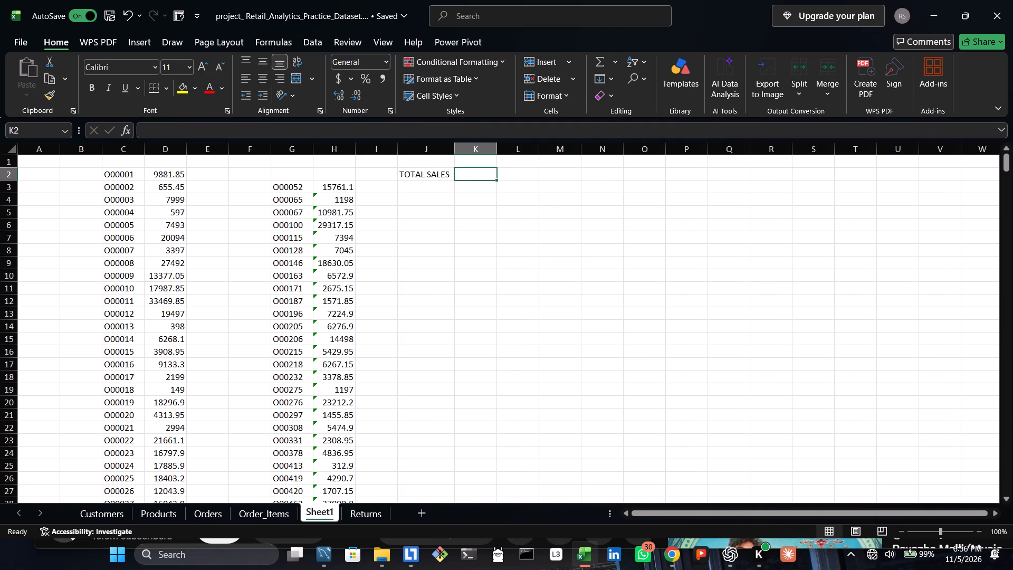
{"action": "left_click_drag", "start_coordinate": [495, 149], "coordinate": [542, 155]}
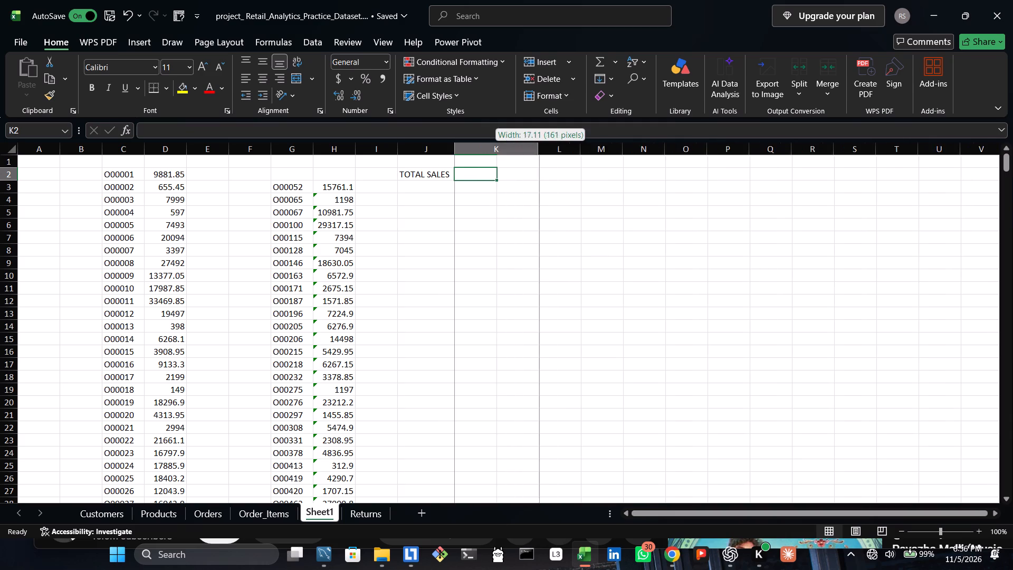
{"action": "left_click_drag", "start_coordinate": [542, 155], "coordinate": [551, 155]}
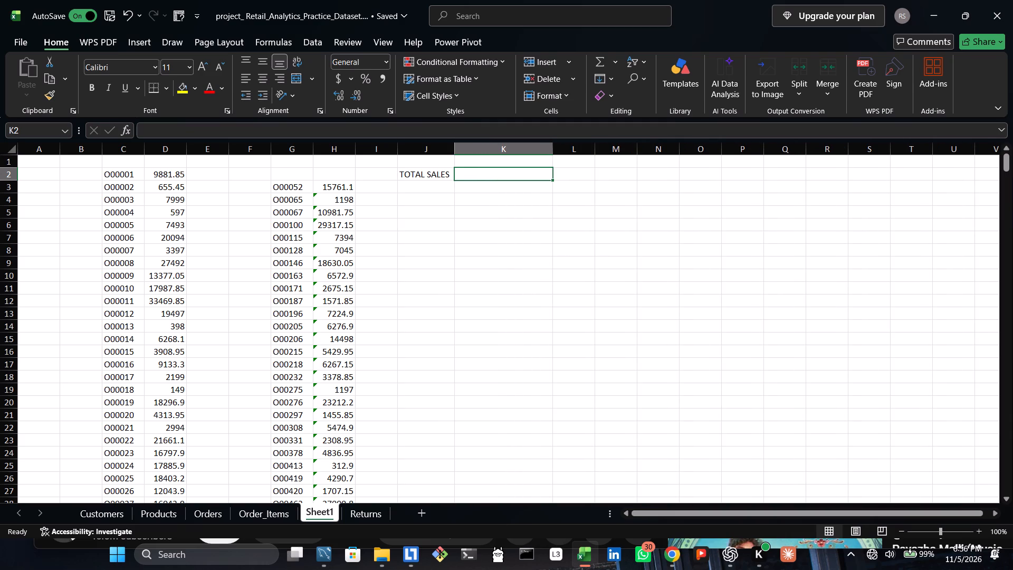
{"action": "left_click_drag", "start_coordinate": [592, 149], "coordinate": [634, 153]}
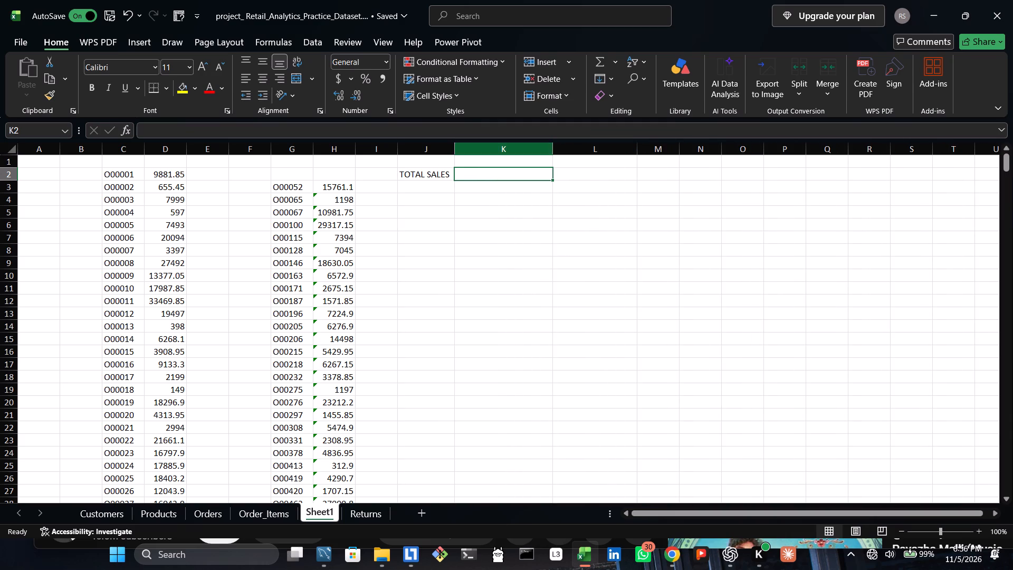
Open cell K2, beside the TOTAL SALES label, for entry.
{"action": "double_click", "coordinate": [501, 175]}
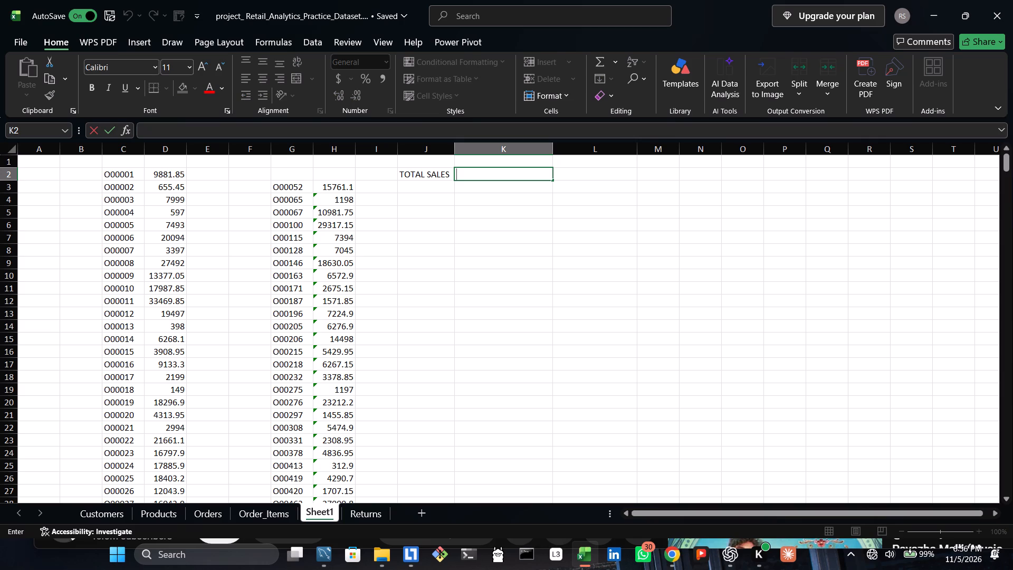
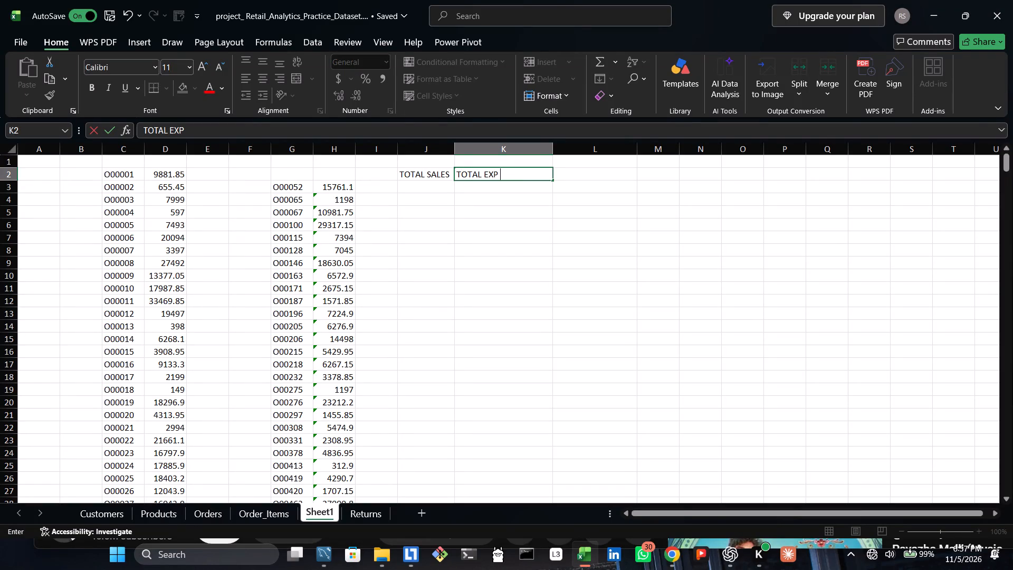
Complete the TOTAL EXP label entry in cell K2 of Sheet1.
{"action": "key", "text": "Right"}
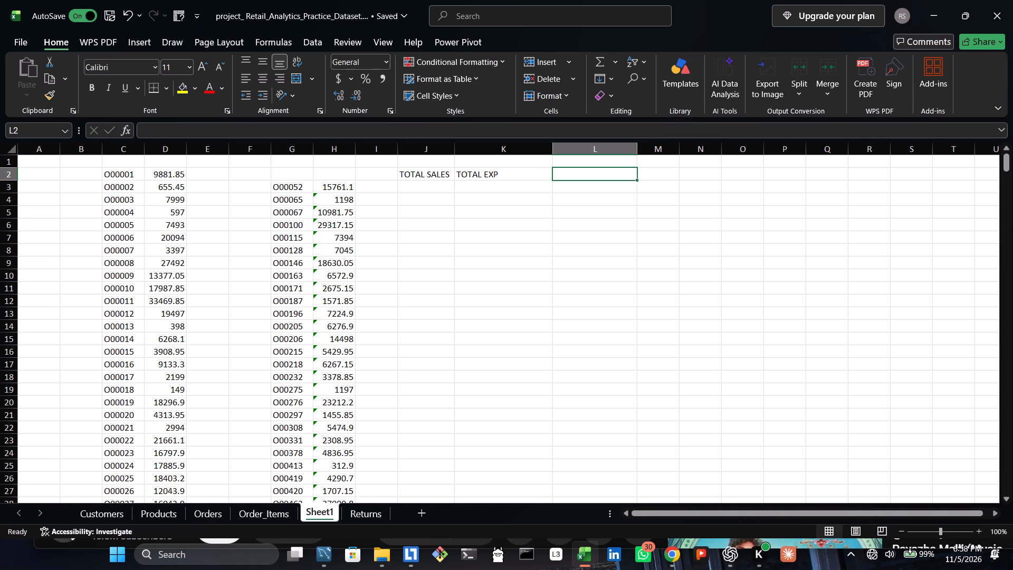
Enter the label TOTAL RETURNS in cell L2, beside the TOTAL EXP label on Sheet1.
{"action": "double_click", "coordinate": [560, 174]}
{"action": "type", "text": "TOTAL"}
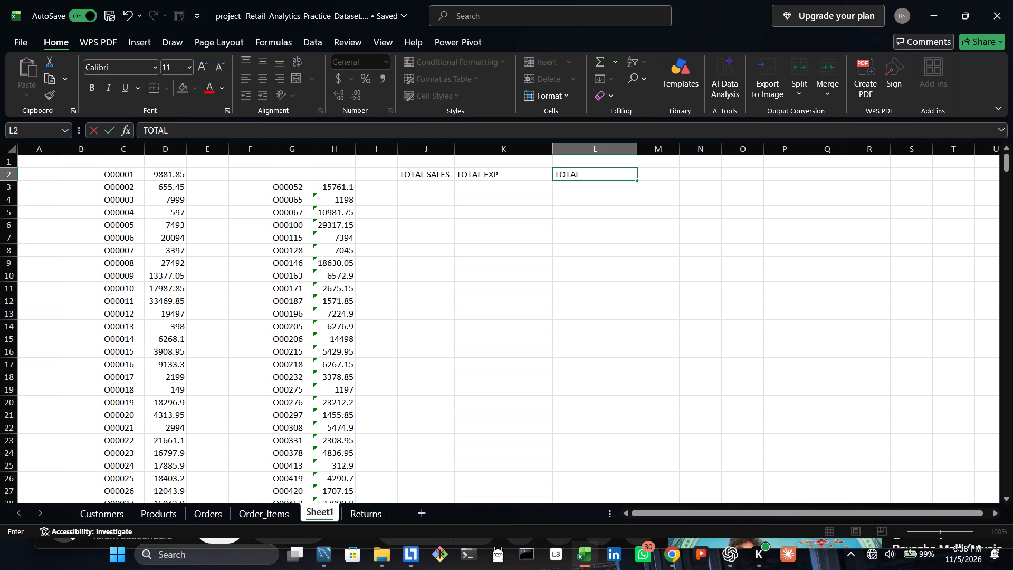
{"action": "key", "text": "space"}
{"action": "key", "text": "e"}
{"action": "key", "text": "BackSpace"}
{"action": "type", "text": "RETURNS"}
{"action": "key", "text": "space"}
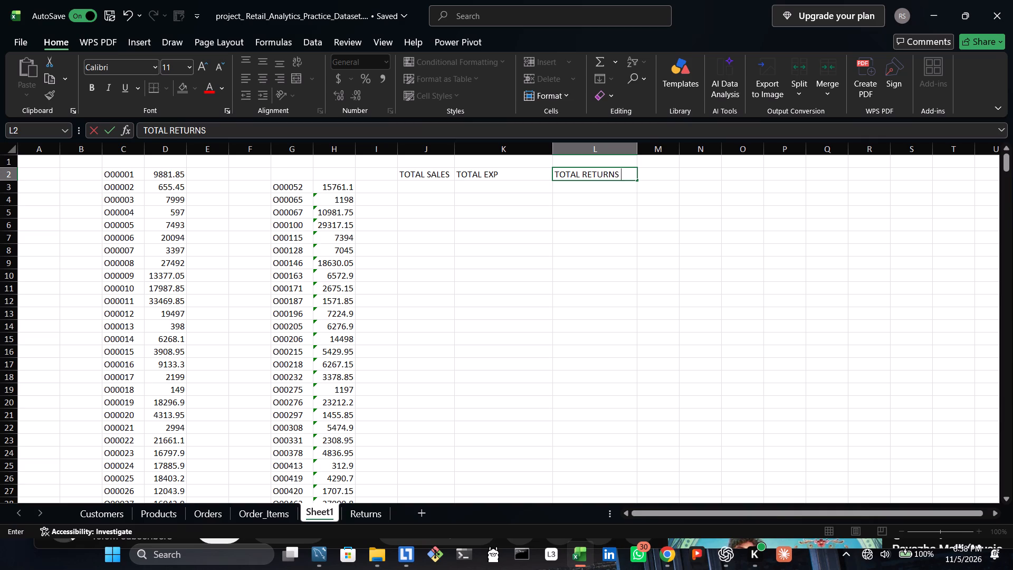
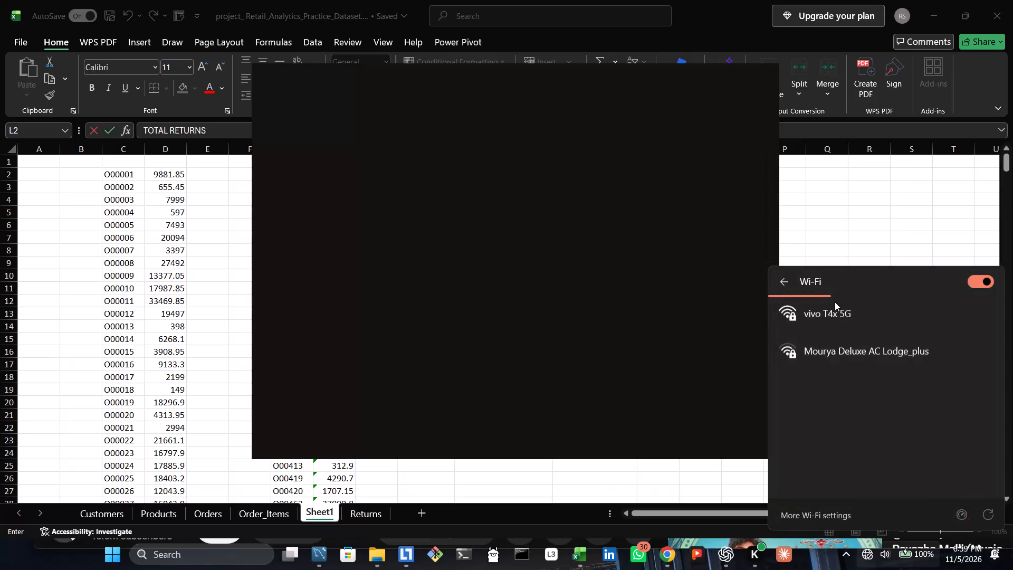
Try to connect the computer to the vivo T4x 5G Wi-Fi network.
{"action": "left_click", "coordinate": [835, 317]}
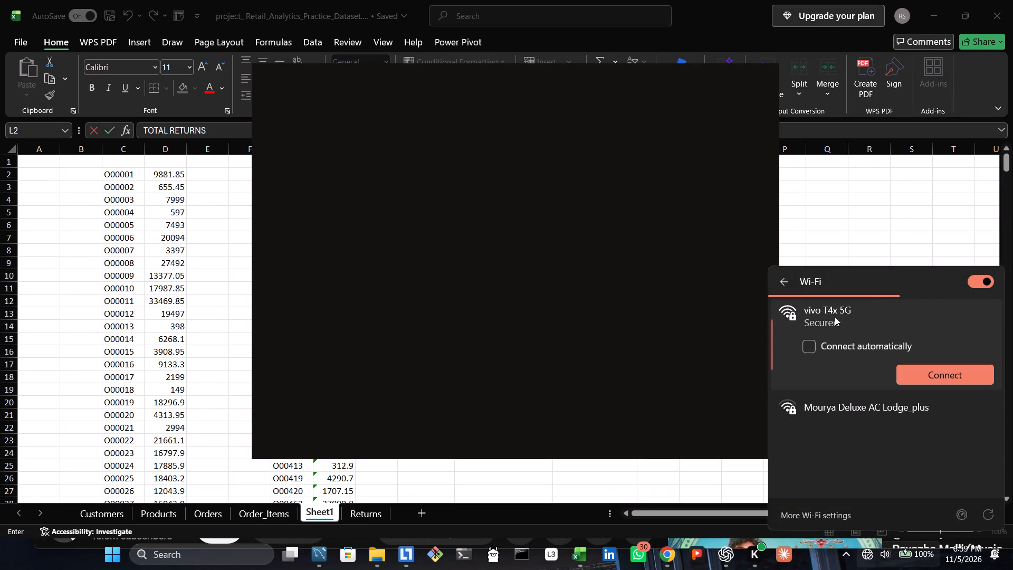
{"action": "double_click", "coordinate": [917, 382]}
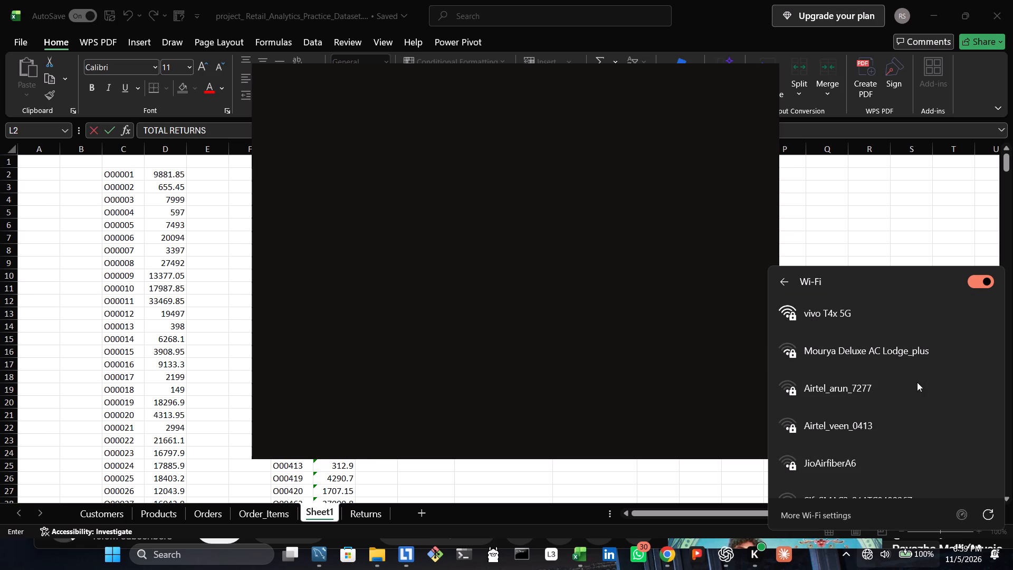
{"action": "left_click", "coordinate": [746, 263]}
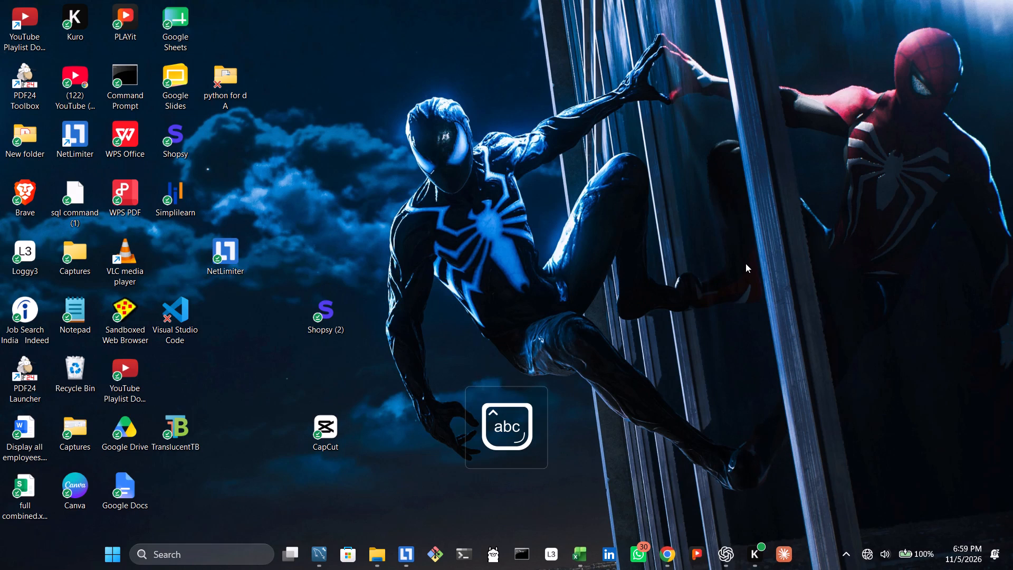